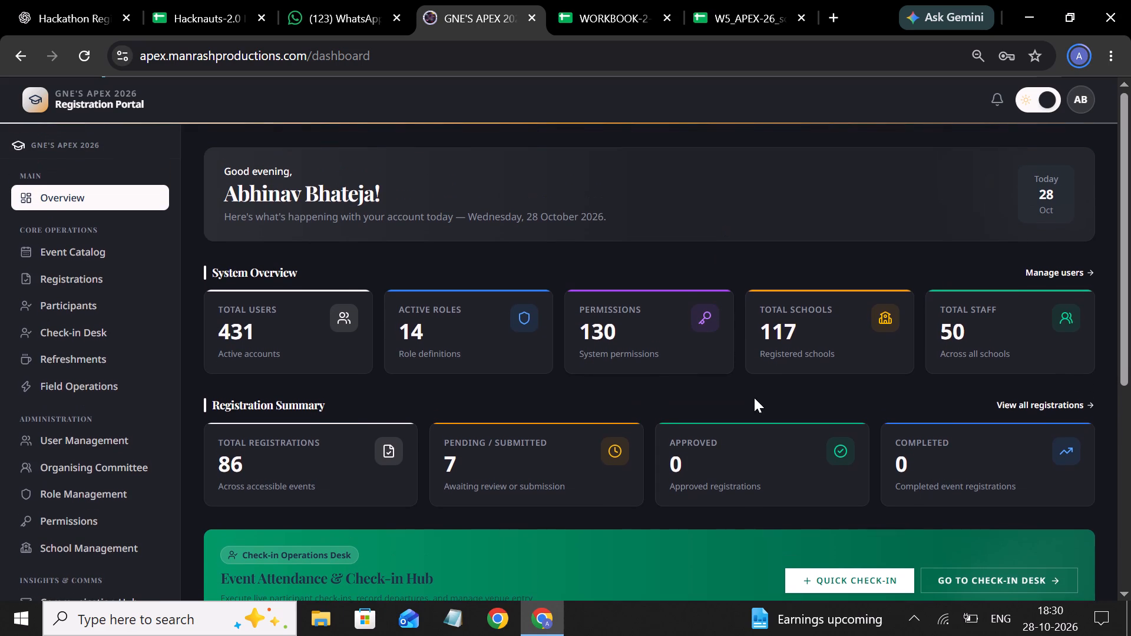
# Open the Organising Committee section of the registration portal's Reports & Analytics page.
pyautogui.scroll(-3, 754, 397)
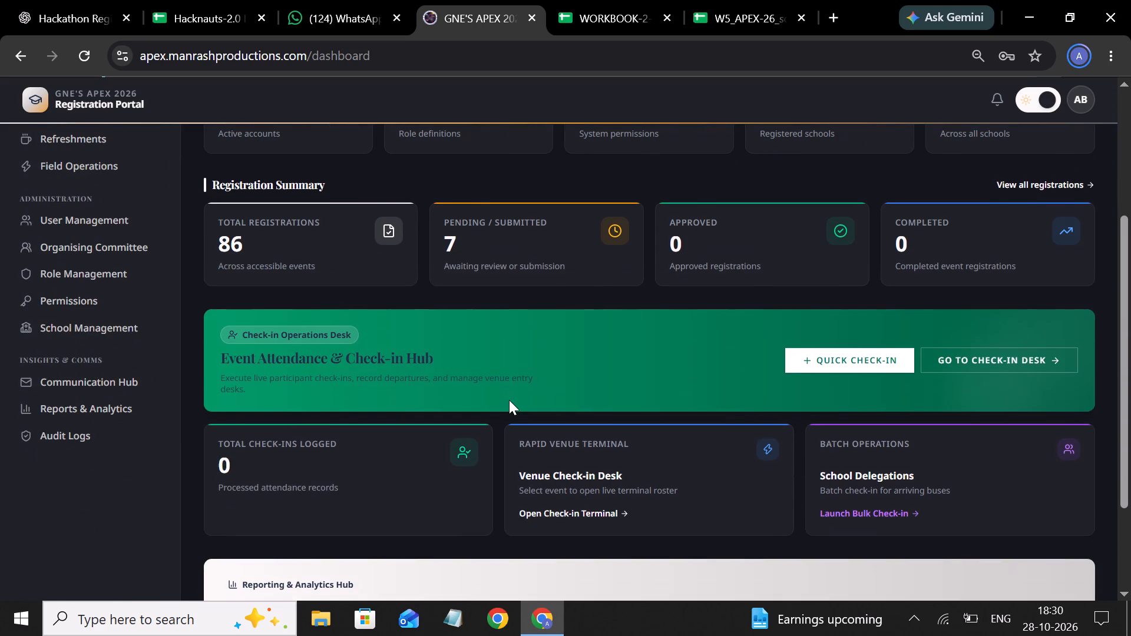
pyautogui.scroll(2, 509, 400)
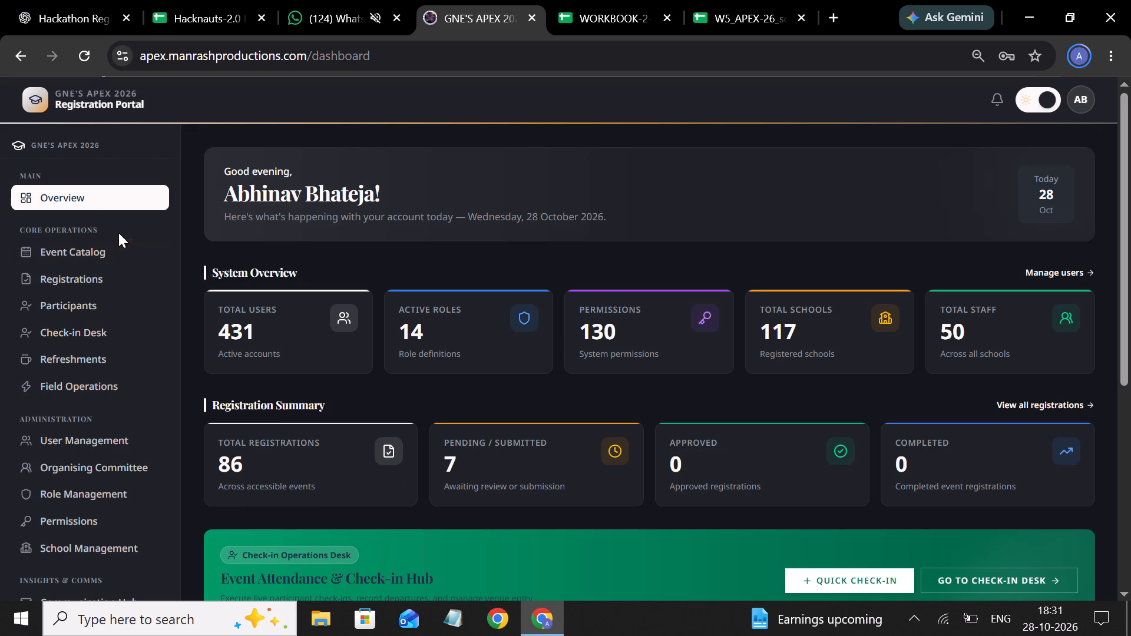
pyautogui.scroll(-1, 438, 253)
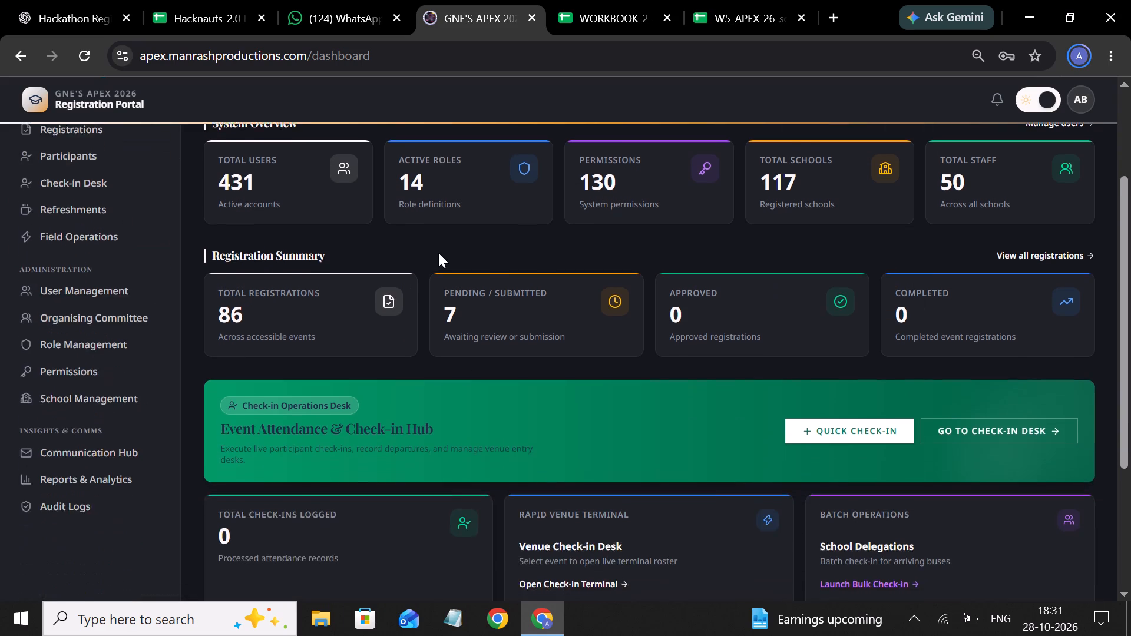
pyautogui.scroll(-1, 438, 253)
pyautogui.scroll(2, 438, 253)
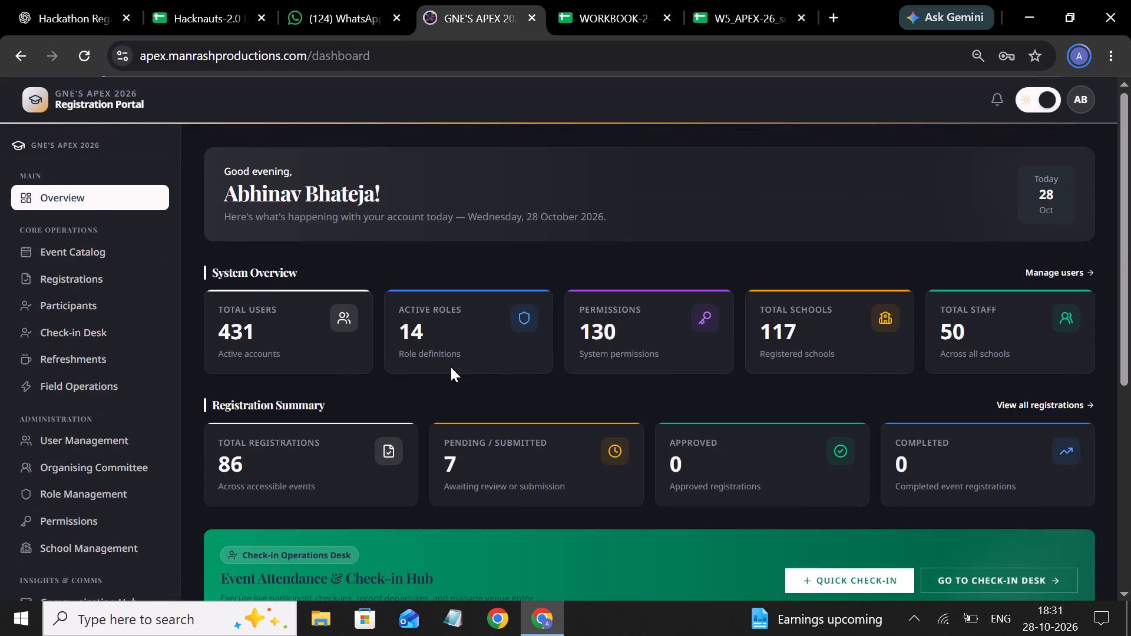
pyautogui.scroll(-2, 39, 456)
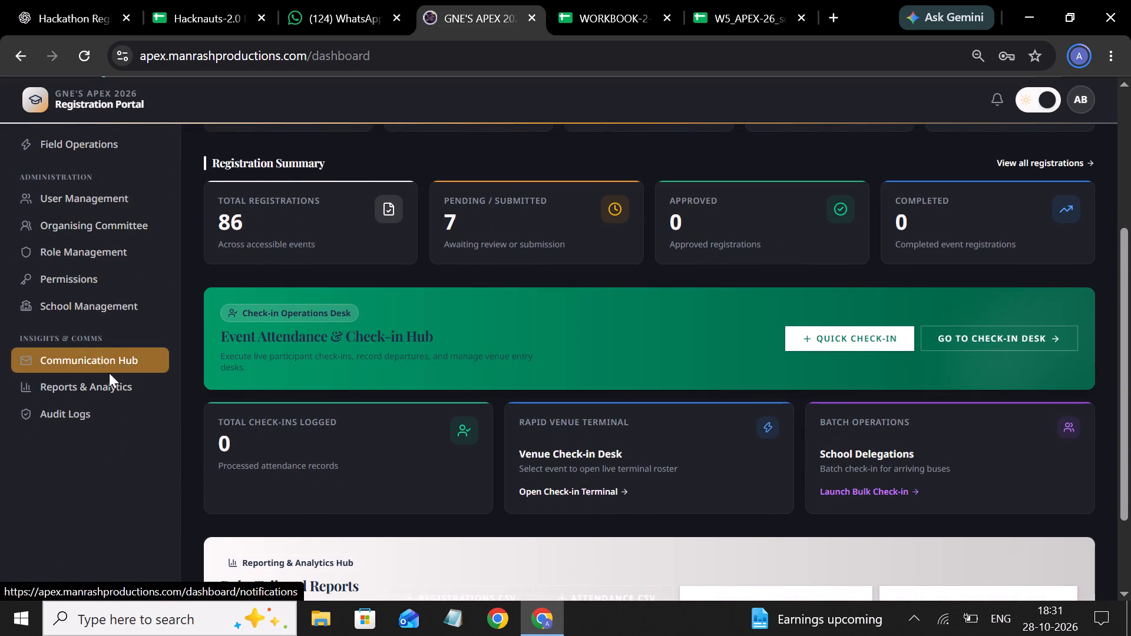
pyautogui.click(115, 379)
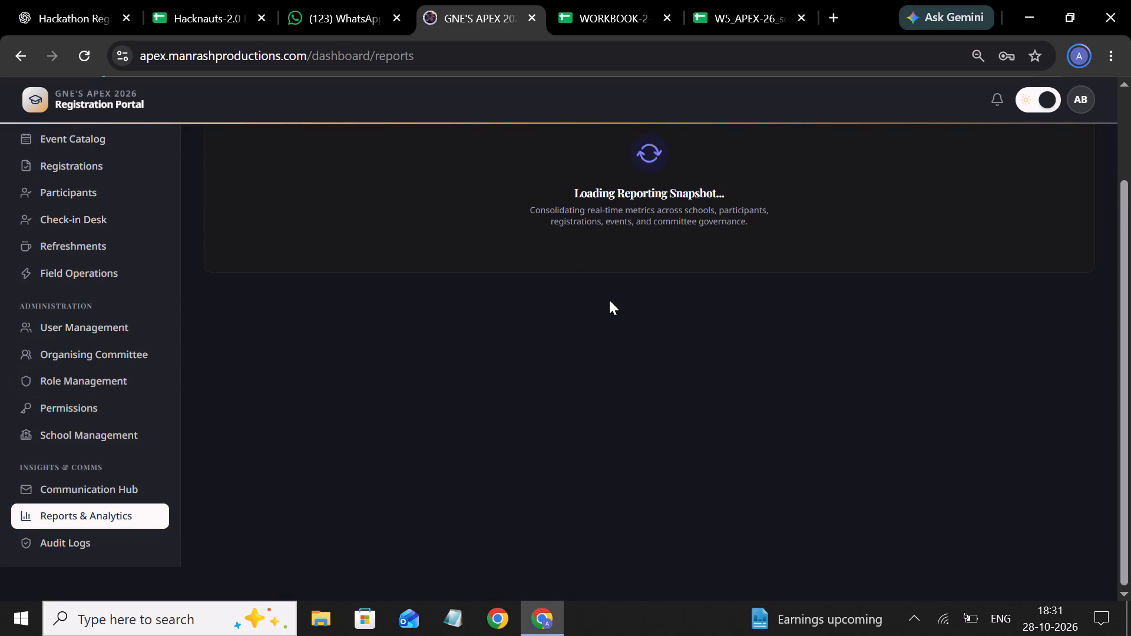
pyautogui.scroll(1, 609, 300)
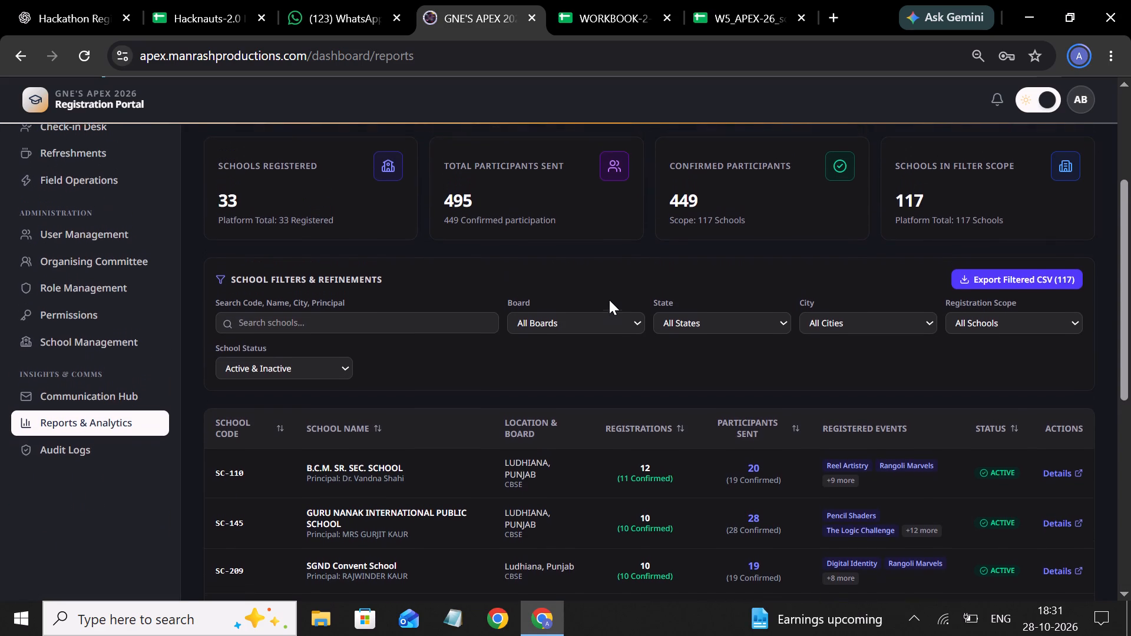
pyautogui.scroll(2, 609, 300)
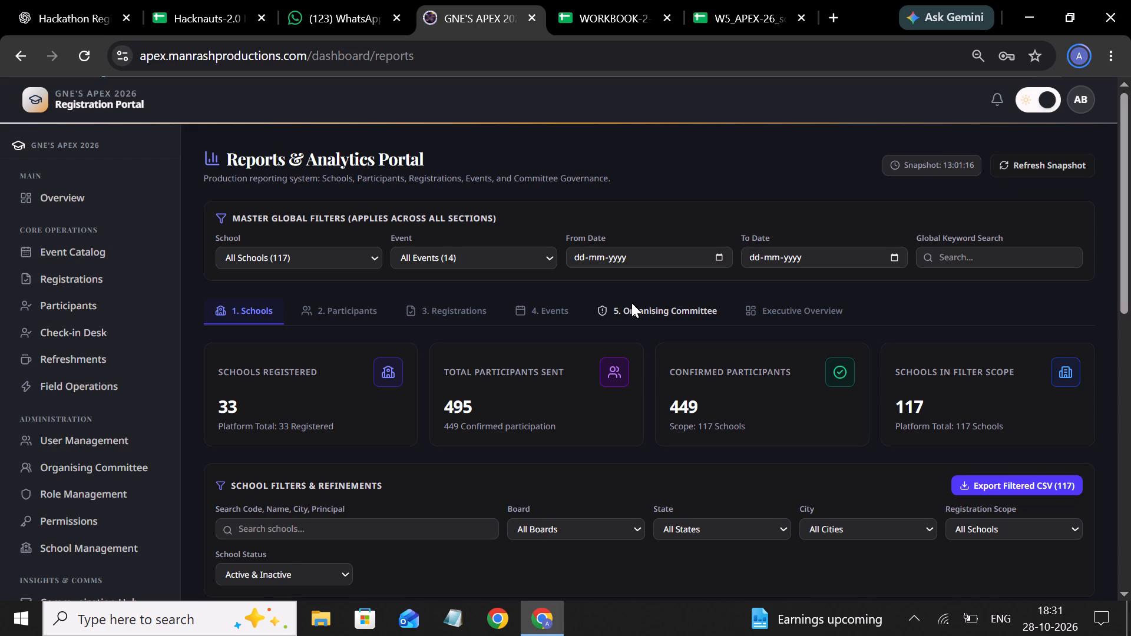
pyautogui.click(631, 303)
# Look at the open WORKBOOK-2-APEX2026 spreadsheet, followed by the W5_APEX-26_school_incharges spreadsheet.
pyautogui.click(610, 2)
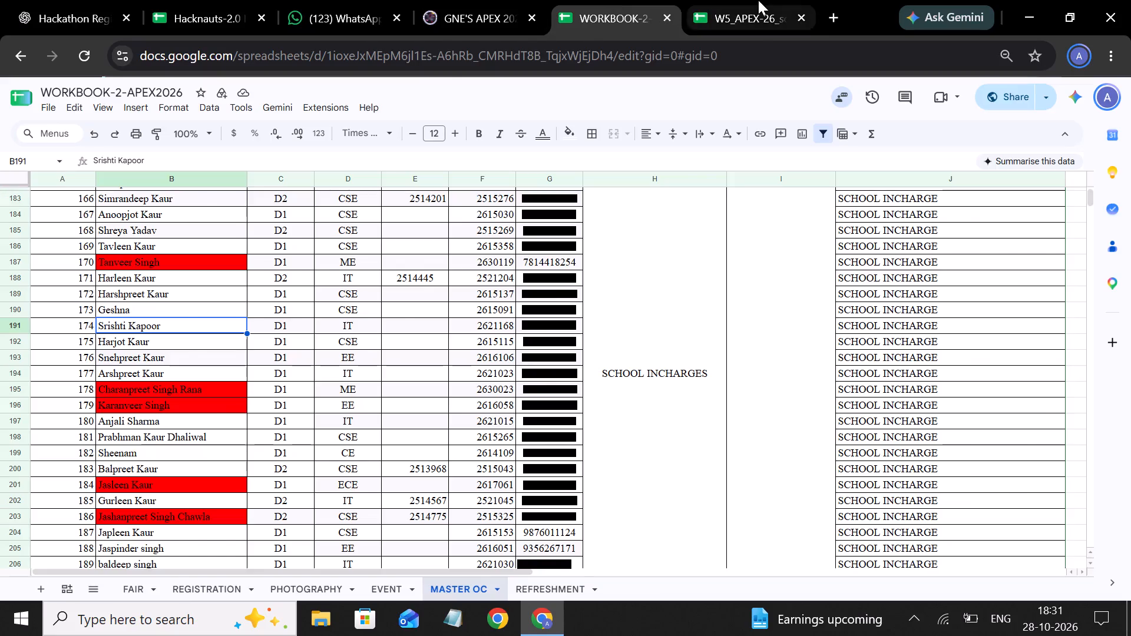
pyautogui.click(758, 0)
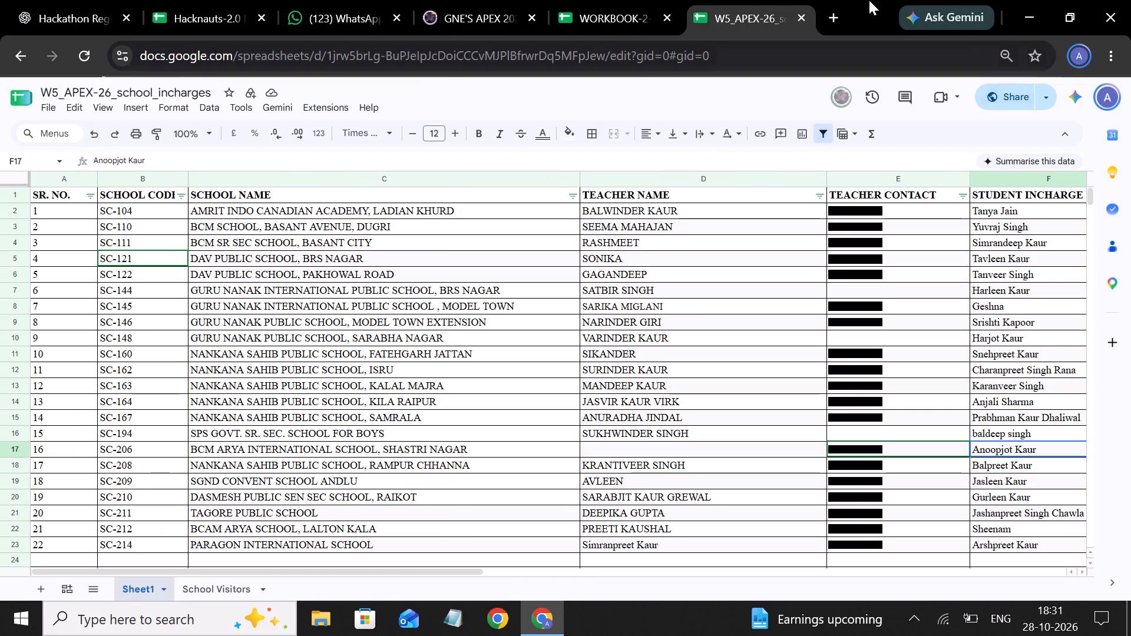
# Open the W3_APEX-26_Event_Wise spreadsheet from the recent Google Sheets files in a new browser tab.
pyautogui.click(828, 16)
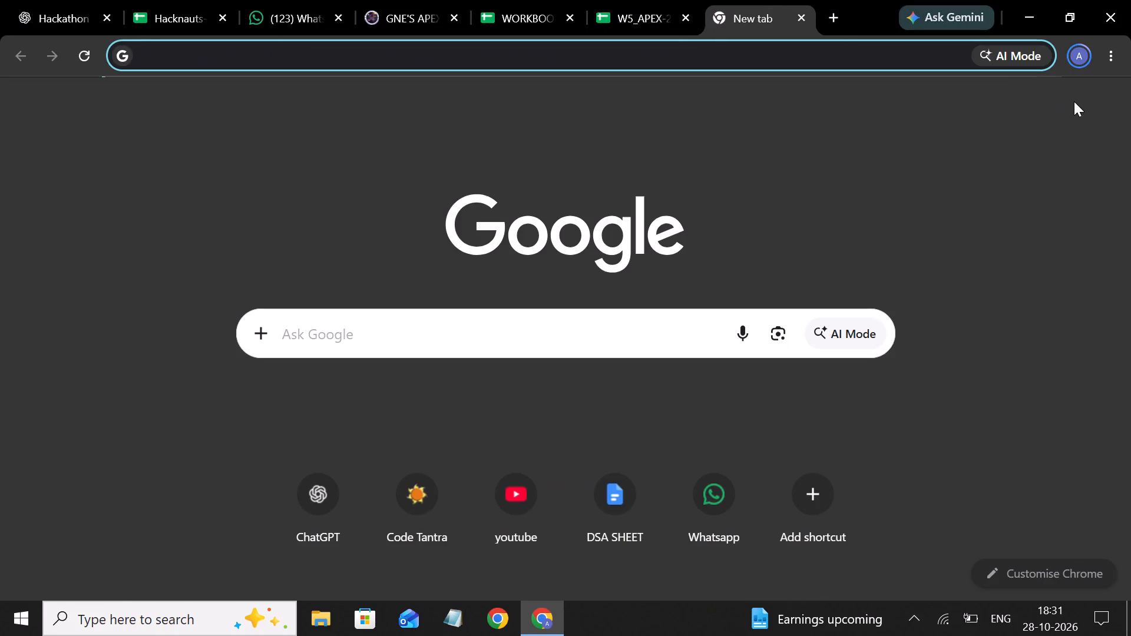
pyautogui.click(1063, 103)
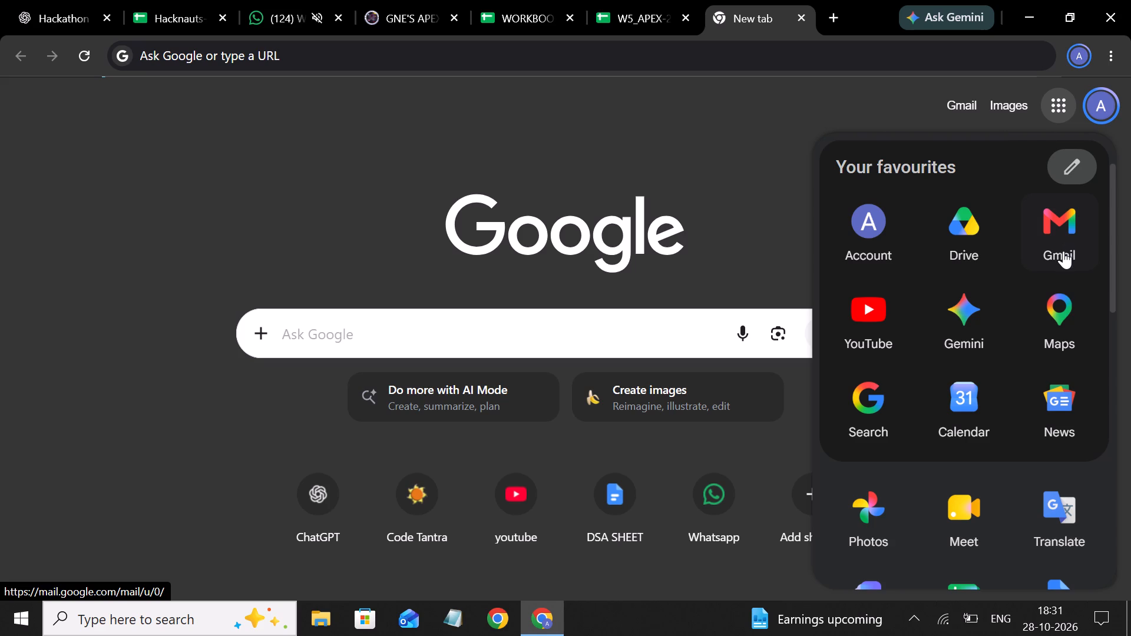
pyautogui.scroll(-2, 1034, 394)
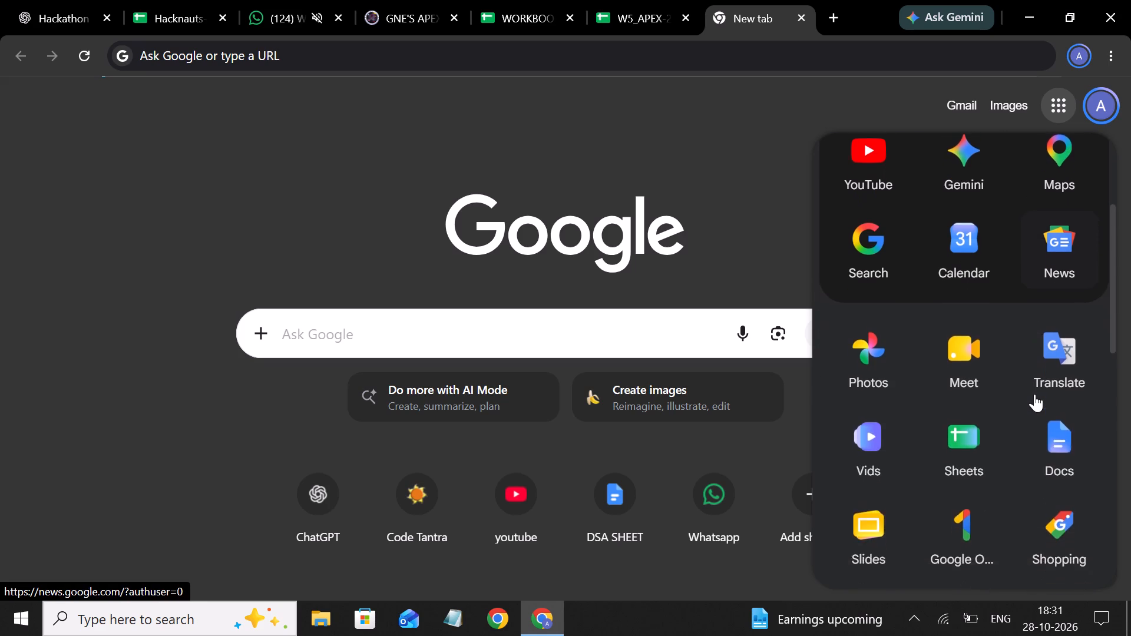
pyautogui.scroll(-1, 1034, 394)
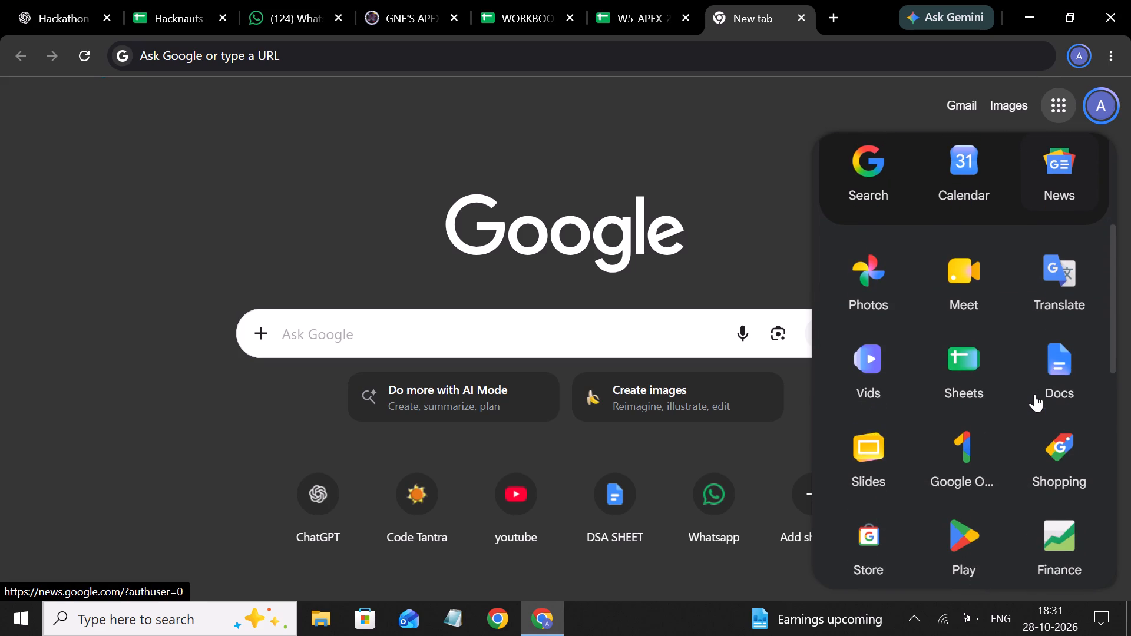
pyautogui.click(978, 379)
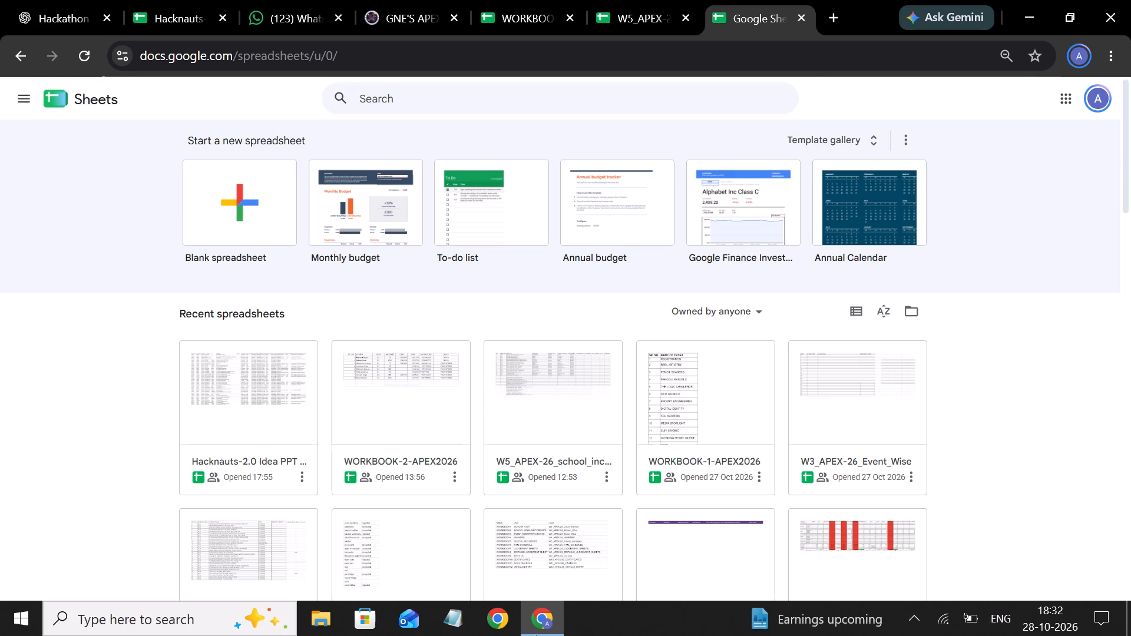
pyautogui.scroll(-1, 609, 418)
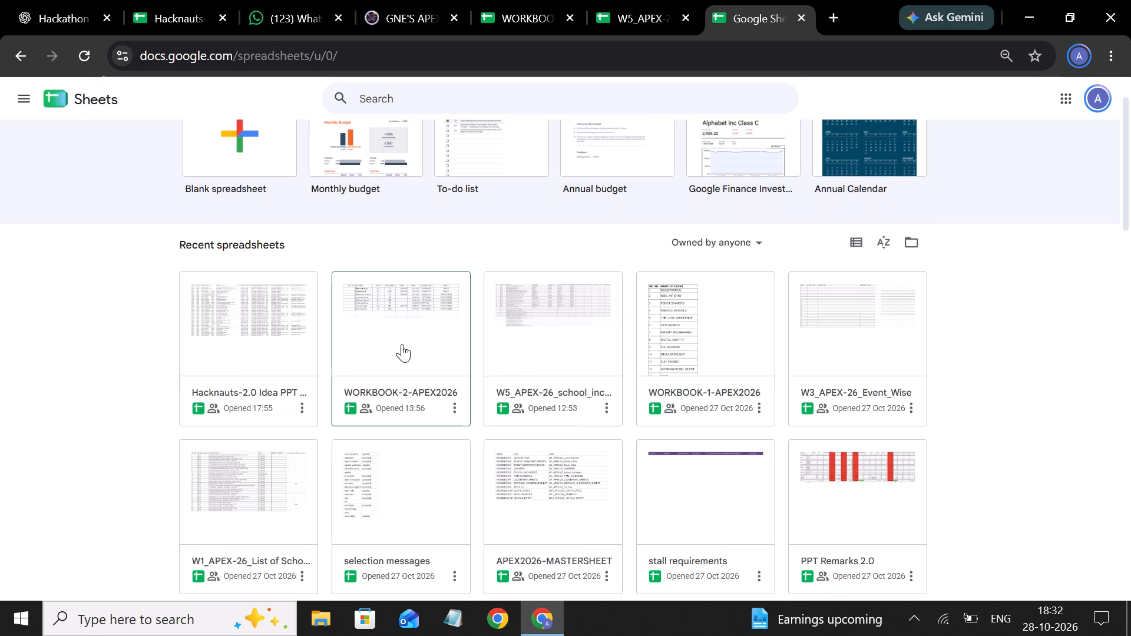
pyautogui.scroll(-1, 752, 415)
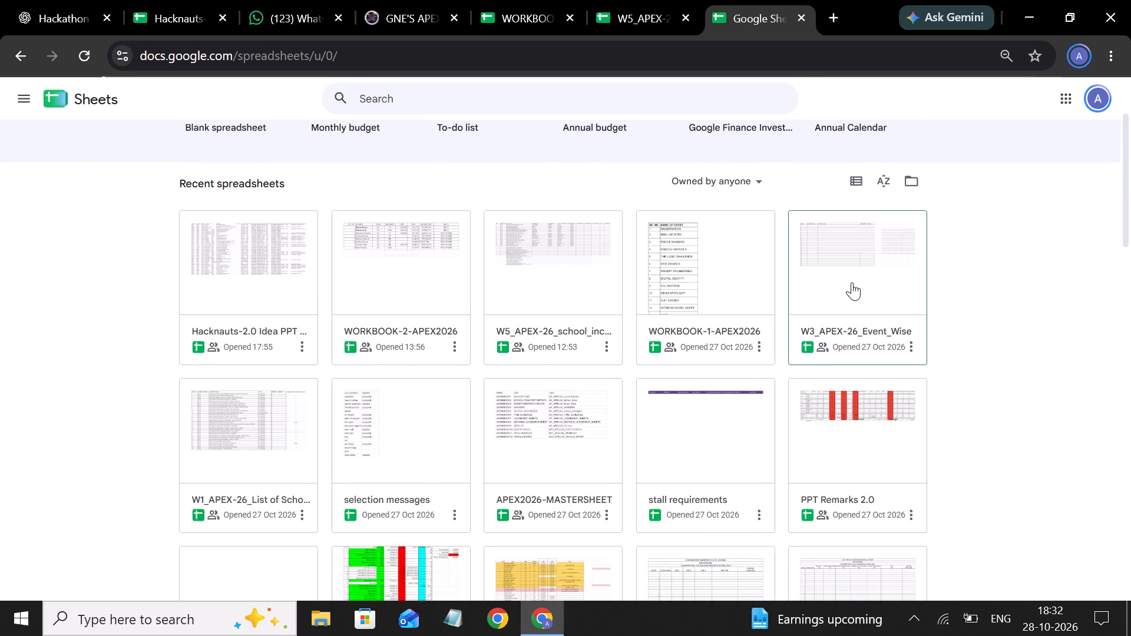
pyautogui.click(852, 282)
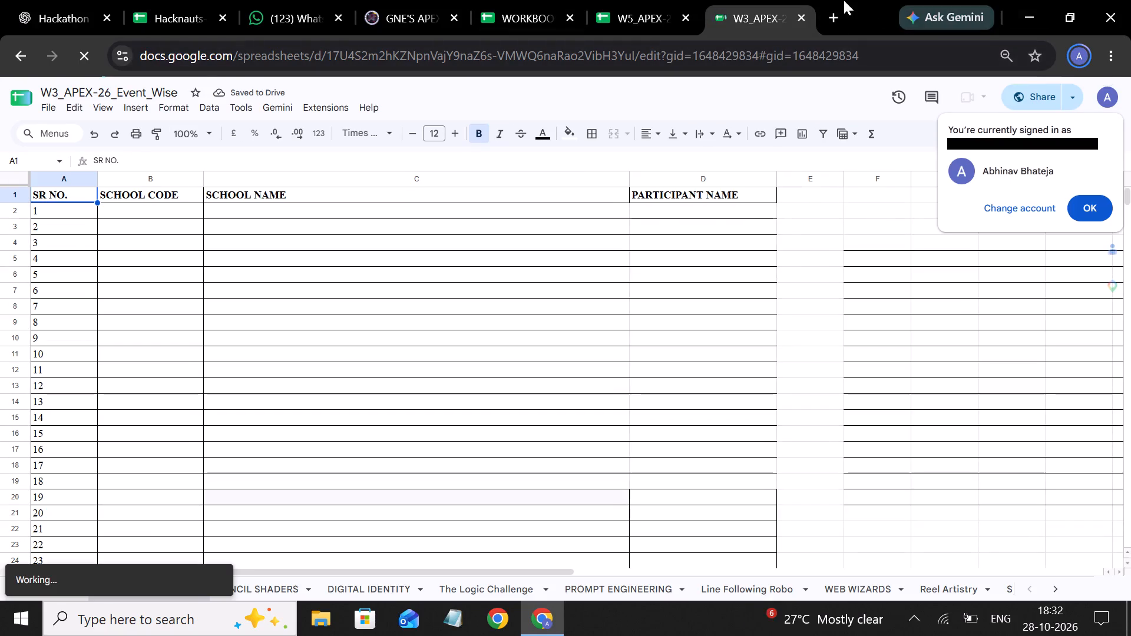
# Find APEX2026-MASTERSHEET among the recent Google Sheets files and open it in another new browser tab.
pyautogui.click(838, 22)
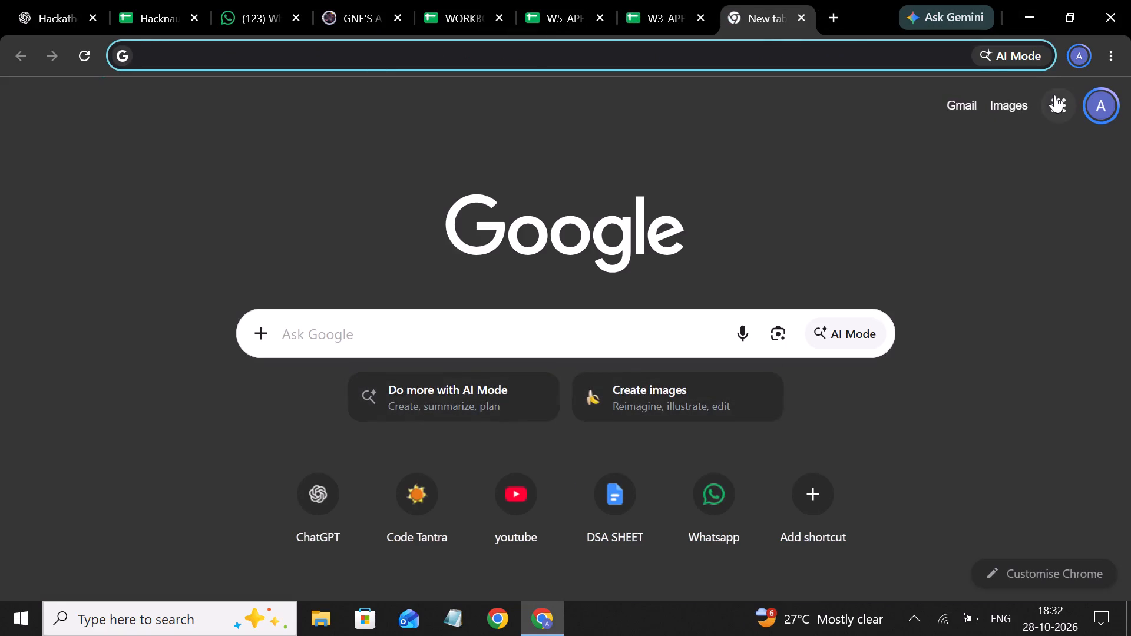
pyautogui.click(1058, 102)
pyautogui.scroll(-1, 932, 407)
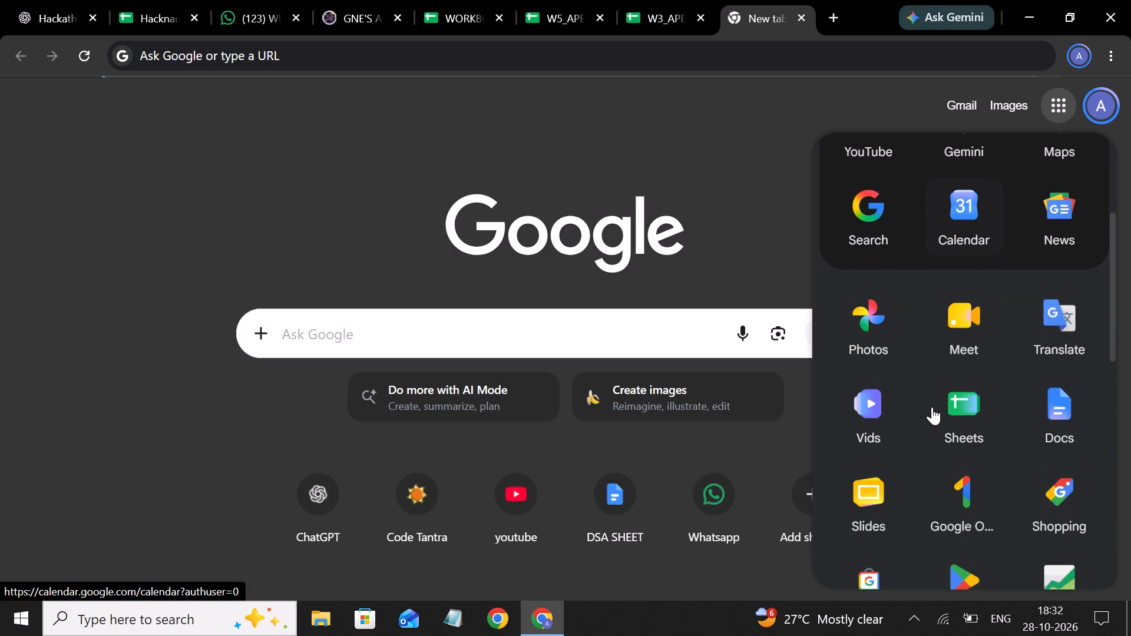
pyautogui.scroll(-1, 932, 407)
pyautogui.click(972, 417)
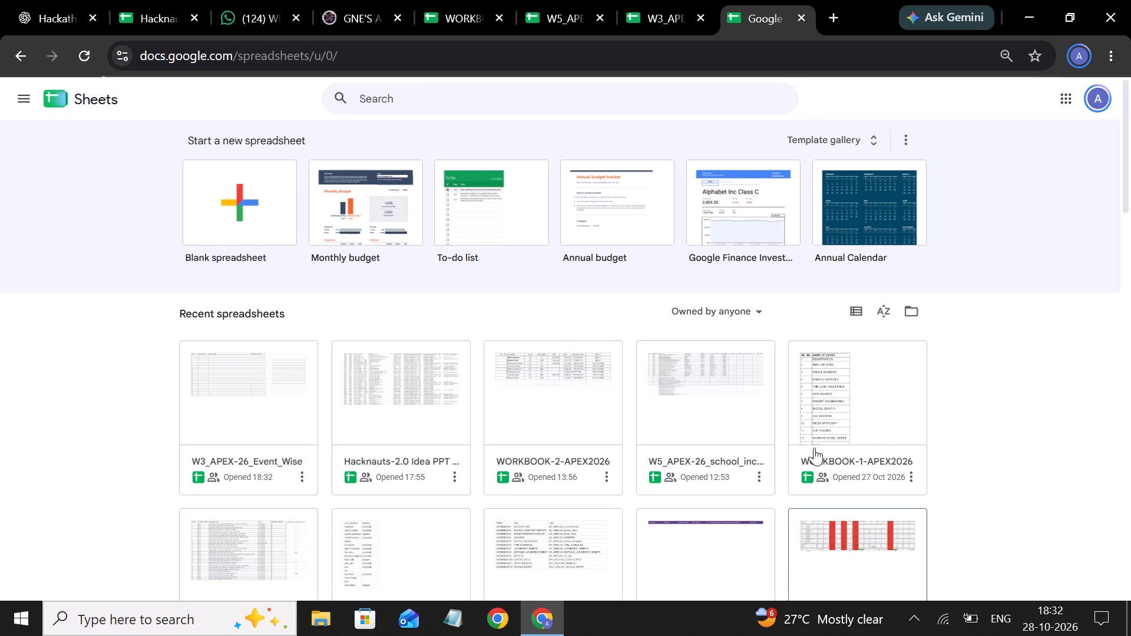
pyautogui.scroll(-1, 591, 442)
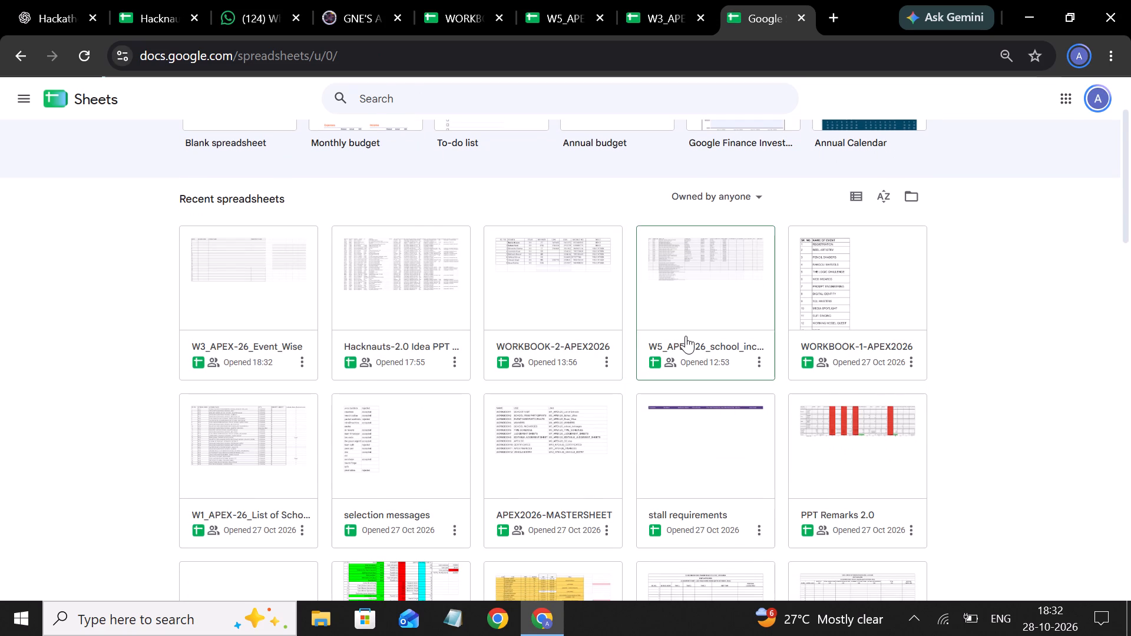
pyautogui.scroll(-2, 686, 336)
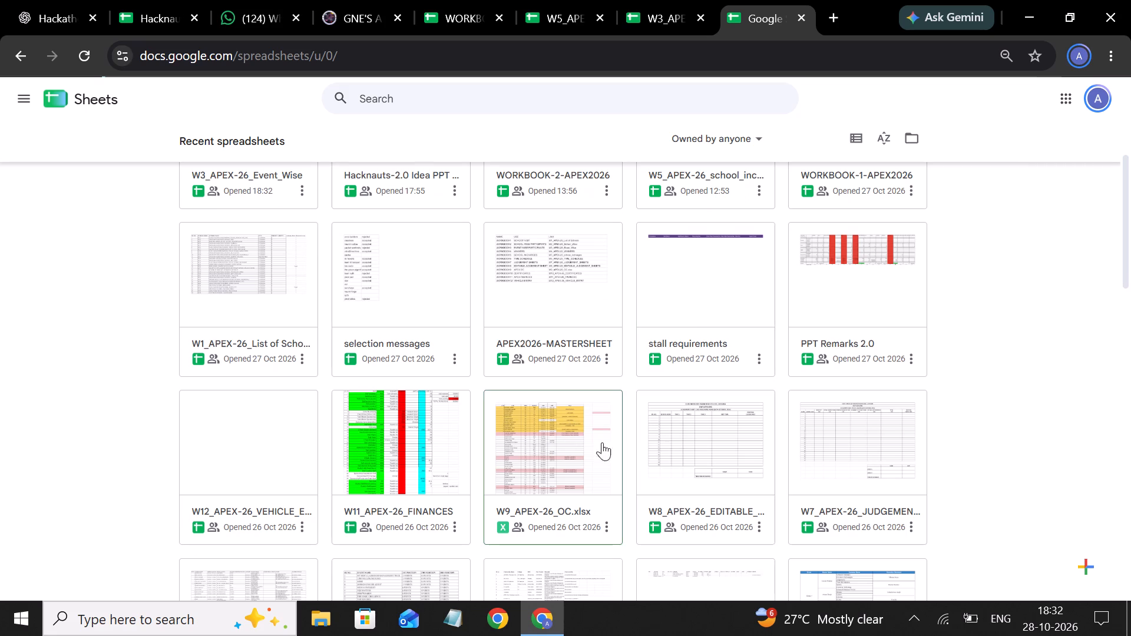
pyautogui.scroll(1, 547, 362)
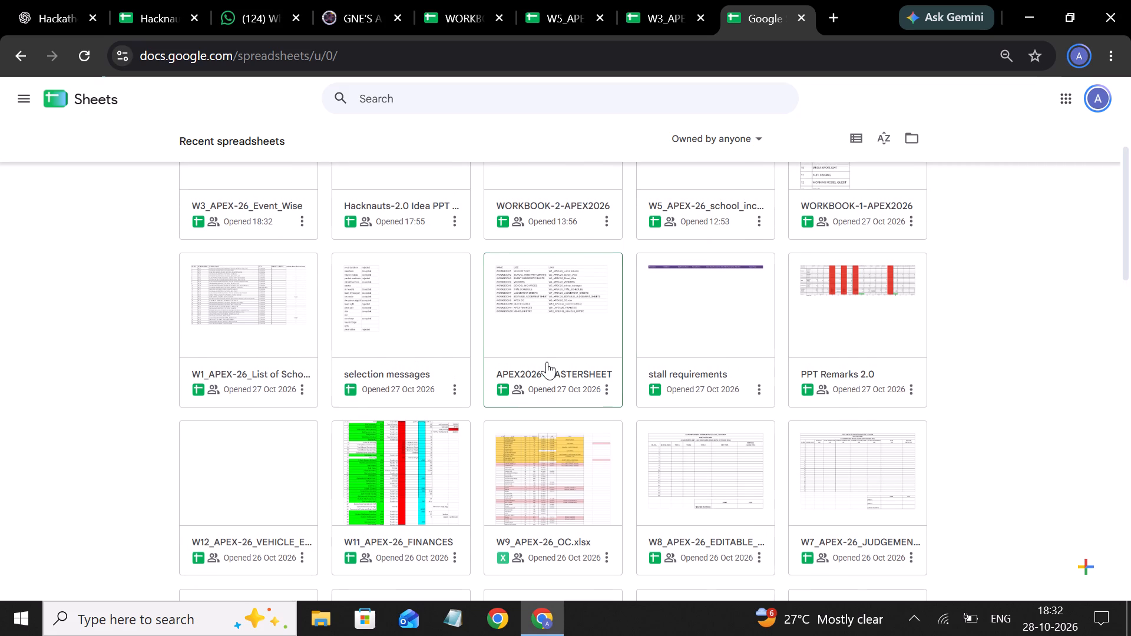
pyautogui.scroll(2, 547, 362)
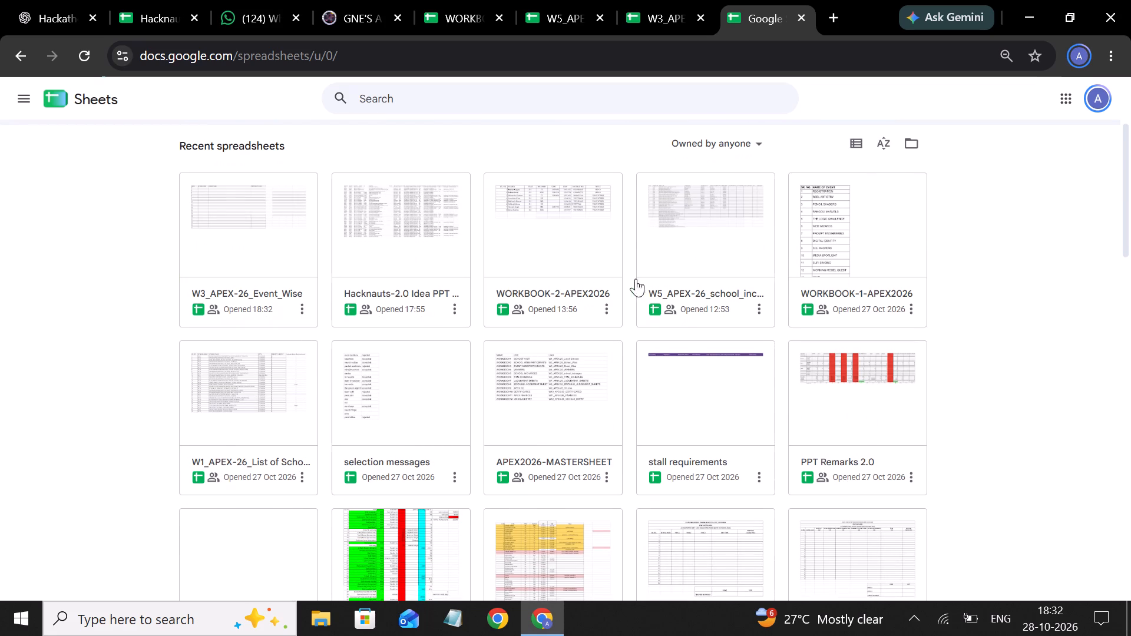
pyautogui.scroll(-1, 665, 456)
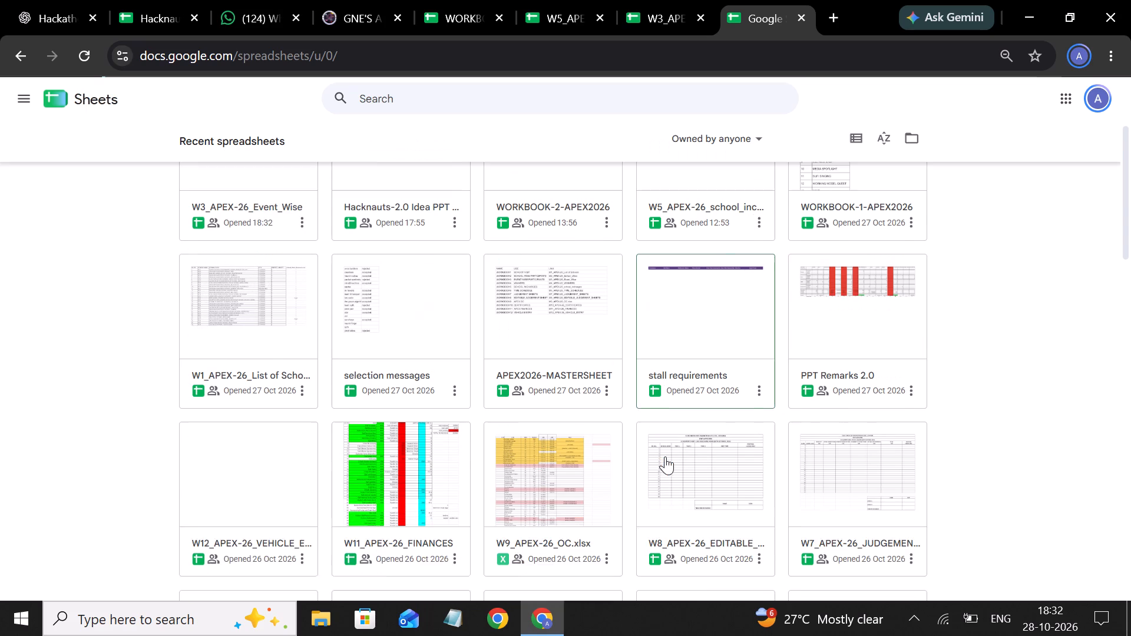
pyautogui.scroll(-1, 665, 456)
pyautogui.click(571, 304)
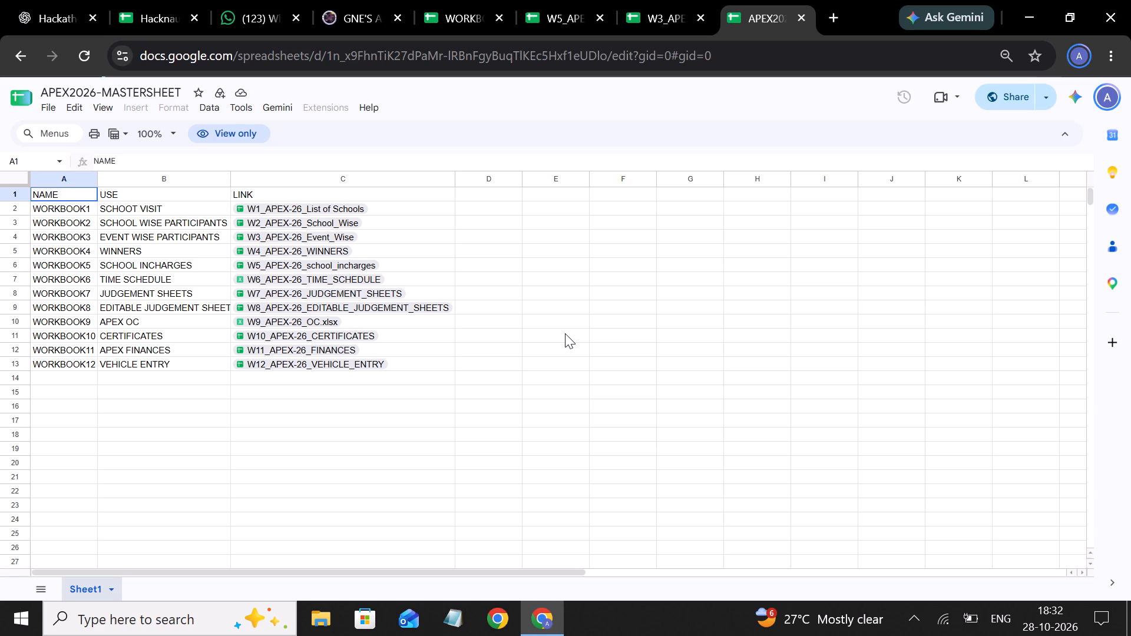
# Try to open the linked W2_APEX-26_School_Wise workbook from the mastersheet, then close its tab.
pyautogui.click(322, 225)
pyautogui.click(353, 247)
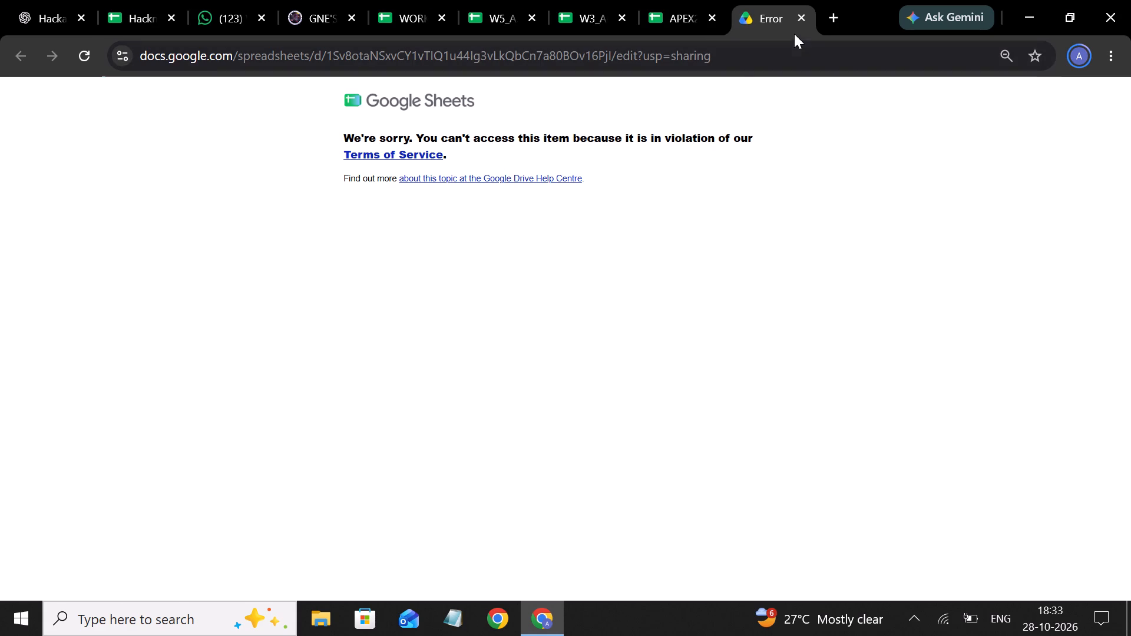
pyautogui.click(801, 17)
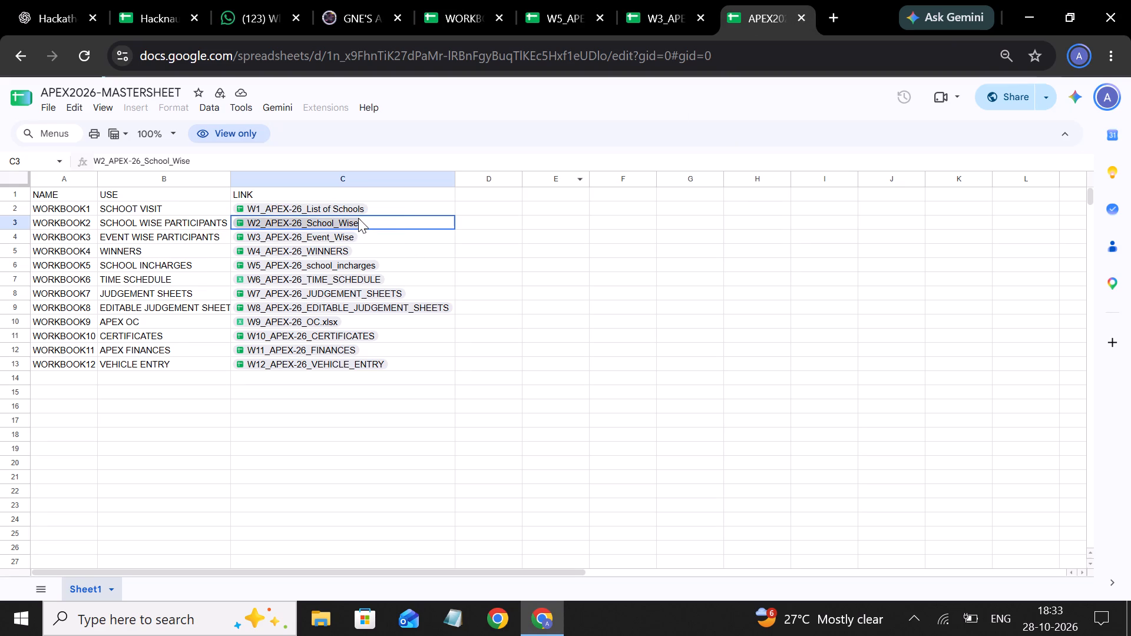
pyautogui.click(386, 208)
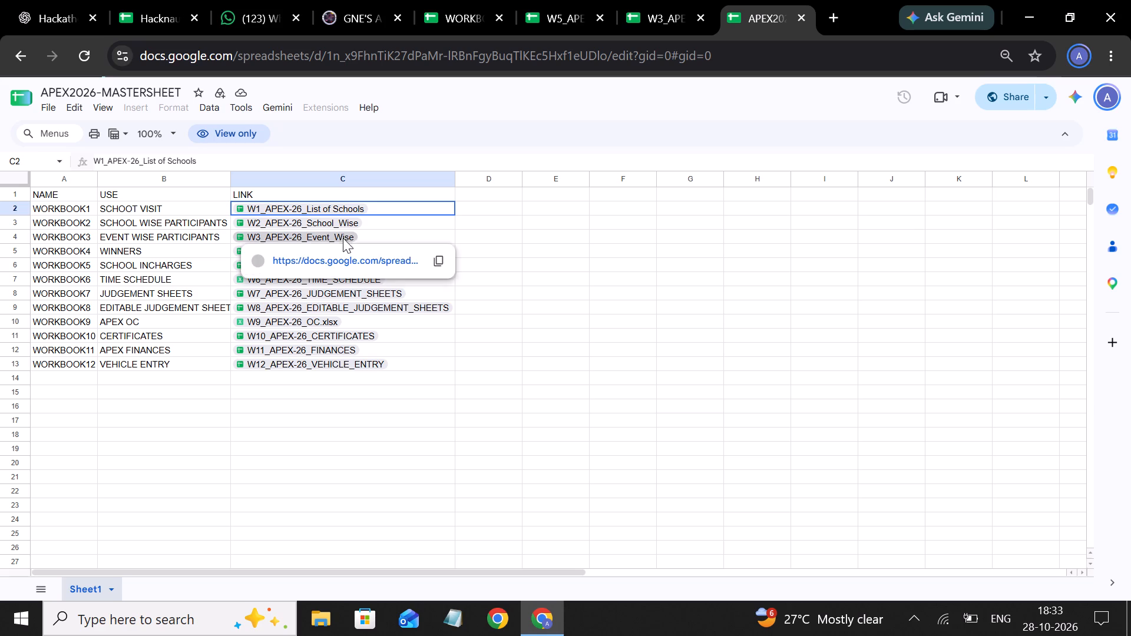
# Return to the registration portal and look through the Organising Committee teams overview.
pyautogui.click(545, 17)
pyautogui.click(358, 14)
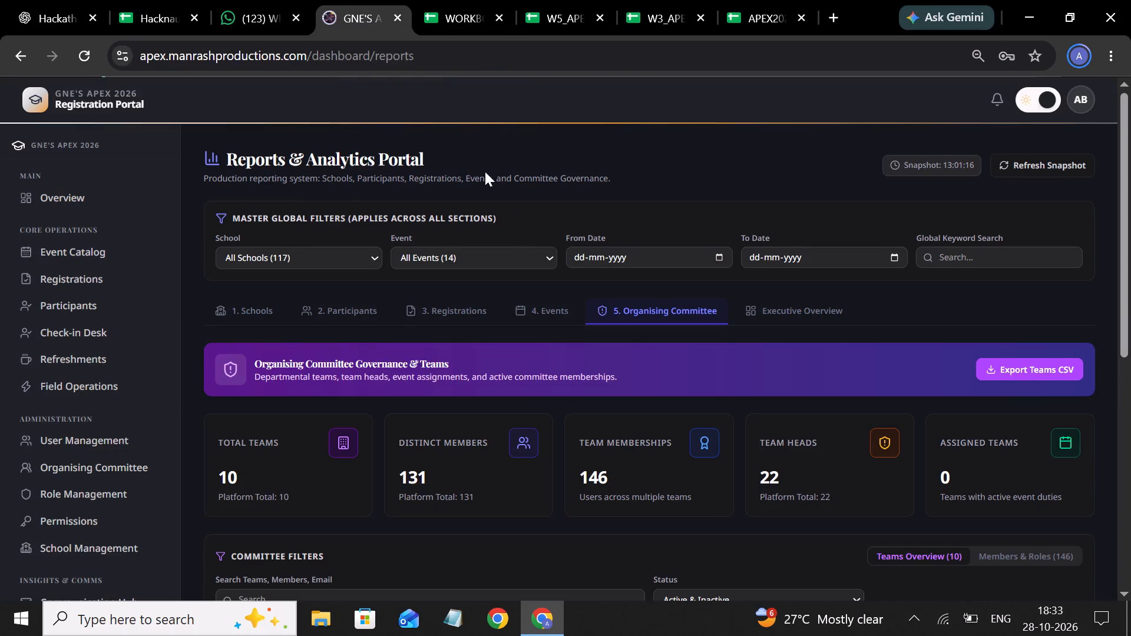
pyautogui.scroll(1, 531, 257)
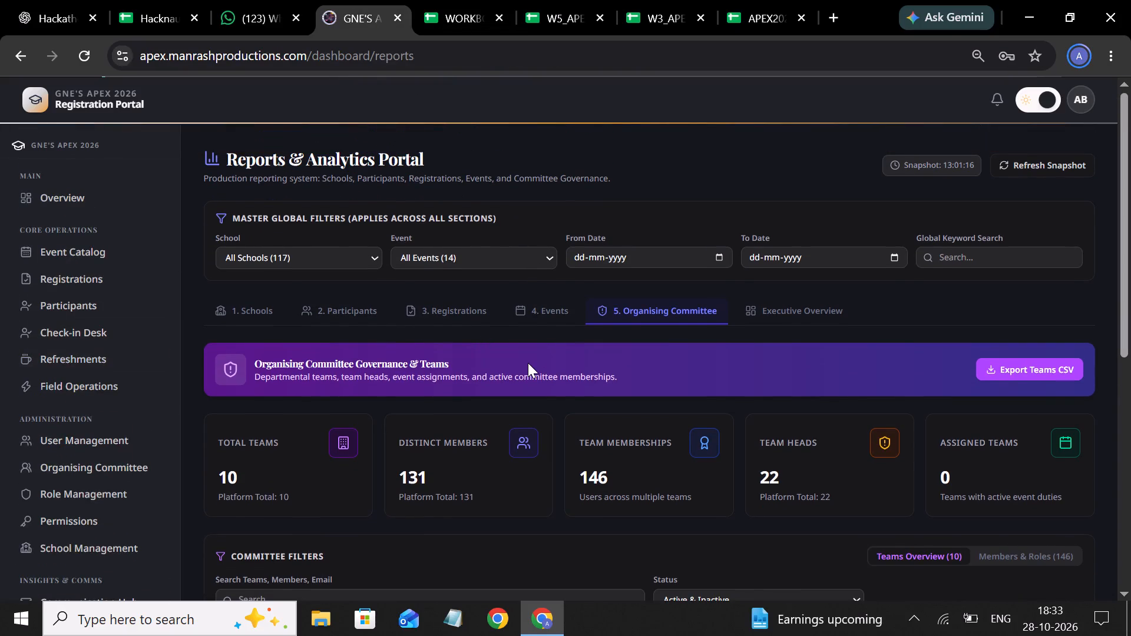
pyautogui.scroll(-1, 528, 363)
pyautogui.scroll(3, 520, 316)
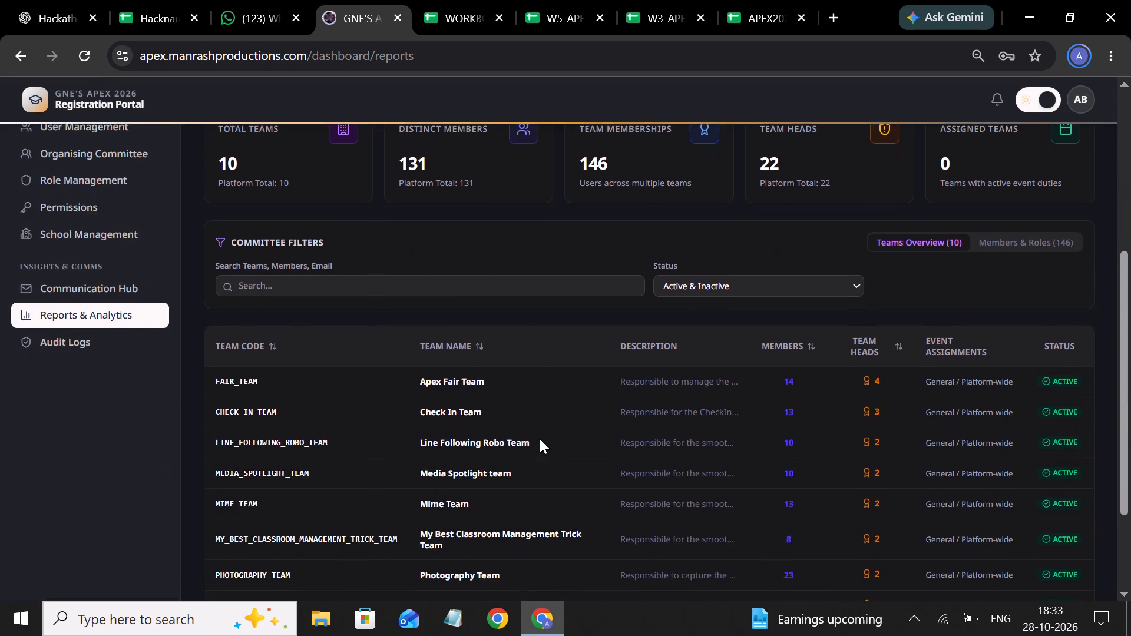
# Open the portal's Event Catalog at its list of events.
pyautogui.click(102, 254)
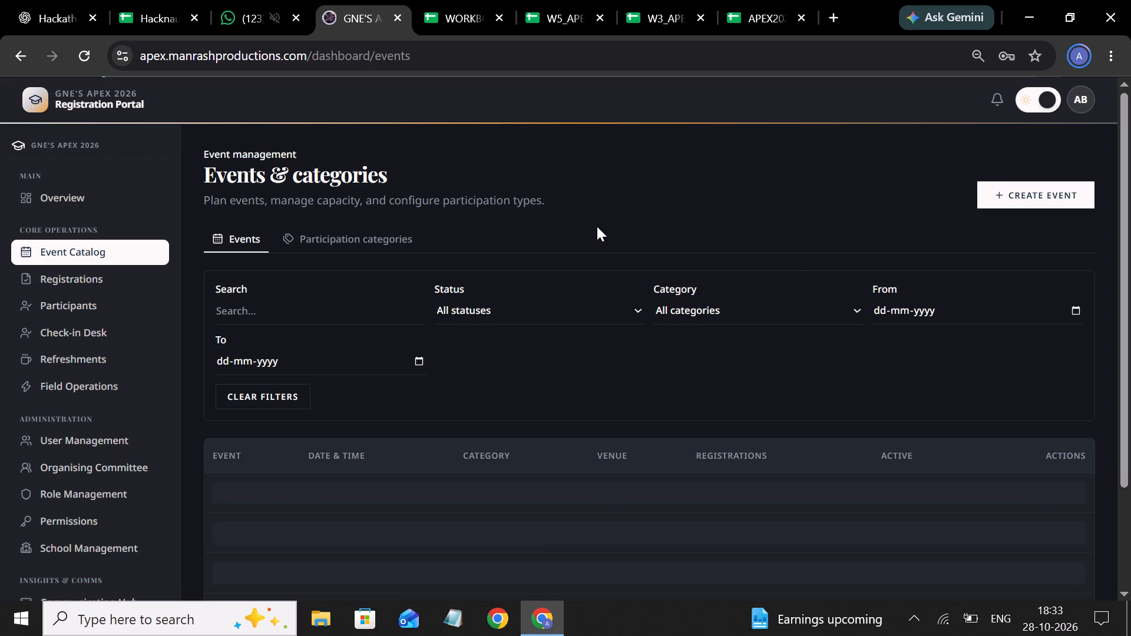
pyautogui.scroll(-2, 597, 226)
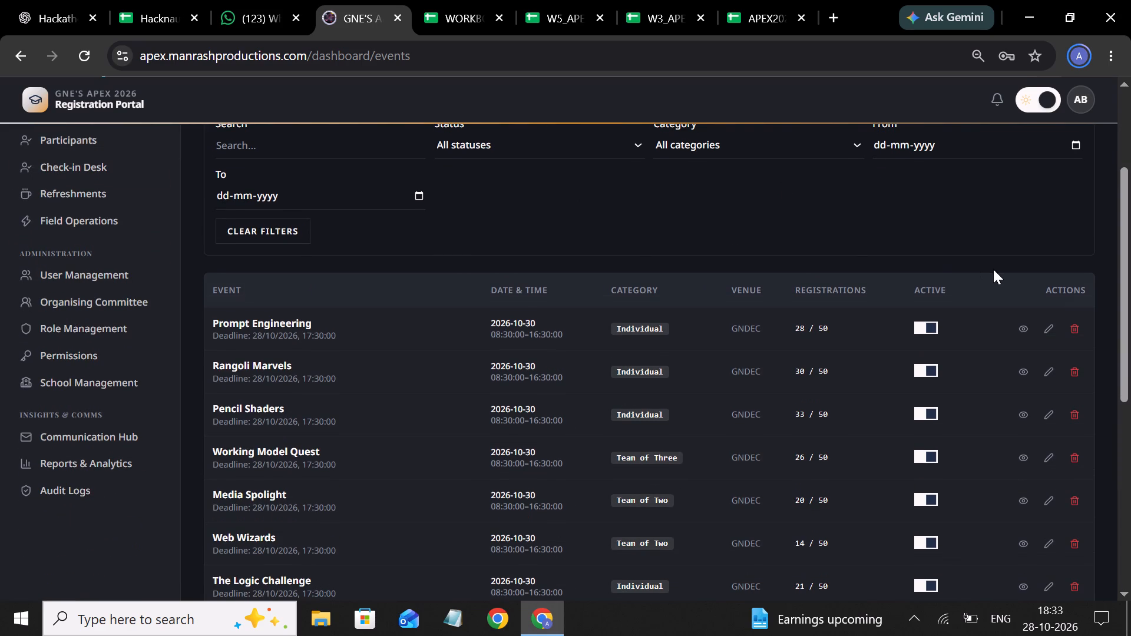
# Open the Prompt Engineering event, look through its participant list, and return to the event details.
pyautogui.click(1024, 325)
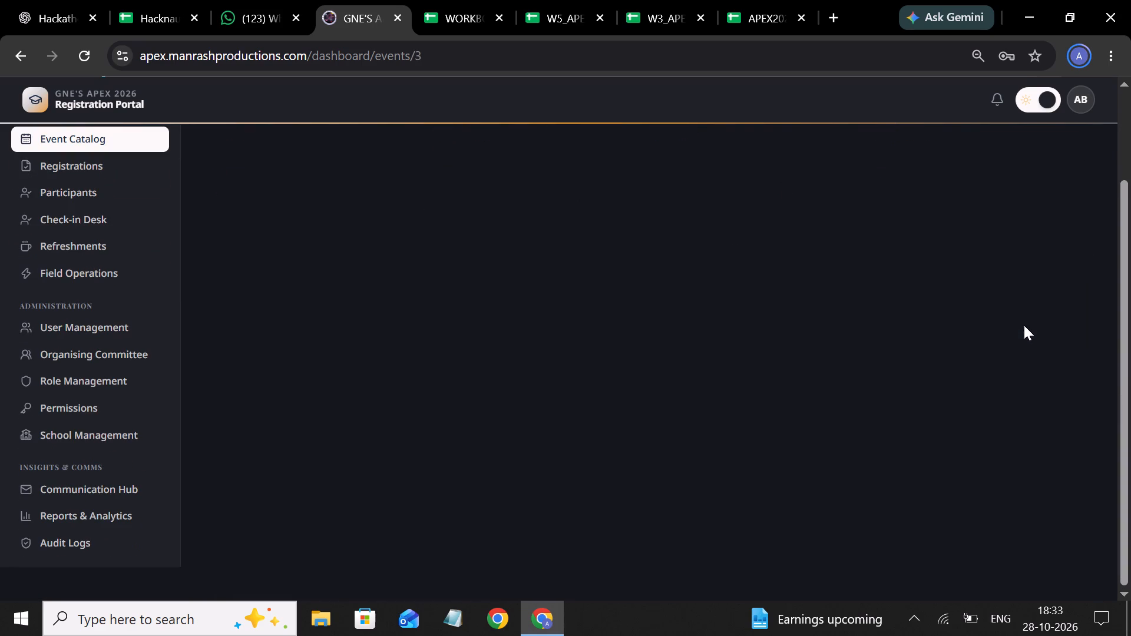
pyautogui.scroll(-1, 686, 459)
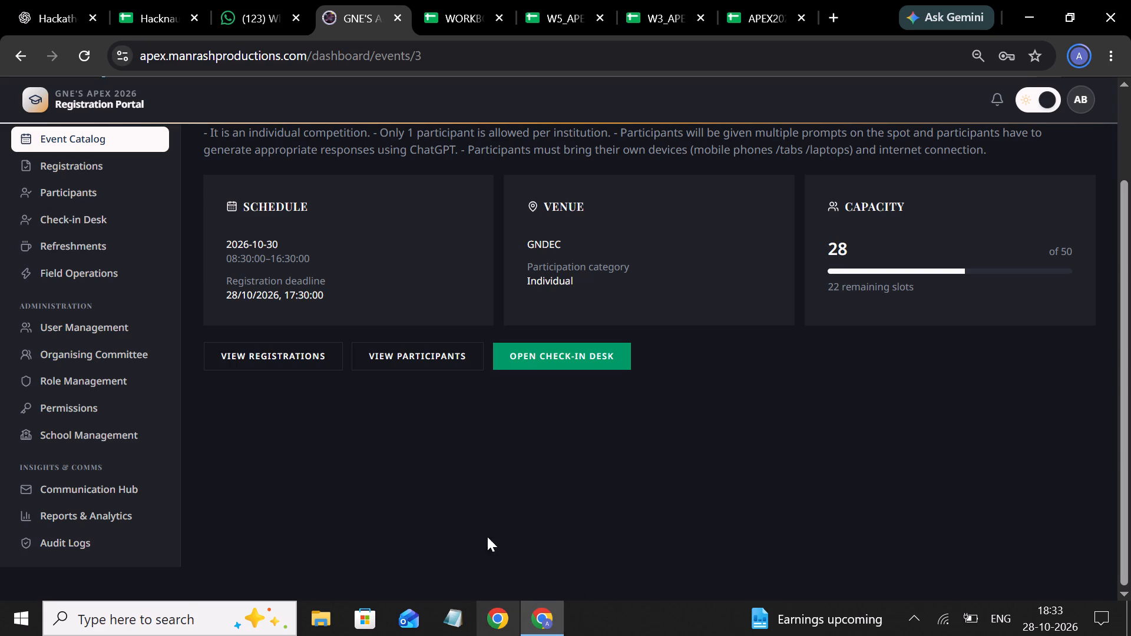
pyautogui.click(453, 360)
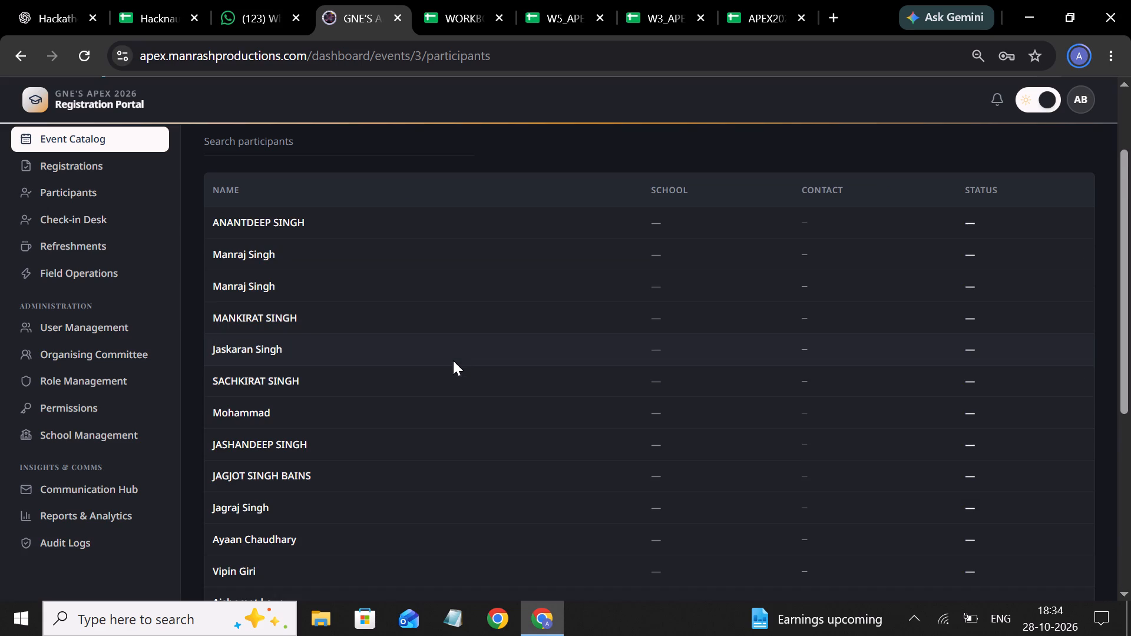
pyautogui.scroll(1, 453, 360)
pyautogui.scroll(-5, 453, 360)
pyautogui.scroll(1, 453, 360)
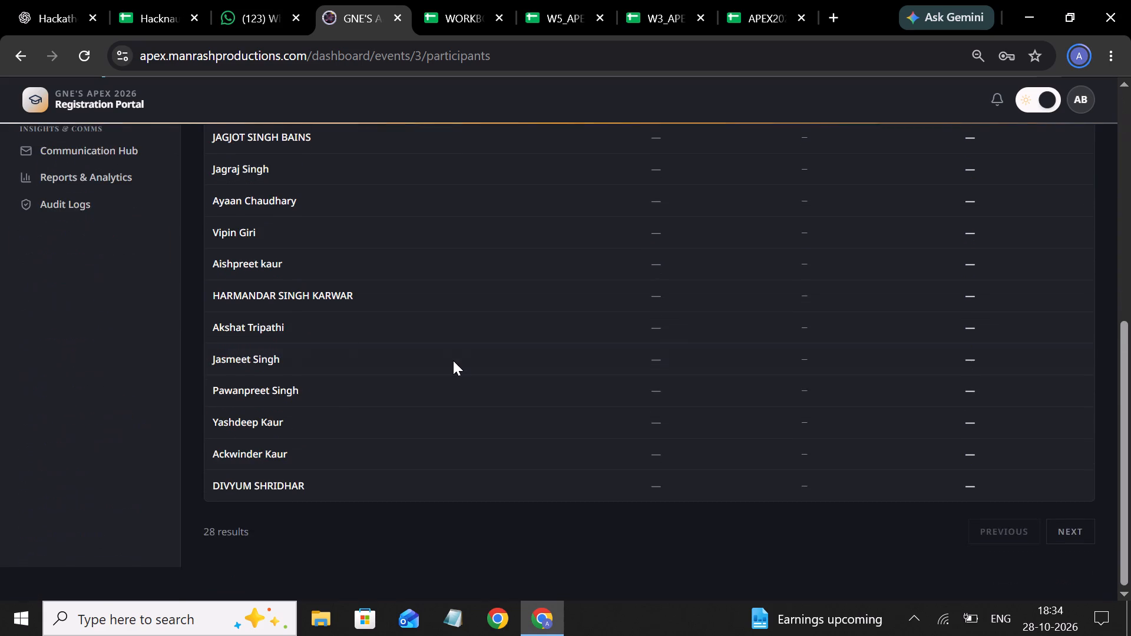
pyautogui.scroll(3, 453, 360)
pyautogui.click(14, 56)
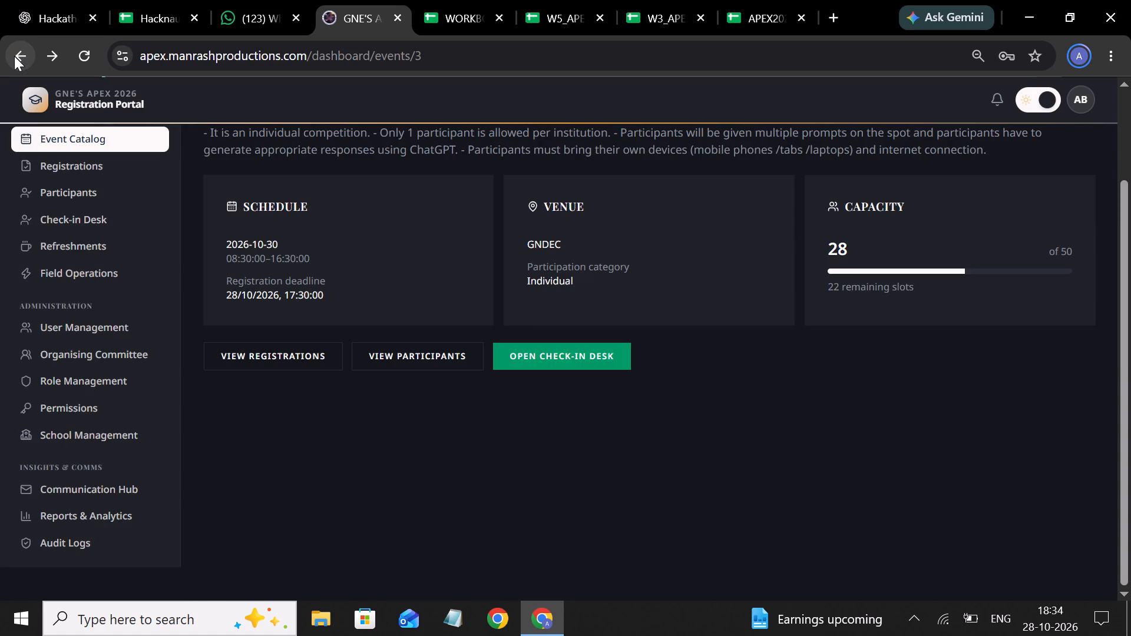
# Open the portal's Registrations Management page and look through the list of school registrations.
pyautogui.scroll(6, 14, 56)
pyautogui.scroll(4, 328, 241)
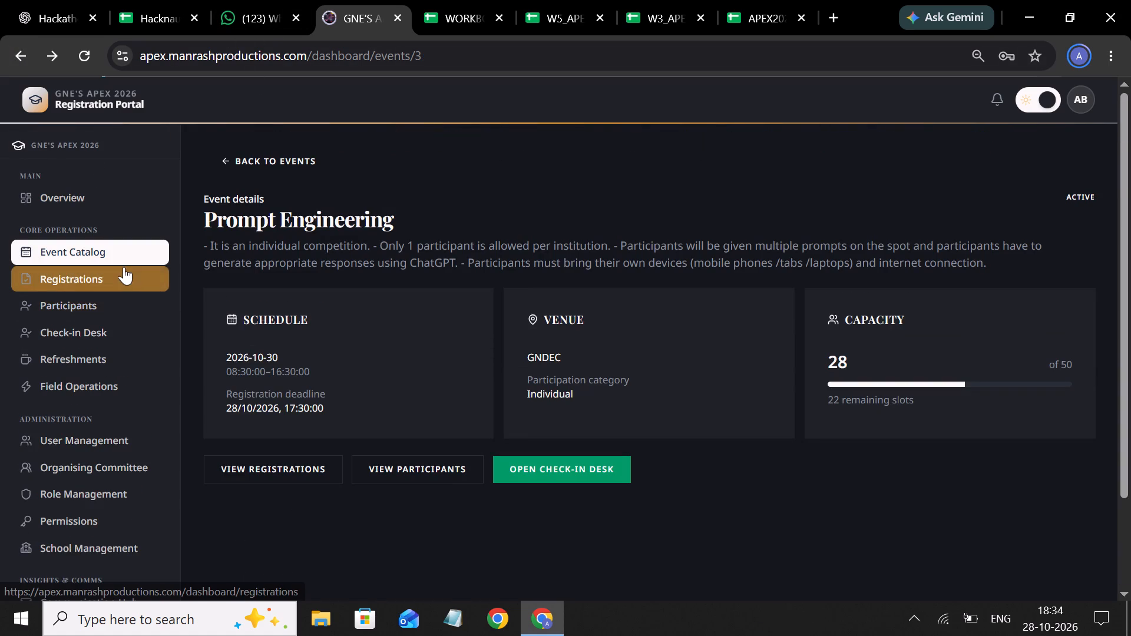
pyautogui.click(95, 279)
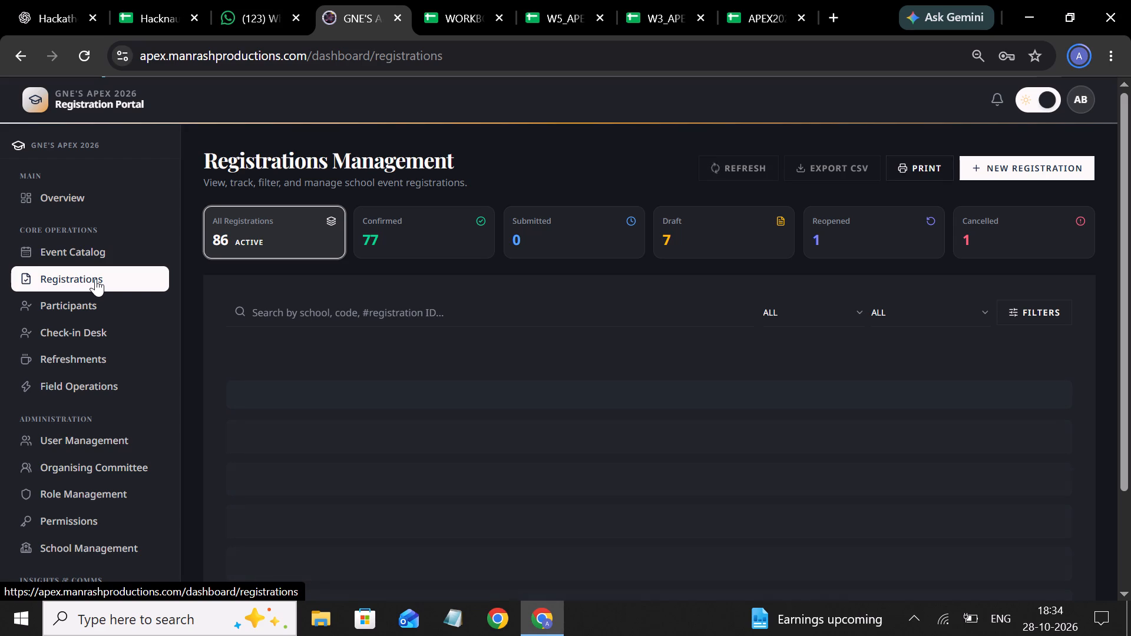
pyautogui.scroll(-2, 95, 279)
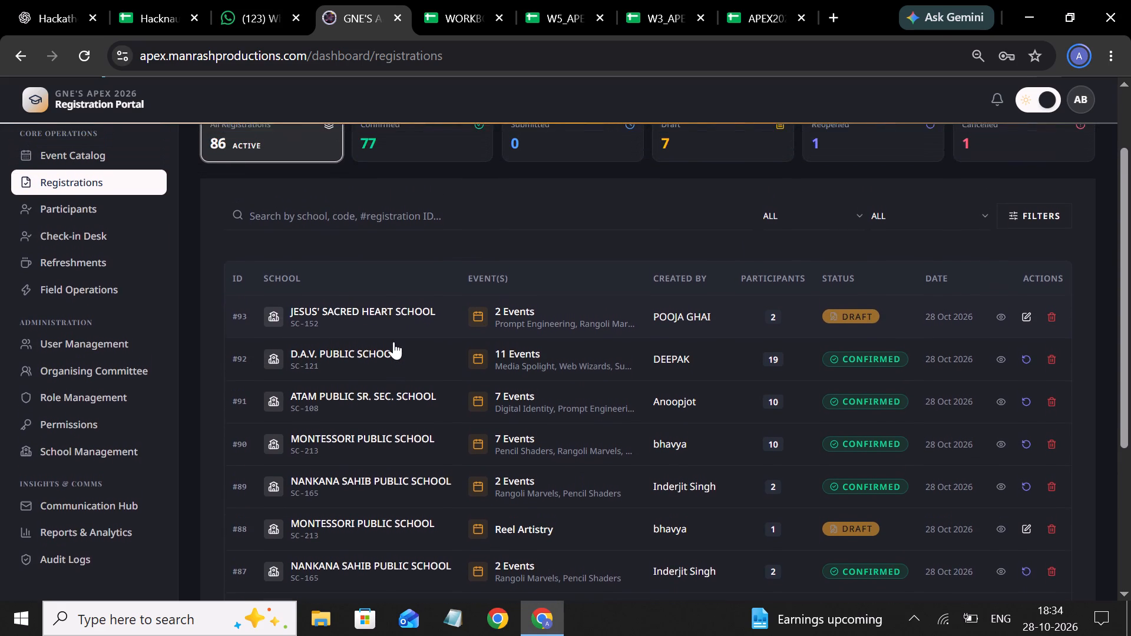
pyautogui.scroll(1, 393, 342)
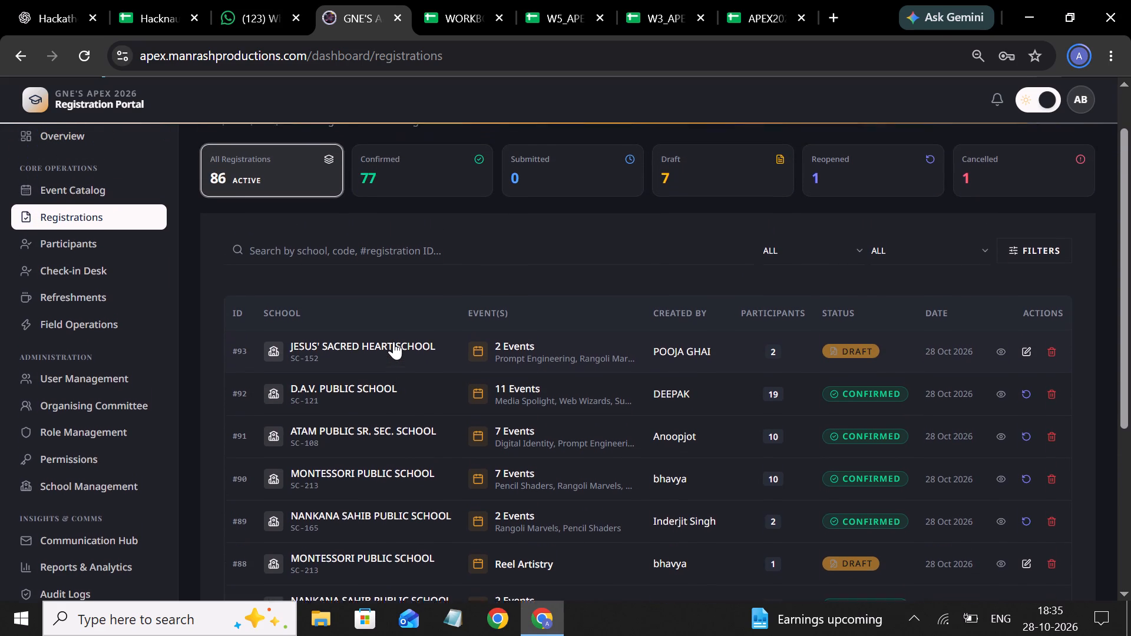
pyautogui.scroll(1, 393, 342)
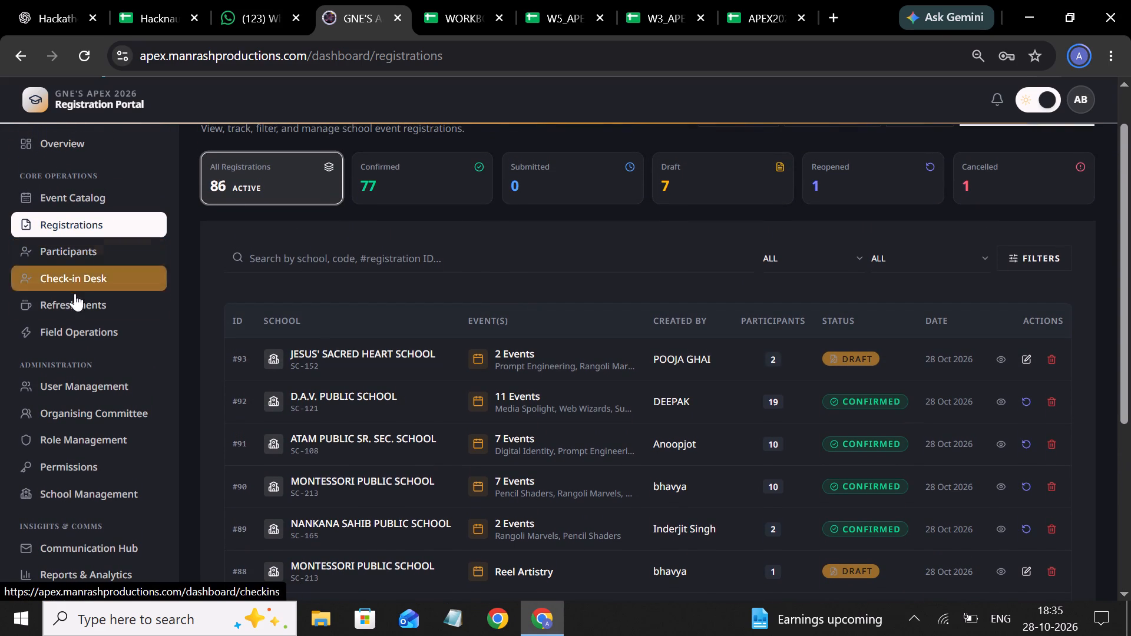
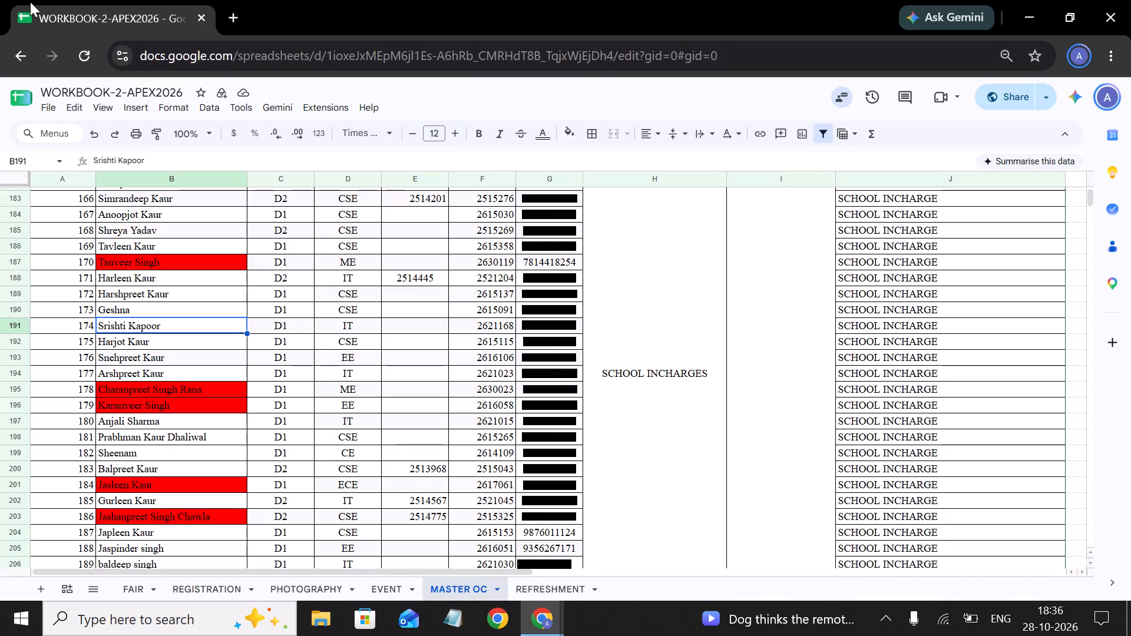
# Move the detached WORKBOOK-2-APEX2026 spreadsheet back into the main browser window, between the WhatsApp and Meet pages.
pyautogui.moveTo(37, 4); pyautogui.dragTo(270, 44)
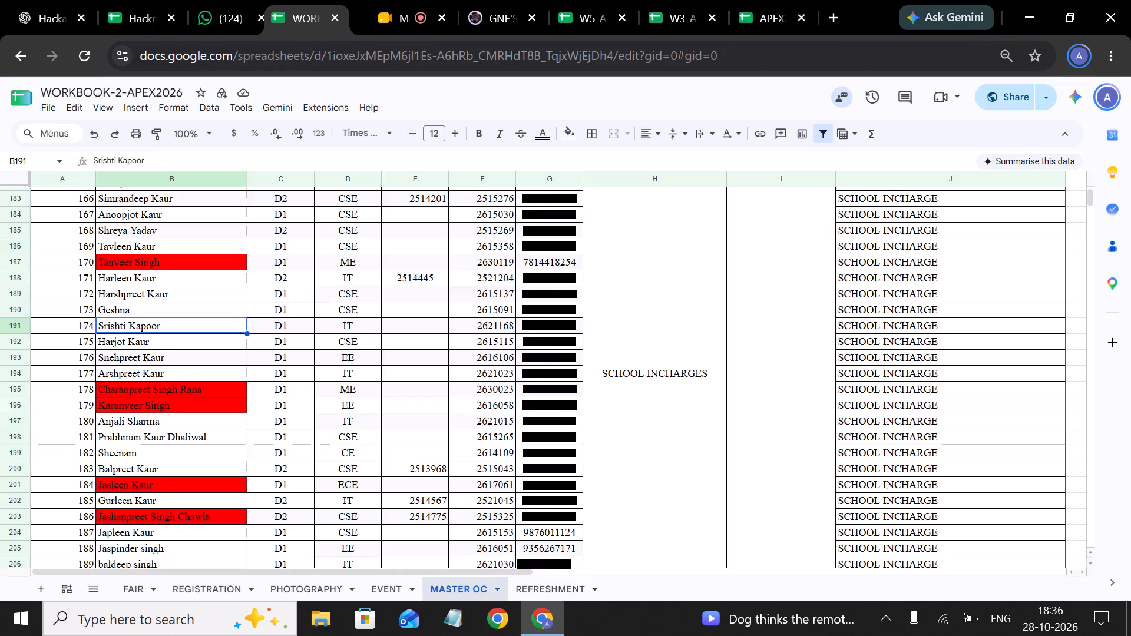
pyautogui.moveTo(270, 44); pyautogui.dragTo(274, 42)
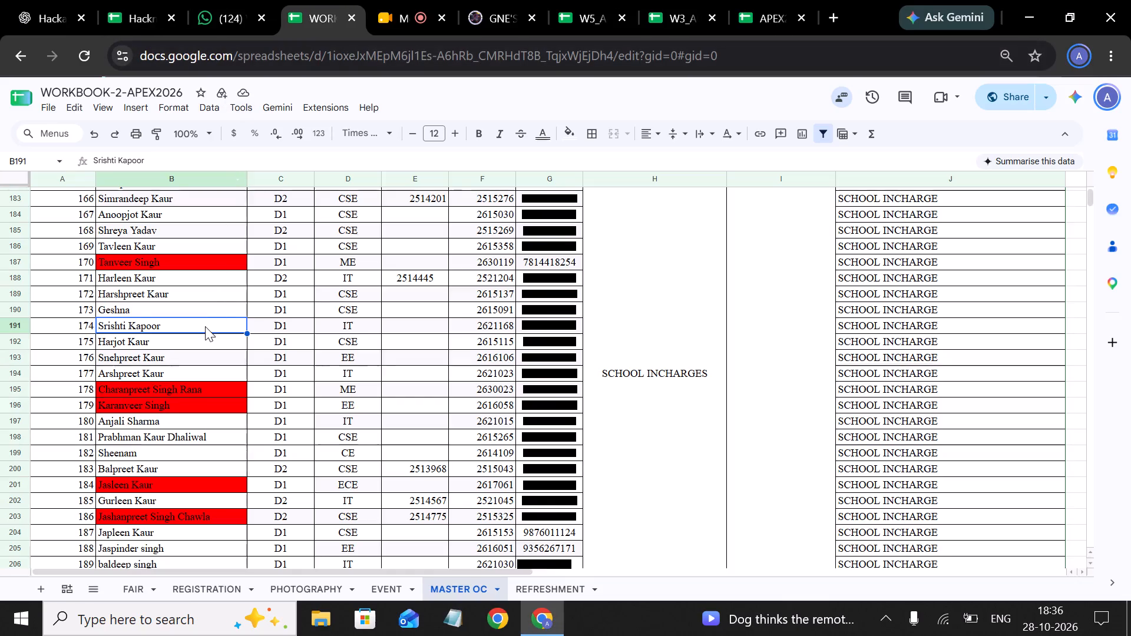
# Switch to the registration portal and look over the system and registration summaries on its Overview dashboard.
pyautogui.click(470, 9)
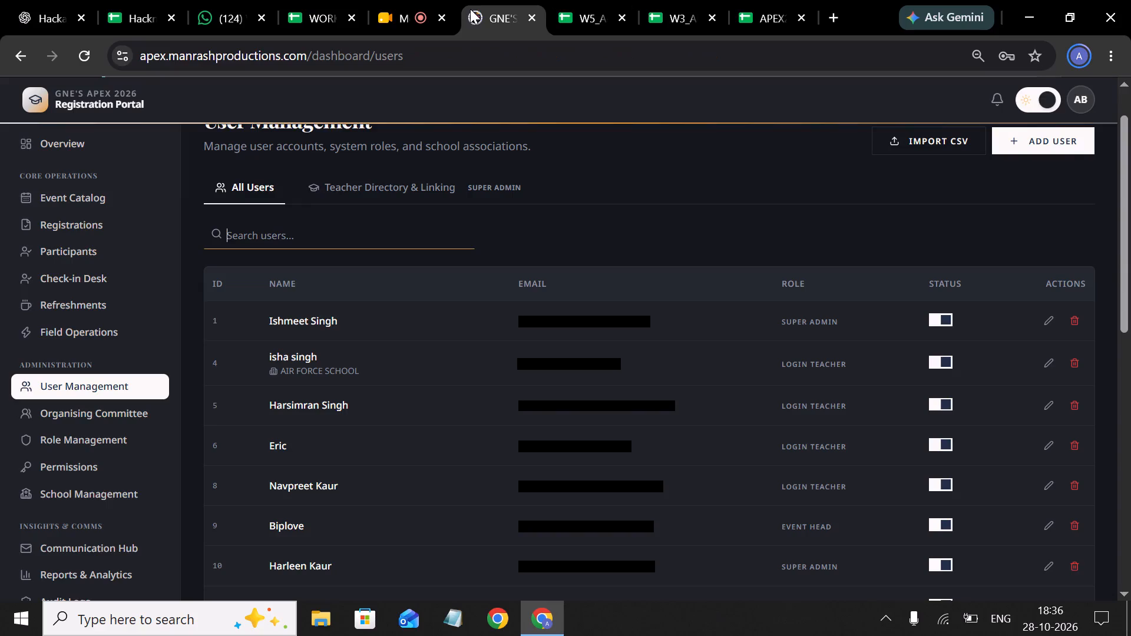
pyautogui.scroll(1, 85, 236)
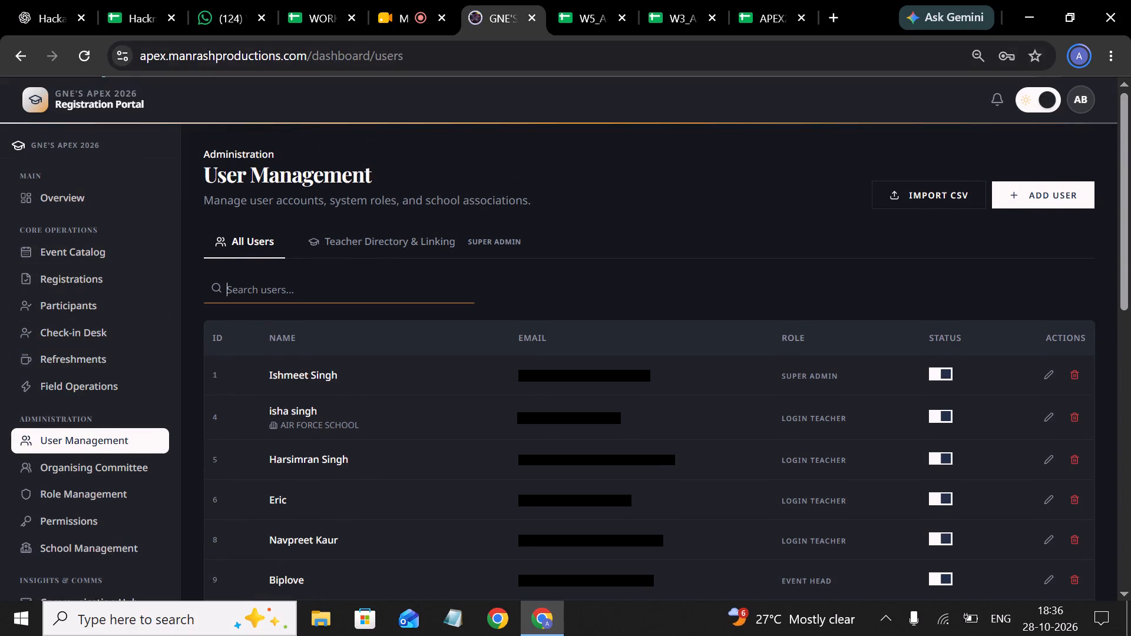
pyautogui.click(129, 190)
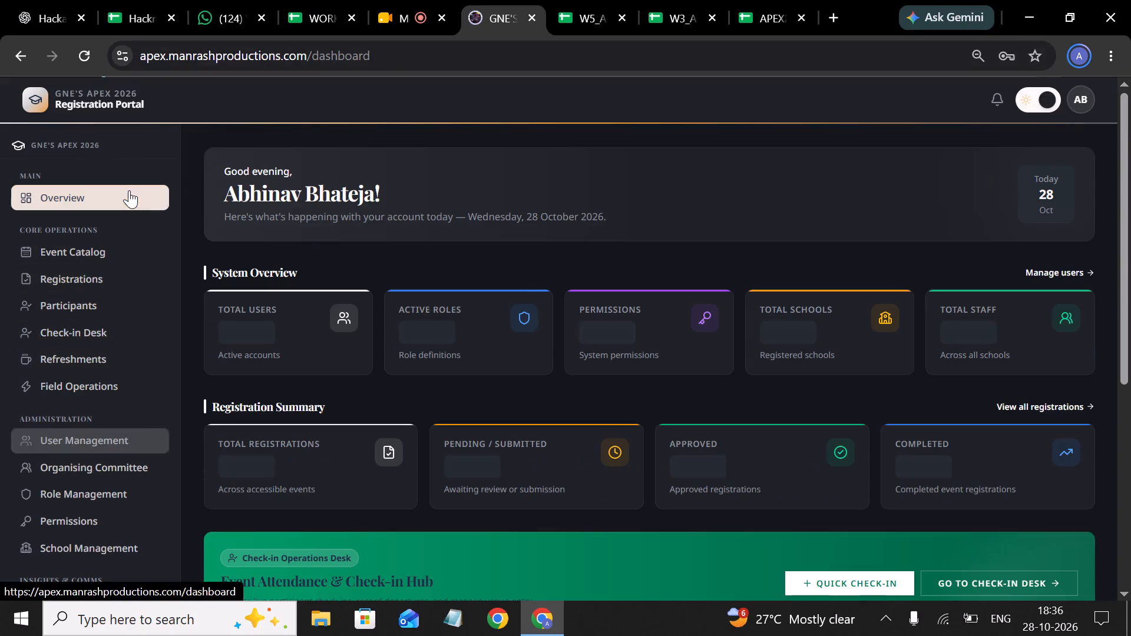
pyautogui.scroll(-1, 451, 336)
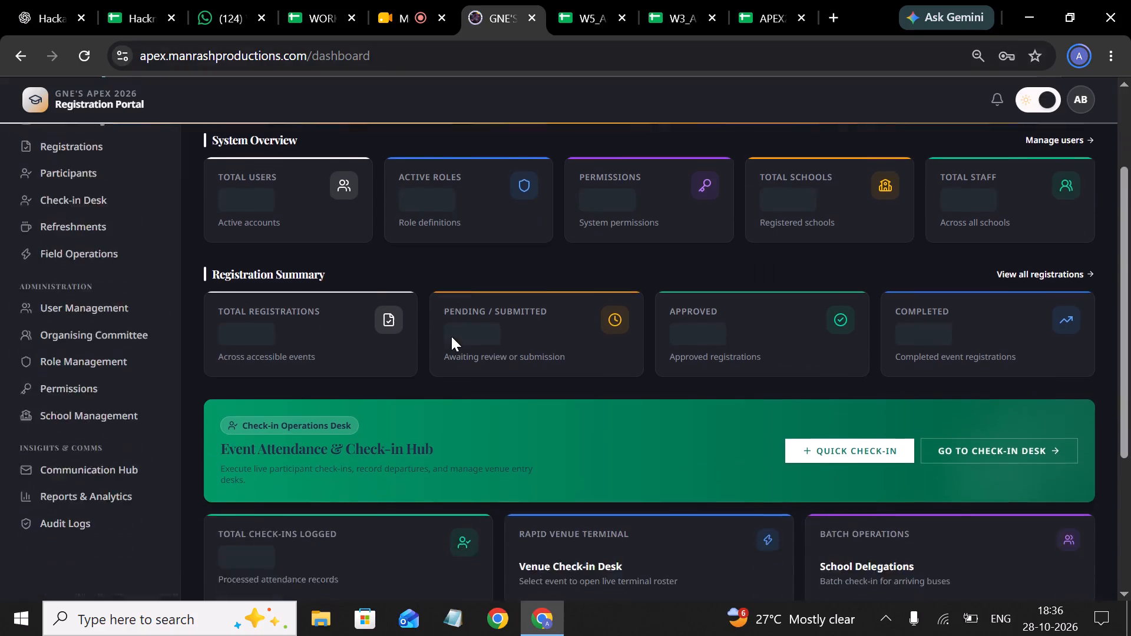
pyautogui.scroll(-2, 451, 336)
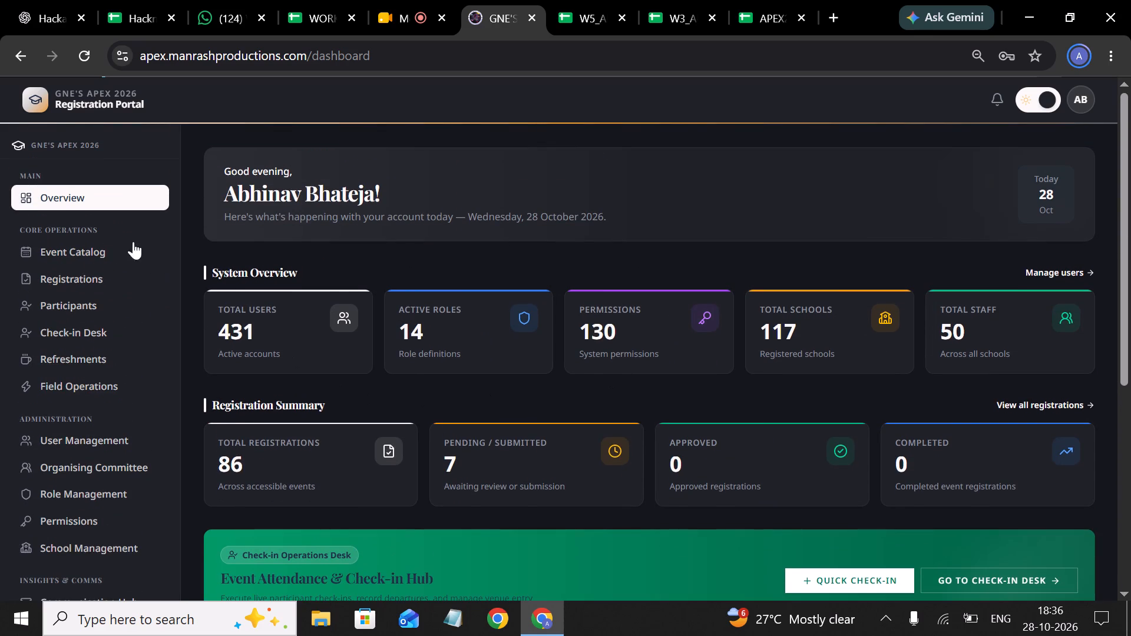
# Open the portal's Event Catalog and look over its list of events.
pyautogui.click(118, 247)
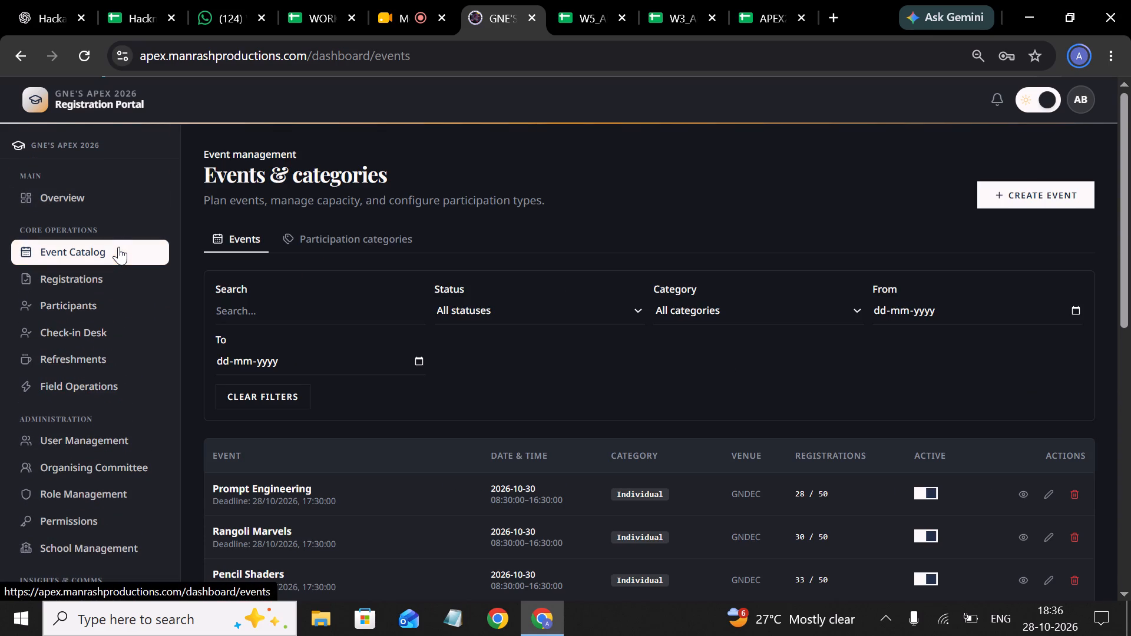
pyautogui.scroll(-1, 598, 561)
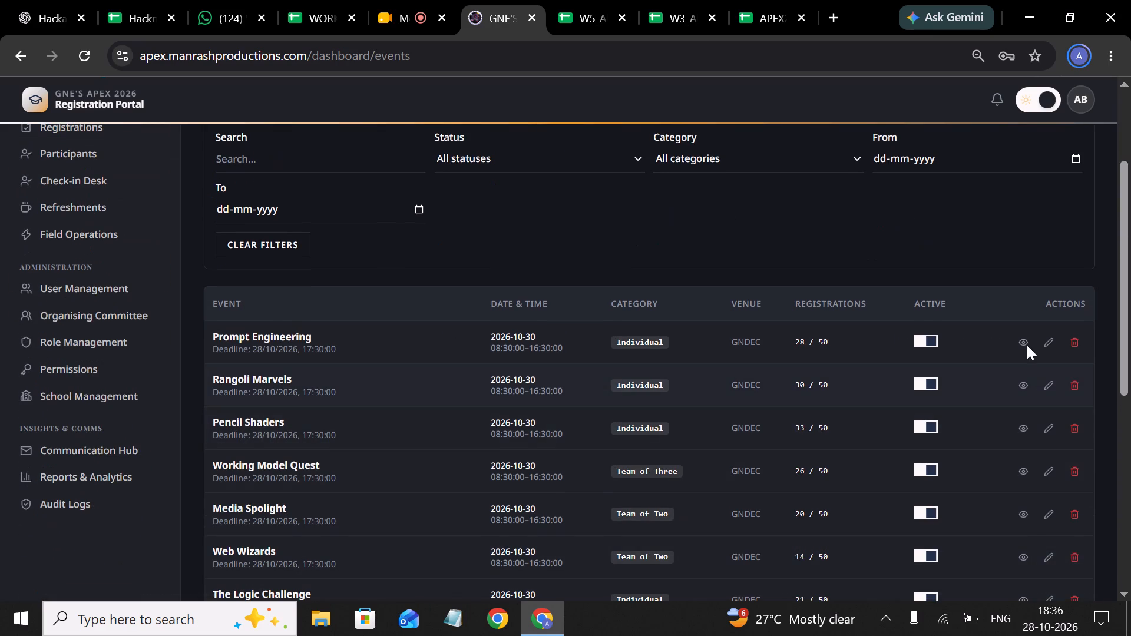
pyautogui.scroll(2, 414, 446)
# Open the Registrations page and review the details of the Jesus' Sacred Heart School registration, closing them when done.
pyautogui.click(81, 277)
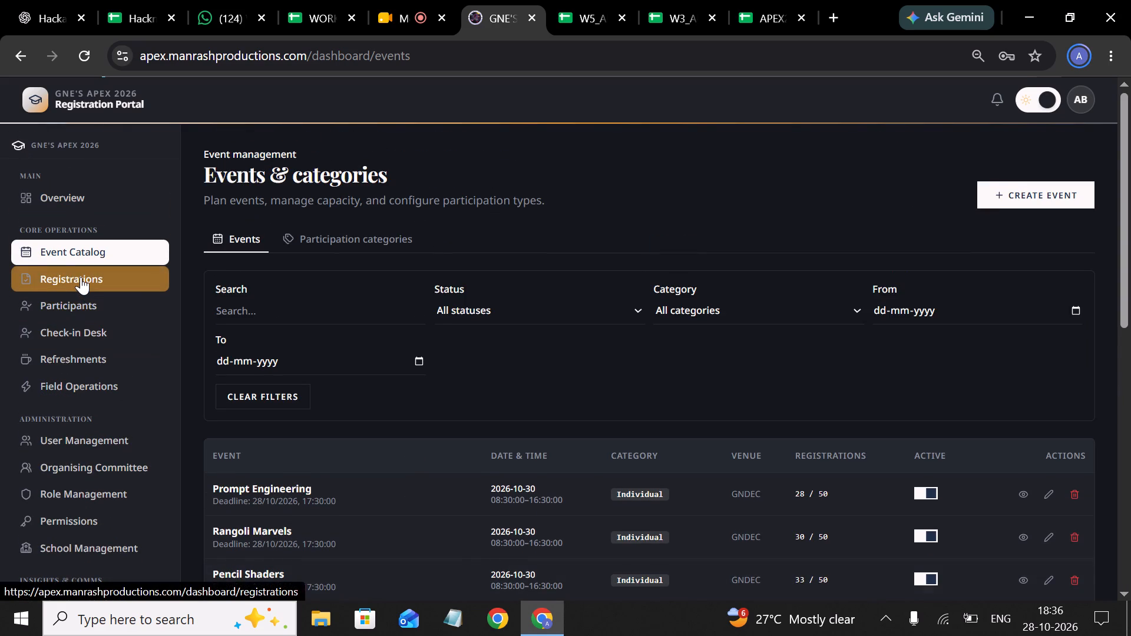
pyautogui.scroll(-1, 375, 393)
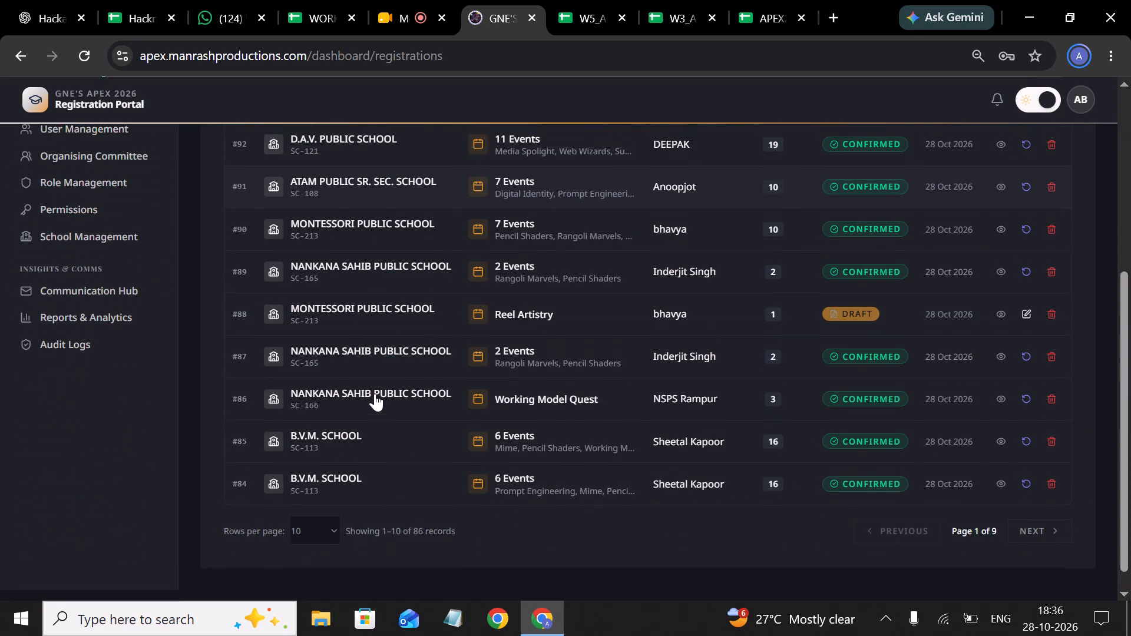
pyautogui.scroll(-1, 375, 393)
pyautogui.scroll(1, 1023, 218)
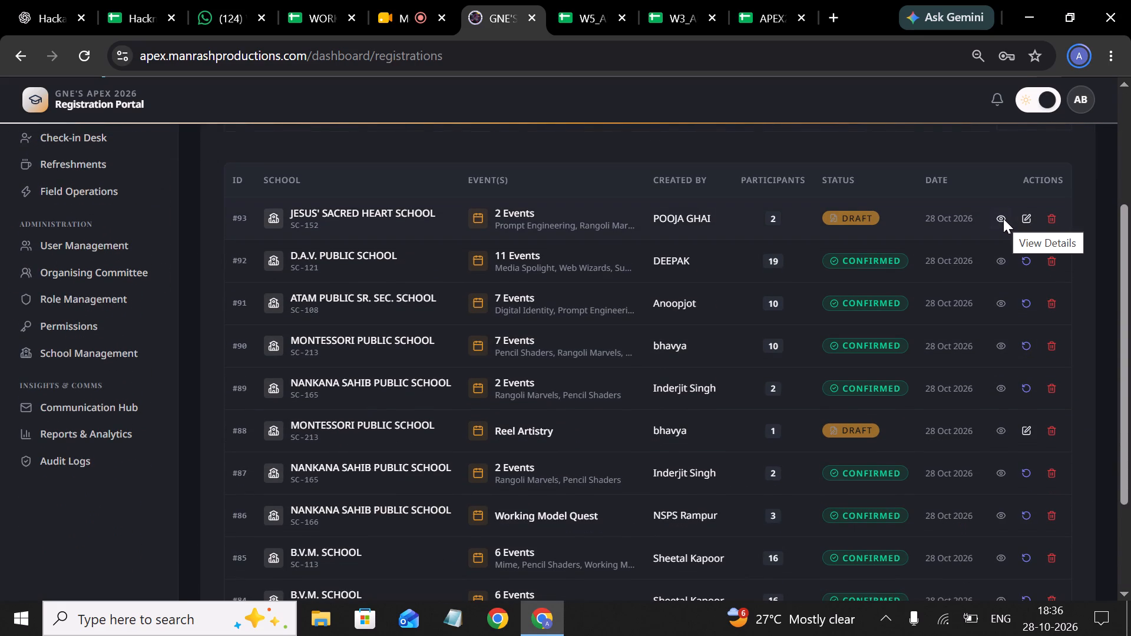
pyautogui.click(1003, 218)
pyautogui.scroll(-3, 618, 314)
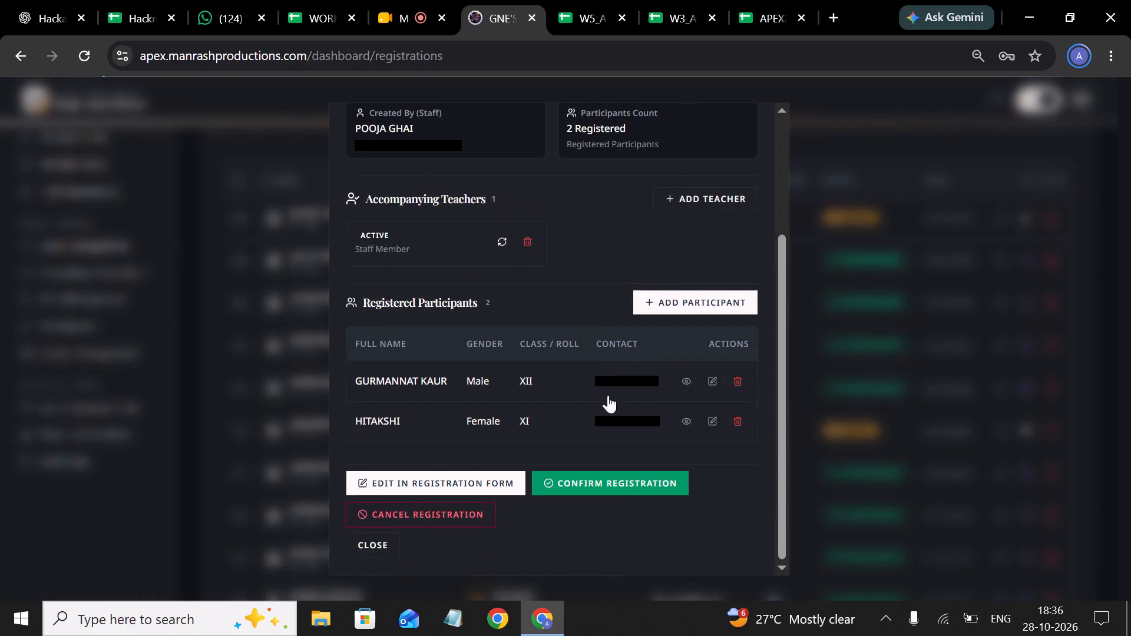
pyautogui.scroll(1, 721, 182)
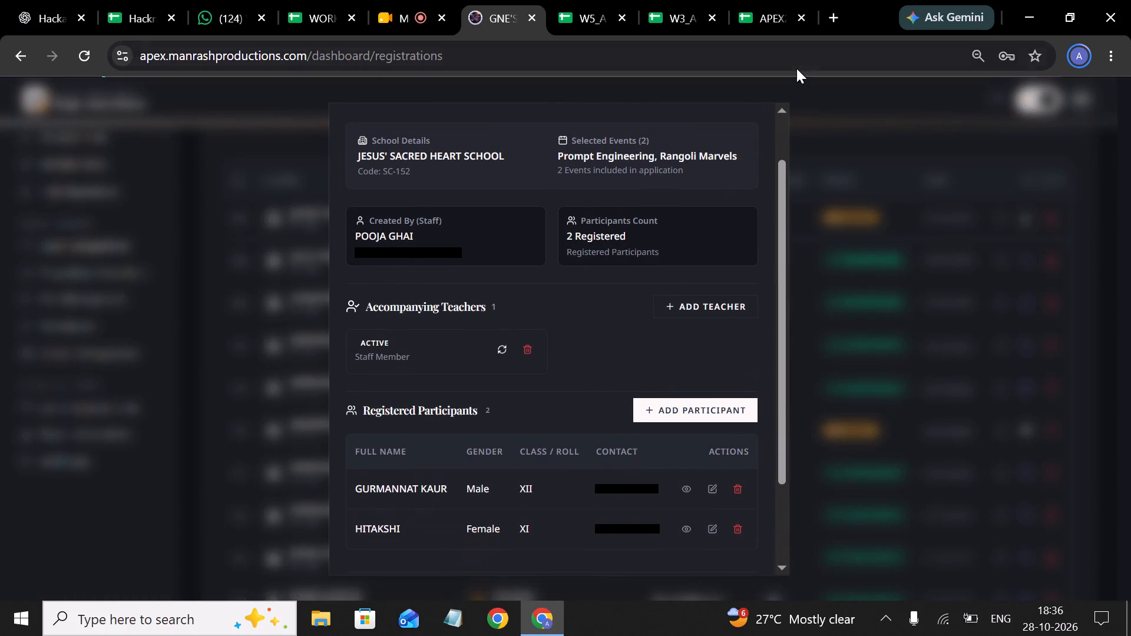
pyautogui.click(840, 122)
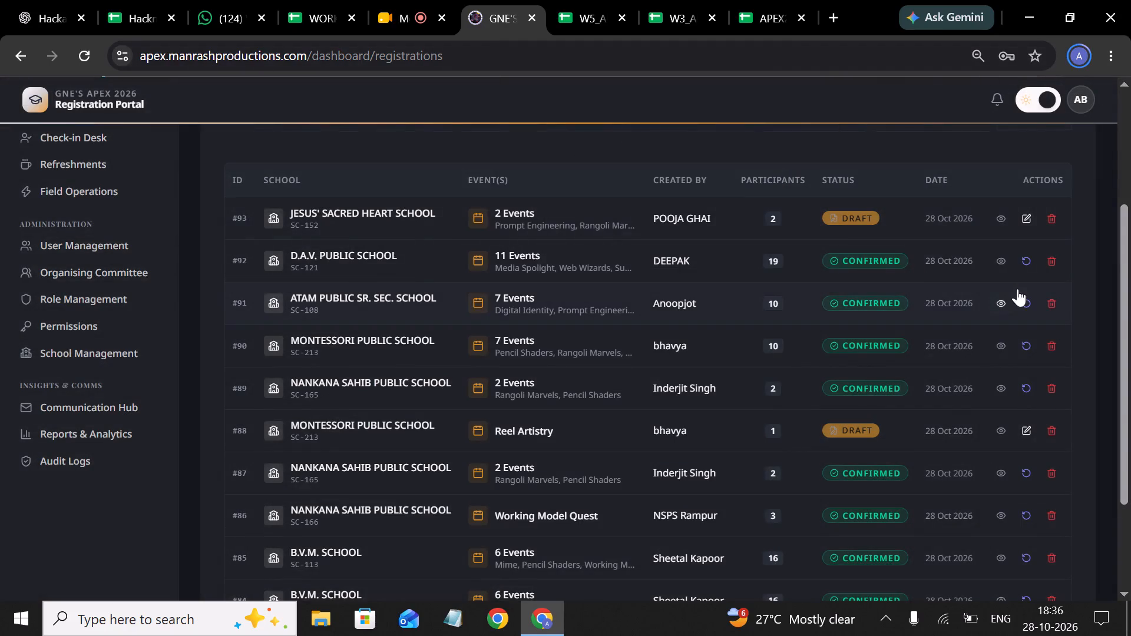
# Review D.A.V. Public School's registration #92 and its first listed participant's profile, closing both when done.
pyautogui.click(1000, 261)
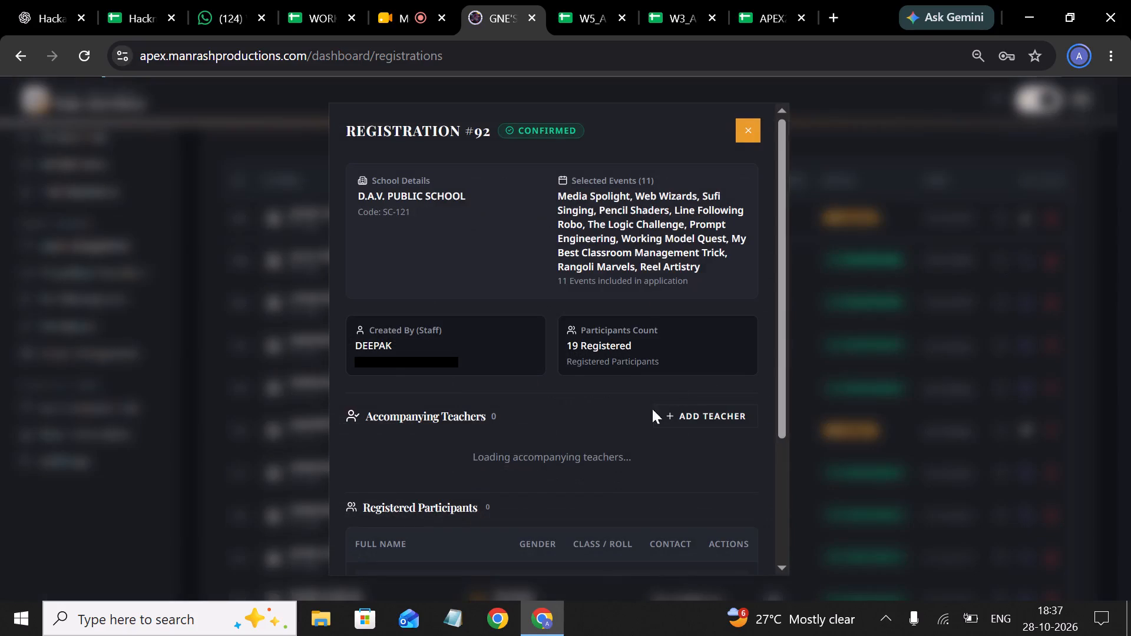
pyautogui.scroll(-2, 633, 424)
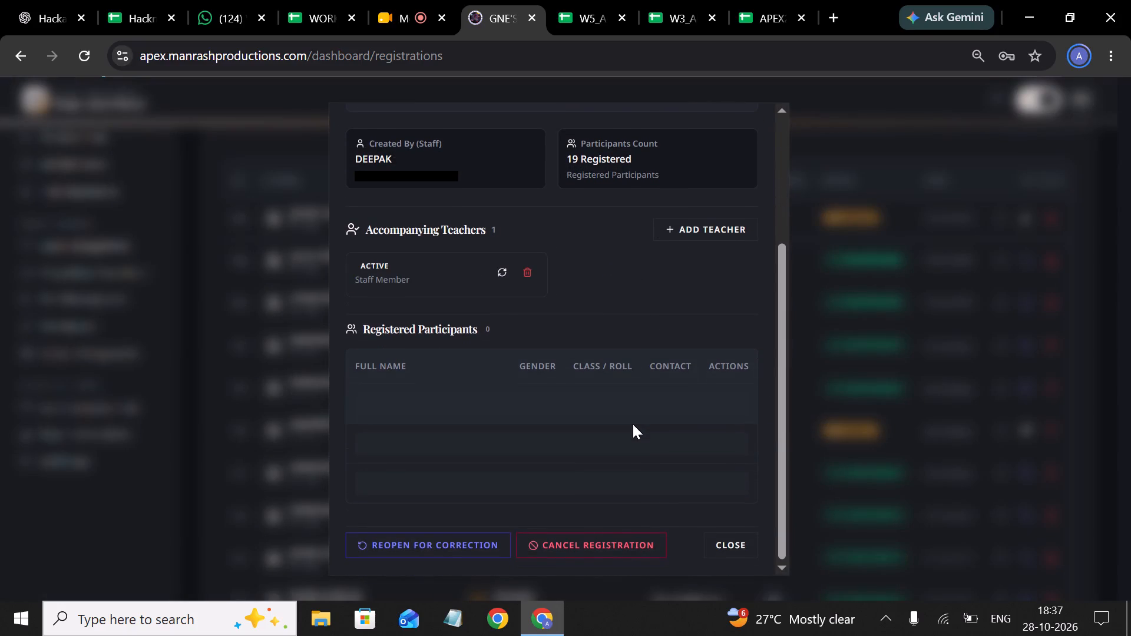
pyautogui.scroll(-1, 633, 424)
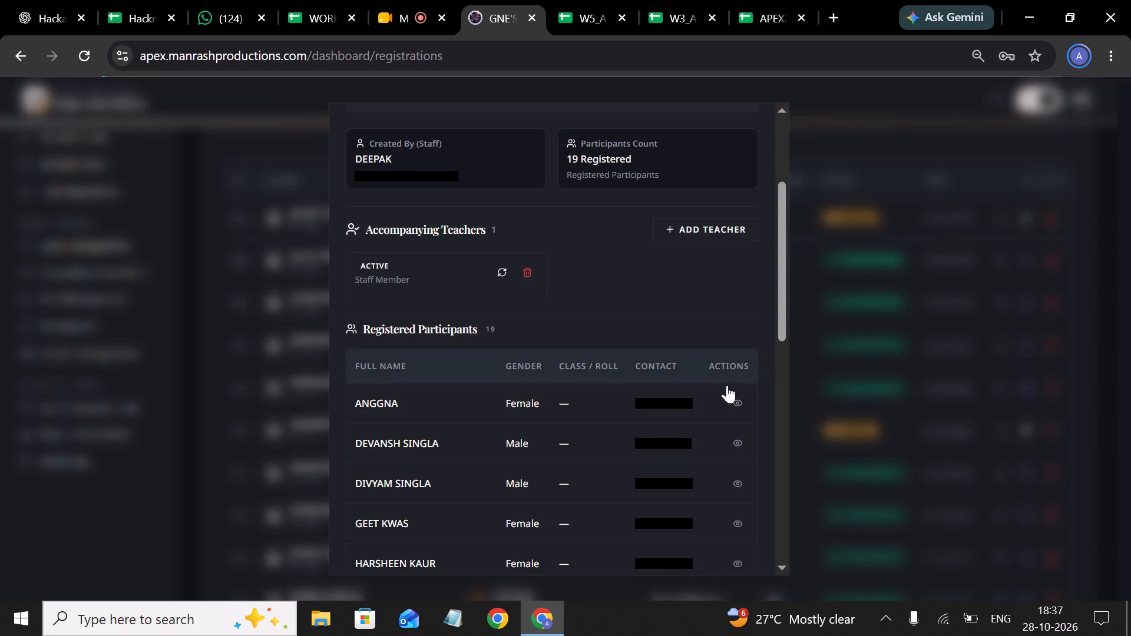
pyautogui.click(732, 402)
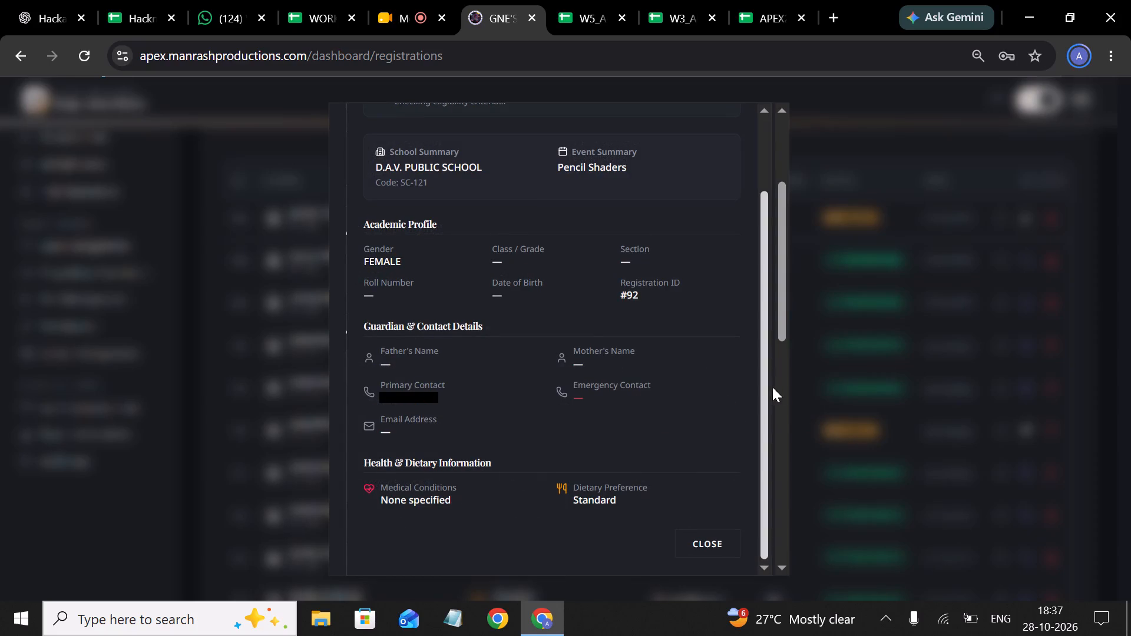
pyautogui.click(845, 405)
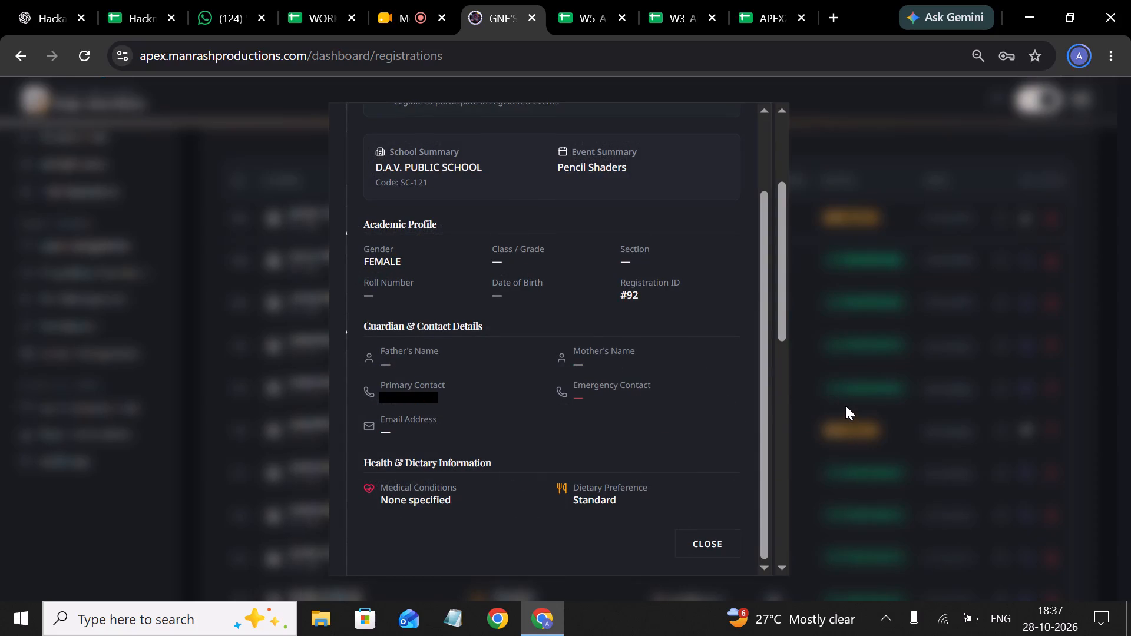
pyautogui.click(744, 153)
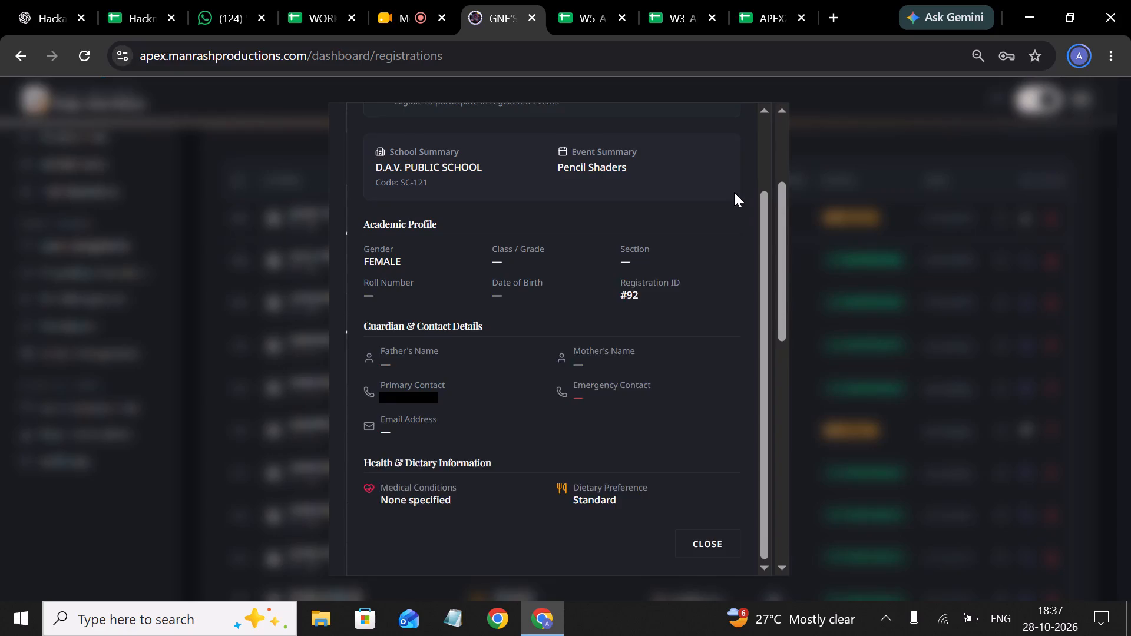
pyautogui.scroll(1, 734, 192)
pyautogui.scroll(-1, 664, 322)
pyautogui.click(729, 536)
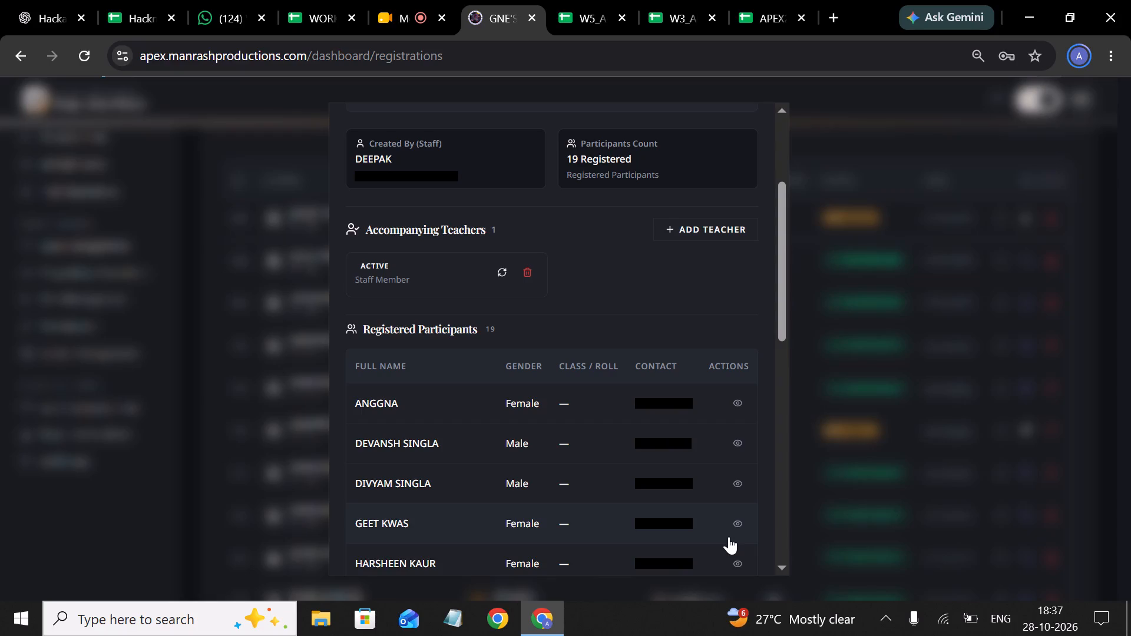
pyautogui.click(836, 135)
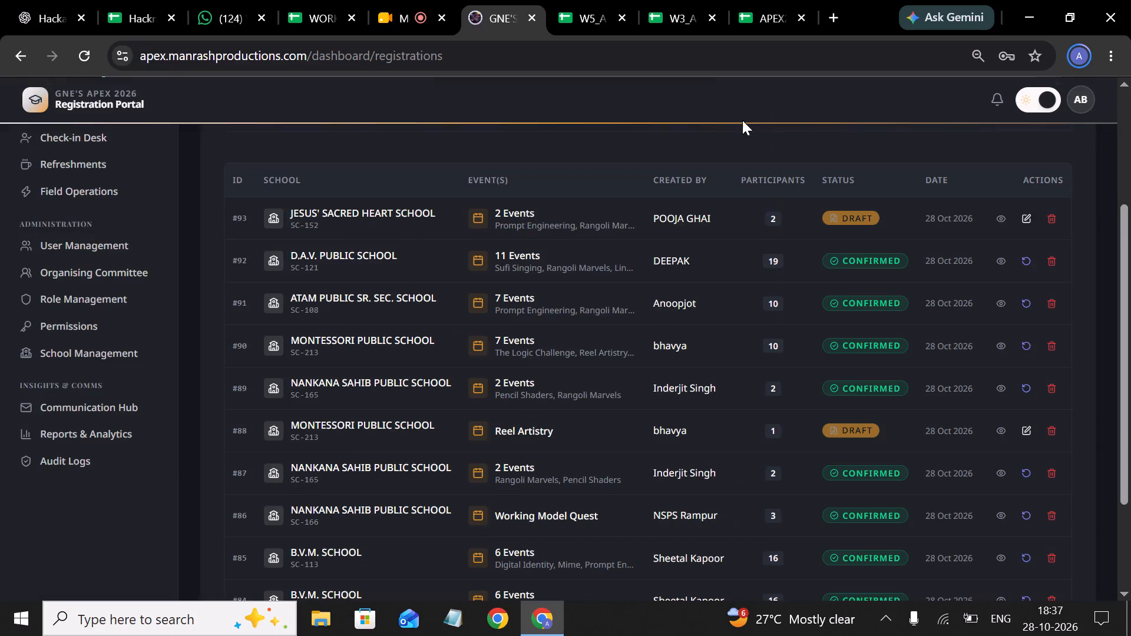
# Look through the first page of school registrations for their events, participants and statuses.
pyautogui.scroll(-1, 465, 543)
pyautogui.scroll(2, 421, 403)
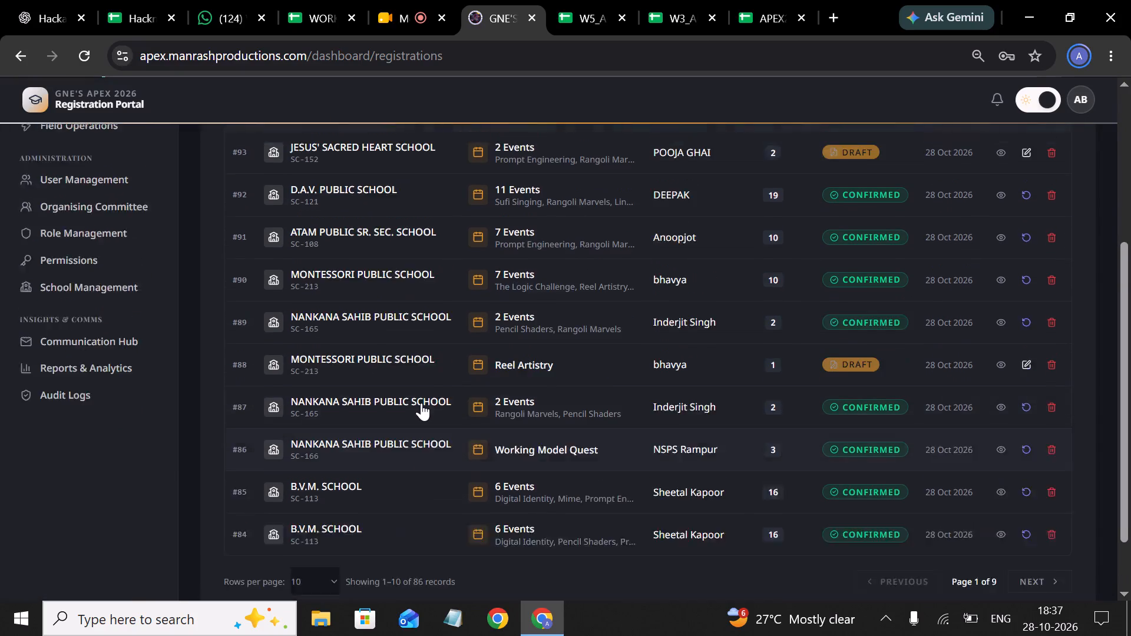
pyautogui.scroll(3, 421, 403)
pyautogui.scroll(-2, 404, 424)
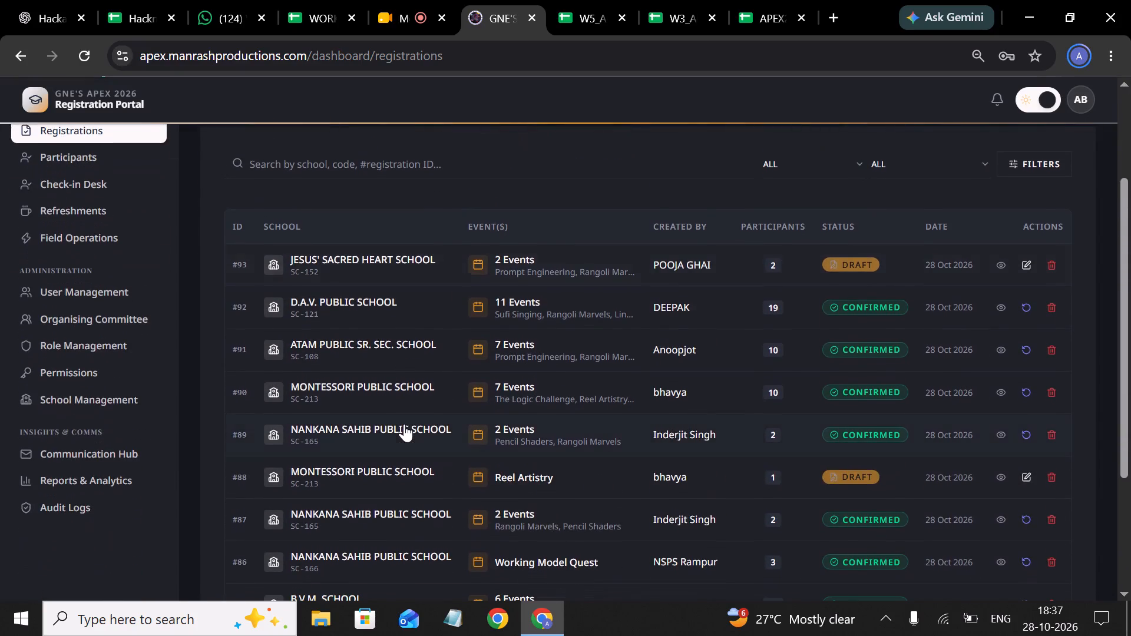
pyautogui.scroll(3, 373, 294)
pyautogui.scroll(-1, 71, 521)
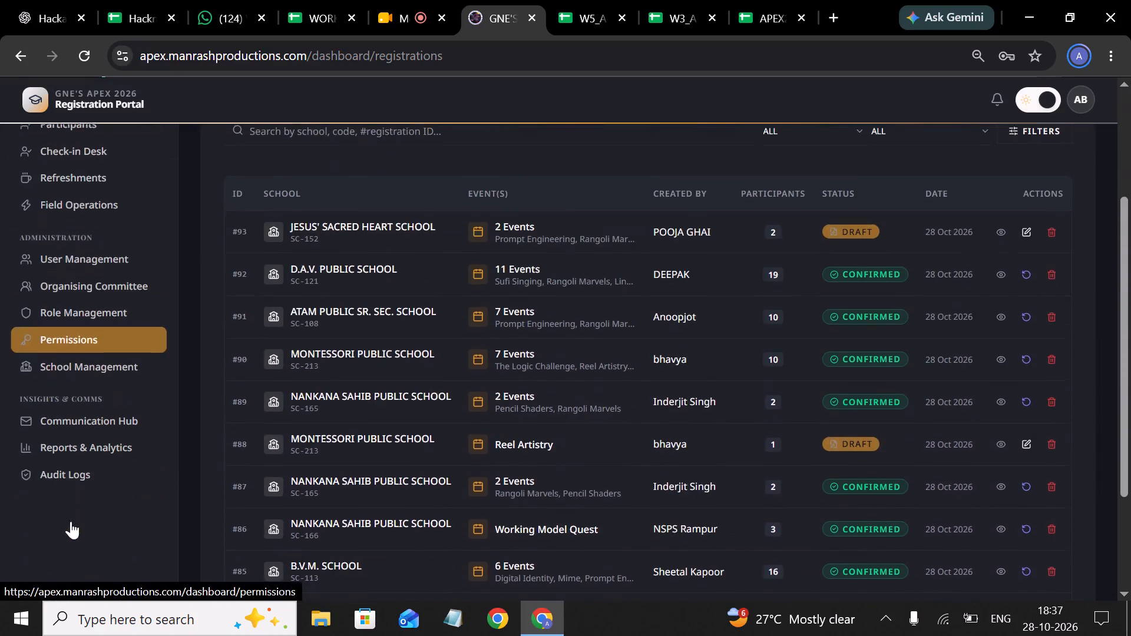
# Open Reports & Analytics and examine the Schools report's registrations, participants sent and registered events per school.
pyautogui.scroll(-1, 71, 521)
pyautogui.click(123, 448)
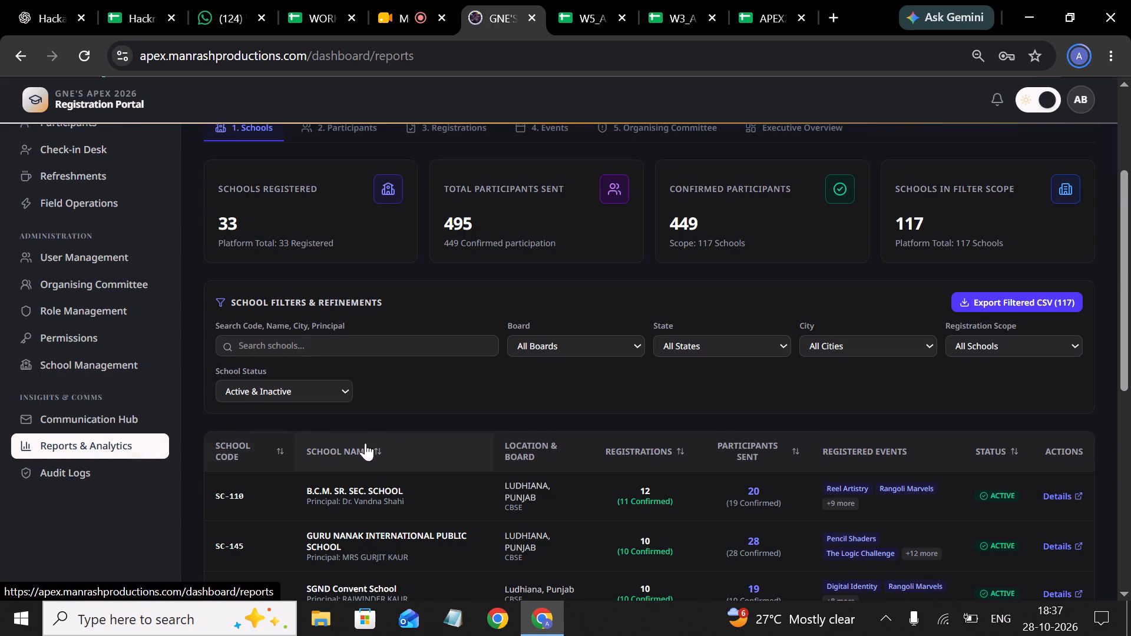
pyautogui.scroll(-1, 395, 445)
pyautogui.scroll(-1, 566, 443)
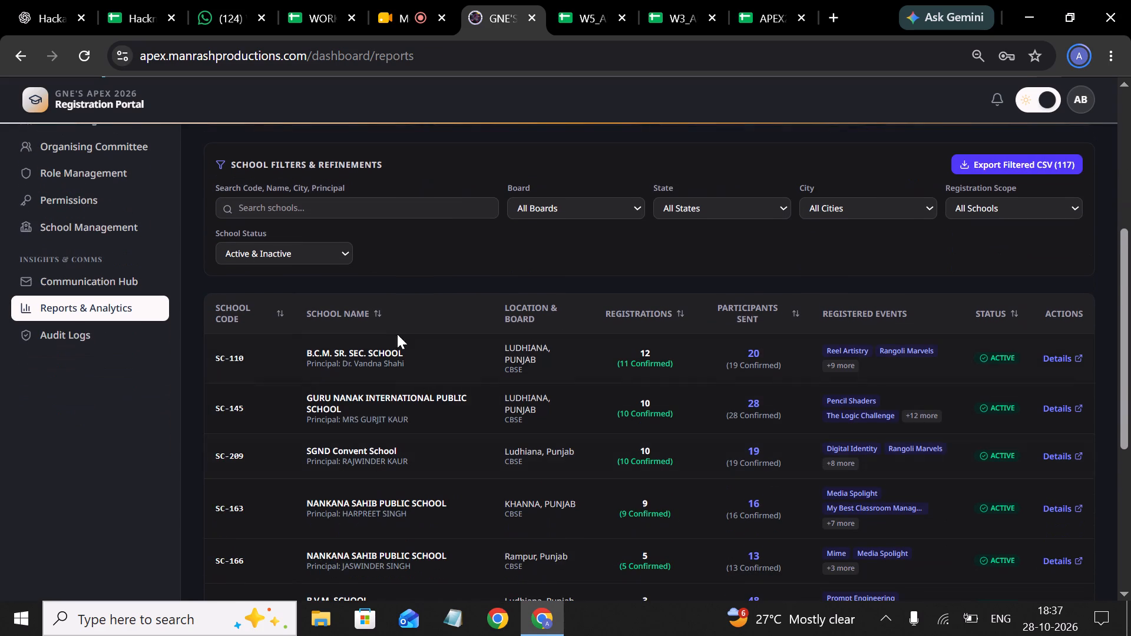
pyautogui.scroll(-2, 401, 394)
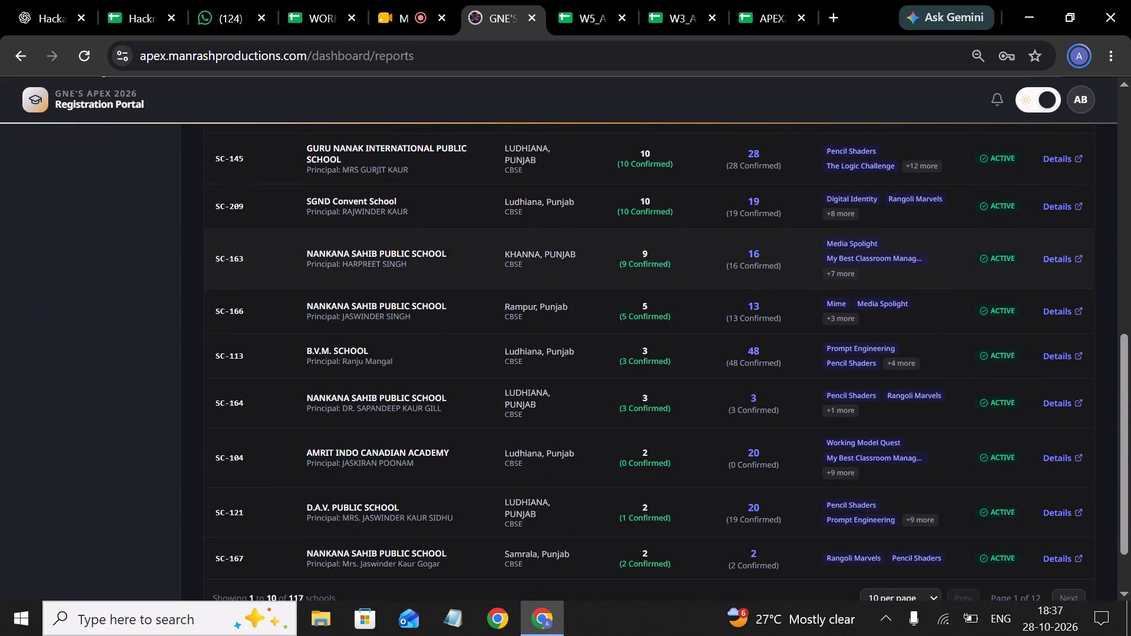
pyautogui.scroll(2, 531, 249)
pyautogui.scroll(-1, 590, 307)
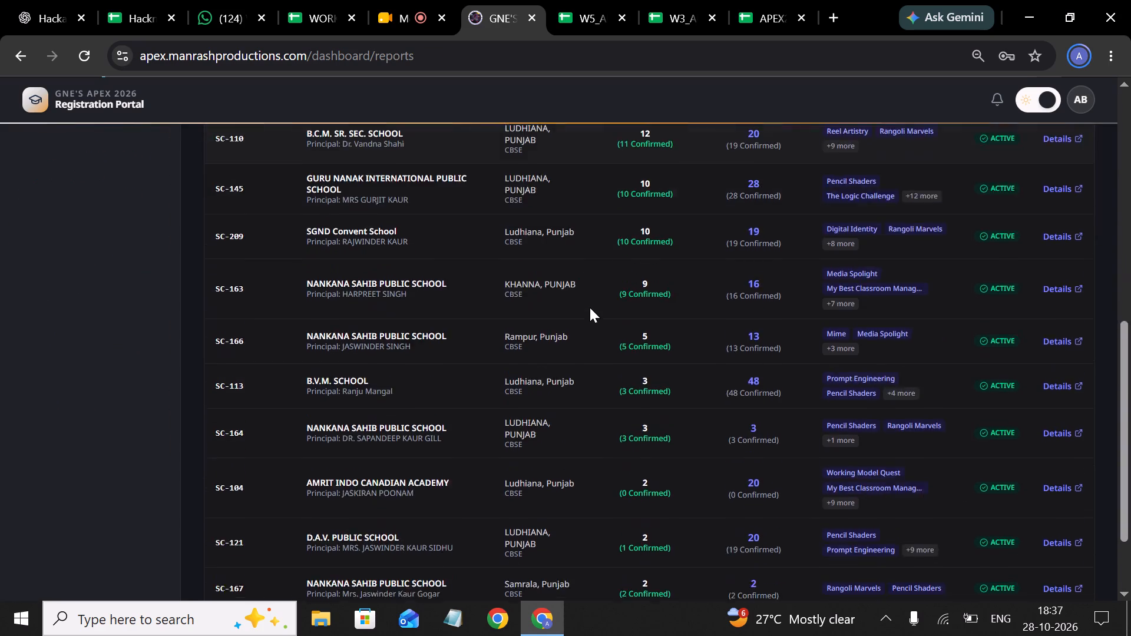
pyautogui.scroll(-2, 590, 307)
# Review the B.C.M. Sr. Sec. School report details, including its associated registrations and participants, and close them.
pyautogui.click(1068, 332)
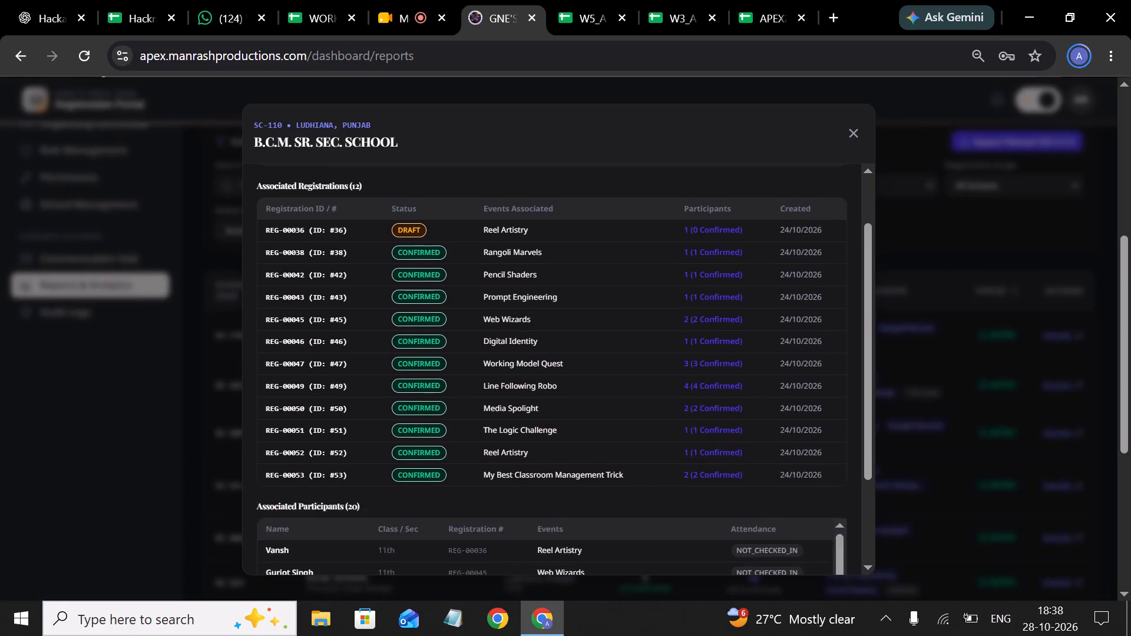
pyautogui.scroll(-1, 697, 390)
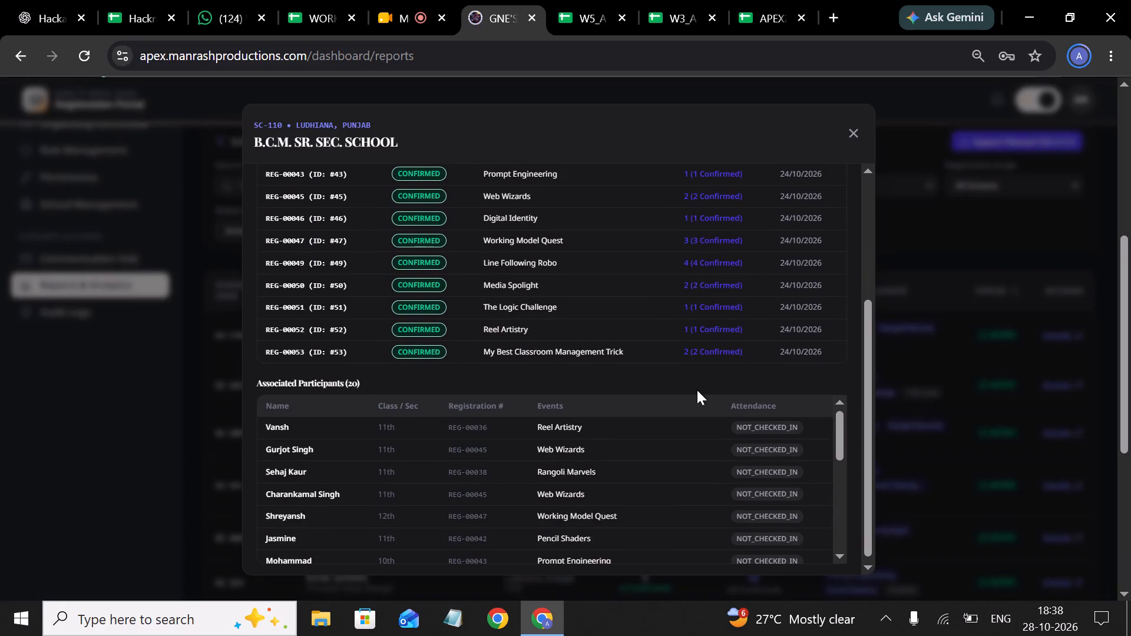
pyautogui.scroll(-1, 697, 390)
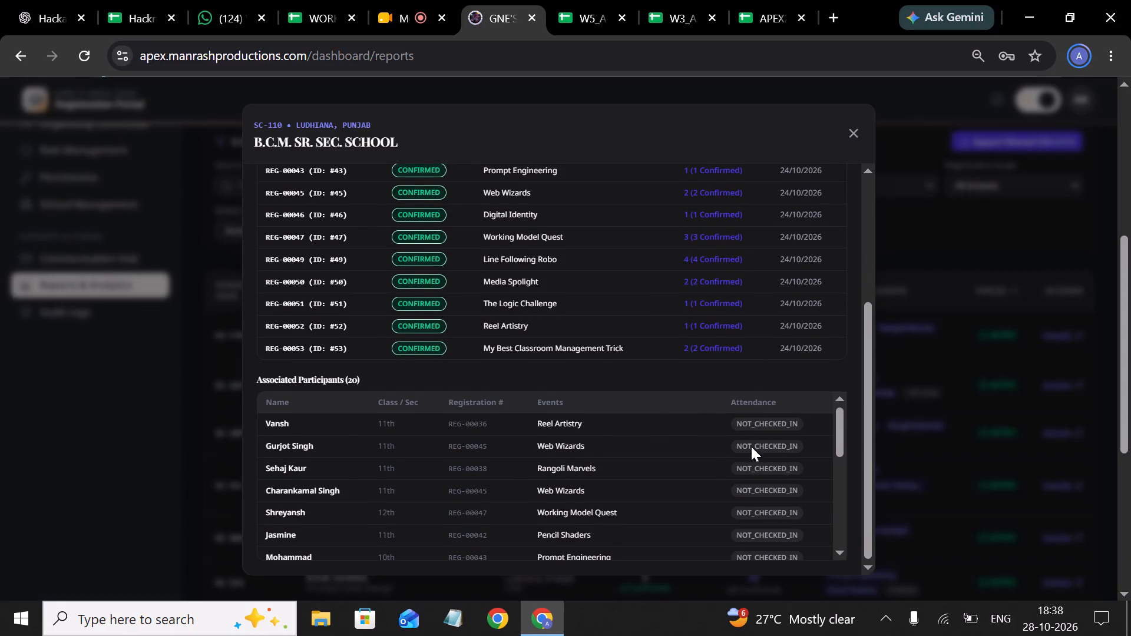
pyautogui.click(851, 135)
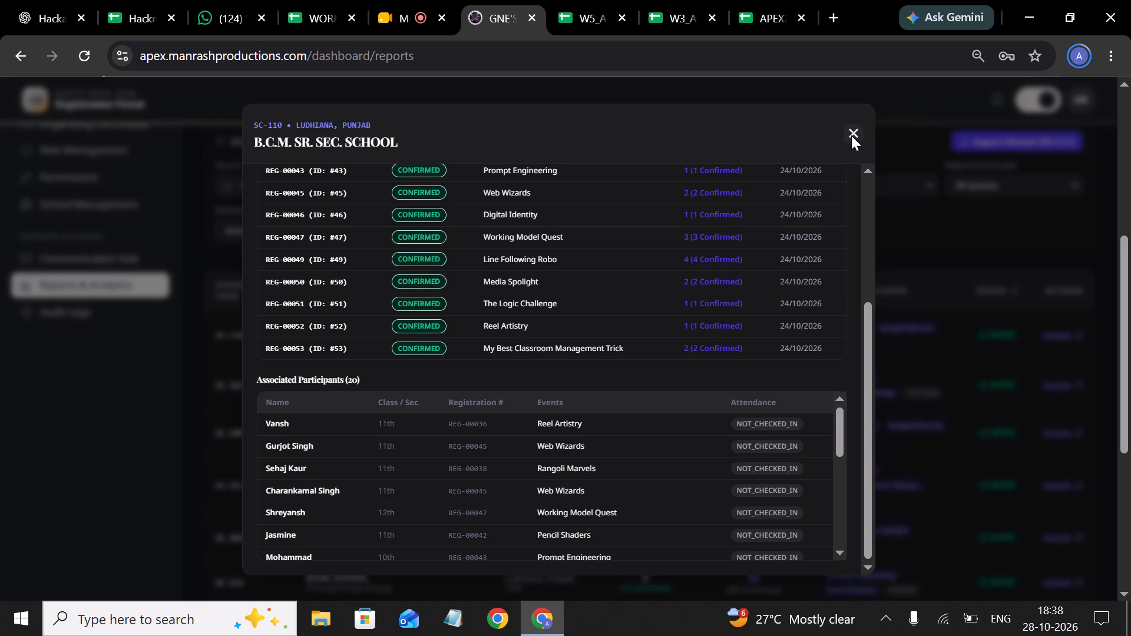
# Close the B.C.M. Sr. Sec. School details and look through the first page of Registrations for each school's events and participants.
pyautogui.click(851, 135)
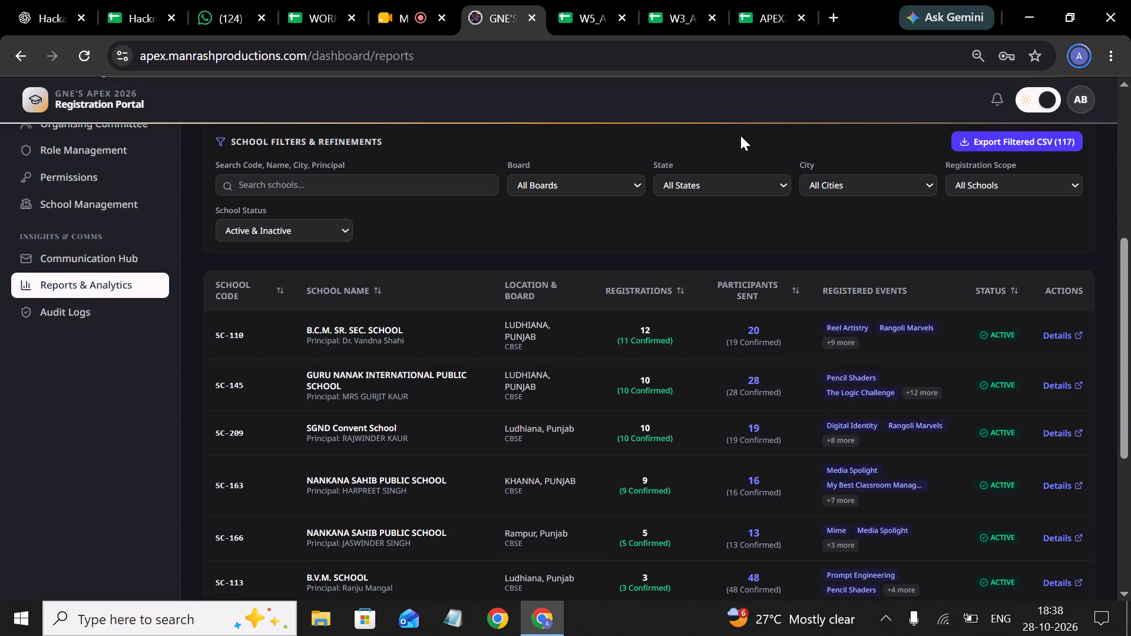
pyautogui.scroll(4, 97, 213)
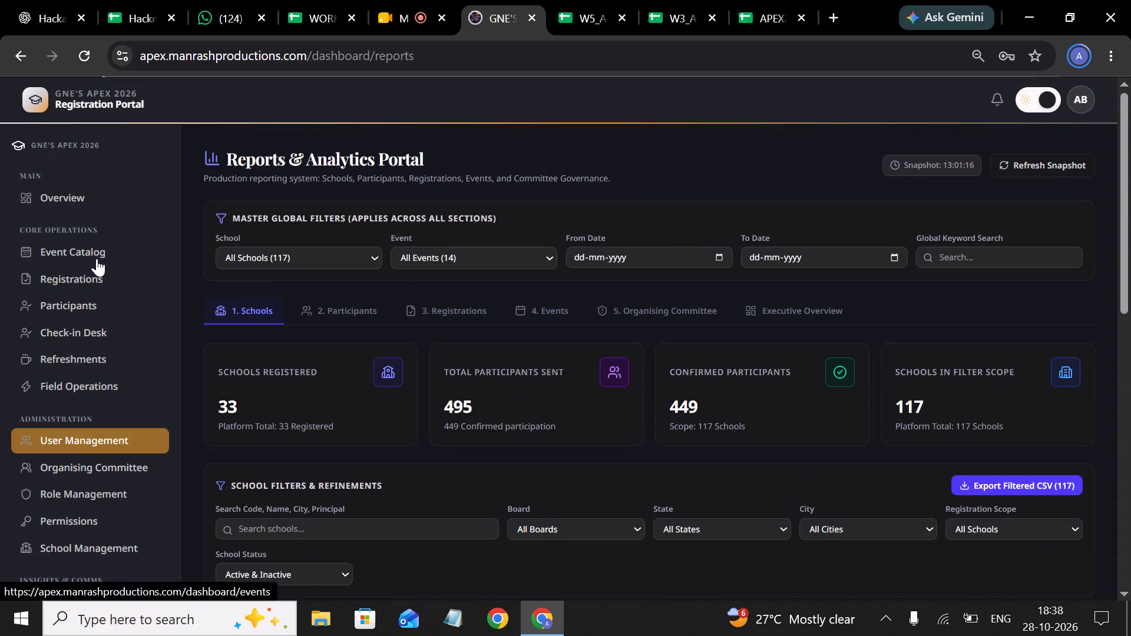
pyautogui.click(94, 272)
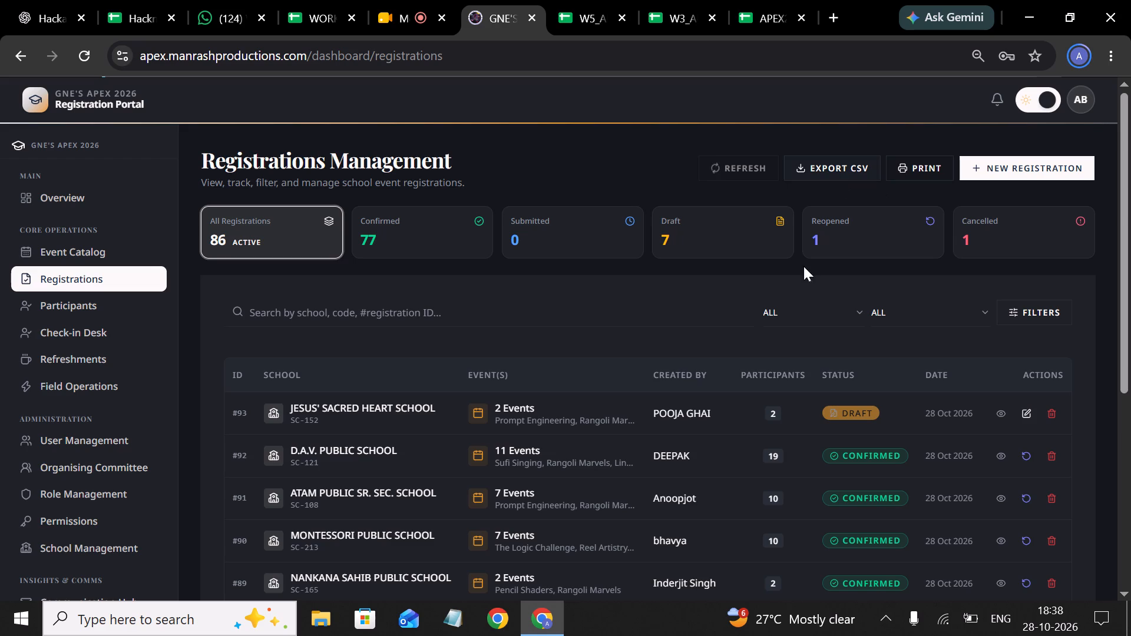
pyautogui.scroll(-3, 693, 473)
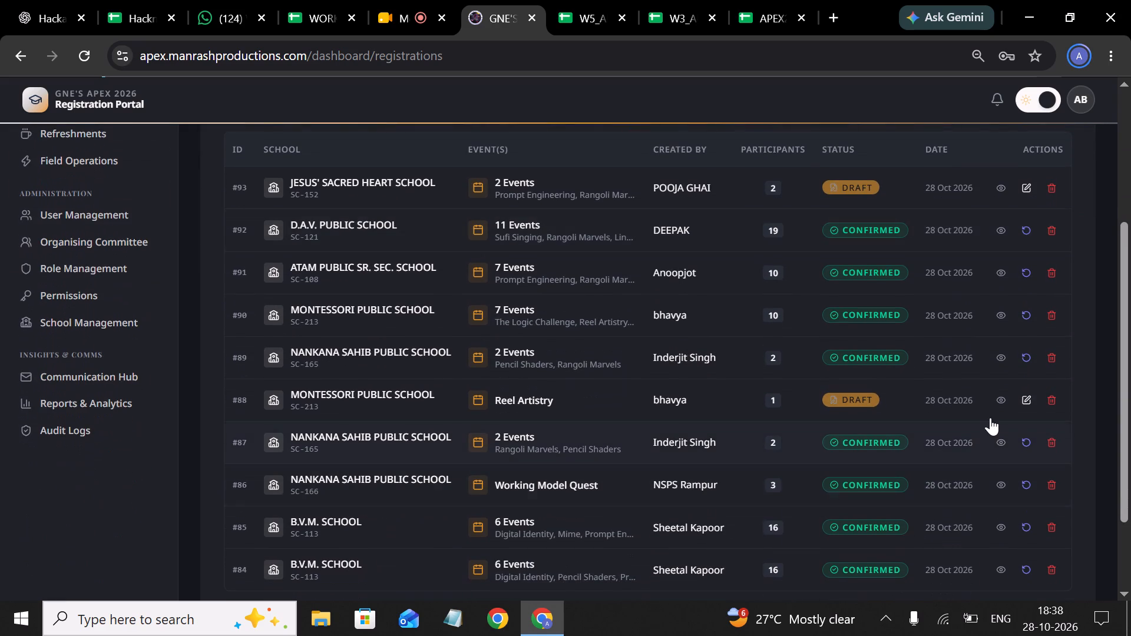
pyautogui.scroll(-2, 582, 485)
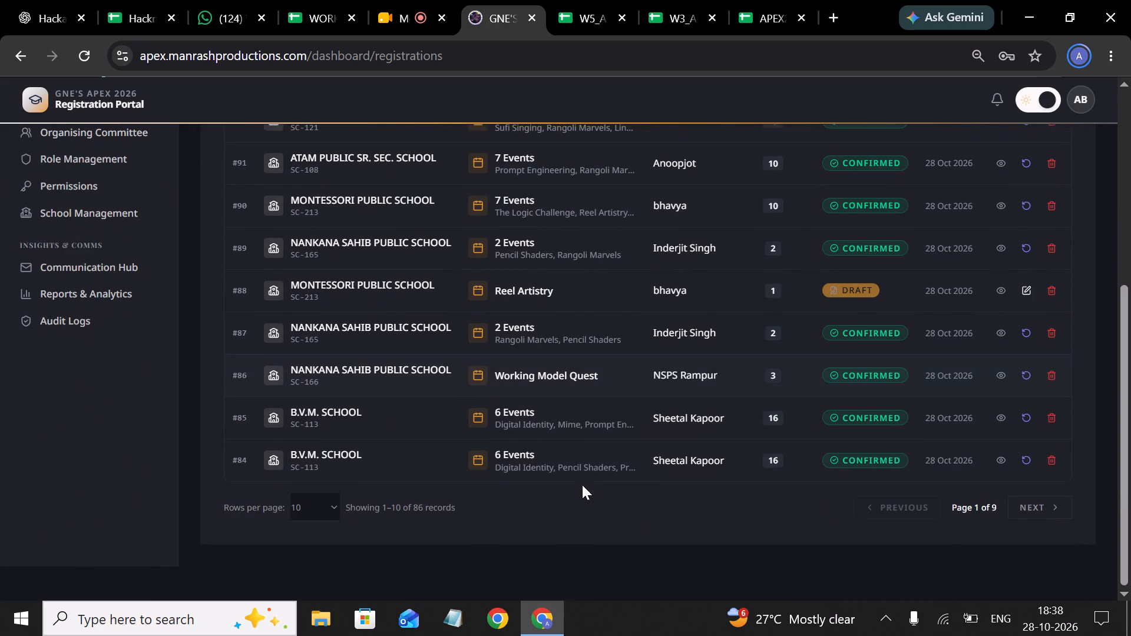
pyautogui.scroll(-1, 582, 485)
pyautogui.scroll(4, 438, 428)
# Check the Participant Directory briefly, and examine the Overview dashboard's registration summary, check-in section and reporting exports.
pyautogui.click(102, 296)
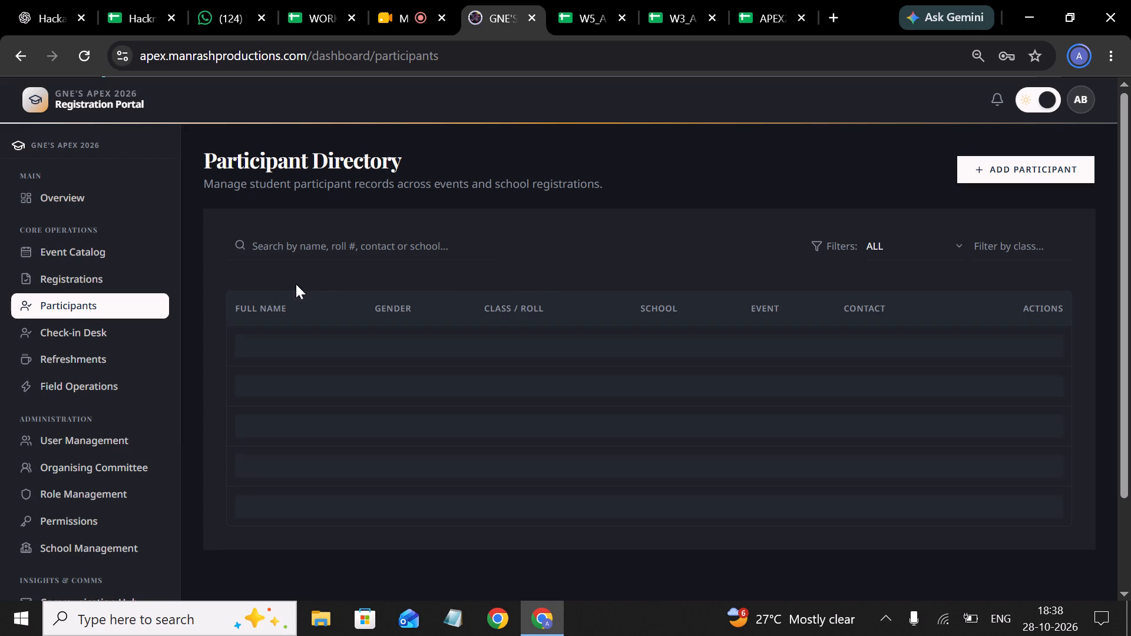
pyautogui.click(114, 195)
pyautogui.scroll(-5, 523, 376)
pyautogui.hscroll(1, 523, 376)
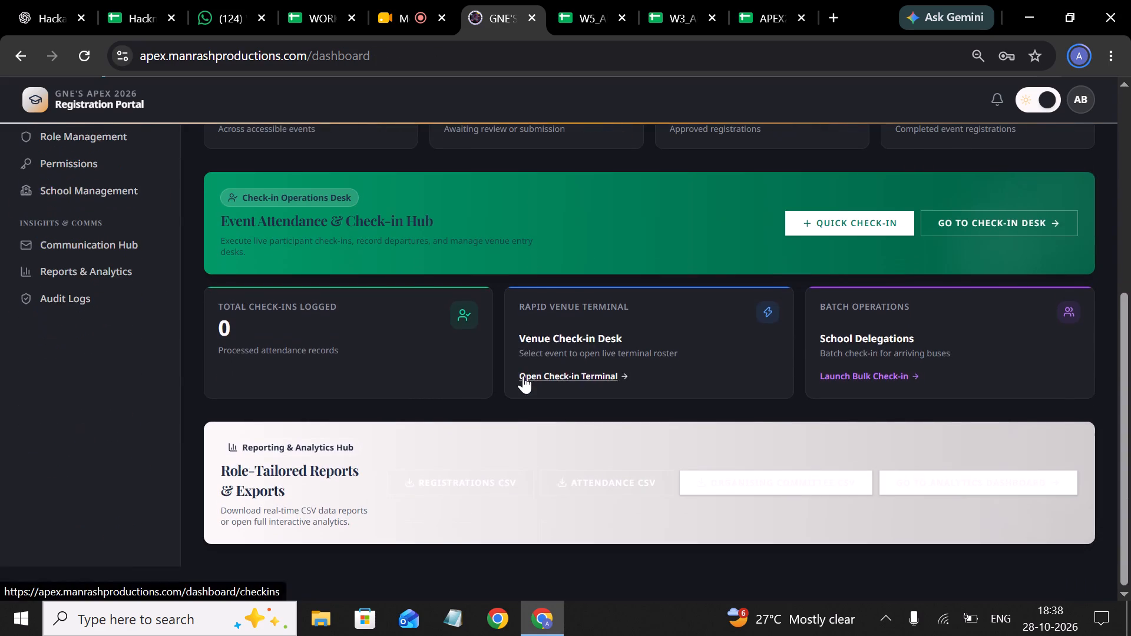
pyautogui.hscroll(1, 523, 376)
pyautogui.scroll(1, 523, 376)
# Look through the core operations sections from Event Catalog, Registrations and Participants to Check-in Desk, Refreshments and Field Operations.
pyautogui.click(102, 164)
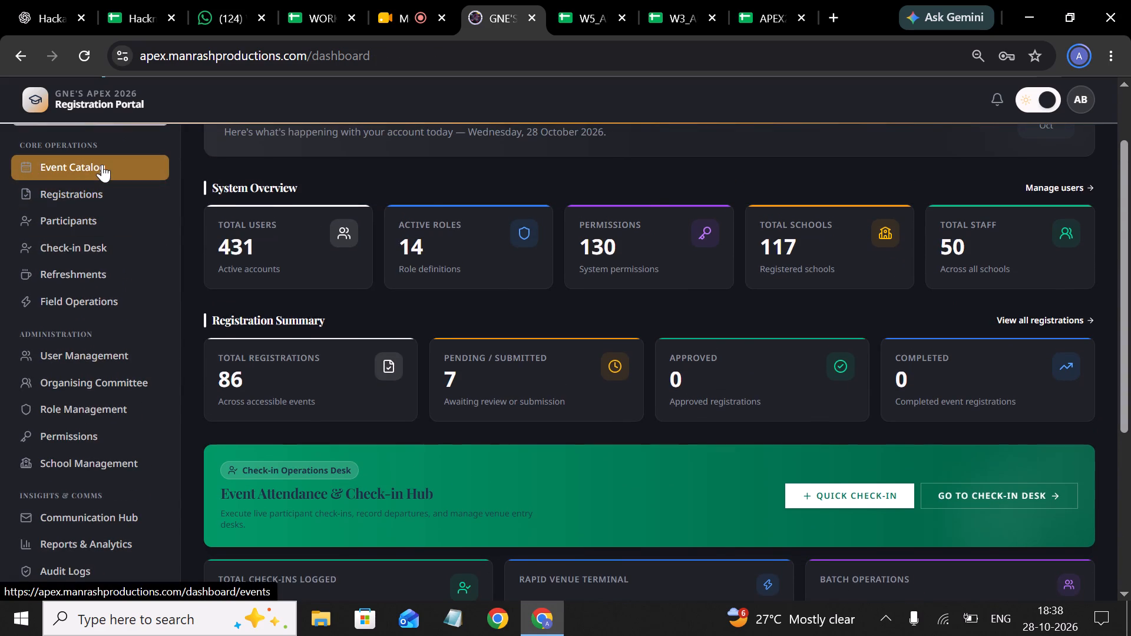
pyautogui.click(125, 206)
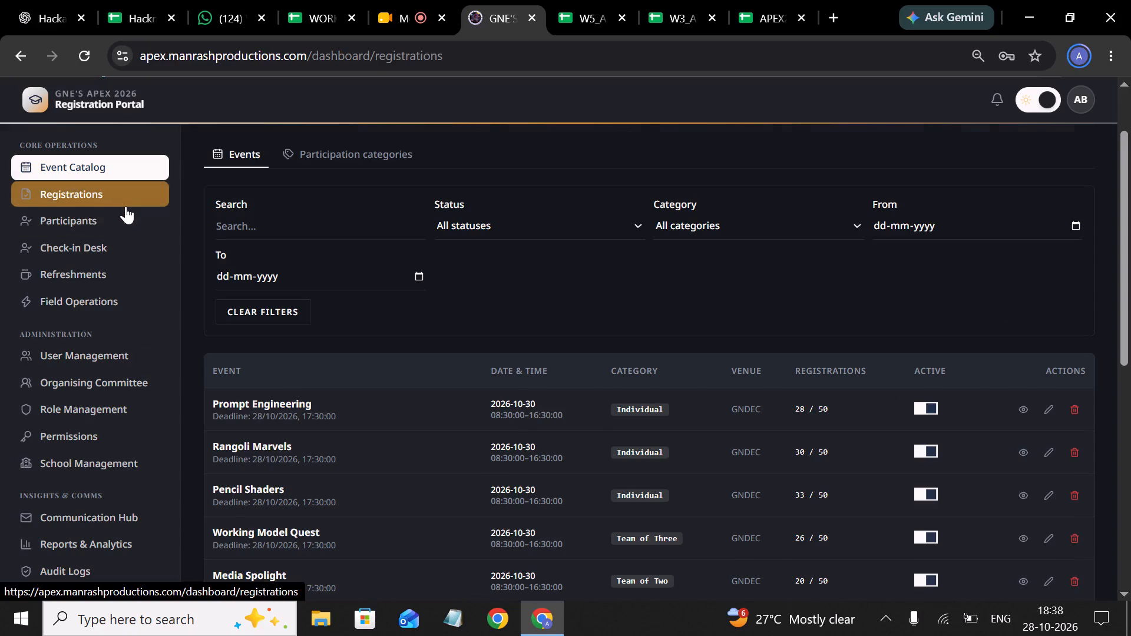
pyautogui.scroll(1, 431, 266)
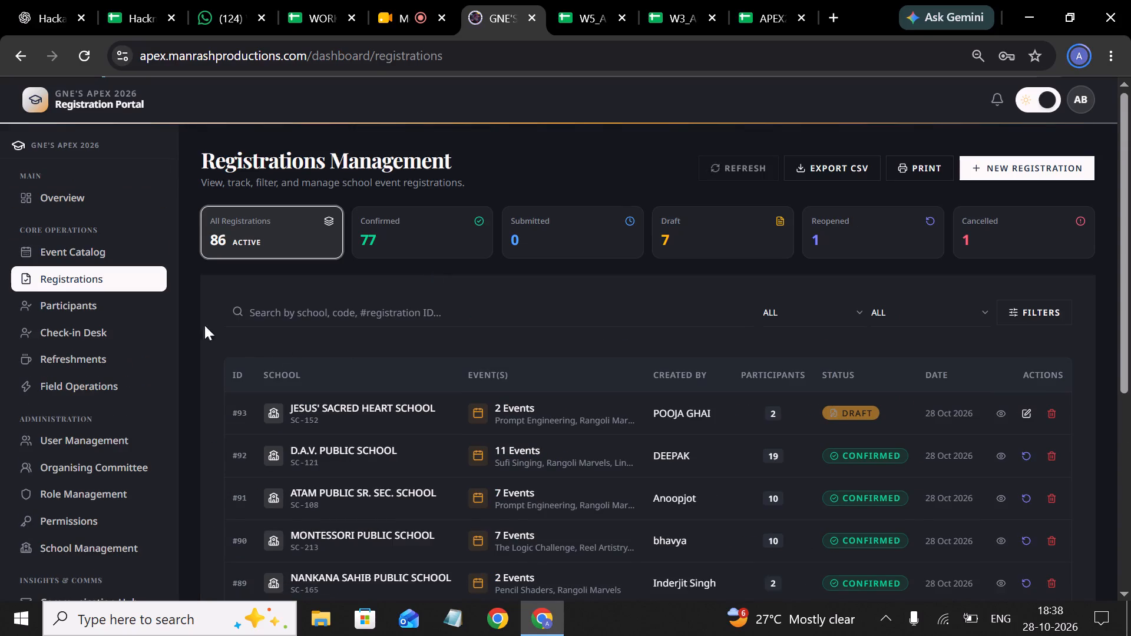
pyautogui.click(126, 309)
pyautogui.click(116, 329)
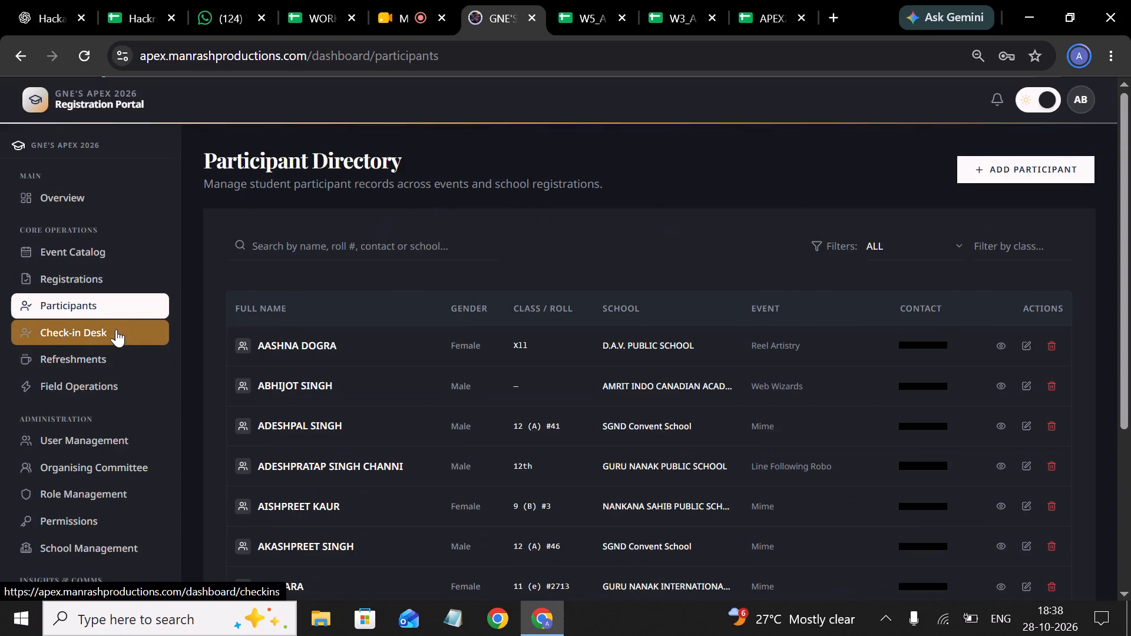
pyautogui.click(116, 354)
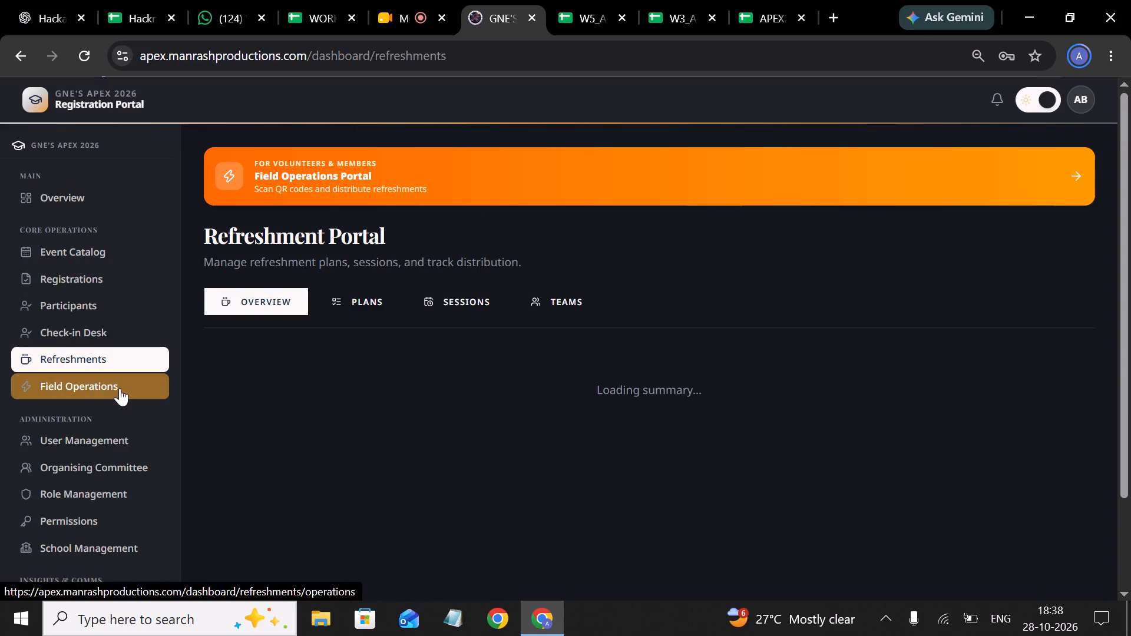
pyautogui.click(120, 388)
pyautogui.scroll(-1, 123, 429)
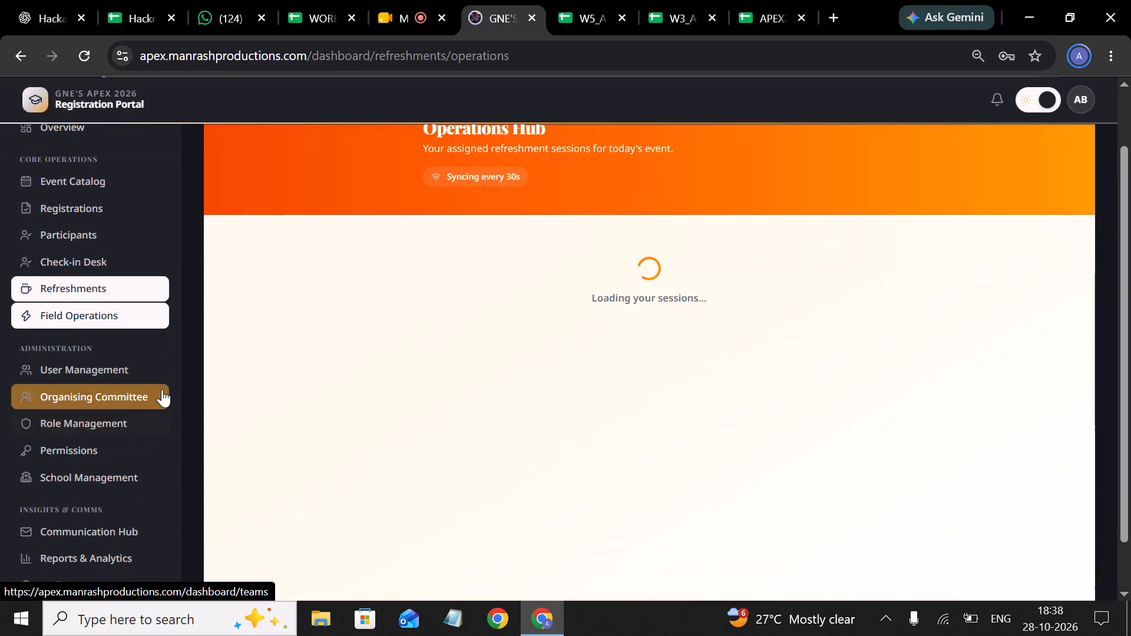
# Look through the administration sections for users, organising committee and roles, and examine the school list in School Management.
pyautogui.click(133, 380)
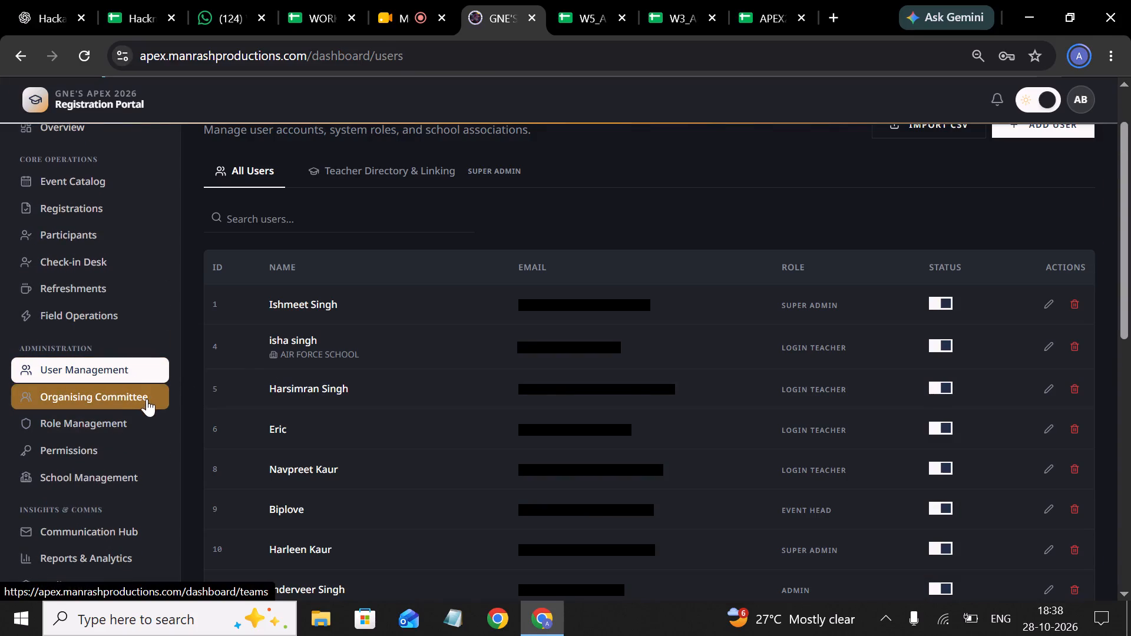
pyautogui.click(137, 397)
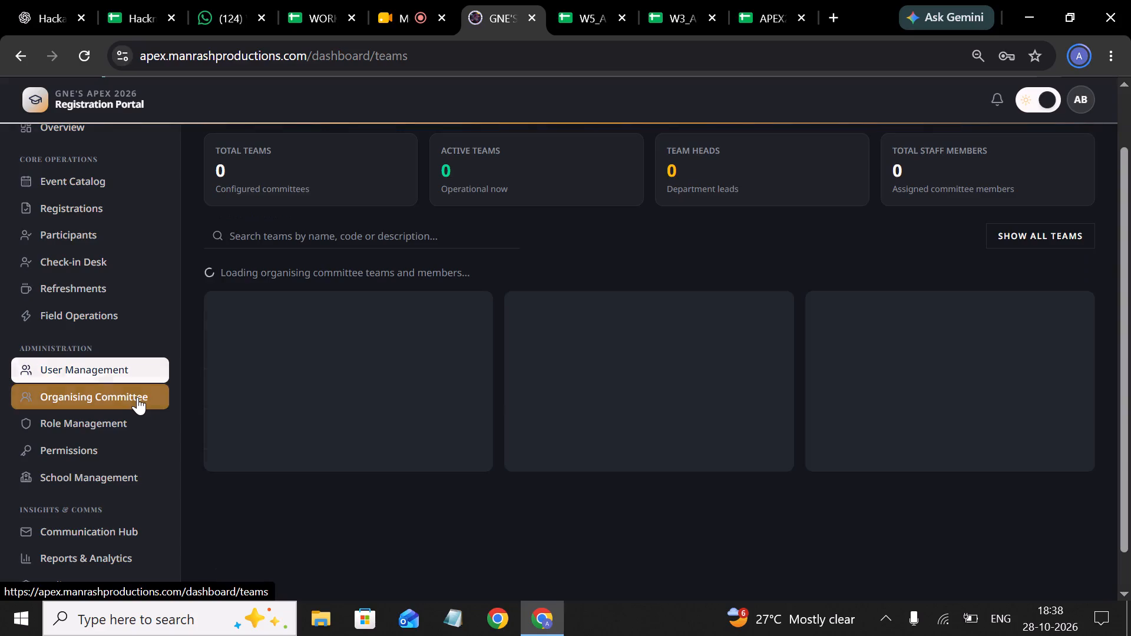
pyautogui.click(131, 420)
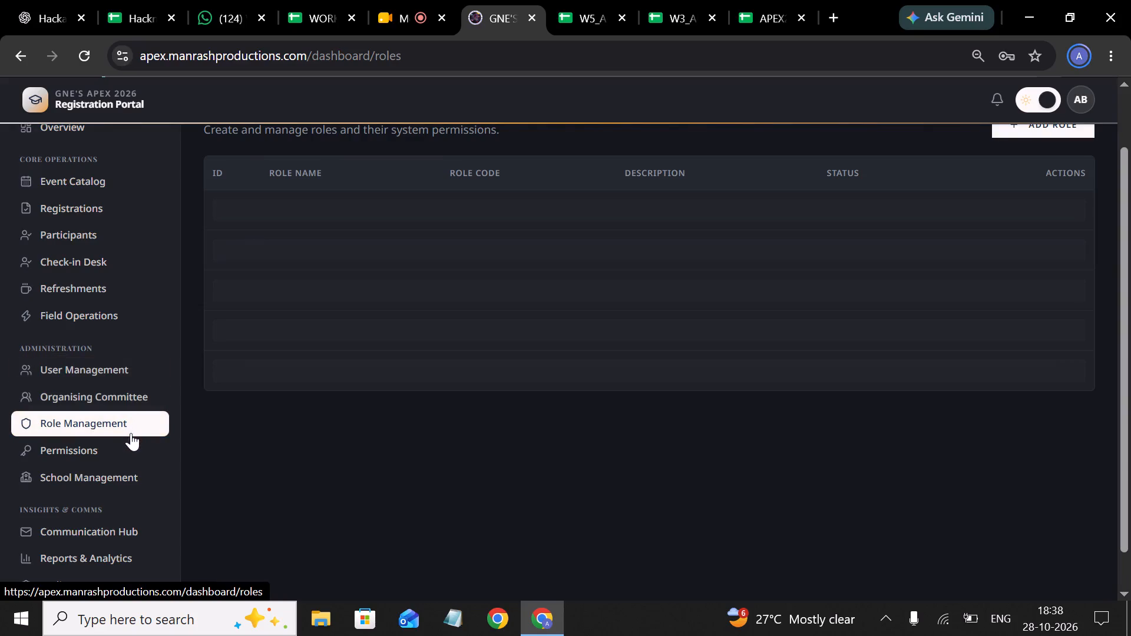
pyautogui.scroll(-2, 127, 452)
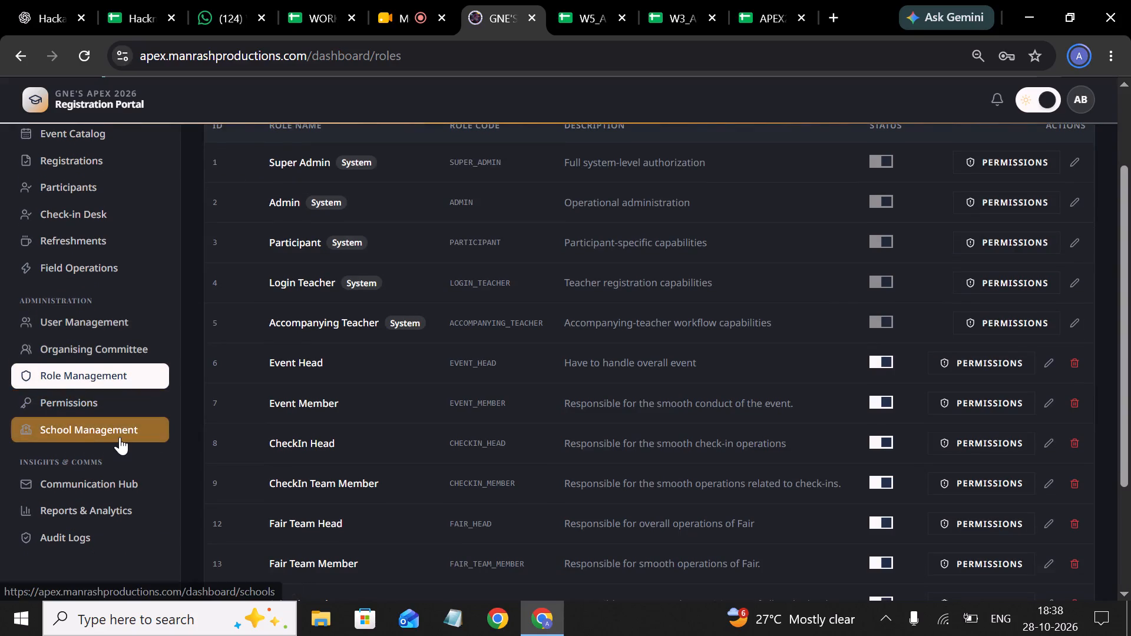
pyautogui.click(120, 437)
pyautogui.scroll(1, 500, 228)
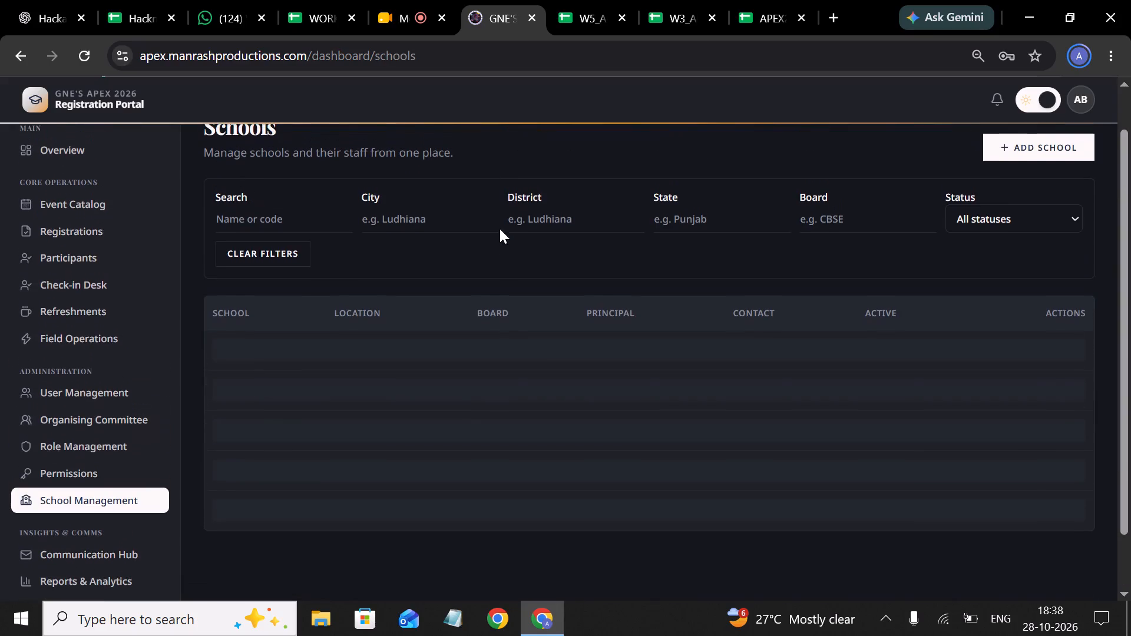
pyautogui.hscroll(1, 522, 284)
pyautogui.rightClick(522, 284)
pyautogui.rightClick(522, 284)
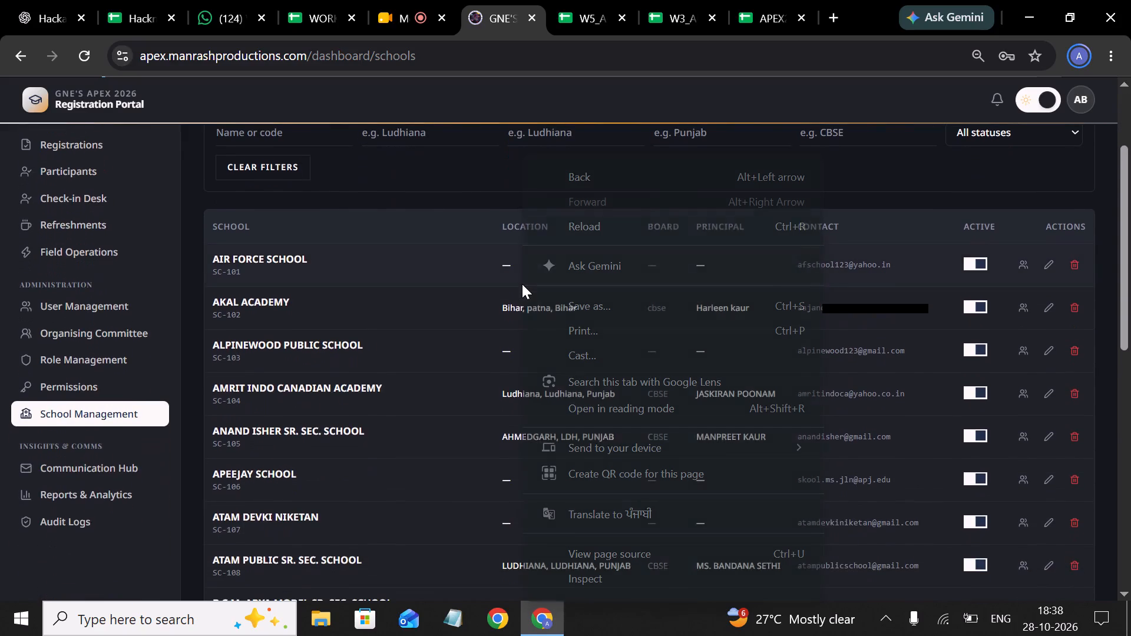
# Look further through the school list in School Management and go back to the portal's Overview.
pyautogui.click(437, 163)
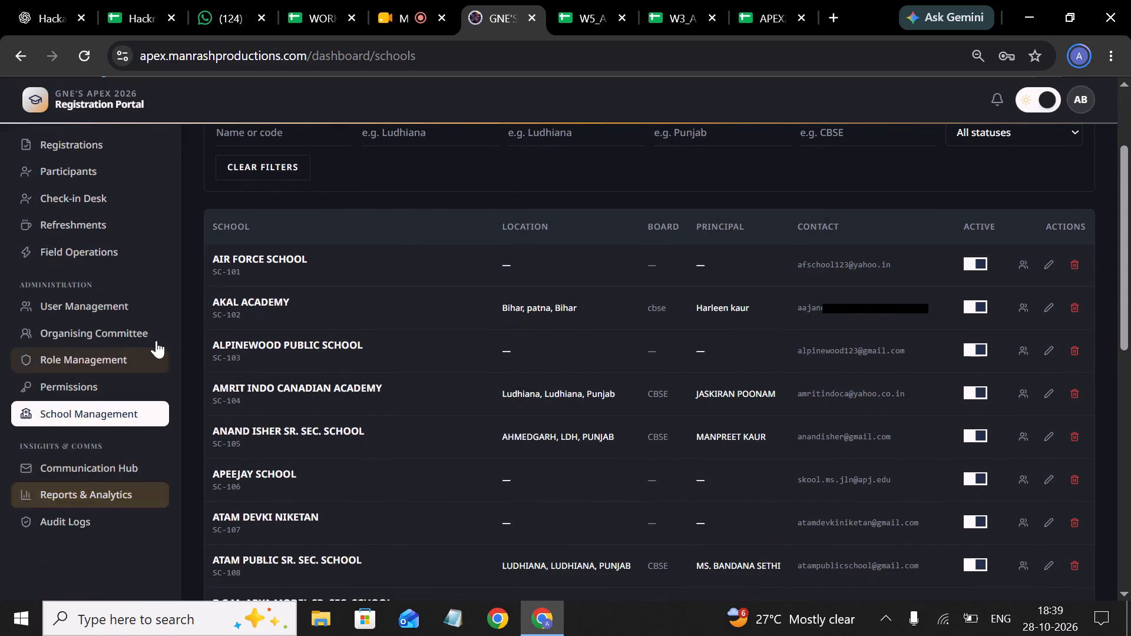
pyautogui.scroll(1, 156, 347)
pyautogui.scroll(-1, 542, 506)
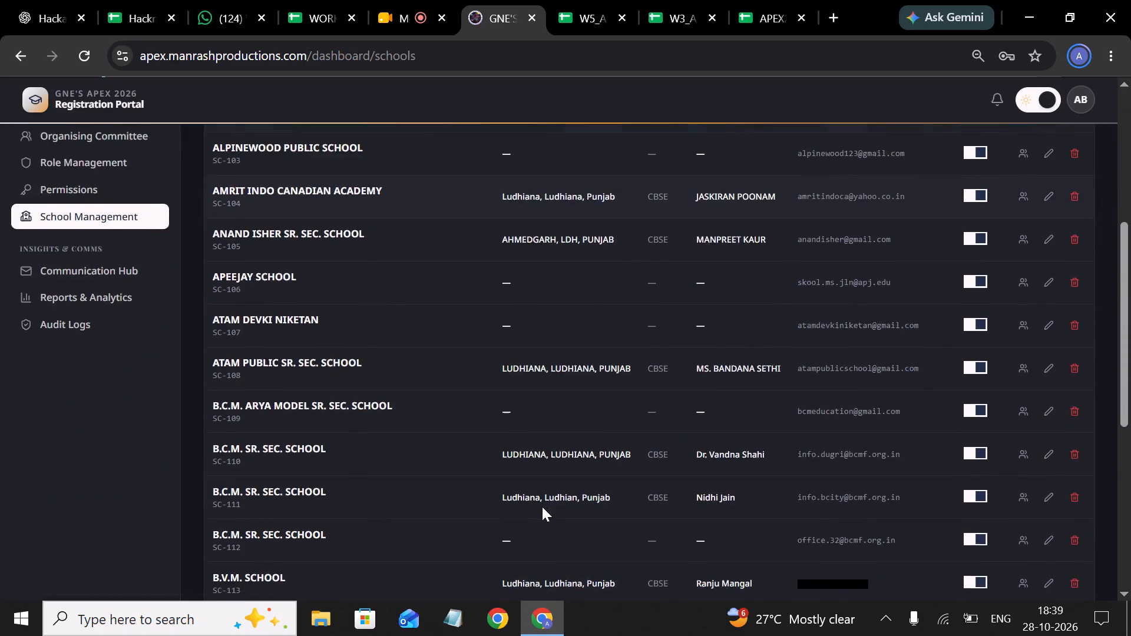
pyautogui.scroll(-1, 542, 506)
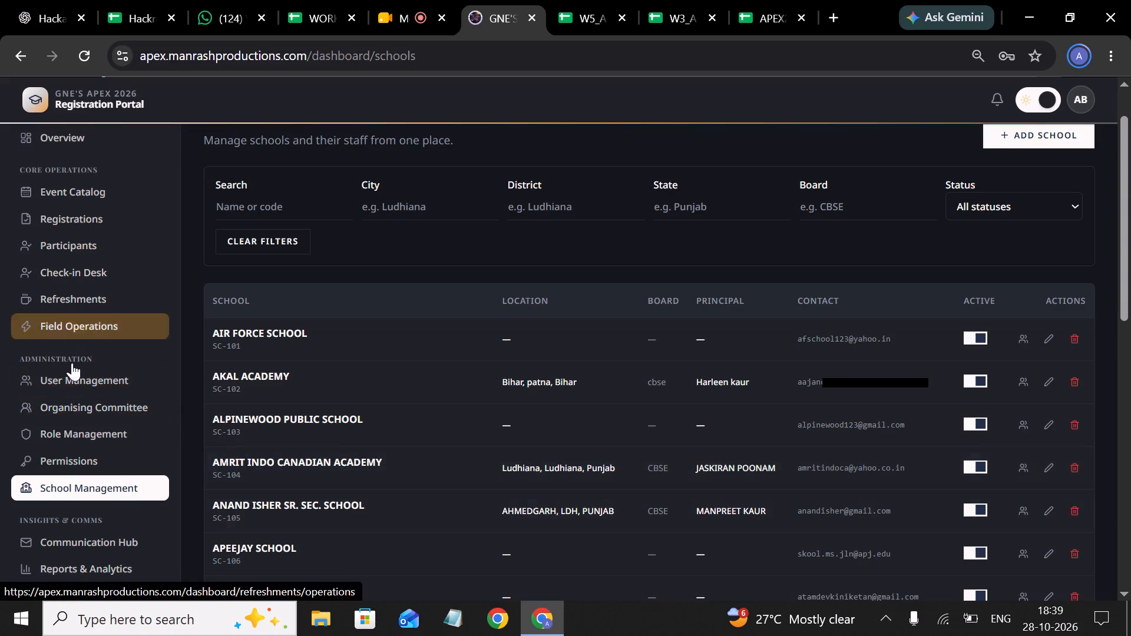
pyautogui.scroll(1, 89, 244)
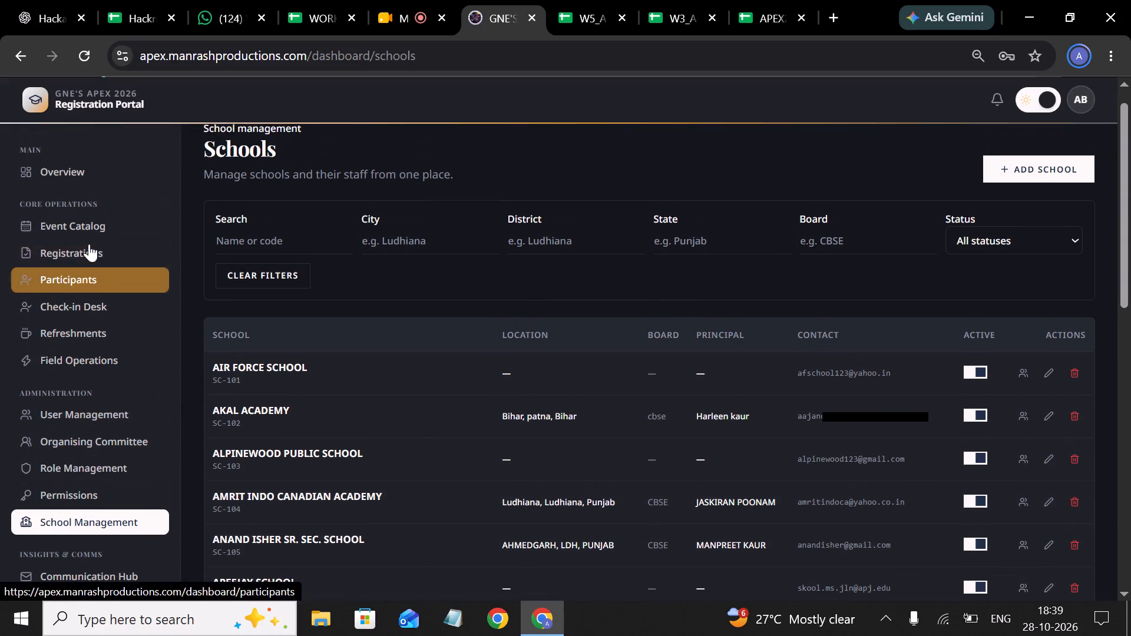
pyautogui.click(115, 177)
# View the Hacknauts-2.0 Idea PPT Submission scores briefly, and switch to the MASTER OC sheet of the WORKBOOK-2-APEX2026 spreadsheet.
pyautogui.click(143, 11)
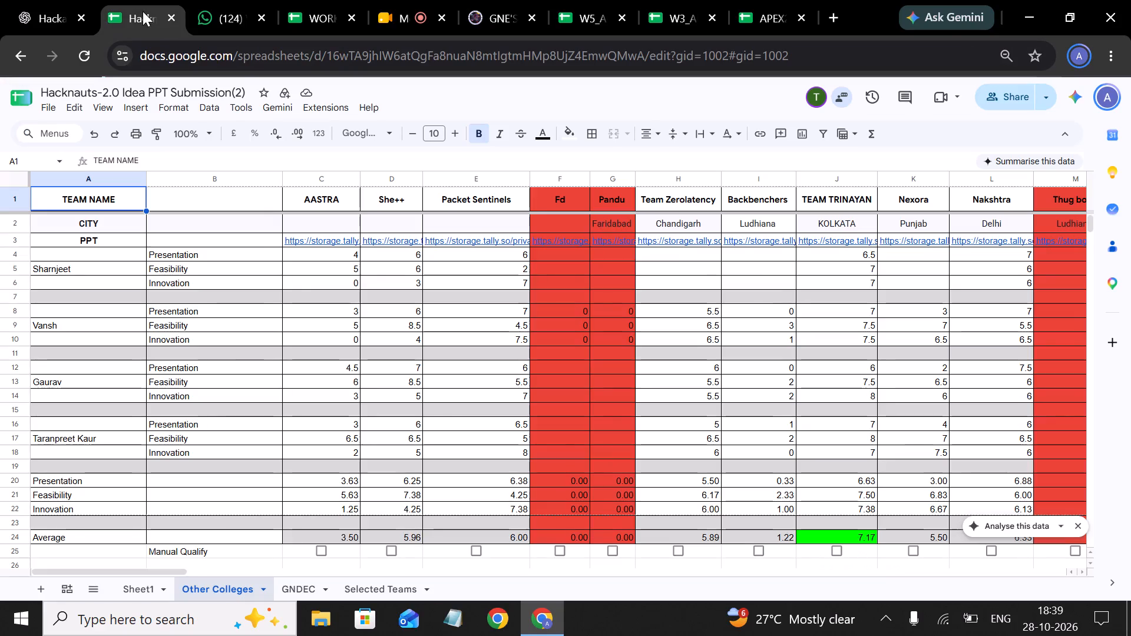
pyautogui.click(297, 17)
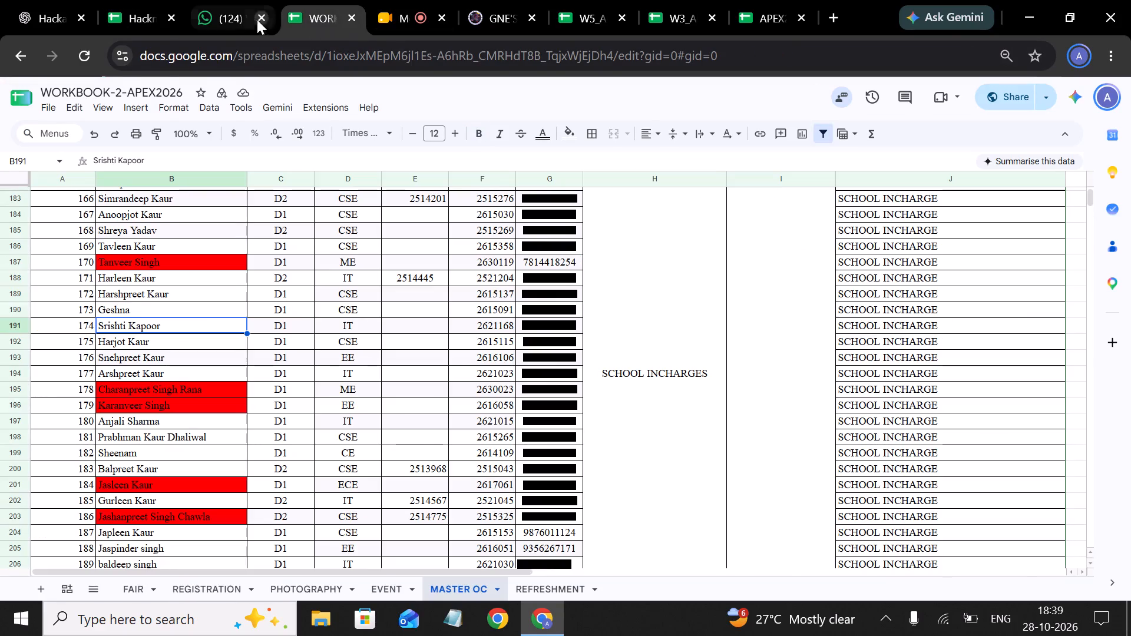
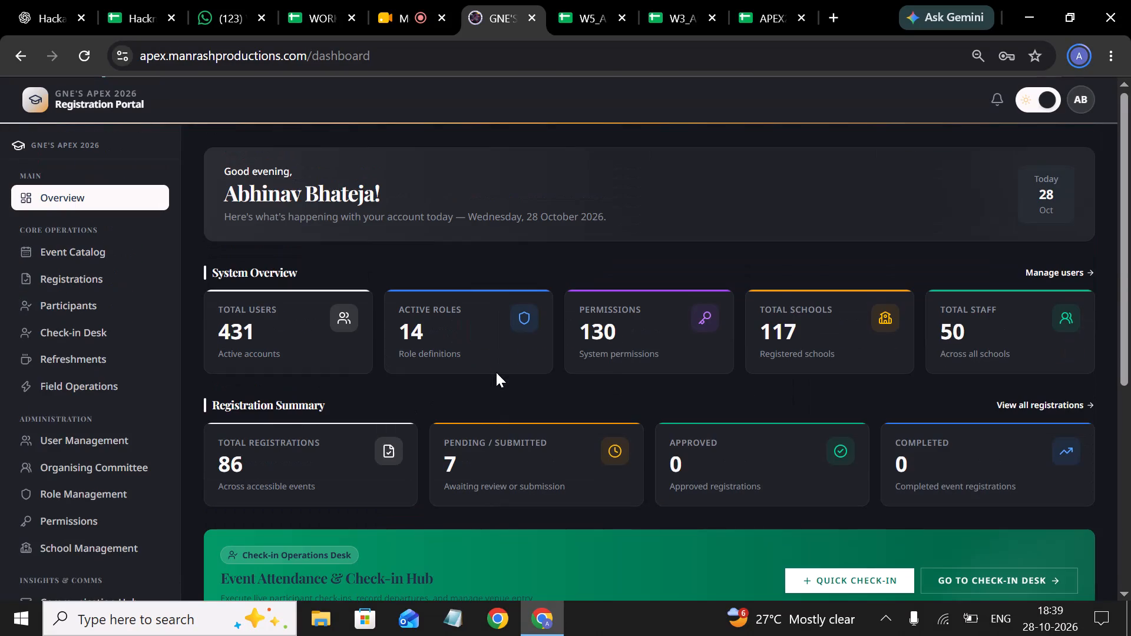
# Check the Event Catalog's events list and its participation categories.
pyautogui.click(135, 245)
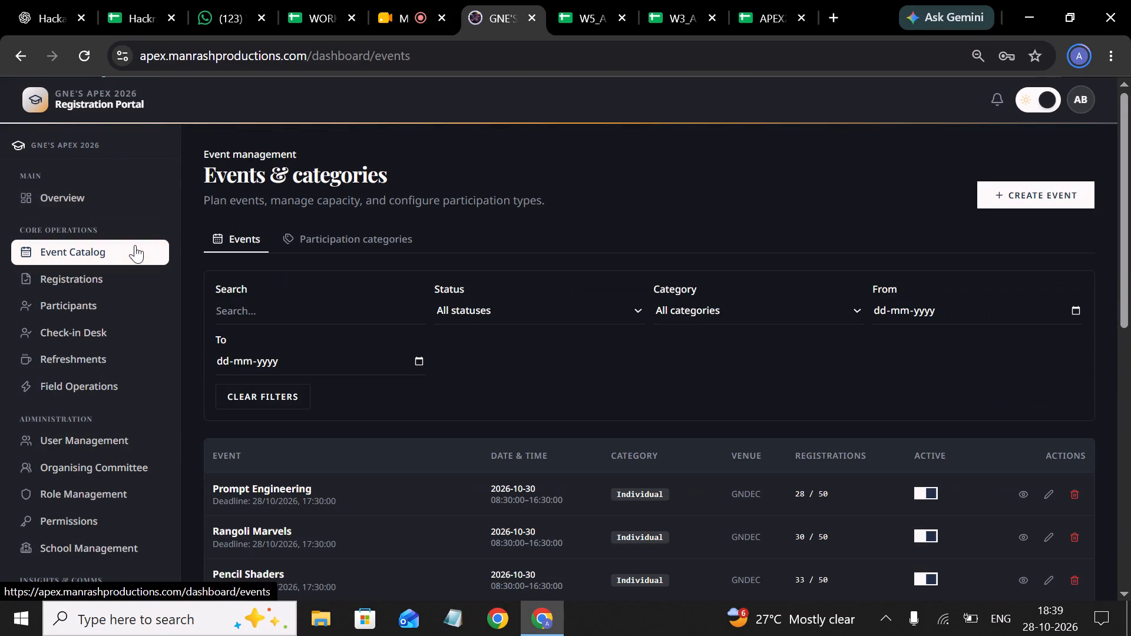
pyautogui.click(356, 234)
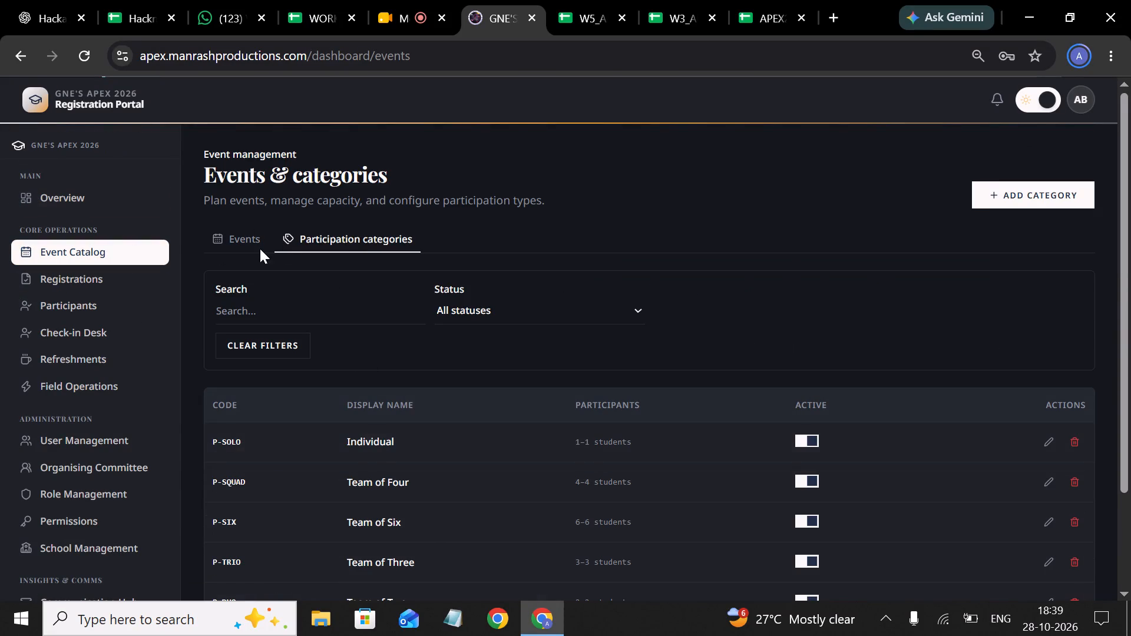
pyautogui.click(252, 236)
# Look through the Registrations list for each school's events, participants and status.
pyautogui.click(104, 276)
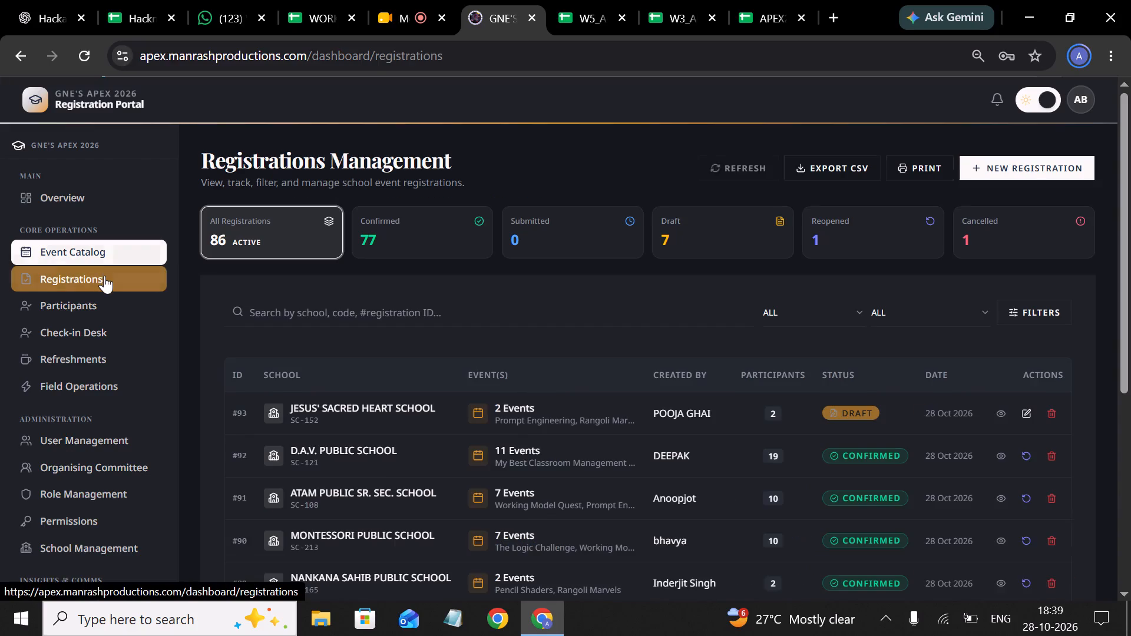
pyautogui.scroll(-1, 454, 277)
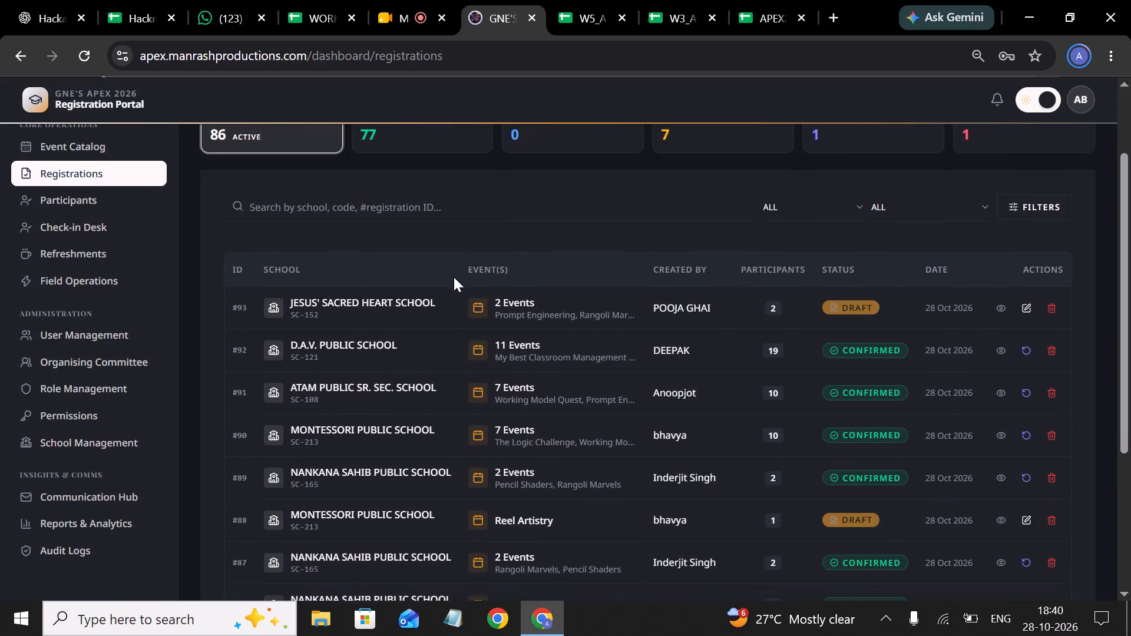
# Look through Registrations, Participants, Check-in Desk, Field Operations, User Management, Organising Committee and Role Management for usable event data.
pyautogui.scroll(-1, 454, 277)
pyautogui.scroll(-1, 588, 304)
pyautogui.scroll(2, 588, 304)
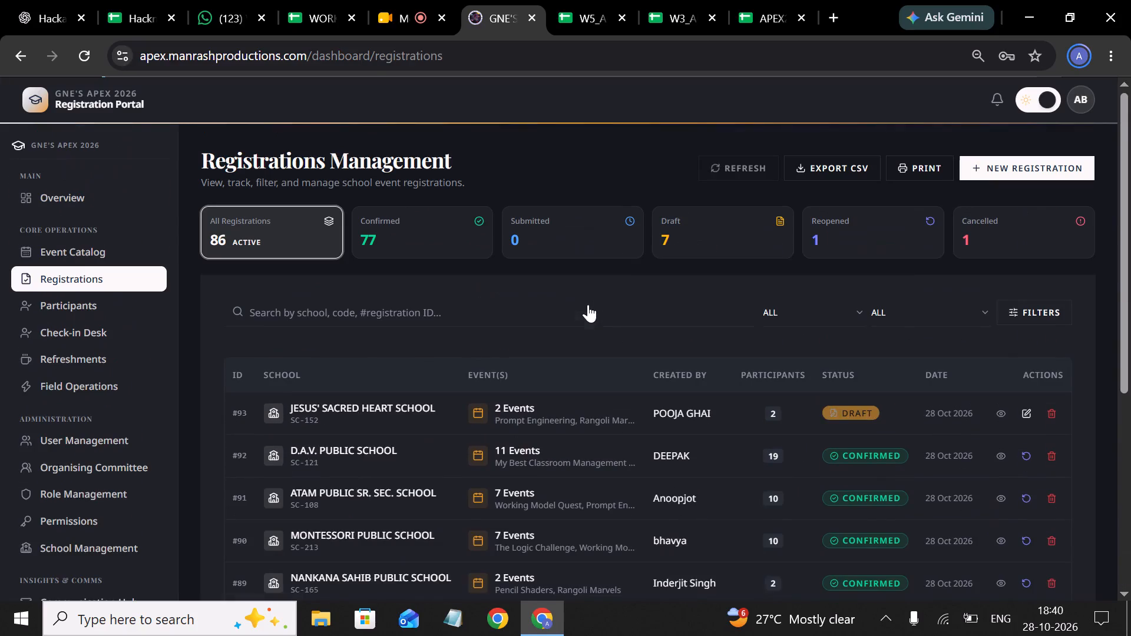
pyautogui.click(102, 307)
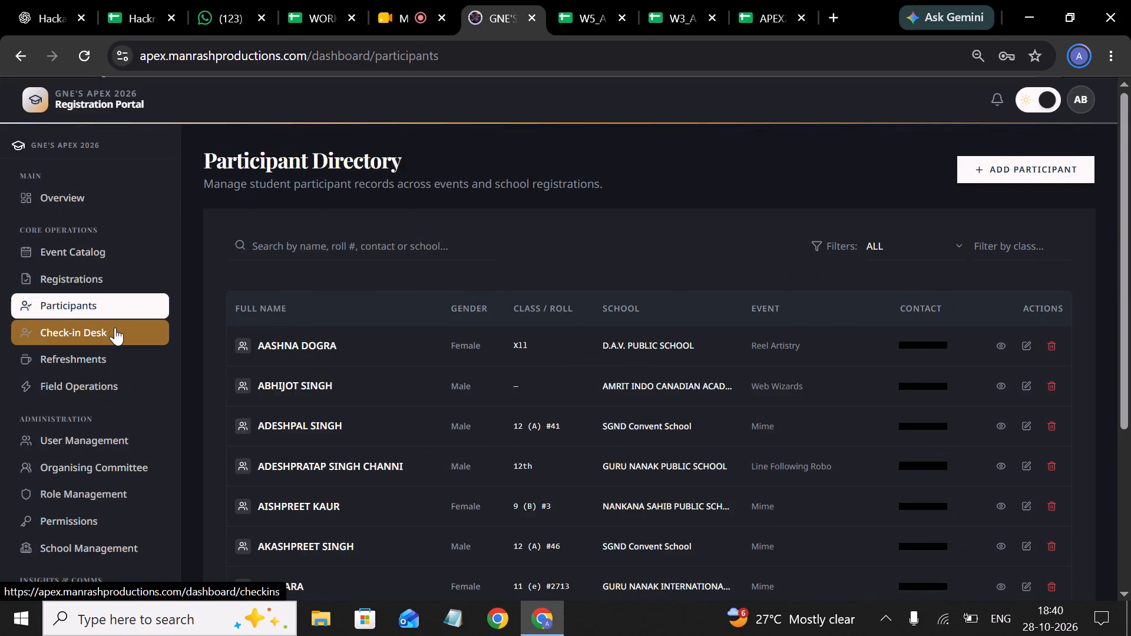
pyautogui.click(115, 327)
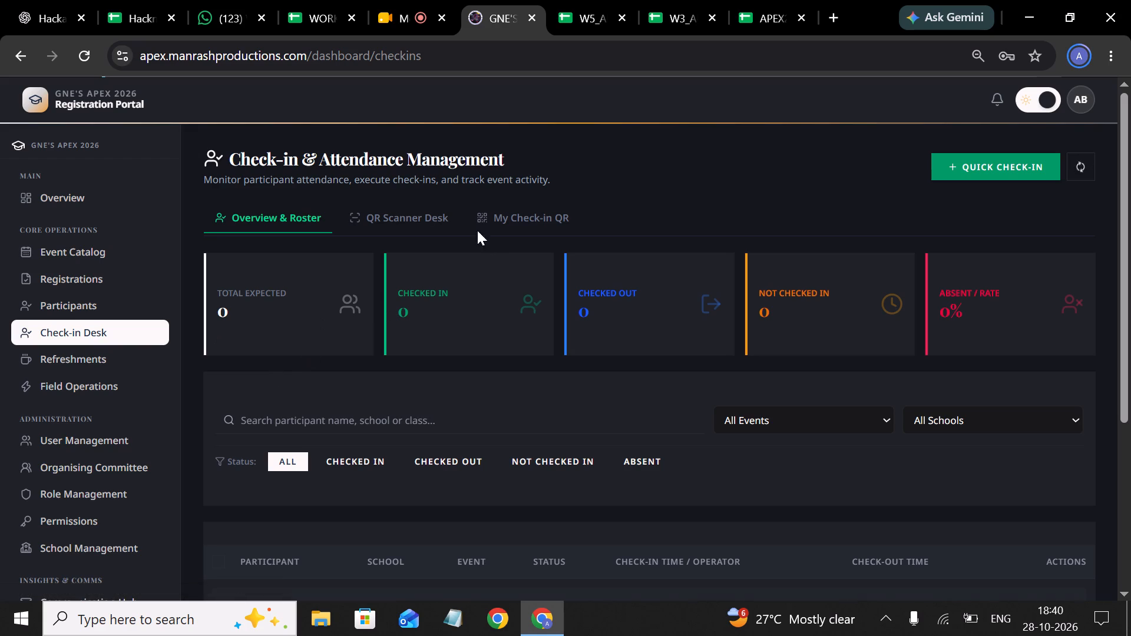
pyautogui.scroll(-1, 512, 333)
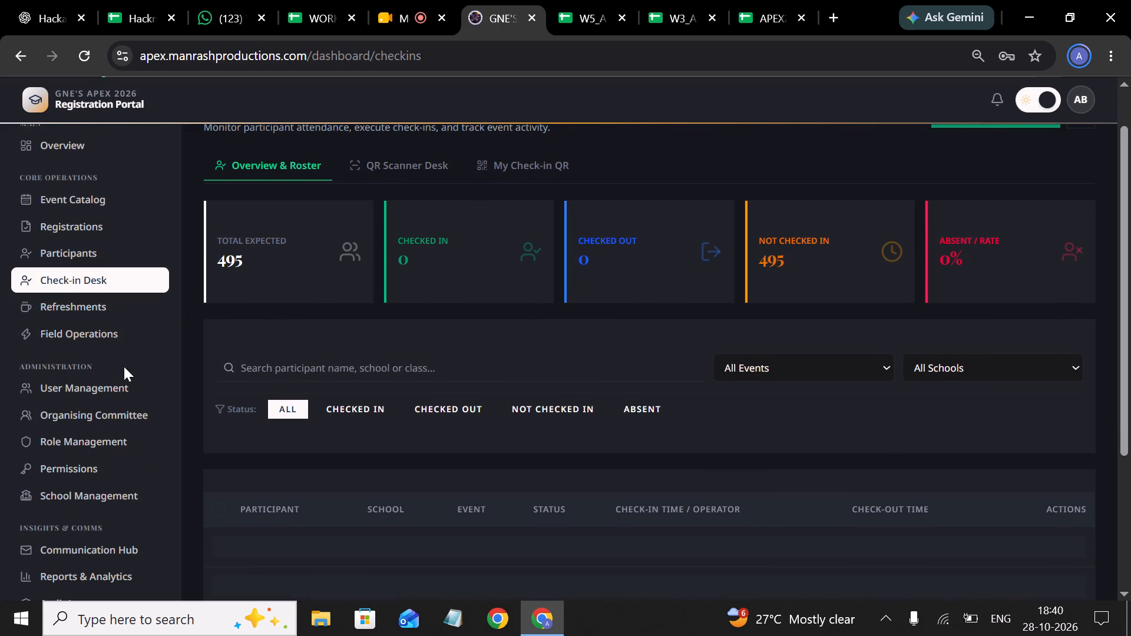
pyautogui.click(112, 341)
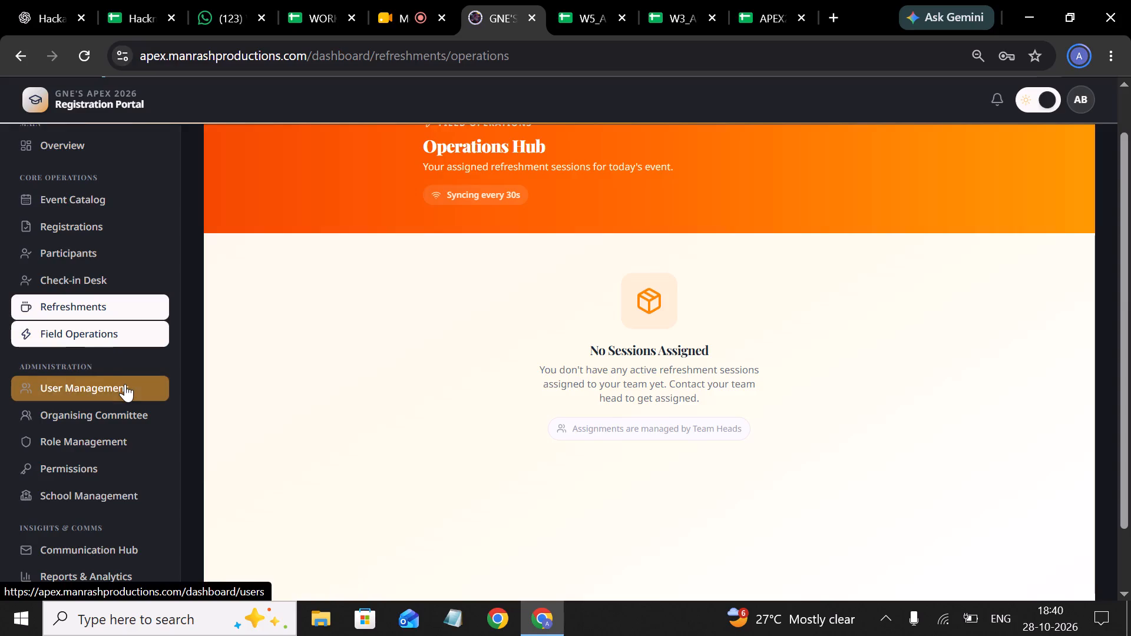
pyautogui.click(125, 384)
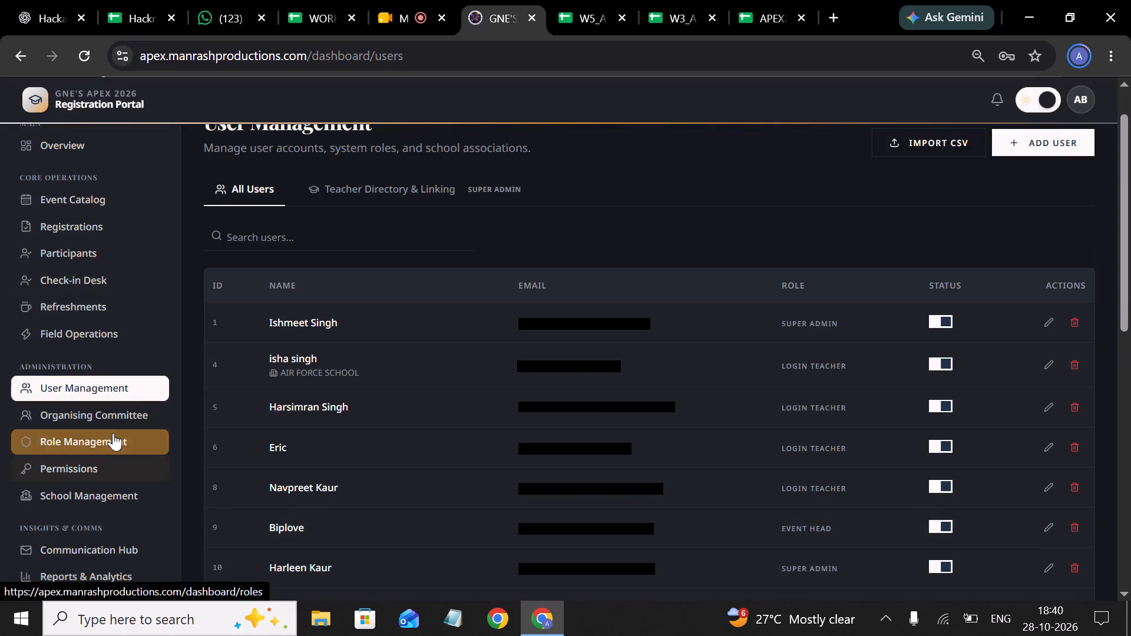
pyautogui.click(107, 426)
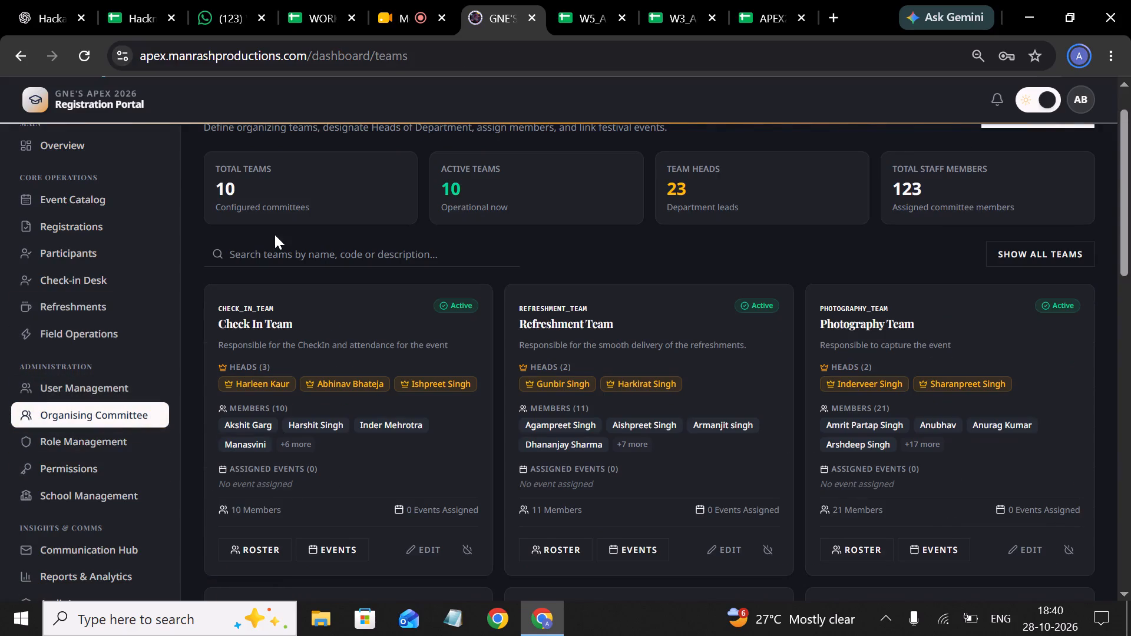
pyautogui.scroll(-1, 60, 453)
pyautogui.click(117, 286)
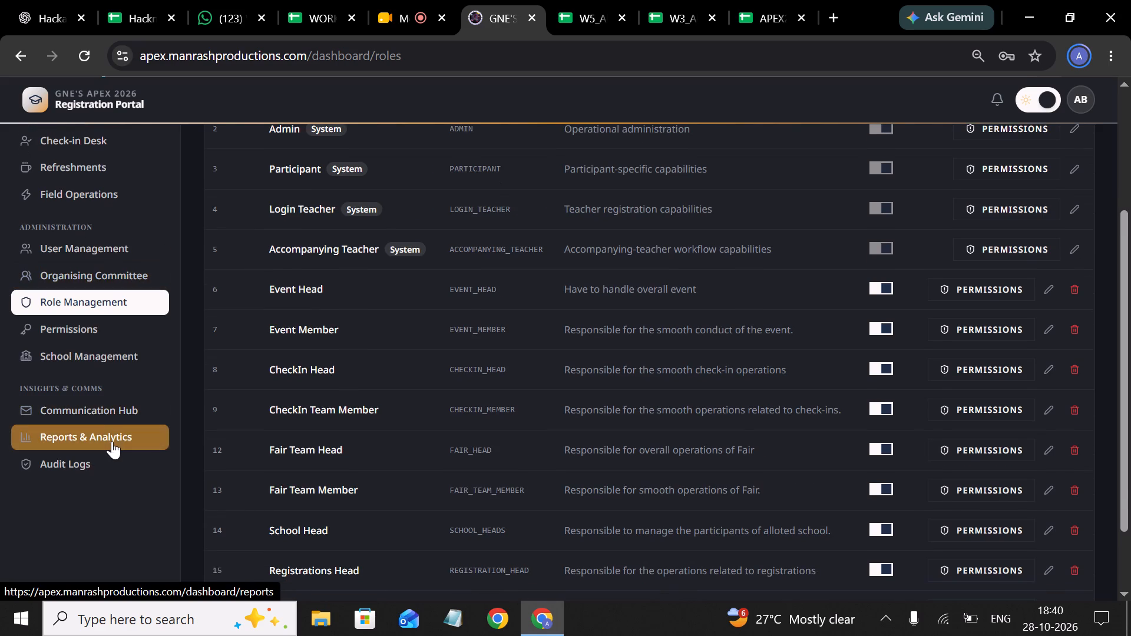
# Examine the Events report in Reports & Analytics for each event's registrations, confirmed participants and participating schools.
pyautogui.click(112, 441)
pyautogui.hscroll(1, 537, 392)
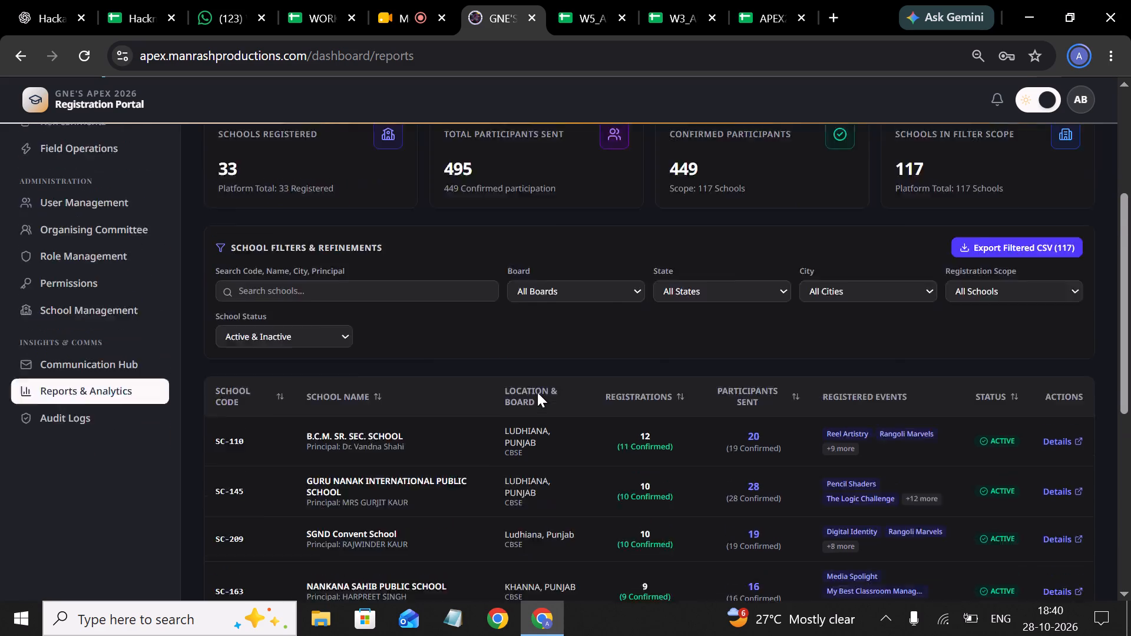
pyautogui.hscroll(1, 537, 392)
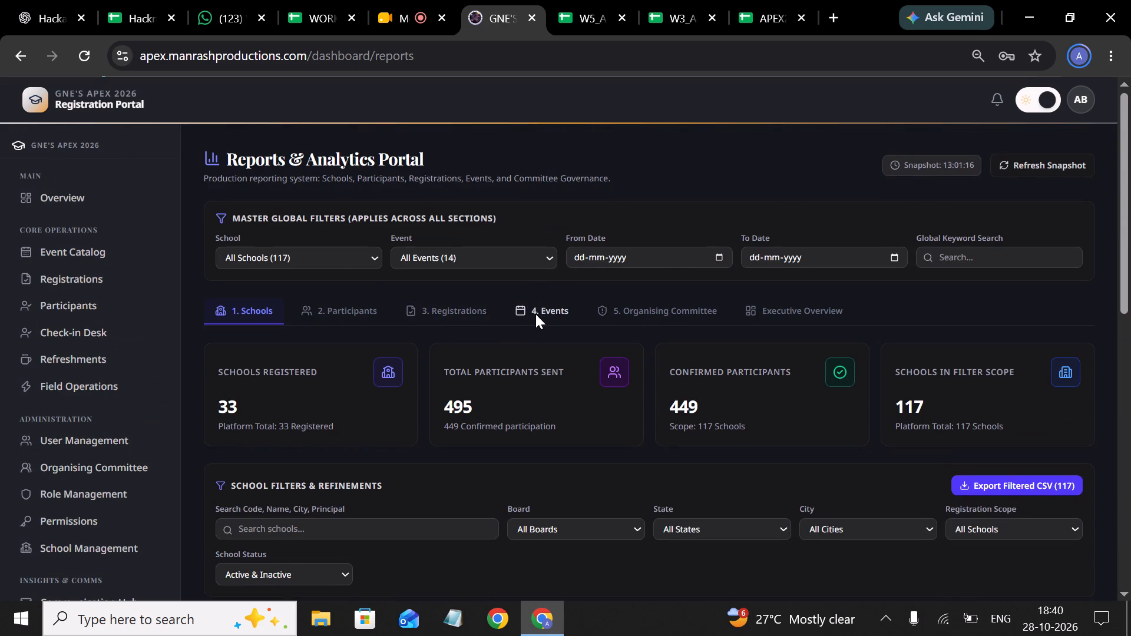
pyautogui.click(535, 314)
pyautogui.scroll(-3, 535, 314)
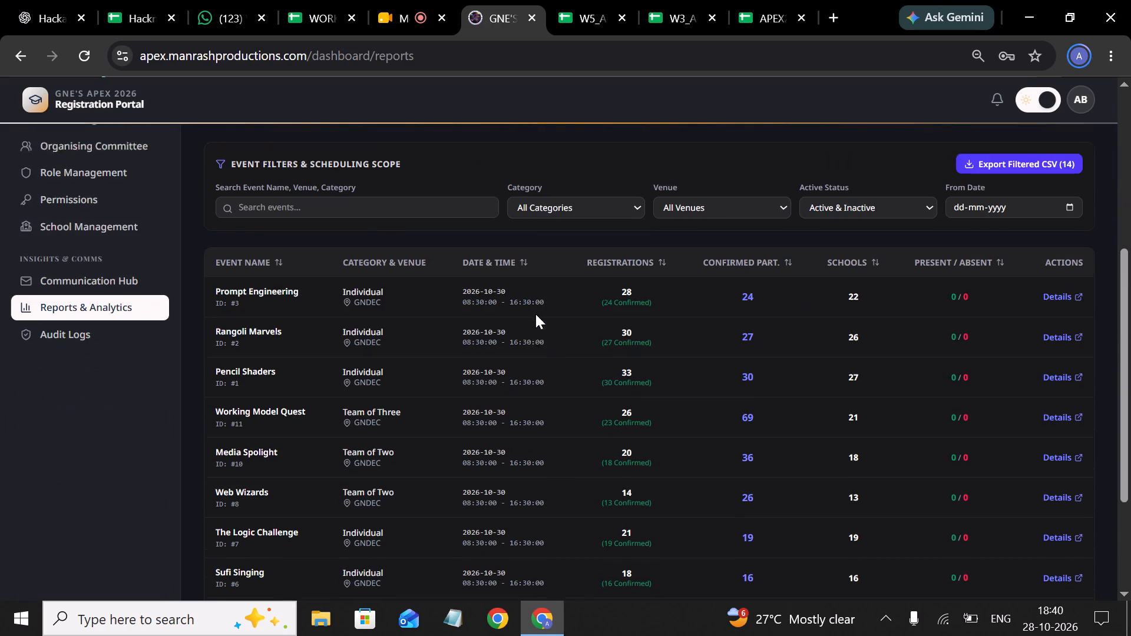
pyautogui.scroll(-1, 535, 314)
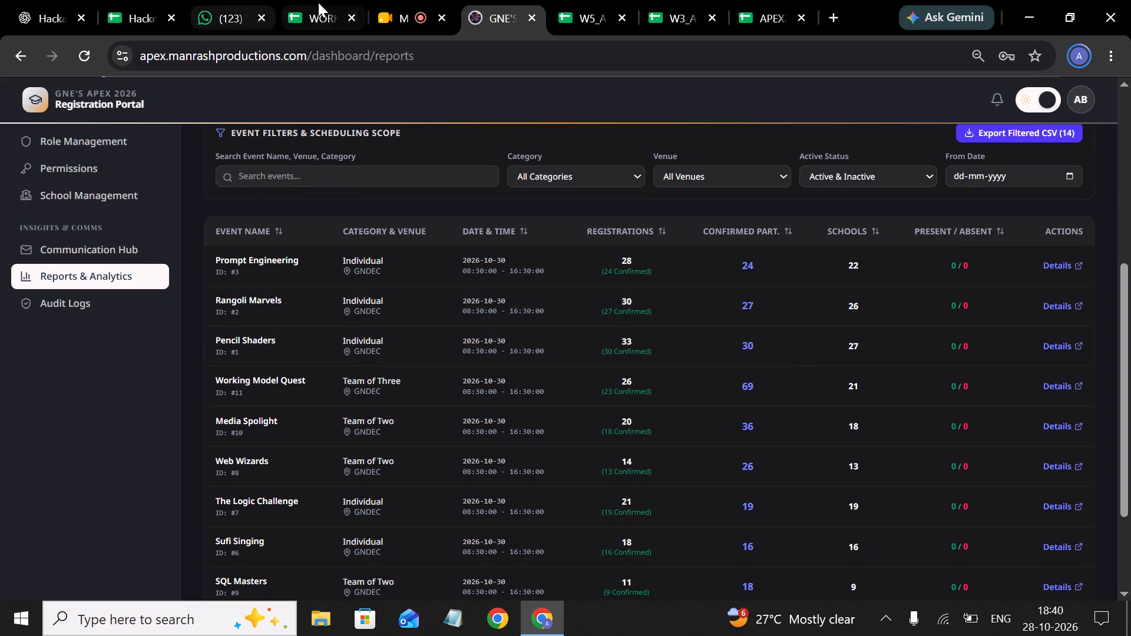
# Review the columns and school rows of the W5_APEX-26_school_incharges sheet, and return to the portal's Events report.
pyautogui.click(567, 22)
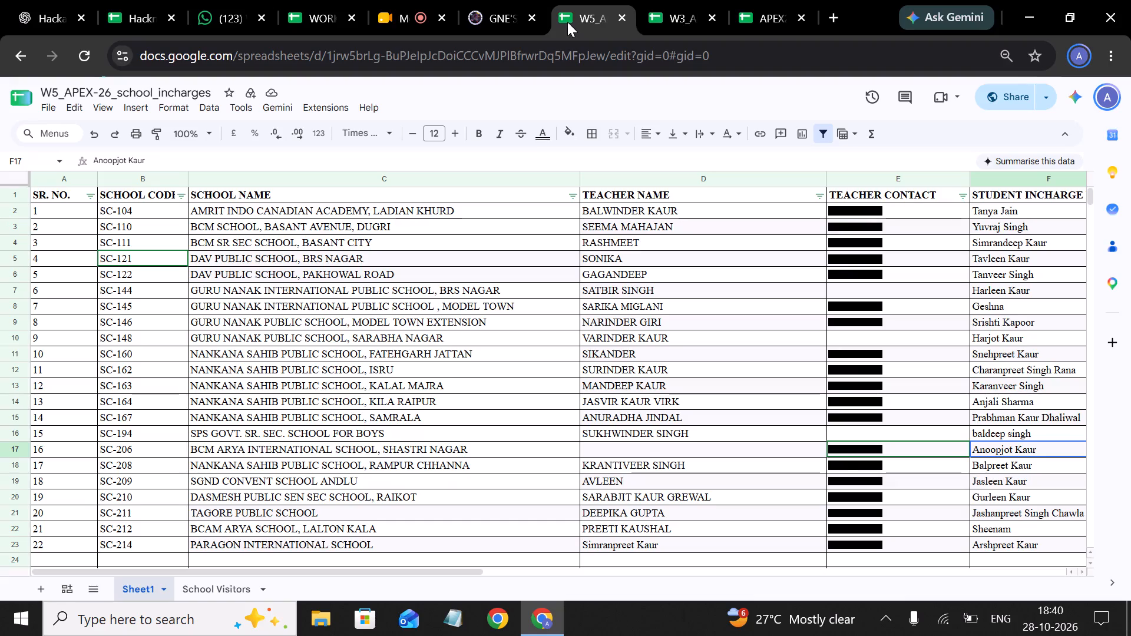
pyautogui.scroll(-1, 745, 308)
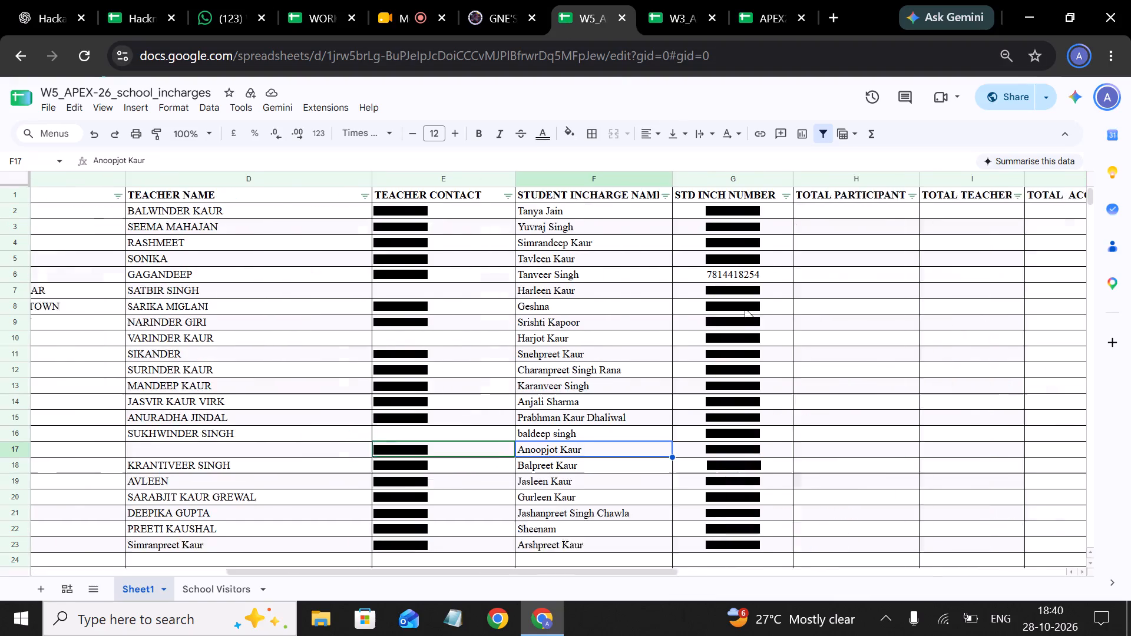
pyautogui.scroll(-3, 745, 308)
pyautogui.scroll(1, 691, 334)
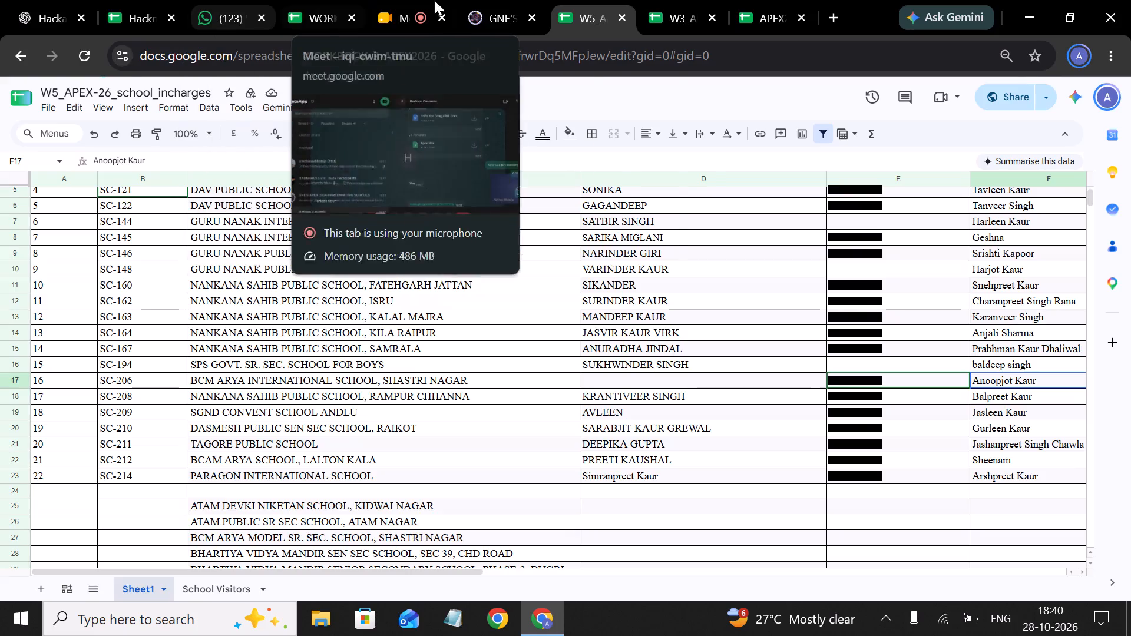
pyautogui.click(478, 15)
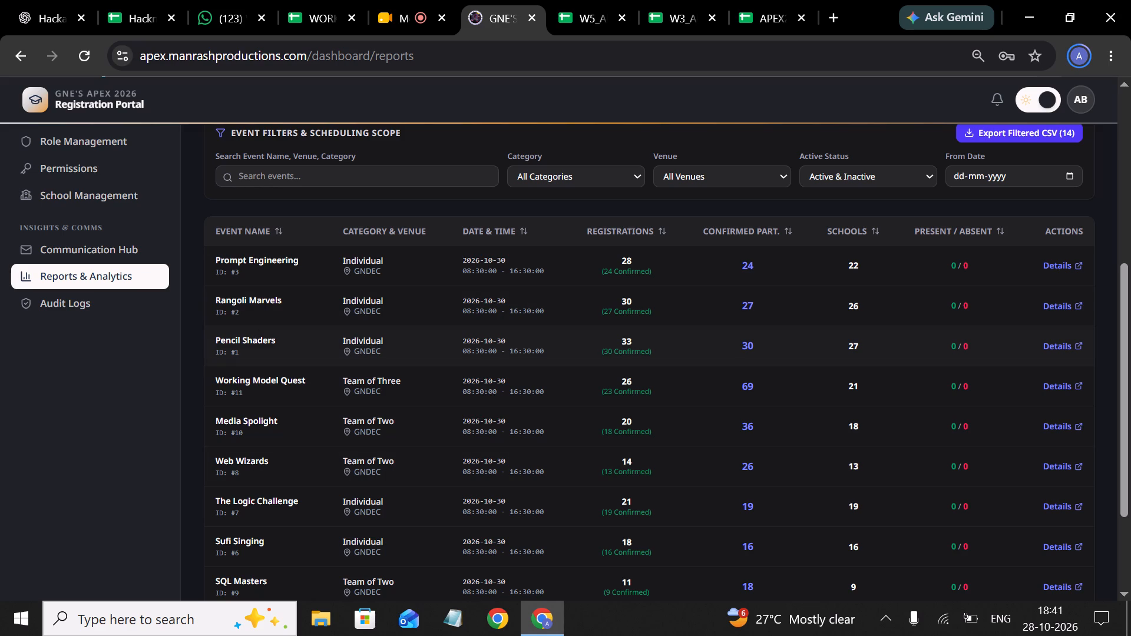
pyautogui.scroll(1, 390, 344)
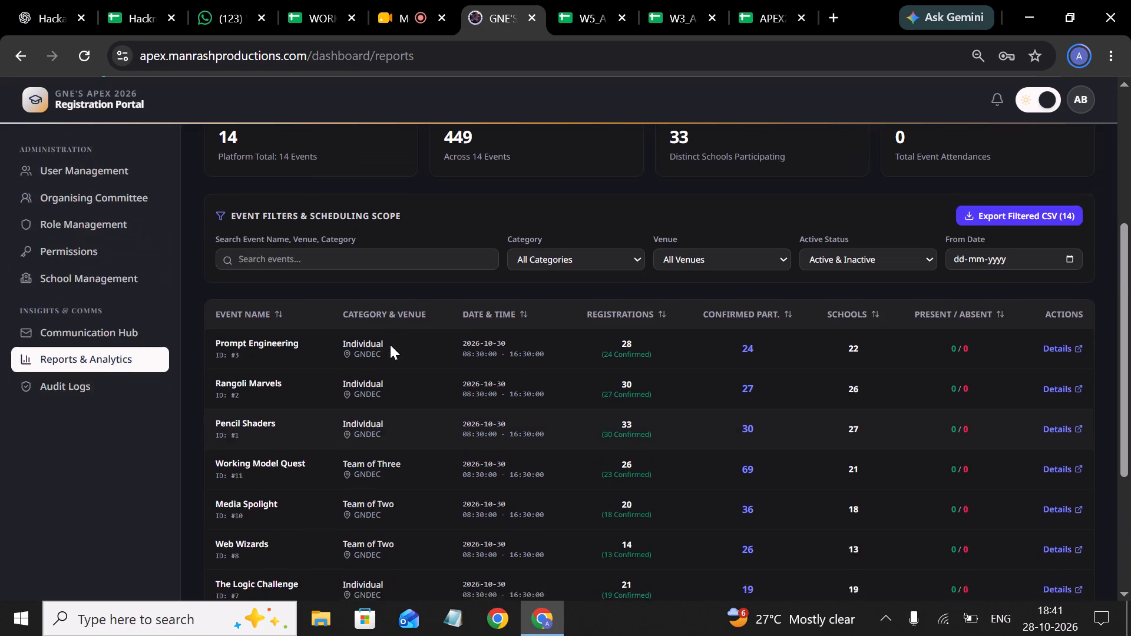
pyautogui.scroll(2, 390, 344)
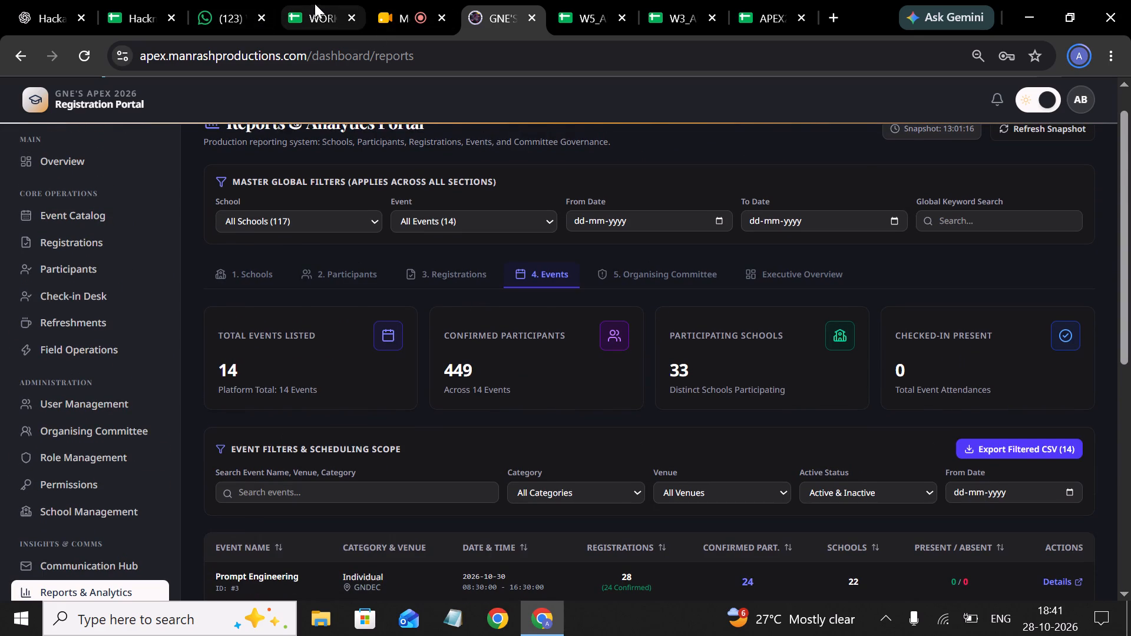
# Reorder the open browser pages so that WORKBOOK-2-APEX2026 sits directly before WhatsApp.
pyautogui.moveTo(314, 9); pyautogui.dragTo(399, 10)
pyautogui.moveTo(417, 15); pyautogui.dragTo(280, 11)
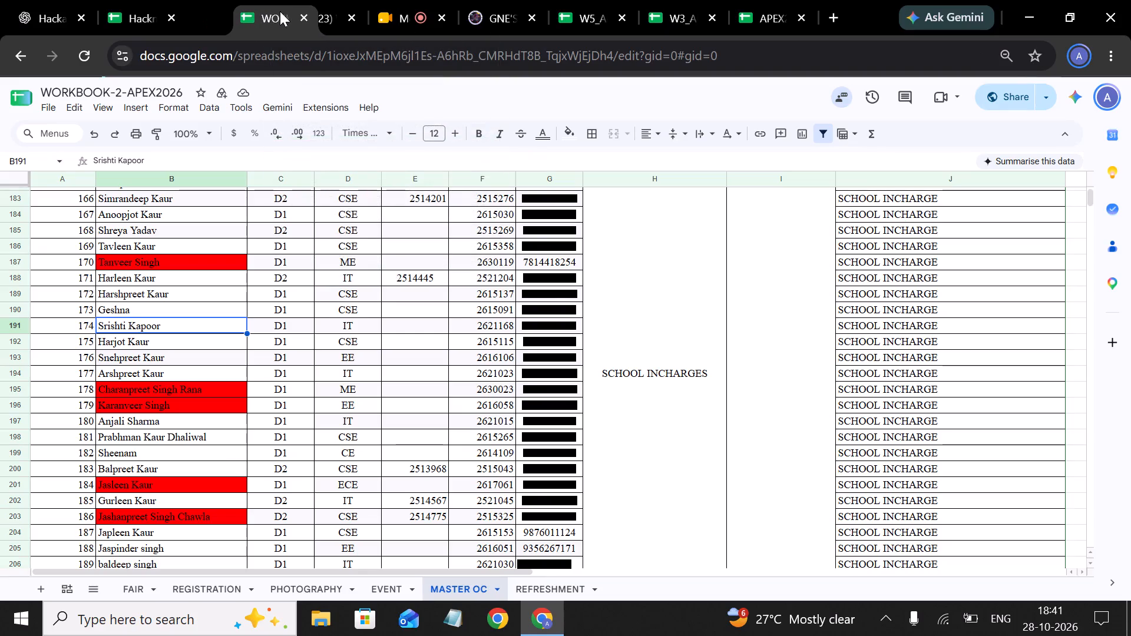
pyautogui.moveTo(280, 11); pyautogui.dragTo(253, 11)
# Check the school list in the W5_APEX-26_school_incharges sheet again, up to its header row.
pyautogui.click(579, 12)
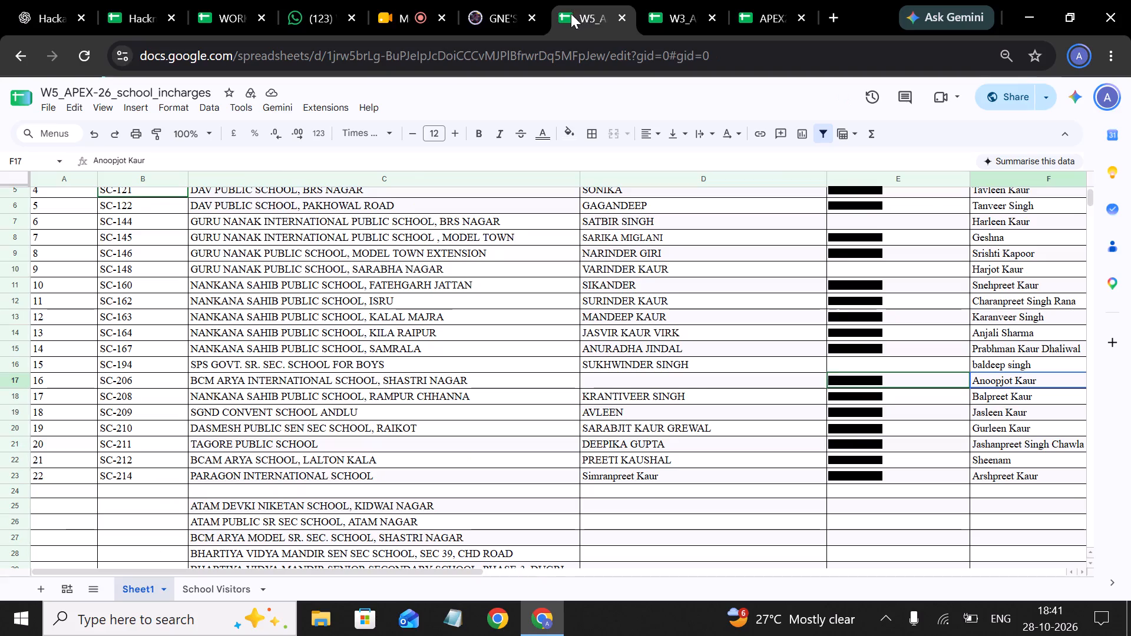
pyautogui.click(521, 303)
pyautogui.scroll(1, 521, 303)
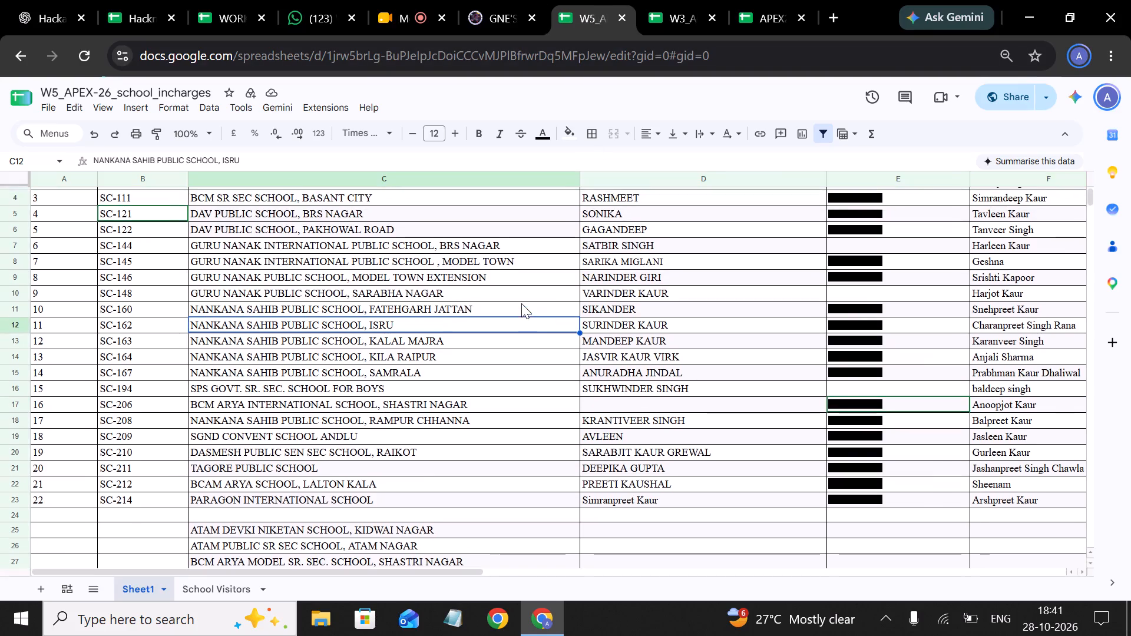
pyautogui.scroll(1, 511, 324)
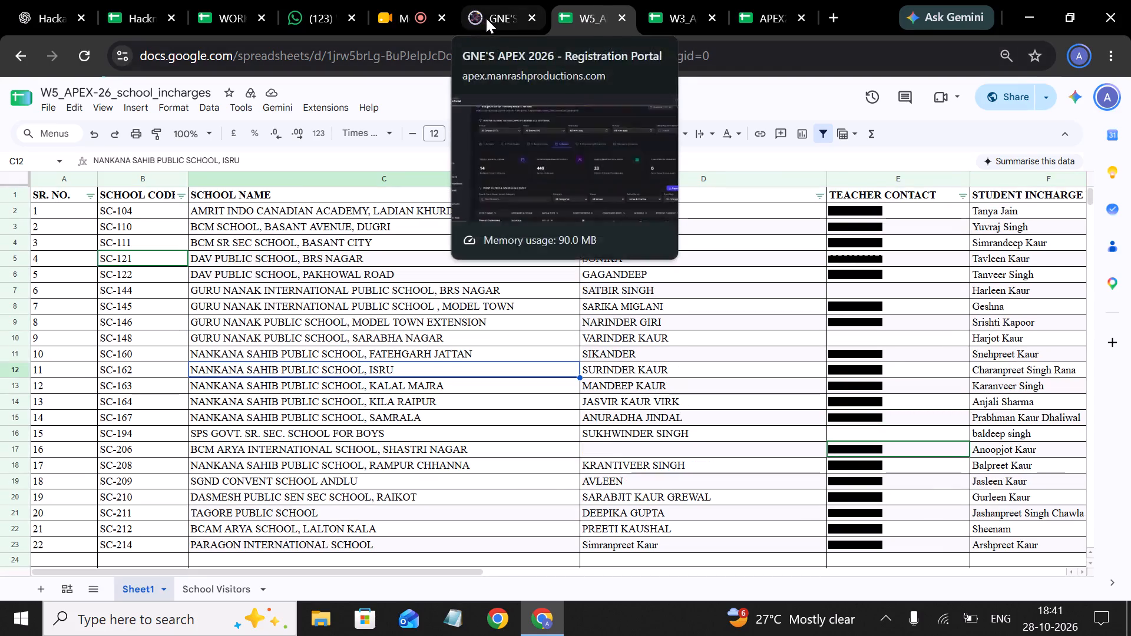
# Examine the portal's School Management list and the Schools report in Reports & Analytics for school-wise registration and participant data.
pyautogui.click(486, 18)
pyautogui.scroll(1, 118, 233)
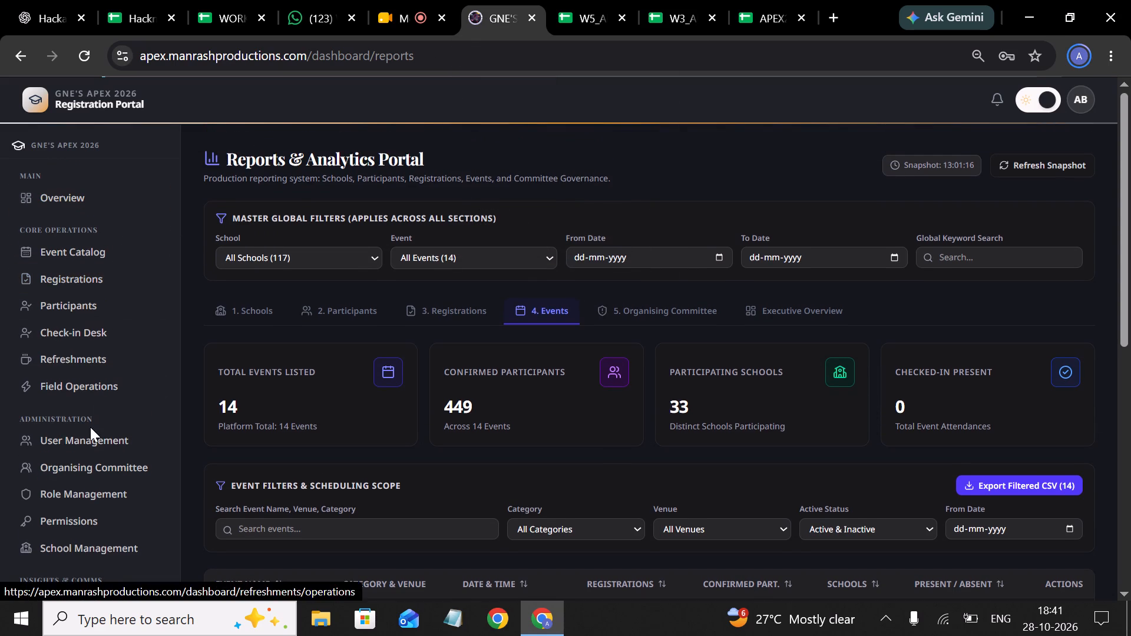
pyautogui.scroll(-3, 90, 427)
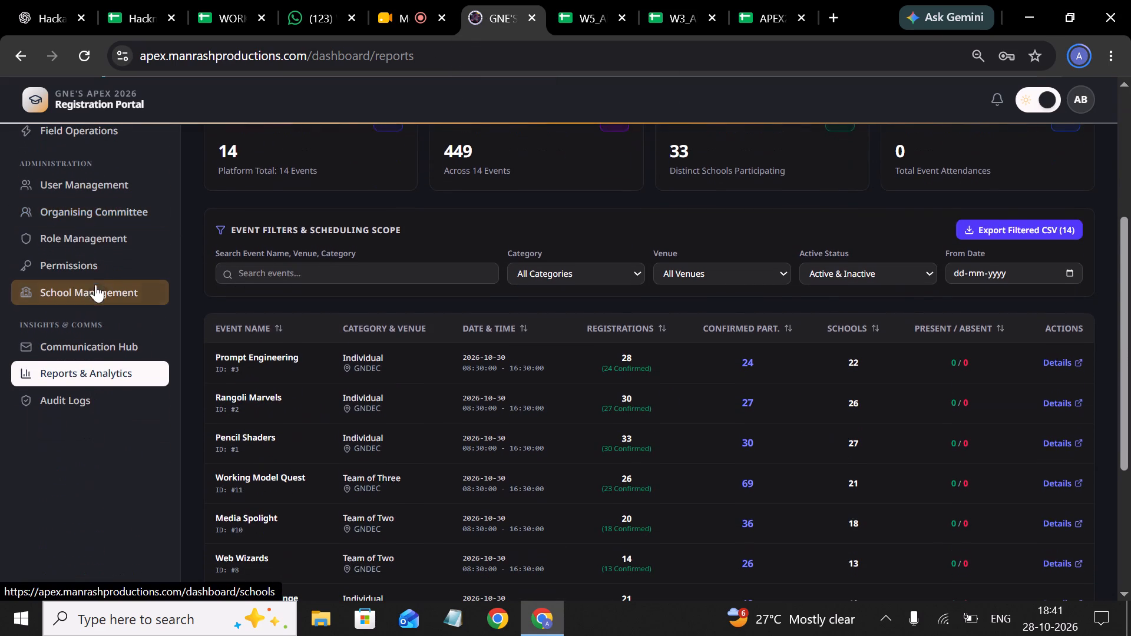
pyautogui.click(98, 293)
pyautogui.scroll(3, 383, 262)
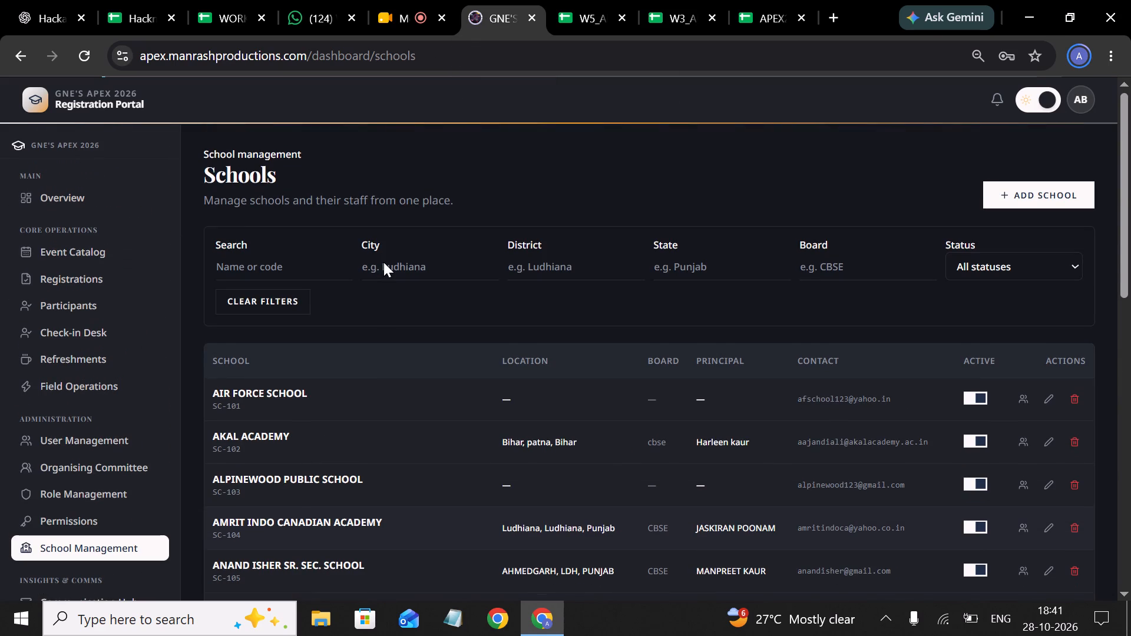
pyautogui.scroll(-1, 362, 402)
pyautogui.click(102, 482)
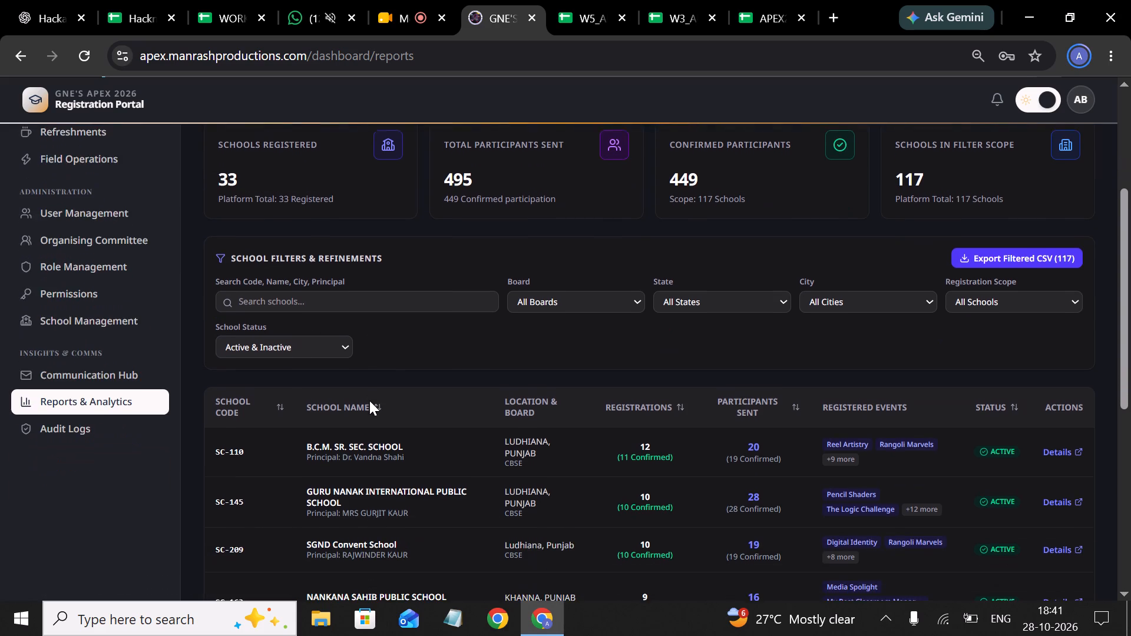
pyautogui.scroll(1, 369, 400)
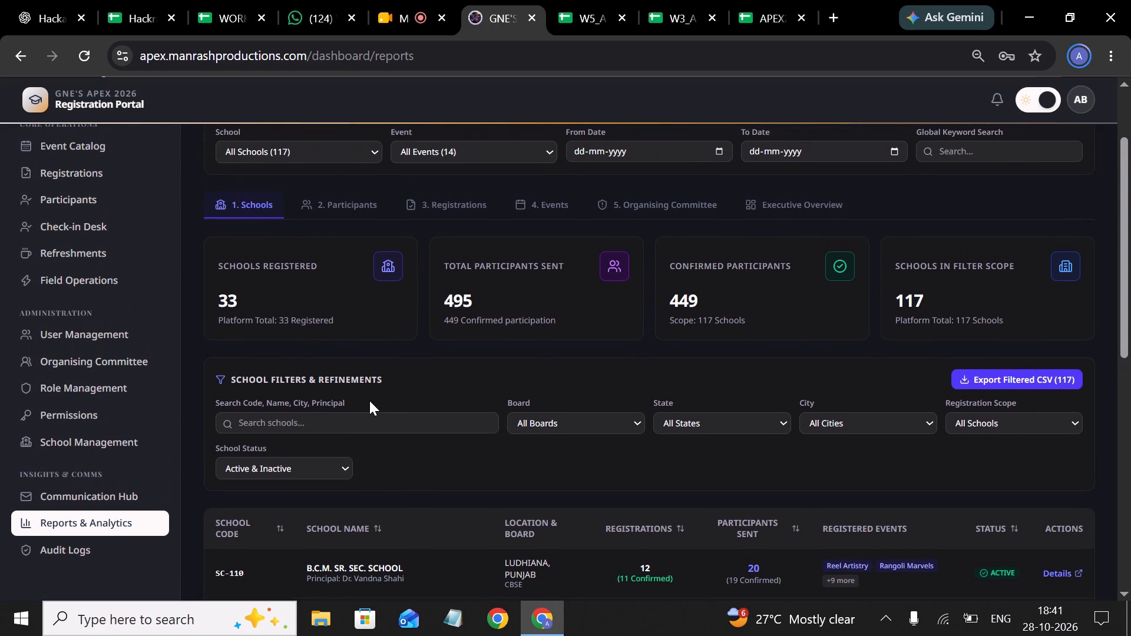
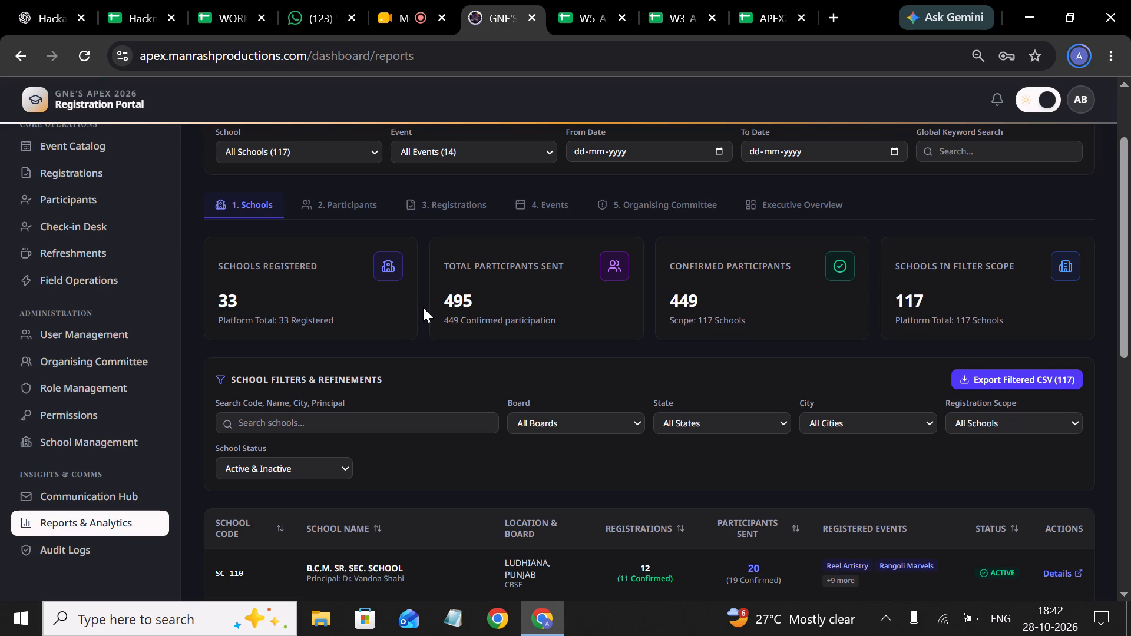
# Examine the Schools report's filters and its table of registrations, participants sent and registered events for each school.
pyautogui.click(423, 307)
pyautogui.scroll(-2, 594, 447)
pyautogui.scroll(1, 594, 447)
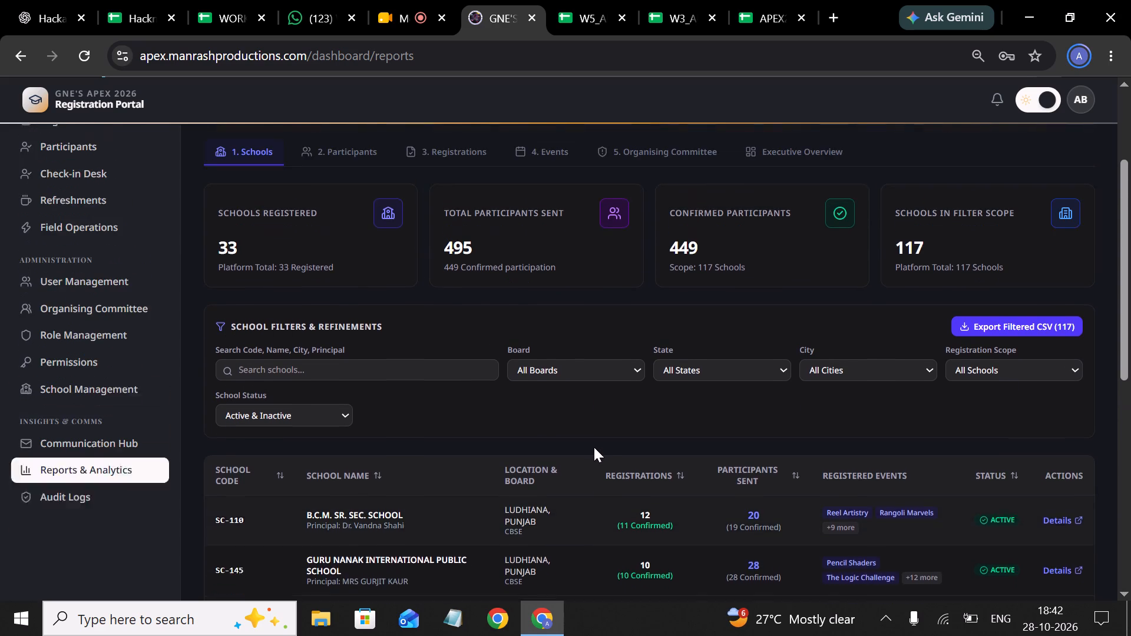
pyautogui.scroll(1, 594, 447)
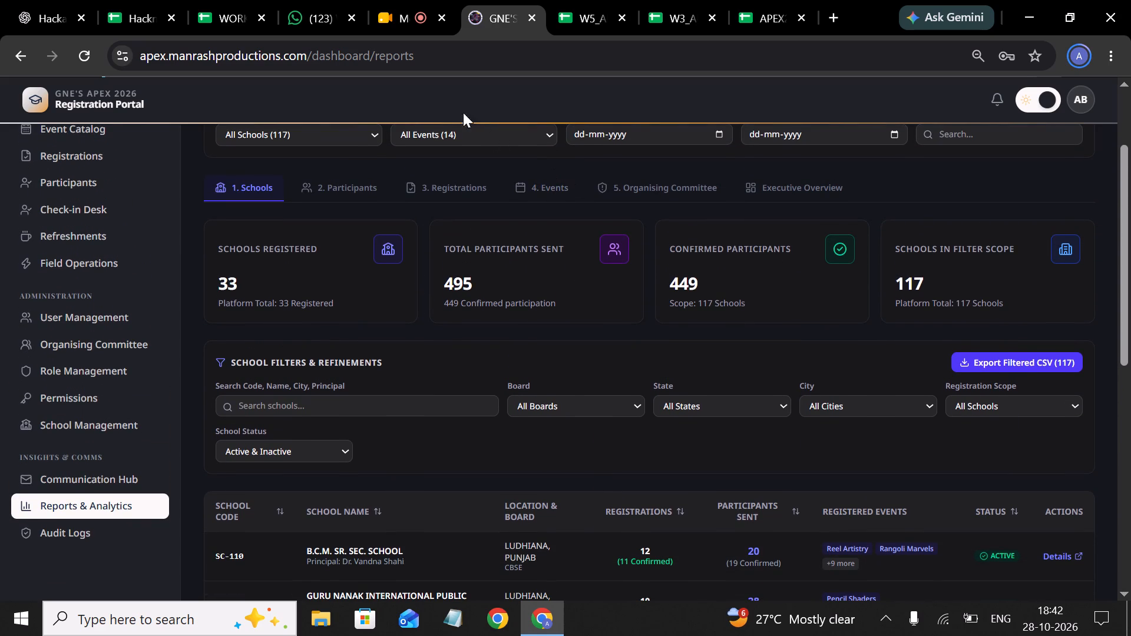
pyautogui.scroll(-1, 500, 405)
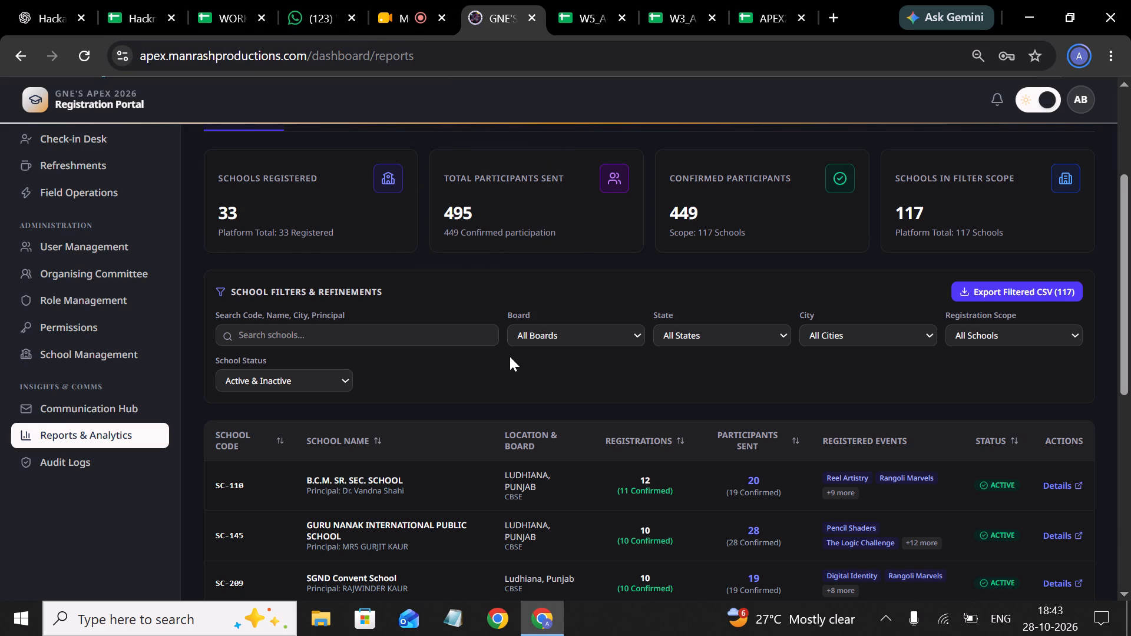
pyautogui.scroll(-4, 685, 402)
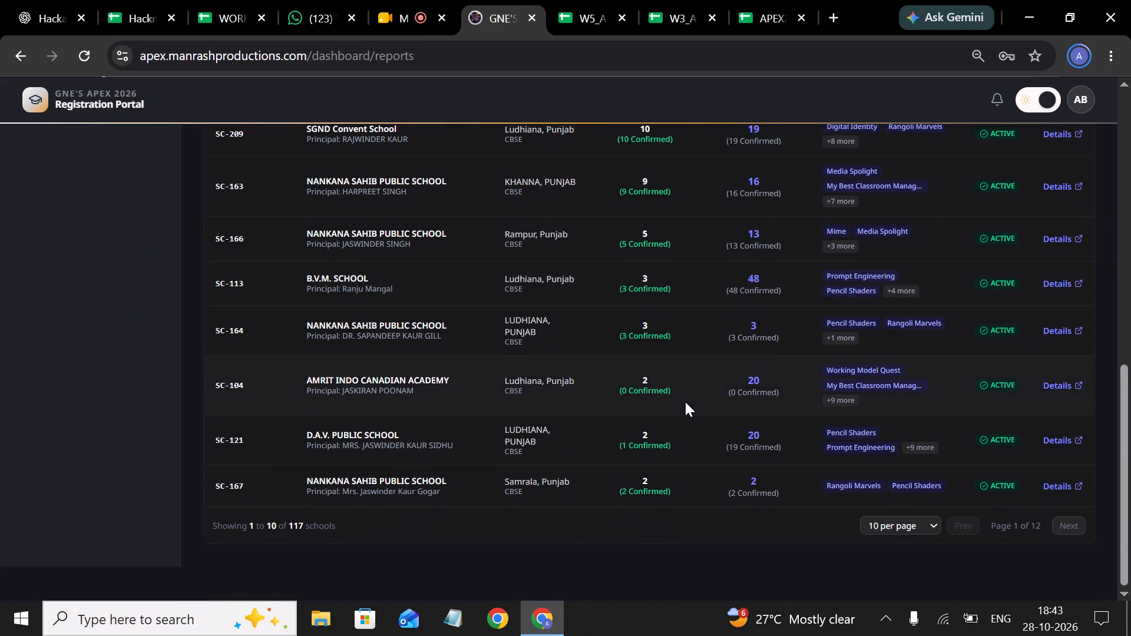
pyautogui.scroll(1, 685, 402)
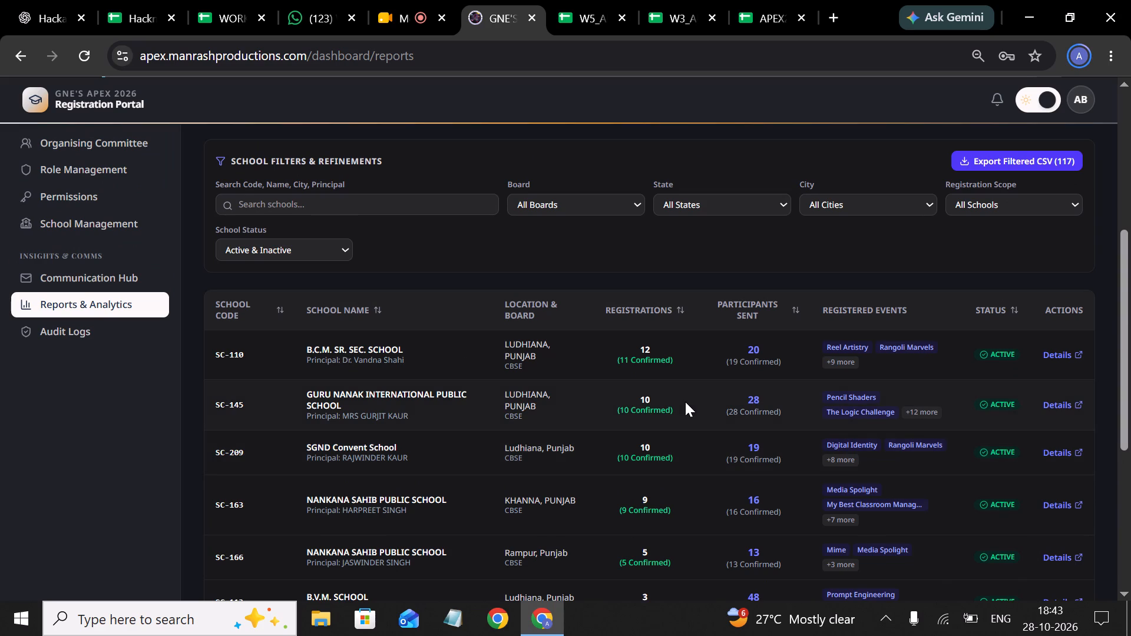
pyautogui.scroll(2, 685, 402)
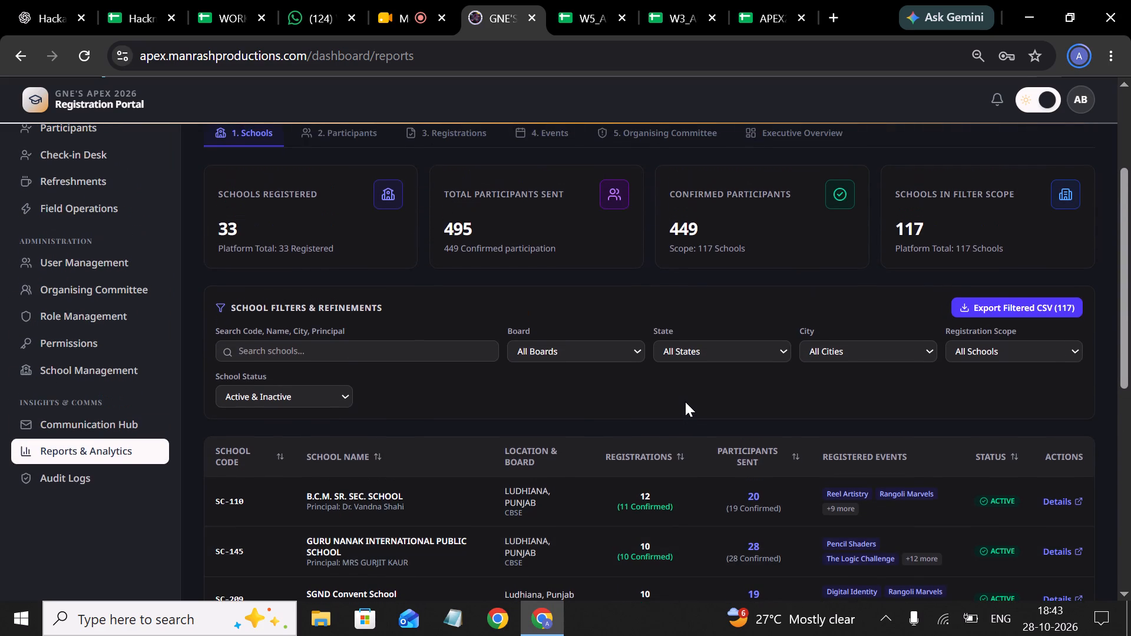
pyautogui.scroll(1, 685, 402)
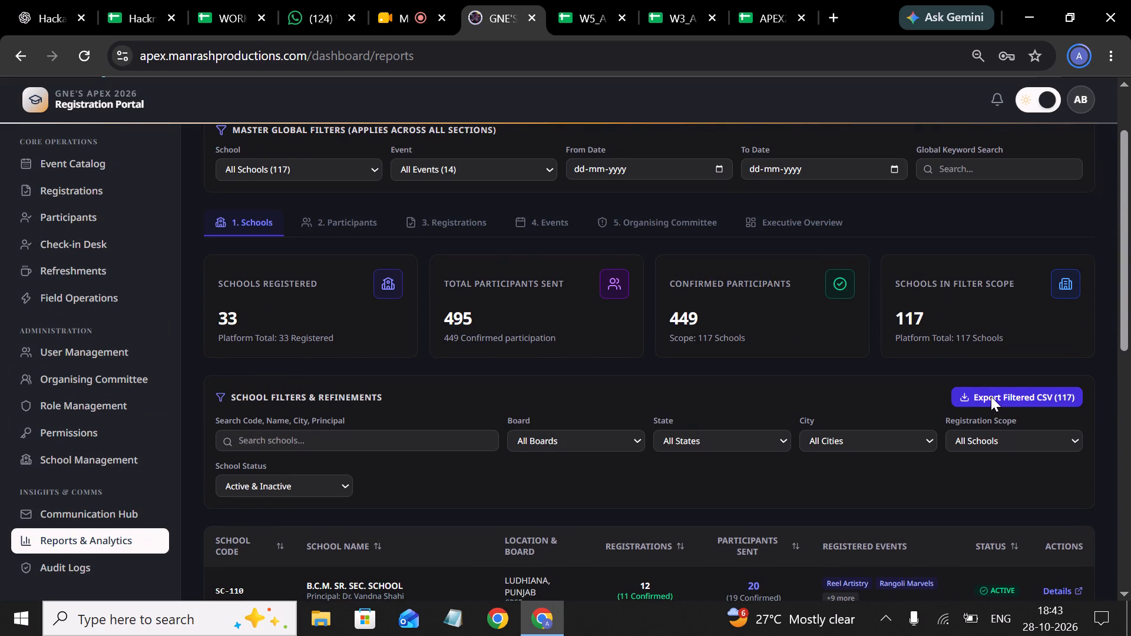
pyautogui.scroll(-3, 569, 423)
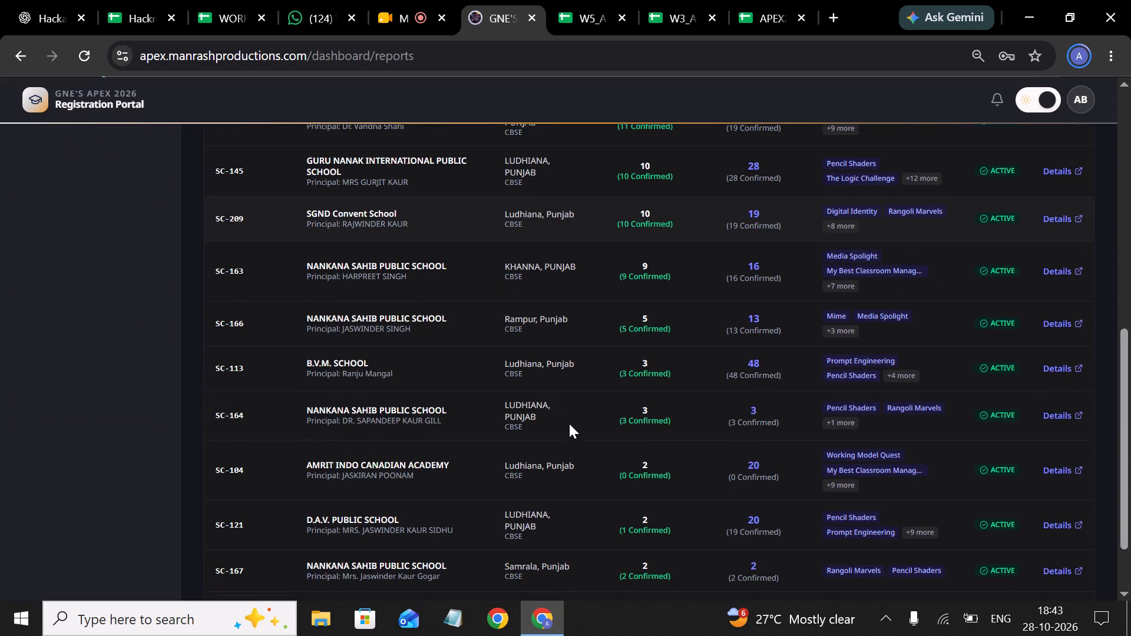
pyautogui.scroll(2, 569, 423)
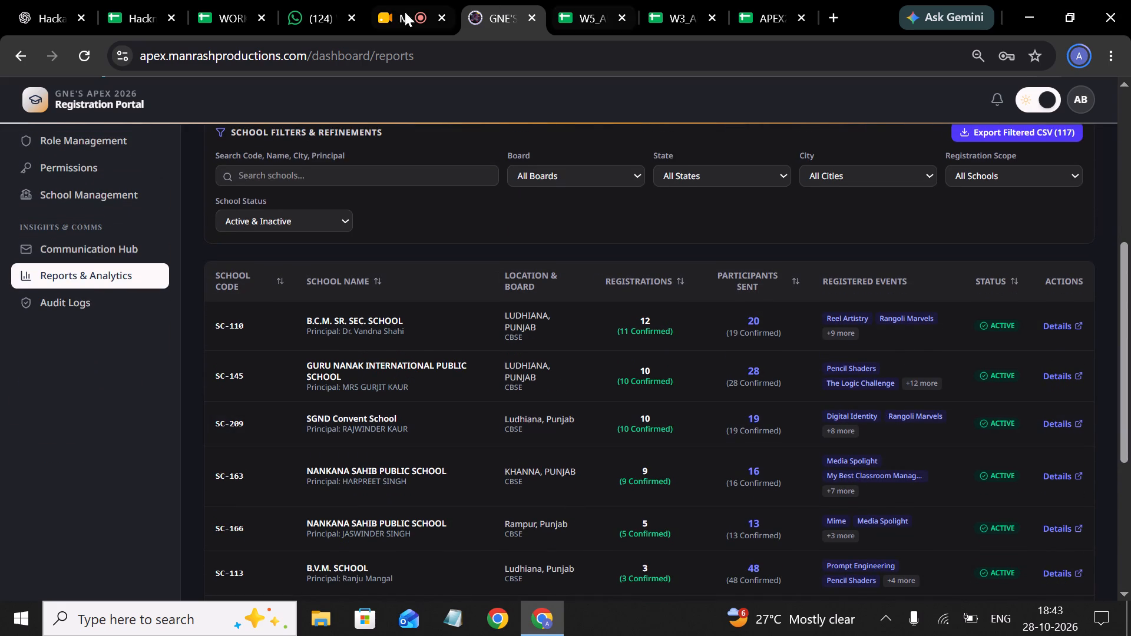
# Compare the school codes and names in the W5_APEX-26_school_incharges sheet with the portal's Schools report, ending on the report.
pyautogui.click(579, 16)
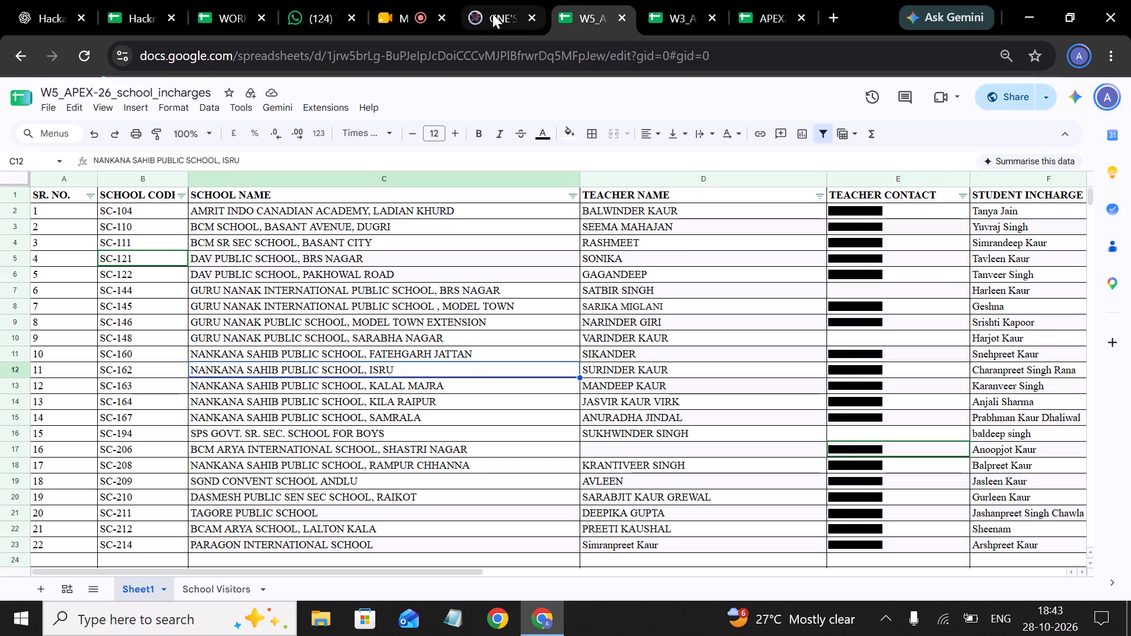
pyautogui.click(492, 14)
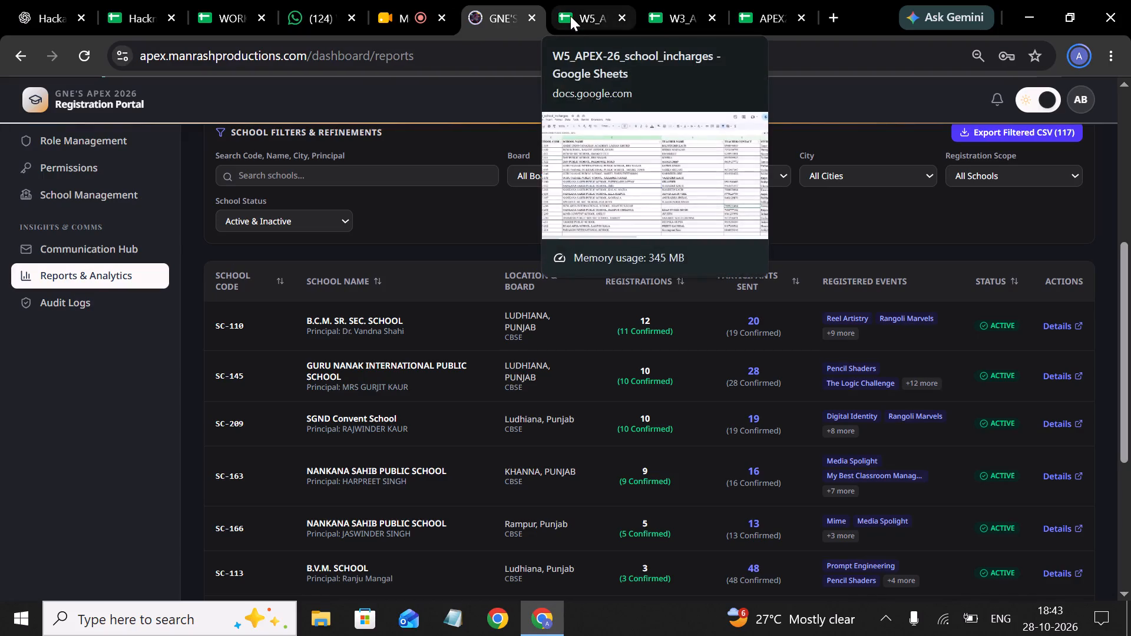
pyautogui.click(570, 15)
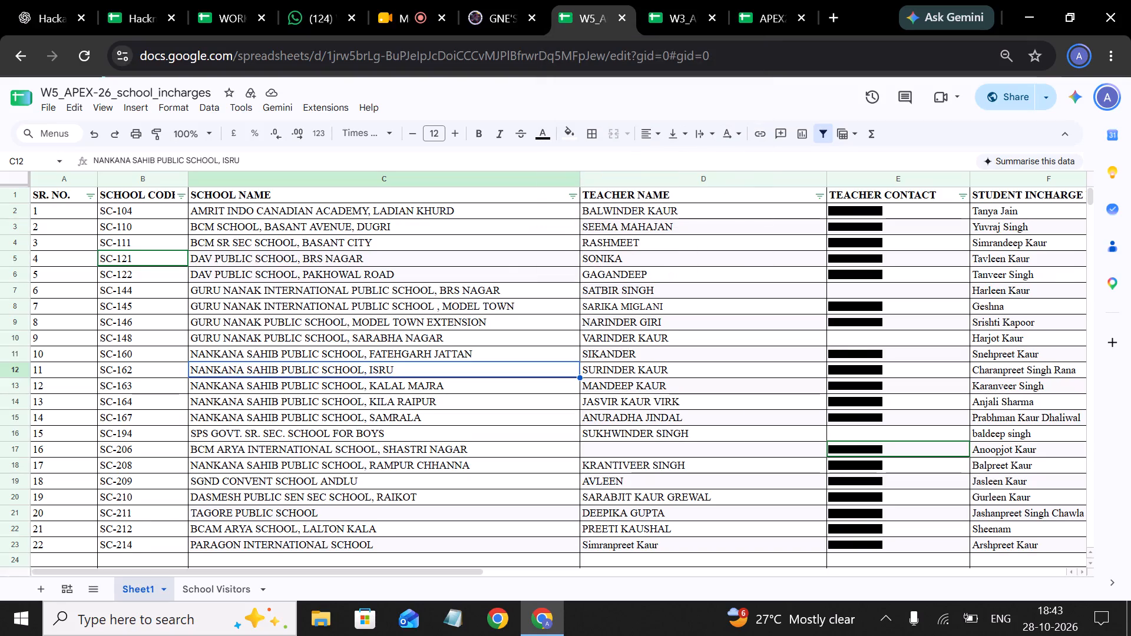
pyautogui.click(497, 9)
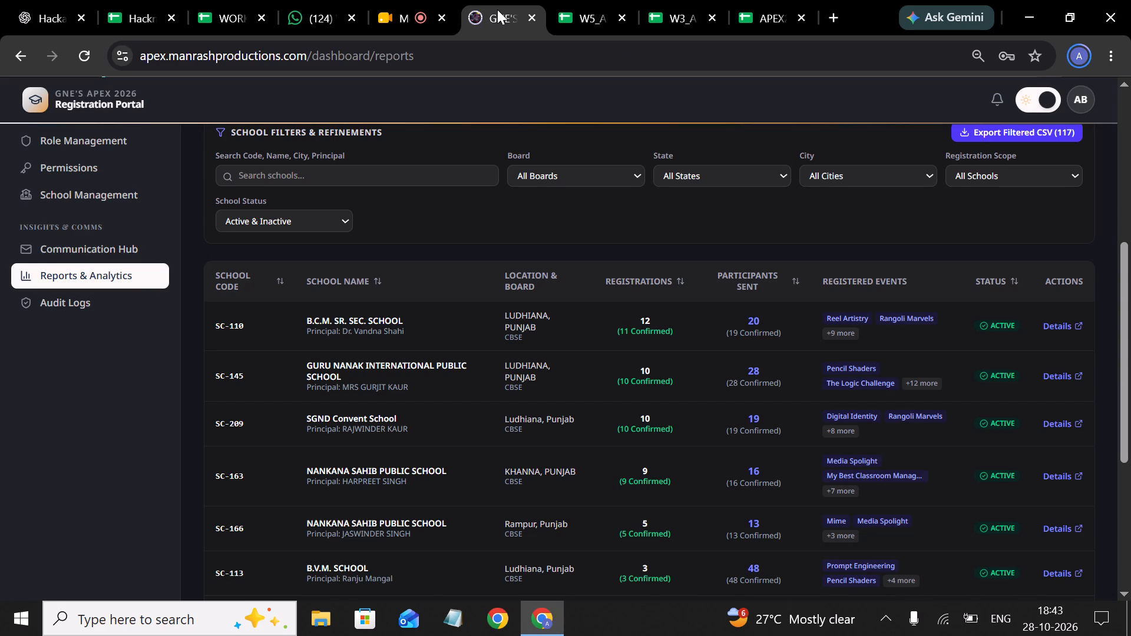
# Compare the schools in the portal's Schools report with the school list in the W5_APEX-26_school_incharges sheet, ending on the sheet.
pyautogui.scroll(-1, 311, 324)
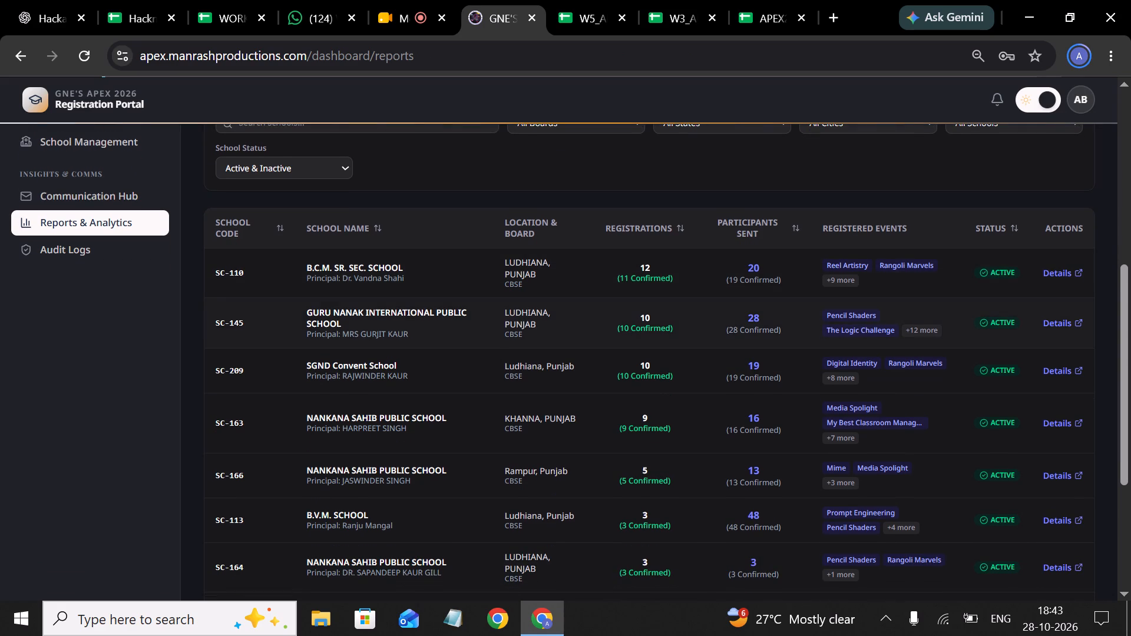
pyautogui.scroll(-1, 490, 330)
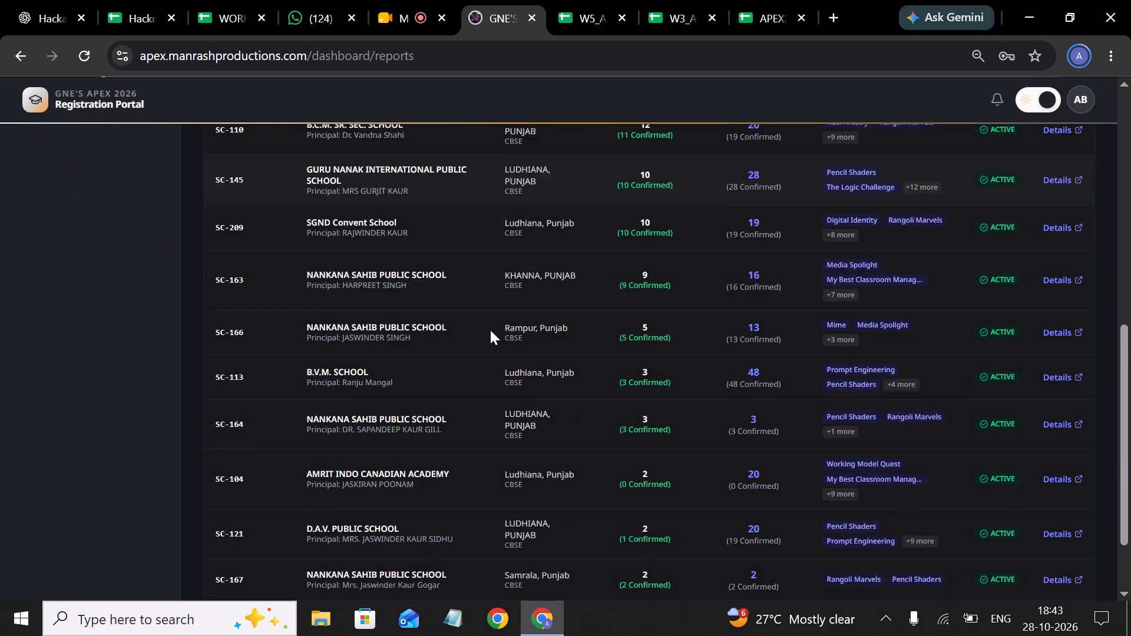
pyautogui.scroll(-1, 490, 330)
pyautogui.scroll(2, 490, 330)
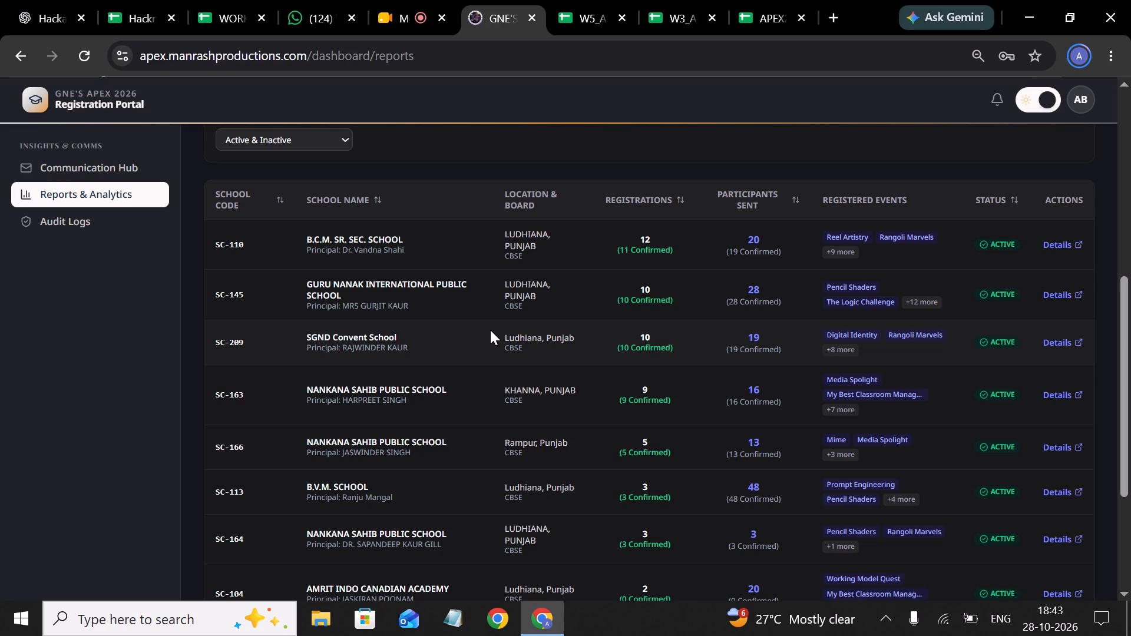
pyautogui.click(579, 11)
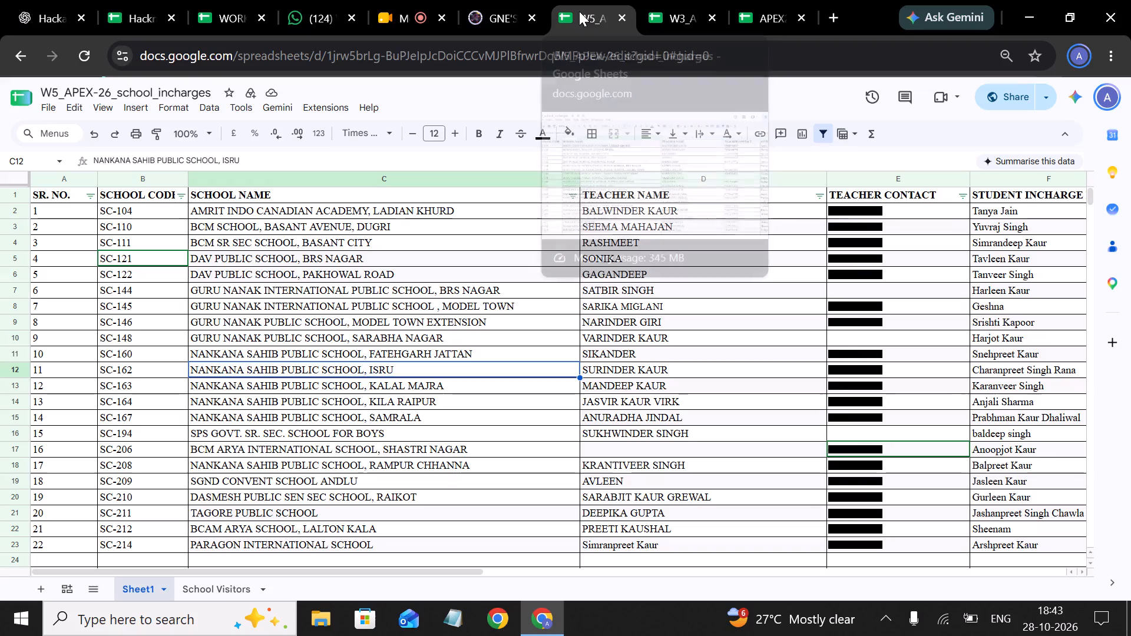
pyautogui.scroll(1, 320, 313)
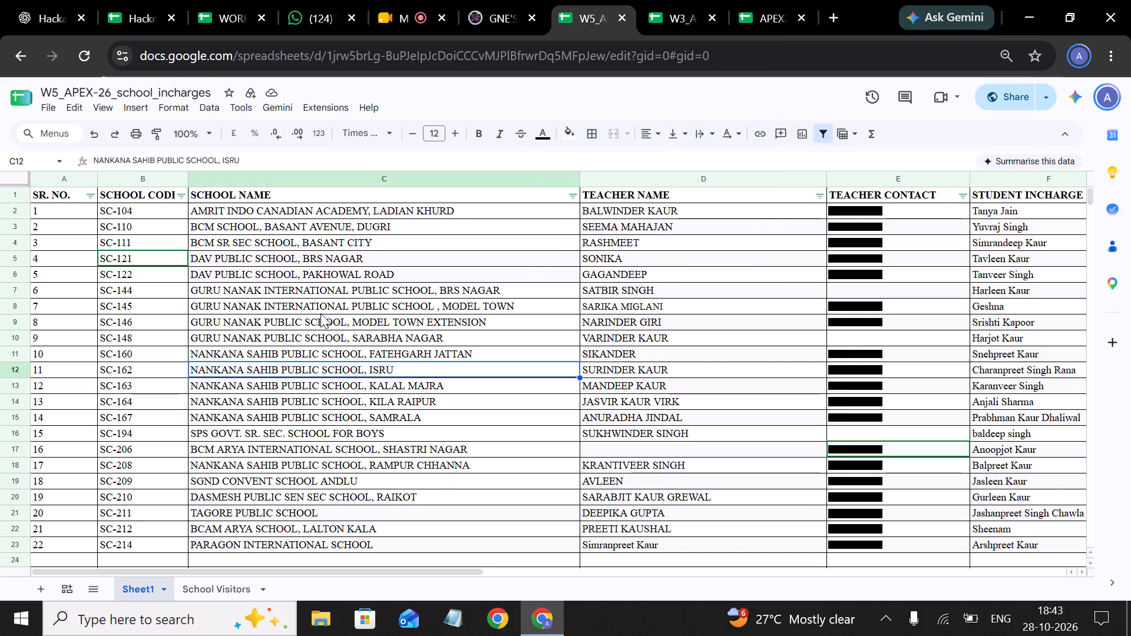
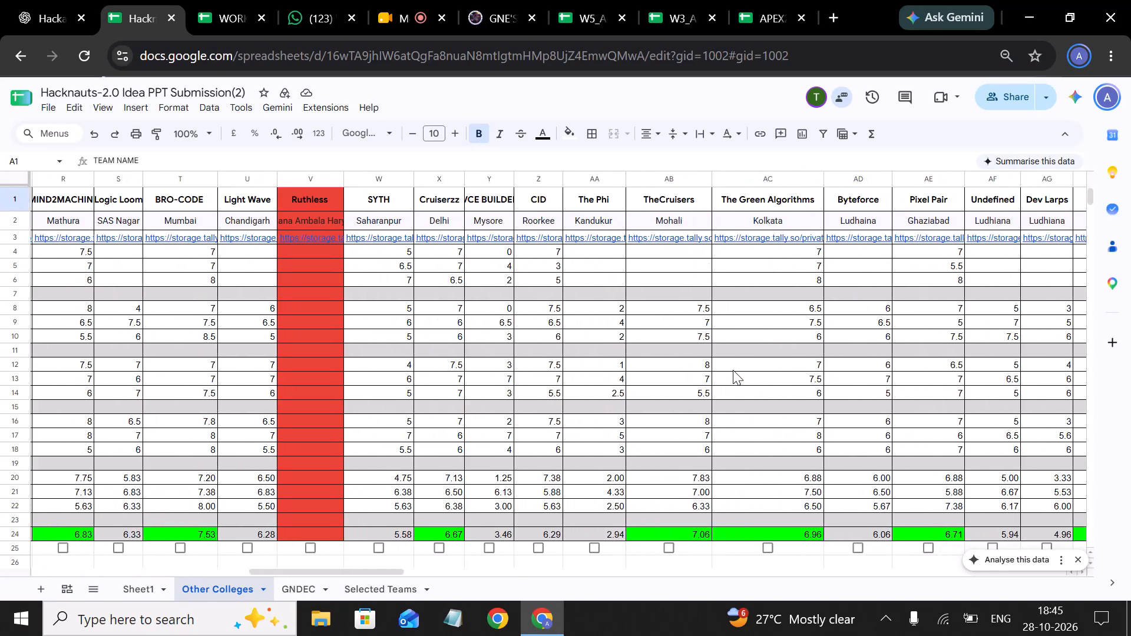
# Examine the team scores in the Other Colleges sheet of Hacknauts-2.0 Idea PPT Submission(2), through to the last team columns.
pyautogui.hscroll(-8, 733, 370)
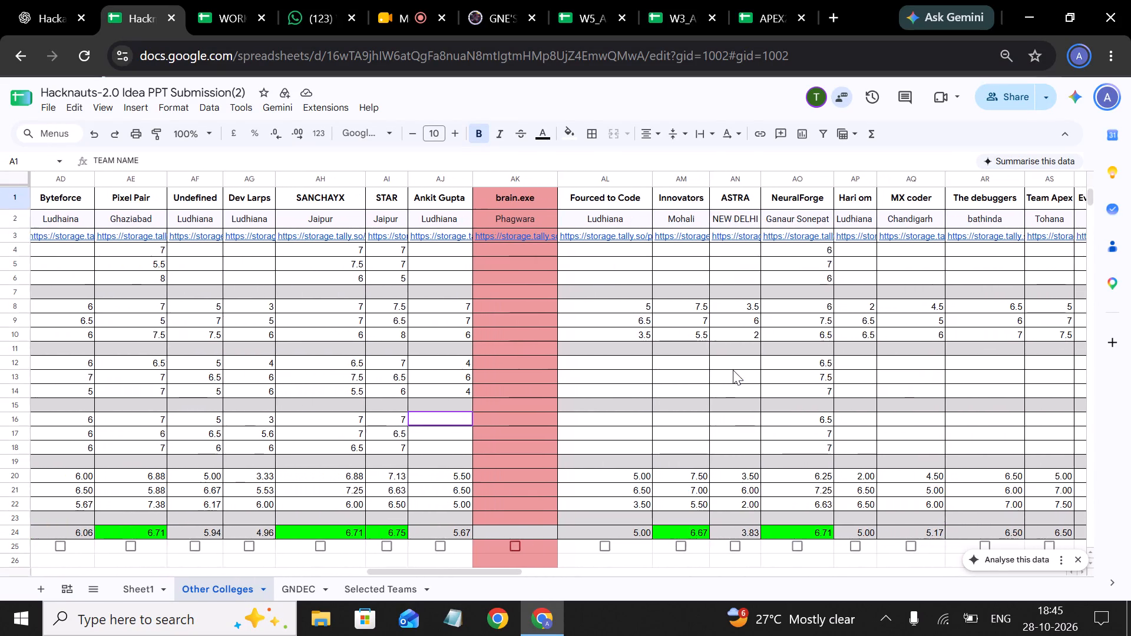
pyautogui.hscroll(-3, 733, 370)
pyautogui.hscroll(-1, 938, 314)
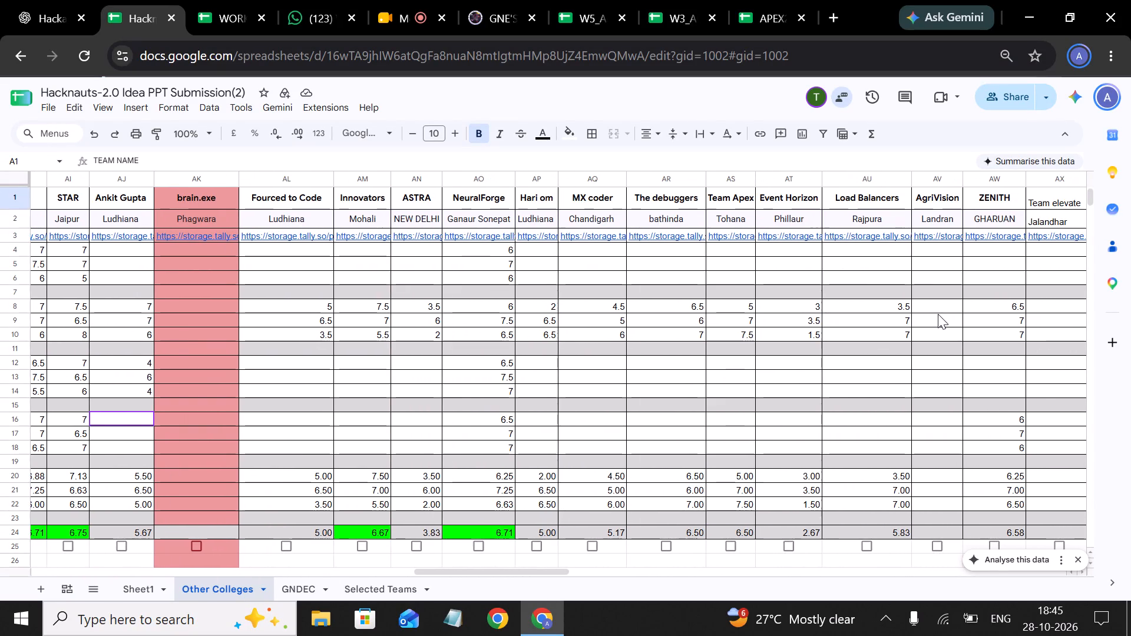
pyautogui.hscroll(-1, 938, 314)
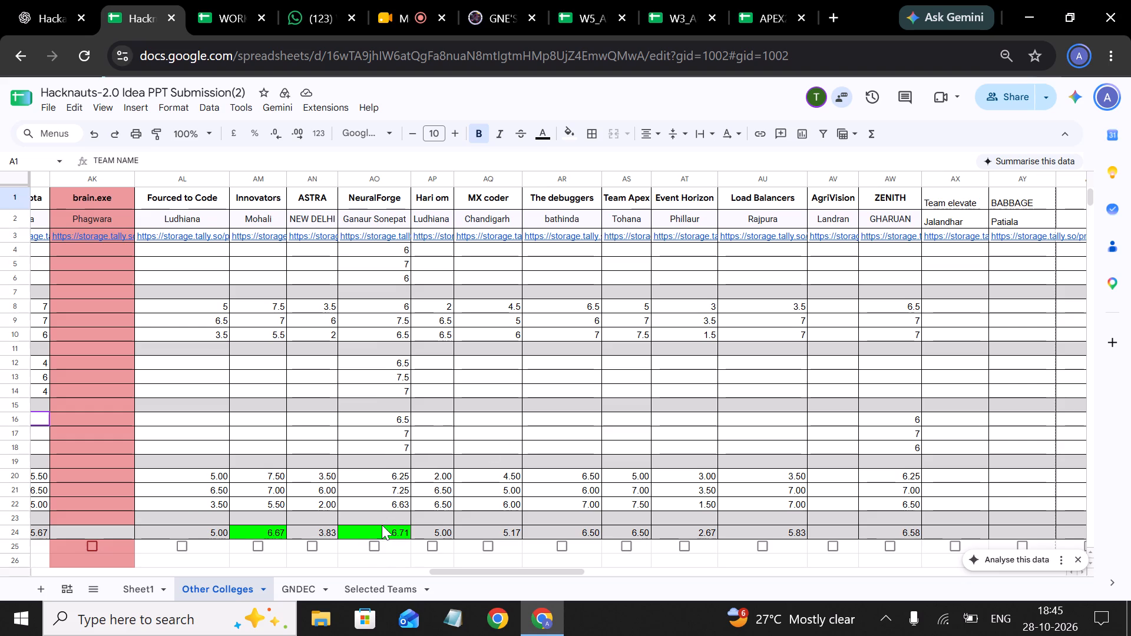
# Mark the Cruiserzz team as Messaged in the Selected Teams sheet of the Hacknauts-2.0 Idea PPT Submission(2) workbook.
pyautogui.hscroll(1, 264, 400)
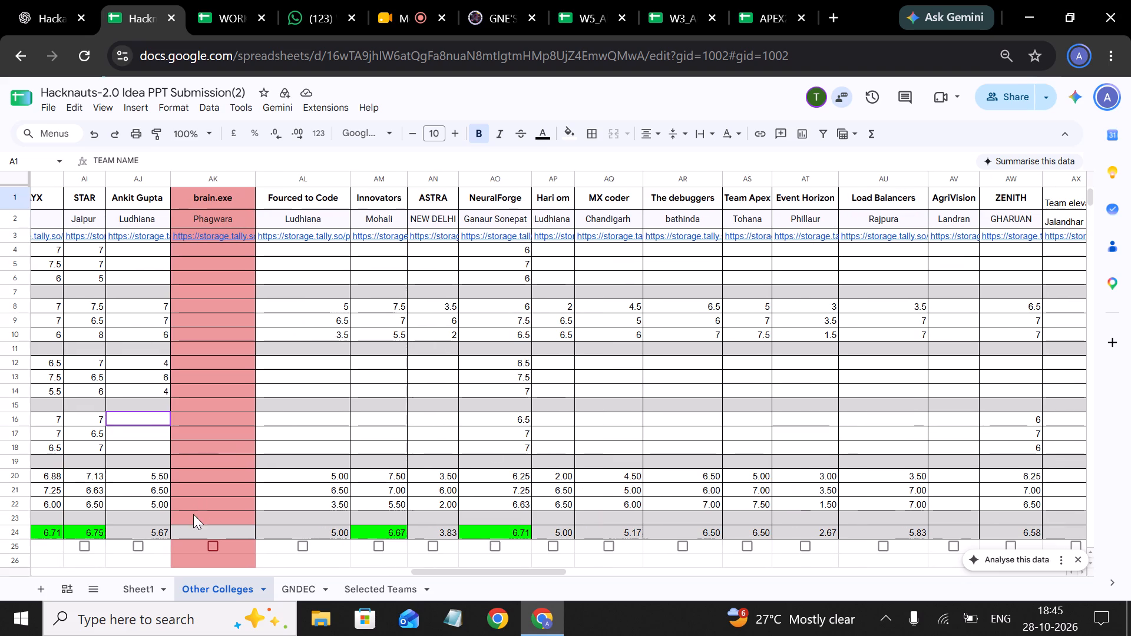
pyautogui.click(350, 587)
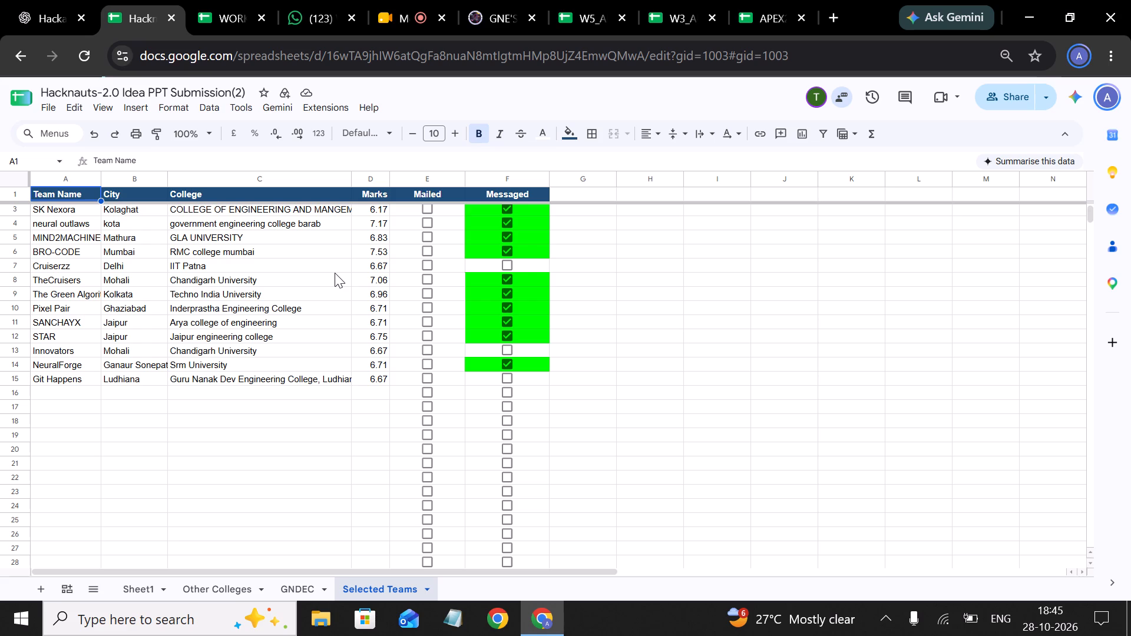
pyautogui.click(509, 266)
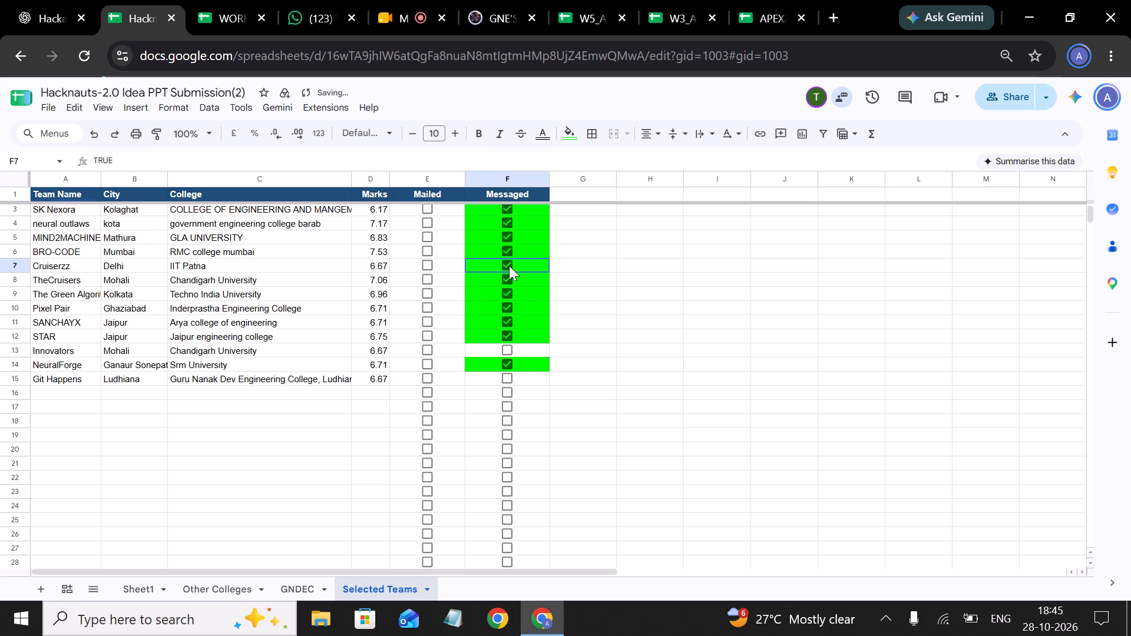
# Review the Messaged checkboxes of the teams in the Selected Teams sheet, row by row from the first team.
pyautogui.click(512, 203)
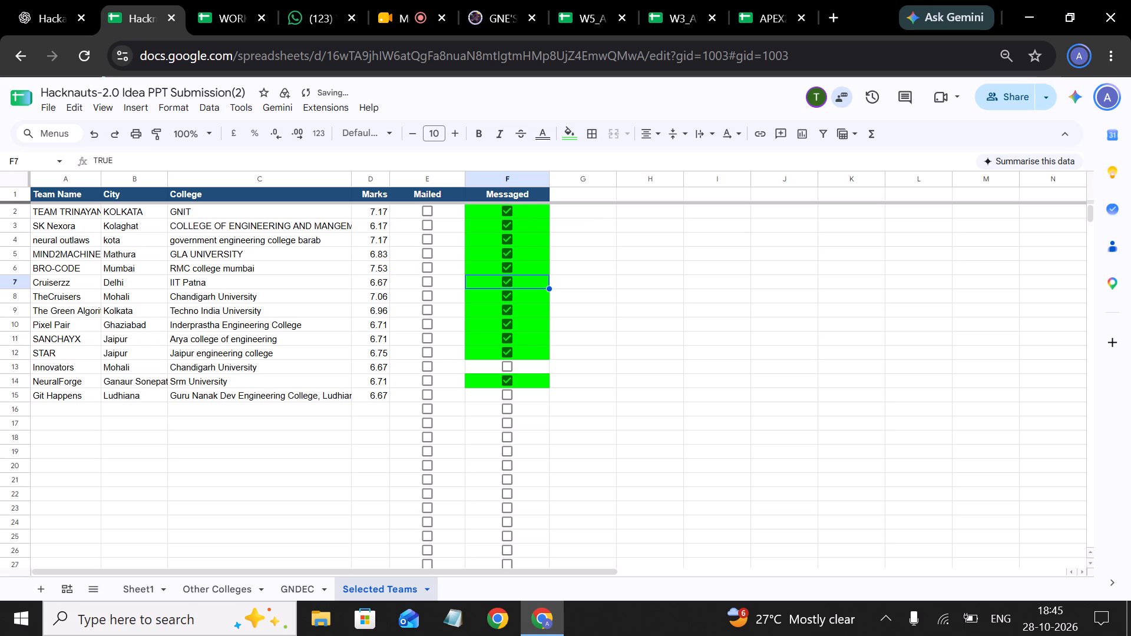
pyautogui.click(518, 214)
pyautogui.press('Down')
pyautogui.press('Down')
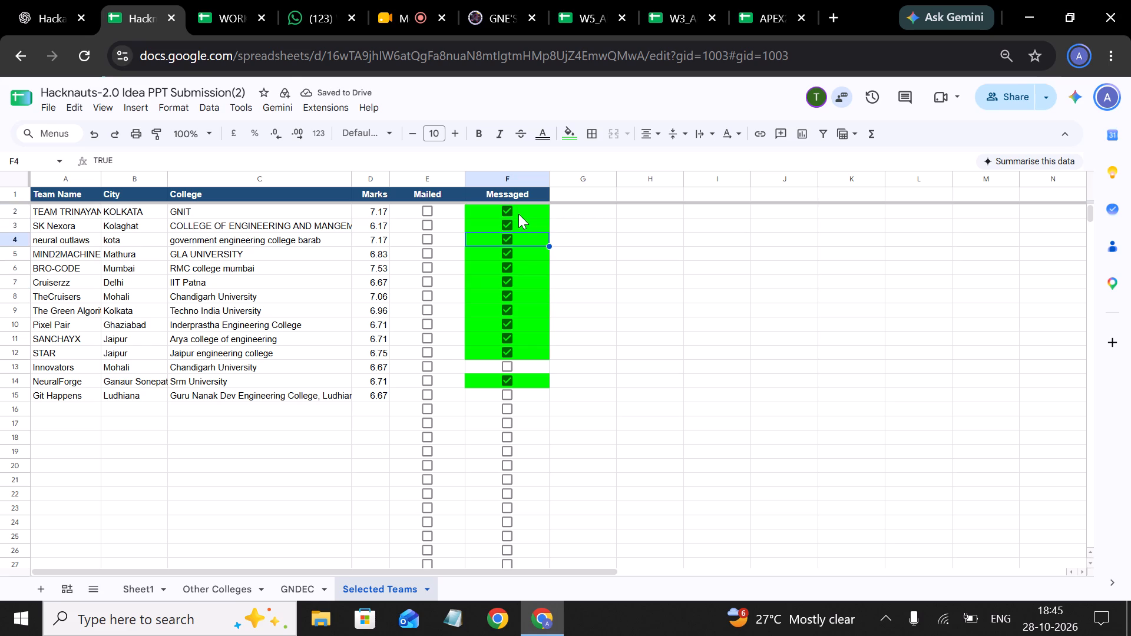
pyautogui.press('Down')
pyautogui.press('Down')
pyautogui.press('Down')
pyautogui.press('Down')
pyautogui.press('Down')
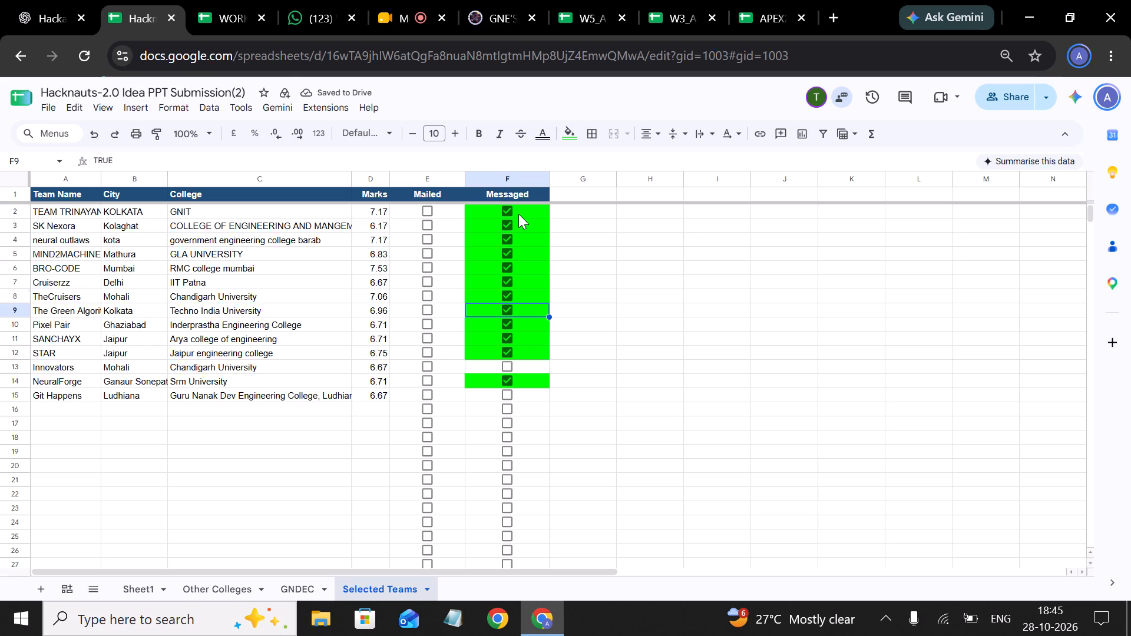
pyautogui.press('Down')
pyautogui.press('Down')
pyautogui.press('Down')
pyautogui.press('Down')
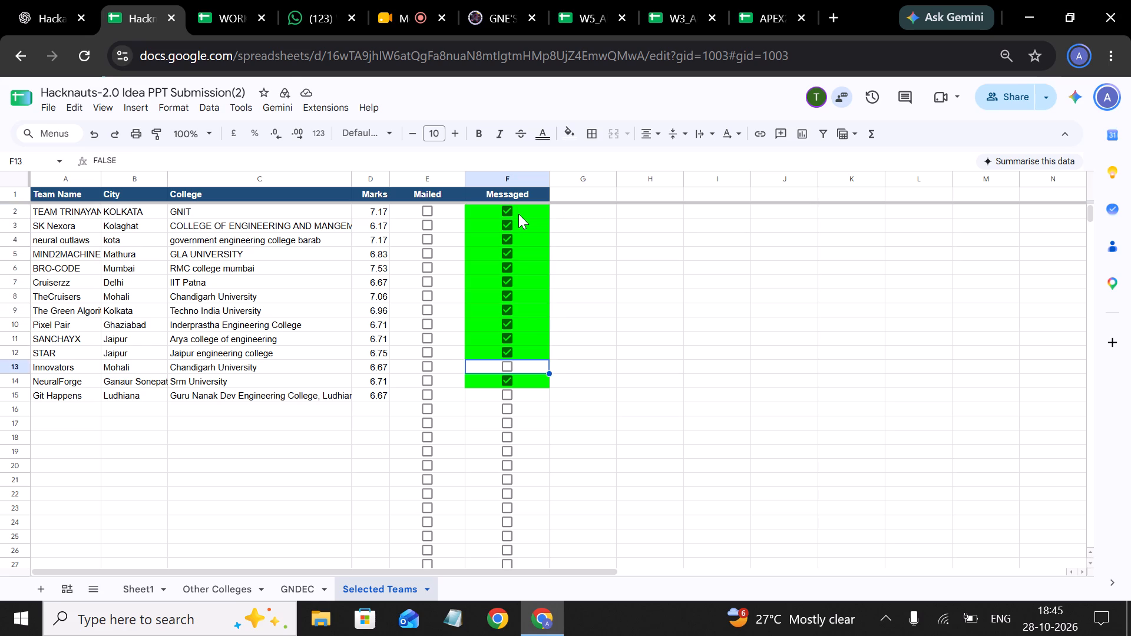
pyautogui.press('Down')
pyautogui.press('Up')
pyautogui.press('Up')
pyautogui.press('Up')
pyautogui.press('Up')
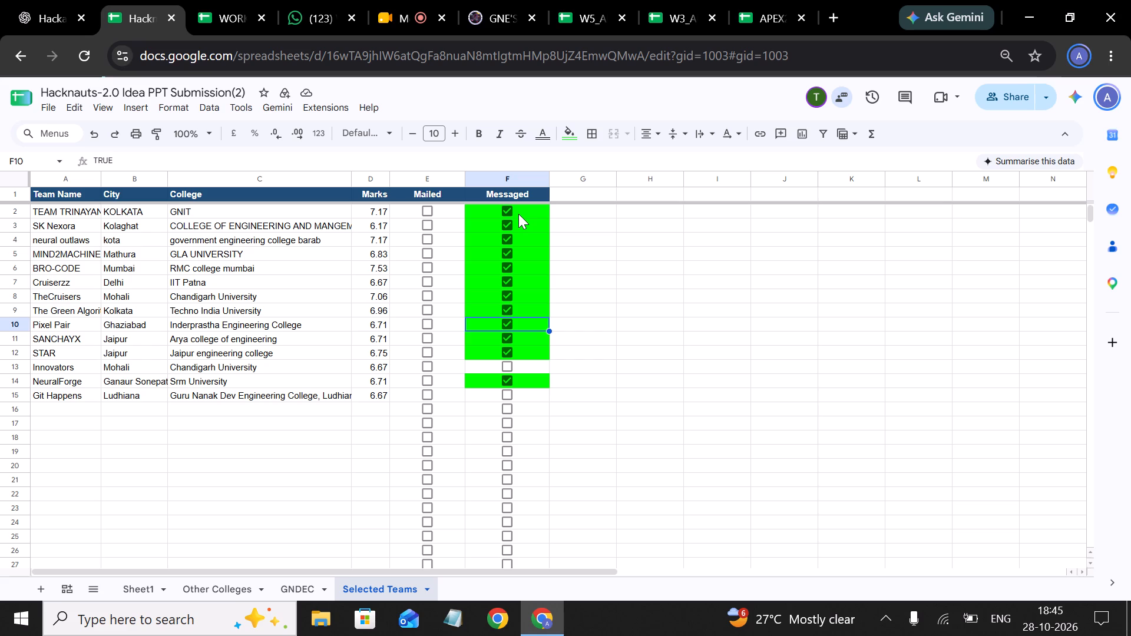
pyautogui.press('Up')
pyautogui.press('Up')
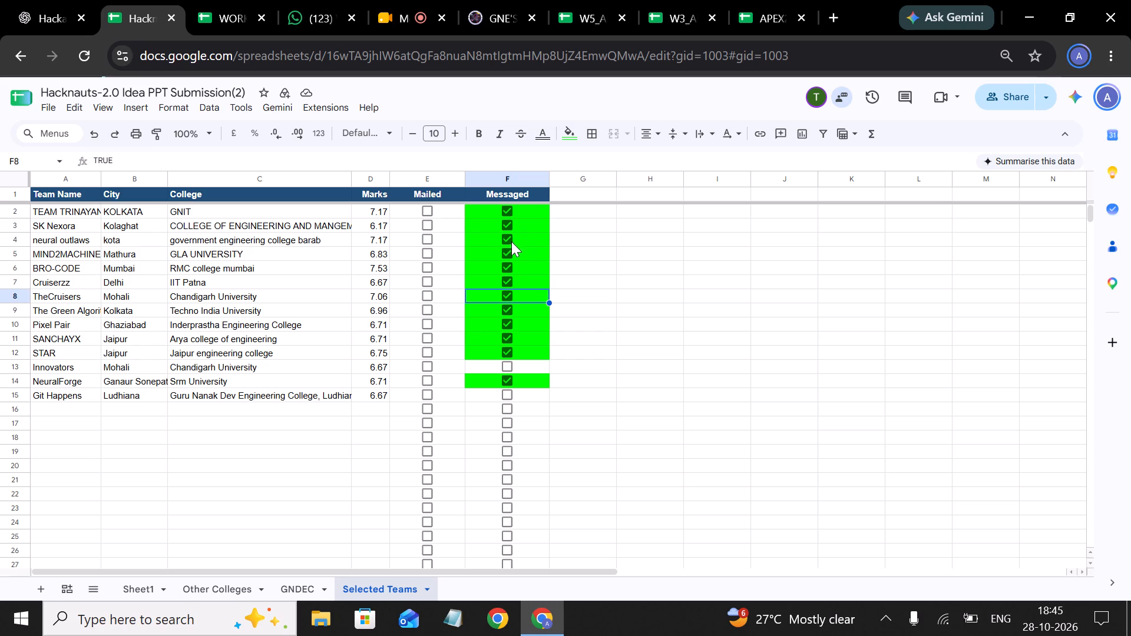
# Clear the Messaged checkbox for TheCruisers from Chandigarh University in the Selected Teams sheet.
pyautogui.click(519, 243)
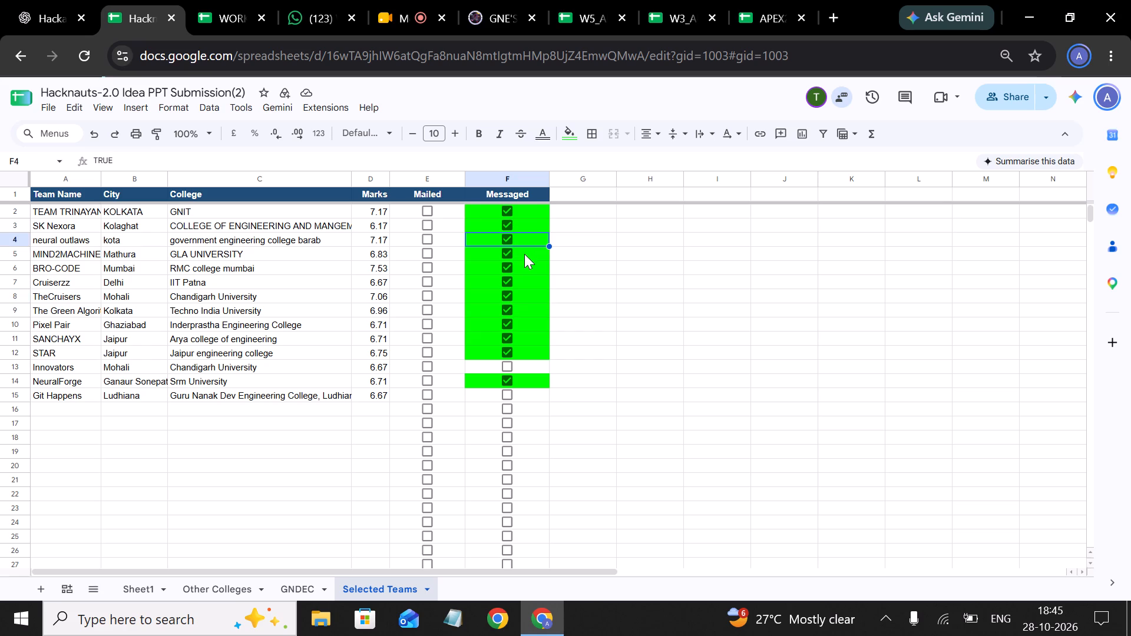
pyautogui.click(524, 273)
pyautogui.click(524, 283)
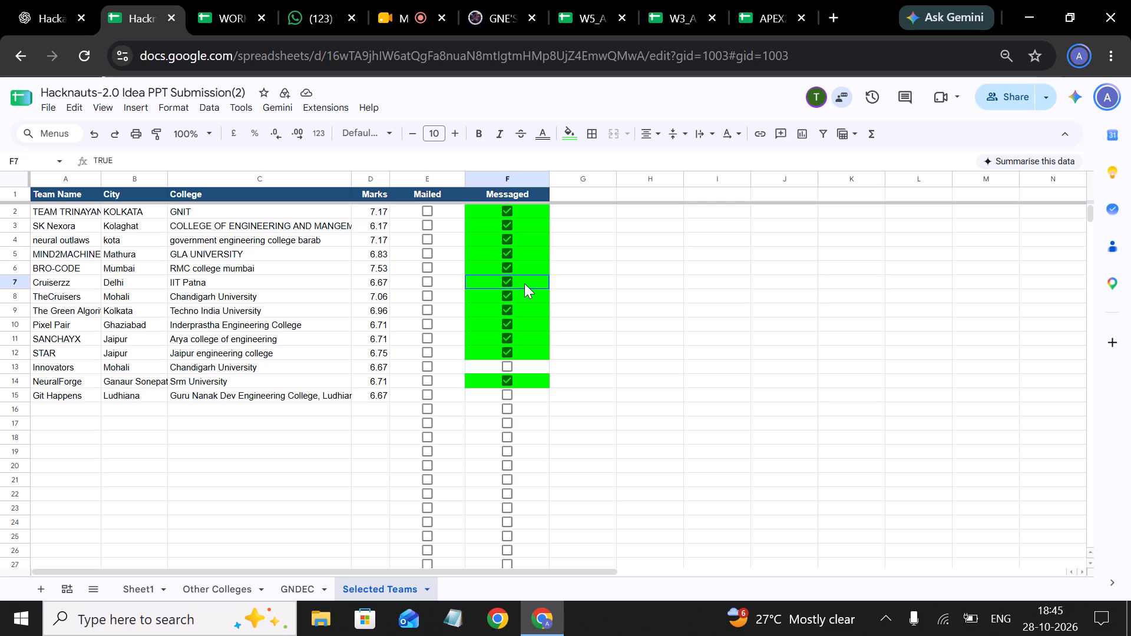
pyautogui.click(524, 295)
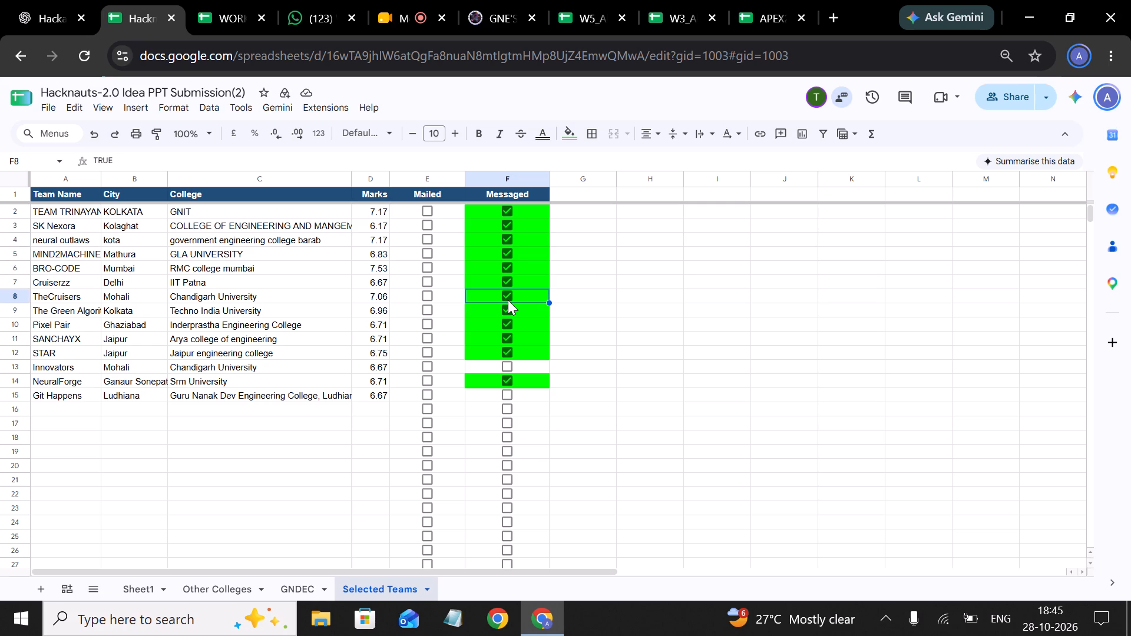
pyautogui.click(508, 300)
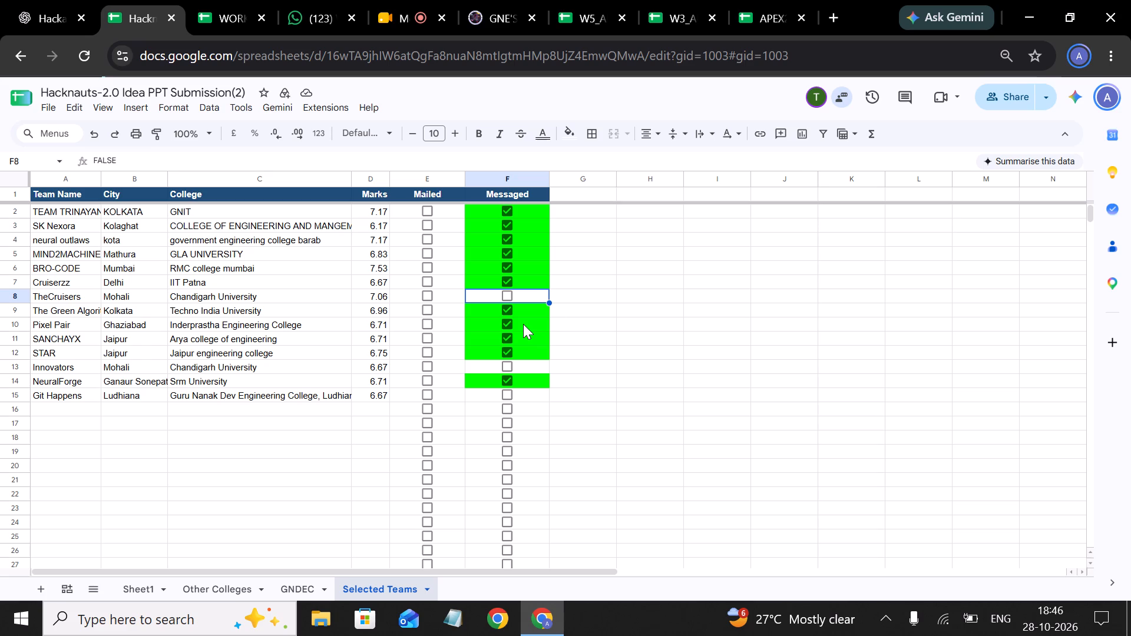
# Jump to the other collaborator's current location in the Hacknauts workbook.
pyautogui.click(813, 95)
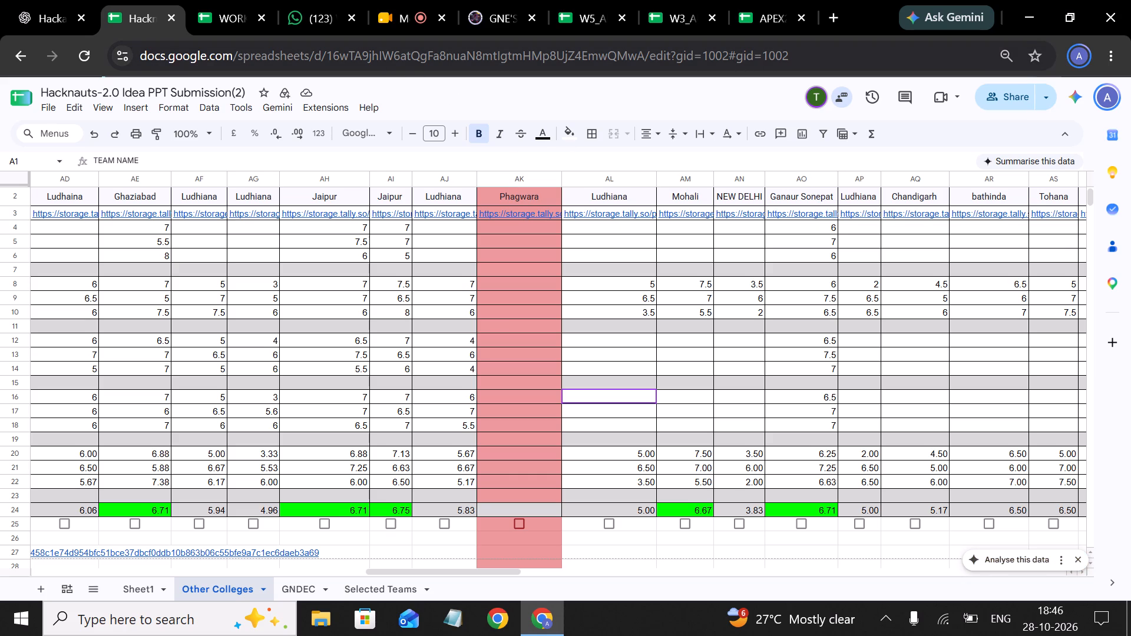
# Look briefly at the MASTER OC sheet in WORKBOOK-2-APEX2026 and return to the APEX 2026 portal's Schools report.
pyautogui.click(210, 22)
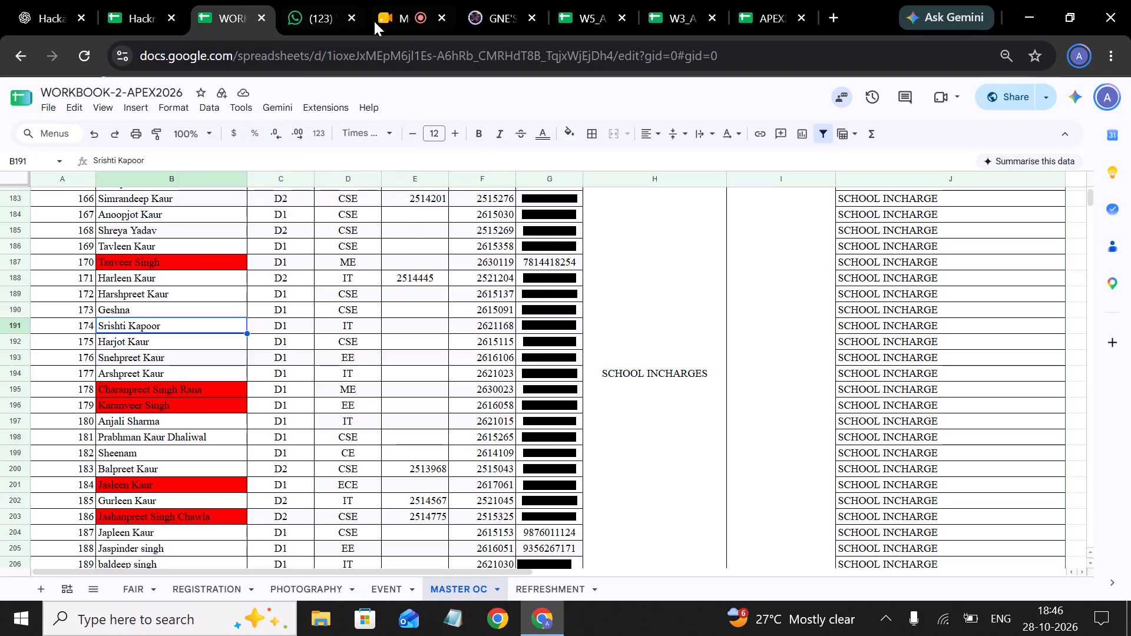
pyautogui.click(485, 12)
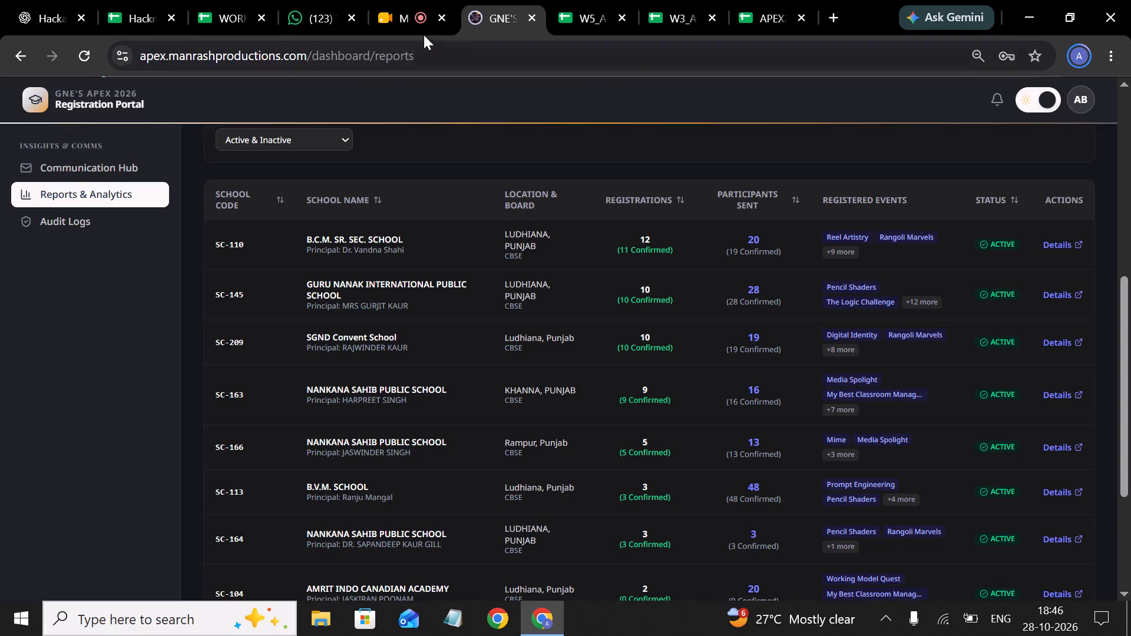
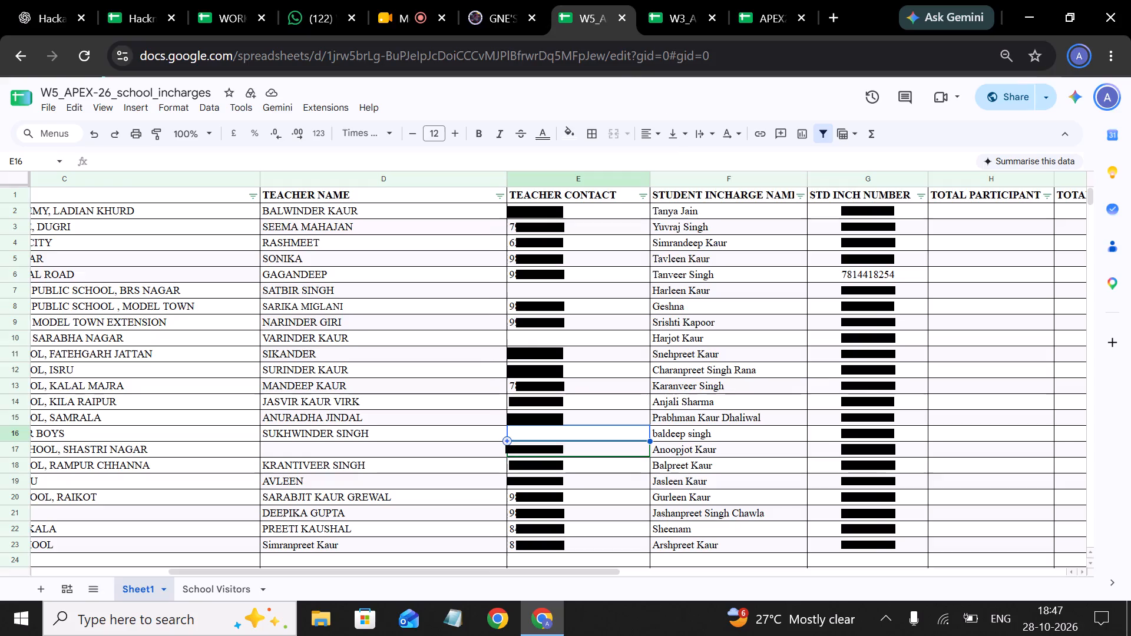
# Examine the school codes and school names in Sheet1 of W5_APEX-26_school_incharges, checking SC-110, SC-145, SC-209 and SC-163.
pyautogui.hscroll(6, 395, 402)
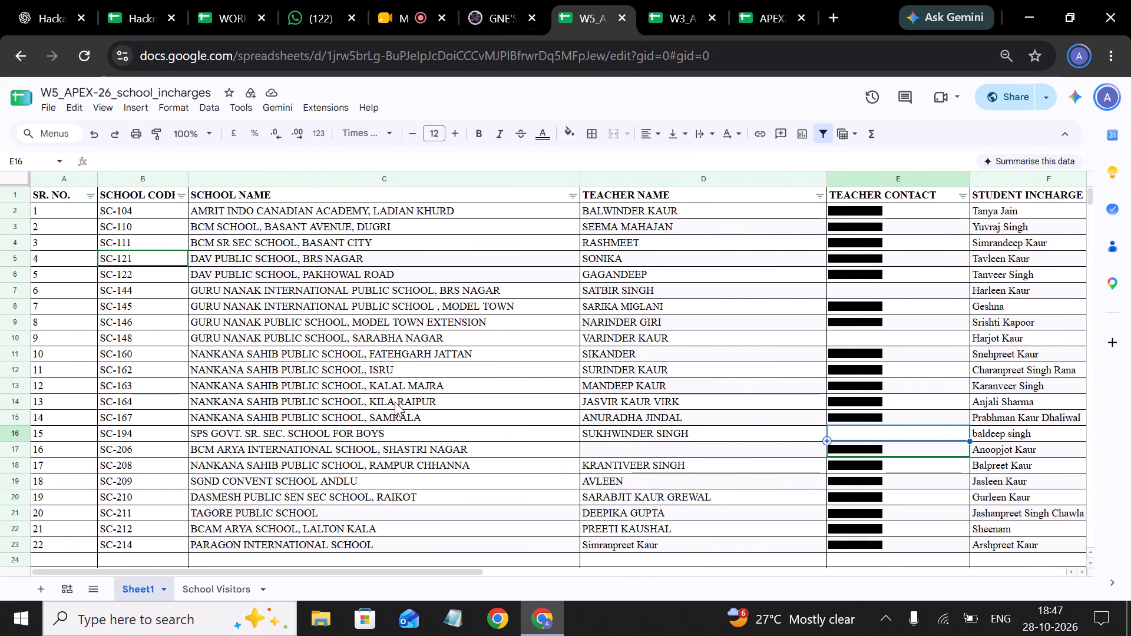
pyautogui.click(130, 230)
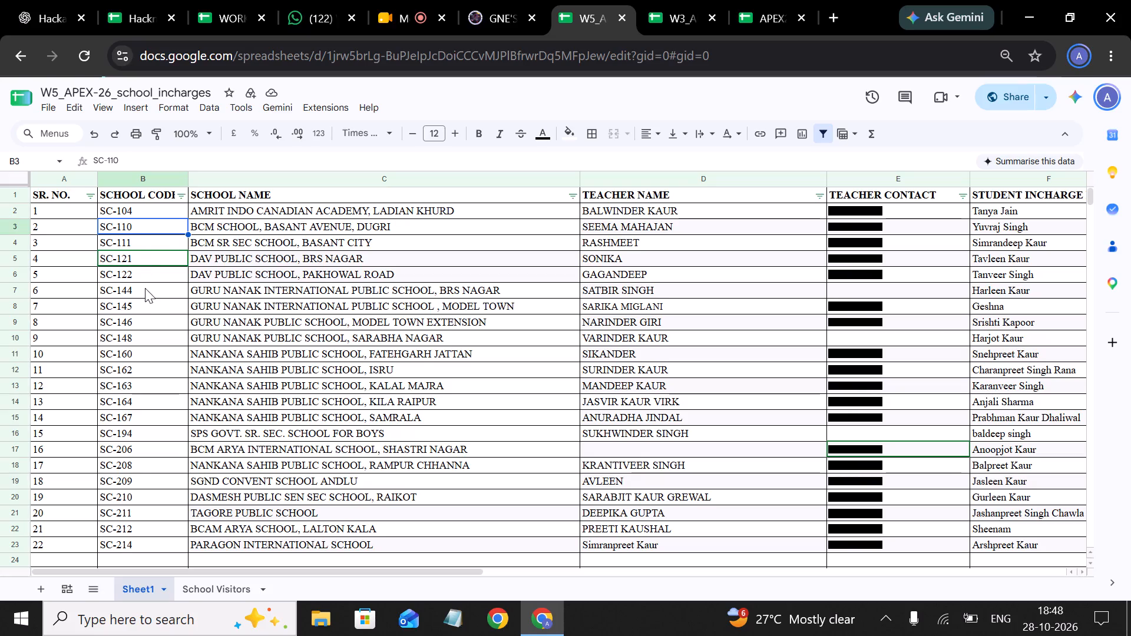
pyautogui.click(144, 307)
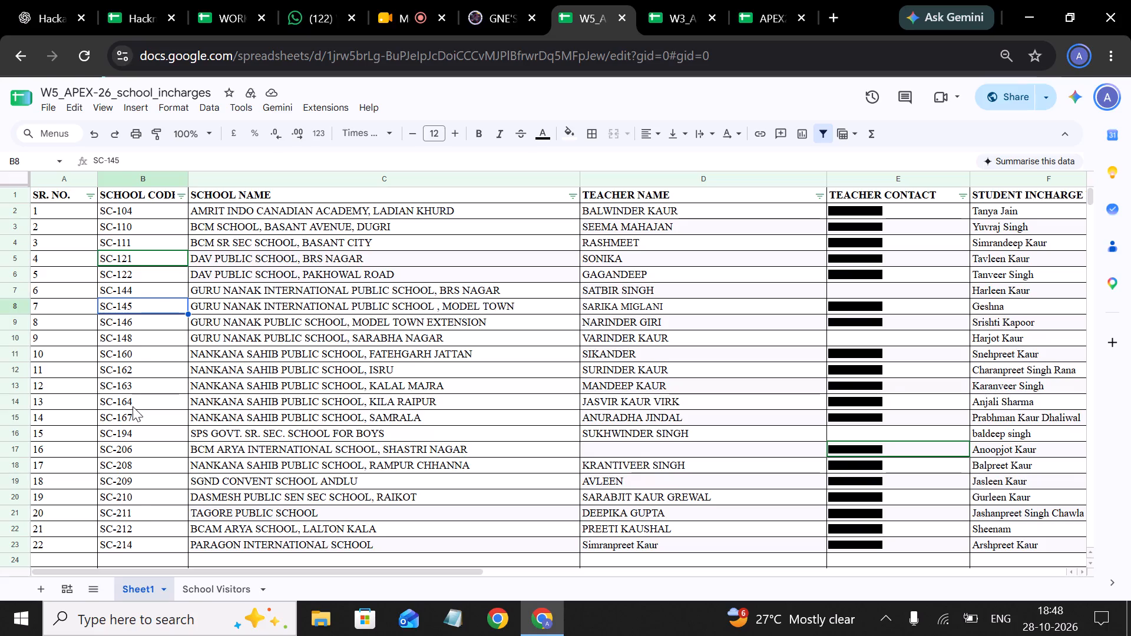
pyautogui.click(134, 485)
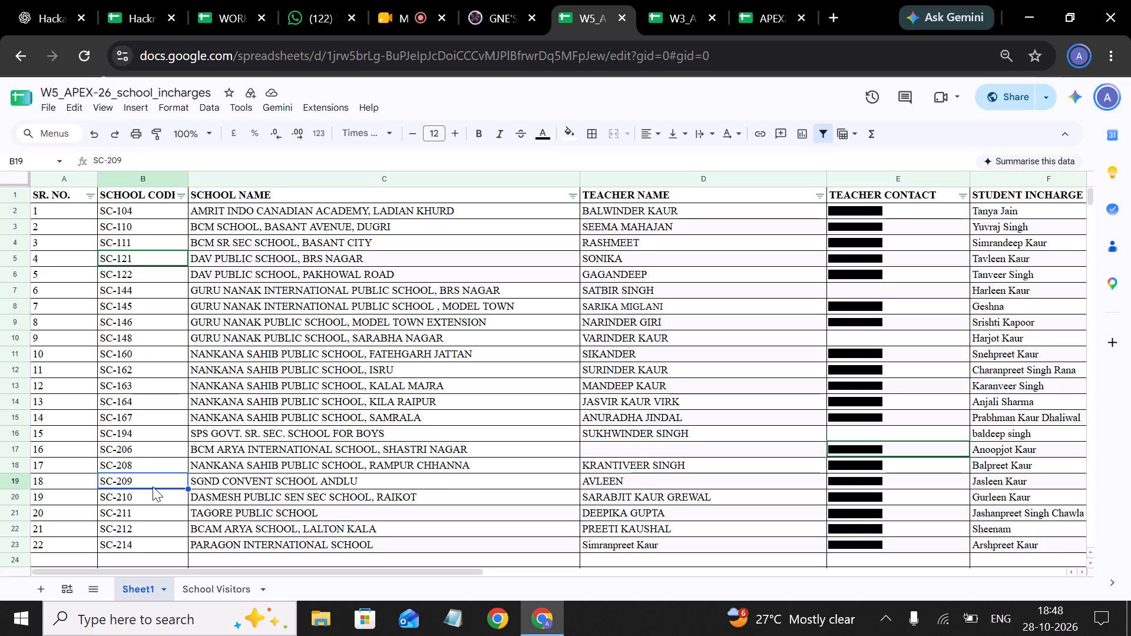
pyautogui.click(143, 392)
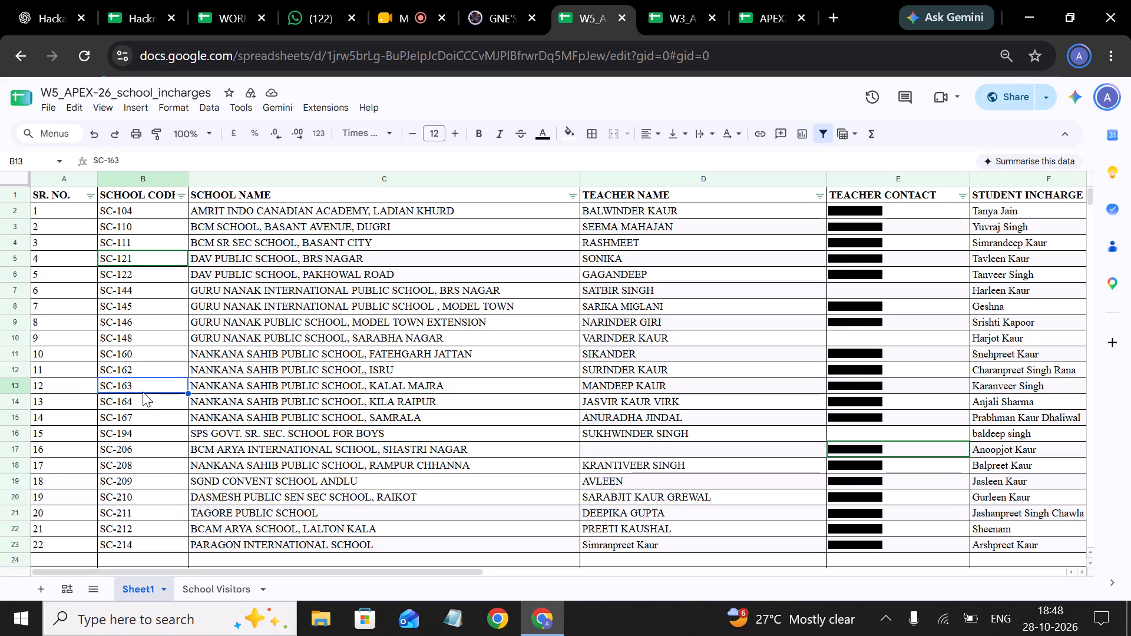
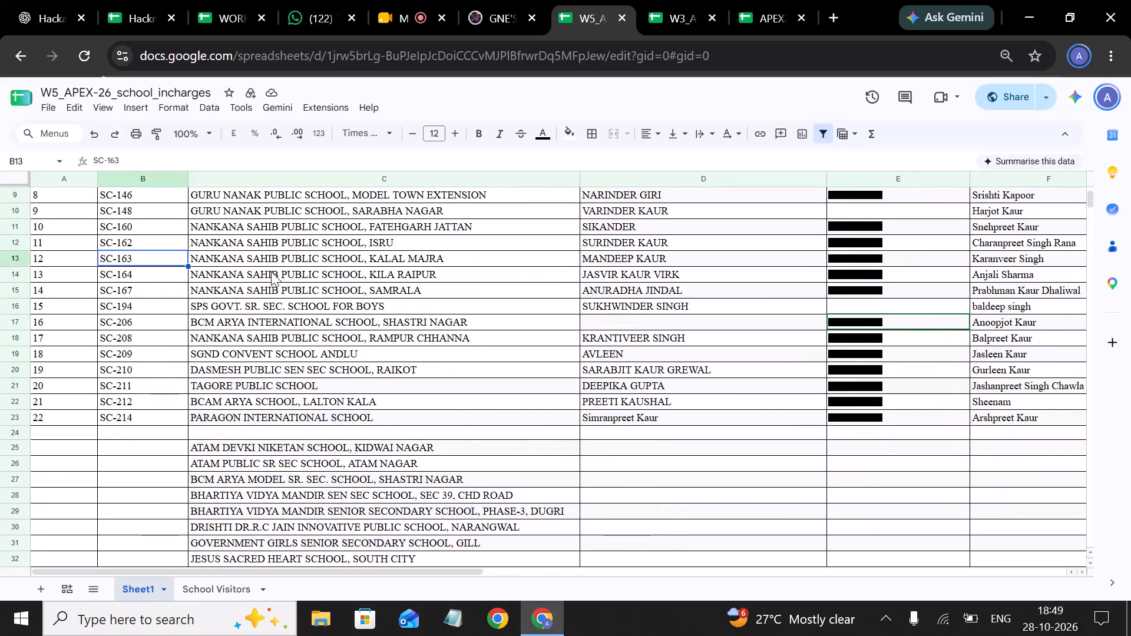
# Examine the coded and uncoded schools in Sheet1, checking the entries for SC-164, SC-104 and SC-121.
pyautogui.scroll(-1, 271, 271)
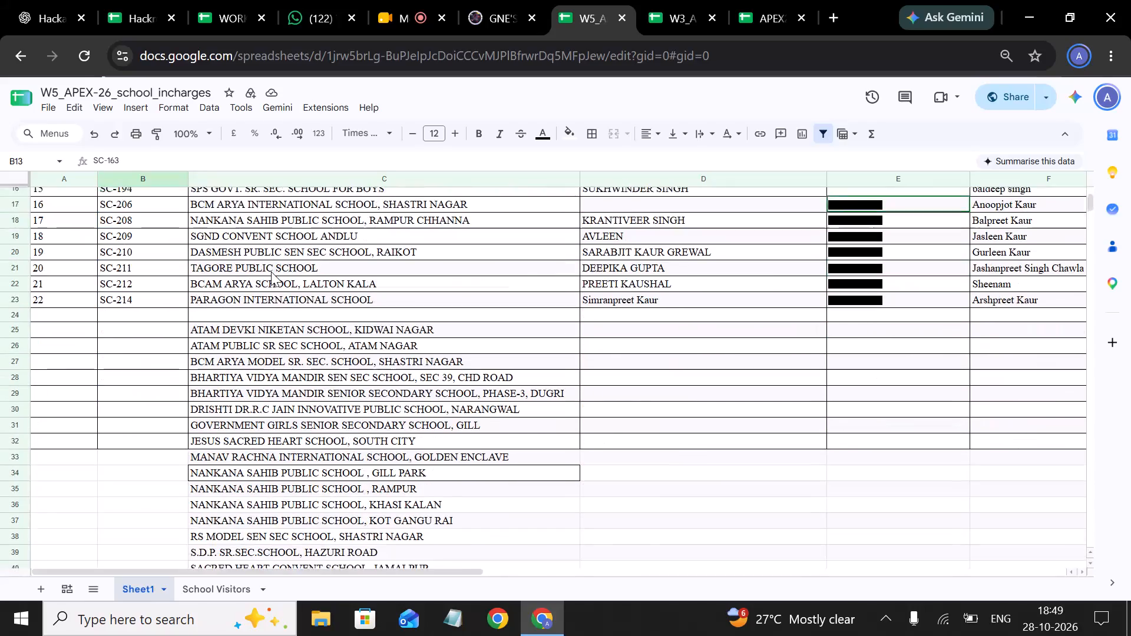
pyautogui.scroll(-1, 271, 271)
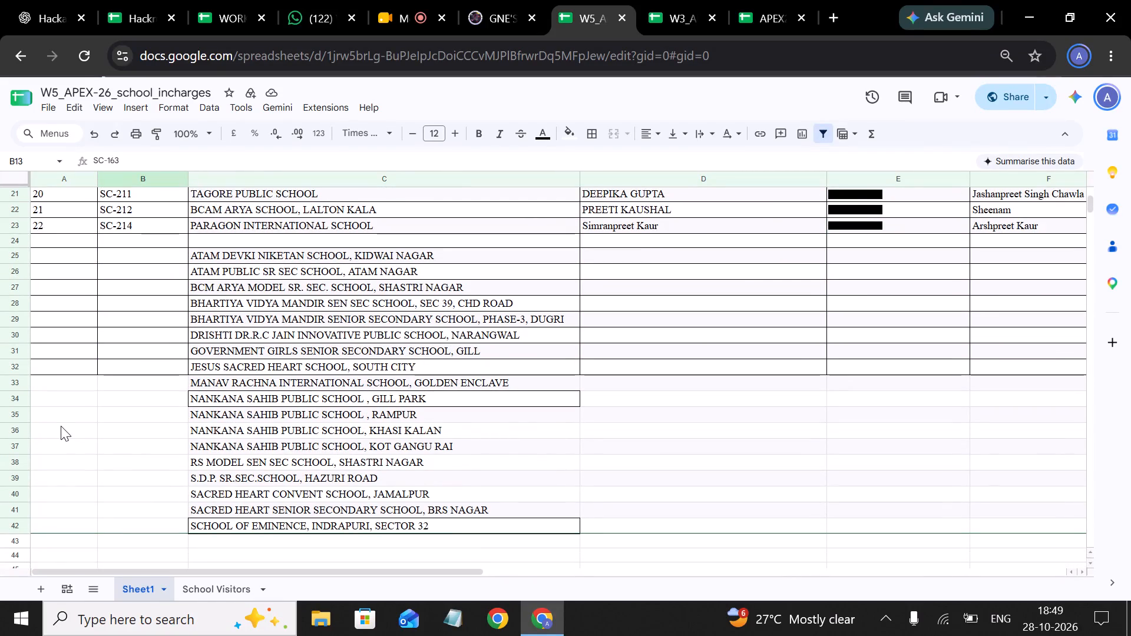
pyautogui.click(61, 426)
pyautogui.scroll(4, 171, 402)
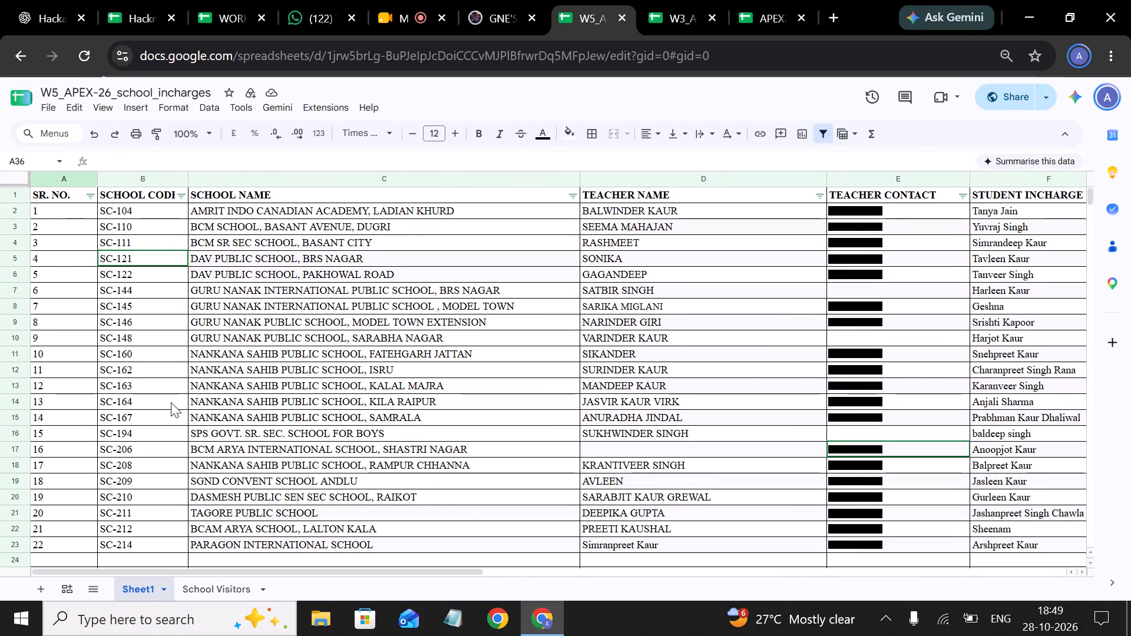
pyautogui.scroll(1, 171, 402)
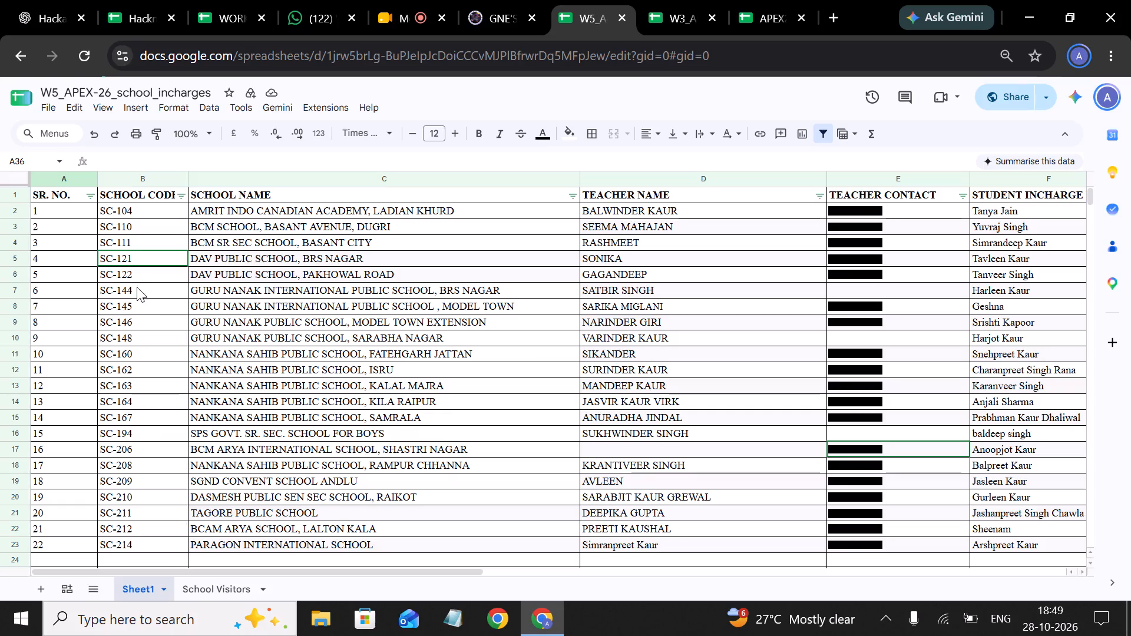
pyautogui.scroll(1, 141, 310)
pyautogui.scroll(1, 147, 246)
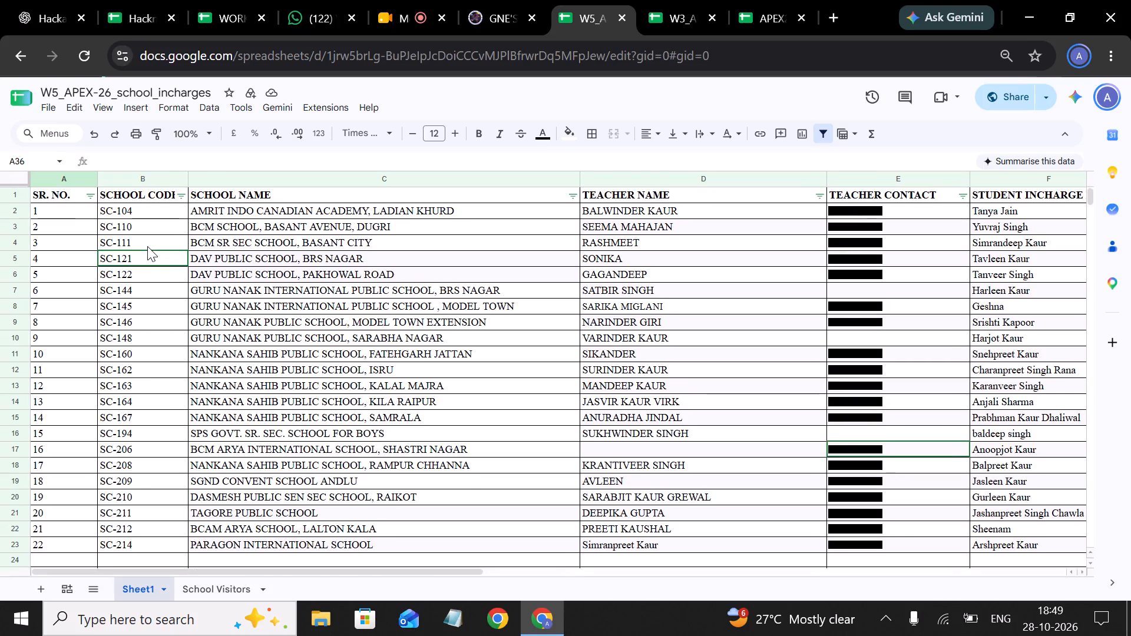
pyautogui.click(136, 399)
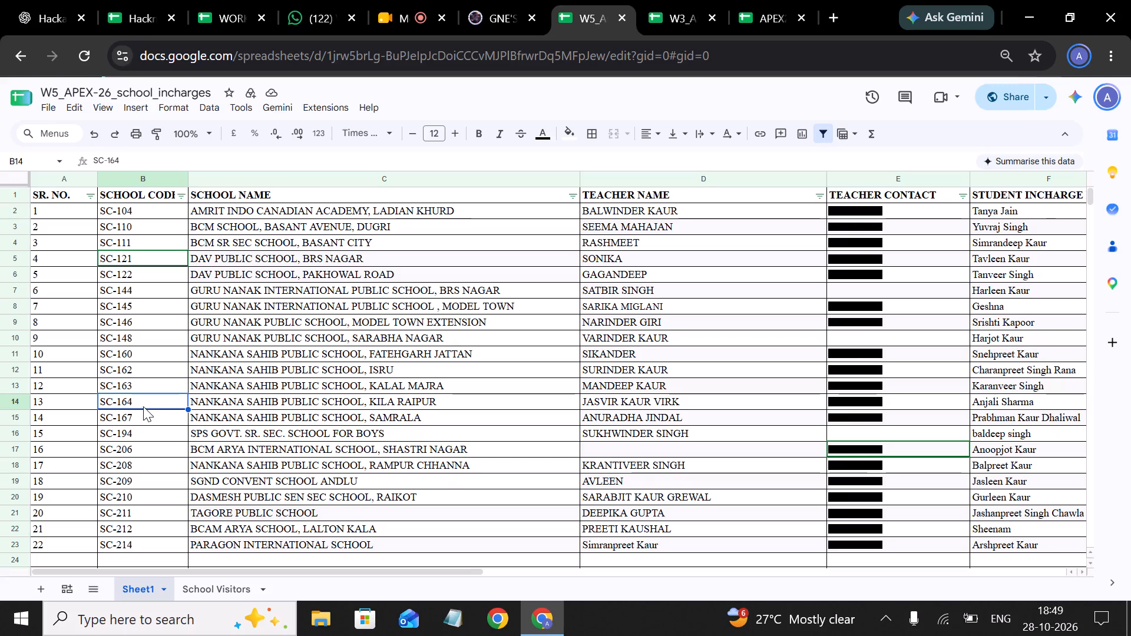
pyautogui.scroll(2, 143, 290)
pyautogui.click(146, 207)
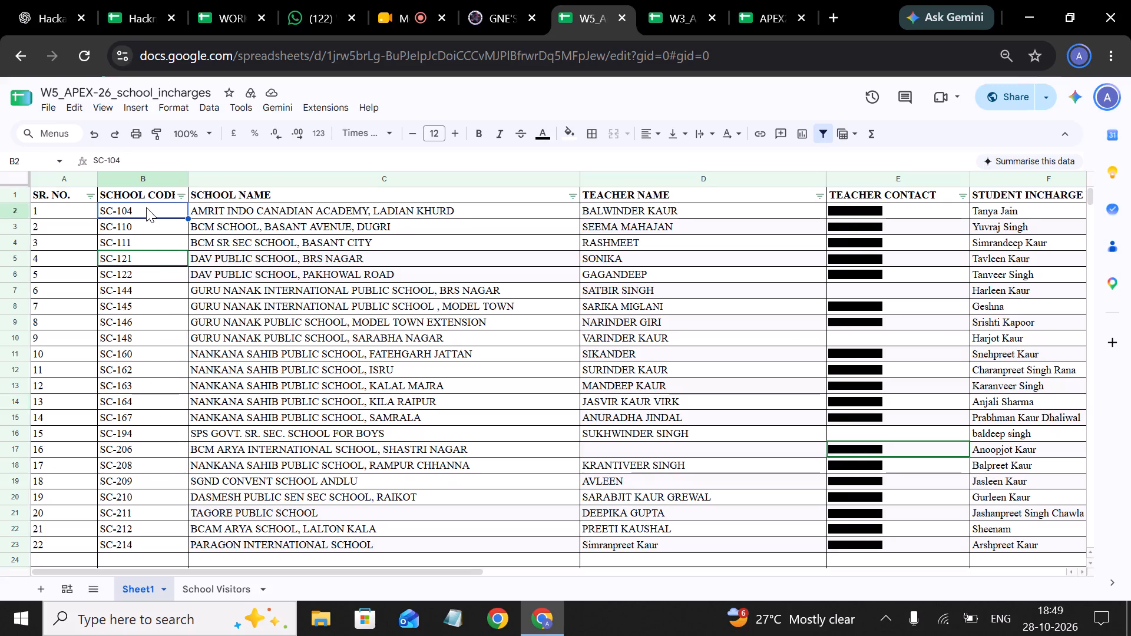
pyautogui.click(148, 260)
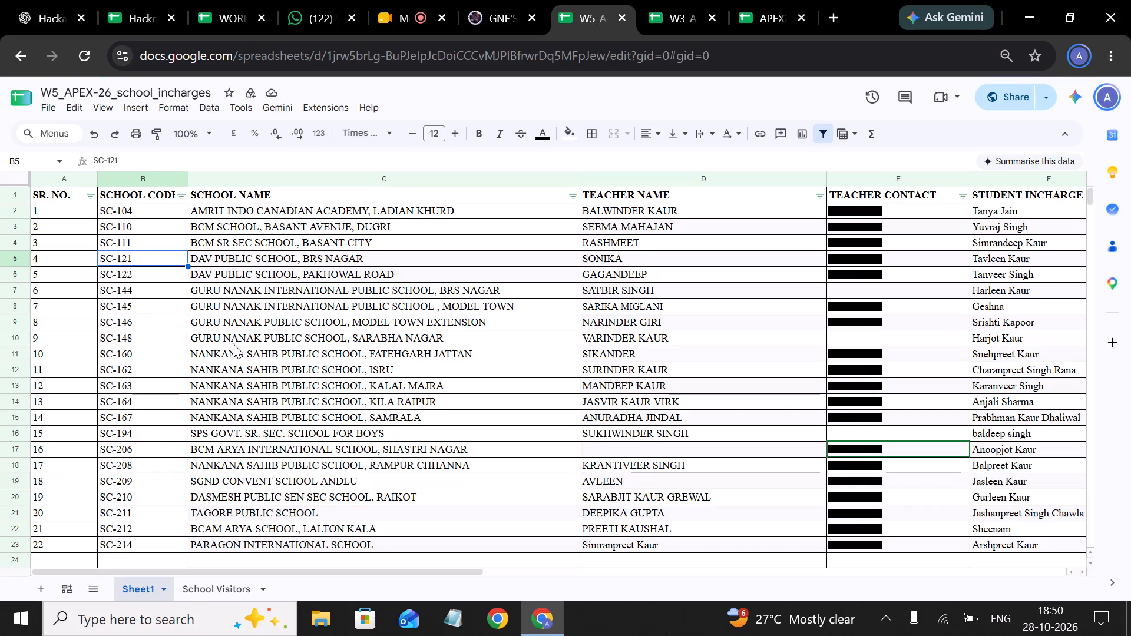
# Review the Sheet1 school codes through SC-214 and the names of the schools listed below without codes.
pyautogui.scroll(-1, 131, 422)
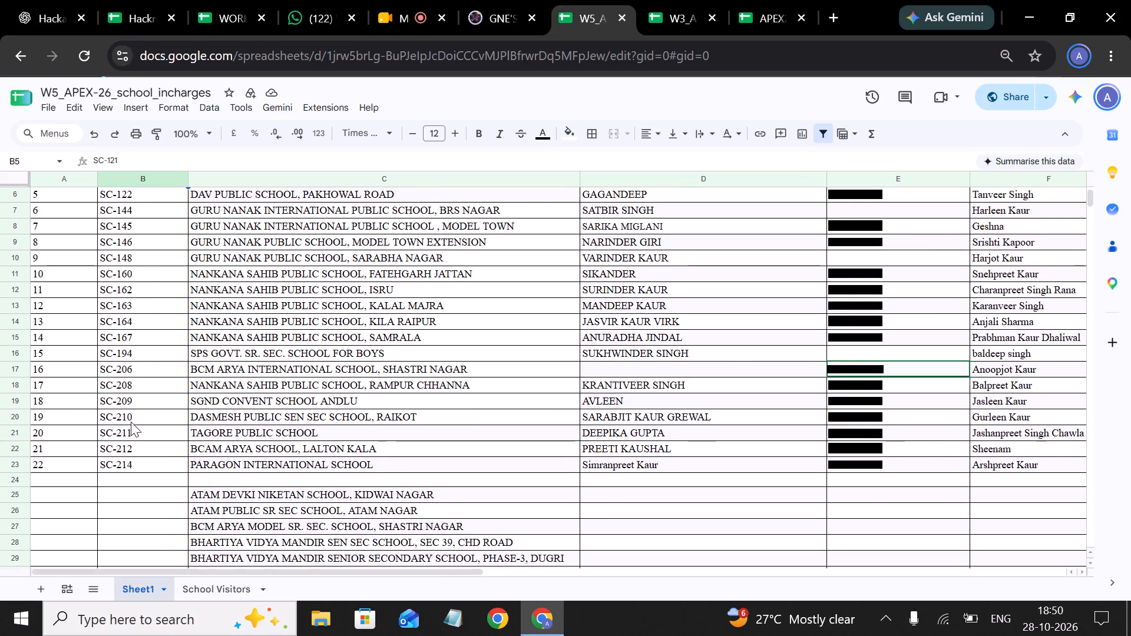
pyautogui.scroll(-1, 131, 422)
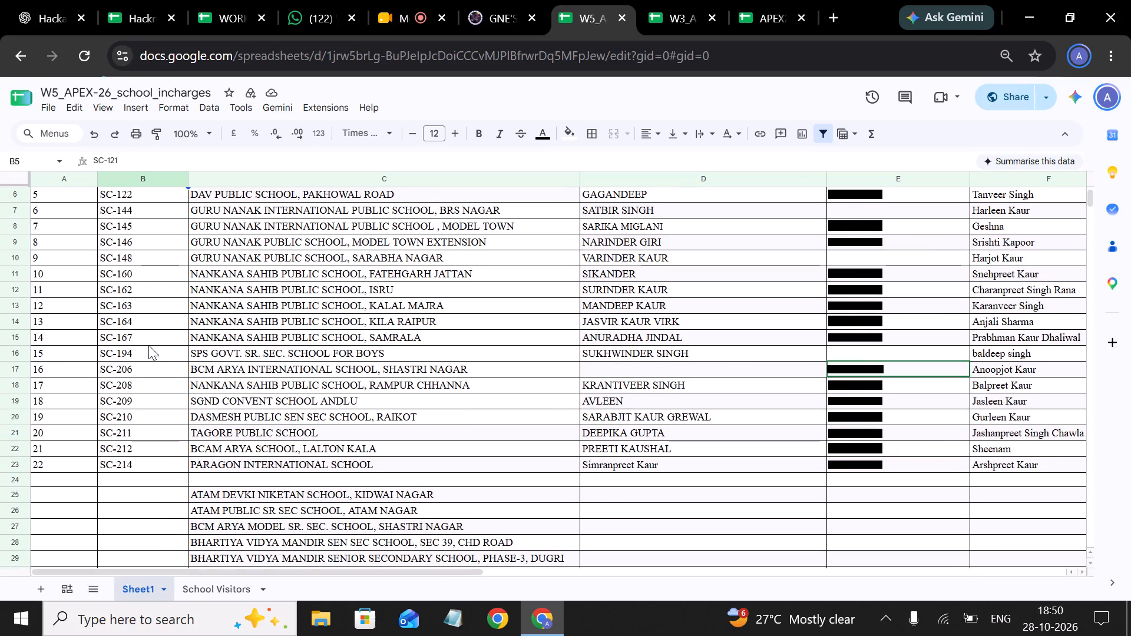
pyautogui.scroll(1, 140, 341)
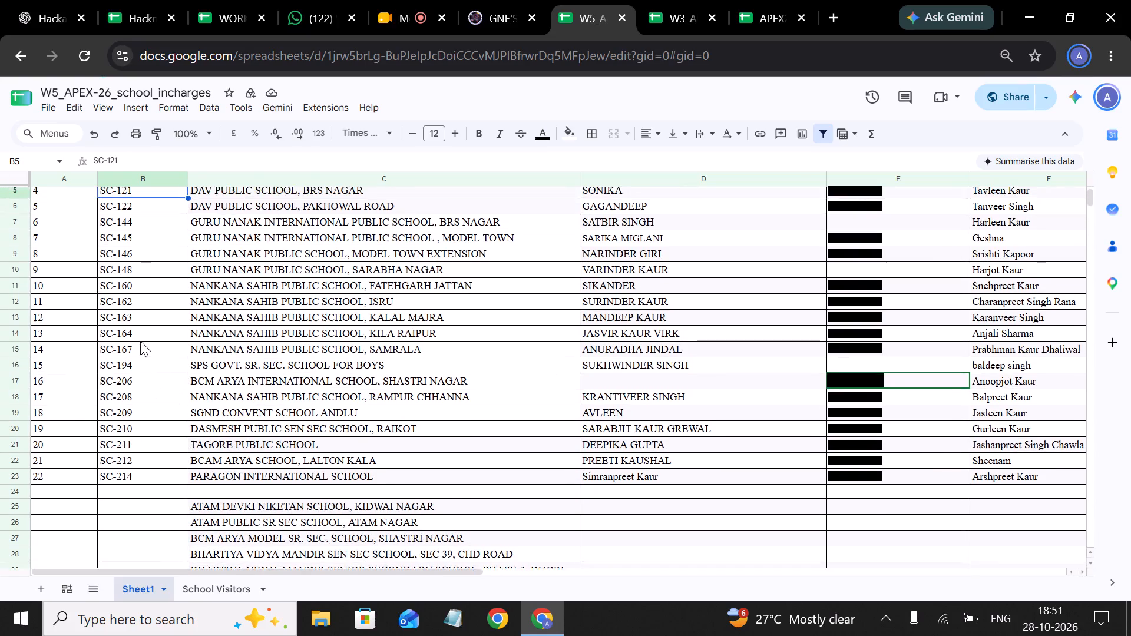
pyautogui.scroll(1, 140, 341)
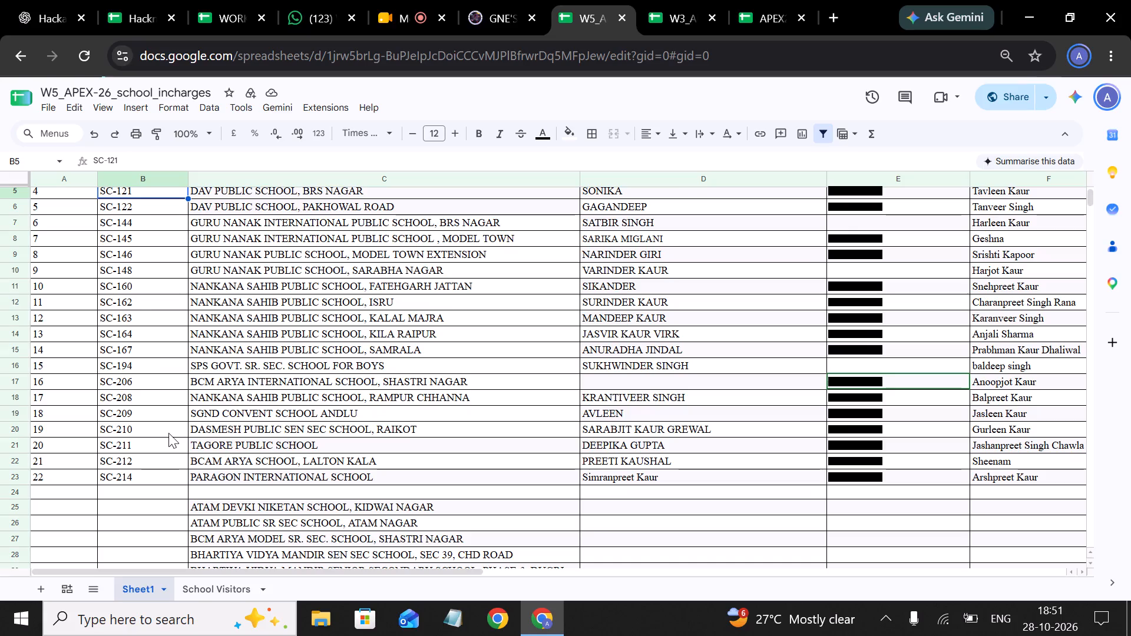
pyautogui.scroll(-1, 229, 448)
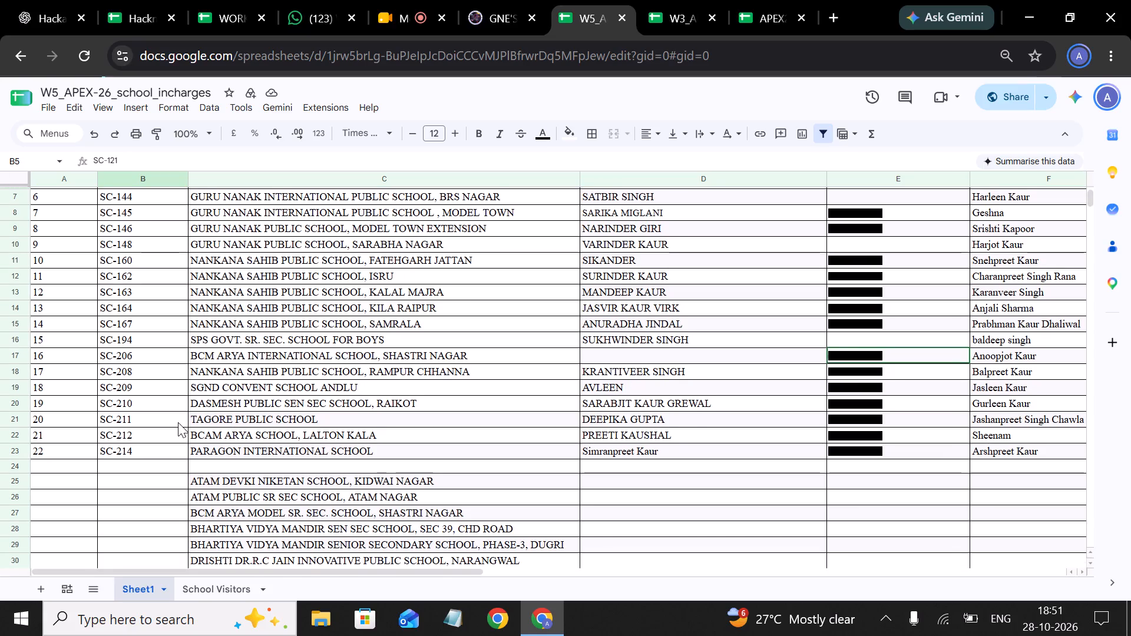
pyautogui.scroll(2, 178, 422)
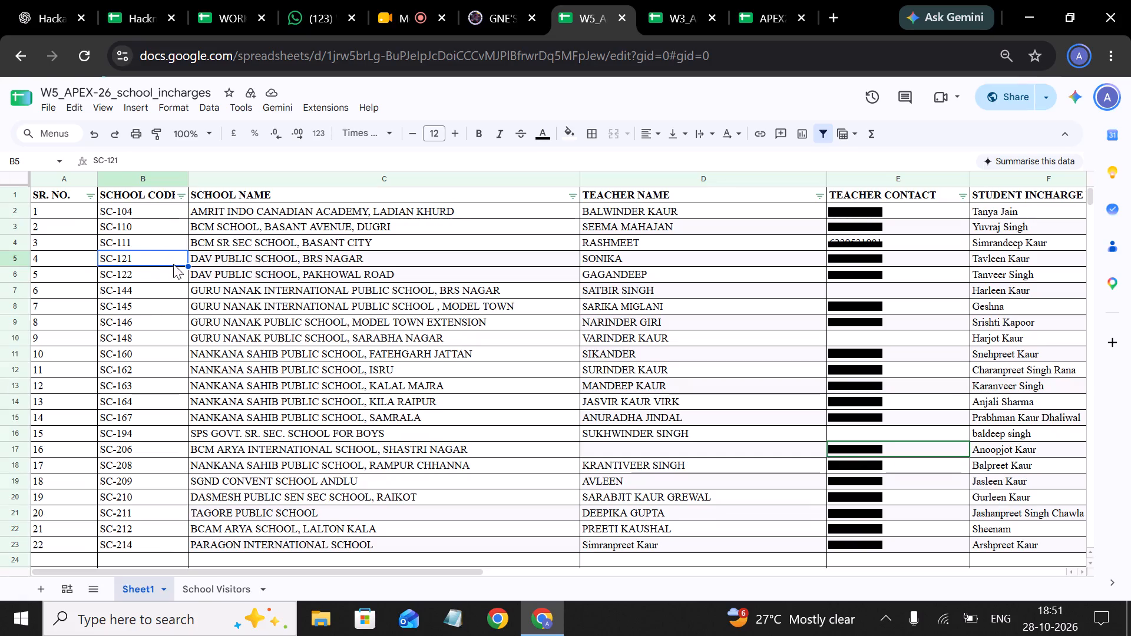
pyautogui.scroll(1, 188, 279)
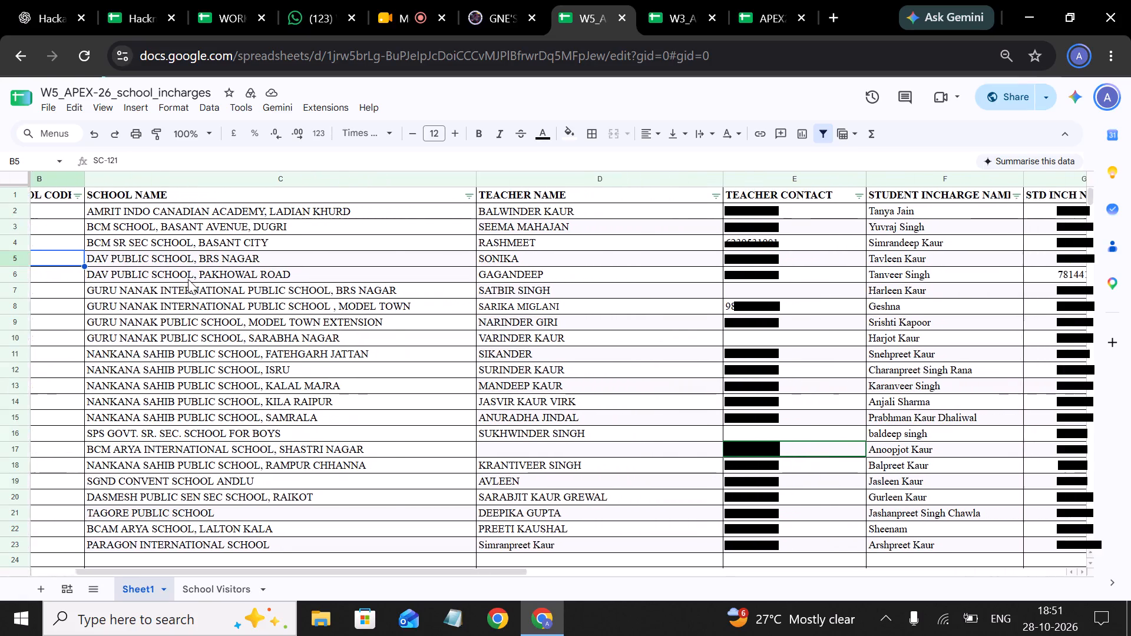
pyautogui.scroll(1, 188, 279)
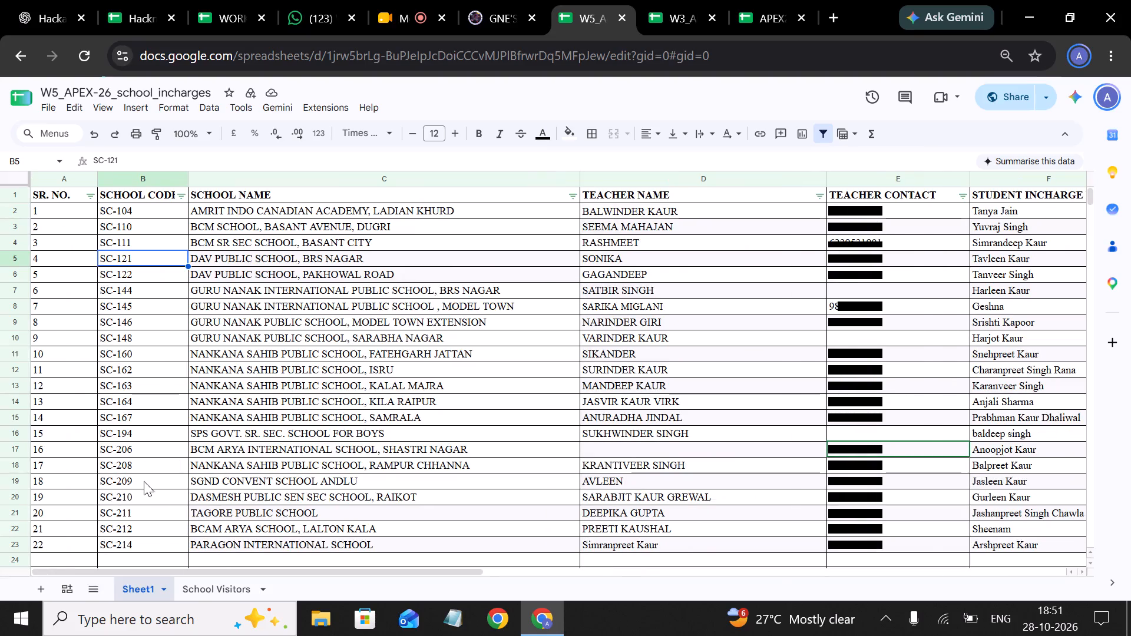
pyautogui.scroll(-1, 155, 526)
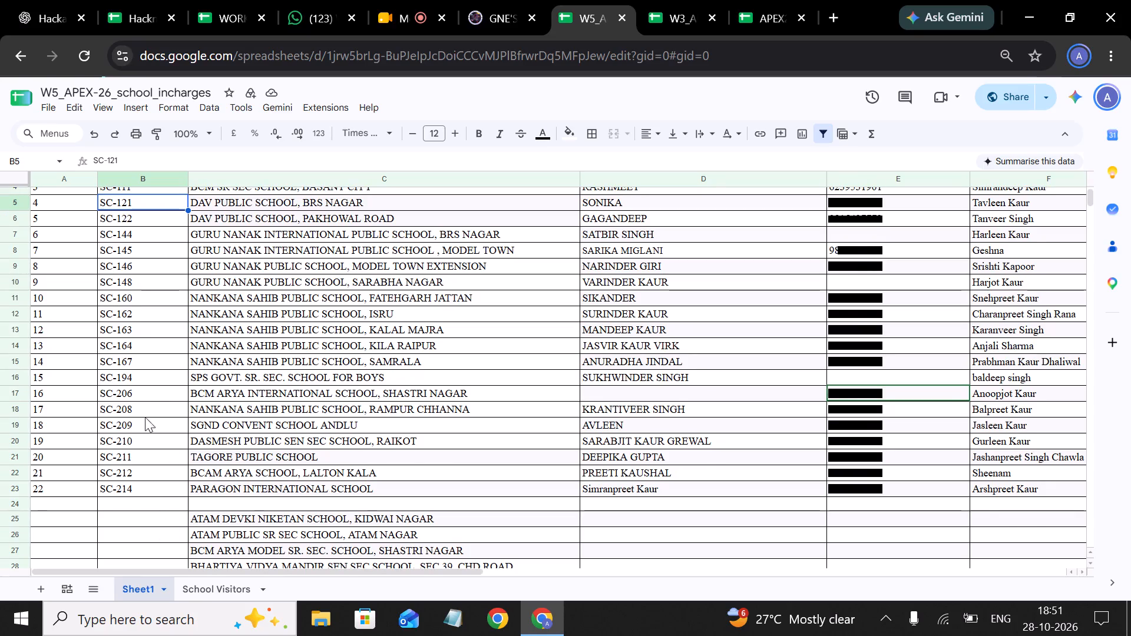
pyautogui.scroll(2, 139, 383)
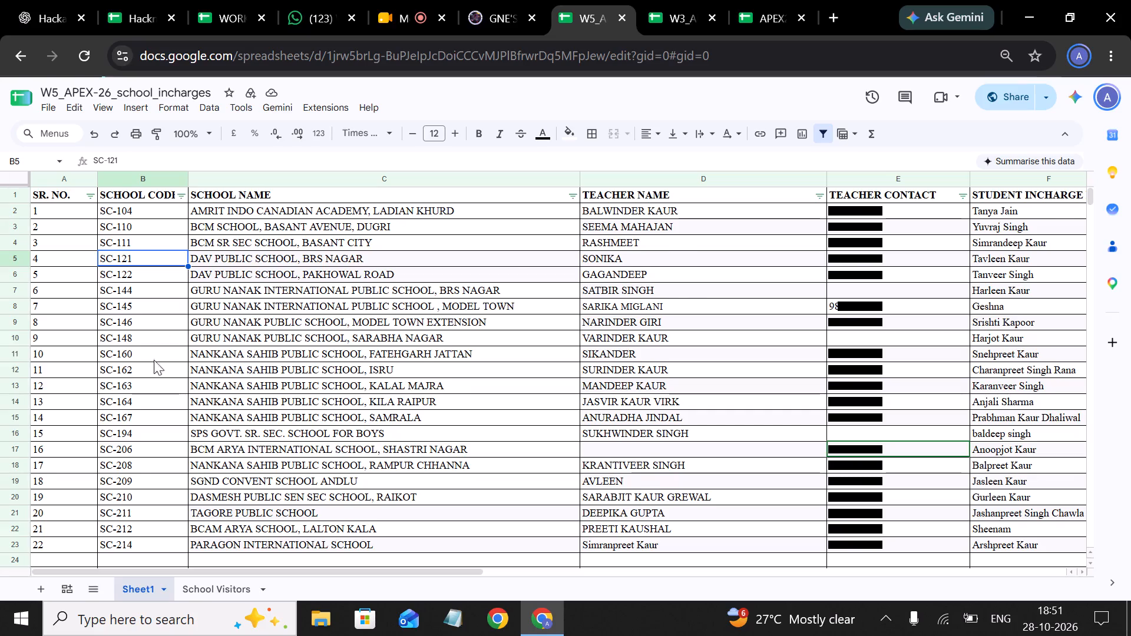
pyautogui.scroll(-1, 150, 388)
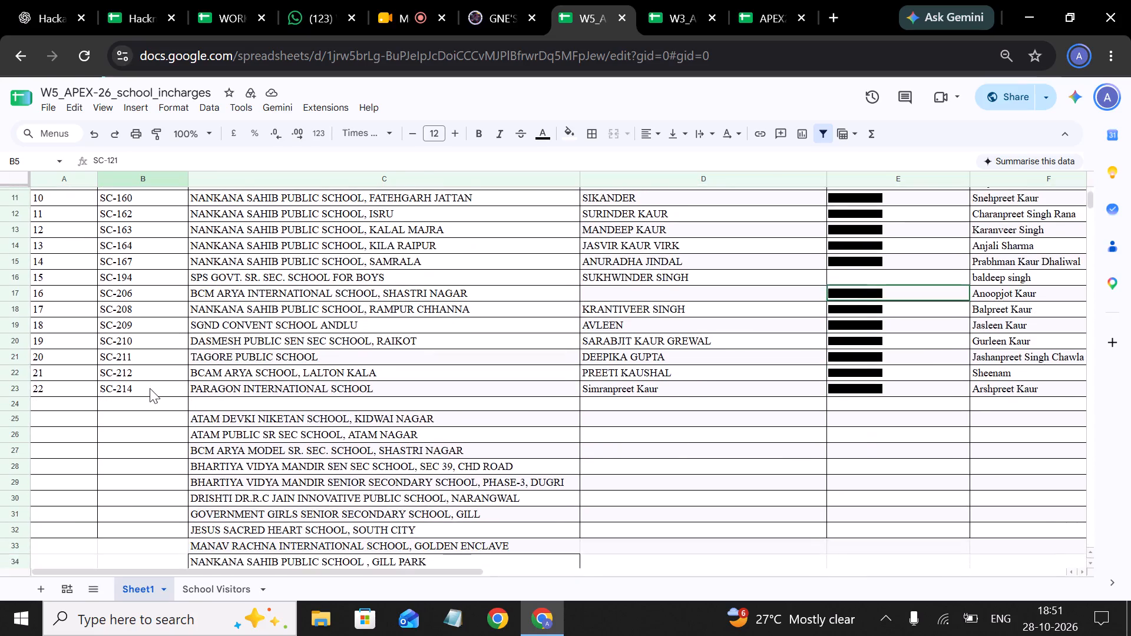
pyautogui.scroll(2, 150, 388)
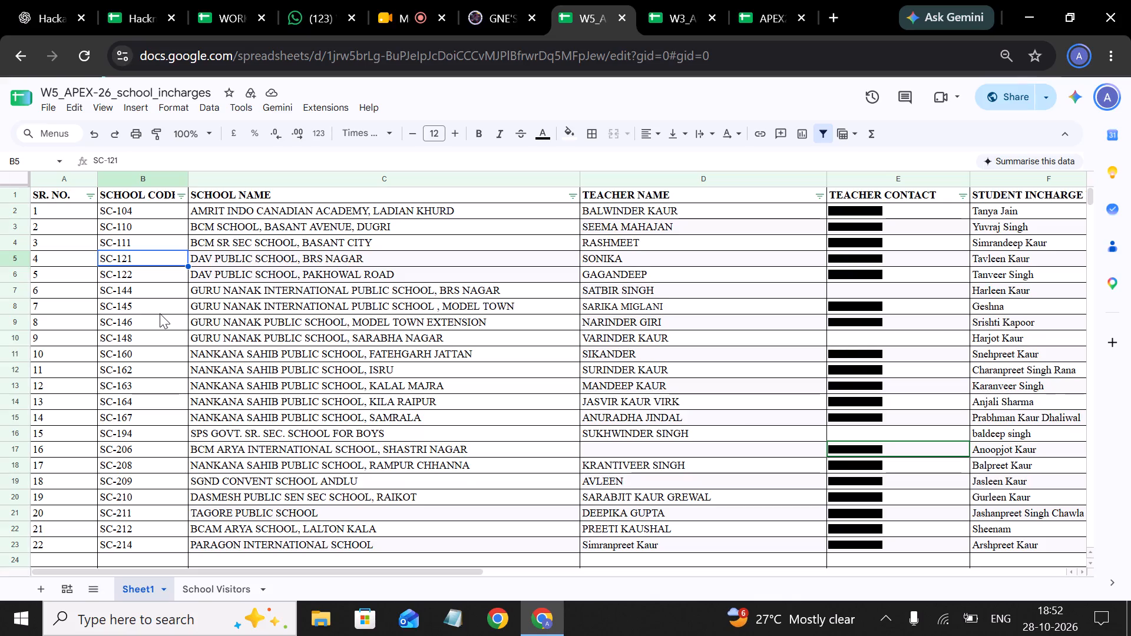
pyautogui.scroll(-4, 160, 313)
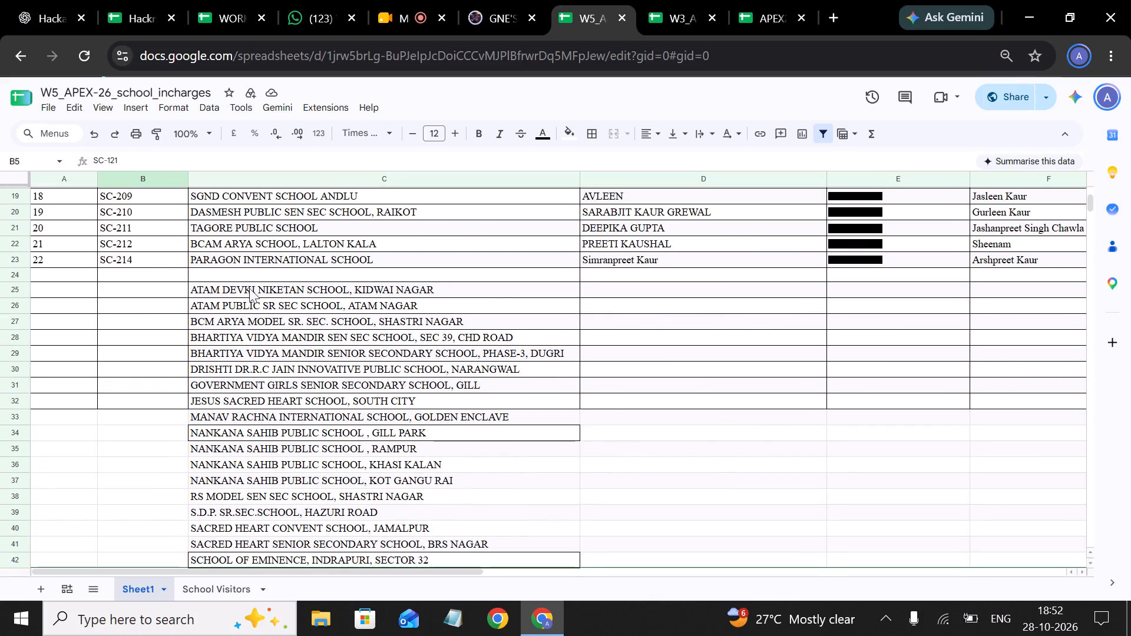
# Examine school codes, names and locations on the first two pages of the APEX 2026 portal's school report.
pyautogui.click(479, 5)
pyautogui.scroll(2, 281, 251)
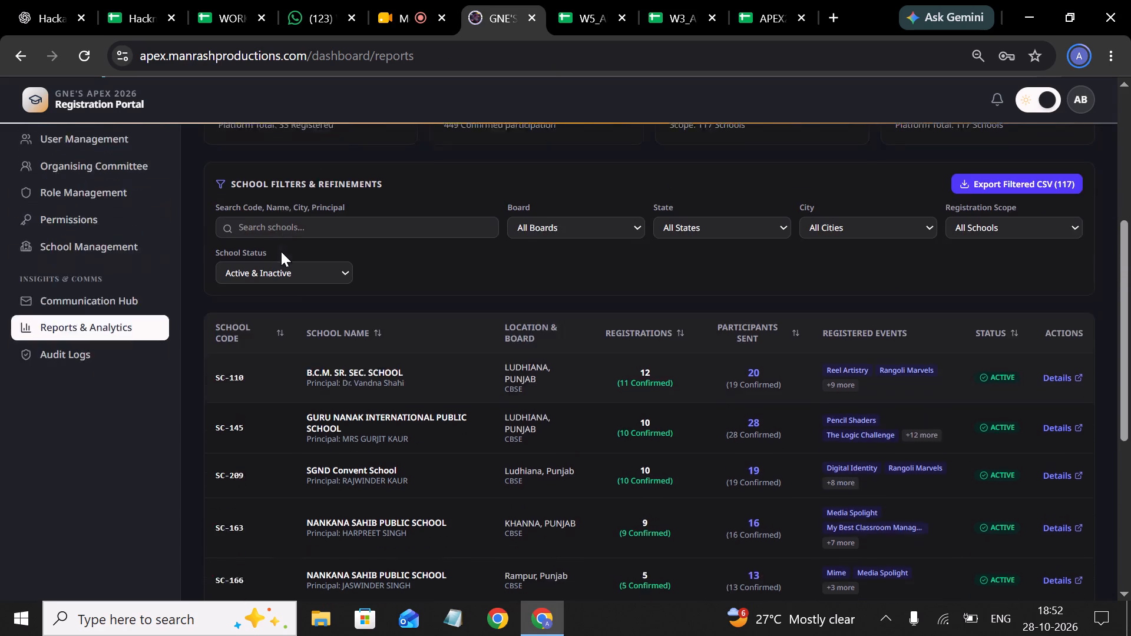
pyautogui.scroll(-3, 363, 423)
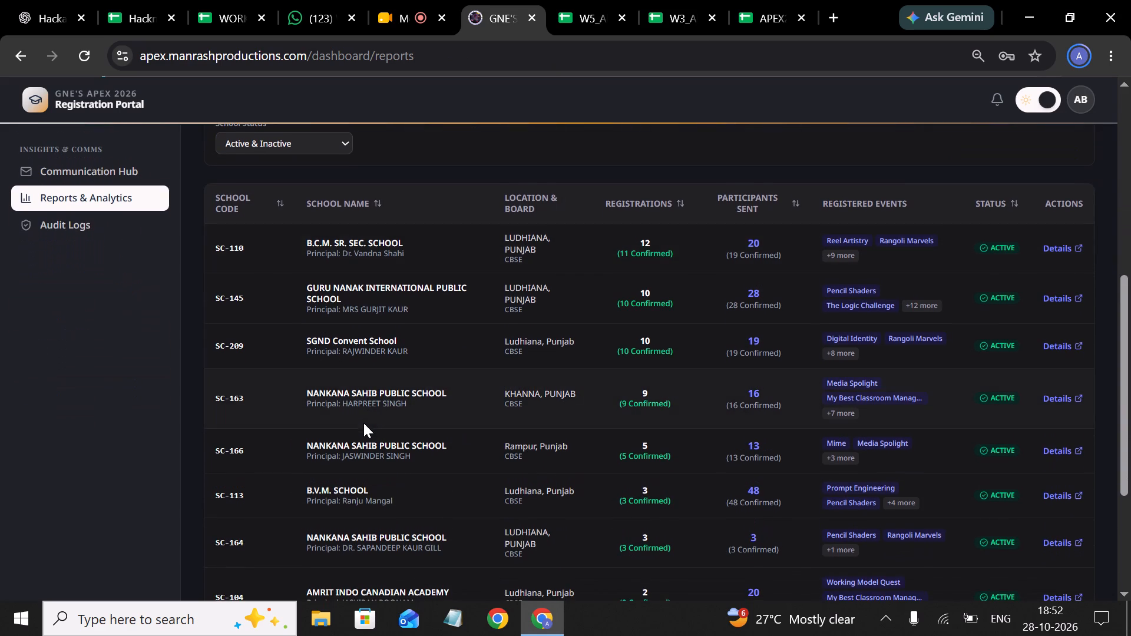
pyautogui.scroll(-2, 438, 392)
pyautogui.scroll(1, 438, 392)
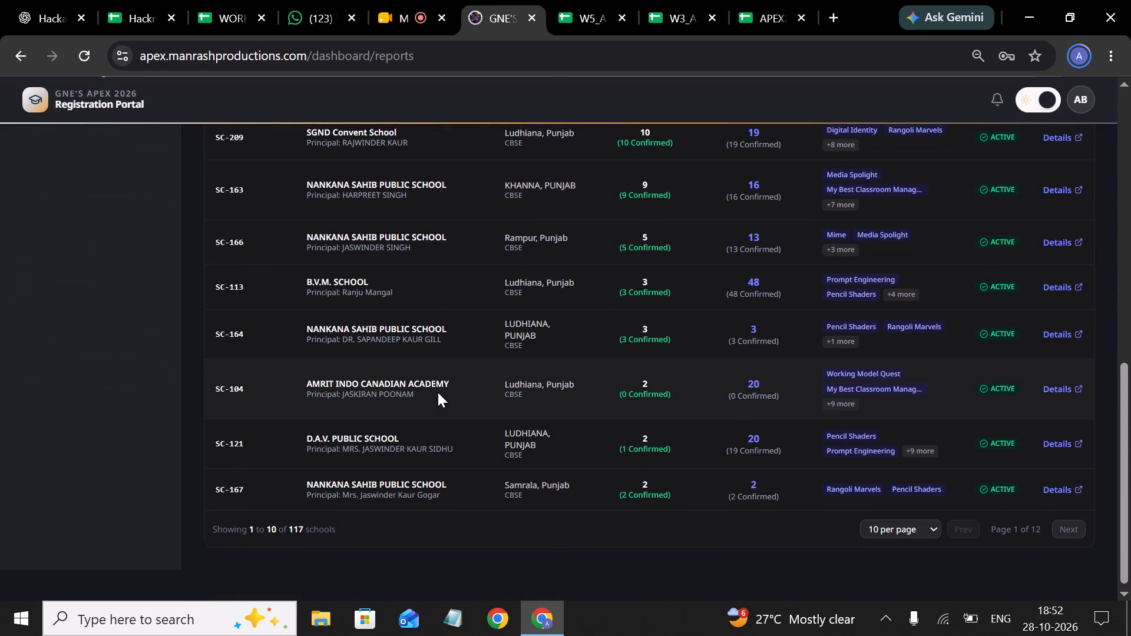
pyautogui.scroll(1, 438, 392)
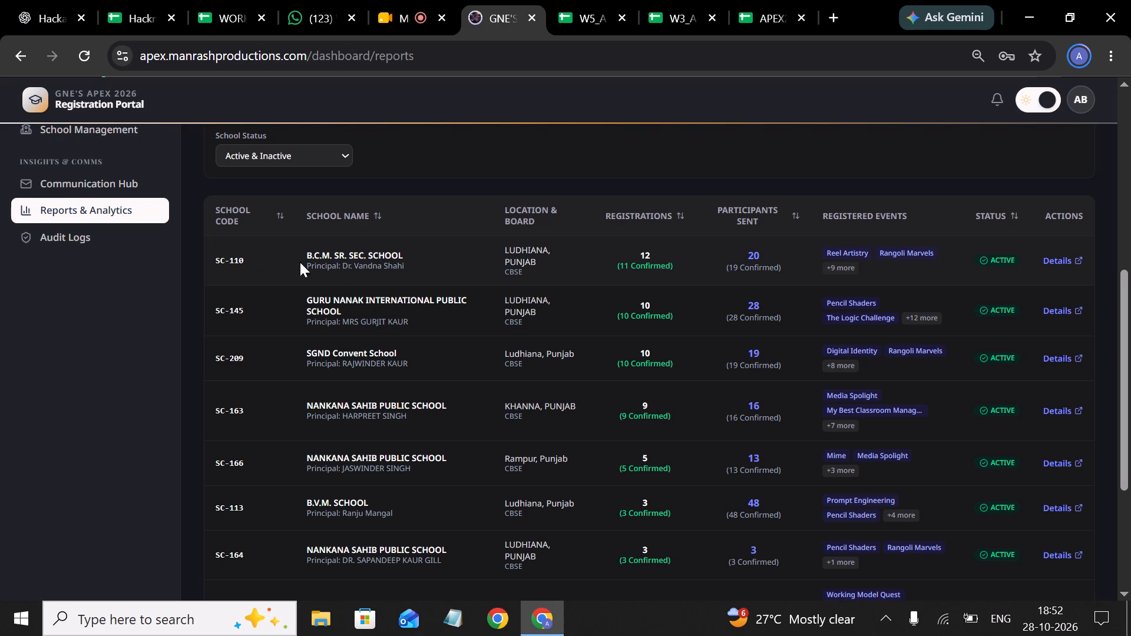
pyautogui.scroll(-3, 368, 360)
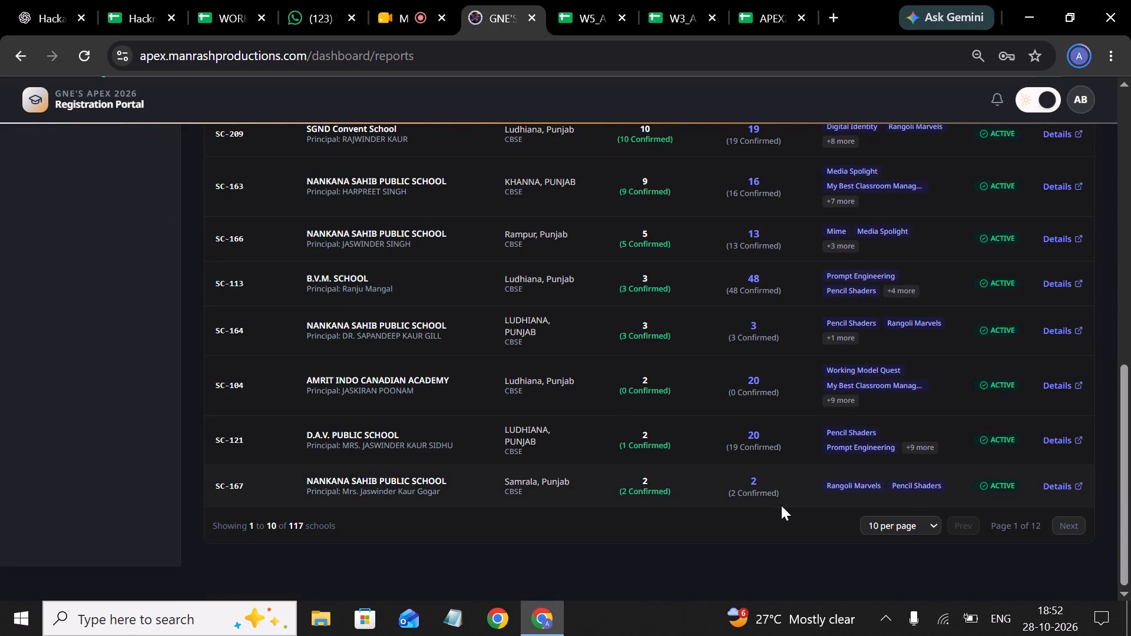
pyautogui.scroll(2, 824, 428)
pyautogui.scroll(-2, 635, 399)
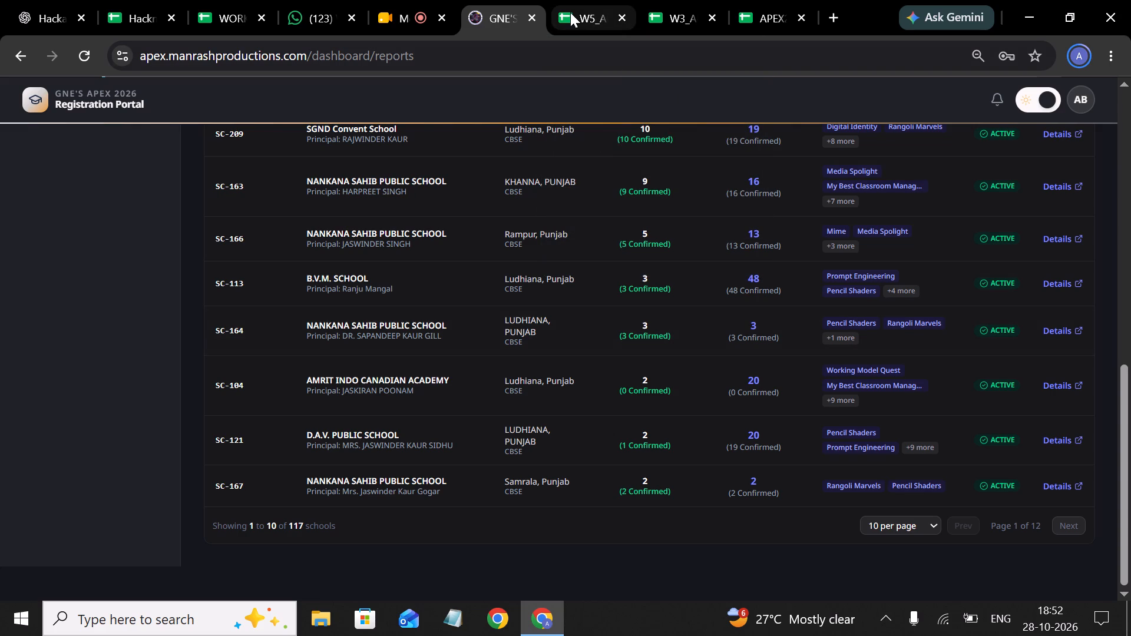
pyautogui.click(1059, 527)
pyautogui.scroll(1, 696, 415)
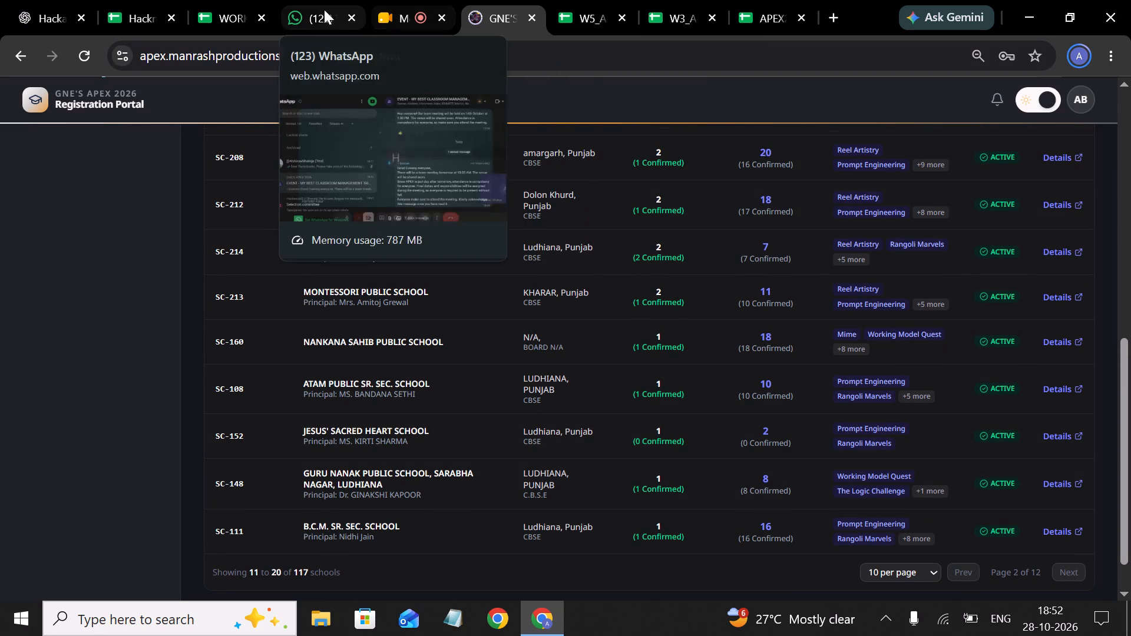
# In Sheet1 of W5_APEX-26_school_incharges, enter the code SC-166 for Nankana Sahib Public School, Rampur.
pyautogui.click(559, 15)
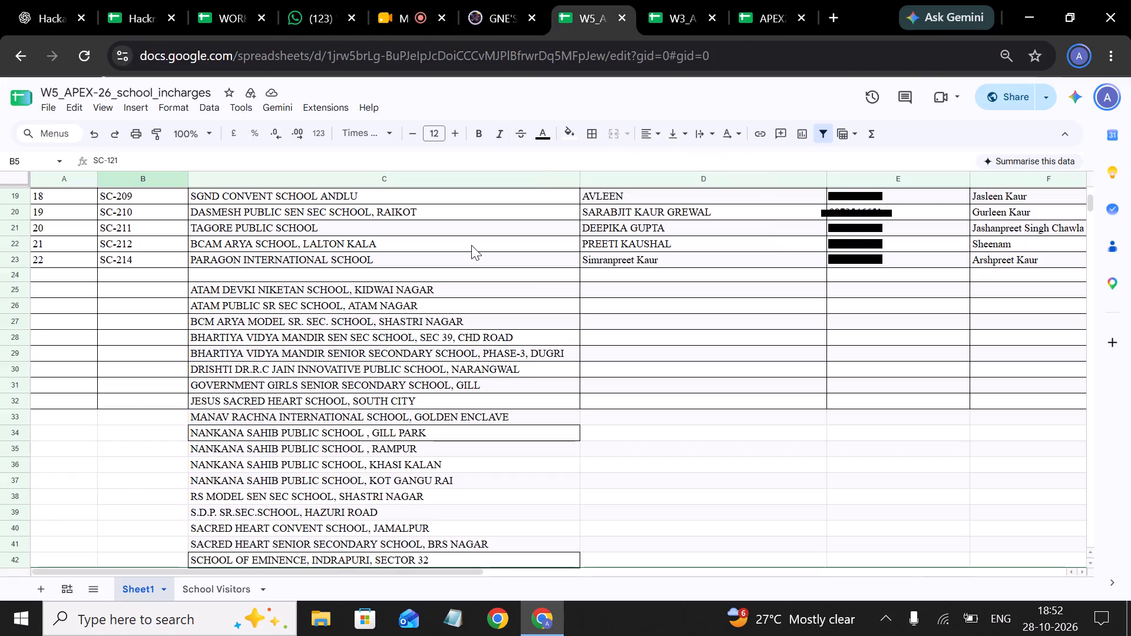
pyautogui.scroll(-1, 471, 245)
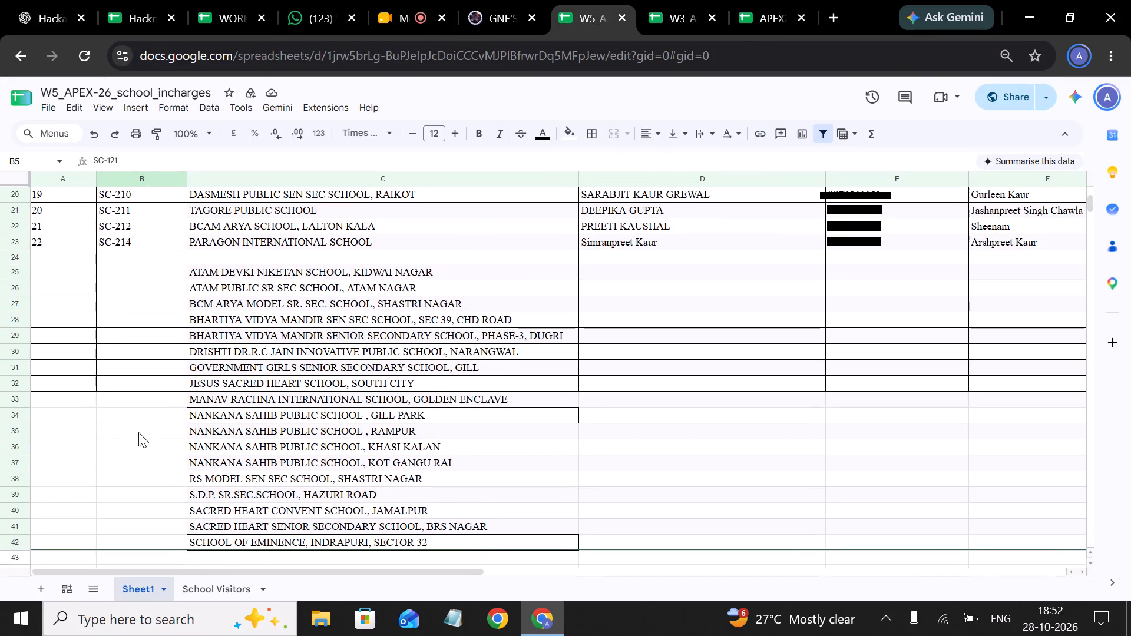
pyautogui.click(138, 432)
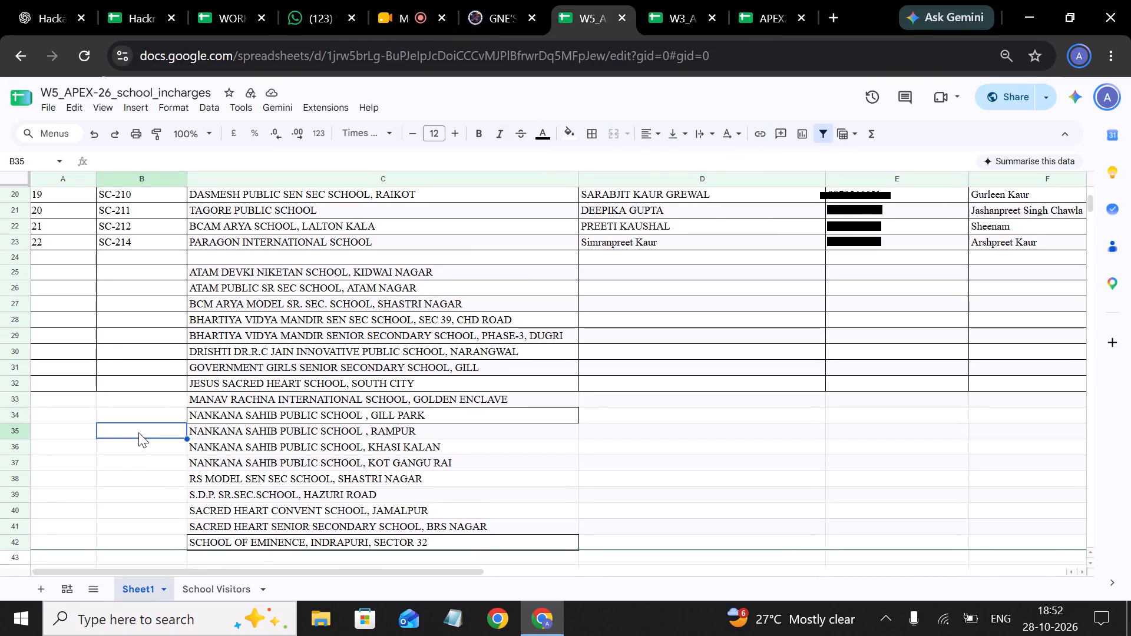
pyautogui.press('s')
pyautogui.press('BackSpace')
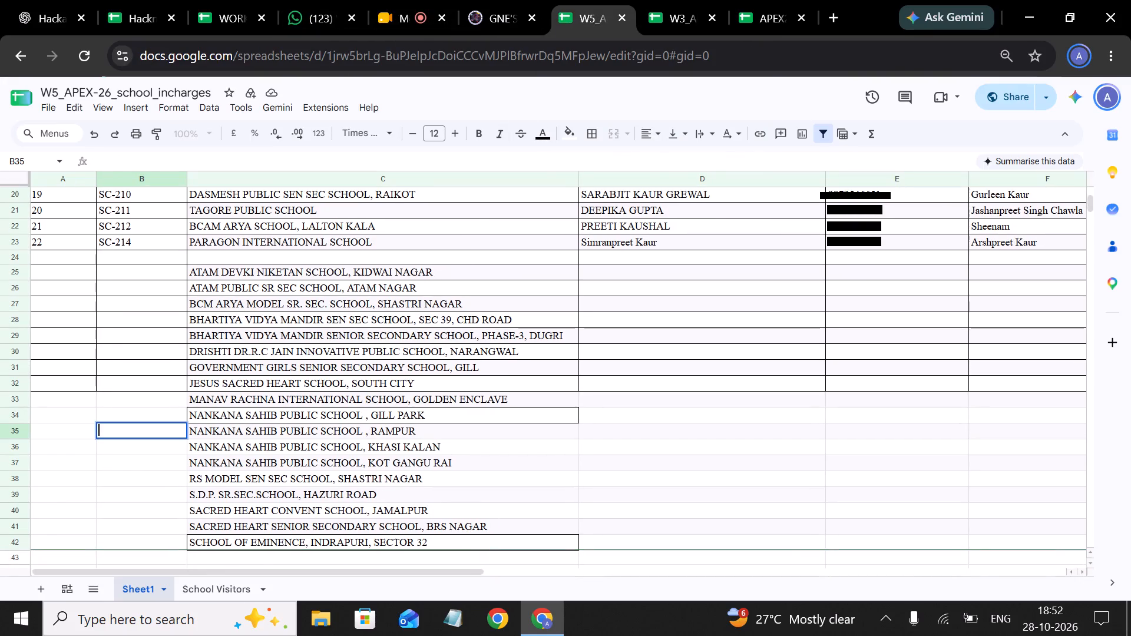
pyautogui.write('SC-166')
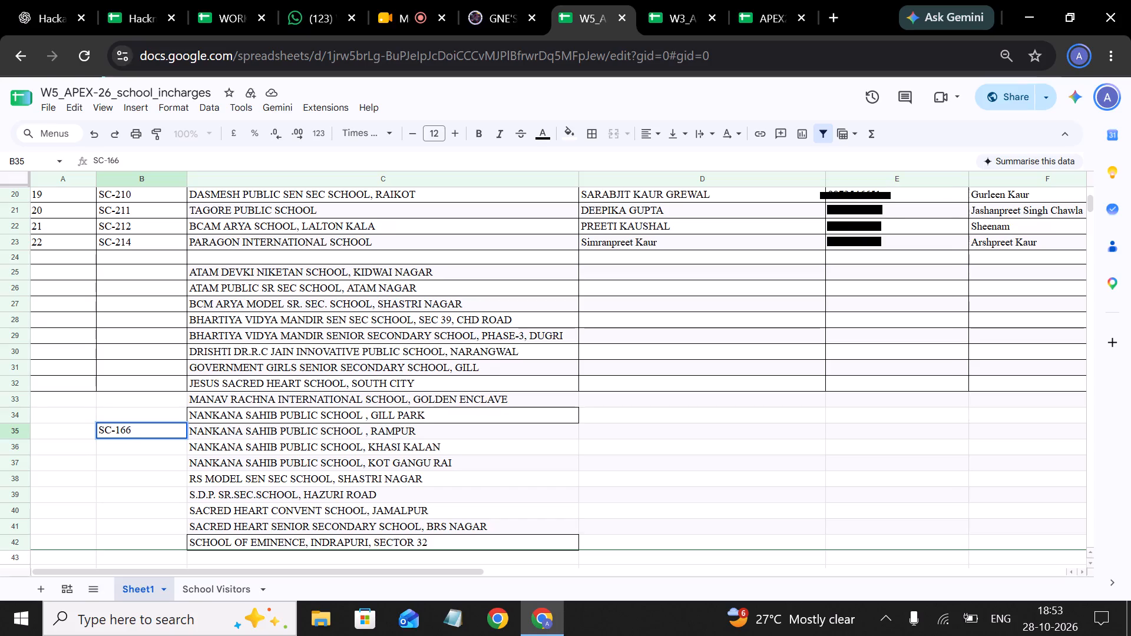
# Enter the contact person's name in column D of the Nankana Sahib Public School, Rampur row.
pyautogui.click(632, 433)
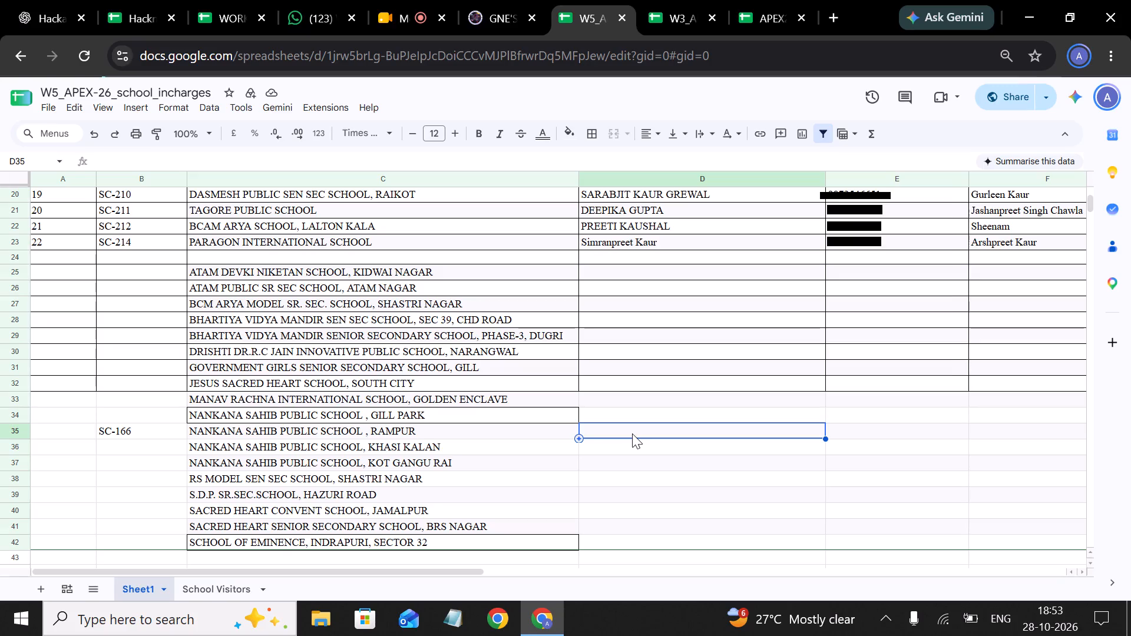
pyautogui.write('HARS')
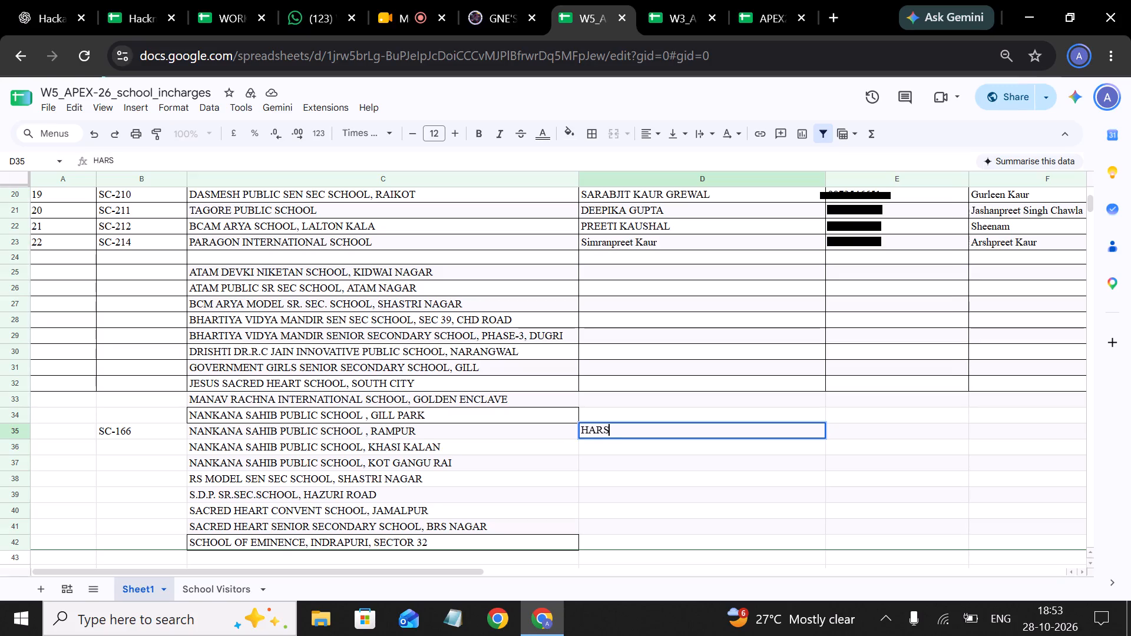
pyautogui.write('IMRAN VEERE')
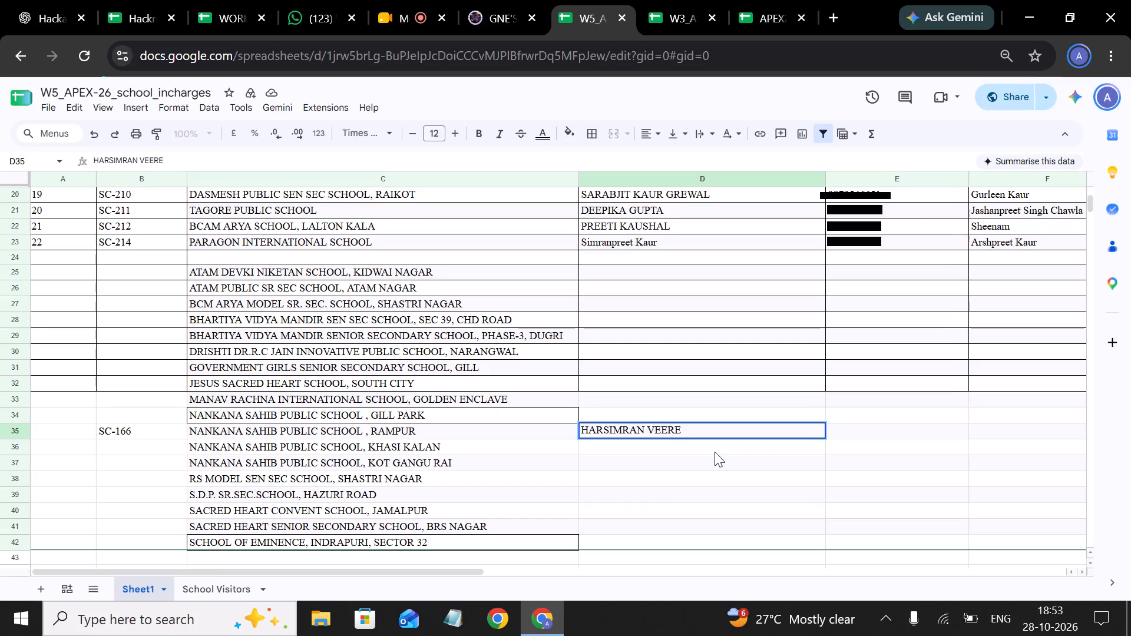
pyautogui.click(141, 438)
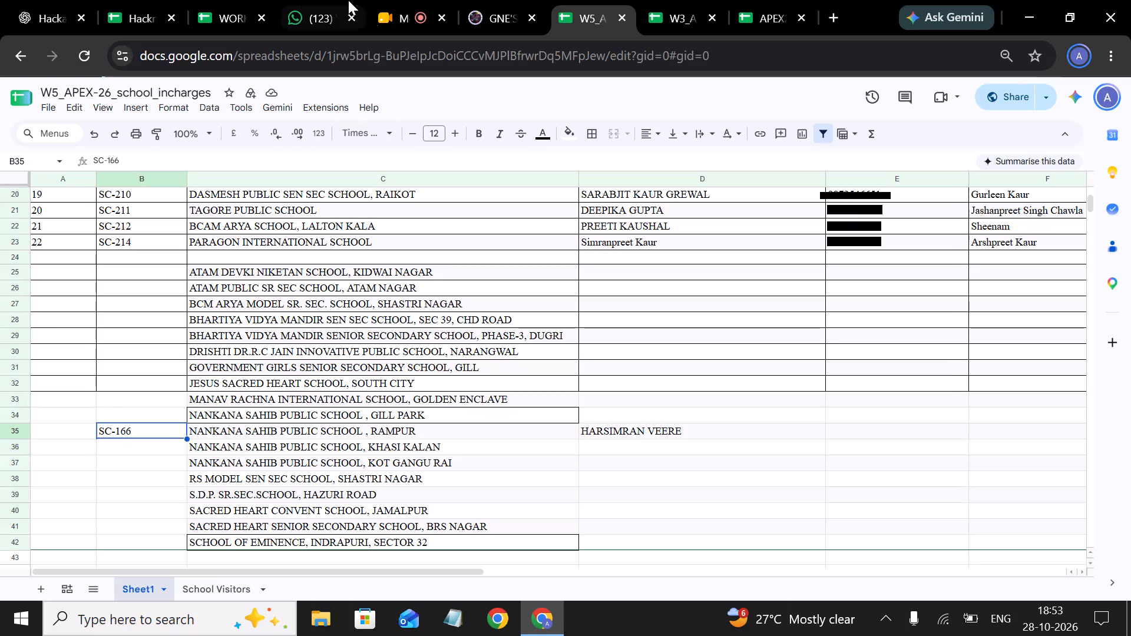
# Compare the uncoded schools in Sheet1 with the schools on page 2 of the APEX 2026 portal's school report.
pyautogui.scroll(-1, 316, 282)
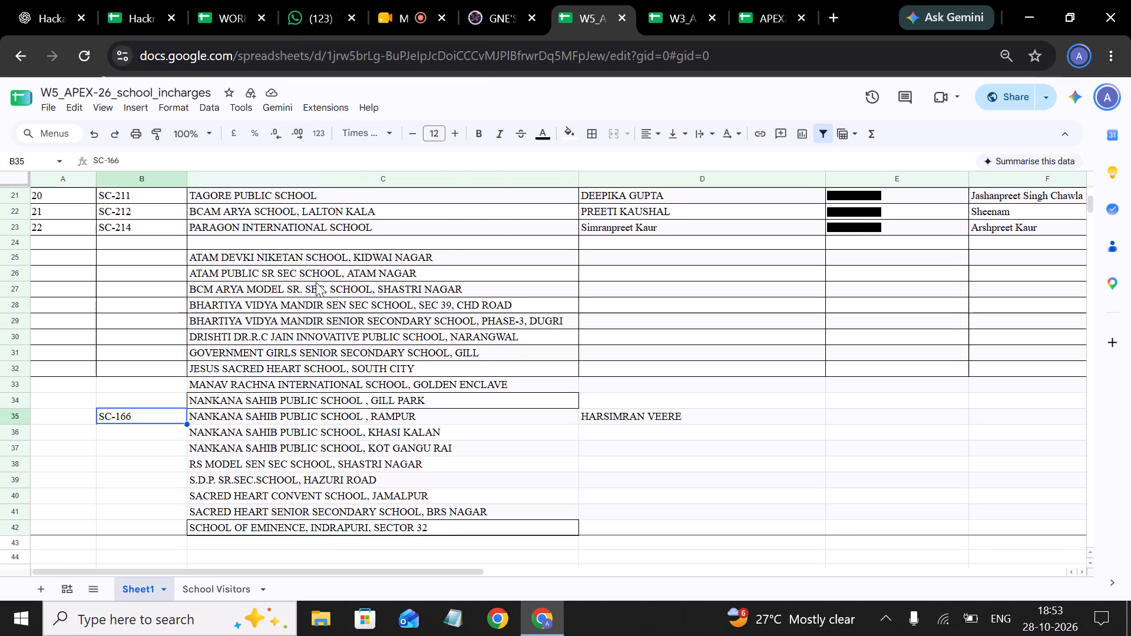
pyautogui.scroll(-1, 316, 282)
pyautogui.scroll(1, 316, 282)
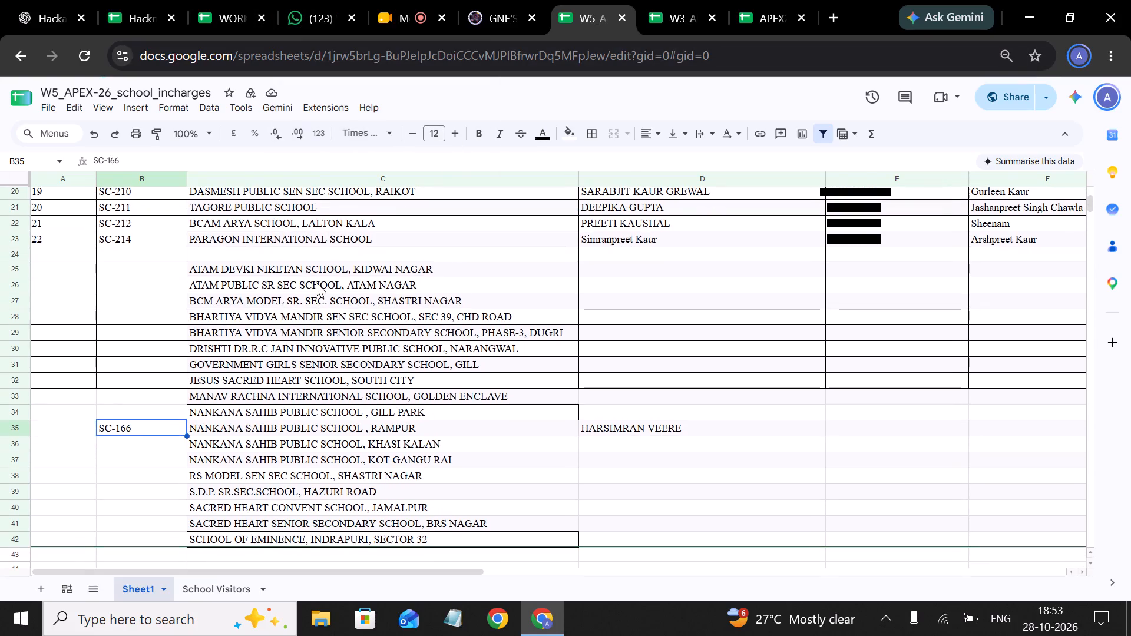
pyautogui.scroll(1, 322, 292)
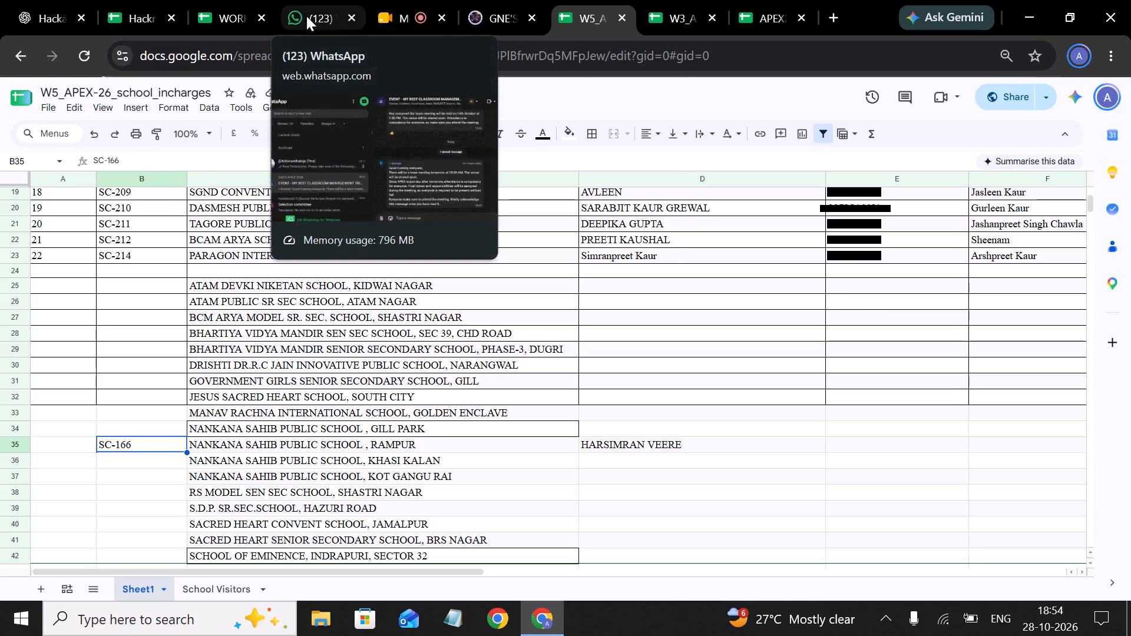
pyautogui.click(487, 18)
pyautogui.scroll(-1, 634, 441)
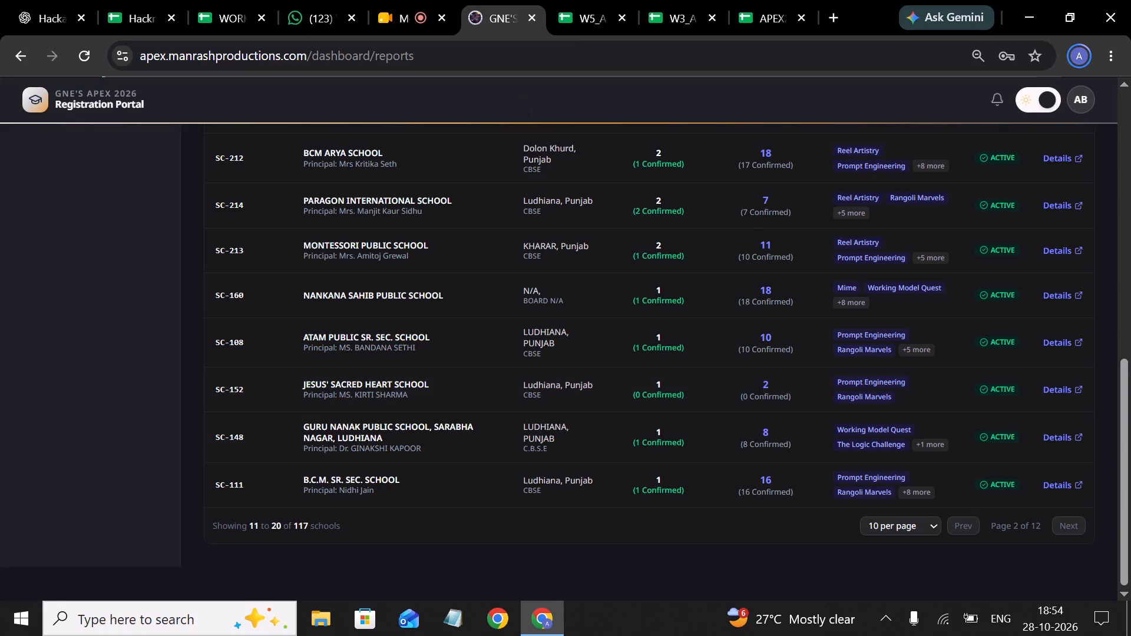
pyautogui.click(572, 28)
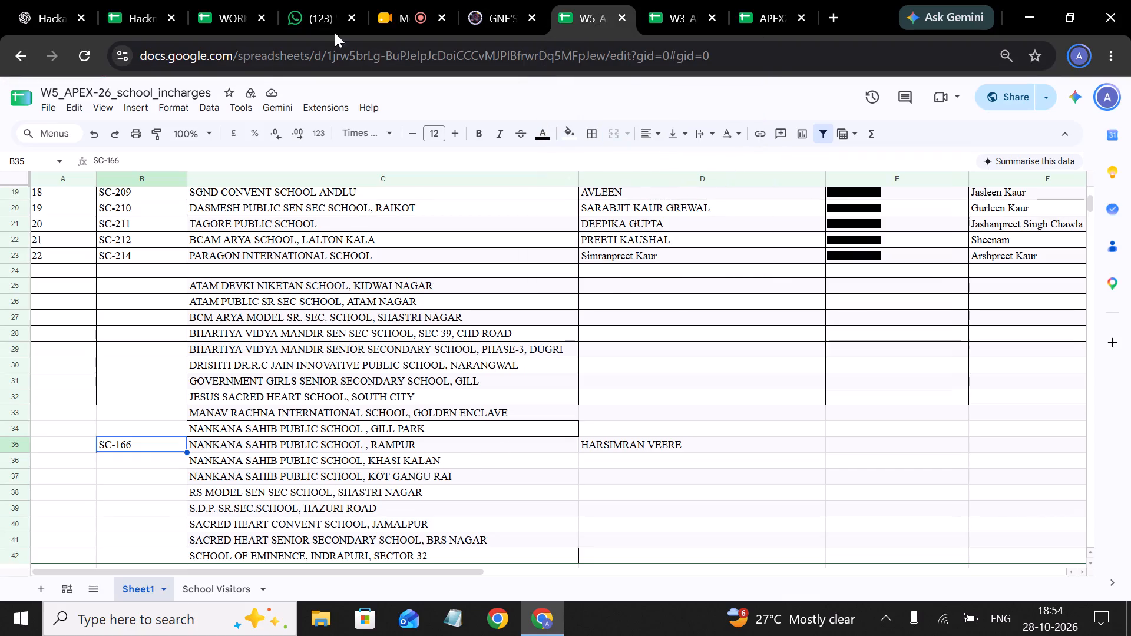
# Advance the portal's school report to page 3 and examine its school codes, names and locations.
pyautogui.click(505, 10)
pyautogui.scroll(-1, 628, 258)
pyautogui.scroll(5, 628, 258)
pyautogui.scroll(-1, 628, 258)
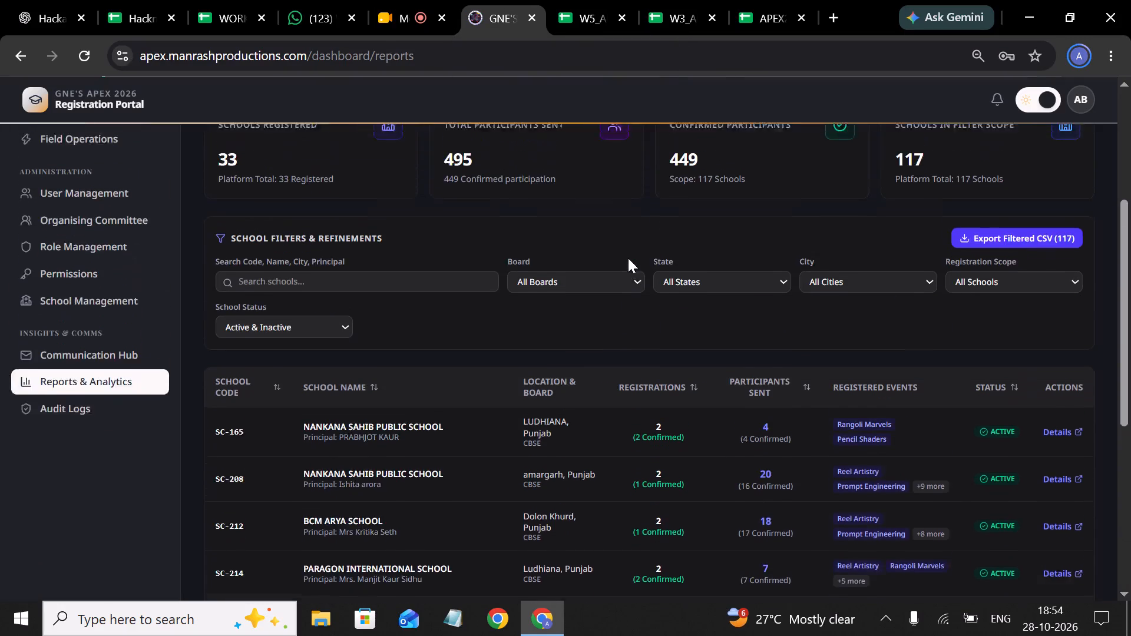
pyautogui.scroll(-2, 628, 258)
pyautogui.click(1073, 531)
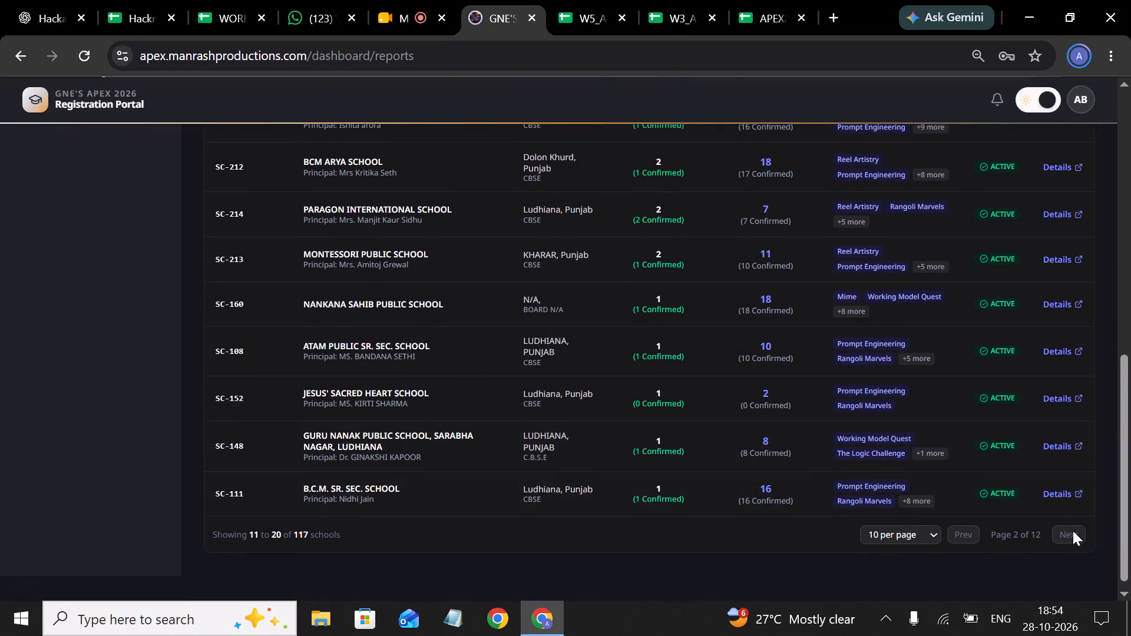
pyautogui.scroll(2, 858, 452)
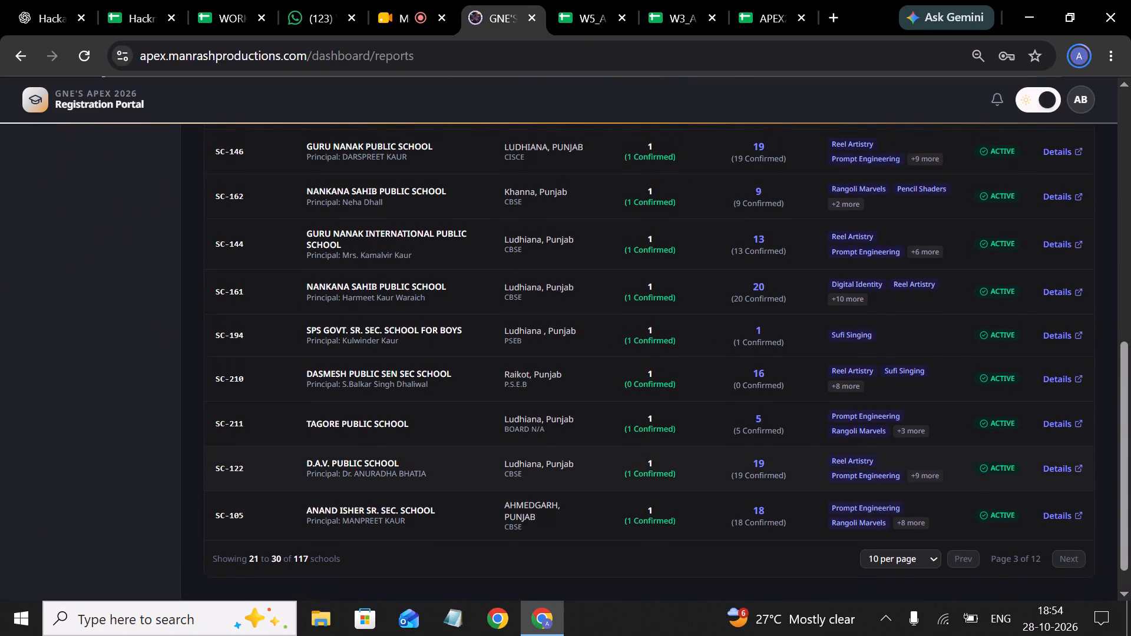
pyautogui.scroll(1, 861, 457)
pyautogui.scroll(-1, 861, 457)
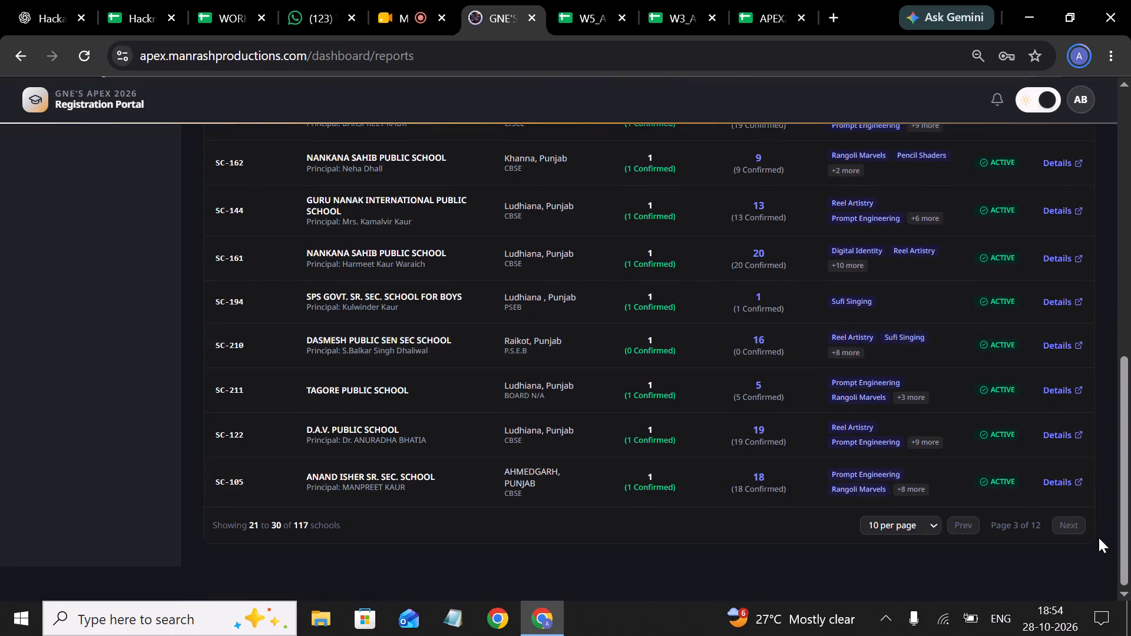
# Examine the school codes and names on page 4 of the portal's school report, then return to page 3.
pyautogui.click(1079, 526)
pyautogui.hscroll(1, 771, 388)
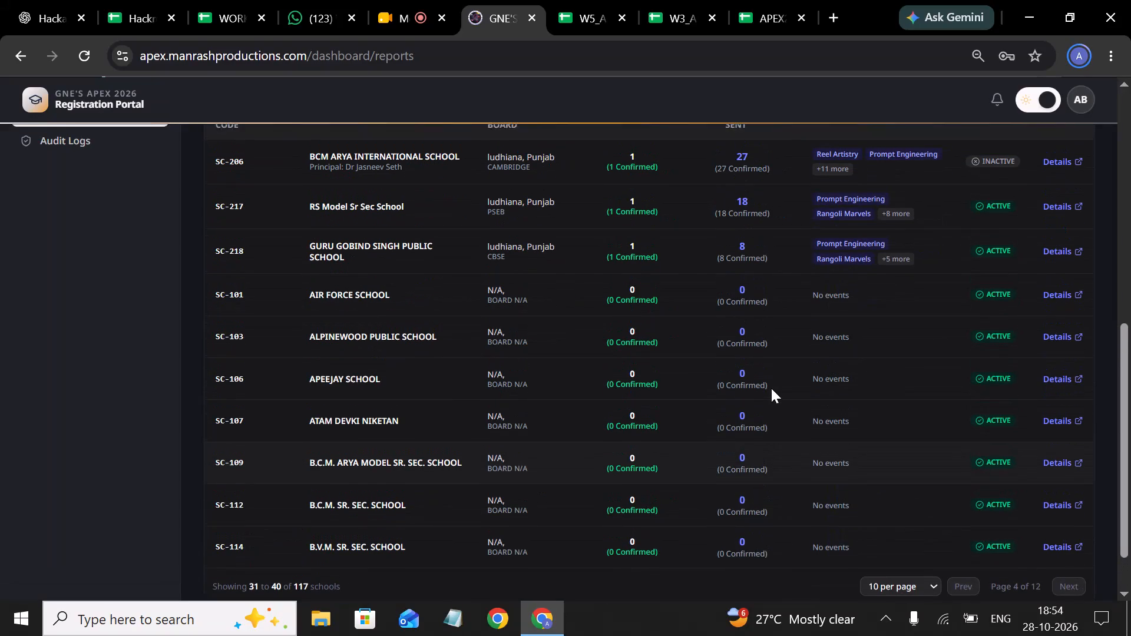
pyautogui.hscroll(1, 771, 388)
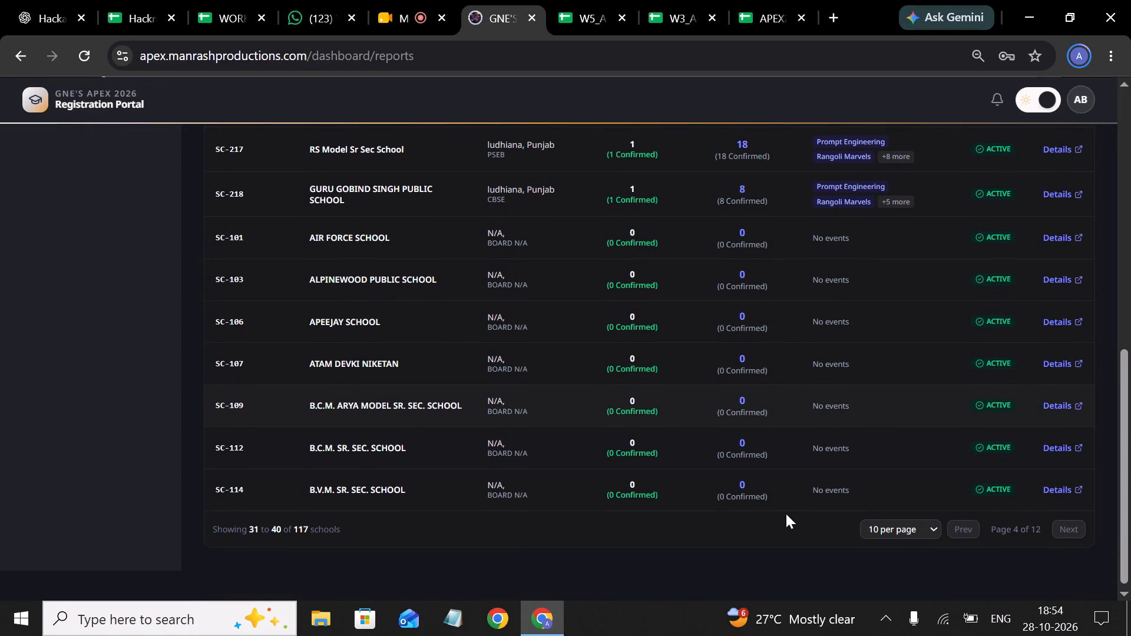
pyautogui.scroll(1, 695, 478)
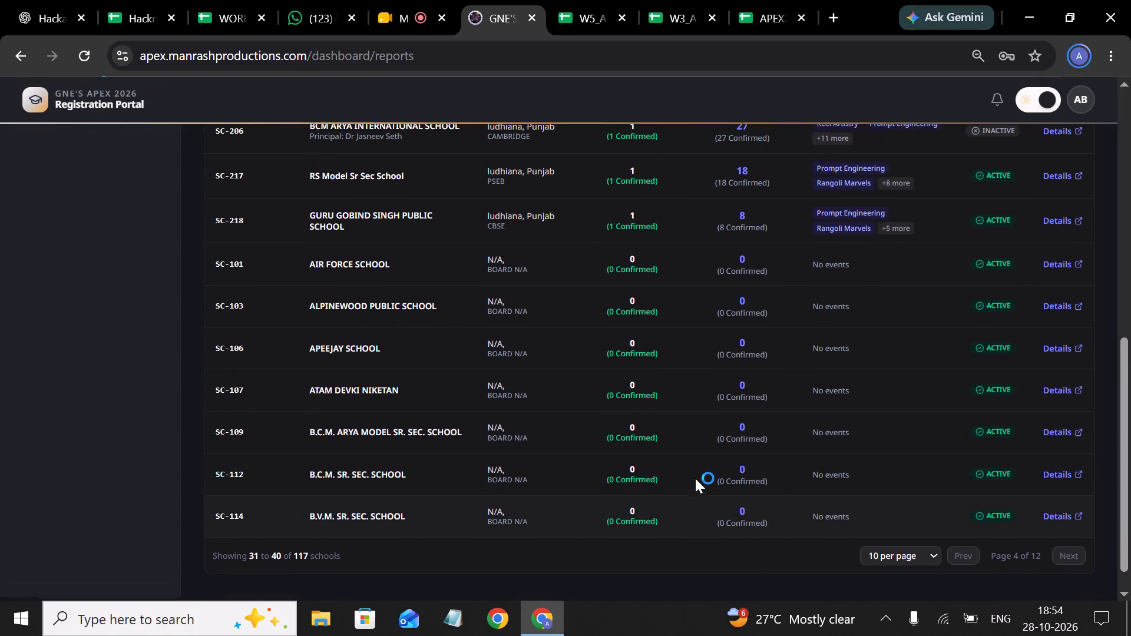
pyautogui.scroll(1, 695, 478)
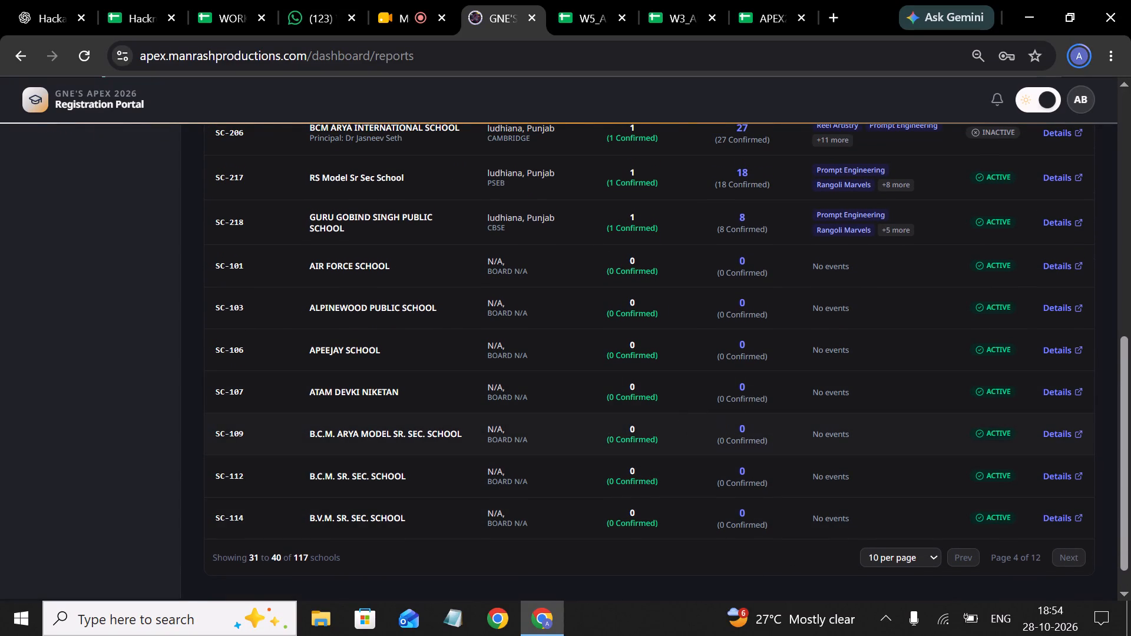
pyautogui.scroll(3, 720, 396)
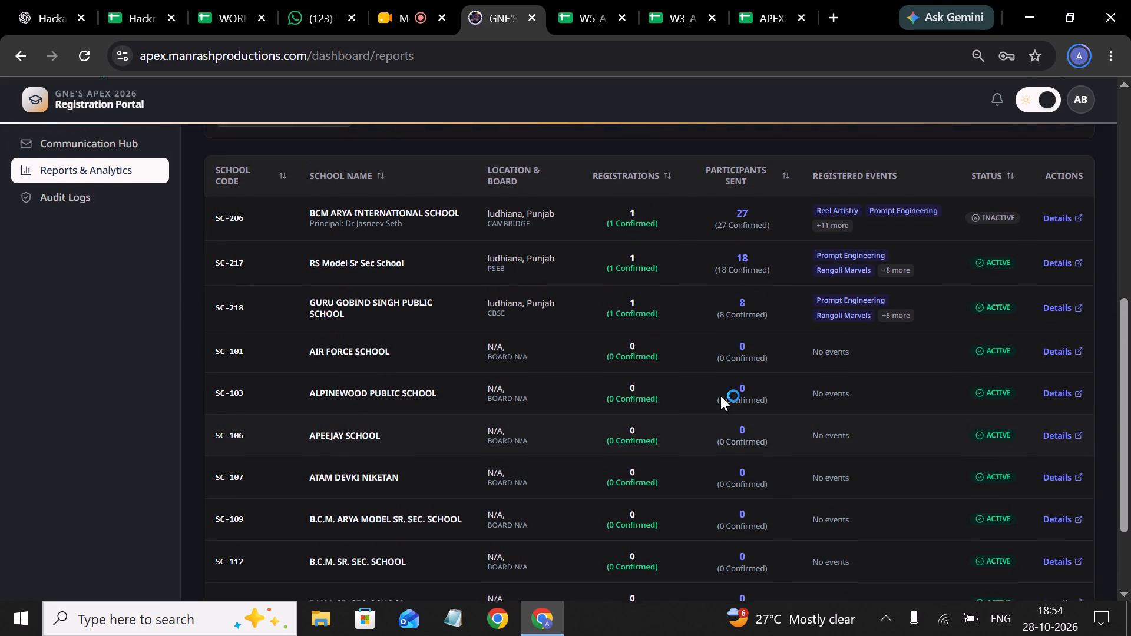
pyautogui.scroll(1, 720, 396)
pyautogui.scroll(-2, 714, 394)
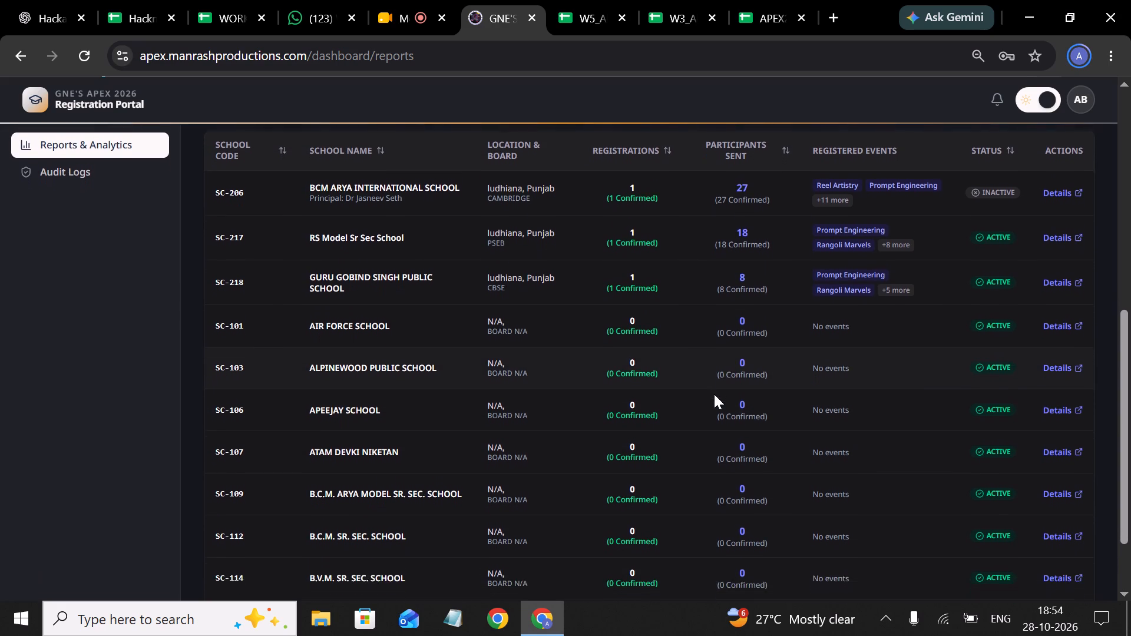
pyautogui.scroll(-2, 714, 394)
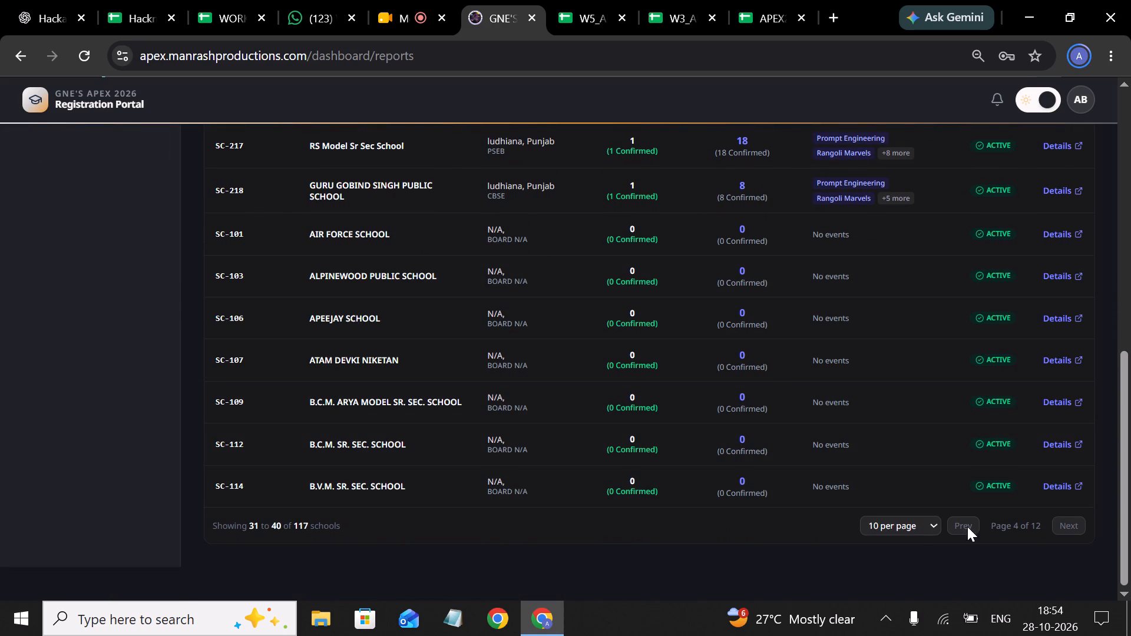
pyautogui.click(957, 529)
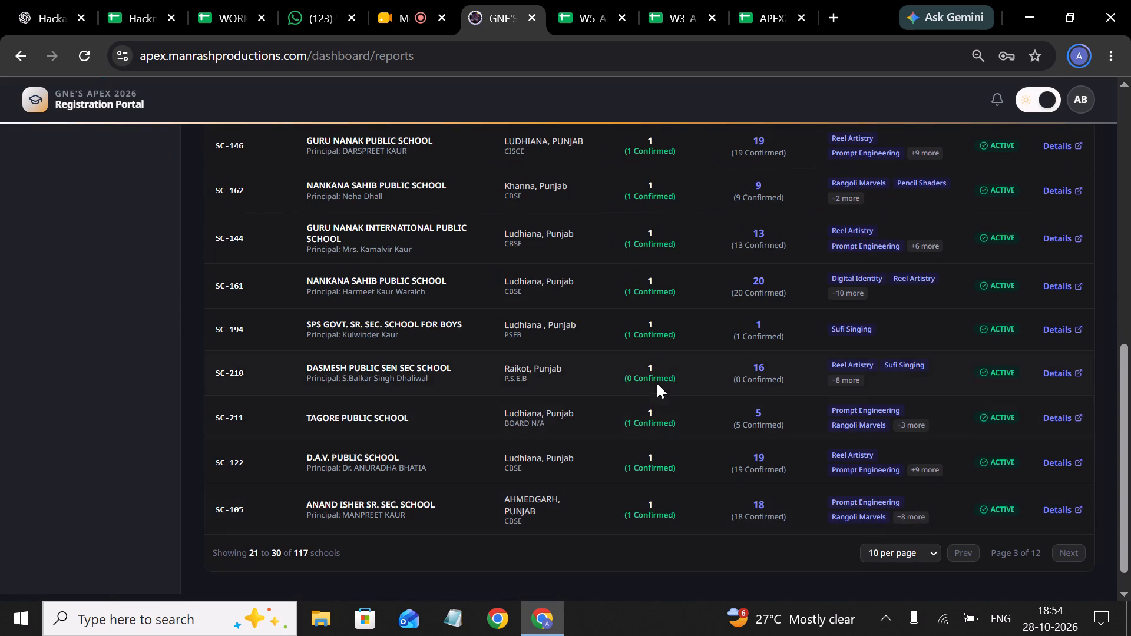
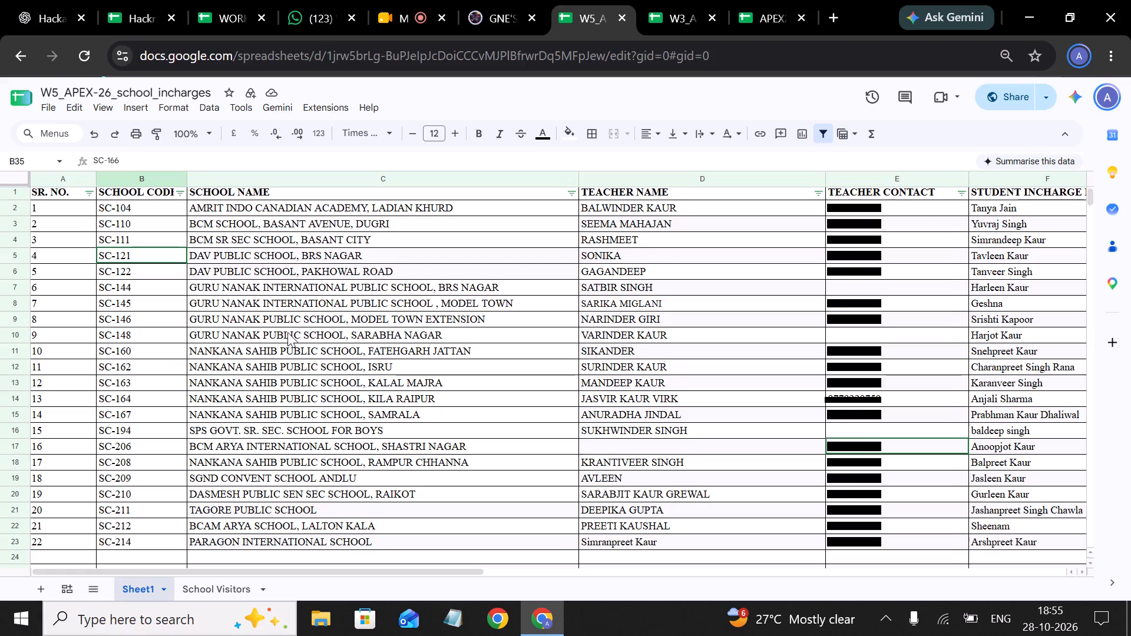
# Copy the Bhartiya Vidya Mandir Senior Secondary School, Phase-3, Dugri name from C29 into the empty cell C24 of Sheet1.
pyautogui.scroll(-3, 287, 332)
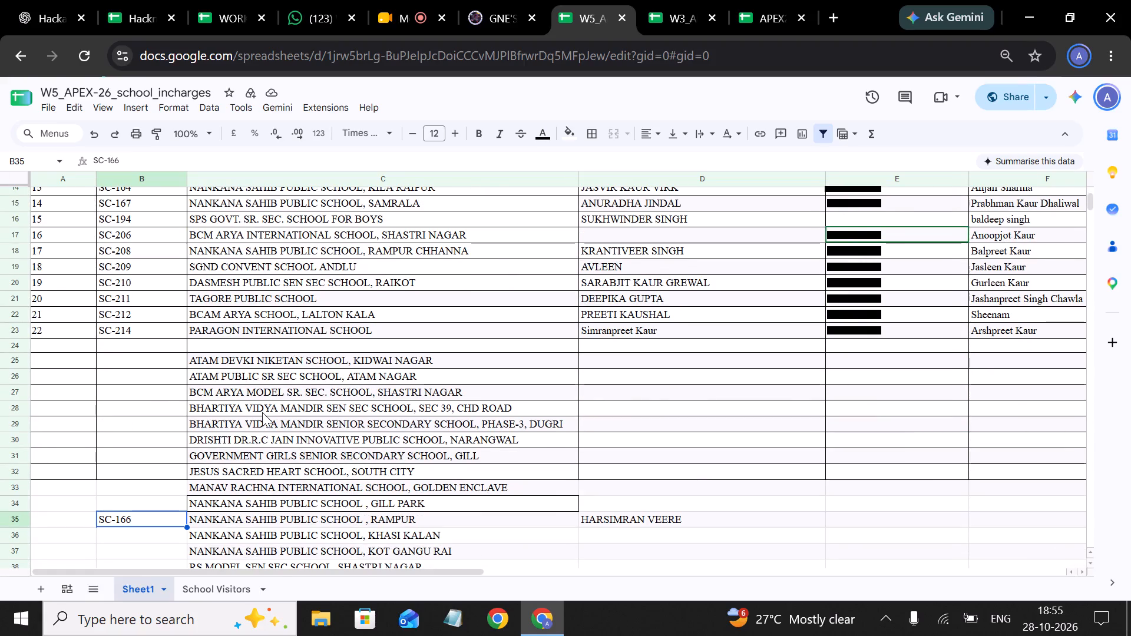
pyautogui.click(269, 408)
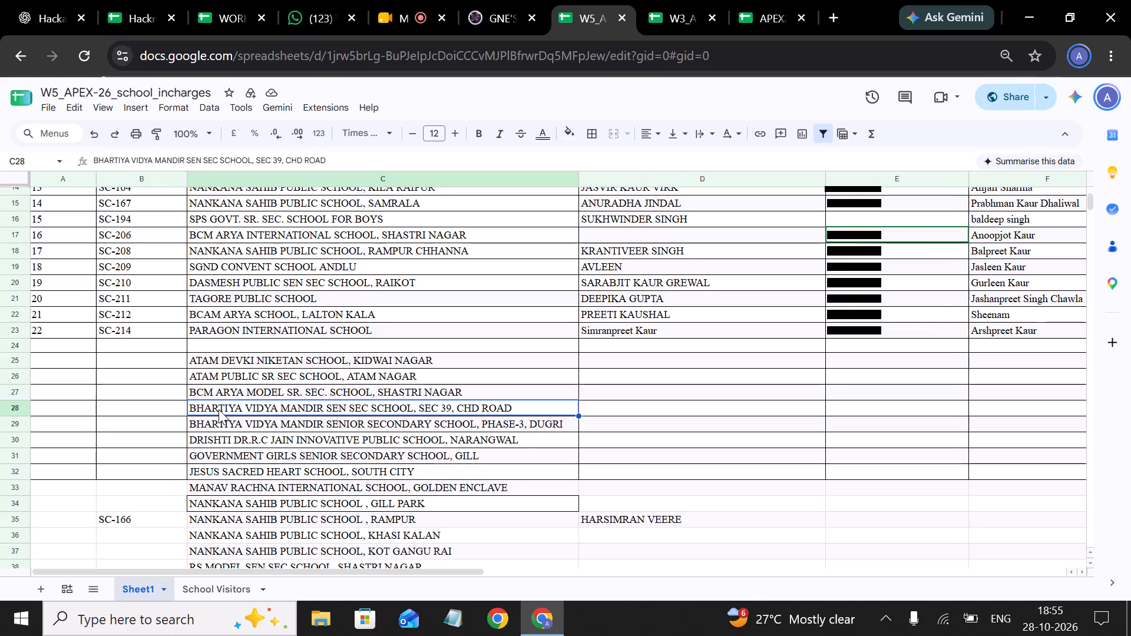
pyautogui.click(289, 427)
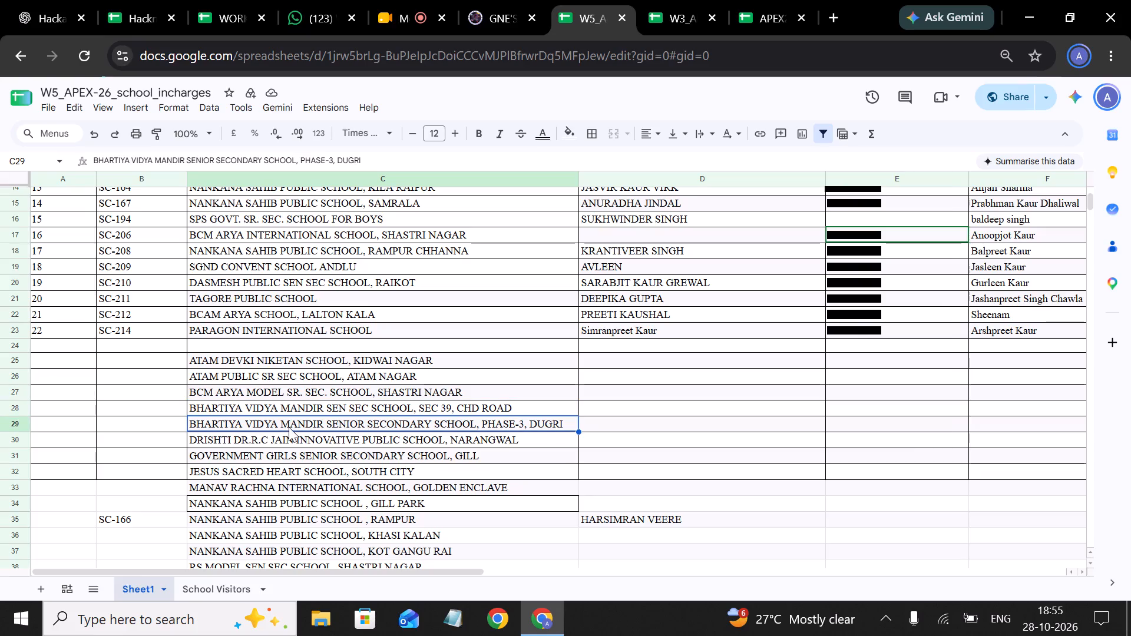
pyautogui.click(181, 409)
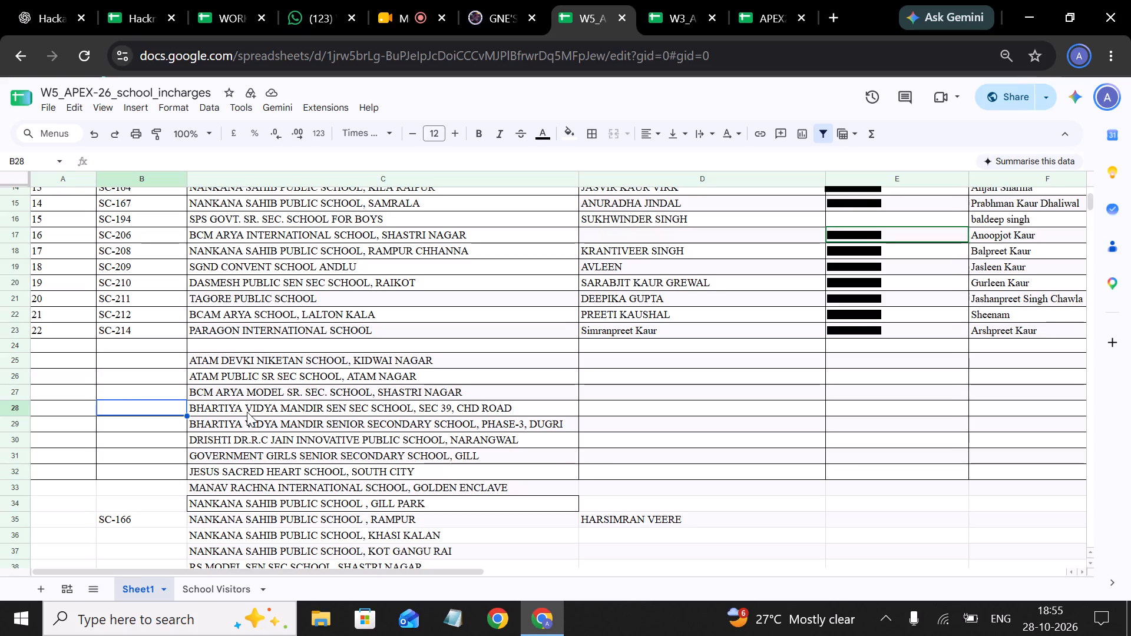
pyautogui.click(247, 412)
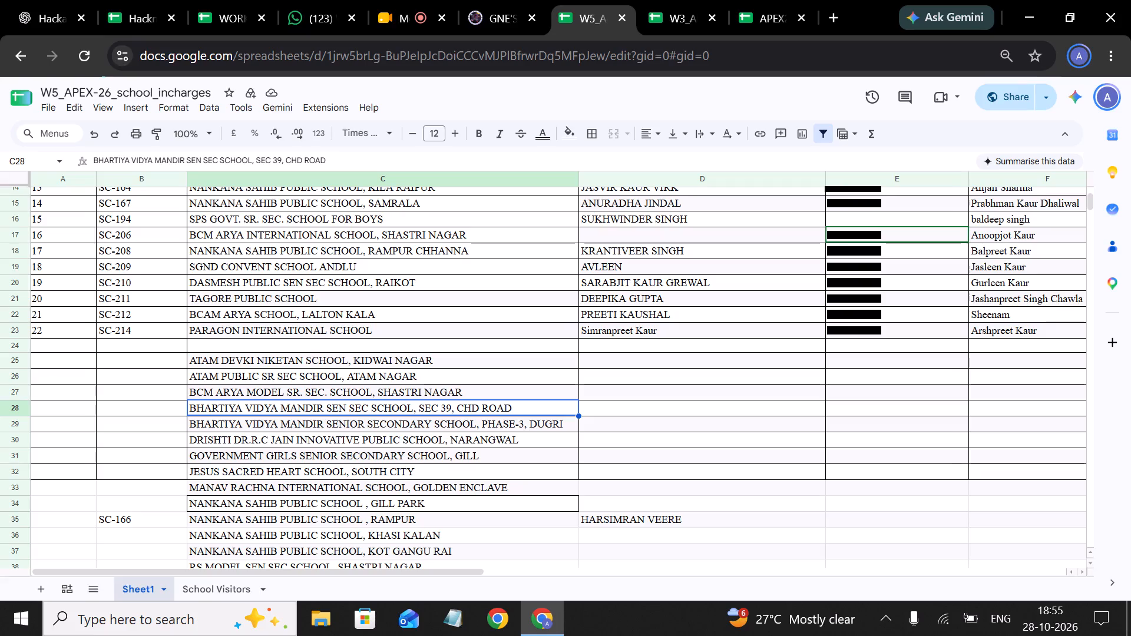
pyautogui.click(211, 346)
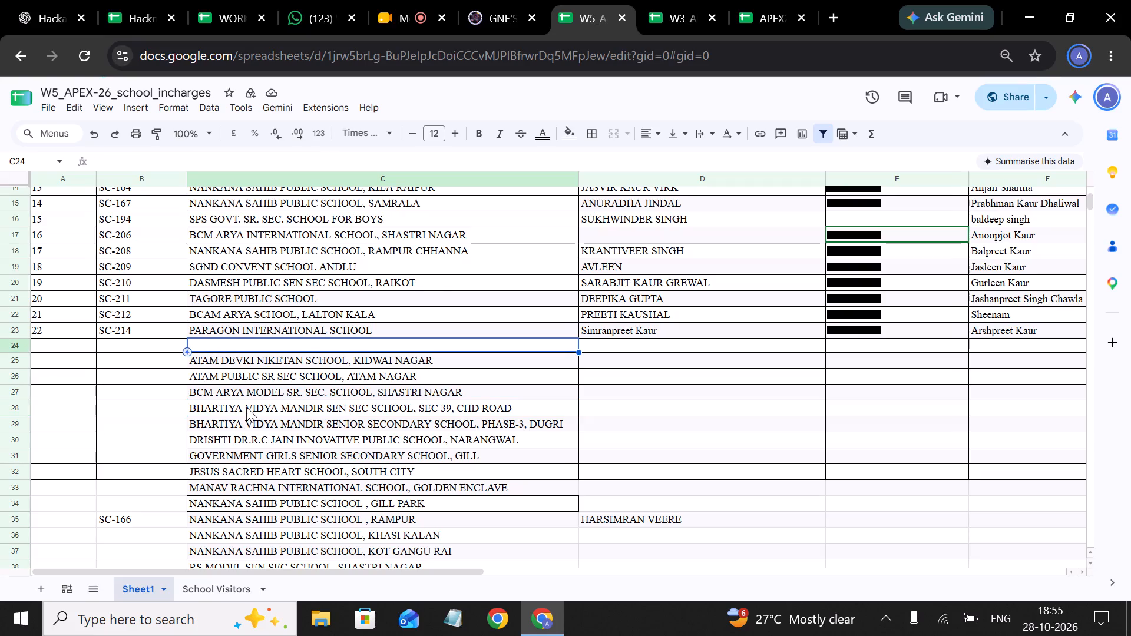
pyautogui.click(269, 420)
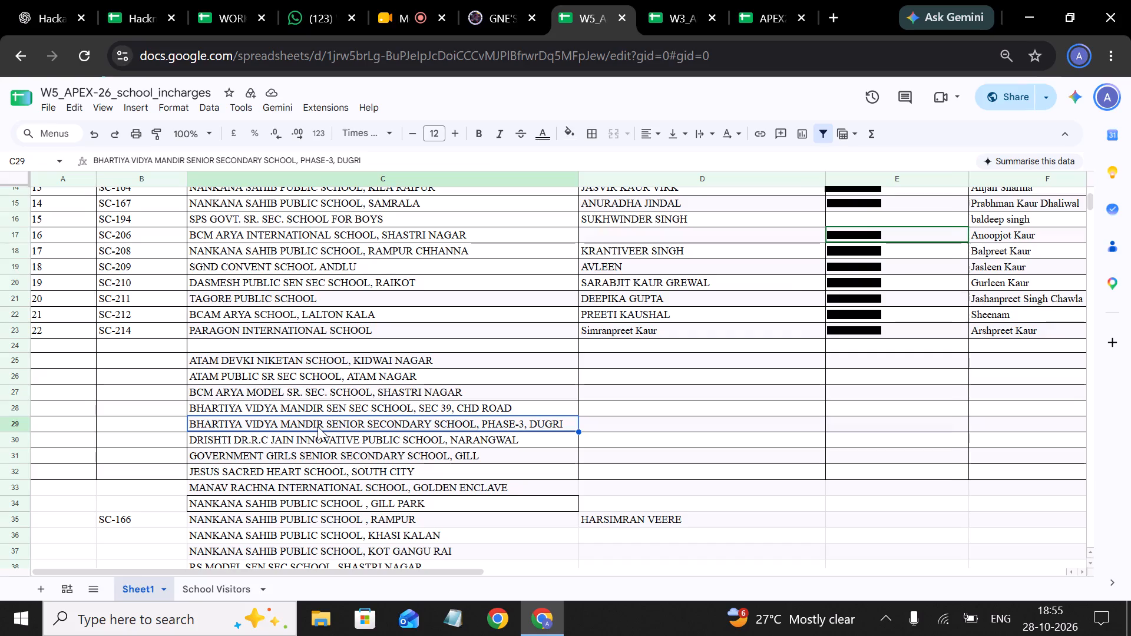
pyautogui.hotkey('ctrl', 'c')
pyautogui.click(239, 344)
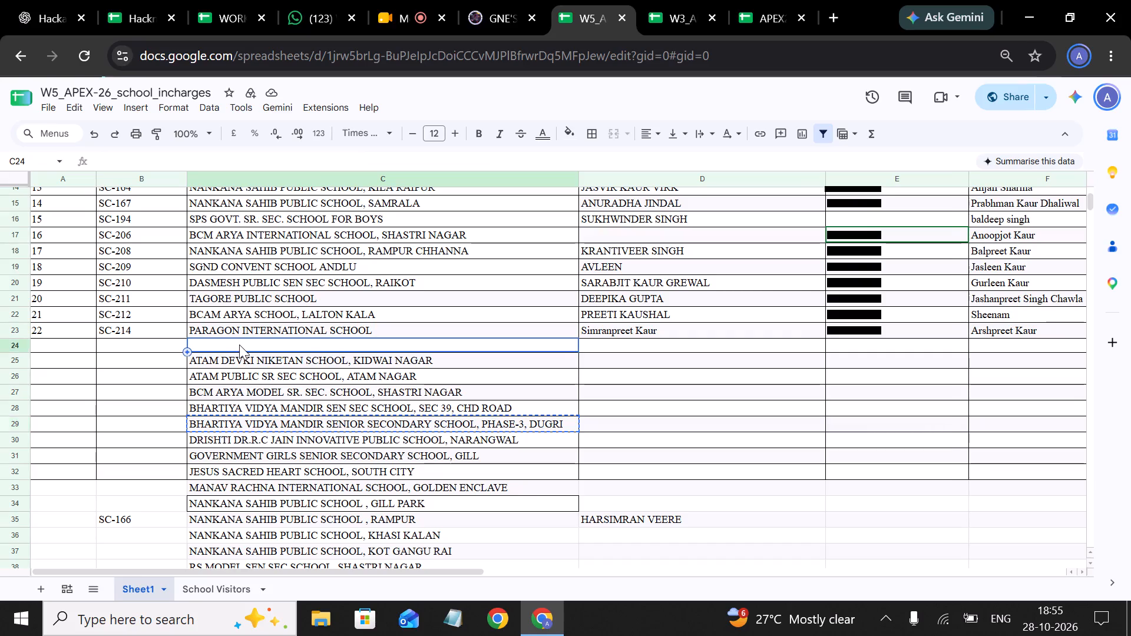
pyautogui.hotkey('ctrl', 'v')
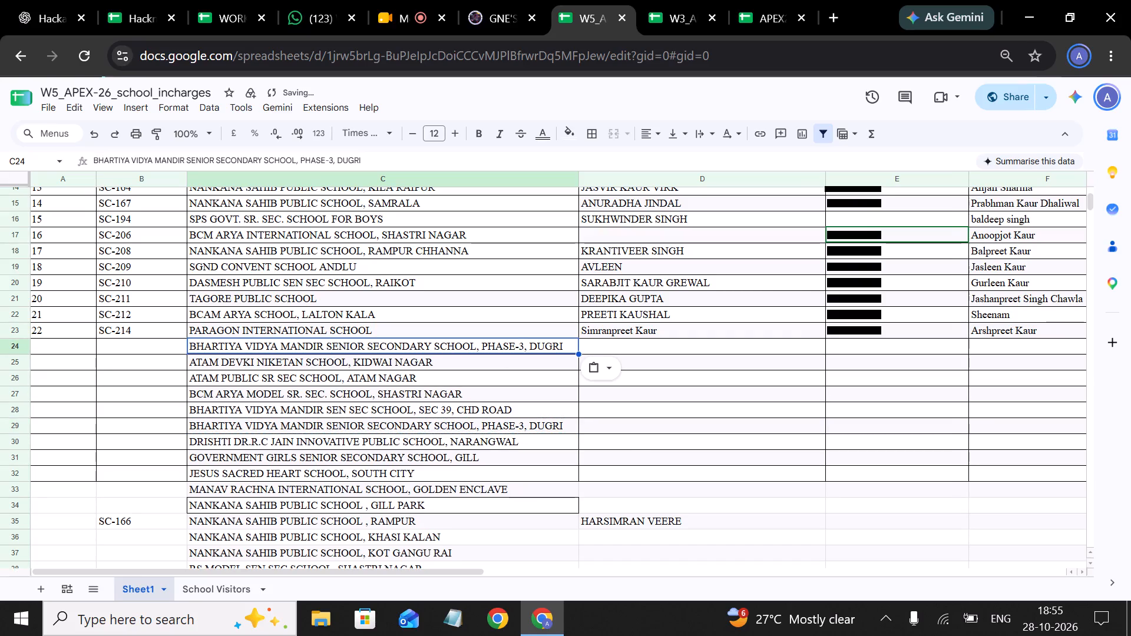
# Replace the location "PHASE-3, DUGRI" in the copied school name in C24 with "KITCHNU NAGAR".
pyautogui.doubleClick(570, 345)
pyautogui.press('BackSpace')
pyautogui.press('BackSpace')
pyautogui.press('BackSpace')
pyautogui.press('BackSpace')
pyautogui.press('BackSpace')
pyautogui.press('BackSpace')
pyautogui.press('BackSpace')
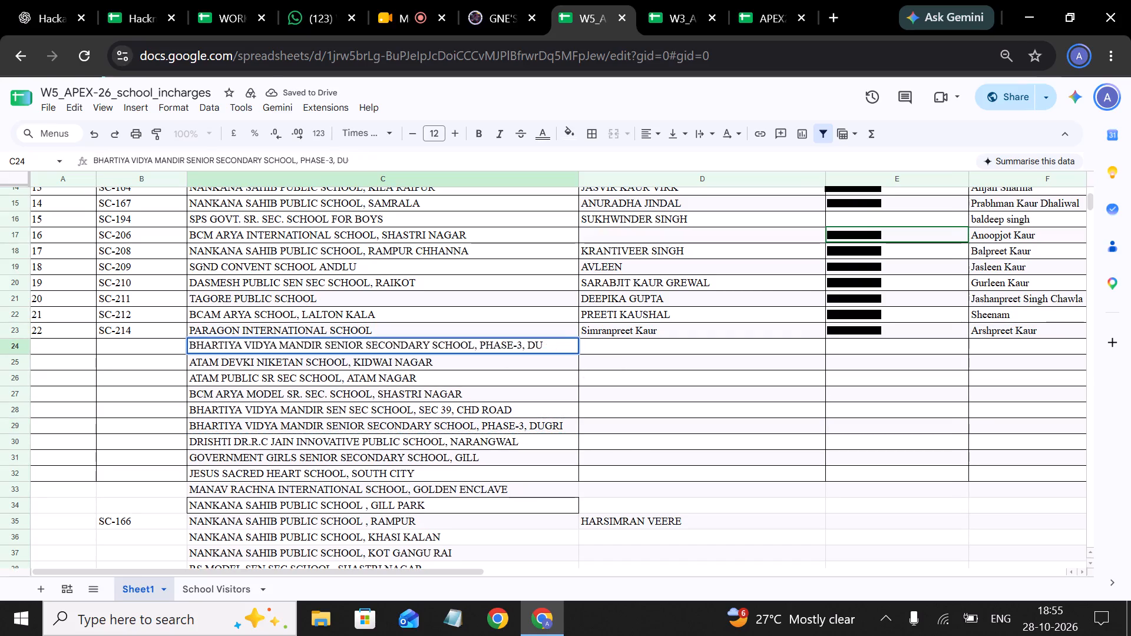
pyautogui.press('BackSpace')
pyautogui.press('BackSpace')
pyautogui.press('BackSpace')
pyautogui.press('BackSpace')
pyautogui.press('BackSpace')
pyautogui.press('BackSpace')
pyautogui.press('BackSpace')
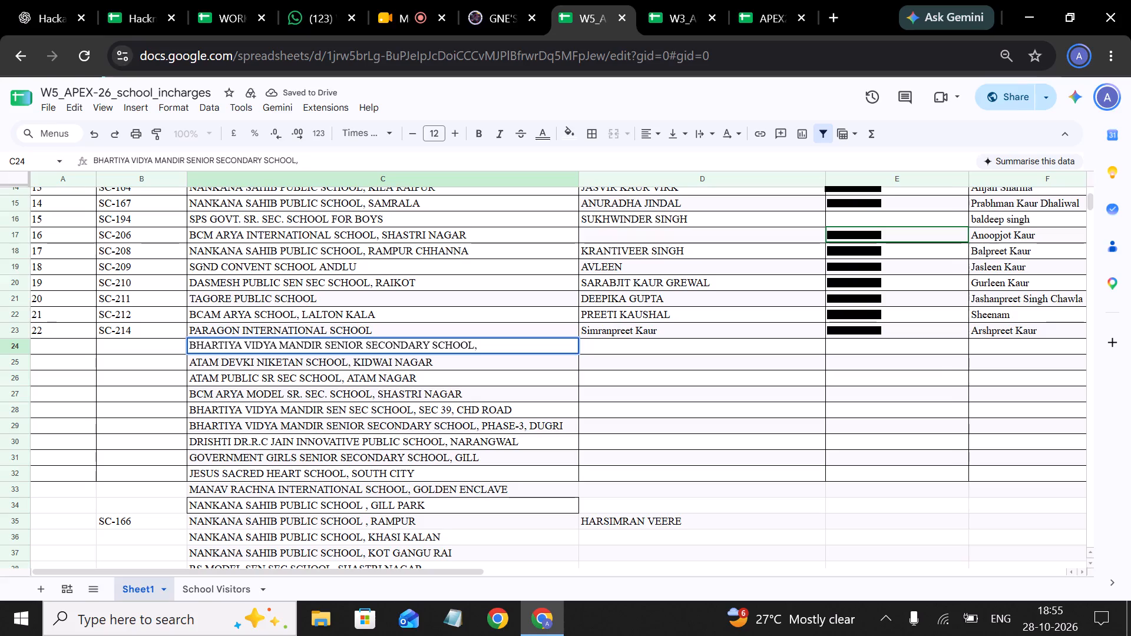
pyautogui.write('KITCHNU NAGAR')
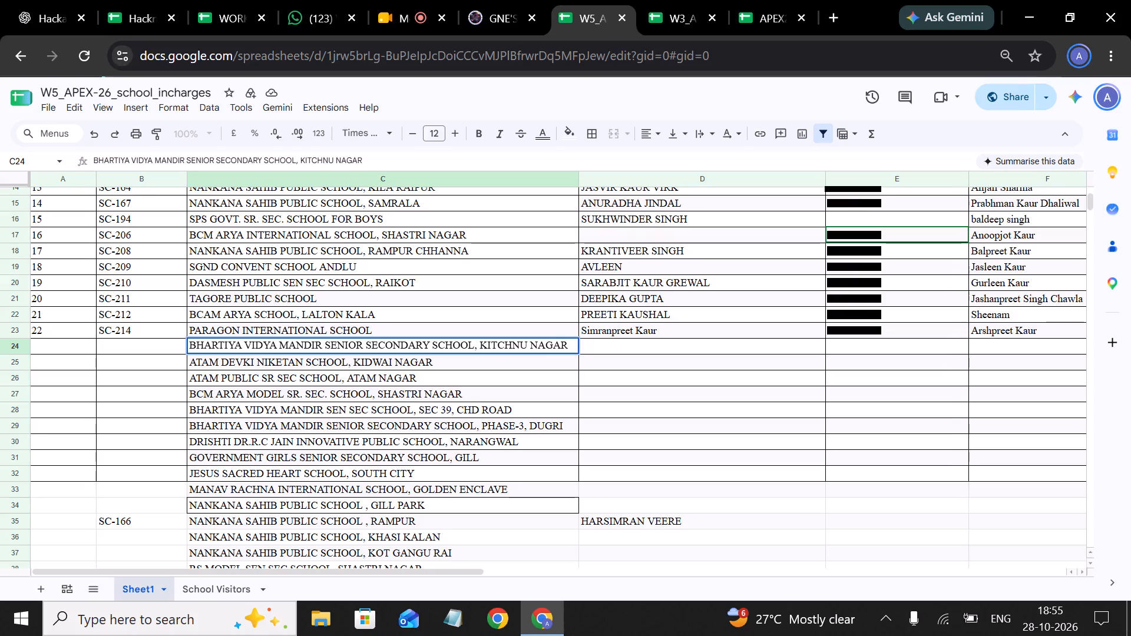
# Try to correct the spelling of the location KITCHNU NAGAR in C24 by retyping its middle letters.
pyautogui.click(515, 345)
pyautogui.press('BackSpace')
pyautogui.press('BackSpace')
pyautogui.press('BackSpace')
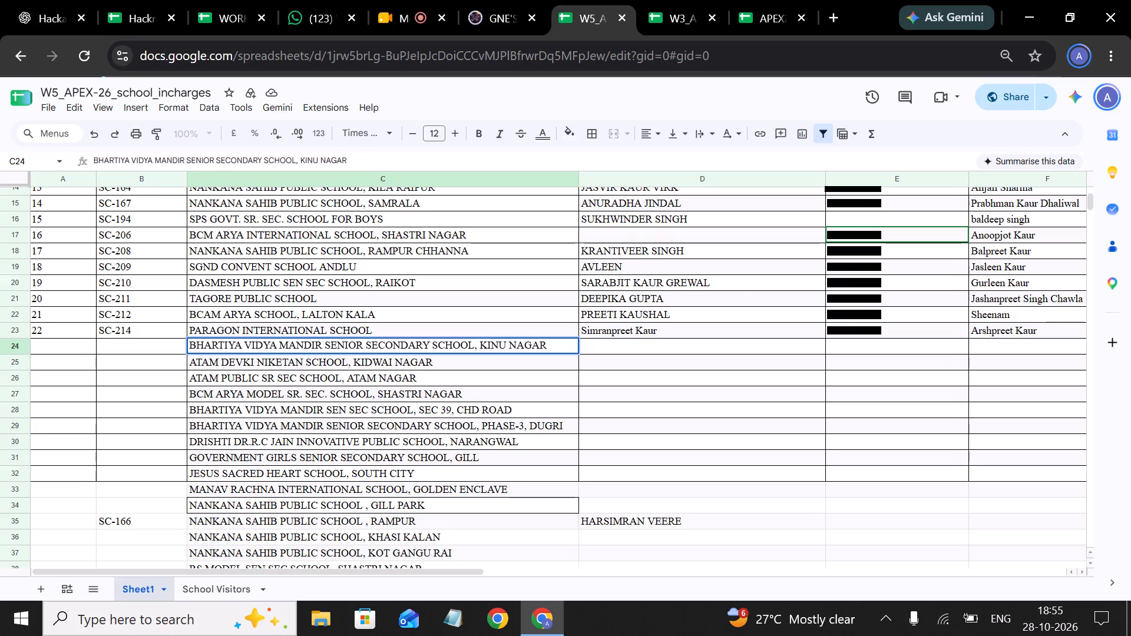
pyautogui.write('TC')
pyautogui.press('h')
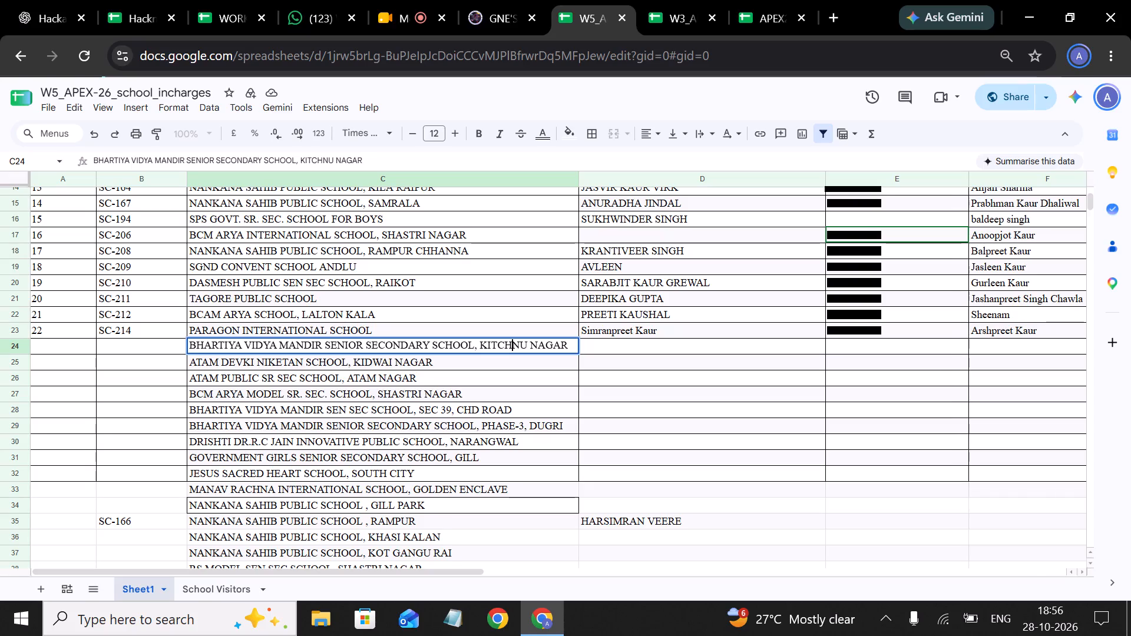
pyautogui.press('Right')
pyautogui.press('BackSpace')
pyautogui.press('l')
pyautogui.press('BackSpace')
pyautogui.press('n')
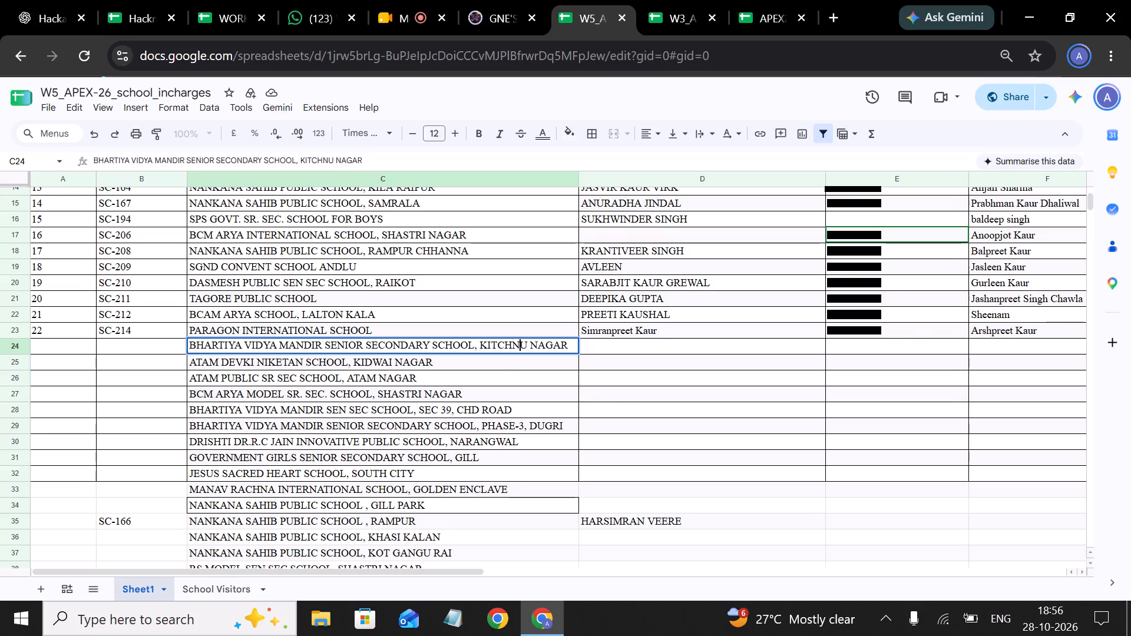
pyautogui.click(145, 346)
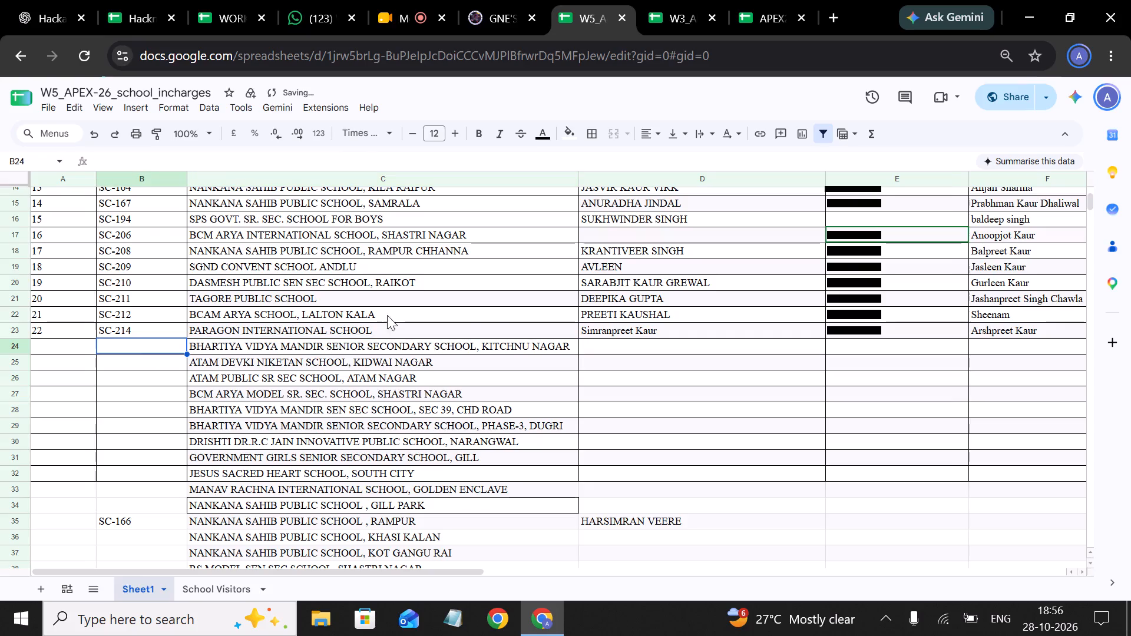
# Correct the location in the row 24 school name to KITCHLU NAGAR.
pyautogui.doubleClick(522, 342)
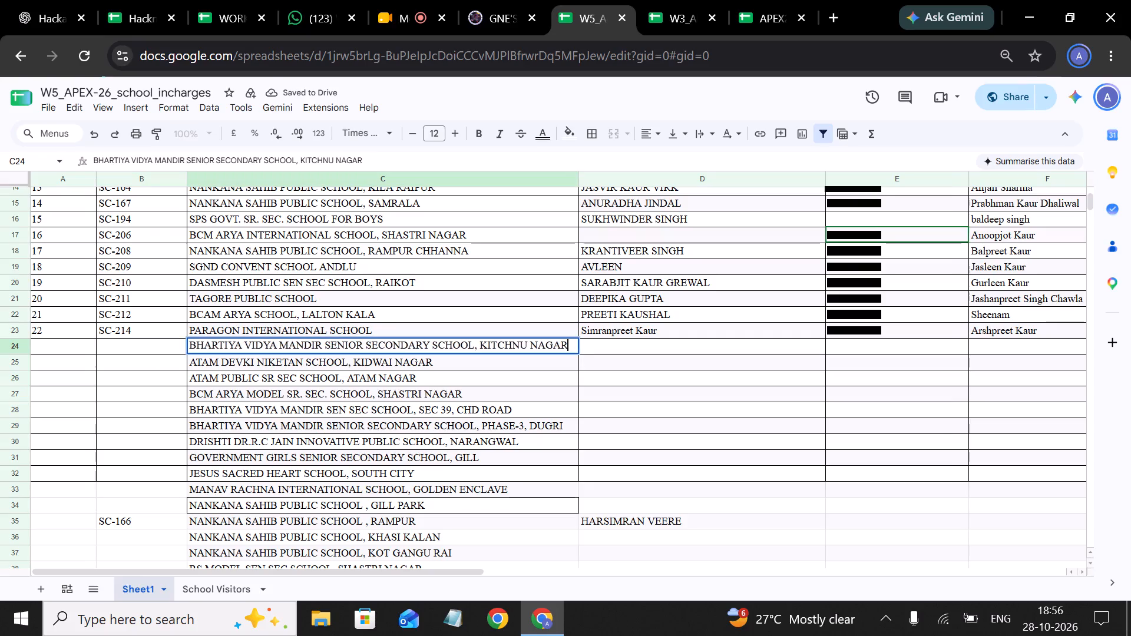
pyautogui.press('Left')
pyautogui.press('Left')
pyautogui.press('Left')
pyautogui.press('Left')
pyautogui.press('Left')
pyautogui.press('Left')
pyautogui.press('Left')
pyautogui.press('BackSpace')
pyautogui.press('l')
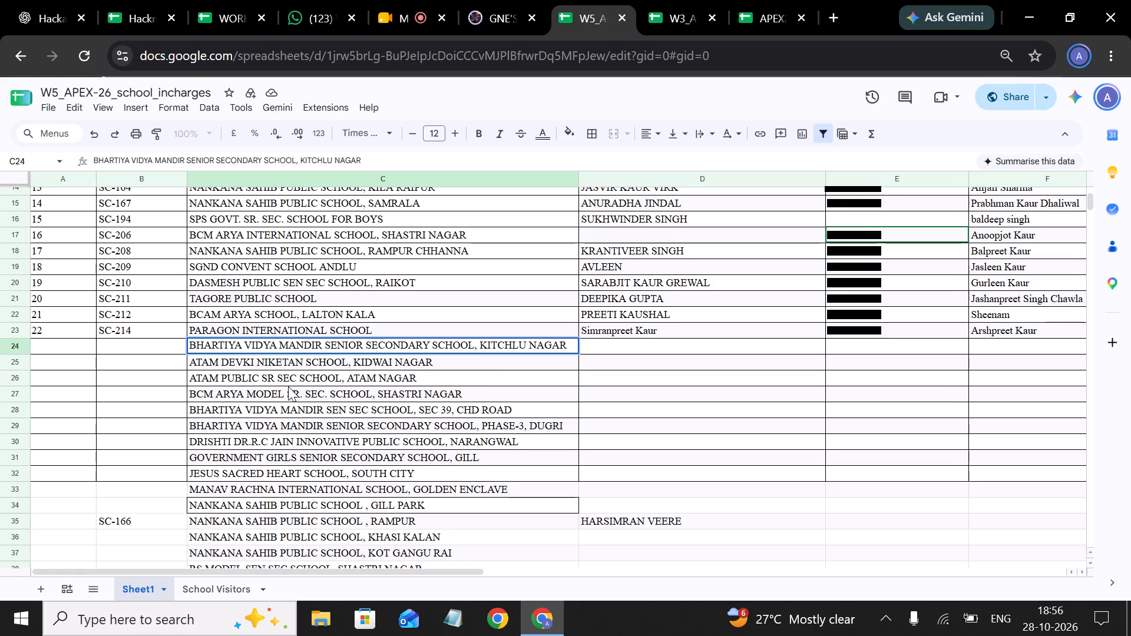
# Enter school code SC-113 in column B of the Bhartiya Vidya Mandir, Kitchlu Nagar row.
pyautogui.click(126, 340)
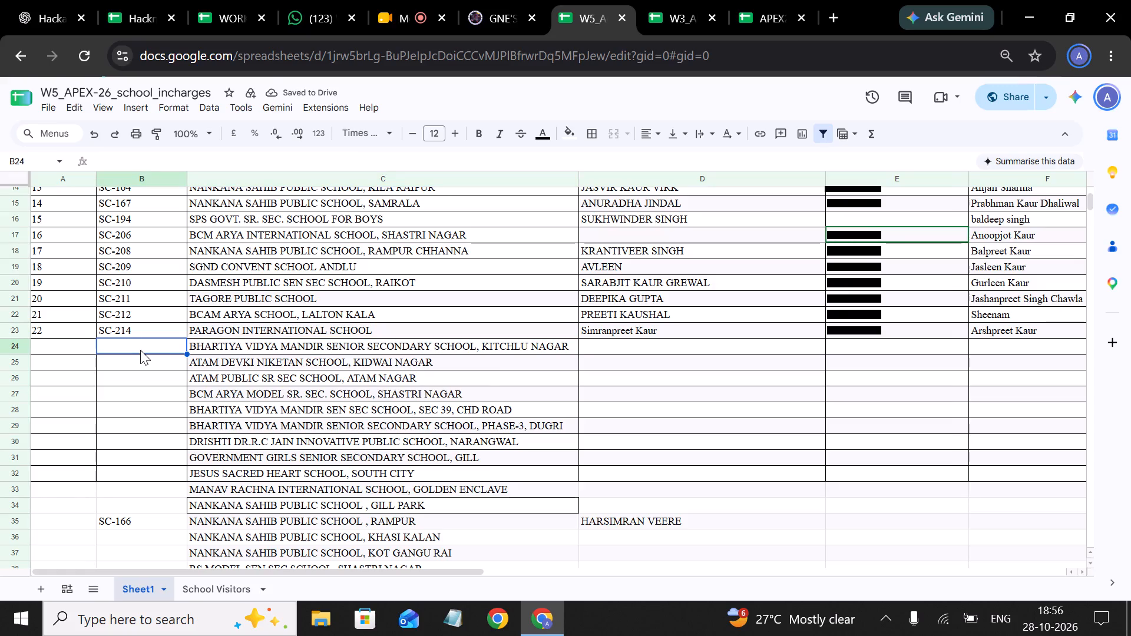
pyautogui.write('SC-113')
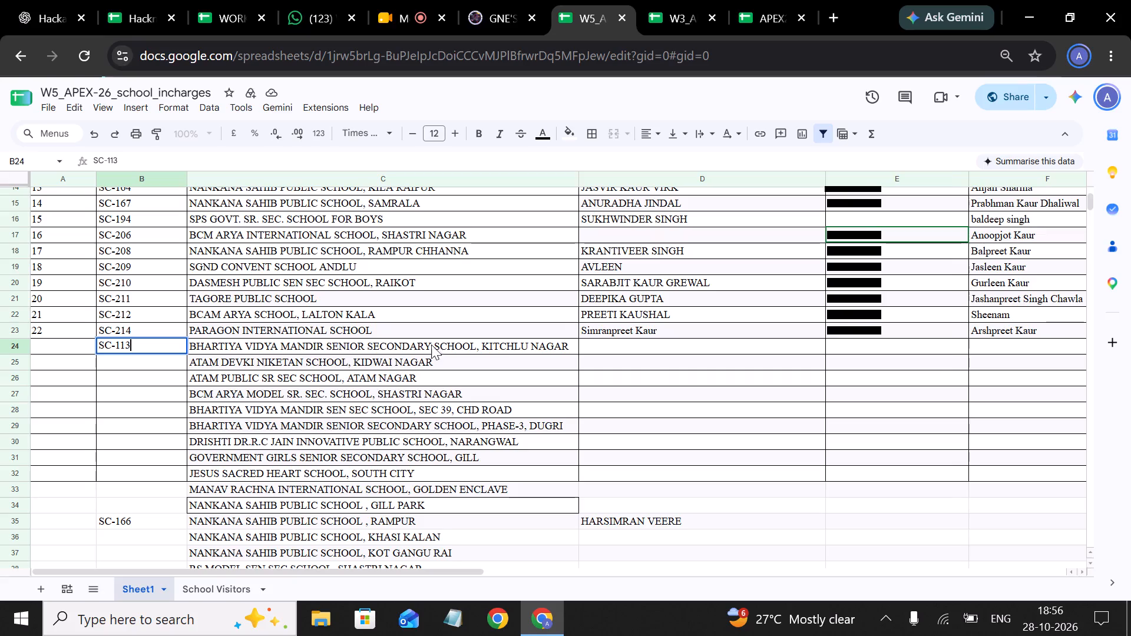
# Enter the teacher's name in column D of the SC-113 Bhartiya Vidya Mandir, Kitchlu Nagar row, correcting the surname's spelling.
pyautogui.click(607, 344)
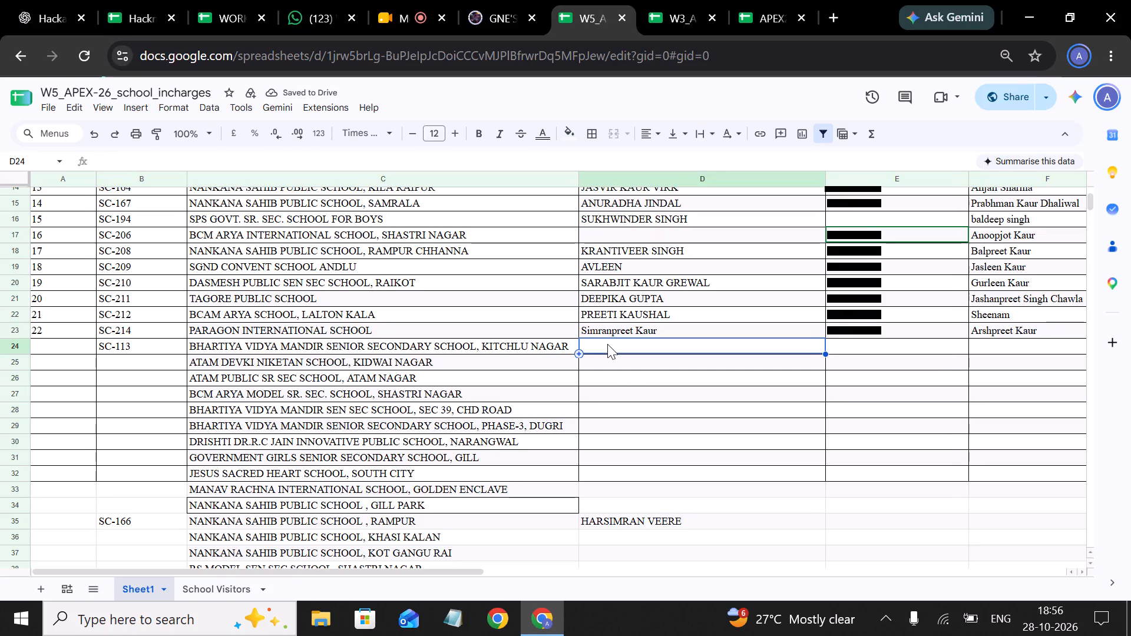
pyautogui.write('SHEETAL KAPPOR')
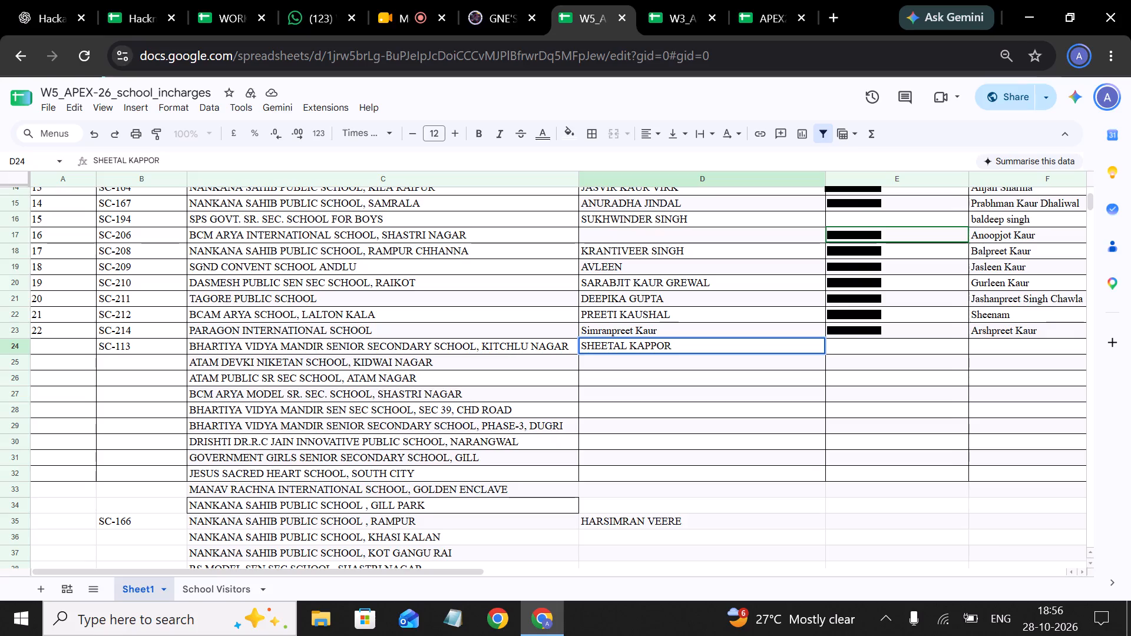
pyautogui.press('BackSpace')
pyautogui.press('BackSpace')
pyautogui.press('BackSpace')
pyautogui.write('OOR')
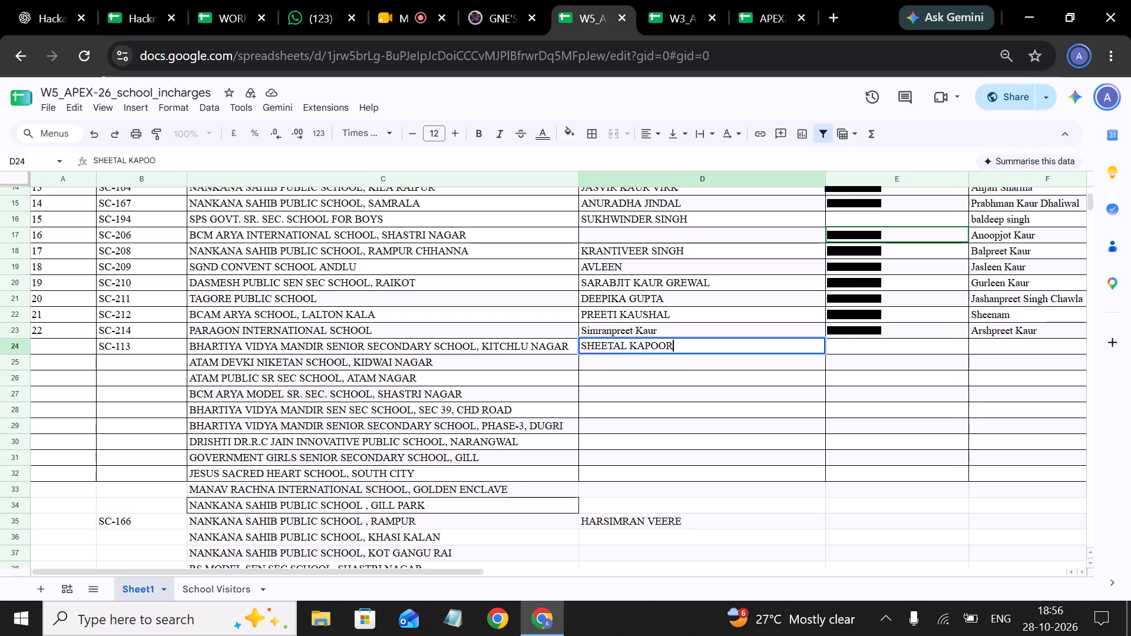
pyautogui.click(880, 343)
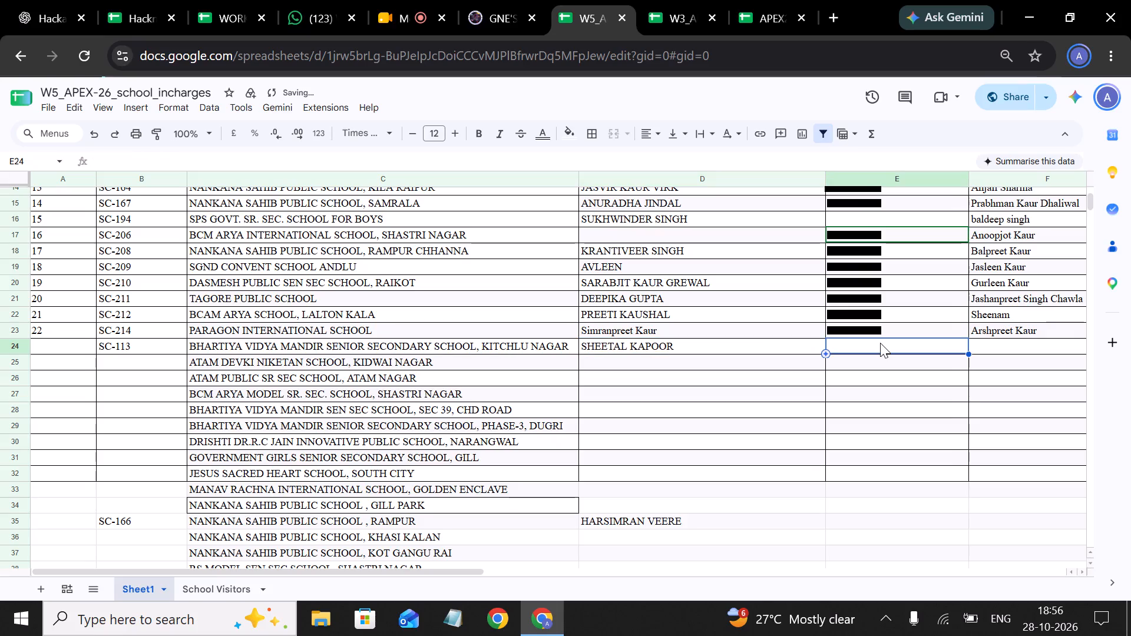
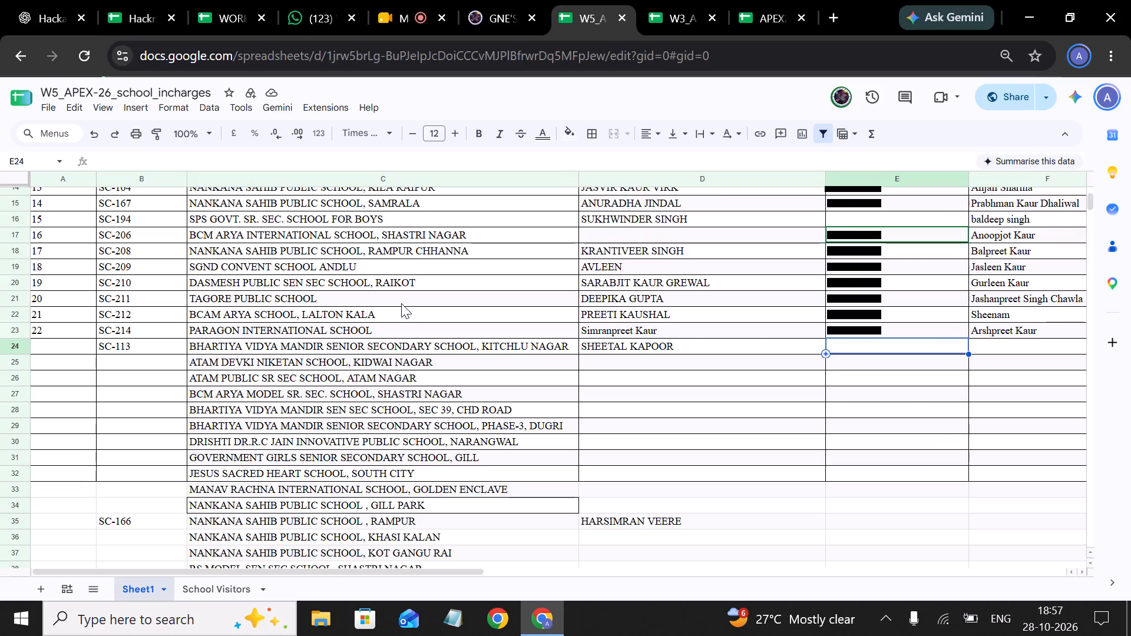
# Examine page 2 of the portal's school reports, including the registration details of SC-165 Nankana Sahib Public School.
pyautogui.click(492, 18)
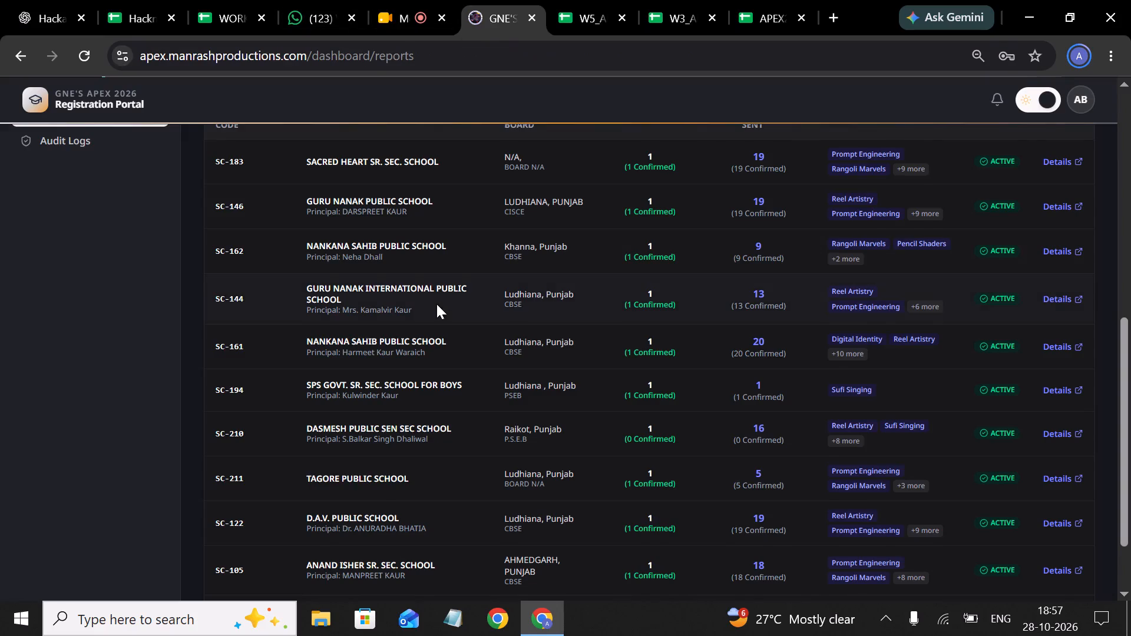
pyautogui.scroll(-2, 436, 304)
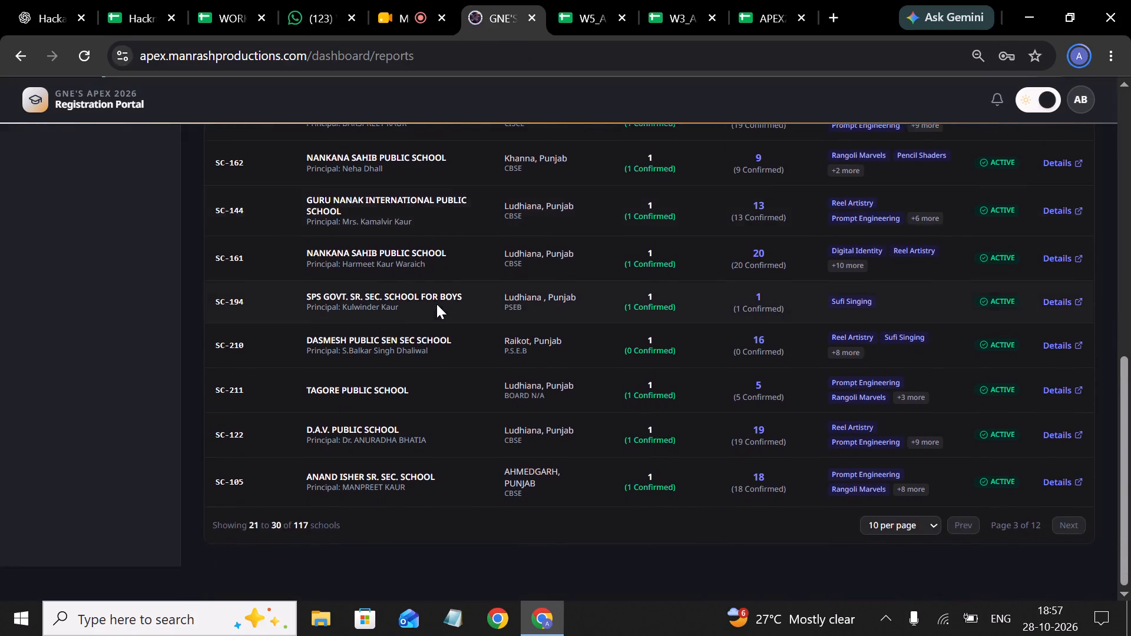
pyautogui.scroll(5, 436, 304)
pyautogui.scroll(-4, 470, 472)
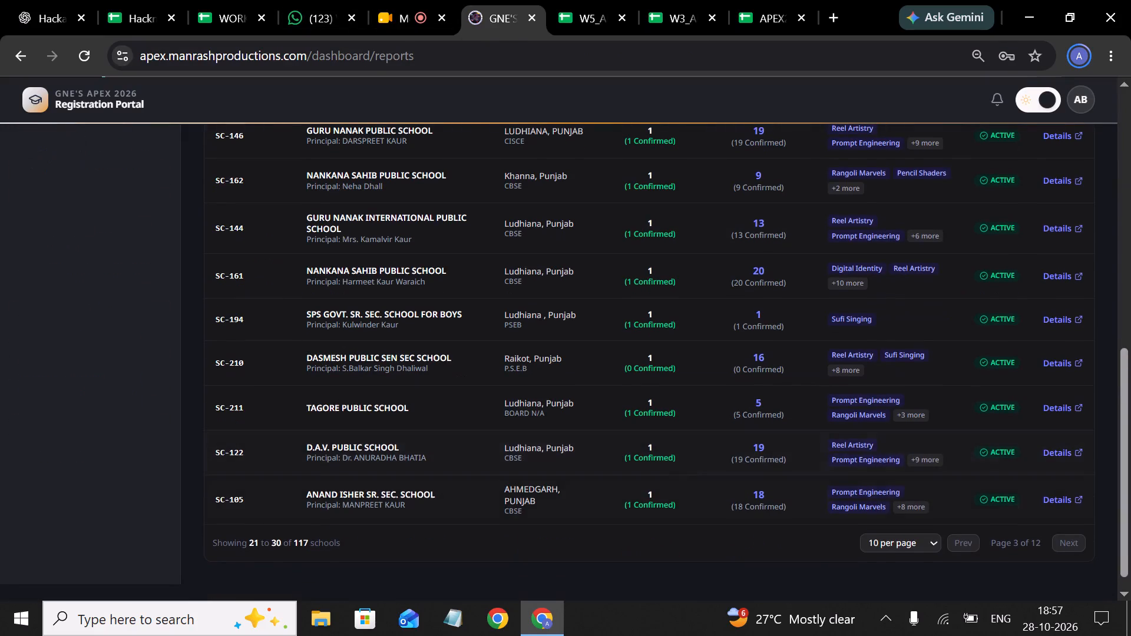
pyautogui.click(964, 544)
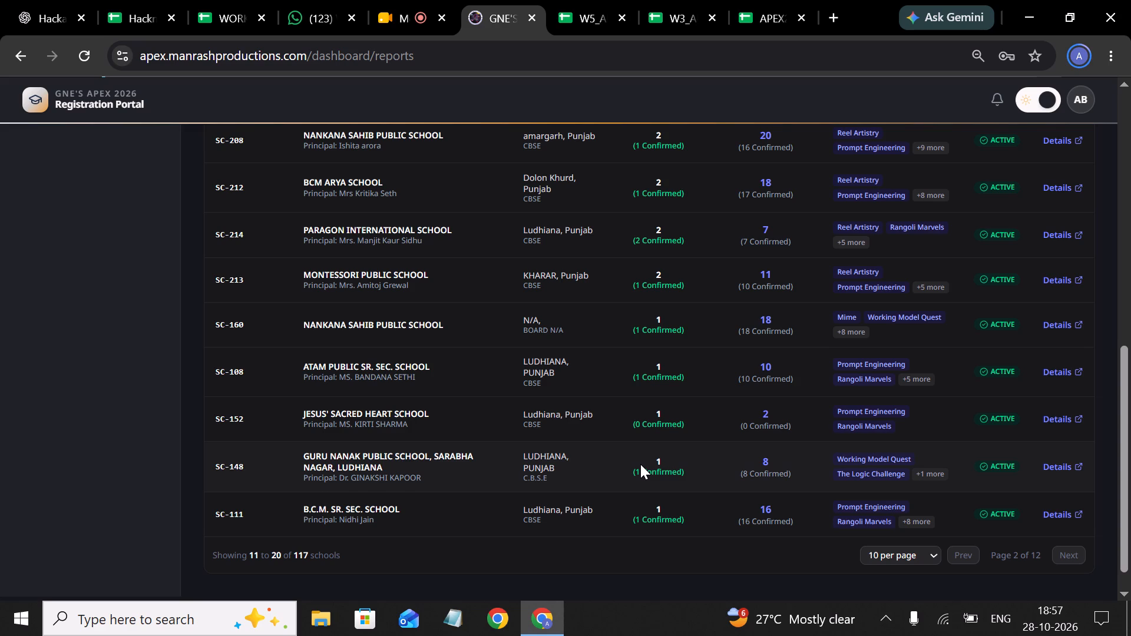
pyautogui.scroll(3, 640, 464)
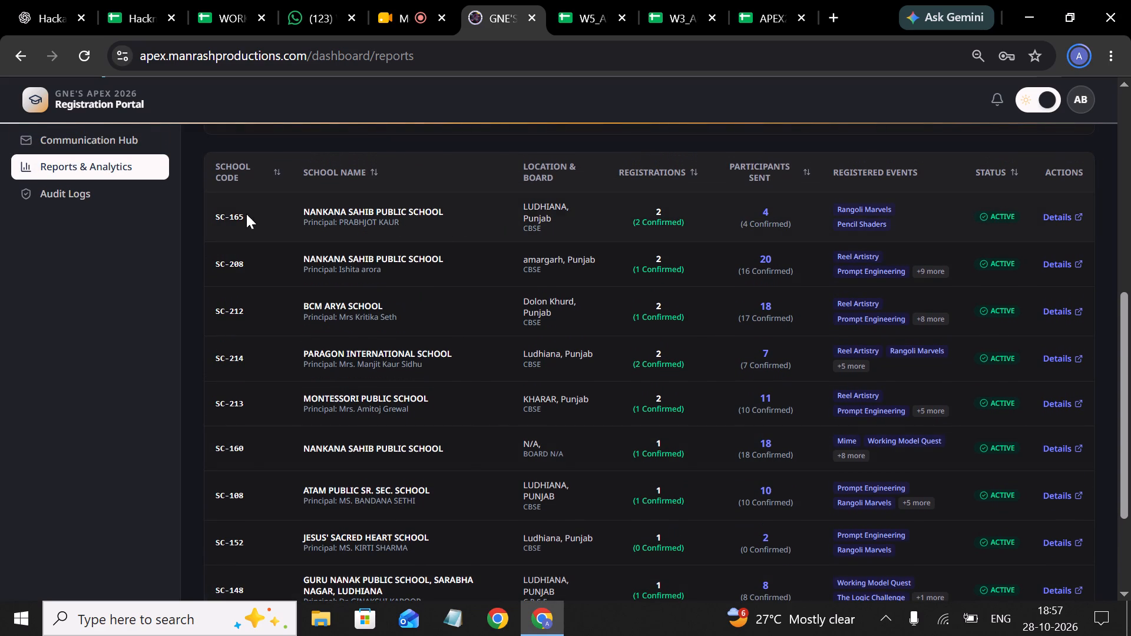
pyautogui.click(1055, 218)
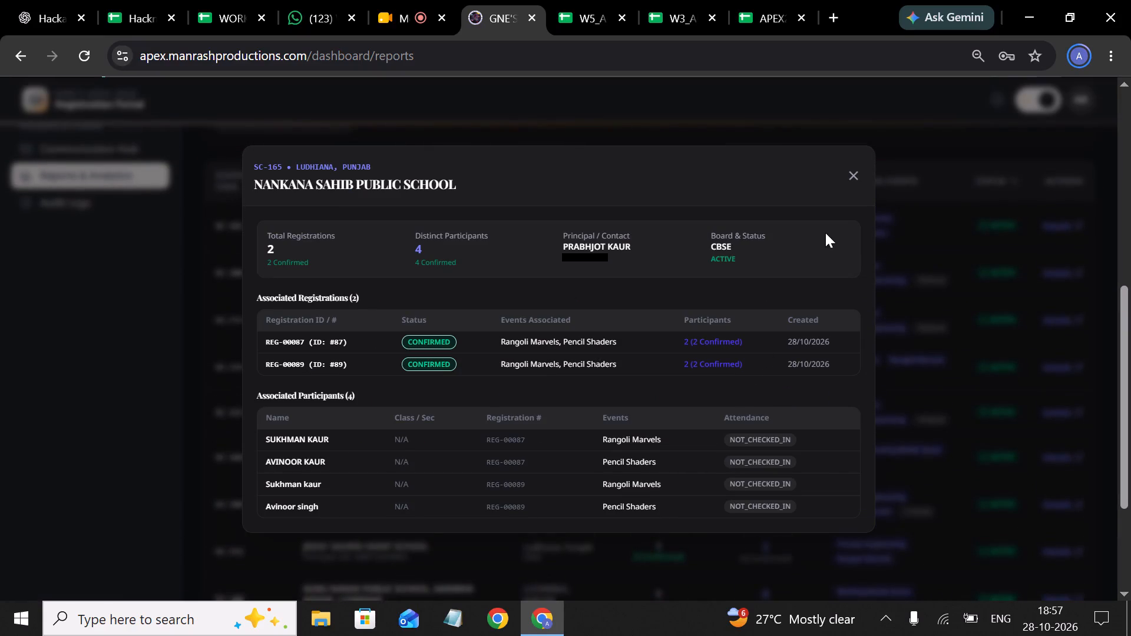
pyautogui.click(854, 171)
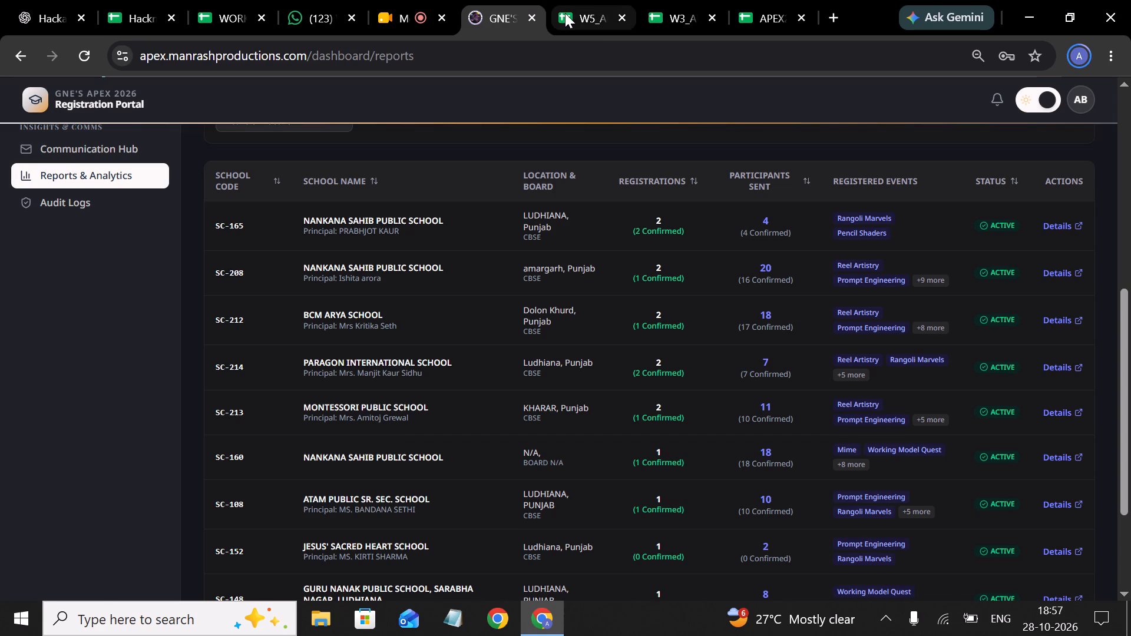
# Enter school code SC-165 in column B of the Nankana Sahib Public School, Kot Gangu Rai row in W5_APEX-26_school_incharges.
pyautogui.click(565, 14)
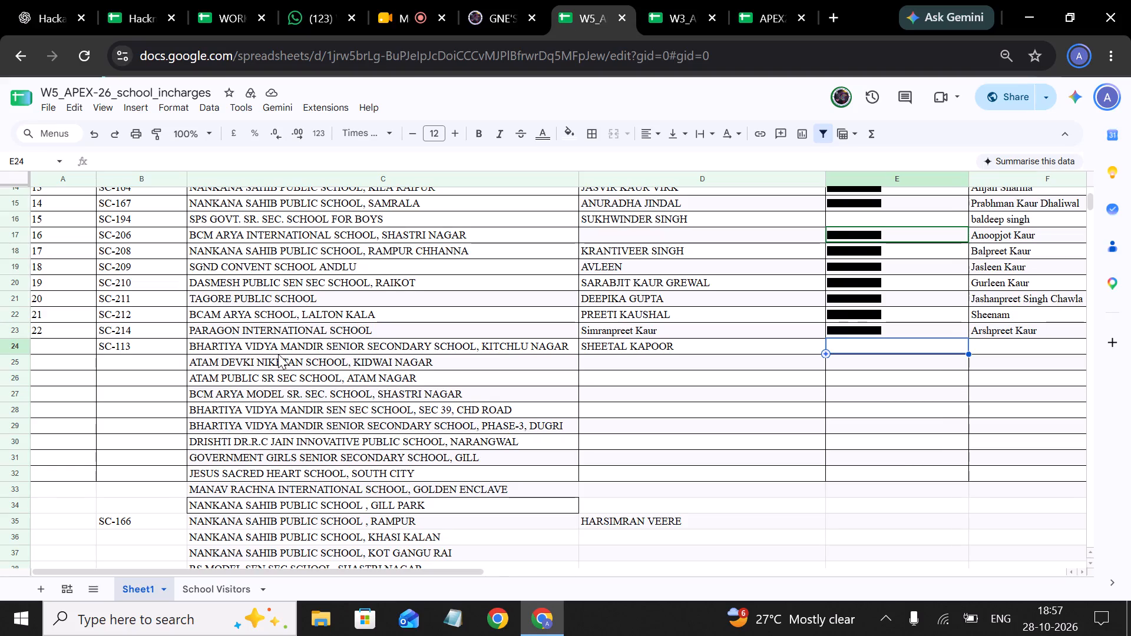
pyautogui.scroll(-1, 242, 502)
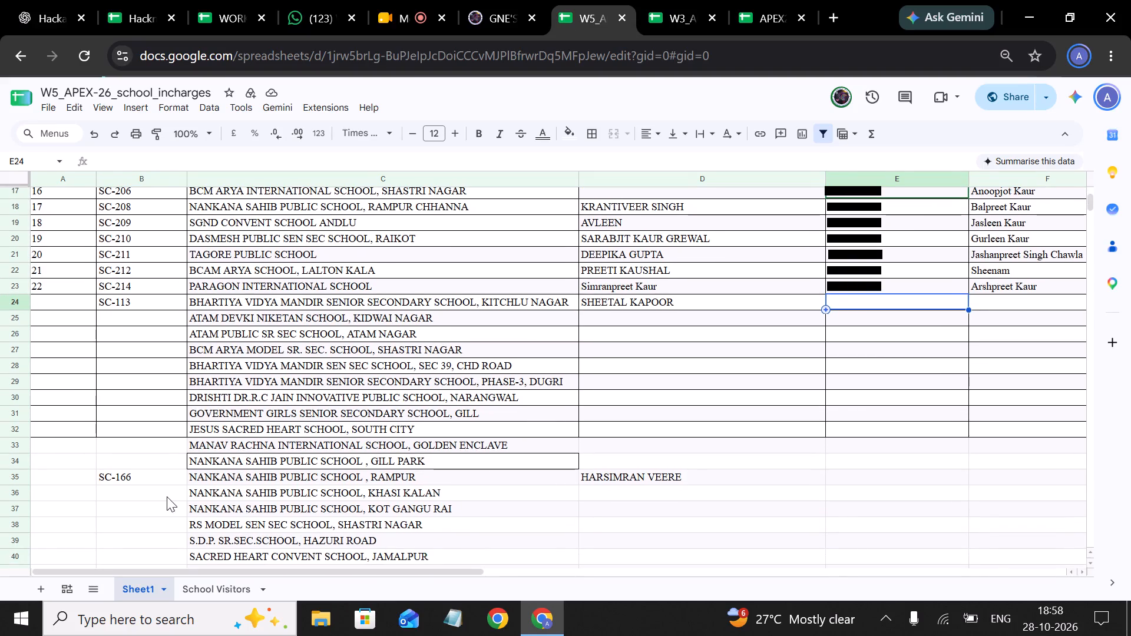
pyautogui.click(167, 496)
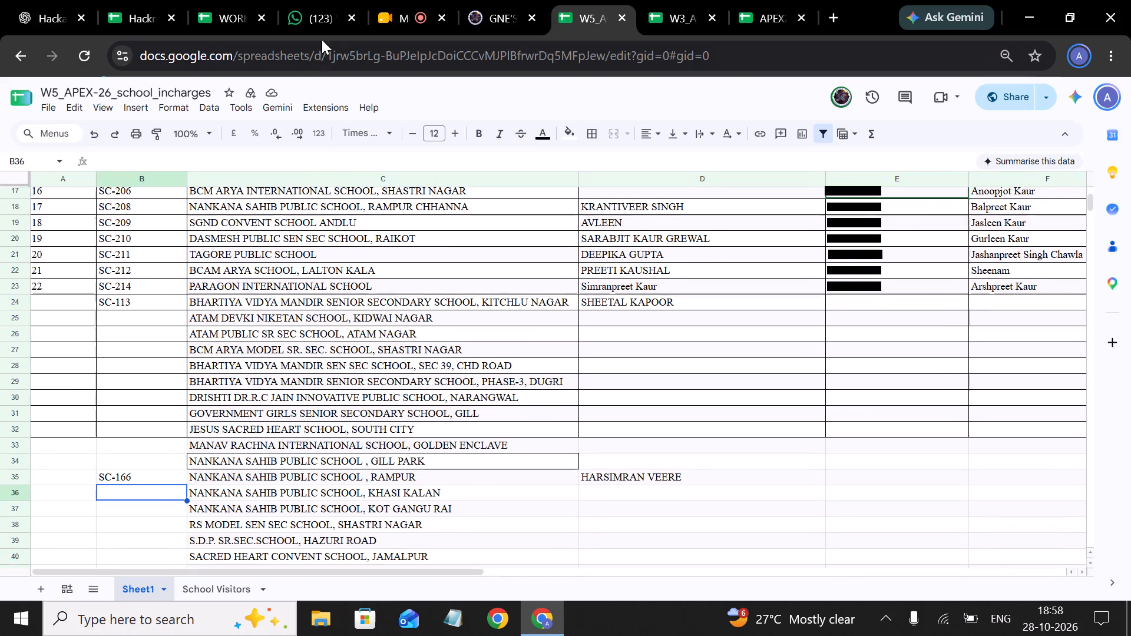
pyautogui.click(481, 16)
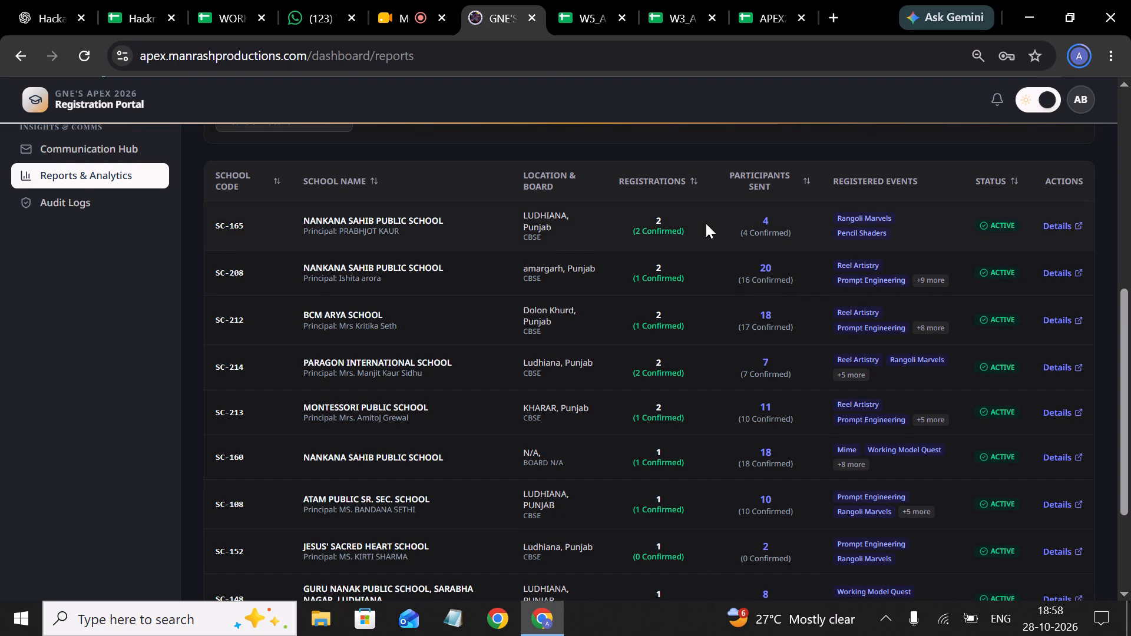
pyautogui.click(577, 24)
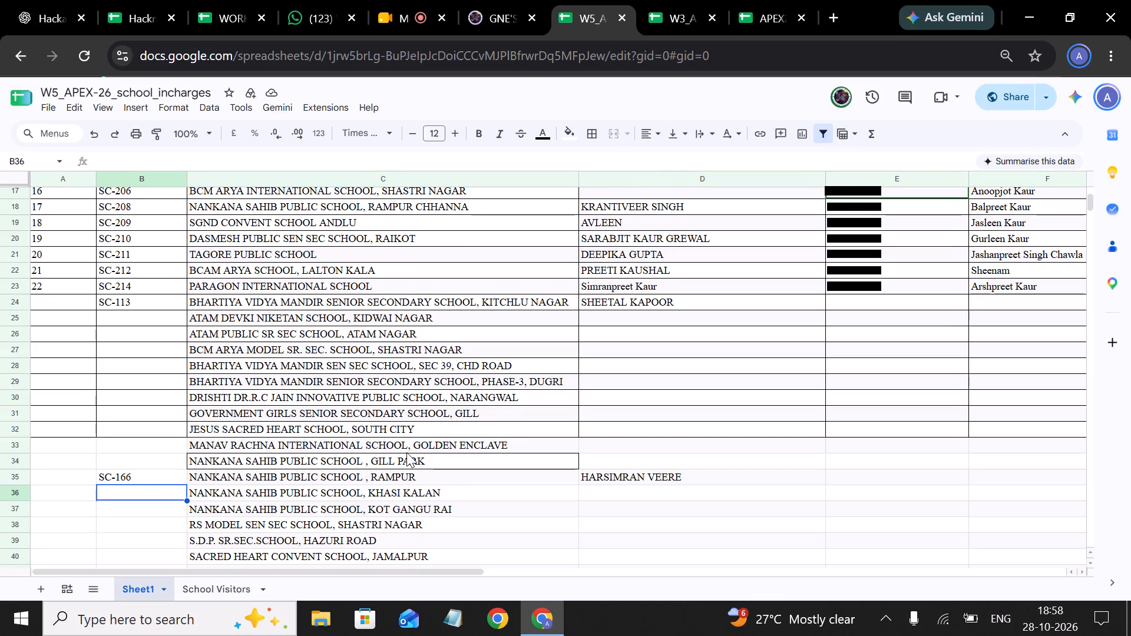
pyautogui.click(170, 508)
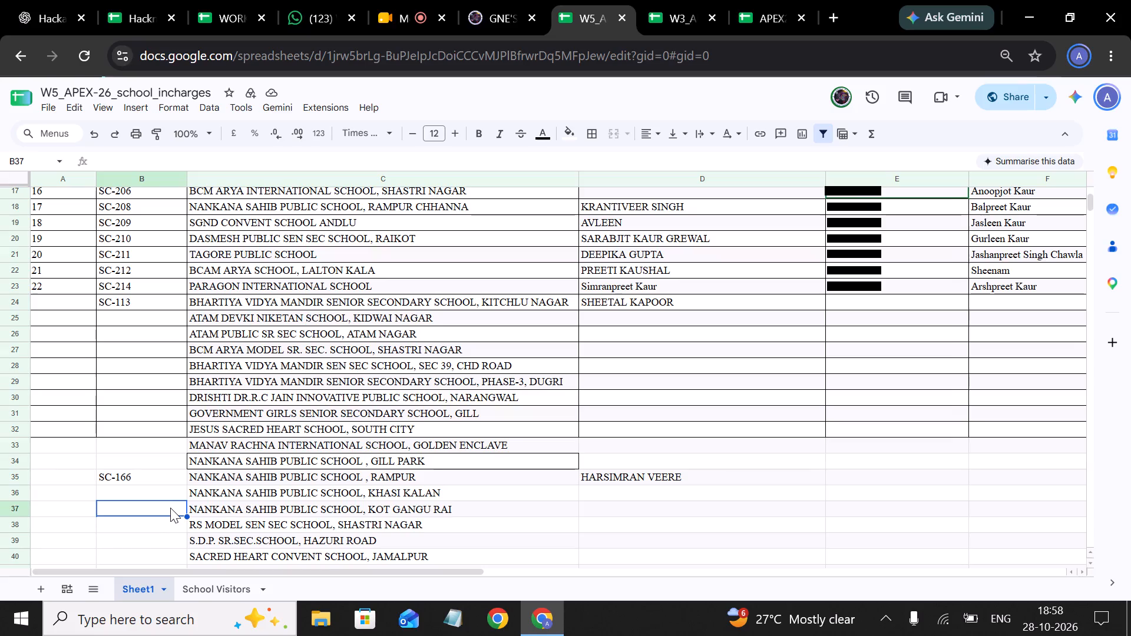
pyautogui.write('SC-165')
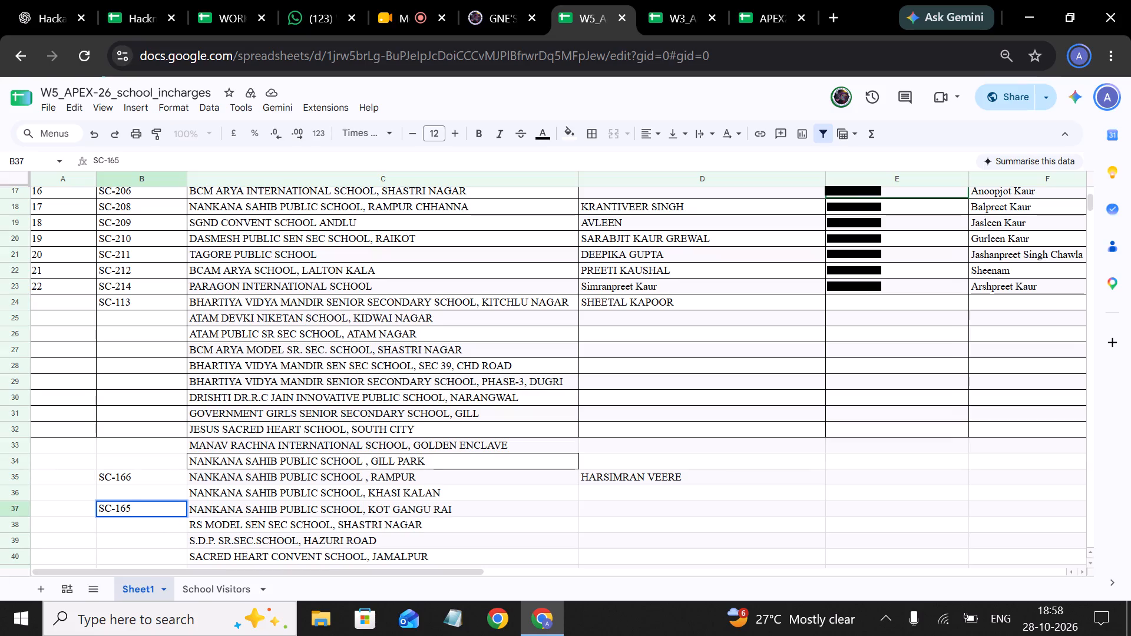
pyautogui.click(619, 512)
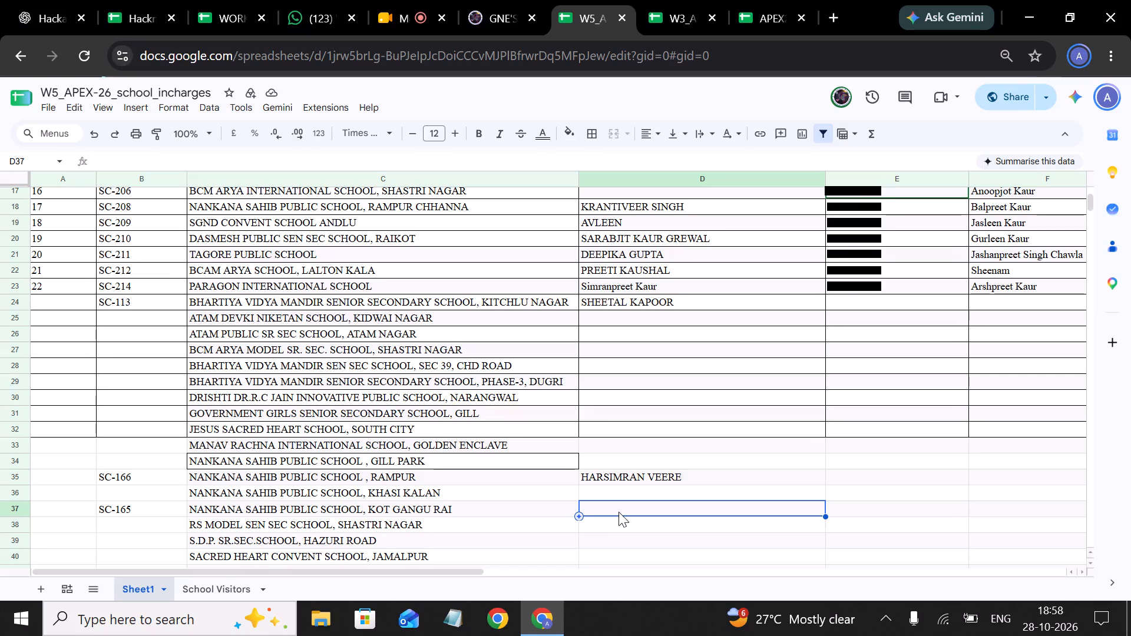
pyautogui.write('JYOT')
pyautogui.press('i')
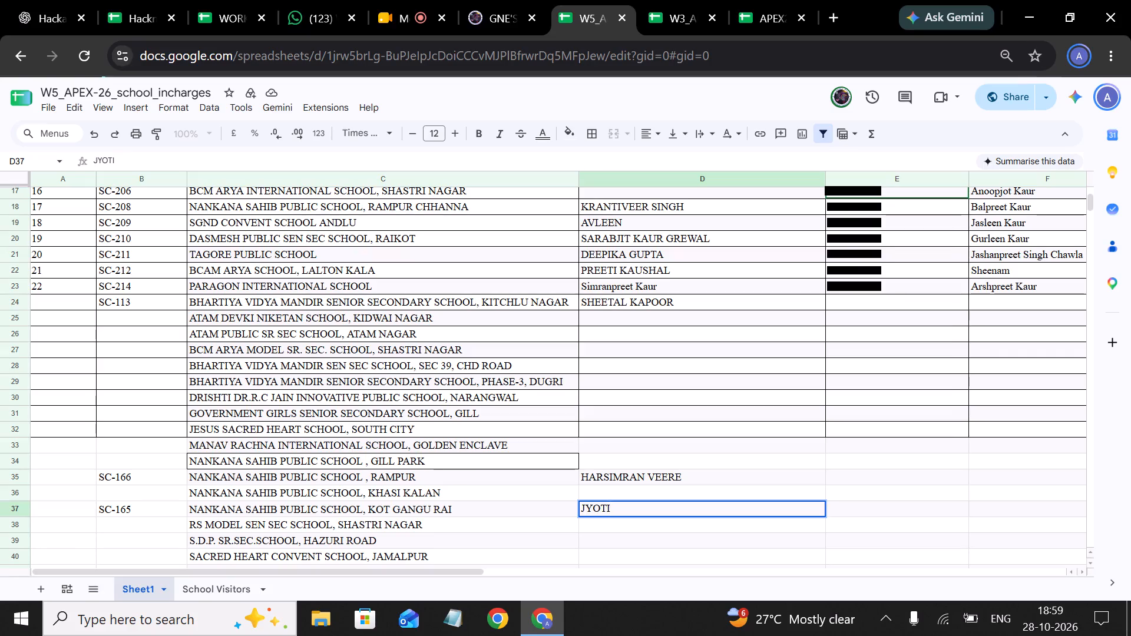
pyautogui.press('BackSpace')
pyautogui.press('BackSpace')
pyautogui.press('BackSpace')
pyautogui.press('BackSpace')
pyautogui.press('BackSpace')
# Enter the teacher's name in column D of the SC-165 Nankana Sahib Public School, Kot Gangu Rai row.
pyautogui.write('SAR')
pyautogui.write('ABJEE')
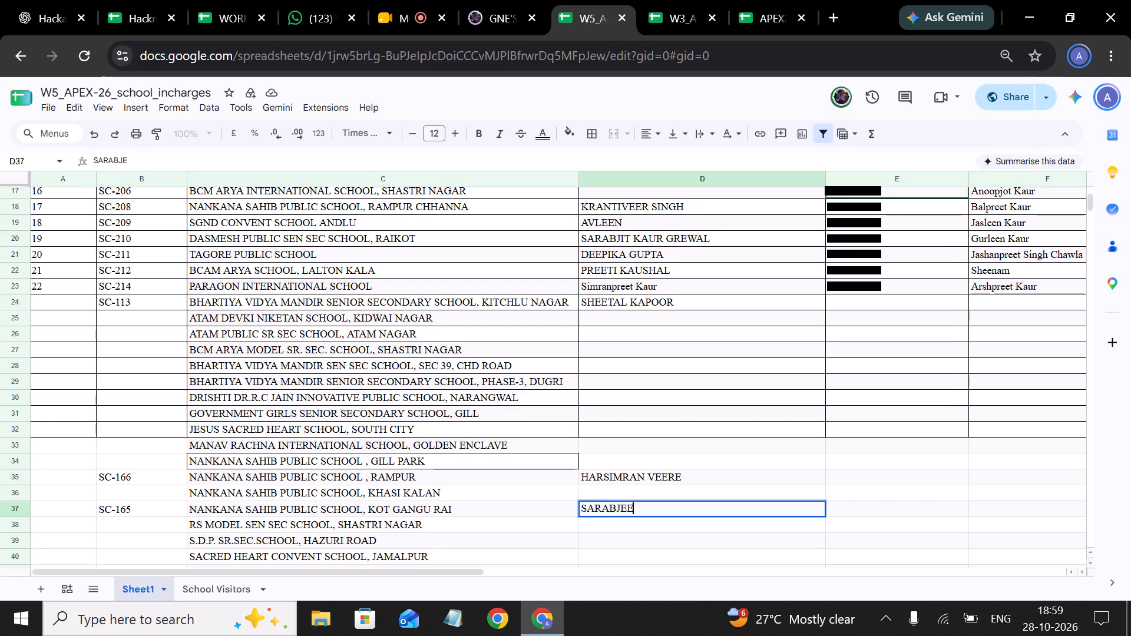
pyautogui.press('t')
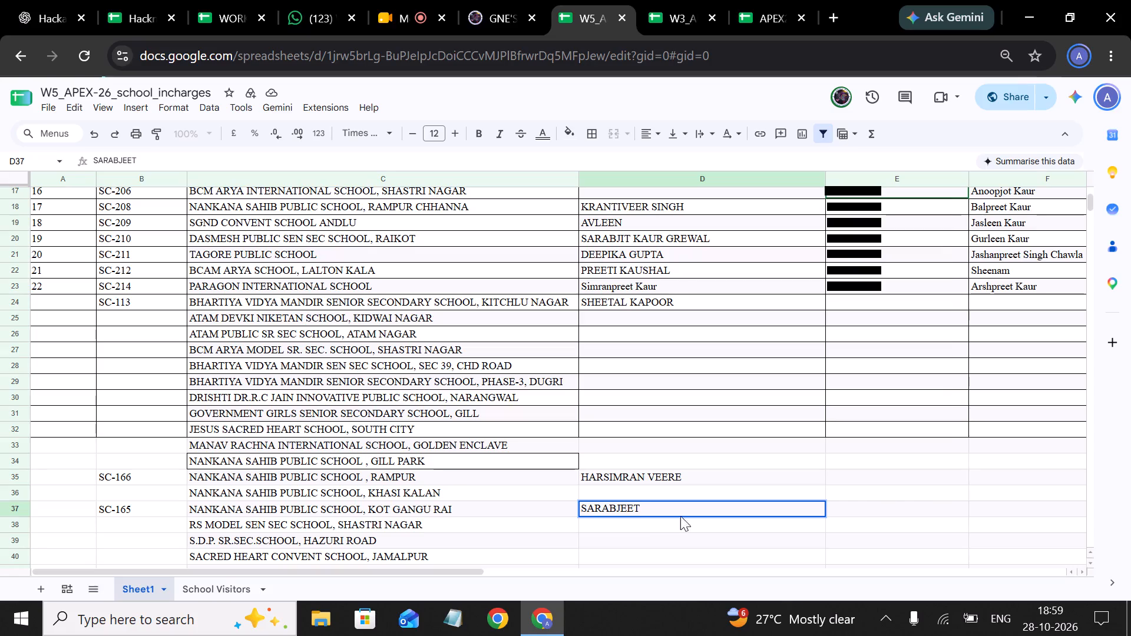
pyautogui.click(842, 506)
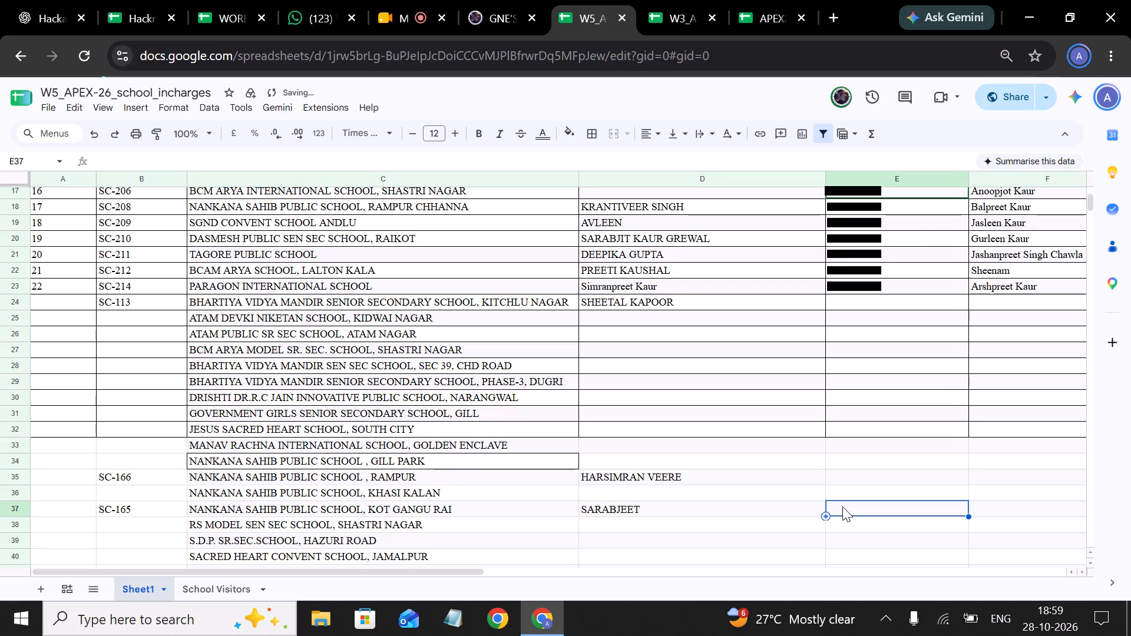
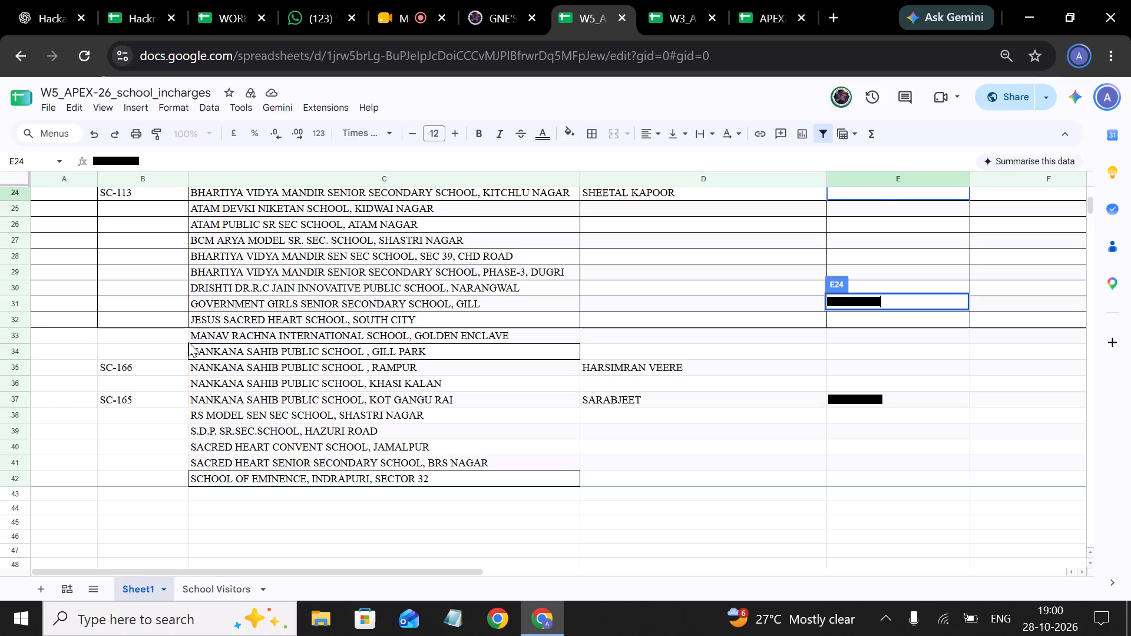
# Finish entering the contact number in column E of the SC-113 Bhartiya Vidya Mandir Senior Secondary School, Kitchlu Nagar row.
pyautogui.scroll(2, 188, 342)
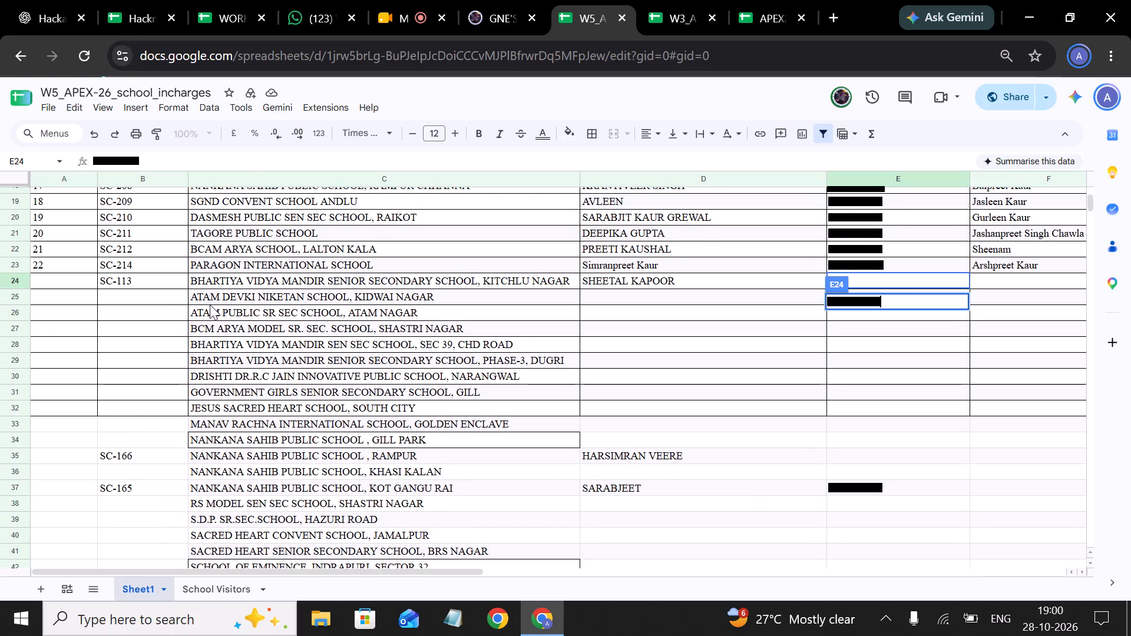
pyautogui.click(816, 378)
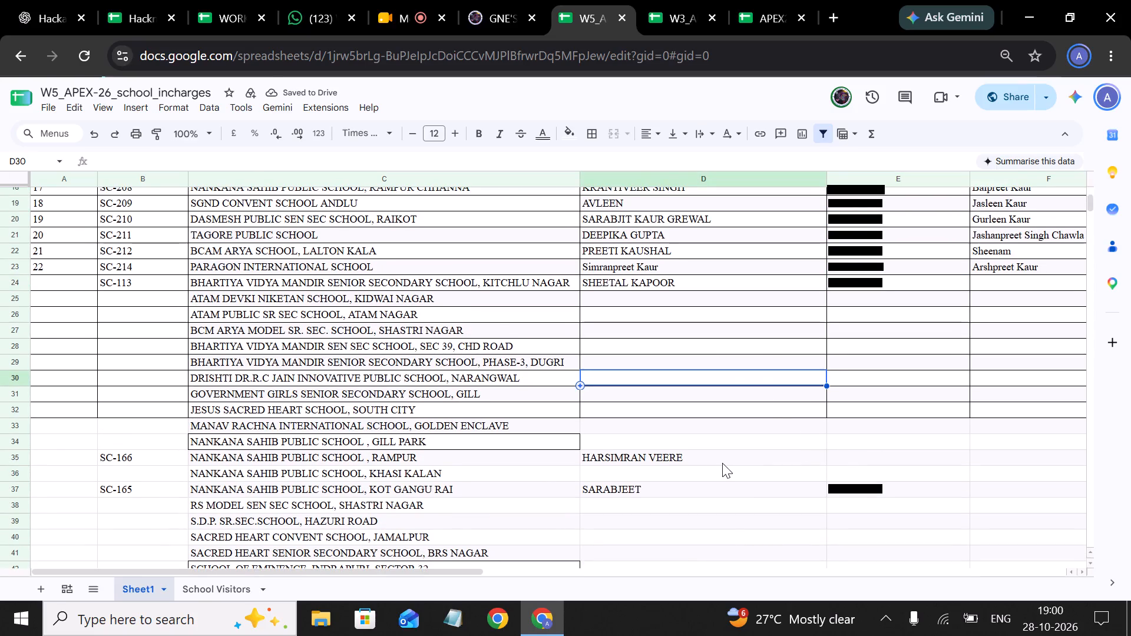
# Replace the teacher's name in column D of the SC-166 Nankana Sahib Public School, Rampur row with the correct teacher's name.
pyautogui.click(722, 463)
pyautogui.doubleClick(722, 463)
pyautogui.press('BackSpace')
pyautogui.press('BackSpace')
pyautogui.press('BackSpace')
pyautogui.press('BackSpace')
pyautogui.press('BackSpace')
pyautogui.press('BackSpace')
pyautogui.press('BackSpace')
pyautogui.press('BackSpace')
pyautogui.press('BackSpace')
pyautogui.press('BackSpace')
pyautogui.press('BackSpace')
pyautogui.press('BackSpace')
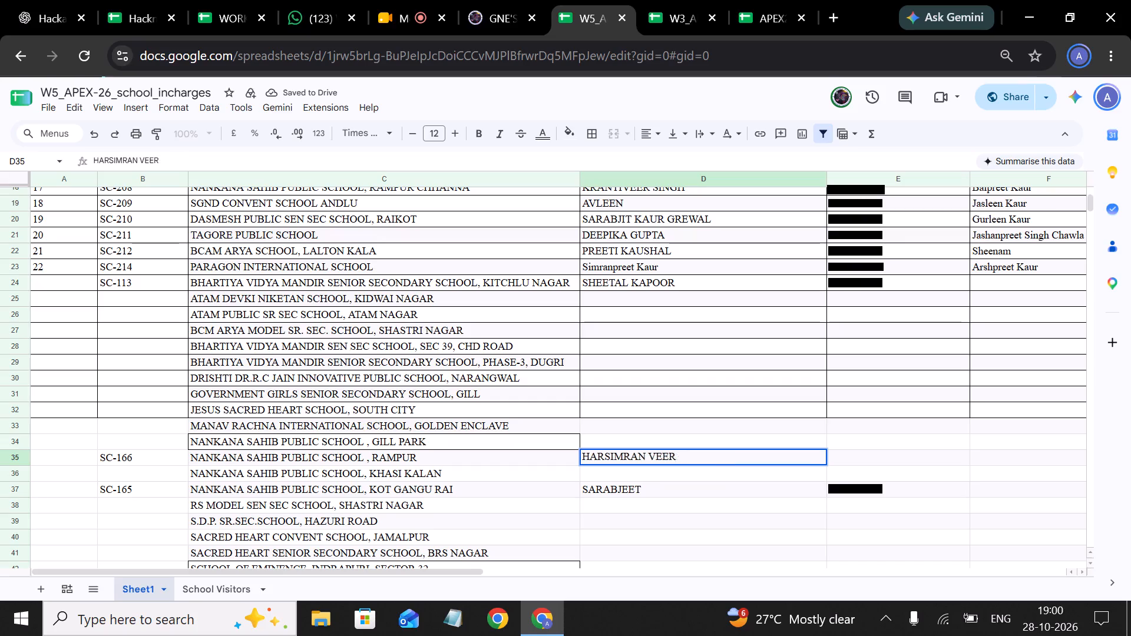
pyautogui.press('BackSpace')
pyautogui.press('BackSpace')
pyautogui.press('BackSpace')
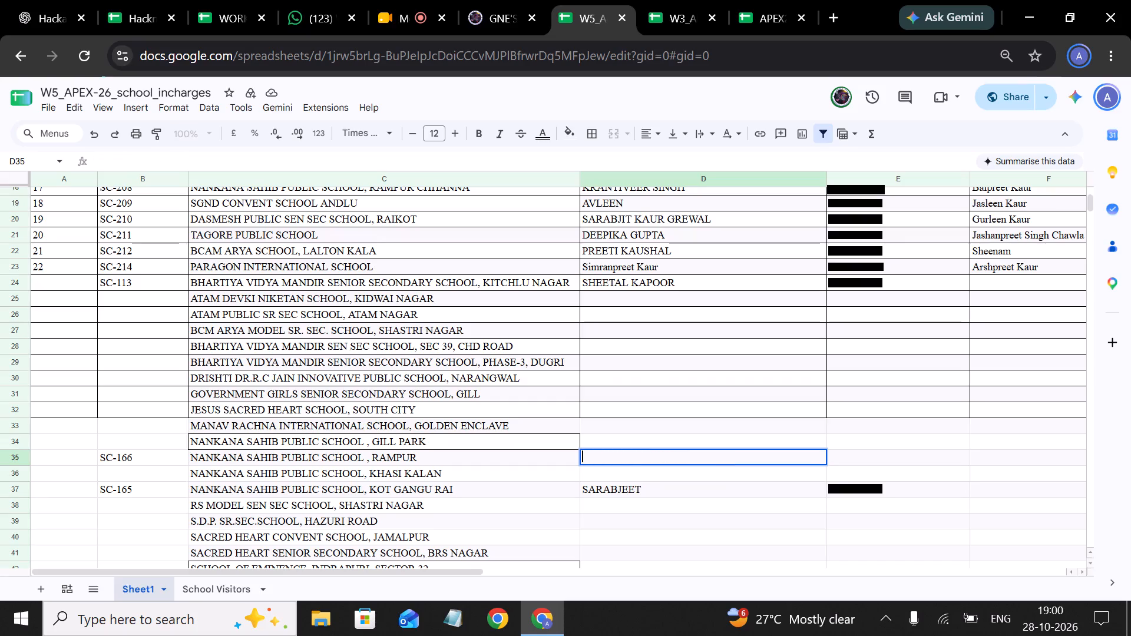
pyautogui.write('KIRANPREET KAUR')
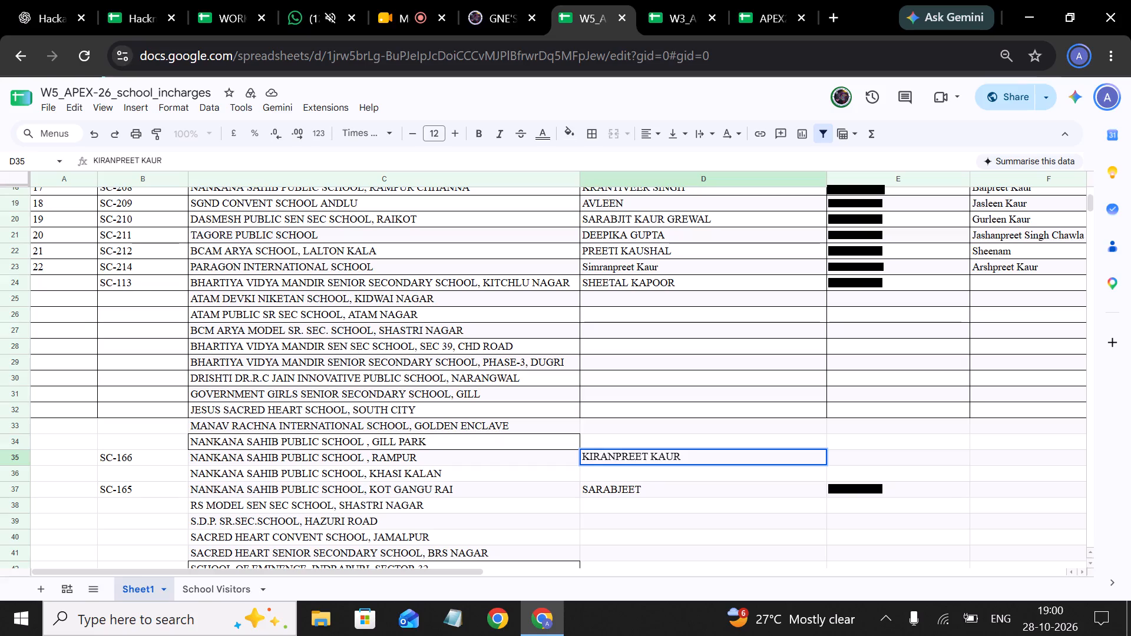
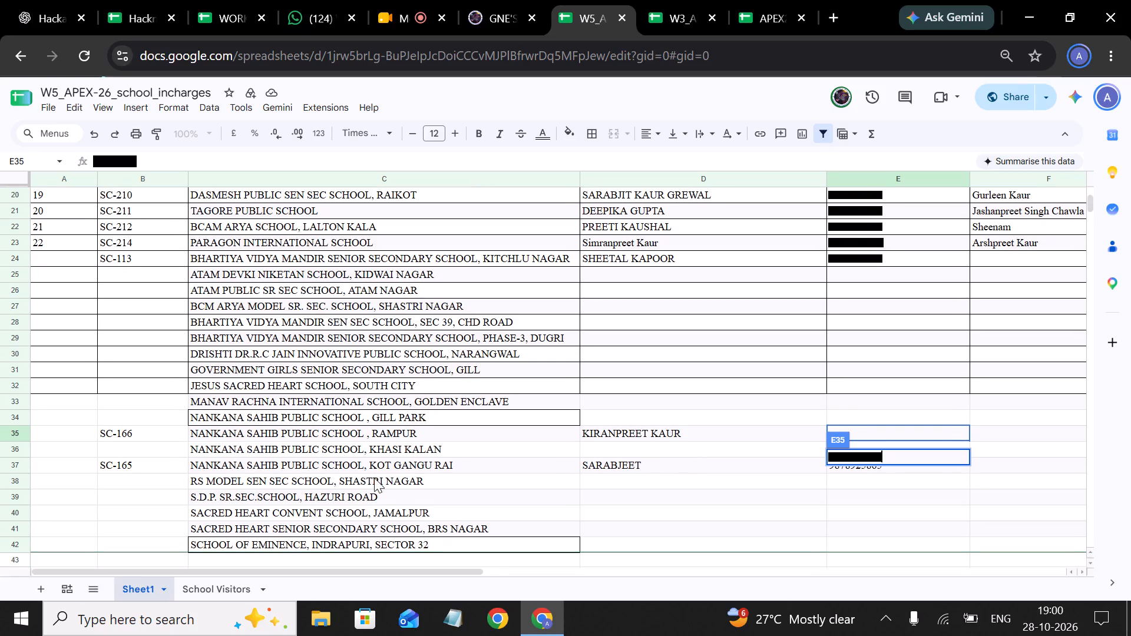
# Finish entering the contact number in column E of the SC-166 Nankana Sahib Public School, Rampur row.
pyautogui.scroll(1, 688, 458)
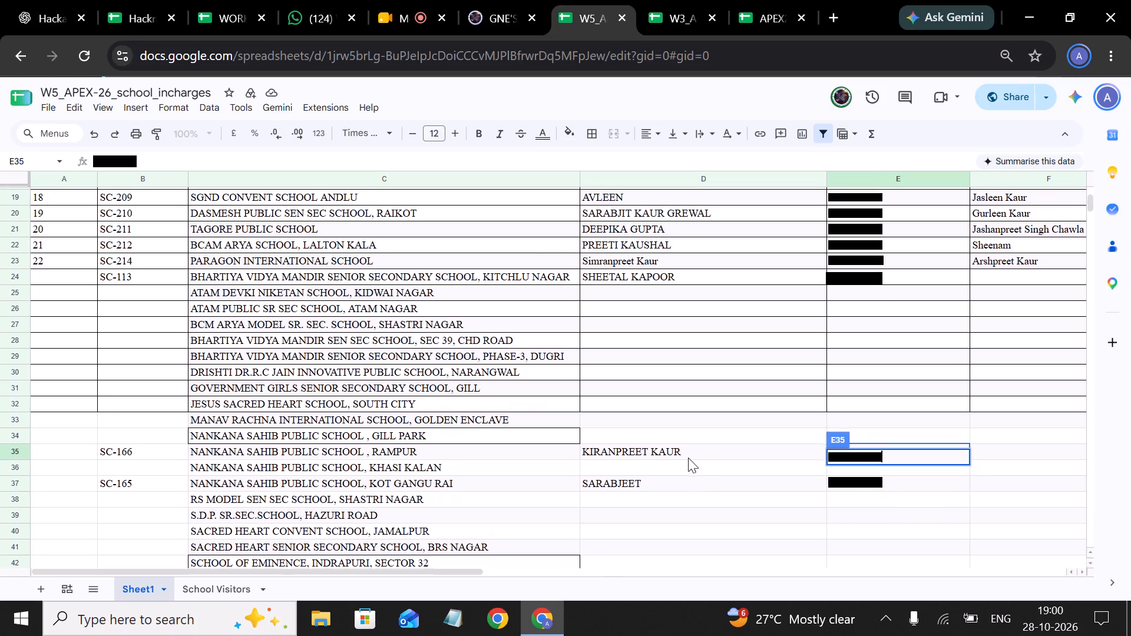
pyautogui.scroll(1, 688, 458)
pyautogui.click(912, 472)
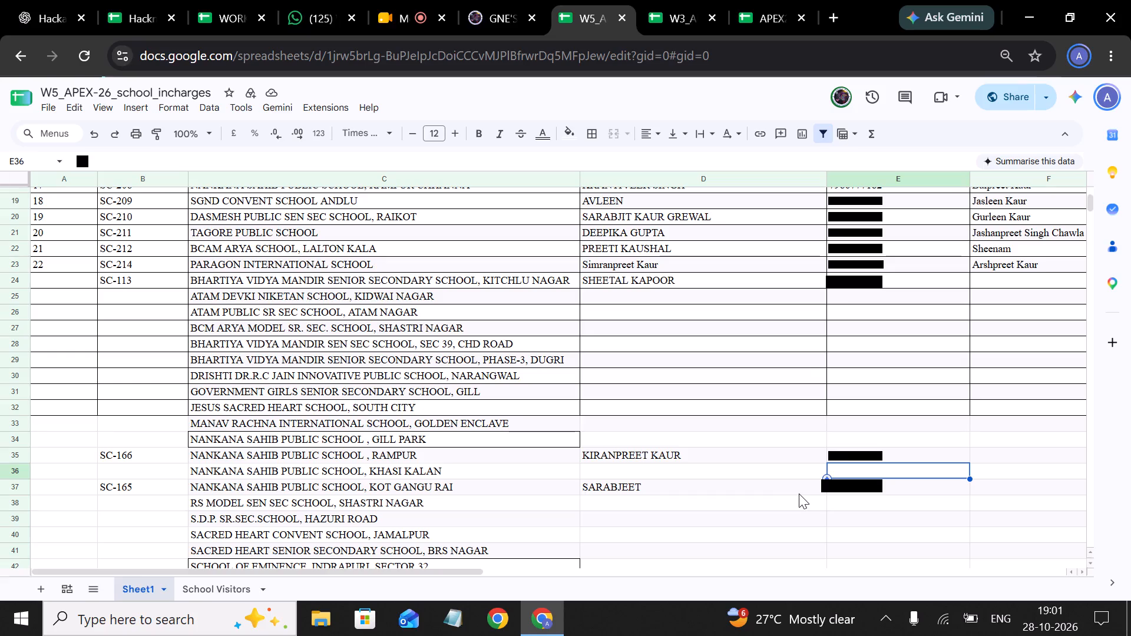
# Insert one empty row below the SC-113 Bhartiya Vidya Mandir Senior Secondary School, Kitchlu Nagar row.
pyautogui.scroll(-1, 749, 489)
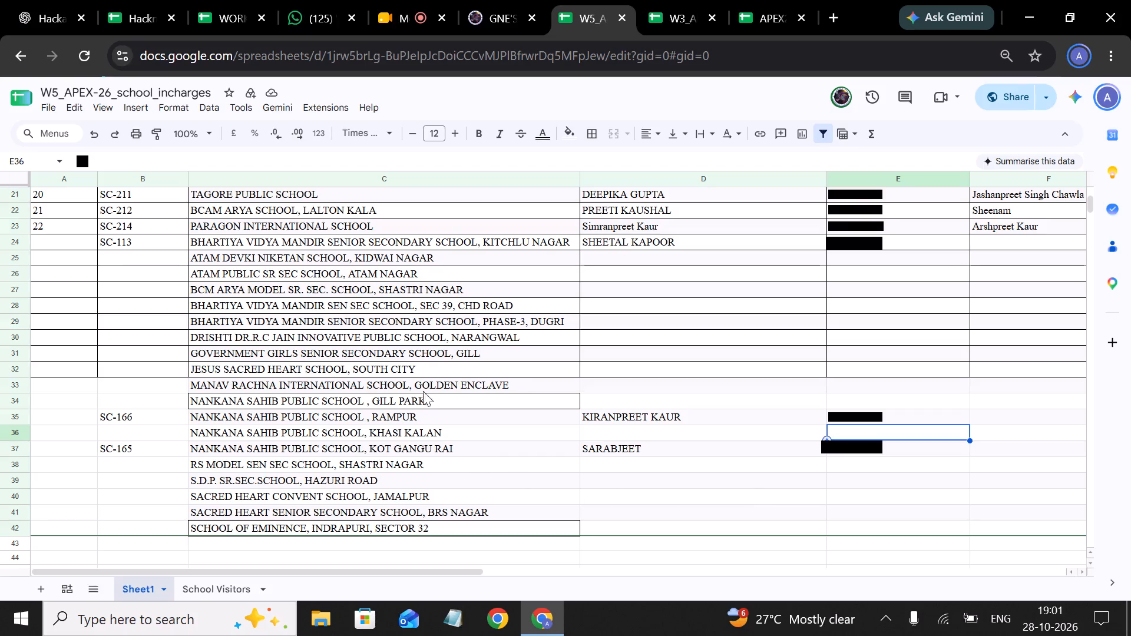
pyautogui.scroll(1, 277, 324)
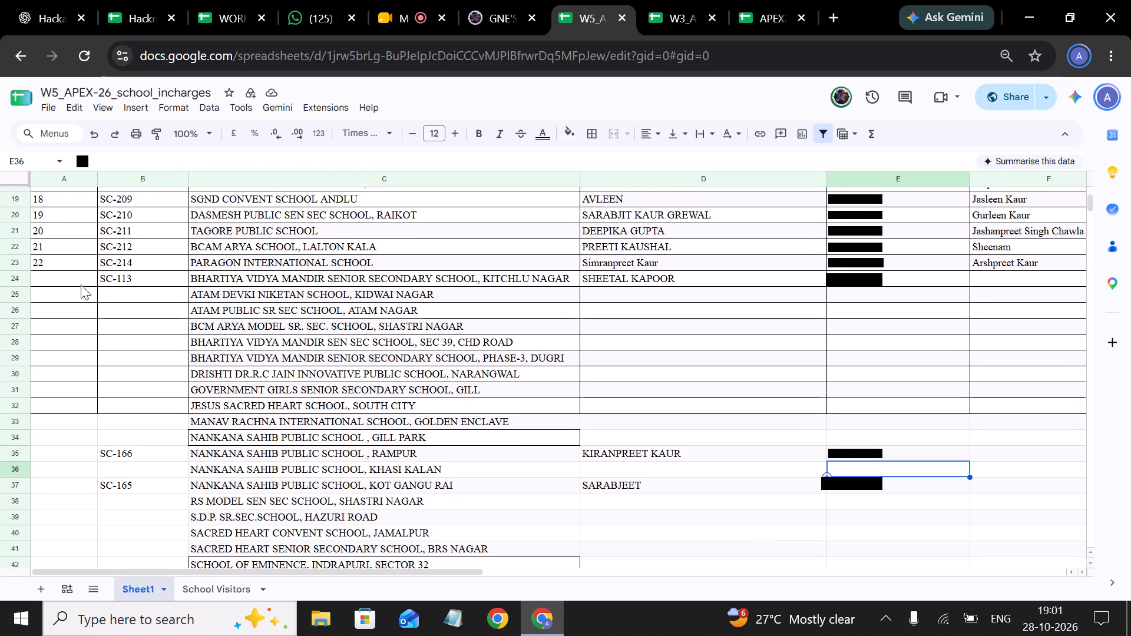
pyautogui.hscroll(1, 76, 286)
pyautogui.click(19, 286)
pyautogui.rightClick(19, 286)
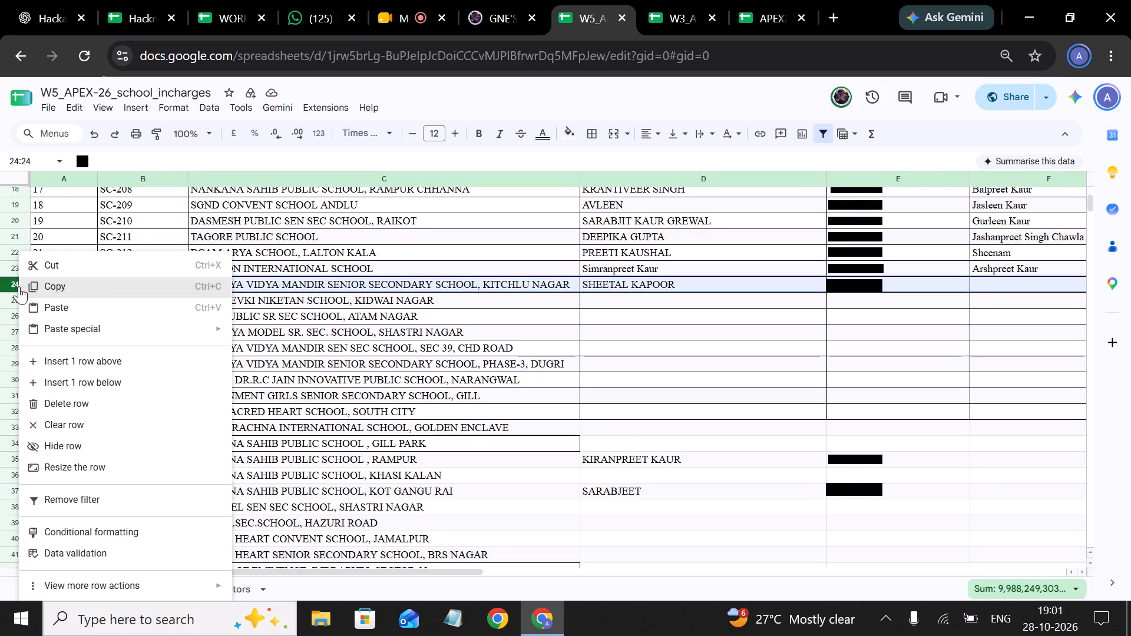
pyautogui.click(110, 382)
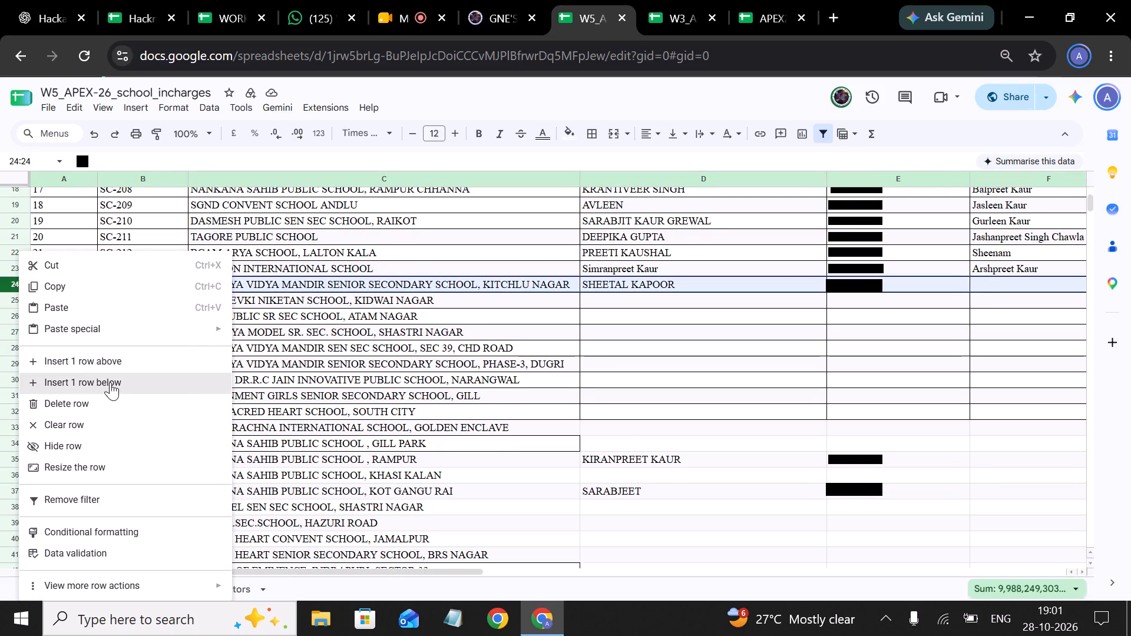
# Enter the school name MONTESSORI PUBLIC SCHOOL , KHARAR in column C of the empty row below SC-113.
pyautogui.doubleClick(236, 302)
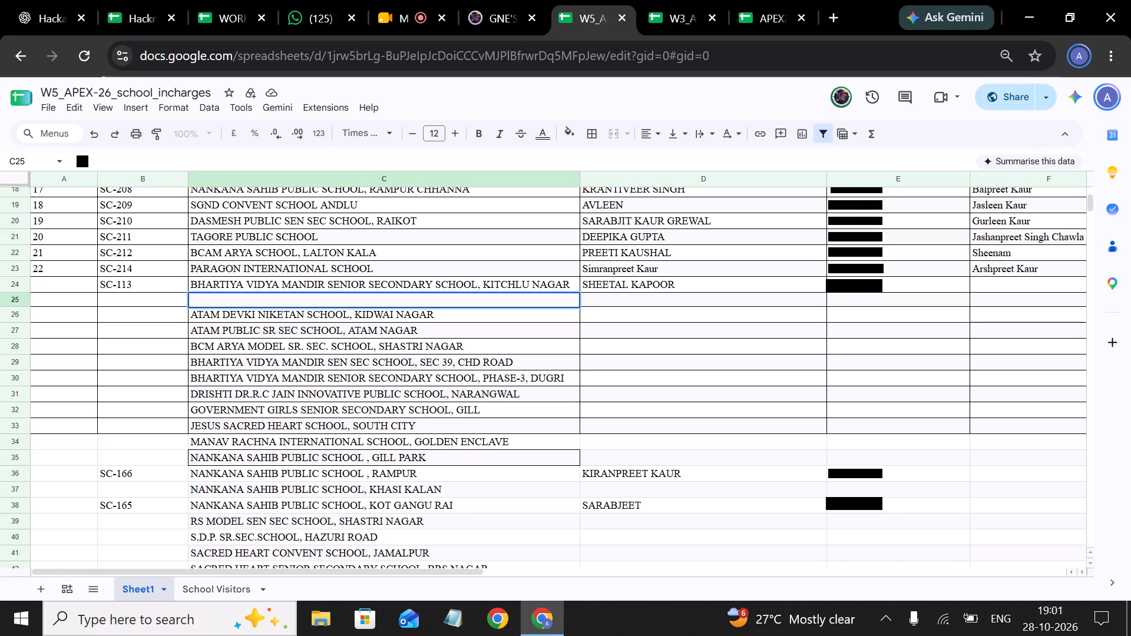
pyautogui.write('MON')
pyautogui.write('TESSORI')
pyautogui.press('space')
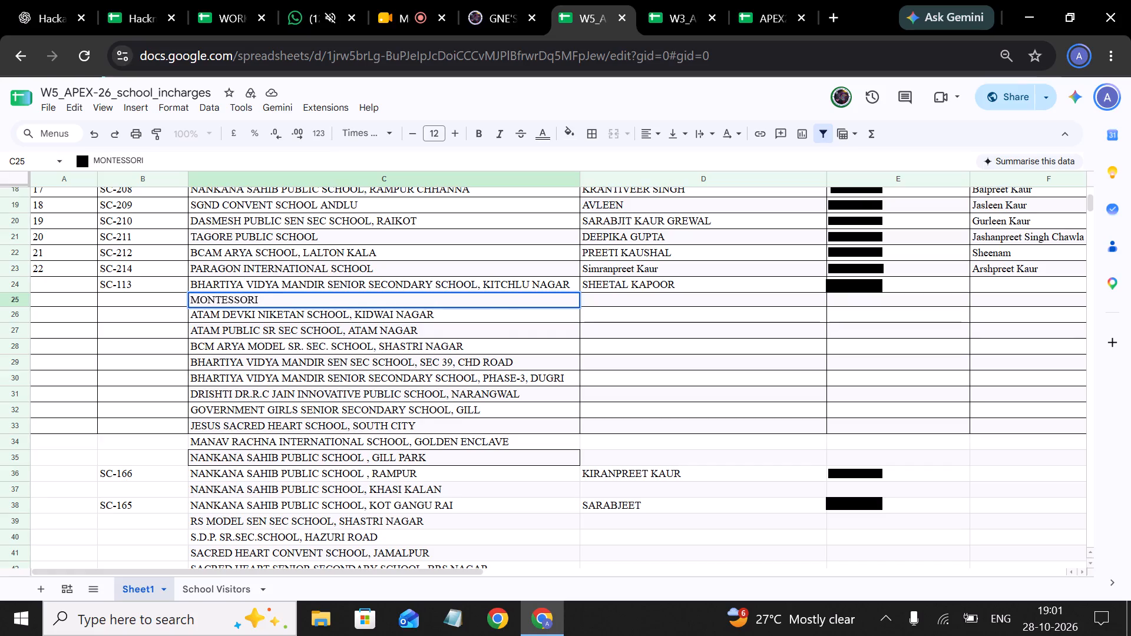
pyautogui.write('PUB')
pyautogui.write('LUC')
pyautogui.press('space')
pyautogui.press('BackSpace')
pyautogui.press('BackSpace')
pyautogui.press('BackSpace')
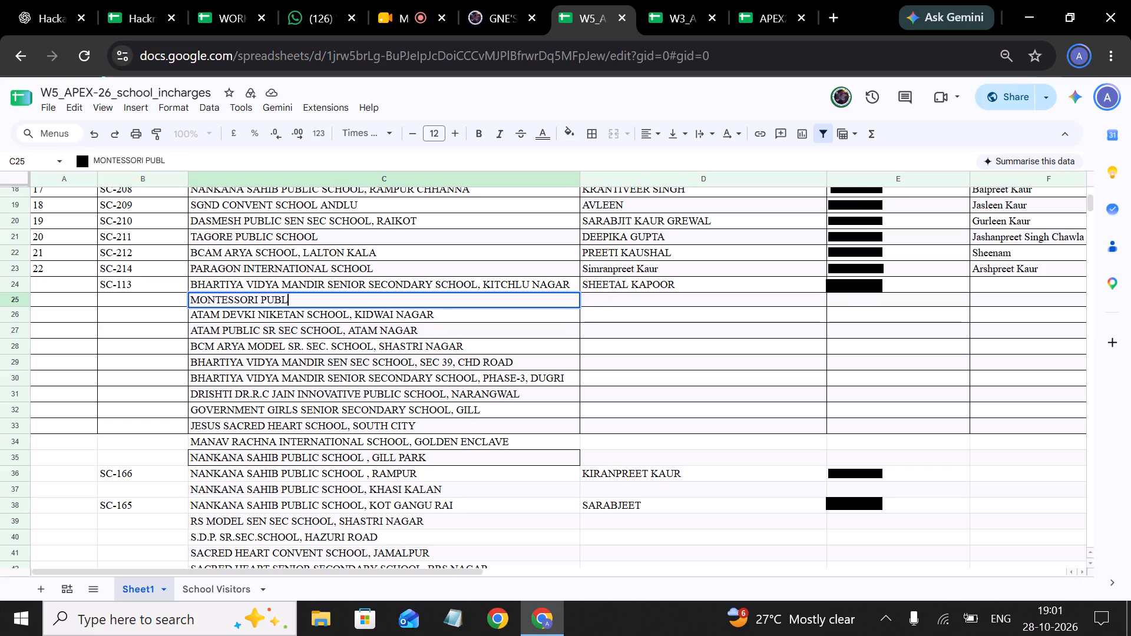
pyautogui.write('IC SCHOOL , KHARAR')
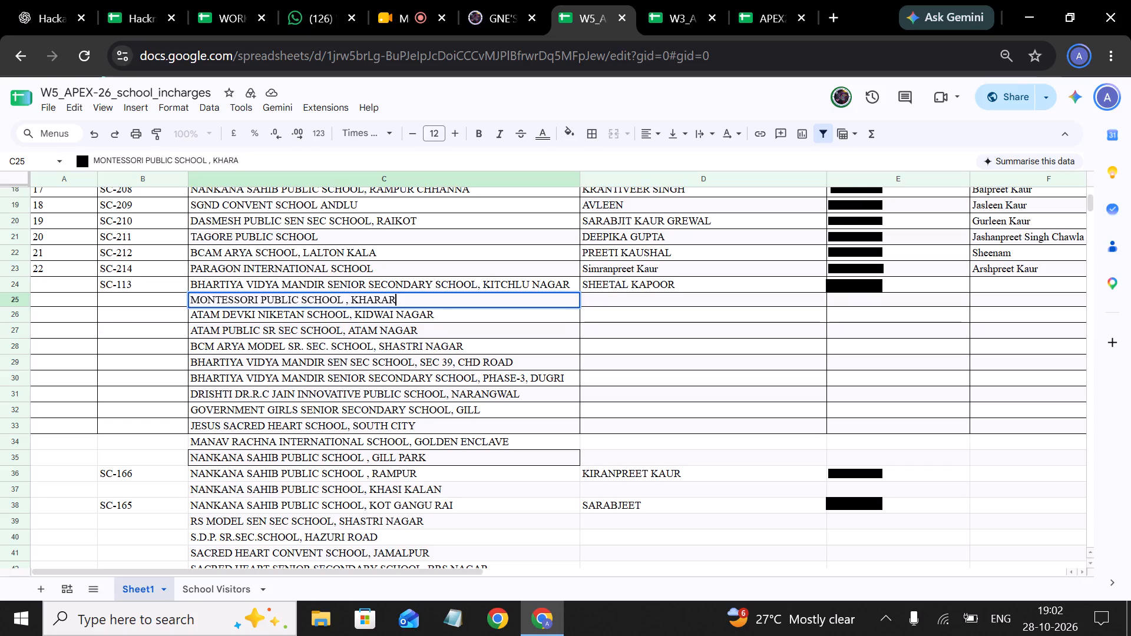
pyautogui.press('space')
# Enter code SC-213 in column B of the Montessori Public School row and append ", MOHALI" to its school name.
pyautogui.doubleClick(133, 299)
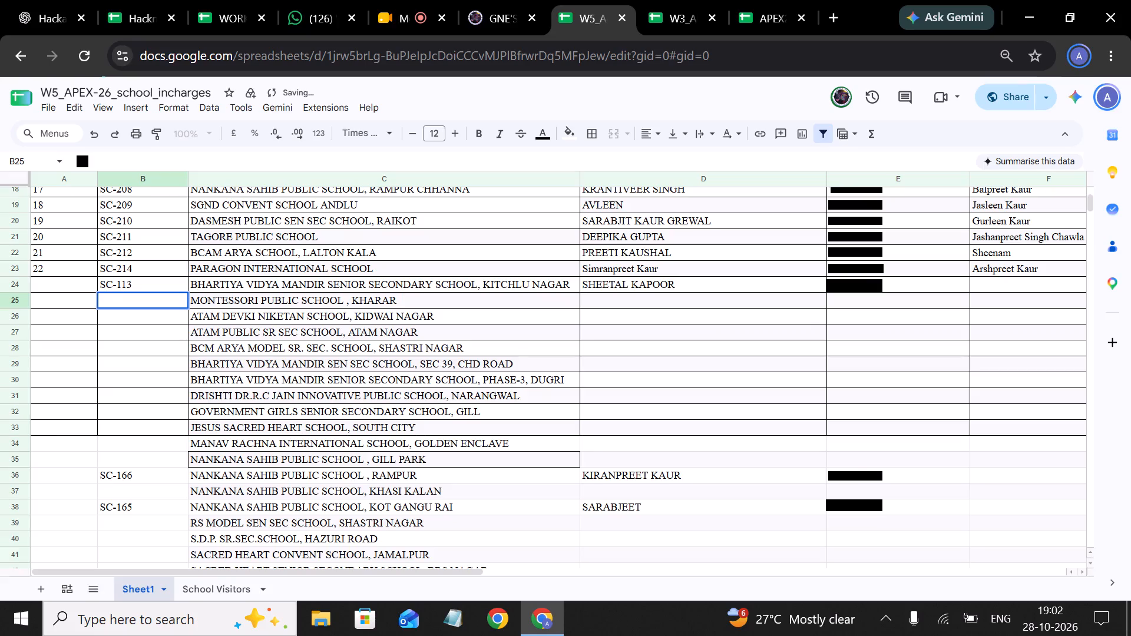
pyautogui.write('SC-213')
pyautogui.tripleClick(405, 297)
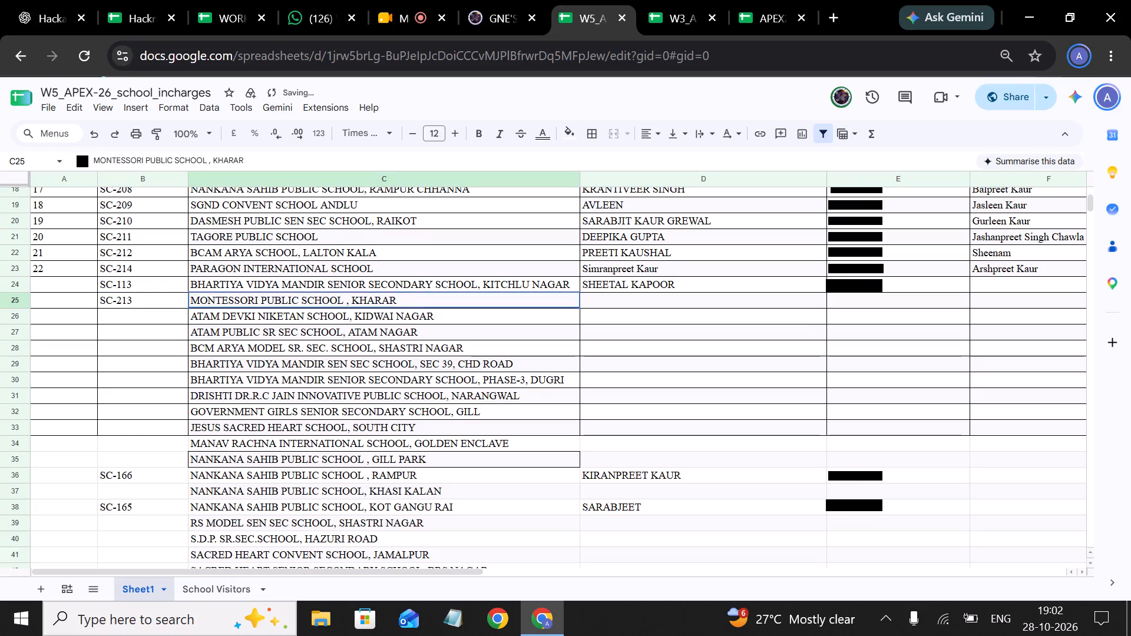
pyautogui.click(405, 297)
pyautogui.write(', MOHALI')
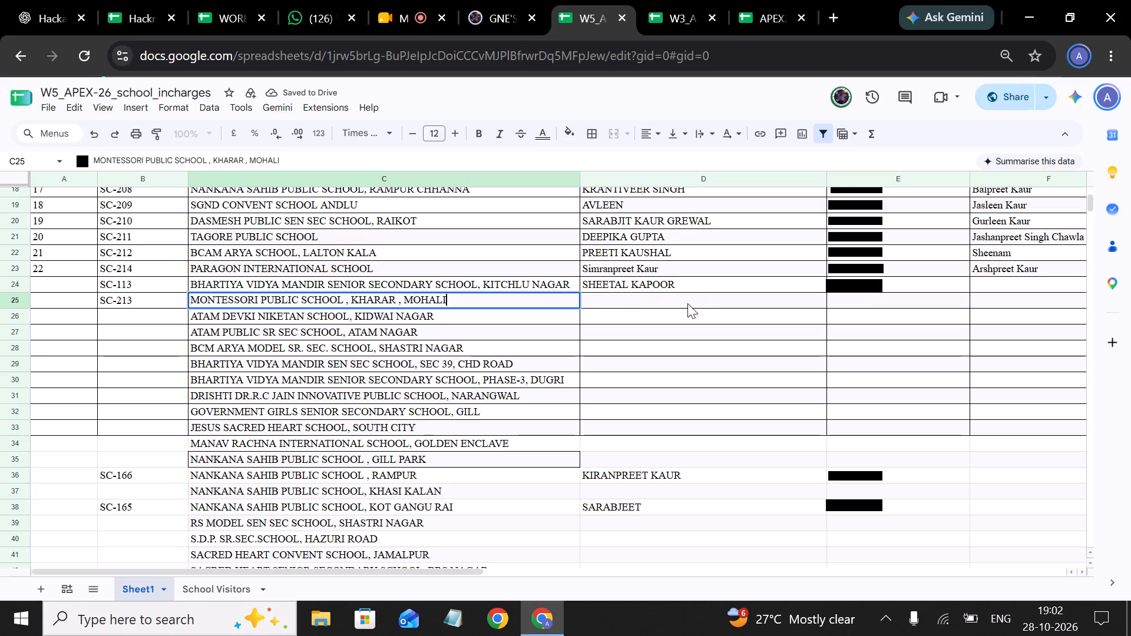
# Enter the teacher's name and contact number in columns D and E of the SC-213 Montessori Public School row.
pyautogui.doubleClick(684, 302)
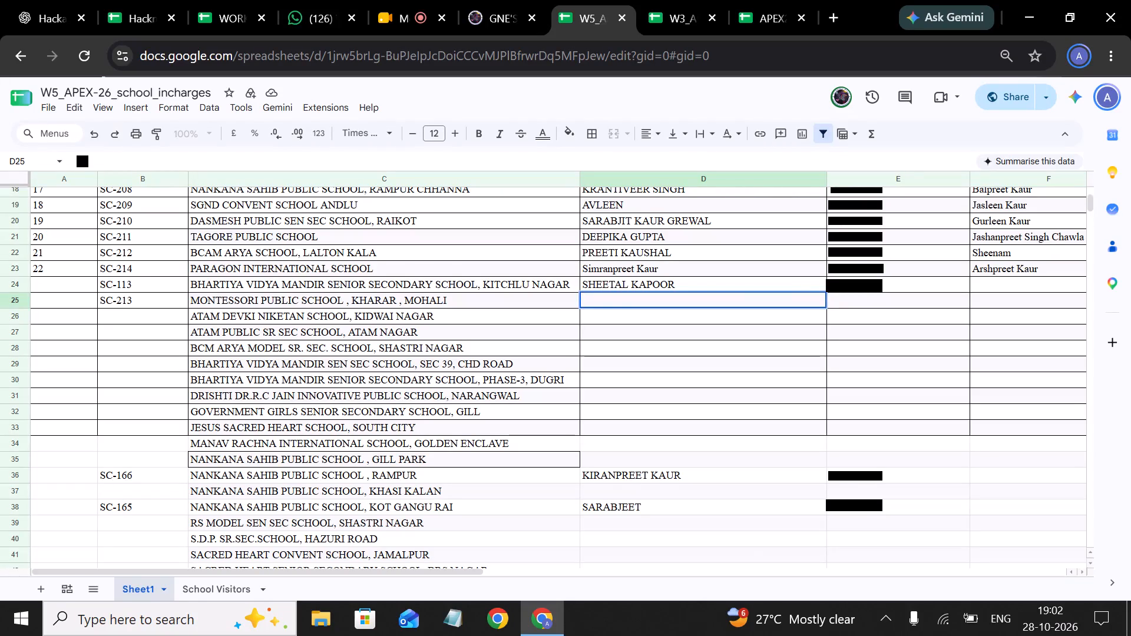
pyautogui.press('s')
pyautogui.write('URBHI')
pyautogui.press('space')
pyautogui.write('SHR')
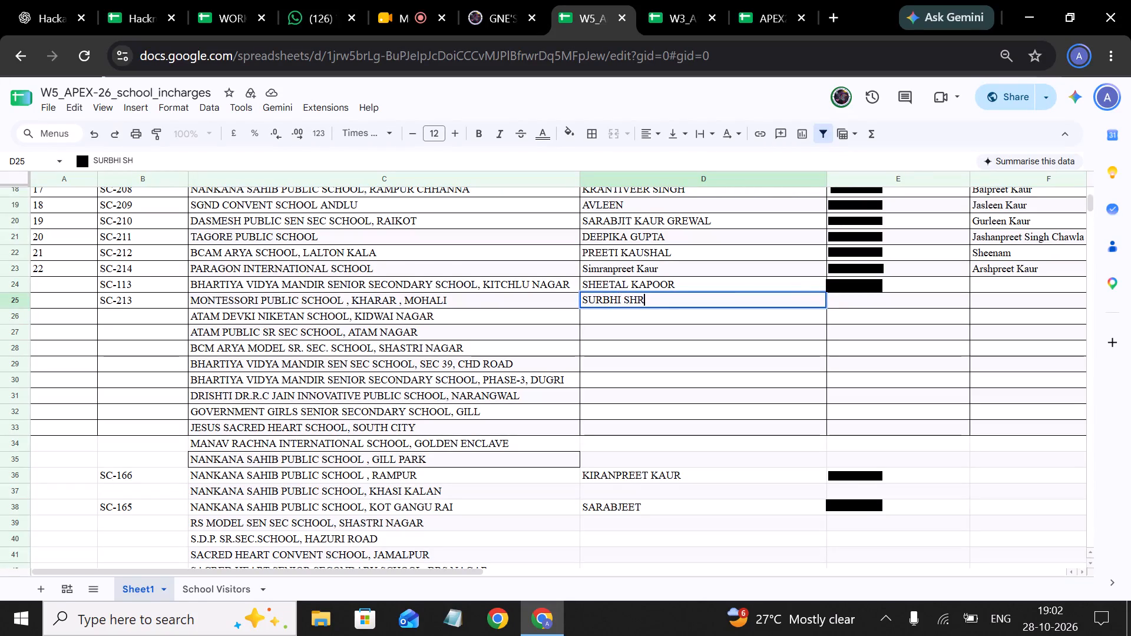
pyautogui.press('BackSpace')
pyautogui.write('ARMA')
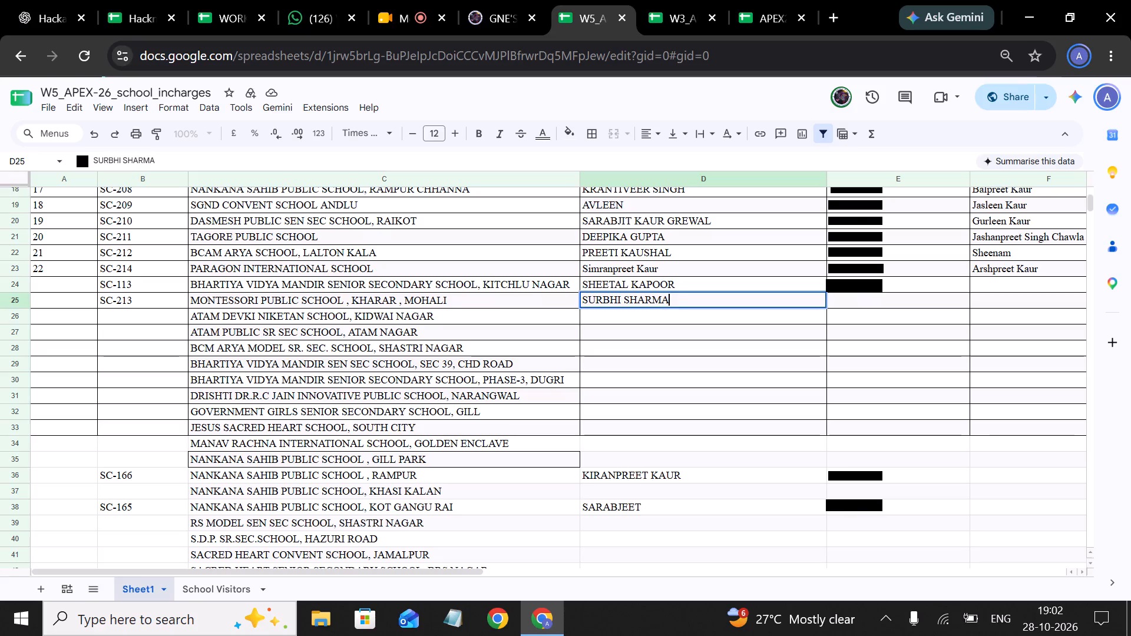
pyautogui.doubleClick(838, 303)
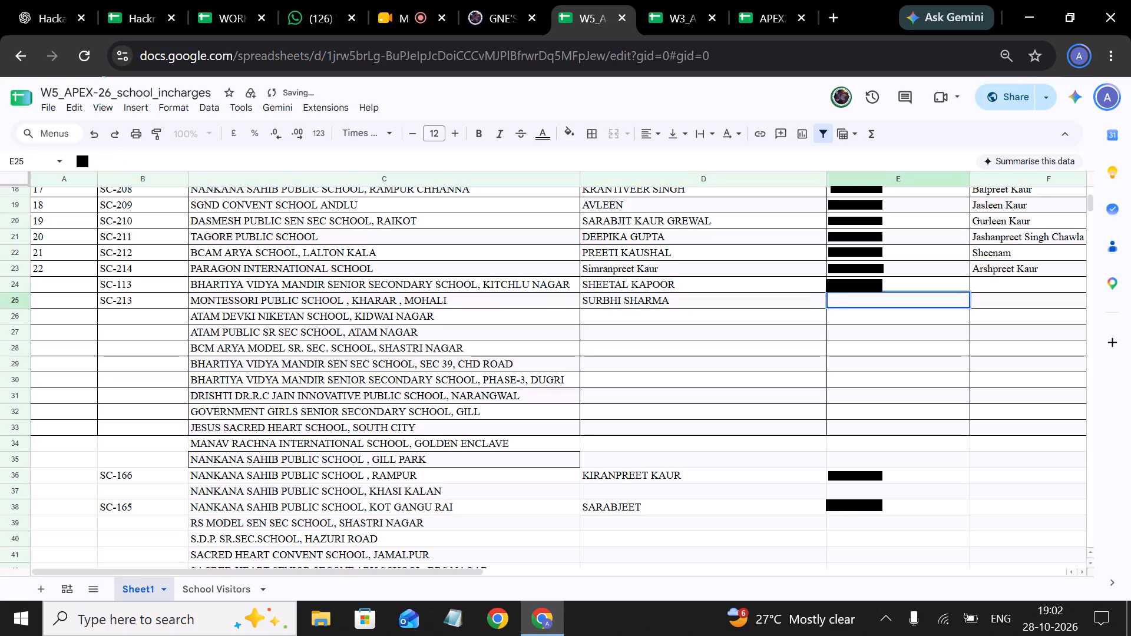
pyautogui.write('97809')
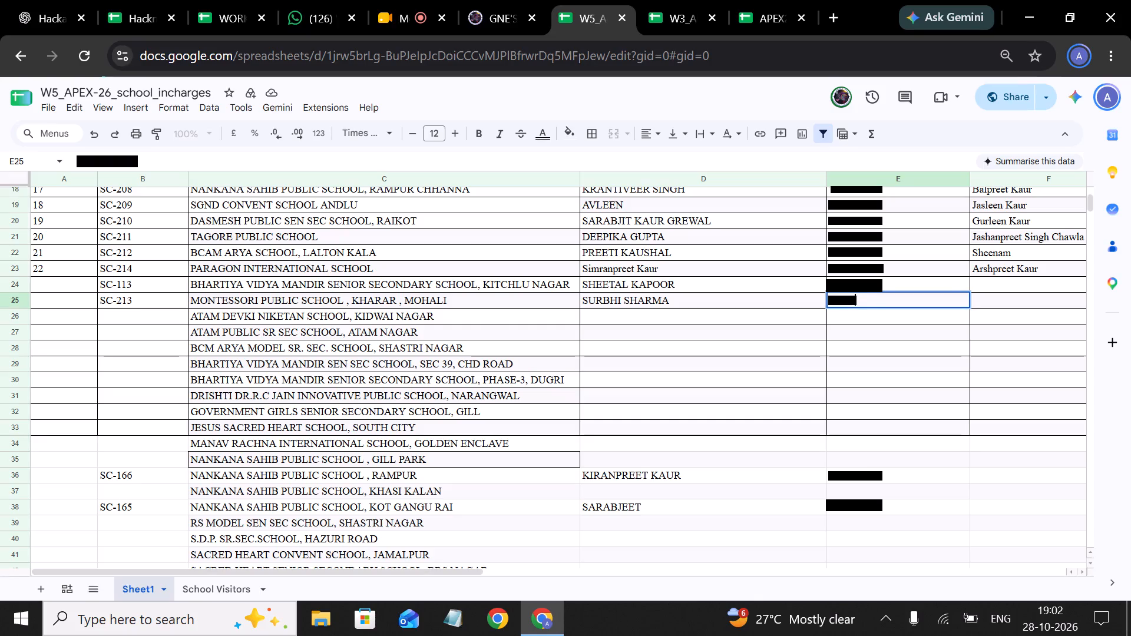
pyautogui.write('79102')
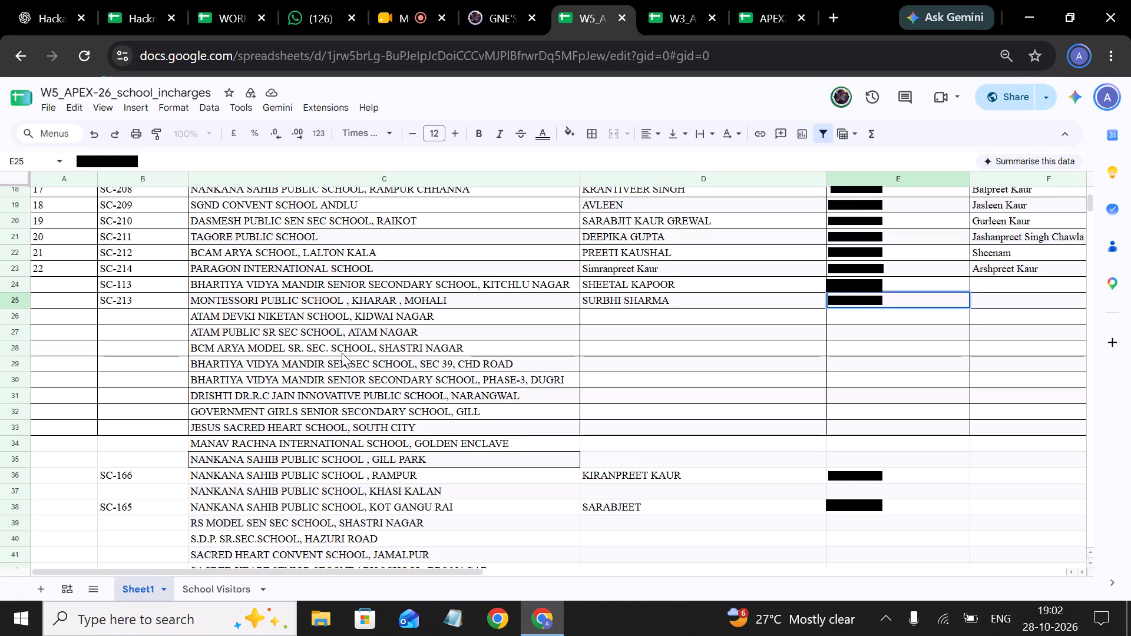
pyautogui.scroll(-1, 286, 353)
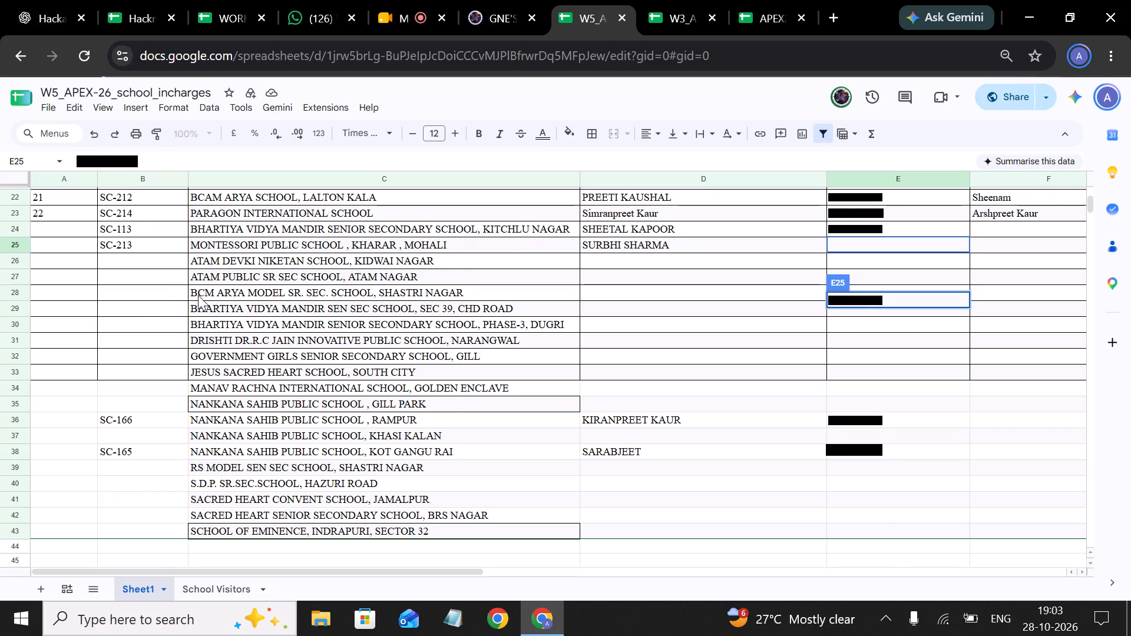
# Enter code SC-108 in column B and the teacher's name in column D of the Atam Public Sr Sec School, Atam Nagar row.
pyautogui.click(171, 281)
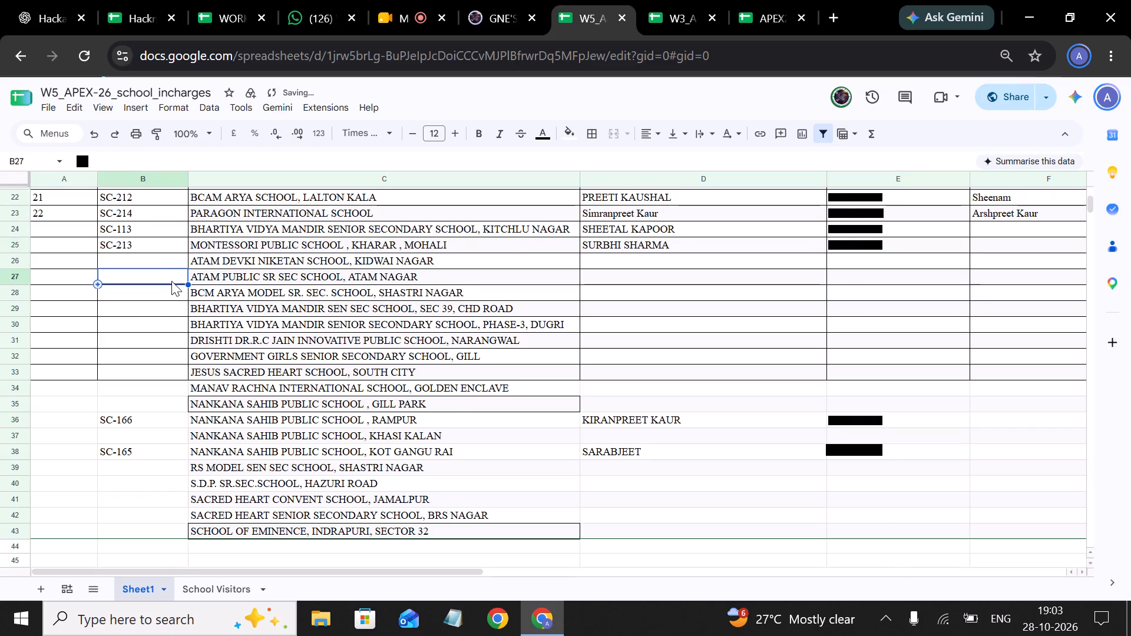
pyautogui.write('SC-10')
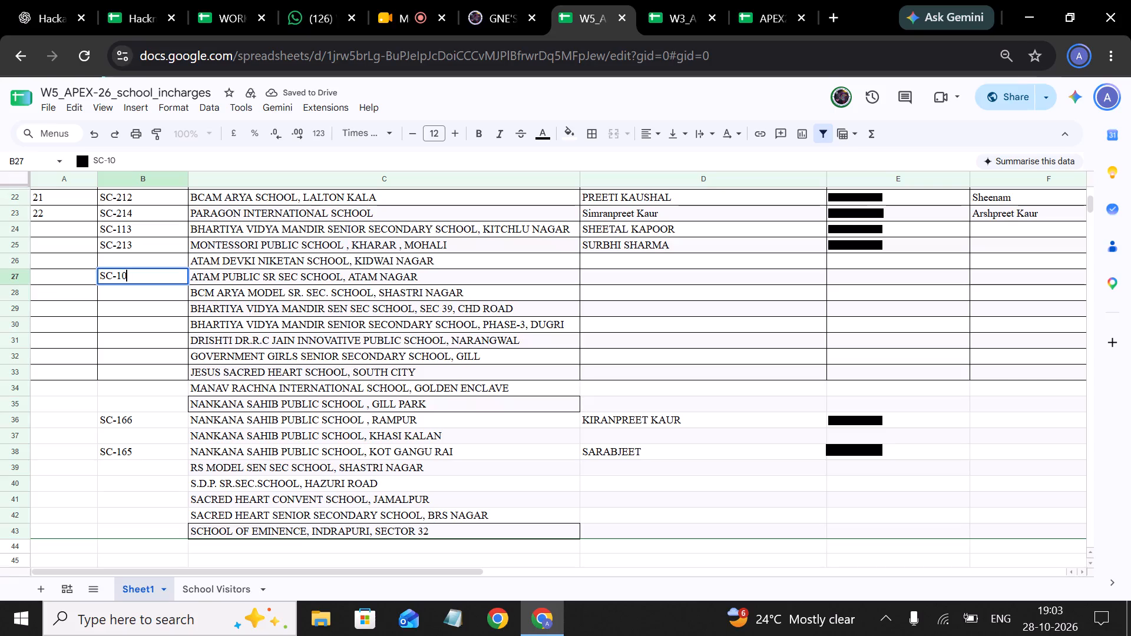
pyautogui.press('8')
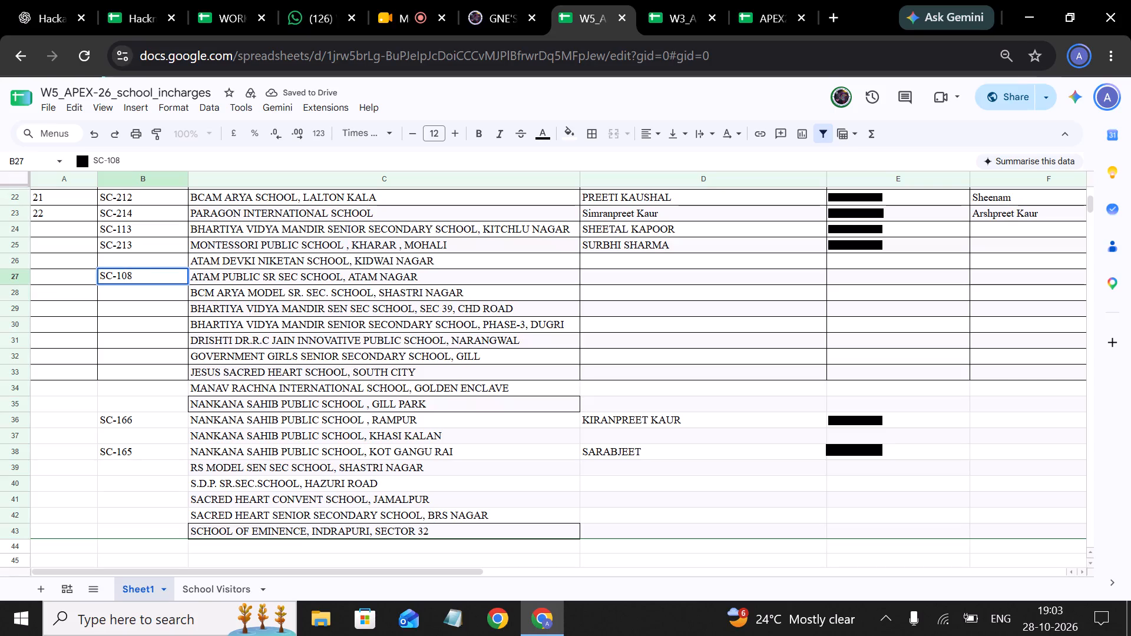
pyautogui.click(639, 276)
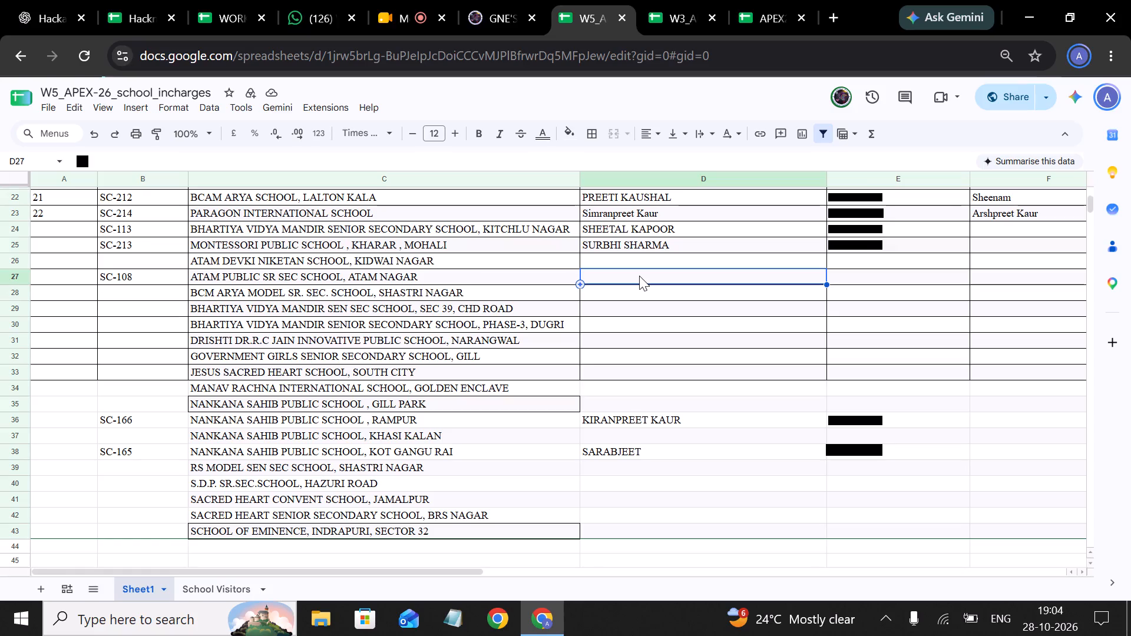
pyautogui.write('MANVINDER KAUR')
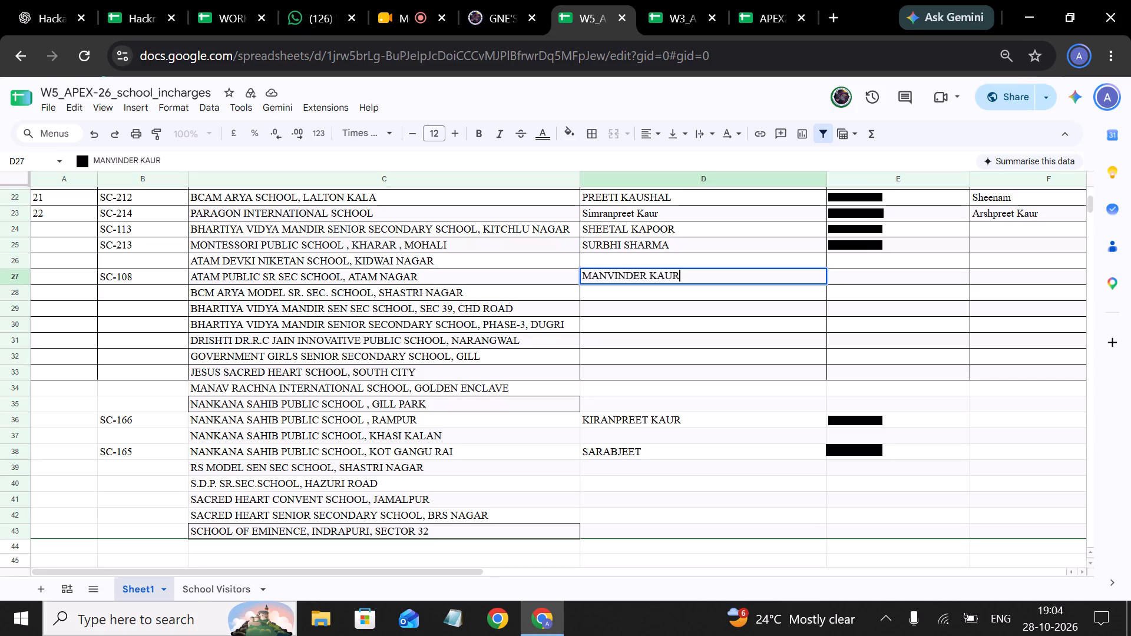
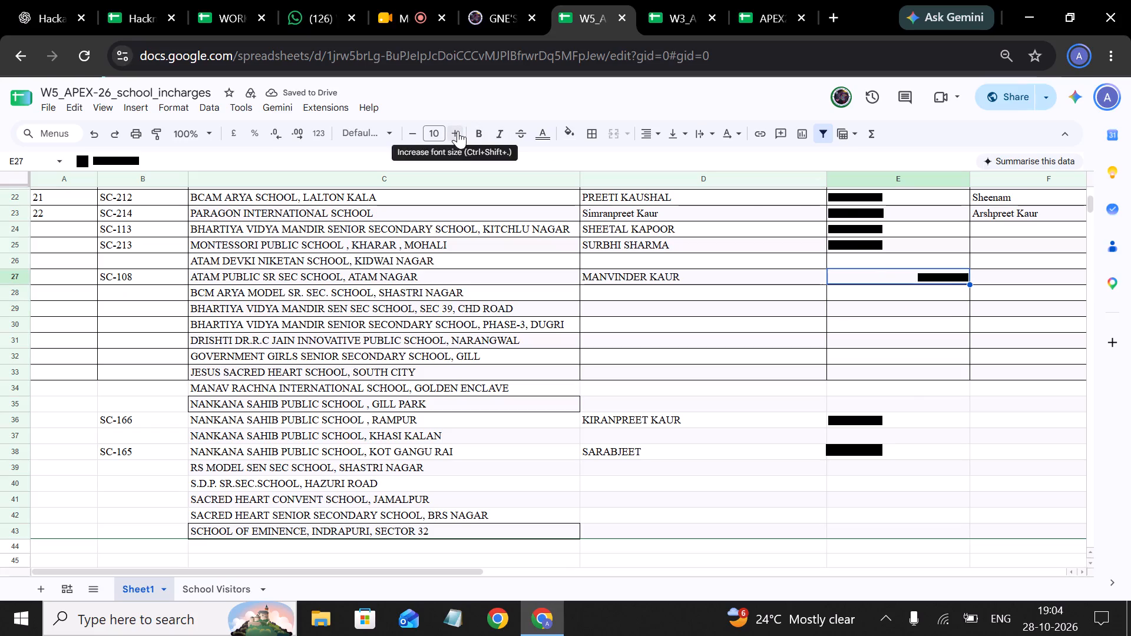
# Format the contact number in column E of the SC-108 row in Times New Roman with left alignment.
pyautogui.click(385, 135)
pyautogui.click(416, 262)
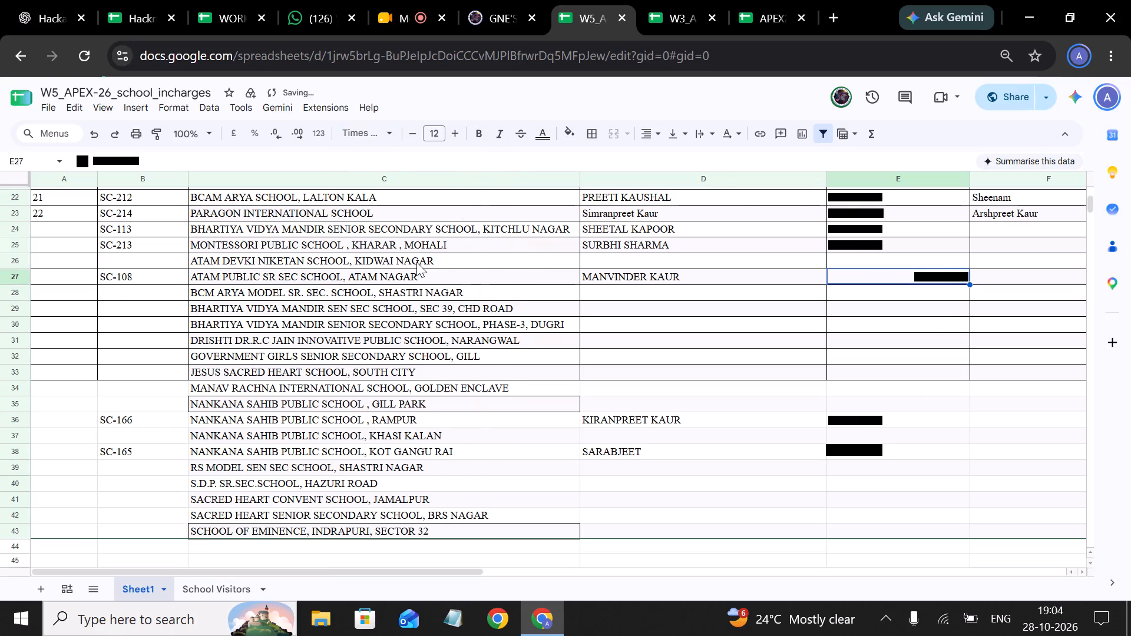
pyautogui.click(649, 140)
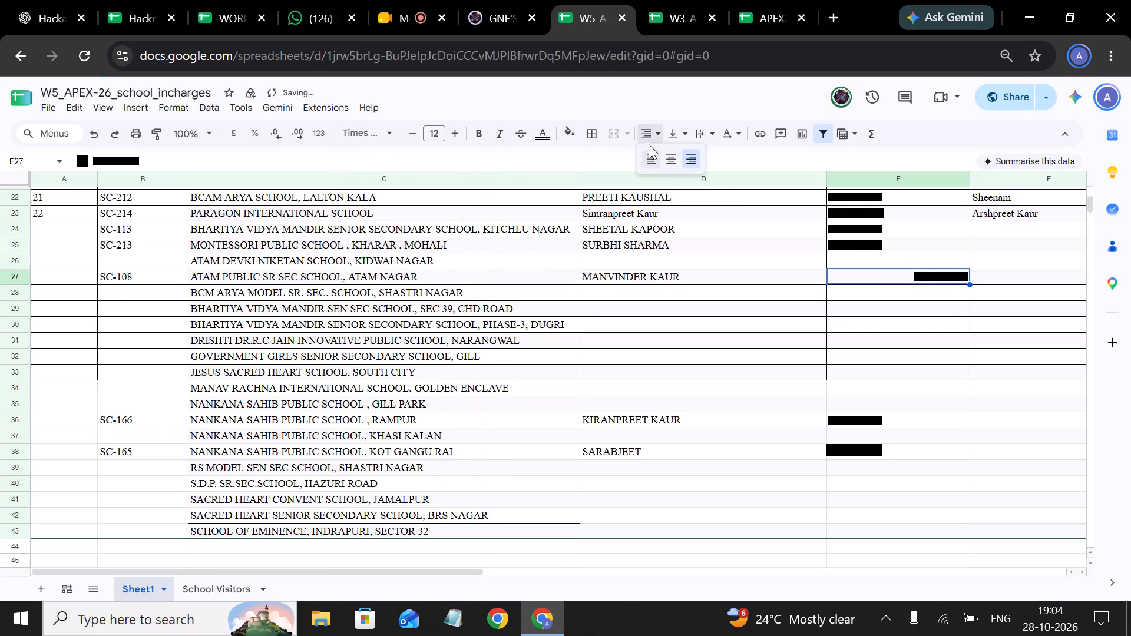
pyautogui.click(650, 153)
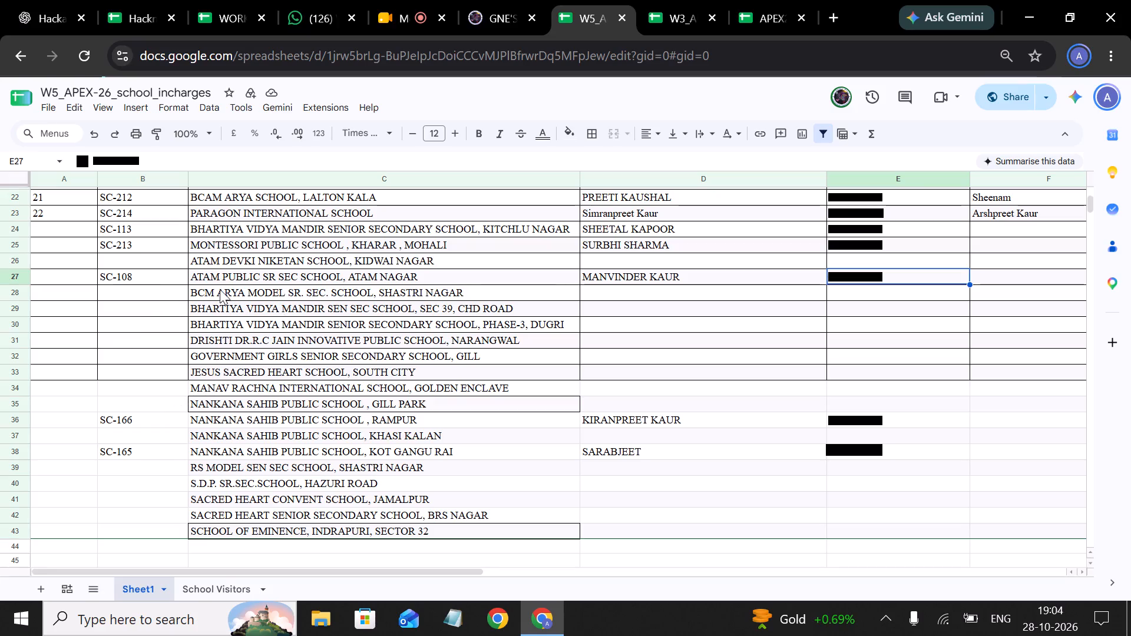
# Enter code SC-152 in column B of the Jesus Sacred Heart School, South City row.
pyautogui.scroll(1, 156, 337)
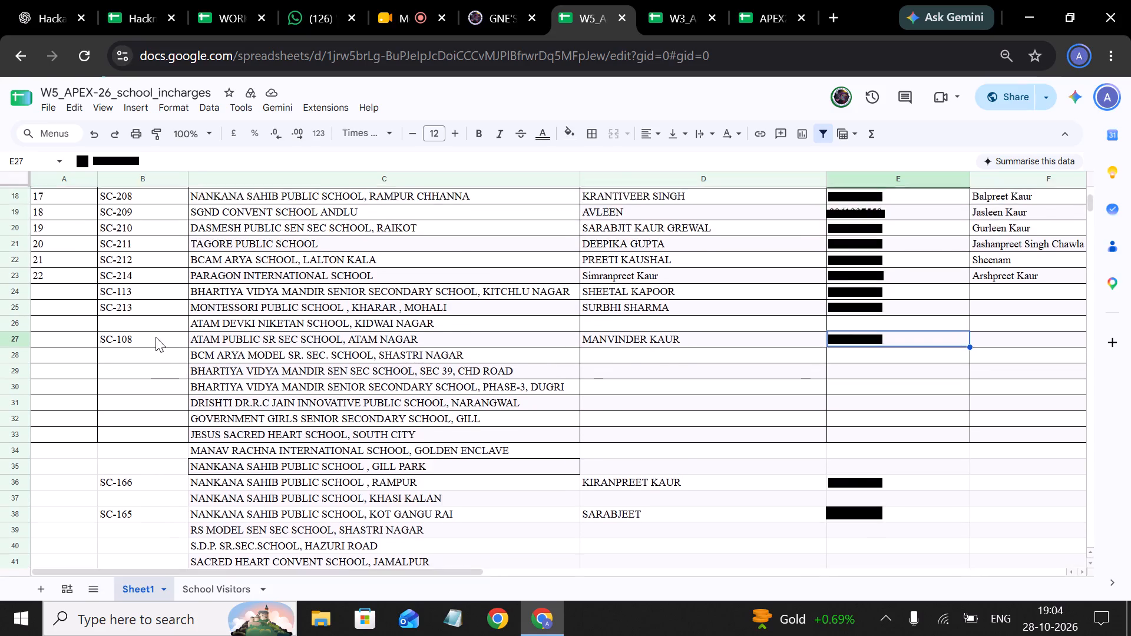
pyautogui.scroll(1, 156, 337)
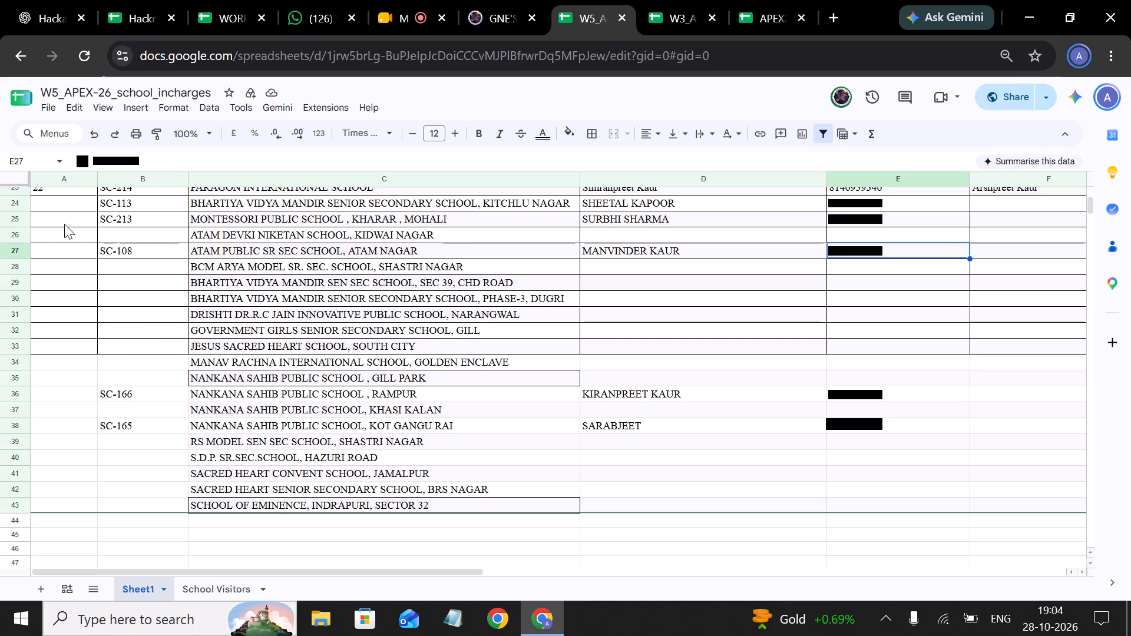
pyautogui.click(24, 221)
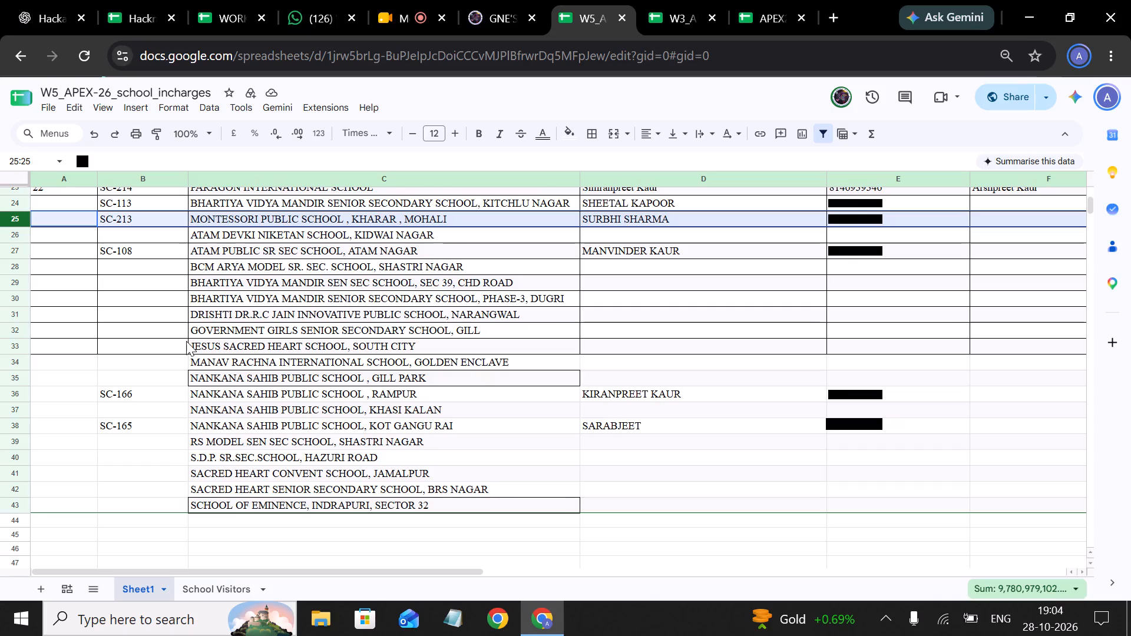
pyautogui.click(166, 344)
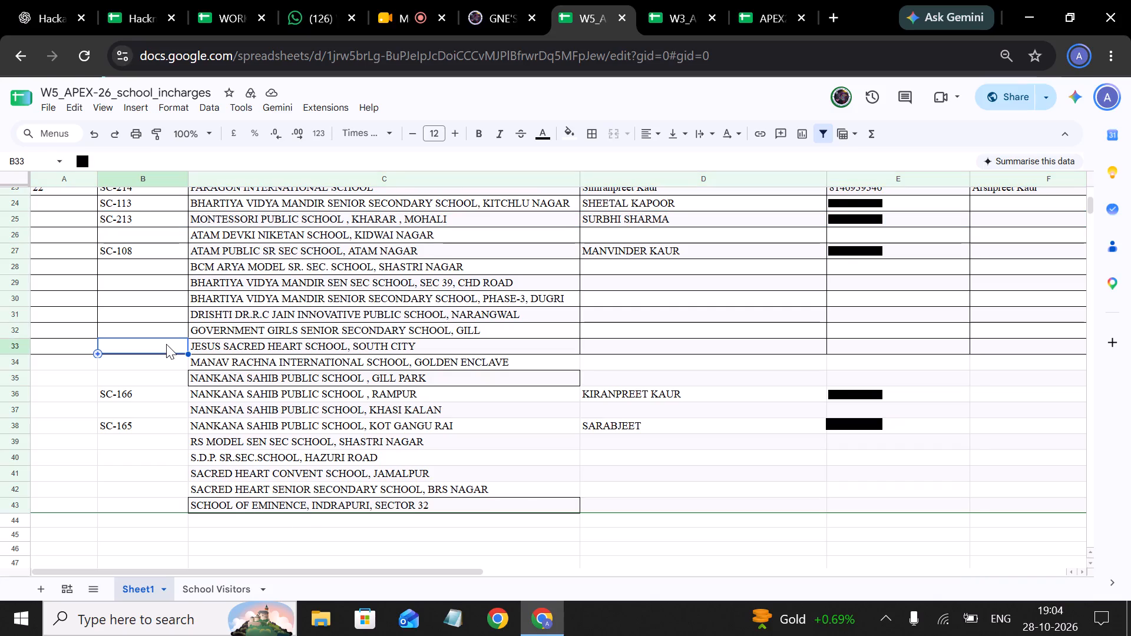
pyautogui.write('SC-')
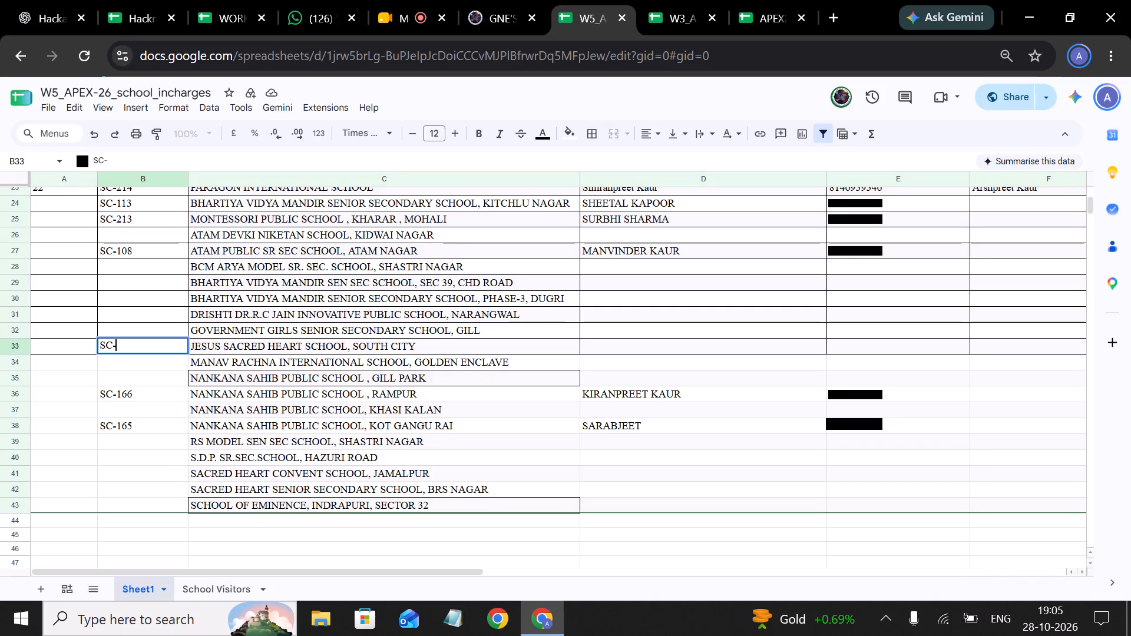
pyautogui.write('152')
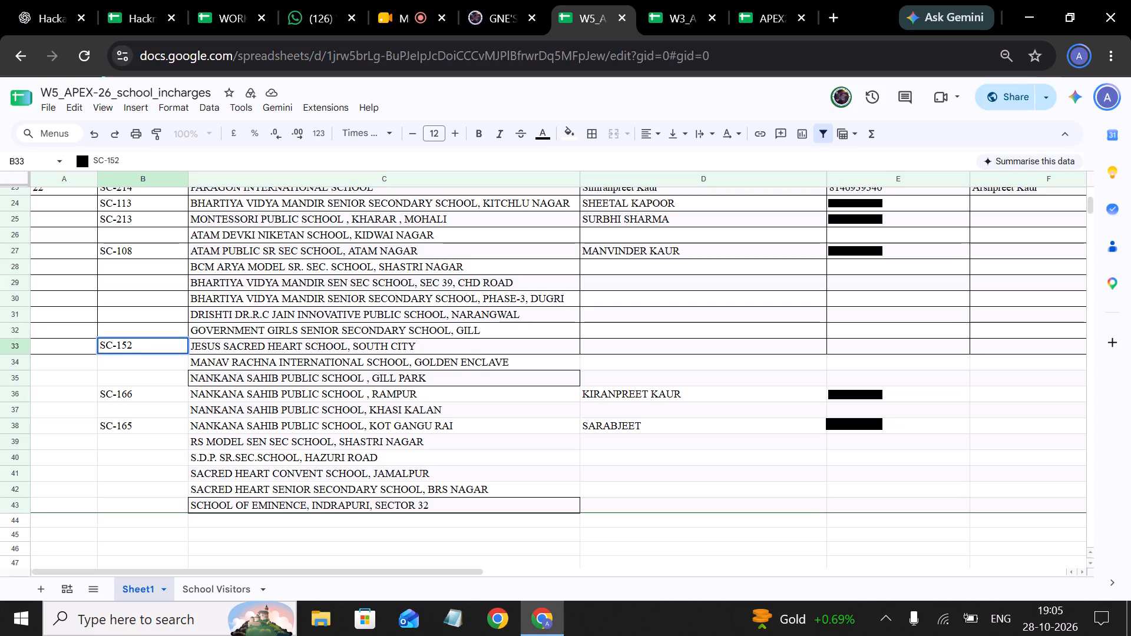
# Enter the teacher's name in column D of the SC-152 Jesus Sacred Heart School row.
pyautogui.click(633, 347)
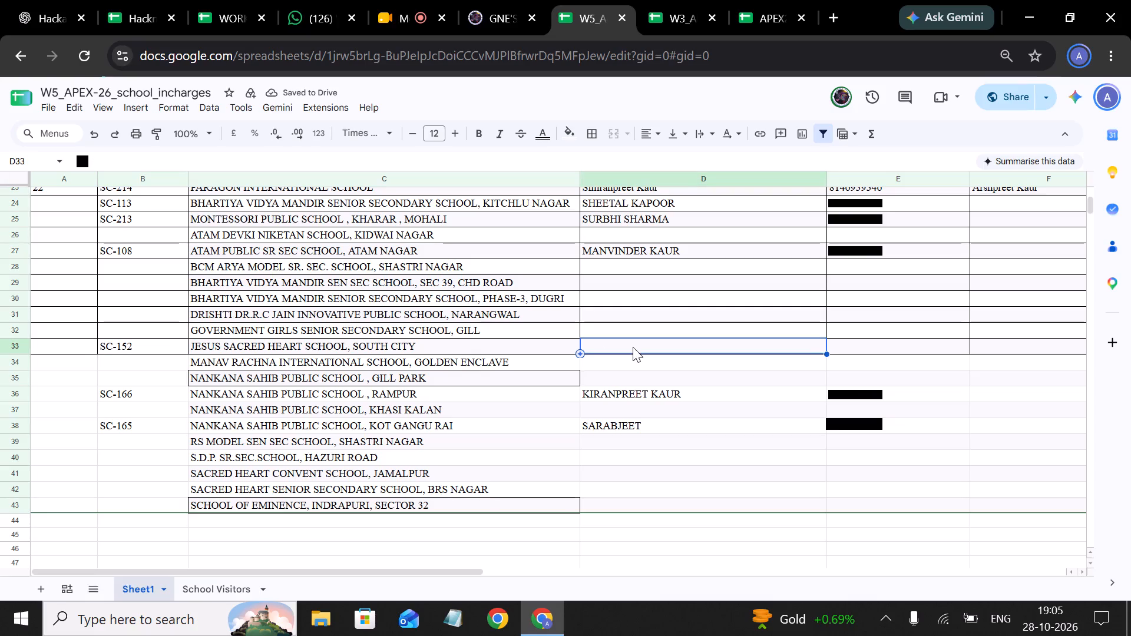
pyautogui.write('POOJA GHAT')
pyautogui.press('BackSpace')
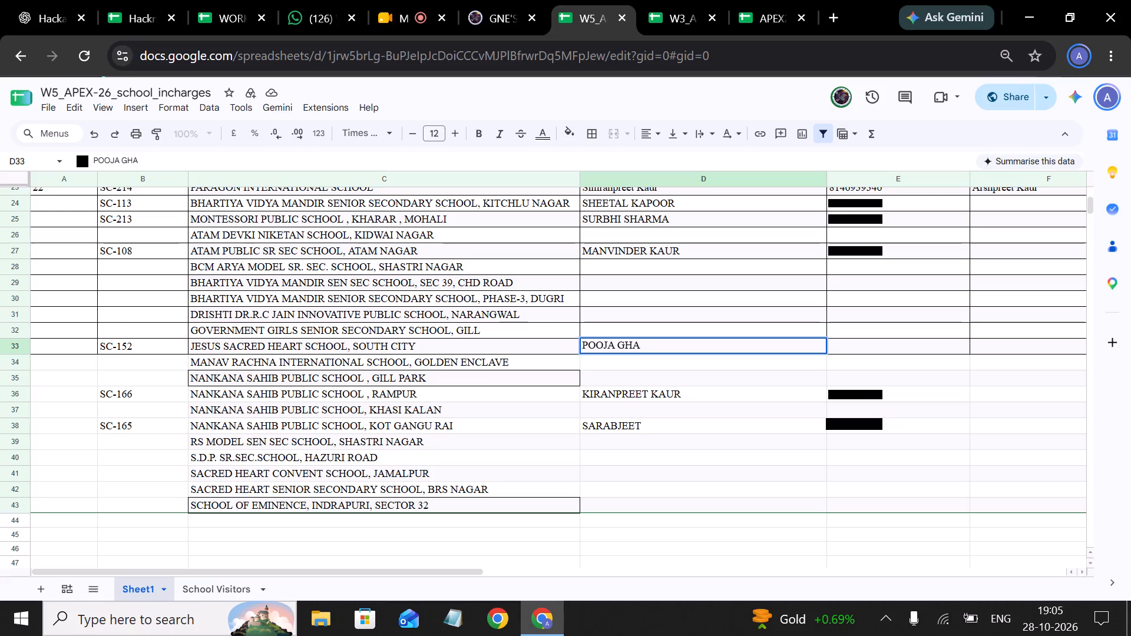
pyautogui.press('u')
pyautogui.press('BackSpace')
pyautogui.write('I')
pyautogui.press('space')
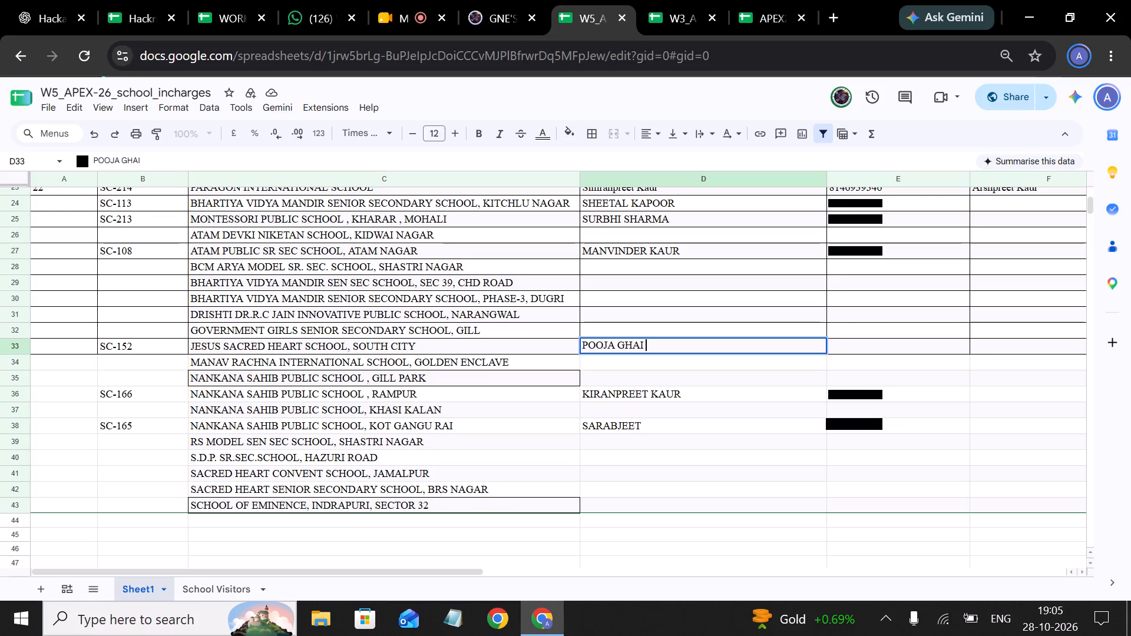
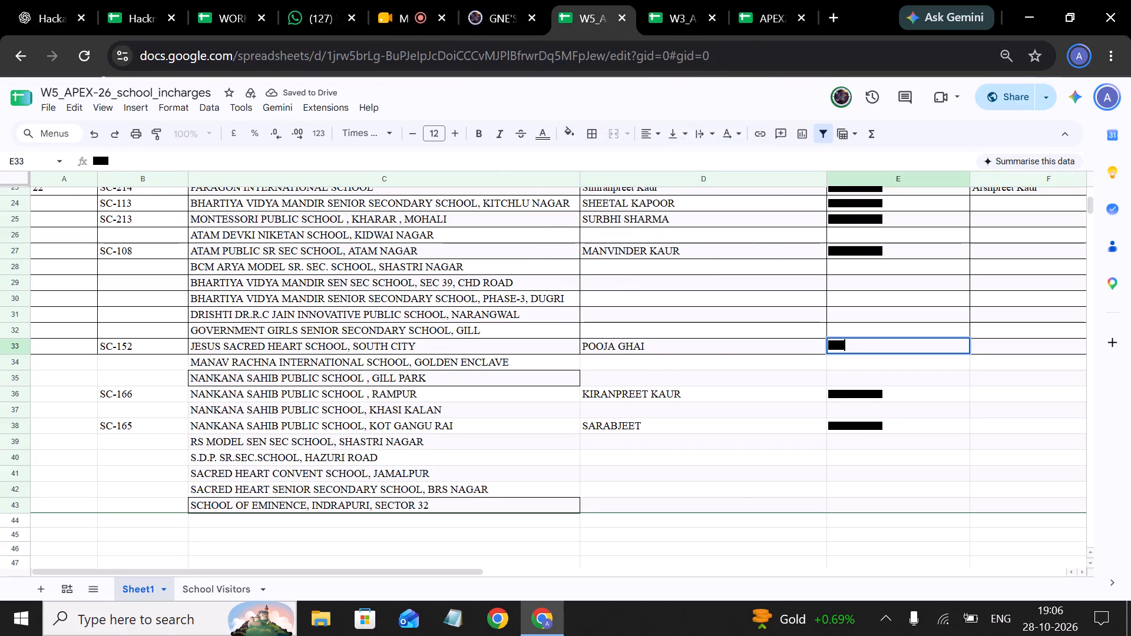
# Enter the teacher's contact number in column E of the SC-152 Jesus Sacred Heart School row.
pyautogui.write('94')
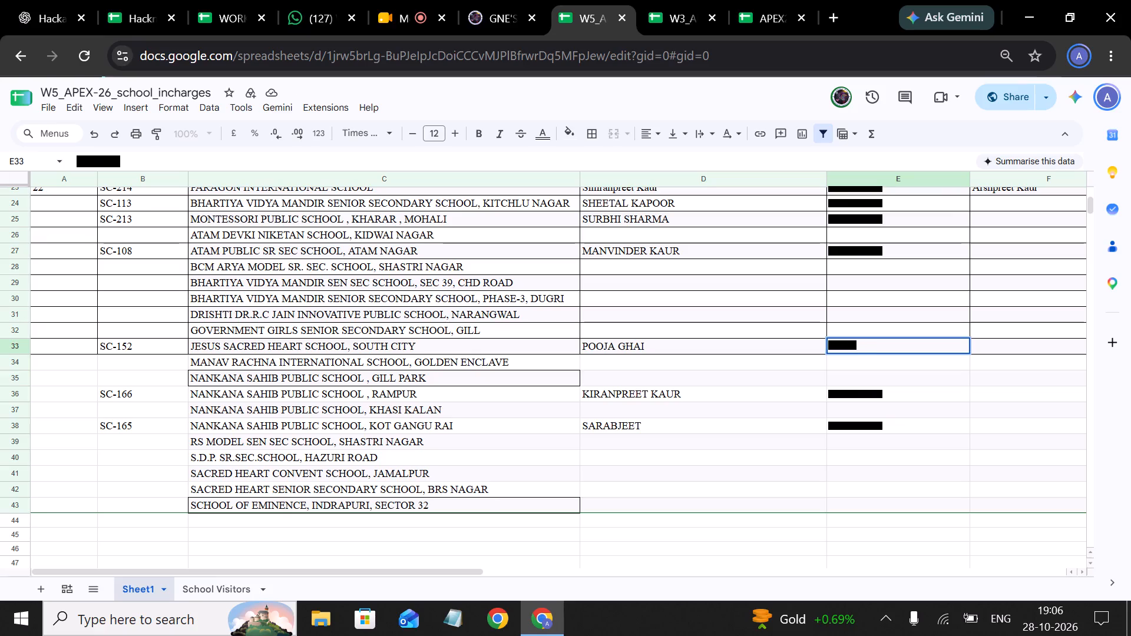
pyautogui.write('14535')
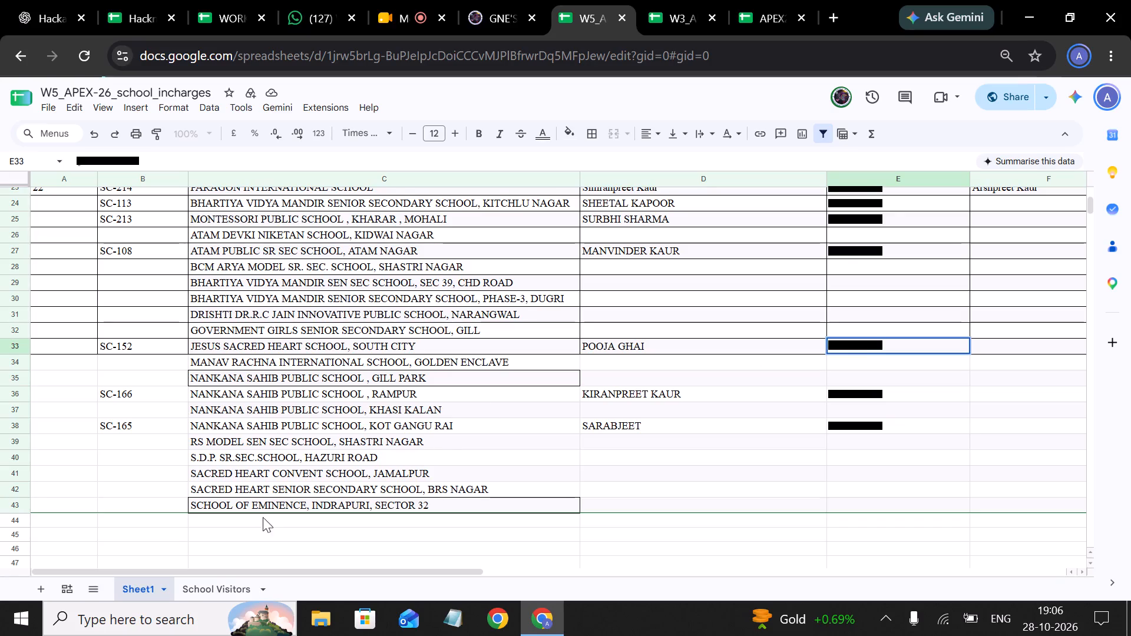
# Enter code SC-183 in column B of the Sacred Heart Senior Secondary School, BRS Nagar row.
pyautogui.click(265, 475)
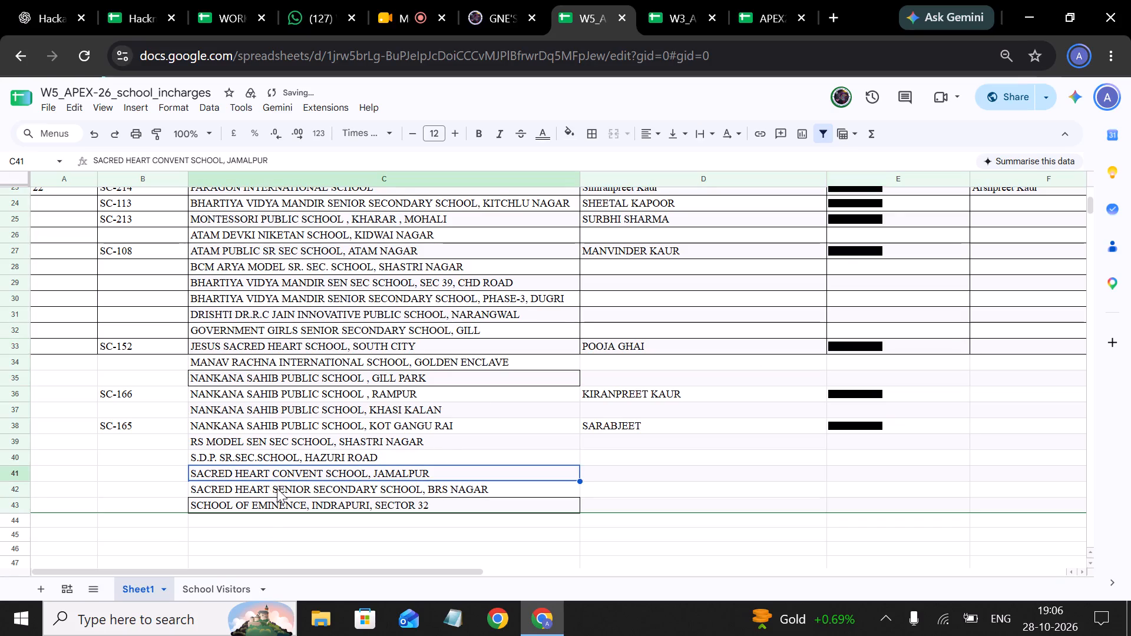
pyautogui.click(277, 488)
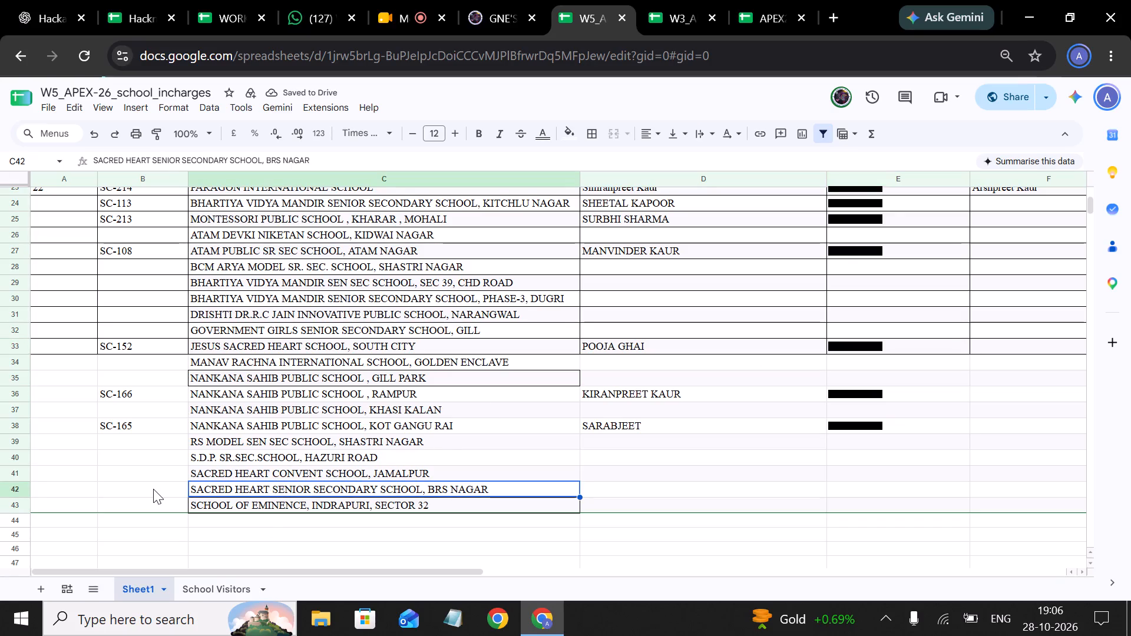
pyautogui.doubleClick(153, 489)
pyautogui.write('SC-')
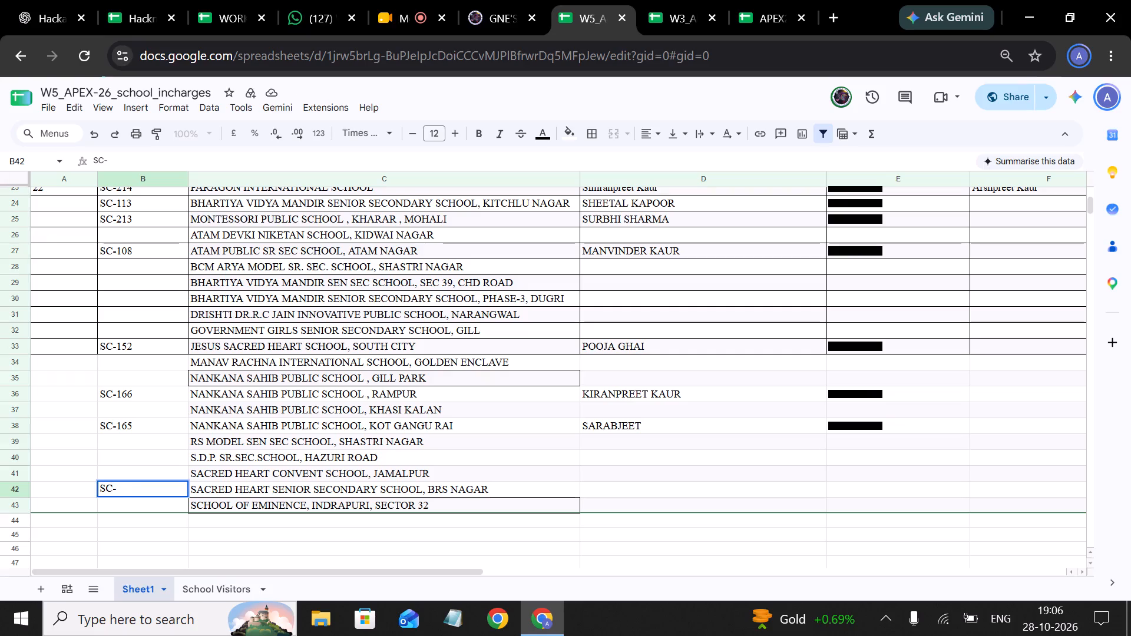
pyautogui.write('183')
# Enter the teacher's name in column D of the SC-183 Sacred Heart Senior Secondary School row.
pyautogui.click(605, 488)
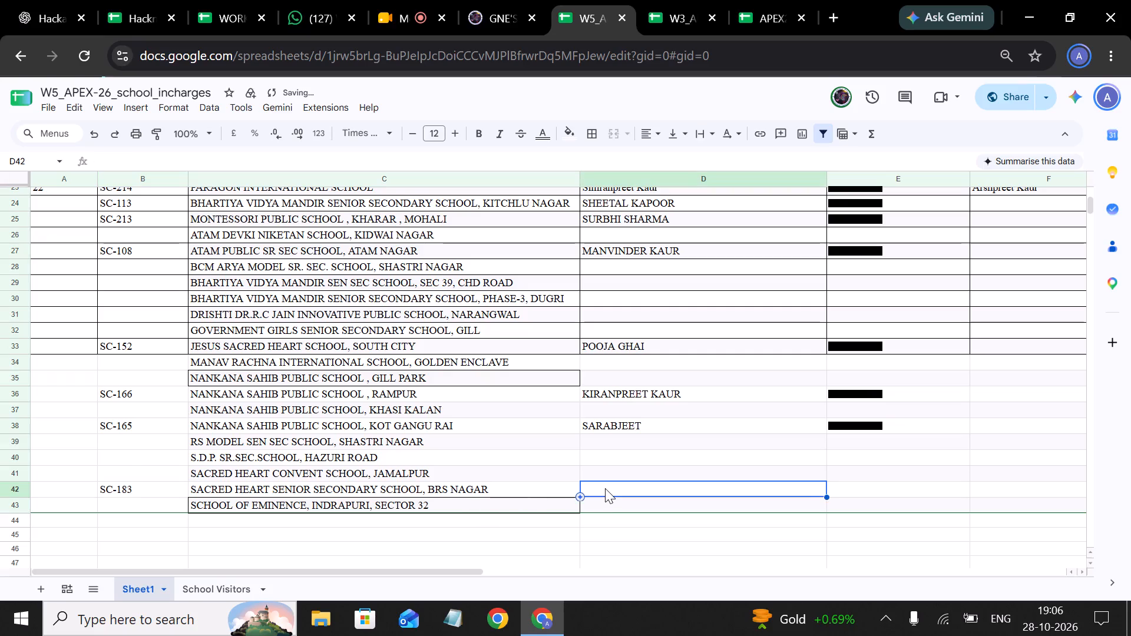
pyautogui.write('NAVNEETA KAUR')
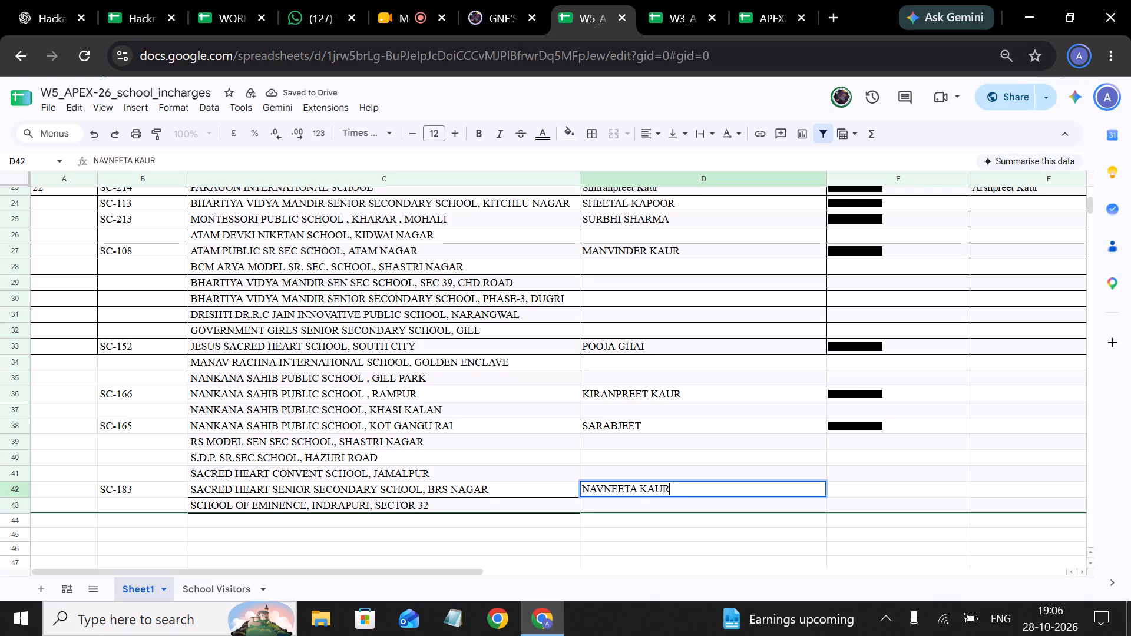
pyautogui.click(875, 492)
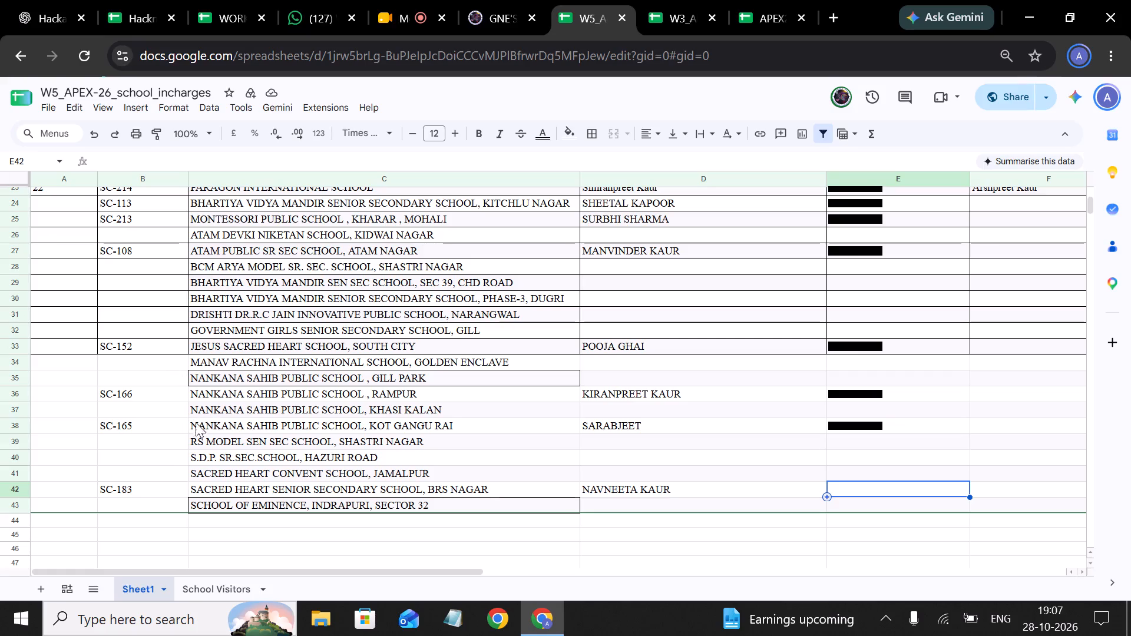
# Enter code SC-161 in column B of the Nankana Sahib Public School, Gill Park row.
pyautogui.scroll(3, 196, 426)
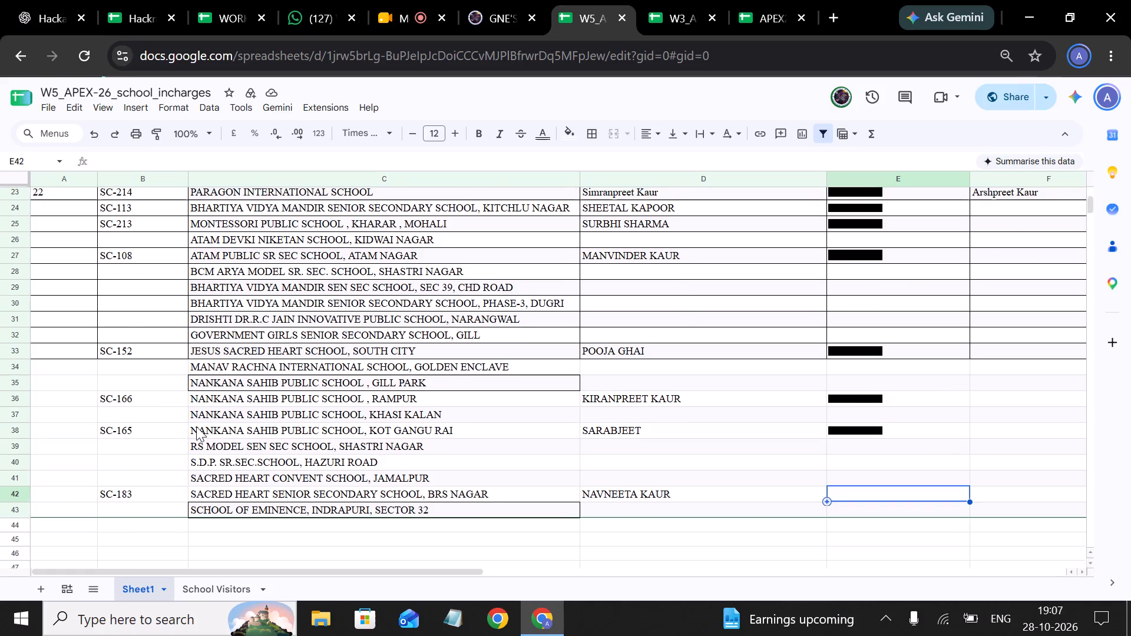
pyautogui.scroll(2, 196, 426)
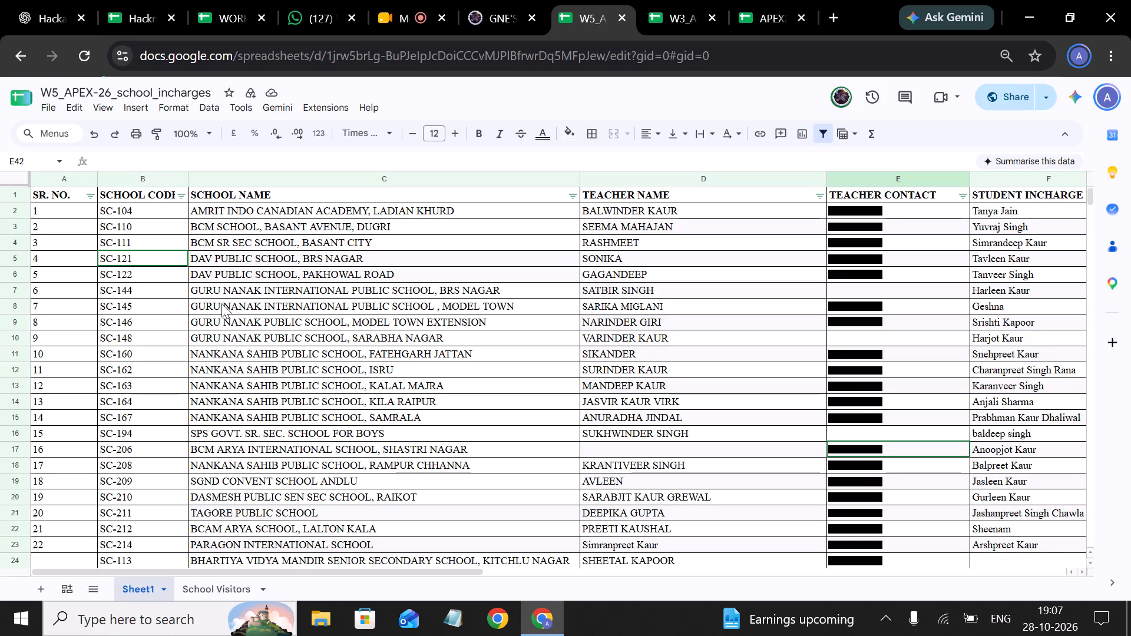
pyautogui.scroll(-4, 302, 415)
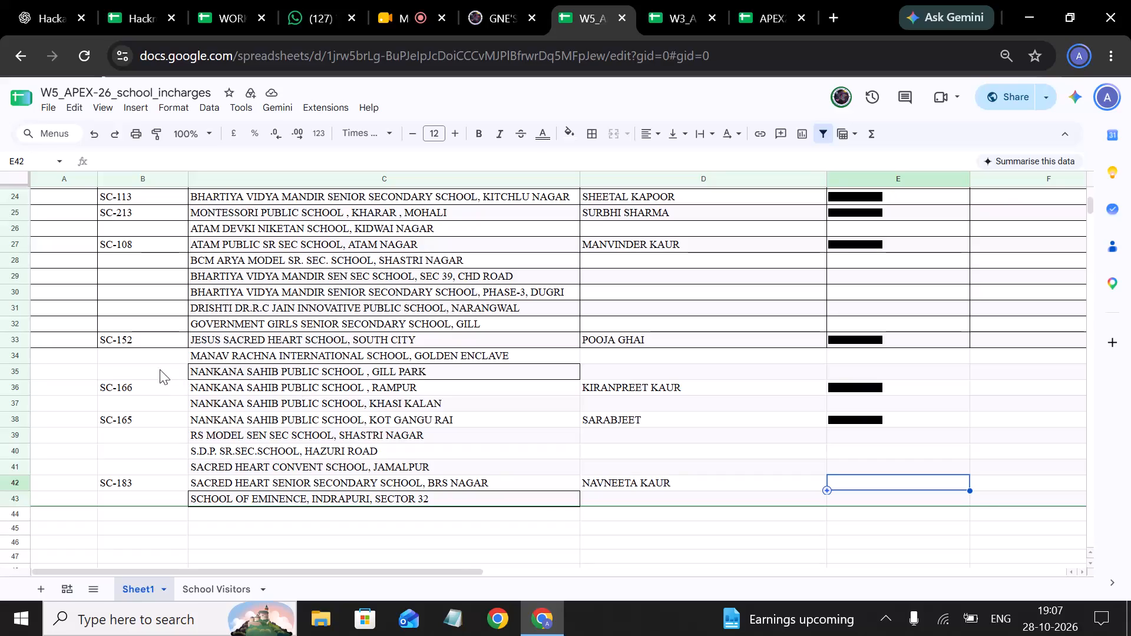
pyautogui.doubleClick(161, 369)
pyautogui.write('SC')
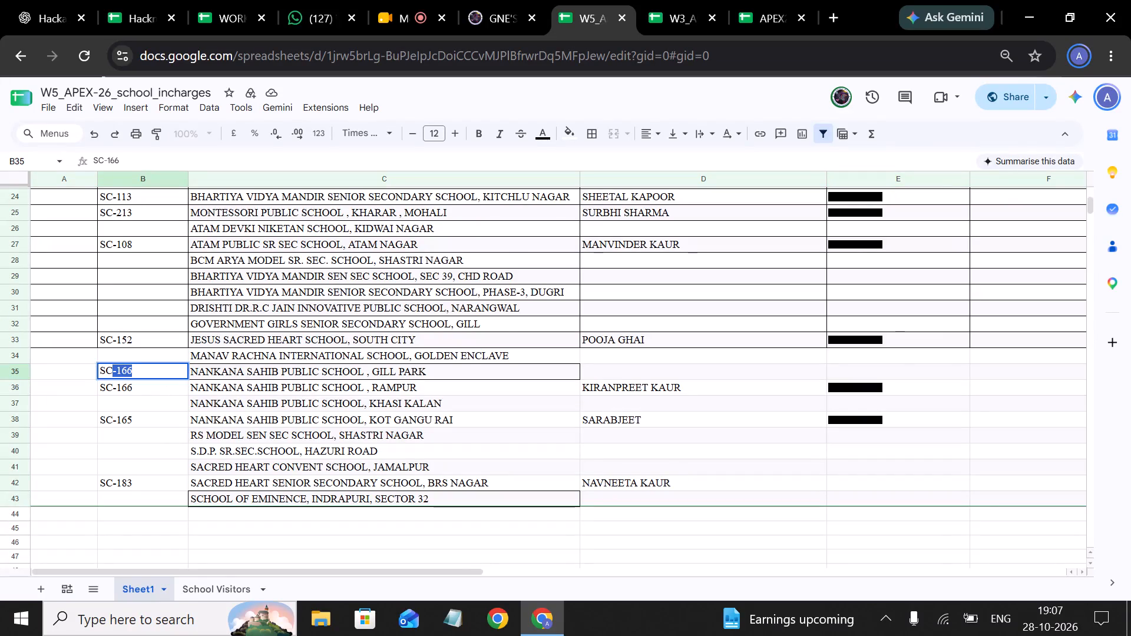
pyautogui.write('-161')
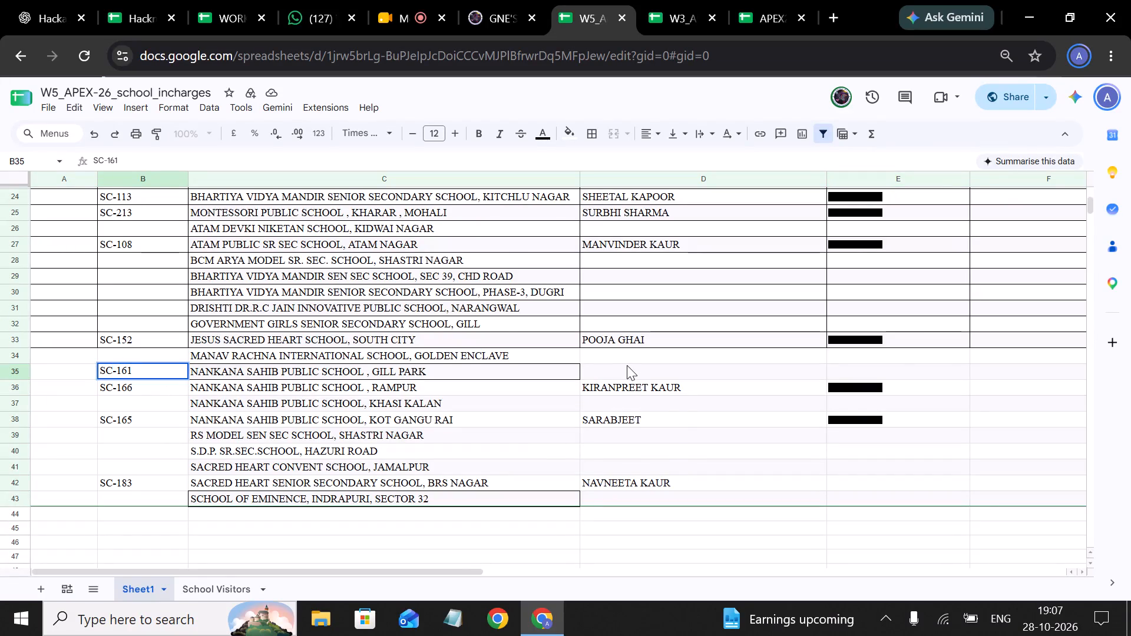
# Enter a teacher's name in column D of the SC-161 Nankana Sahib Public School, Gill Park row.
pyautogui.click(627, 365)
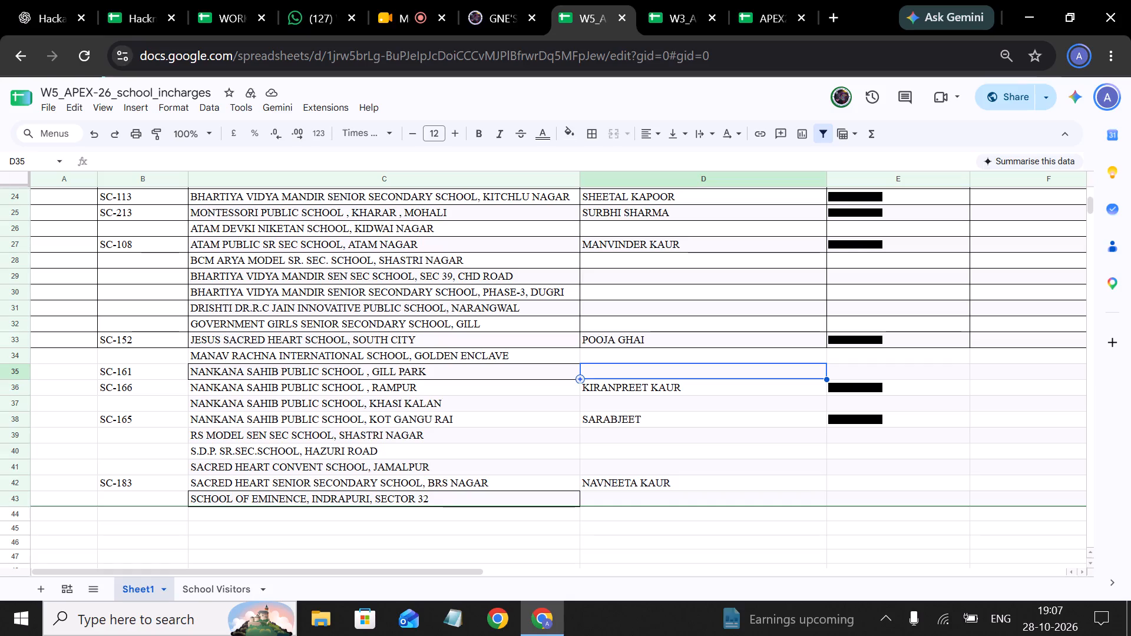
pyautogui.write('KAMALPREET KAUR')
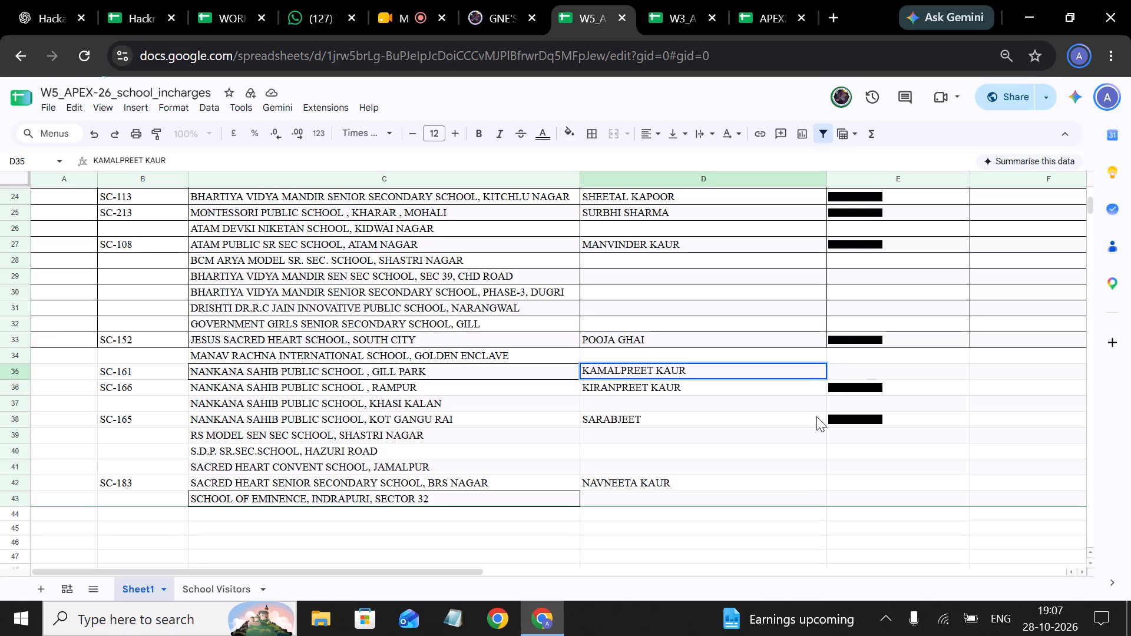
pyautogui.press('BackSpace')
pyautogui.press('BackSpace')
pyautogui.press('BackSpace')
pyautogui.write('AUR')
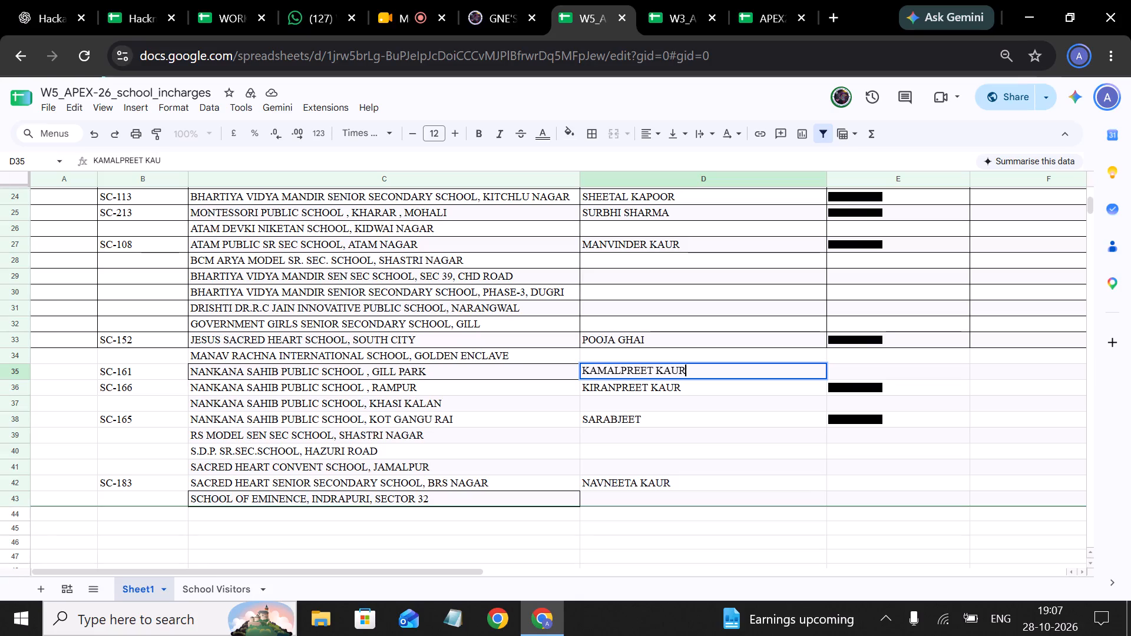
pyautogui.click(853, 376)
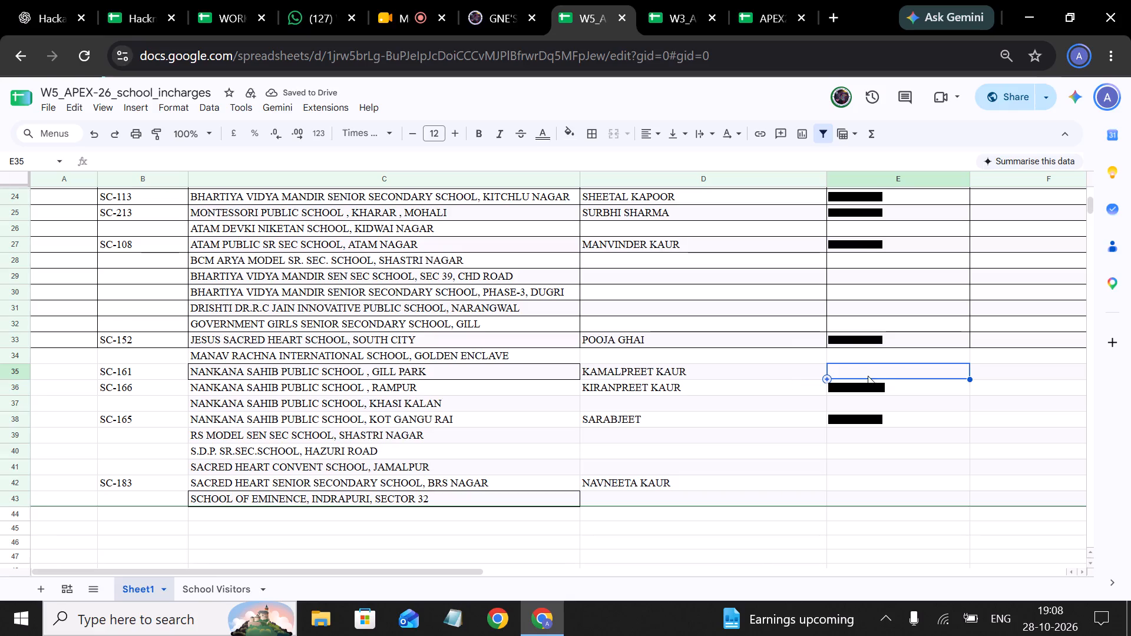
# Replace the teacher's name in column D of the SC-161 Gill Park row with a different teacher's name.
pyautogui.click(730, 369)
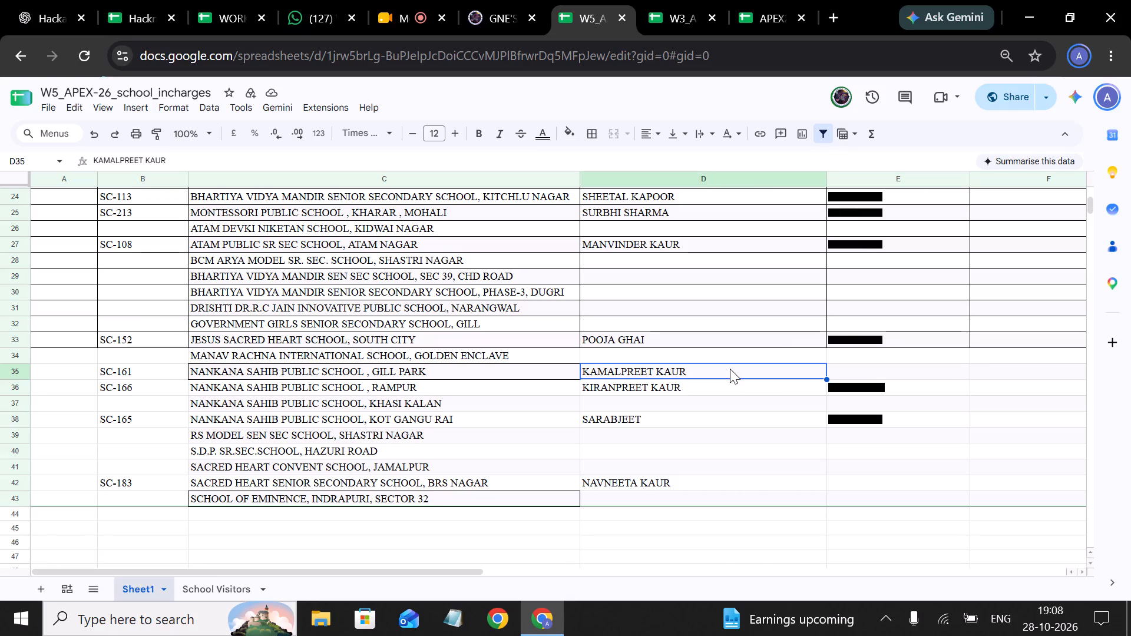
pyautogui.doubleClick(730, 369)
pyautogui.press('BackSpace')
pyautogui.press('BackSpace')
pyautogui.press('BackSpace')
pyautogui.press('BackSpace')
pyautogui.press('BackSpace')
pyautogui.press('BackSpace')
pyautogui.press('BackSpace')
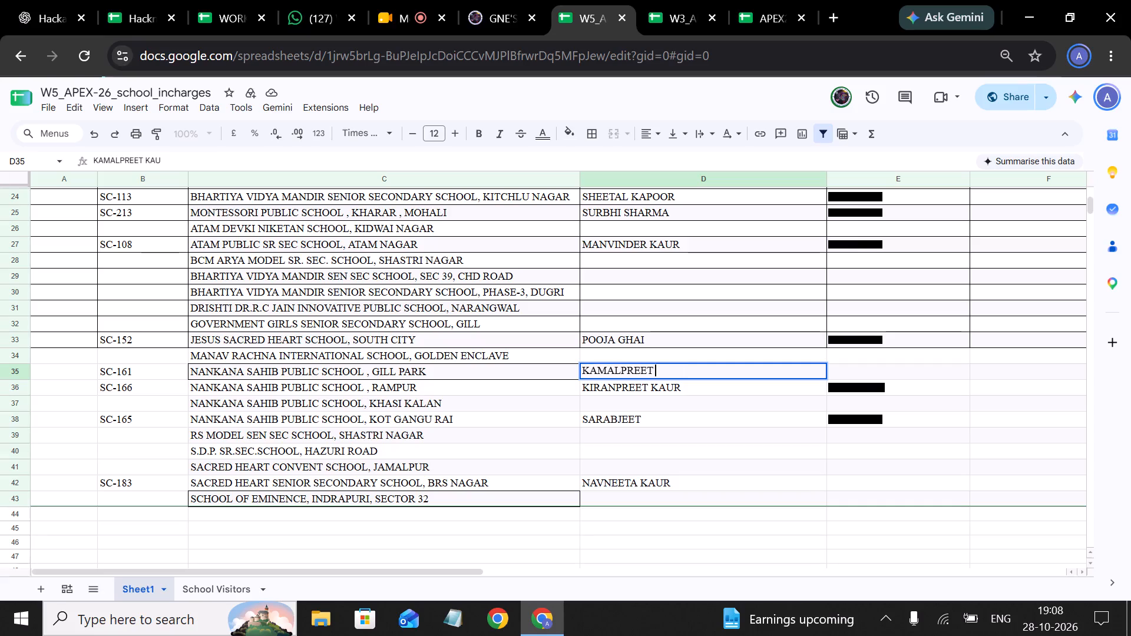
pyautogui.press('BackSpace')
pyautogui.press('BackSpace')
pyautogui.press('BackSpace')
pyautogui.press('BackSpace')
pyautogui.press('BackSpace')
pyautogui.press('BackSpace')
pyautogui.press('BackSpace')
pyautogui.press('BackSpace')
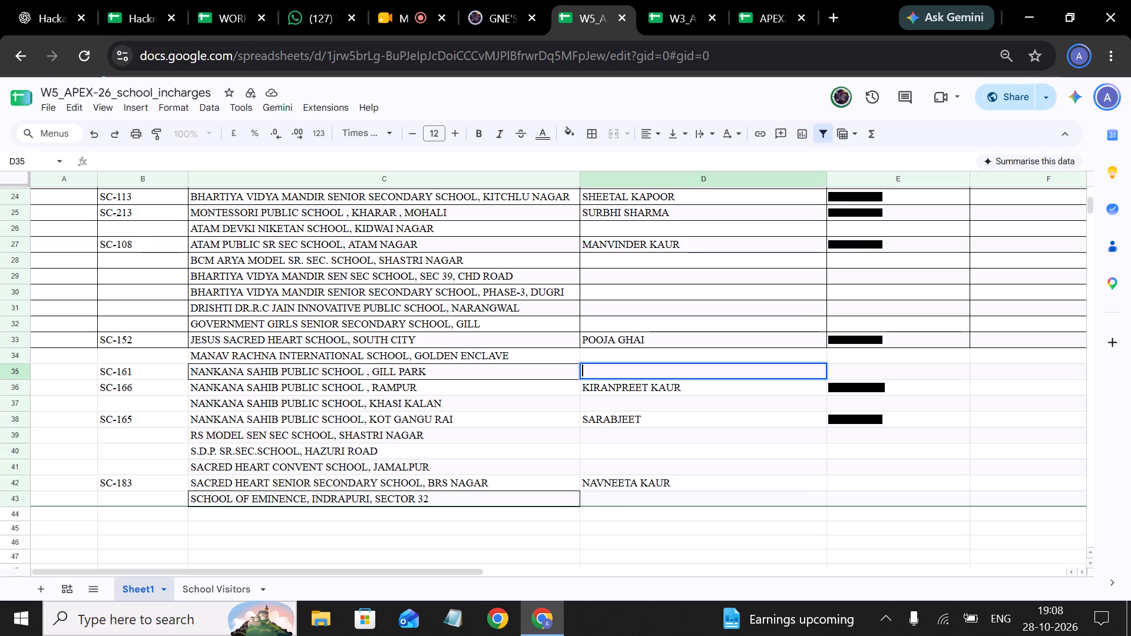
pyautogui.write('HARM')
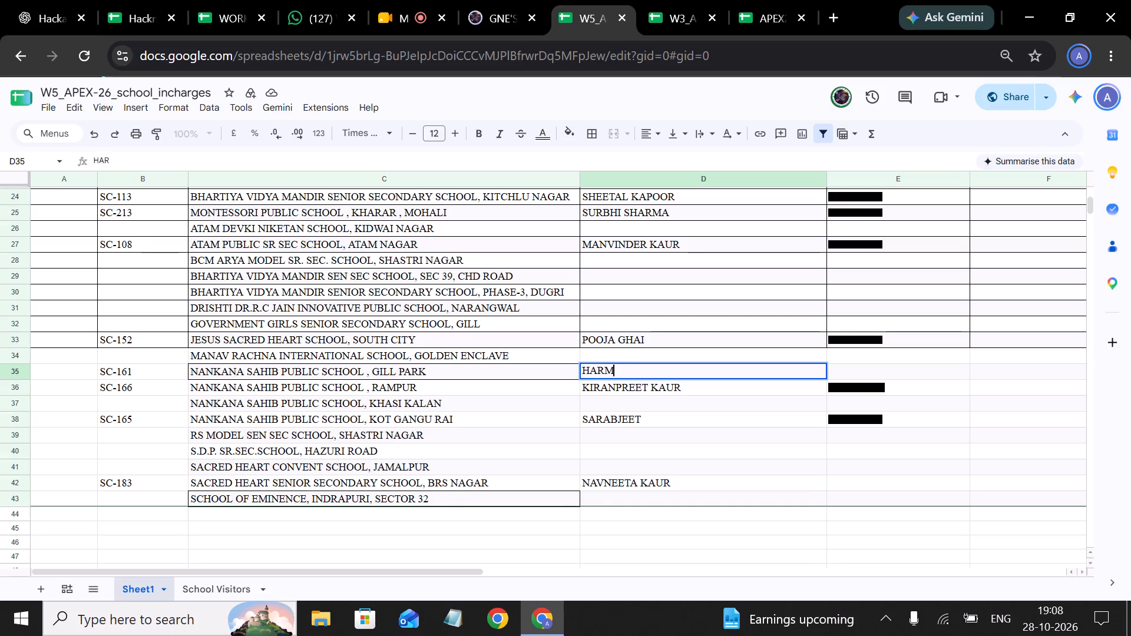
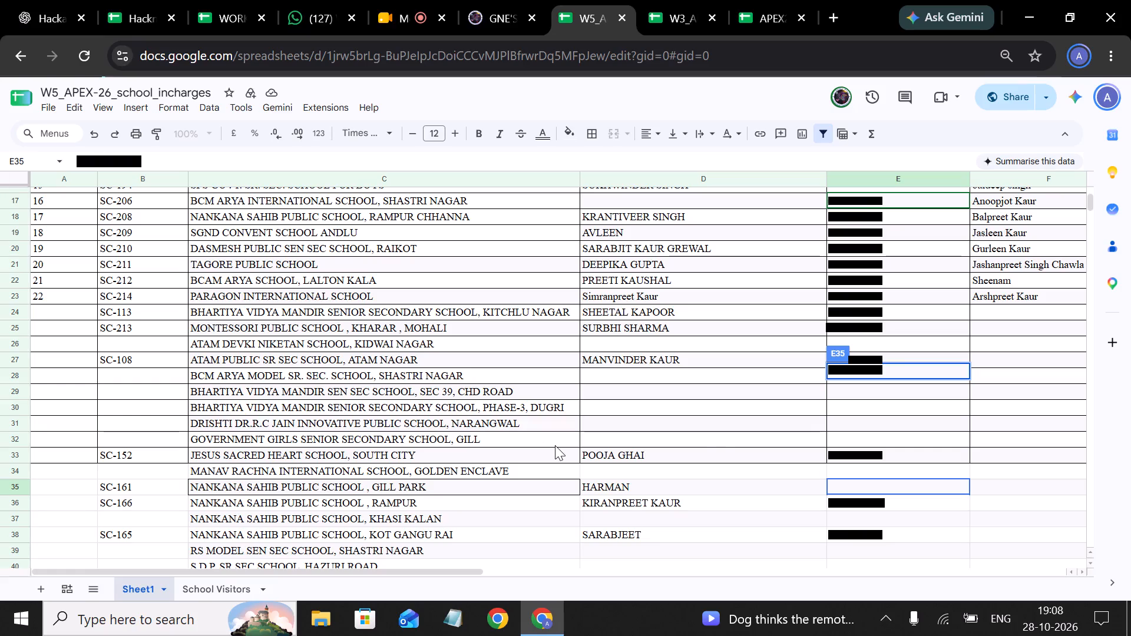
# Commit the contact number in column E of the SC-161 Nankana Sahib Public School, Gill Park row.
pyautogui.click(718, 437)
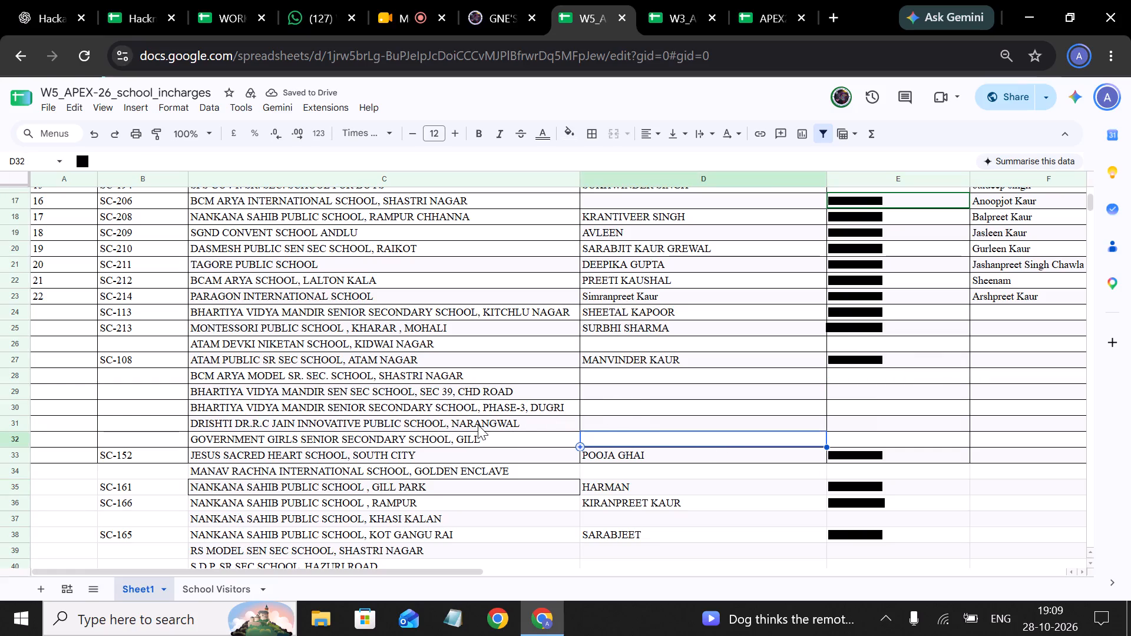
# Replace the teacher's name in column D of the SC-183 Sacred Heart Senior Secondary School, BRS Nagar row with a different teacher's name.
pyautogui.scroll(-1, 439, 409)
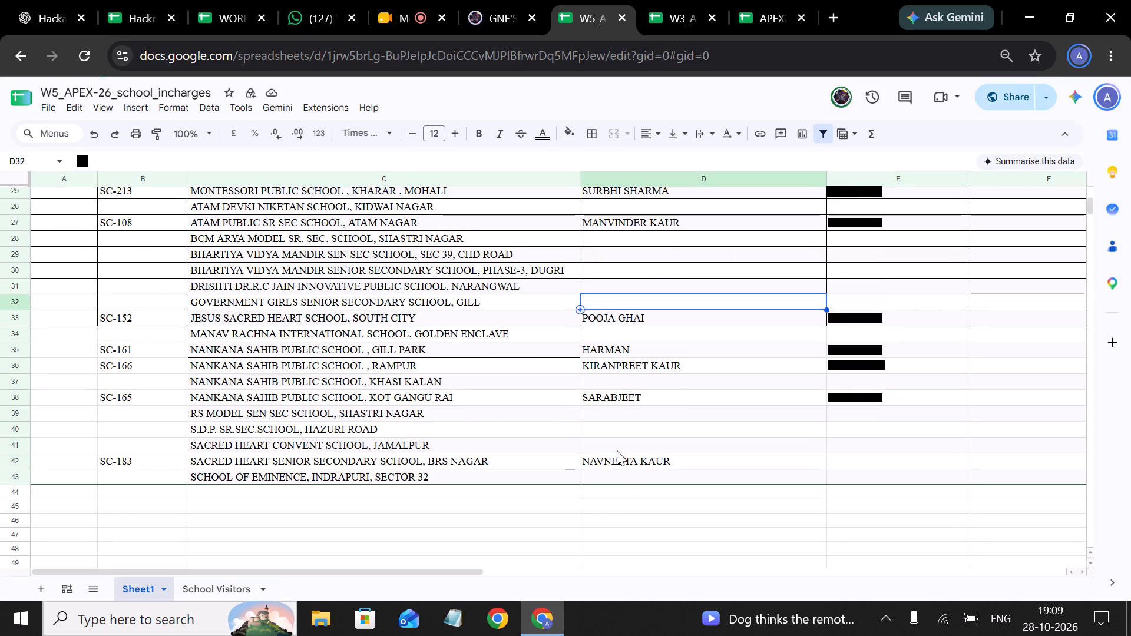
pyautogui.click(675, 459)
pyautogui.doubleClick(875, 459)
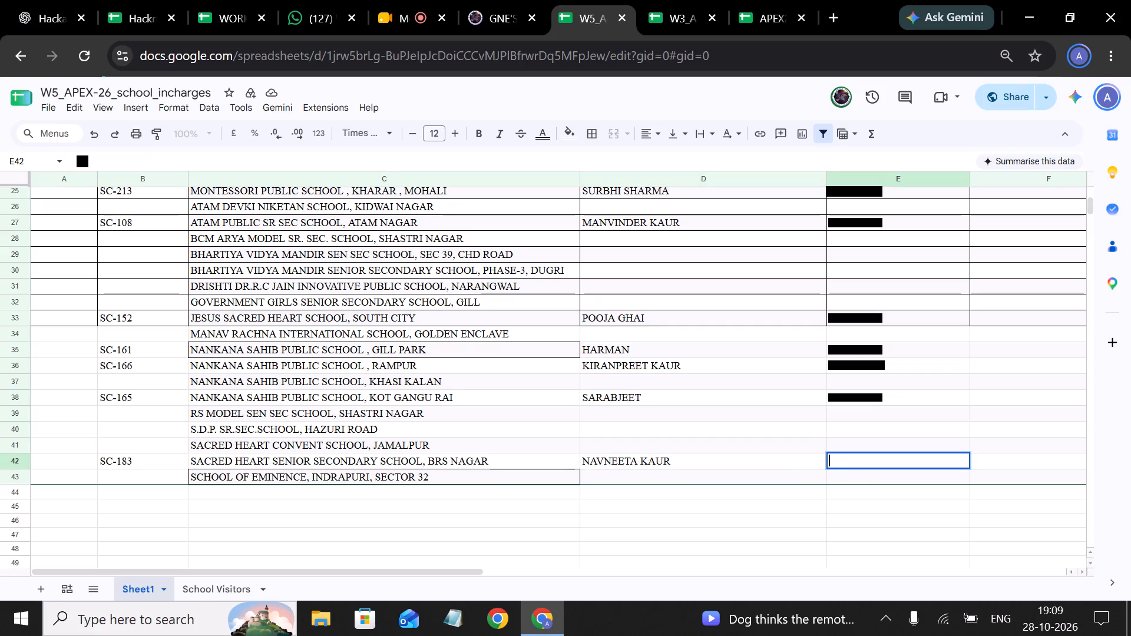
pyautogui.doubleClick(774, 458)
pyautogui.press('BackSpace')
pyautogui.press('BackSpace')
pyautogui.press('BackSpace')
pyautogui.press('BackSpace')
pyautogui.press('BackSpace')
pyautogui.press('BackSpace')
pyautogui.press('BackSpace')
pyautogui.press('BackSpace')
pyautogui.press('BackSpace')
pyautogui.press('BackSpace')
pyautogui.press('BackSpace')
pyautogui.press('BackSpace')
pyautogui.press('BackSpace')
pyautogui.press('BackSpace')
pyautogui.press('BackSpace')
pyautogui.press('BackSpace')
pyautogui.press('BackSpace')
pyautogui.press('BackSpace')
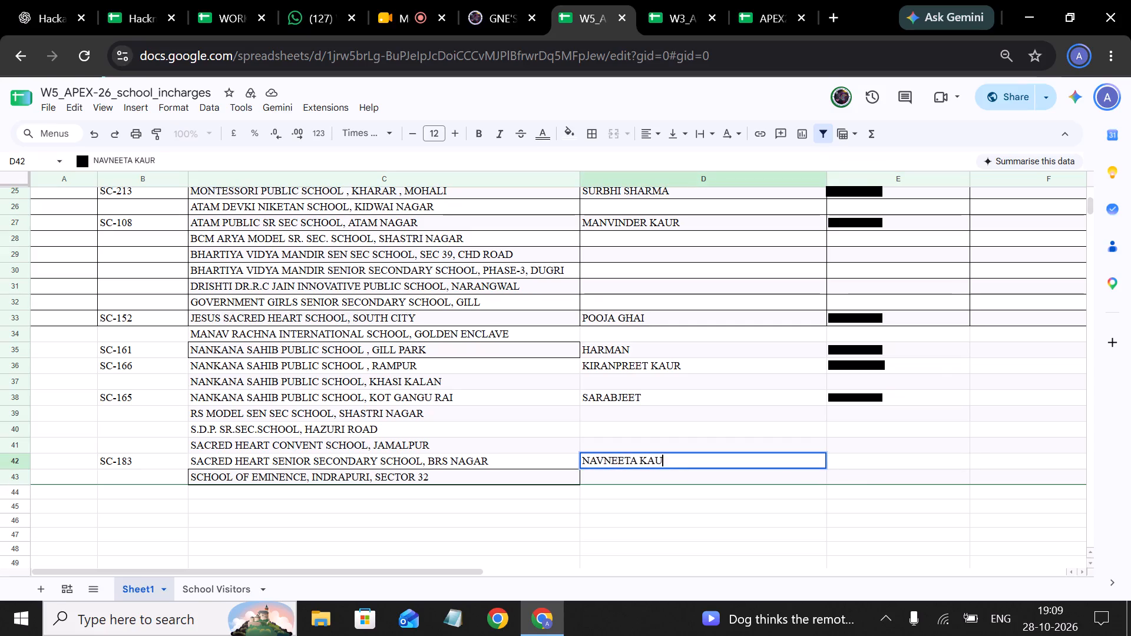
pyautogui.write('SHIVA')
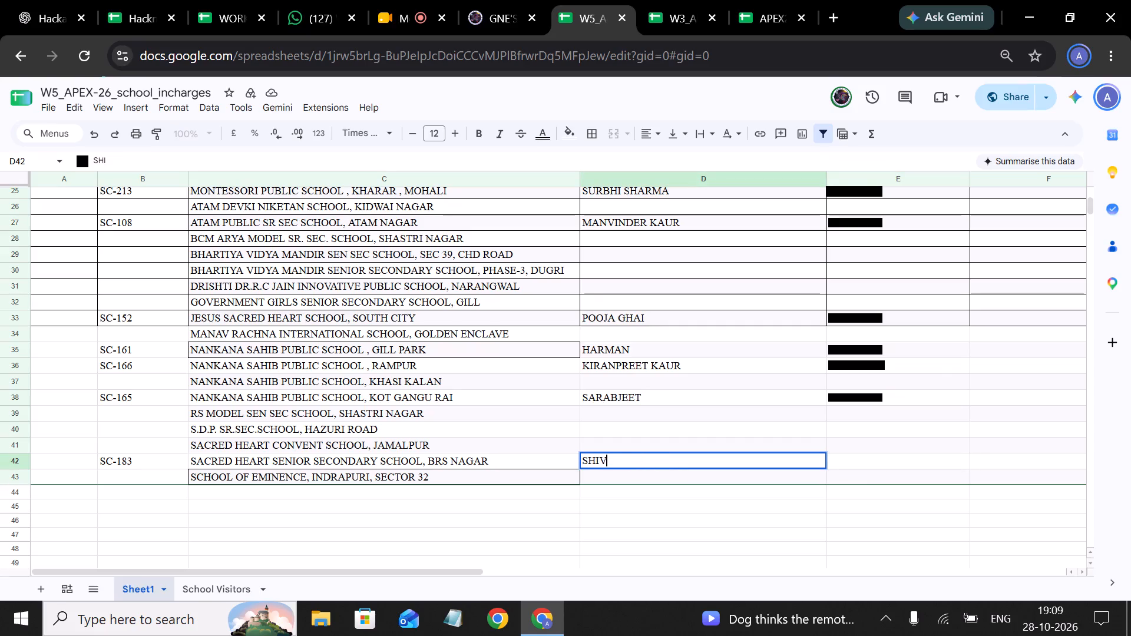
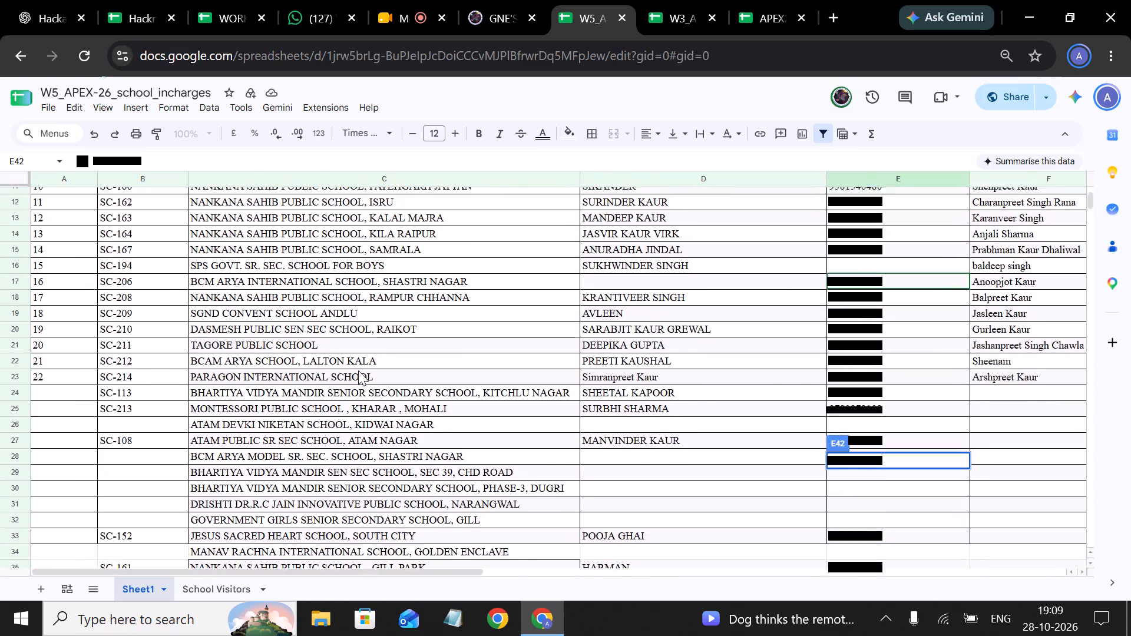
# Add the school ANAND ISHER SR SEC SCHOOL , AHMEDGARH , LUDHIANA in column C of the first empty row, row 44.
pyautogui.scroll(-1, 358, 370)
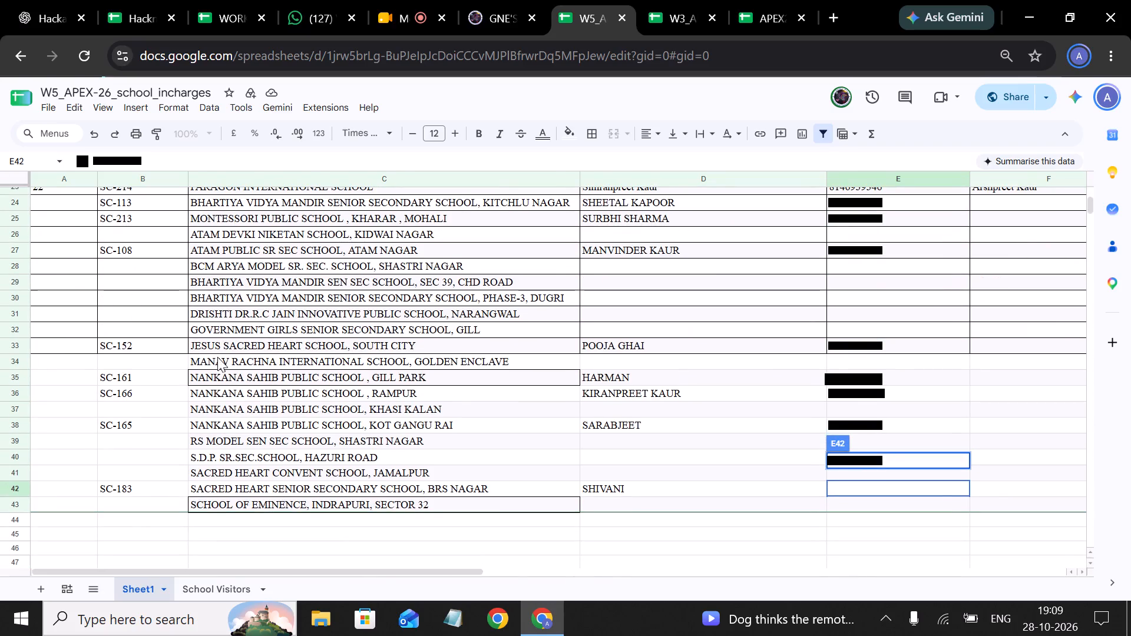
pyautogui.scroll(1, 221, 320)
pyautogui.scroll(-1, 257, 490)
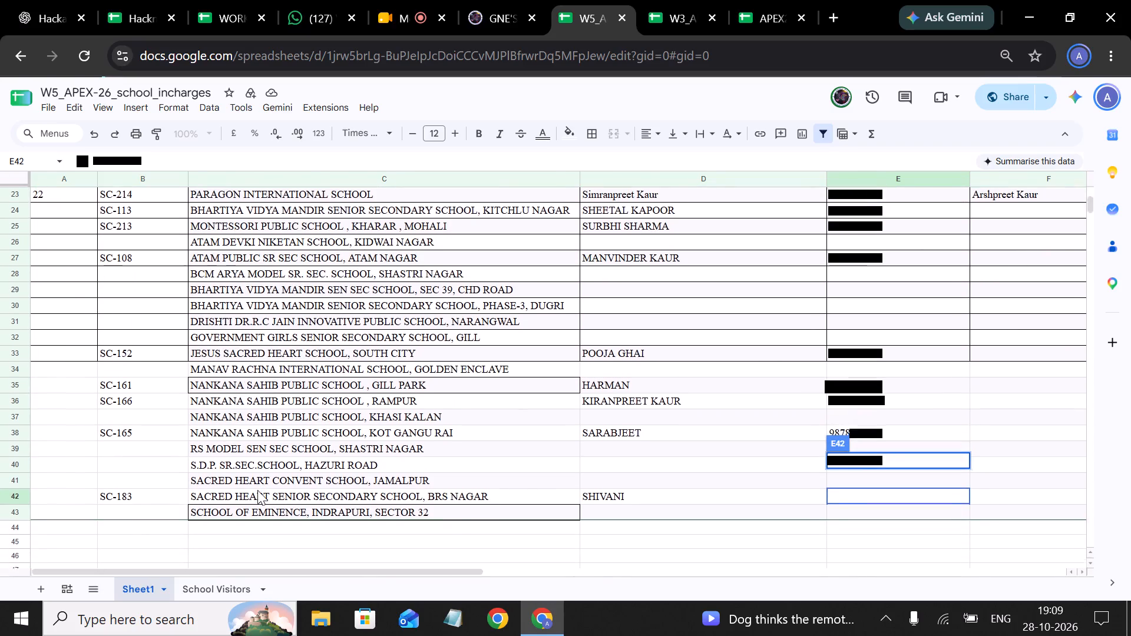
pyautogui.scroll(-1, 257, 490)
pyautogui.click(224, 479)
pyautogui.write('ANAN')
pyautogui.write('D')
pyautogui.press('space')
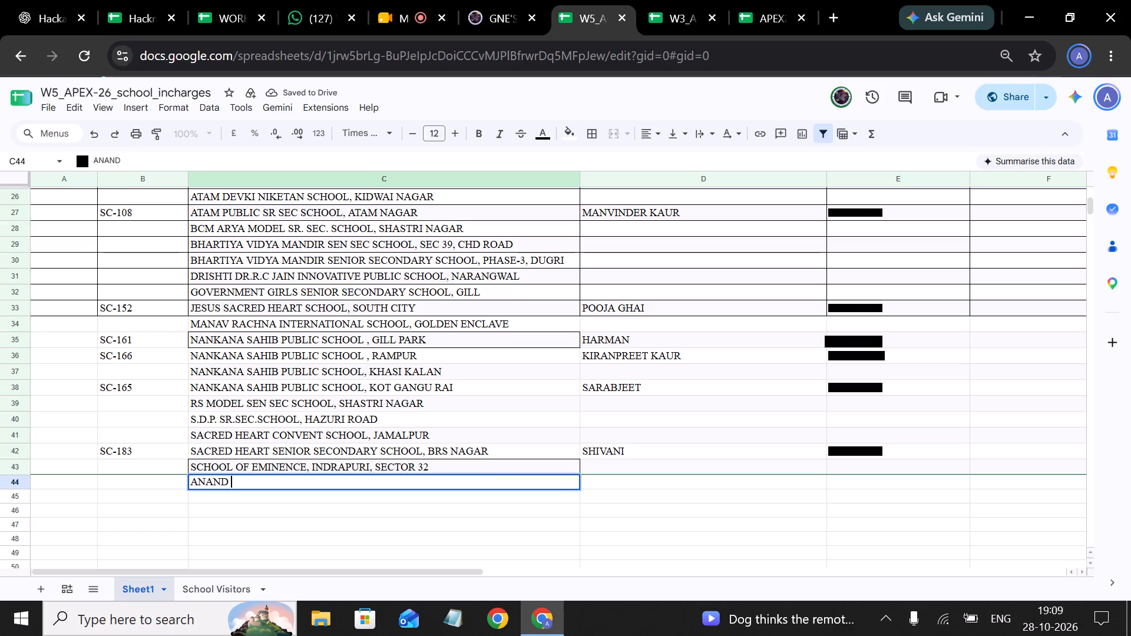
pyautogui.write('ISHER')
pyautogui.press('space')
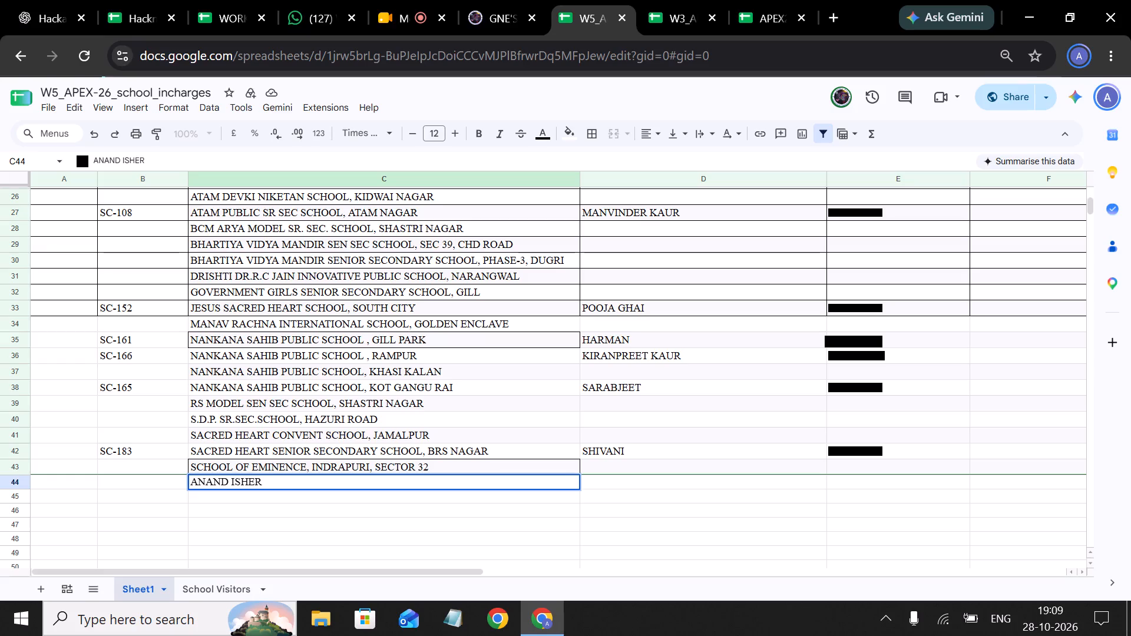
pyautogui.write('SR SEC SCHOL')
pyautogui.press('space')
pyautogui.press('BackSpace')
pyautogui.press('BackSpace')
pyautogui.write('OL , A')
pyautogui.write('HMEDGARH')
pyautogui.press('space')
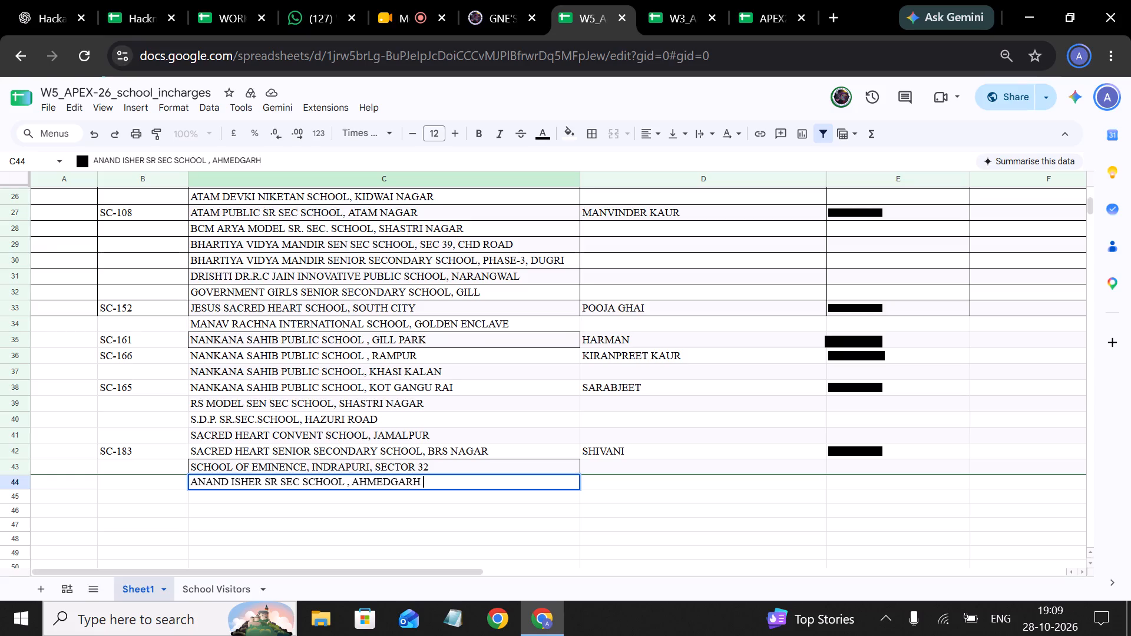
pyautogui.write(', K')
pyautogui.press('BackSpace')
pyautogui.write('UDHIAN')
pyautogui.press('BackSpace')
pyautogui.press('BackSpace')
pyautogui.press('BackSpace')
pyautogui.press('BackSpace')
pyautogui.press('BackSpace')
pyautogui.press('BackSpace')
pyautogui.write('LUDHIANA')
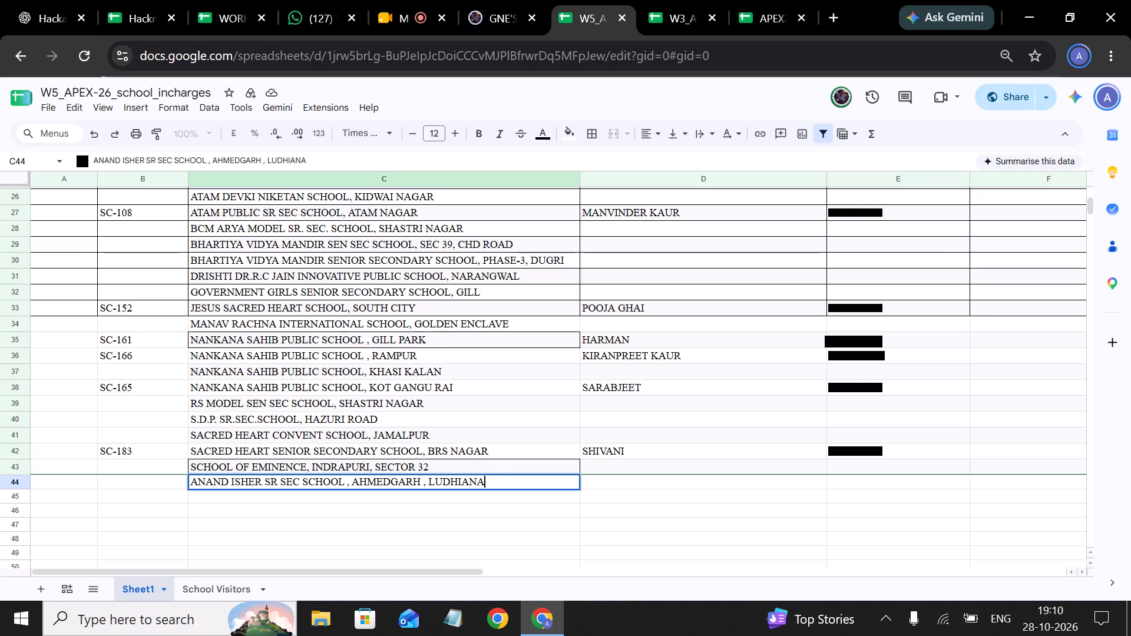
# Enter the code SC-105 in column B of the Anand Isher Sr Sec School row.
pyautogui.doubleClick(128, 484)
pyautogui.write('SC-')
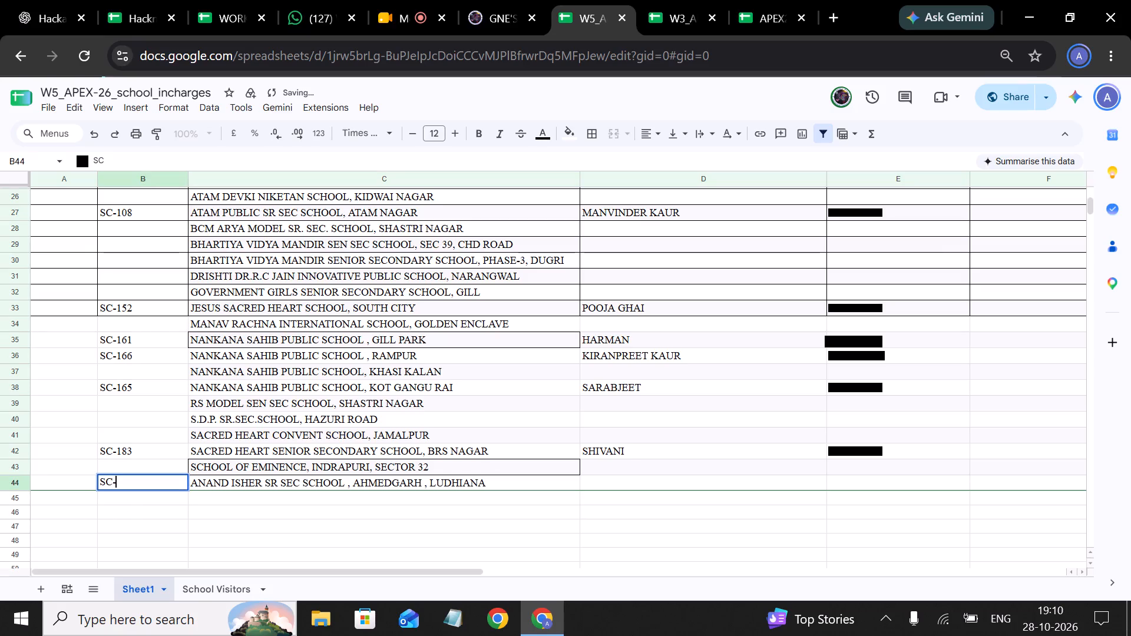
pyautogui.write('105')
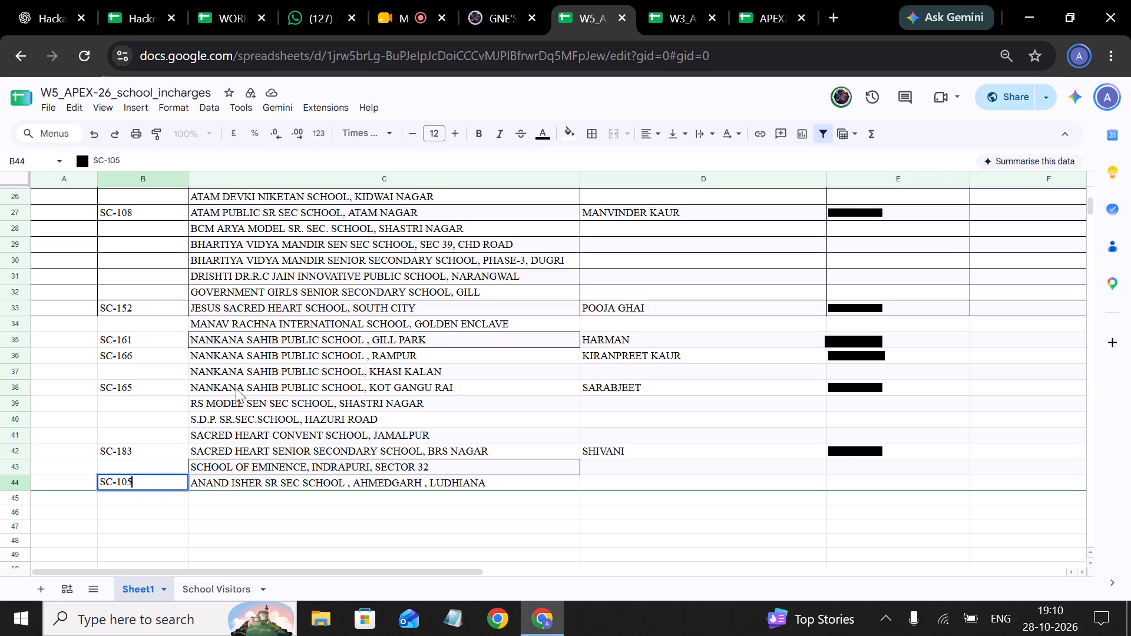
# Enter the teacher's full name in column D of the SC-105 Anand Isher Sr Sec School row.
pyautogui.doubleClick(613, 485)
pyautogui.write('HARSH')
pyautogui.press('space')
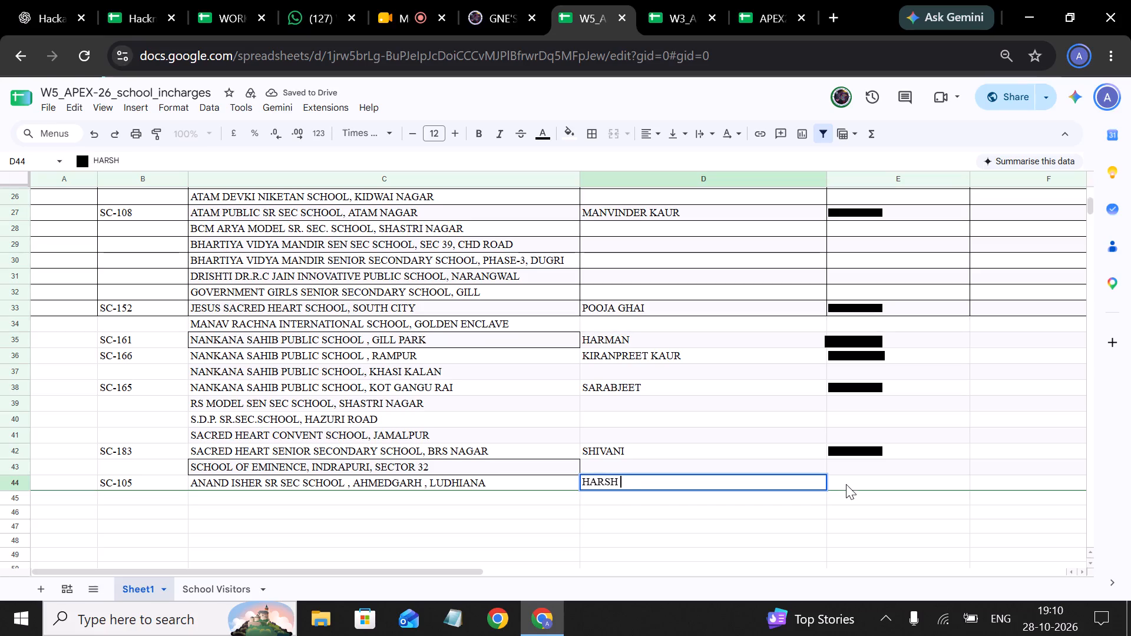
pyautogui.doubleClick(846, 484)
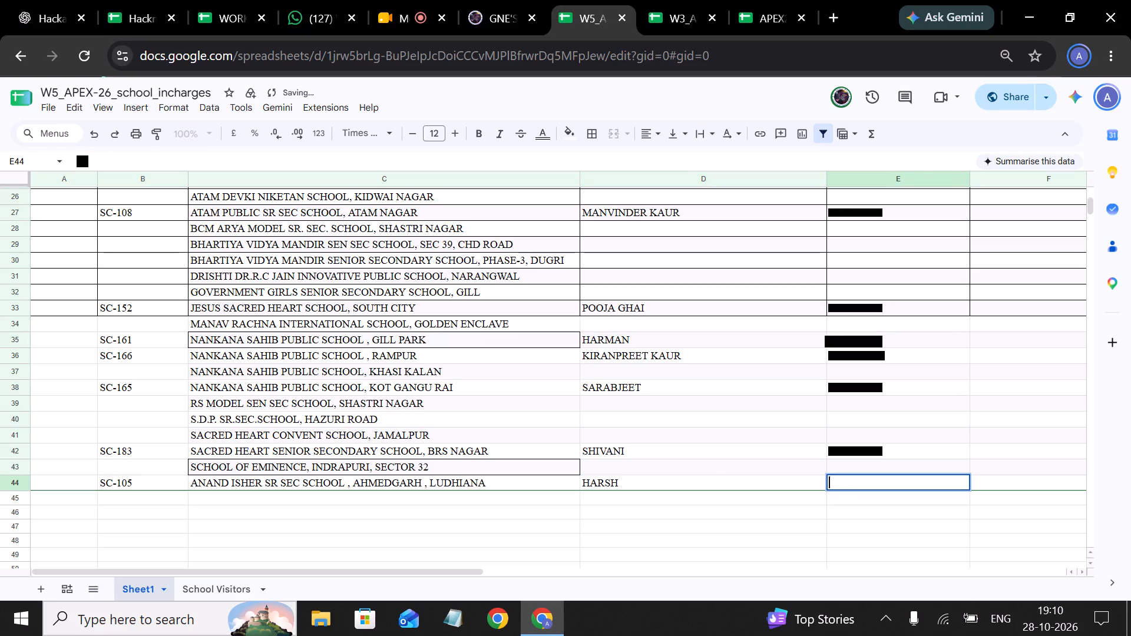
pyautogui.doubleClick(717, 479)
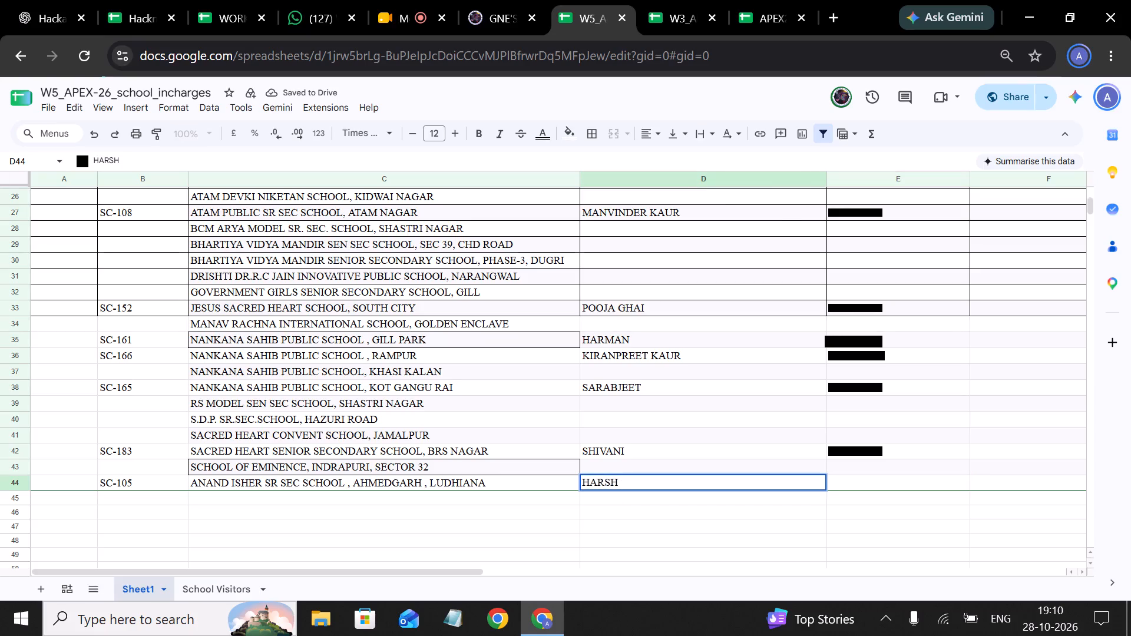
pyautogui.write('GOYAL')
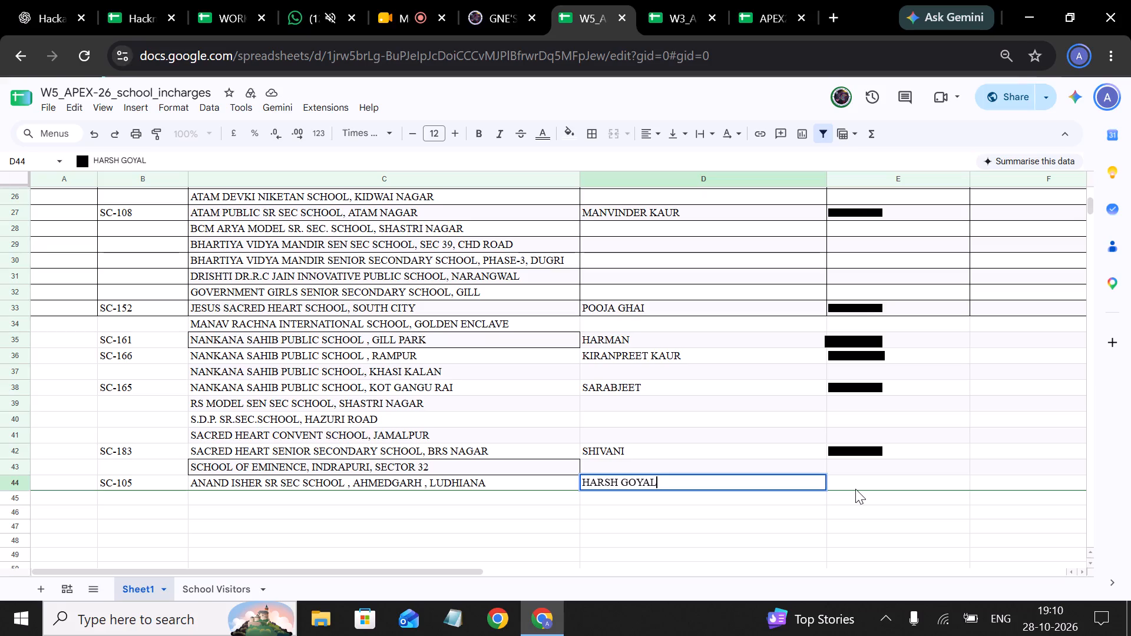
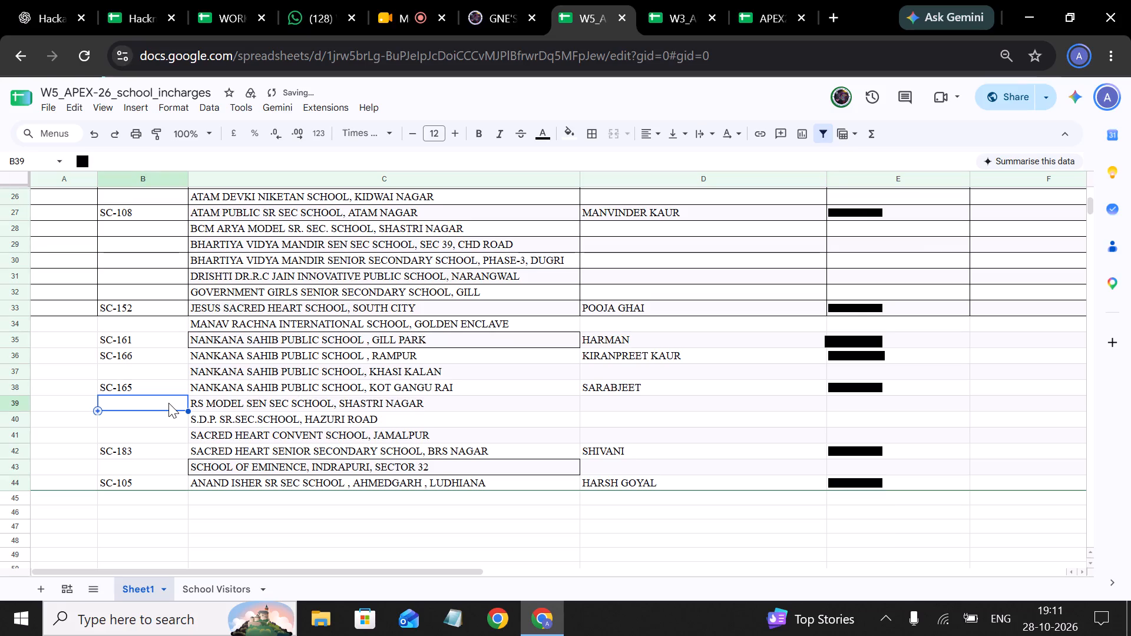
# Enter the code SC-217 in column B of the RS MODEL SEN SEC SCHOOL, SHASTRI NAGAR row.
pyautogui.doubleClick(168, 403)
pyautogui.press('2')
pyautogui.press('BackSpace')
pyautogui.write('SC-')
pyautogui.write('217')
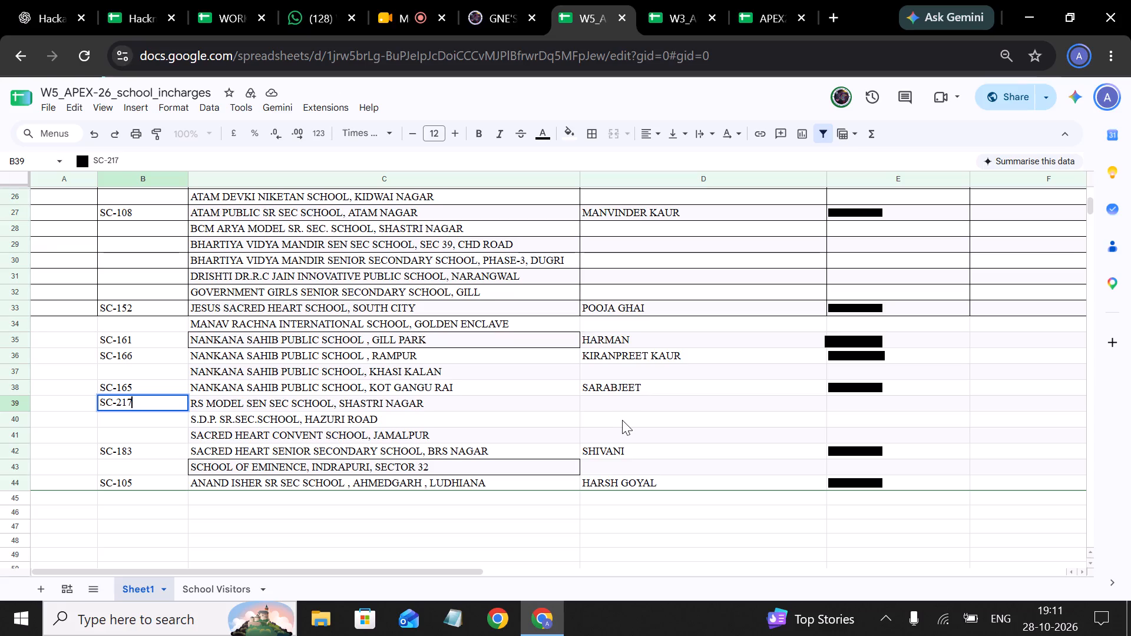
# Enter the teacher's full name in column D of the SC-217 RS Model Sen Sec School row.
pyautogui.doubleClick(626, 407)
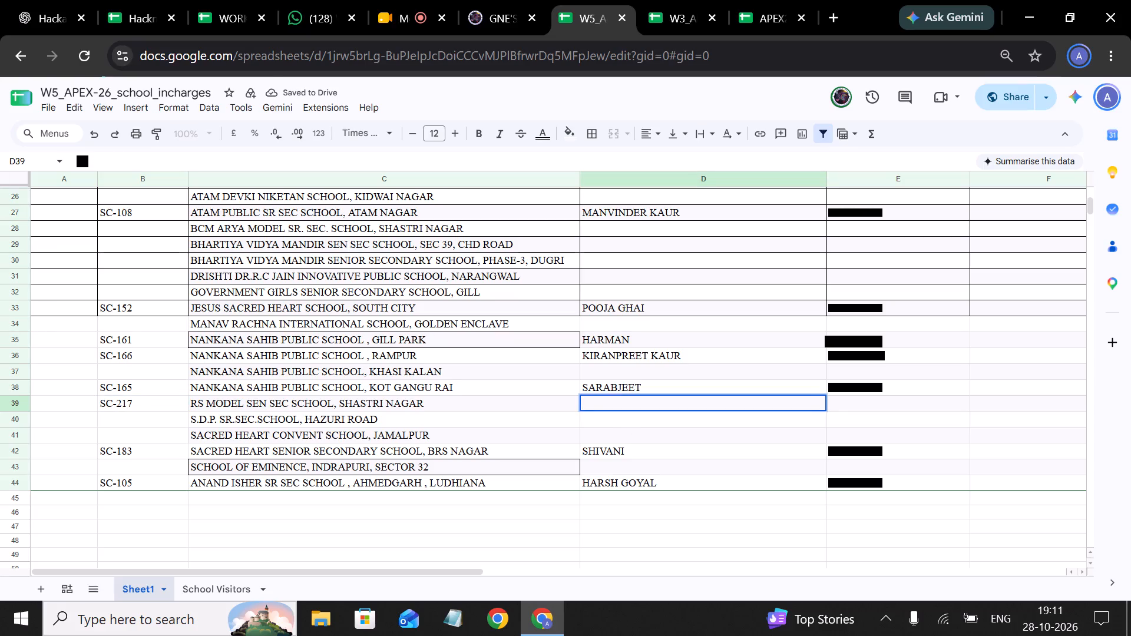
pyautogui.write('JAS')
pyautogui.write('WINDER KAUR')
# Enter the teacher's phone number in column E of the SC-217 RS Model Sen Sec School row.
pyautogui.doubleClick(852, 408)
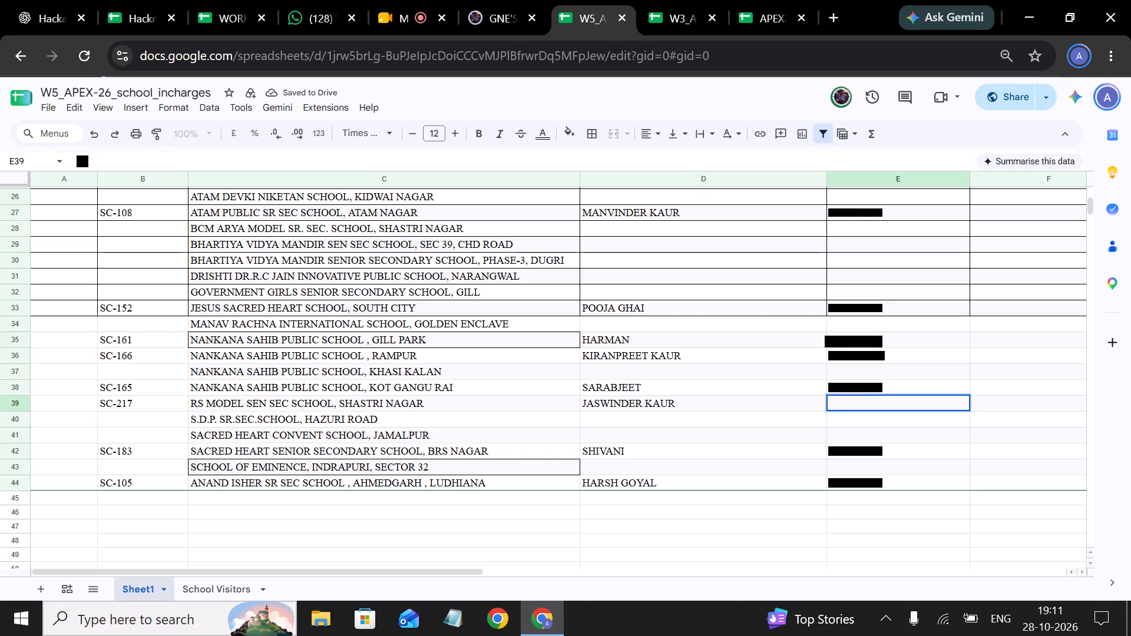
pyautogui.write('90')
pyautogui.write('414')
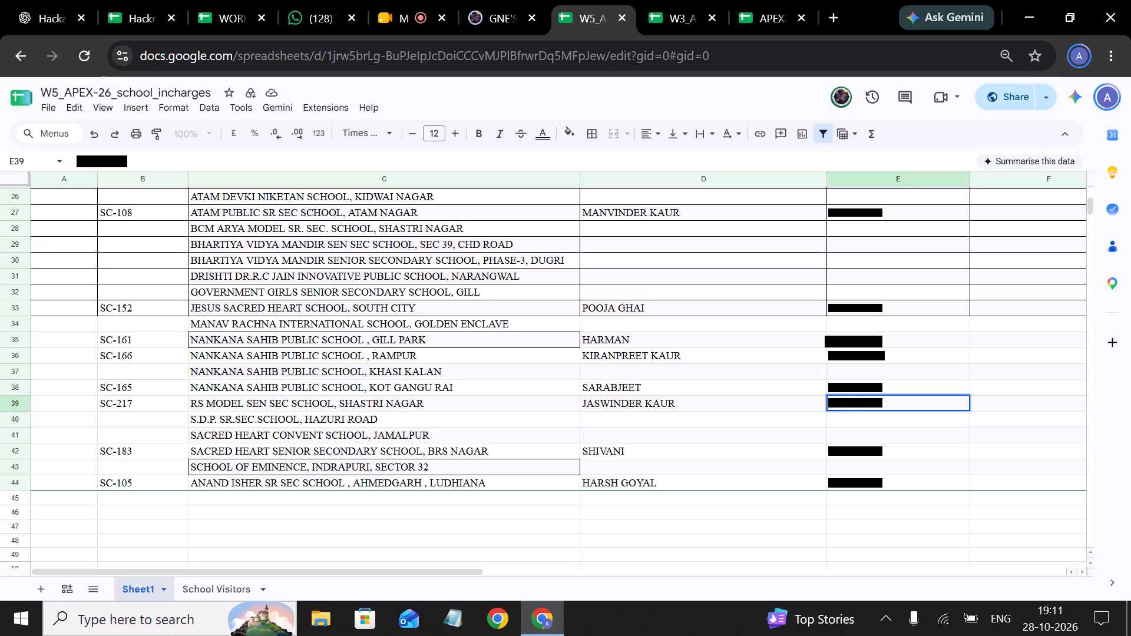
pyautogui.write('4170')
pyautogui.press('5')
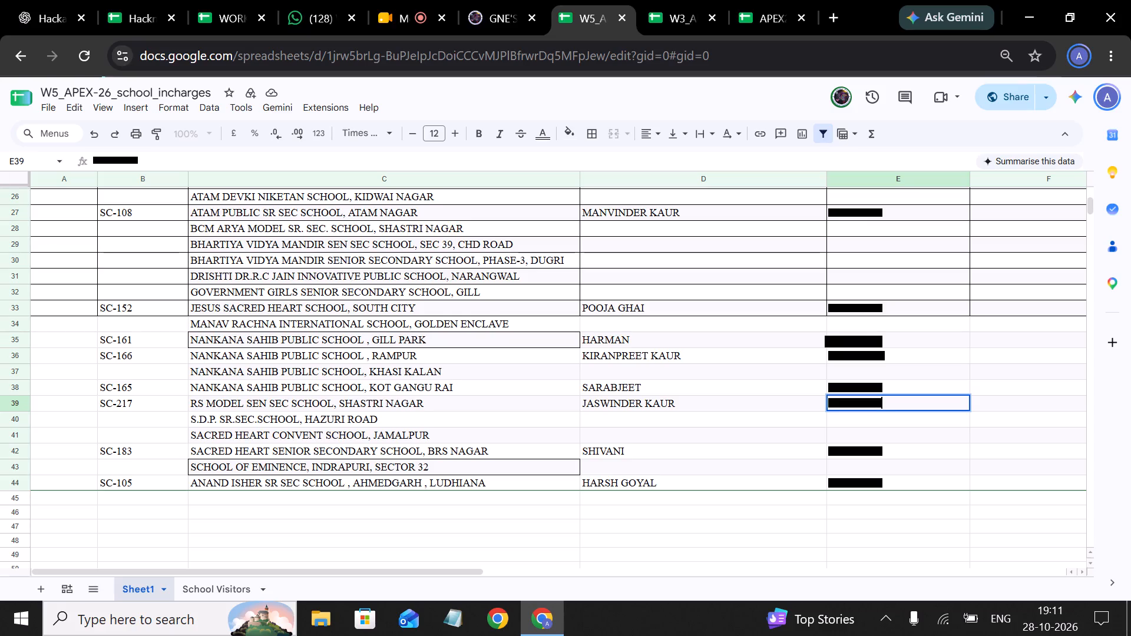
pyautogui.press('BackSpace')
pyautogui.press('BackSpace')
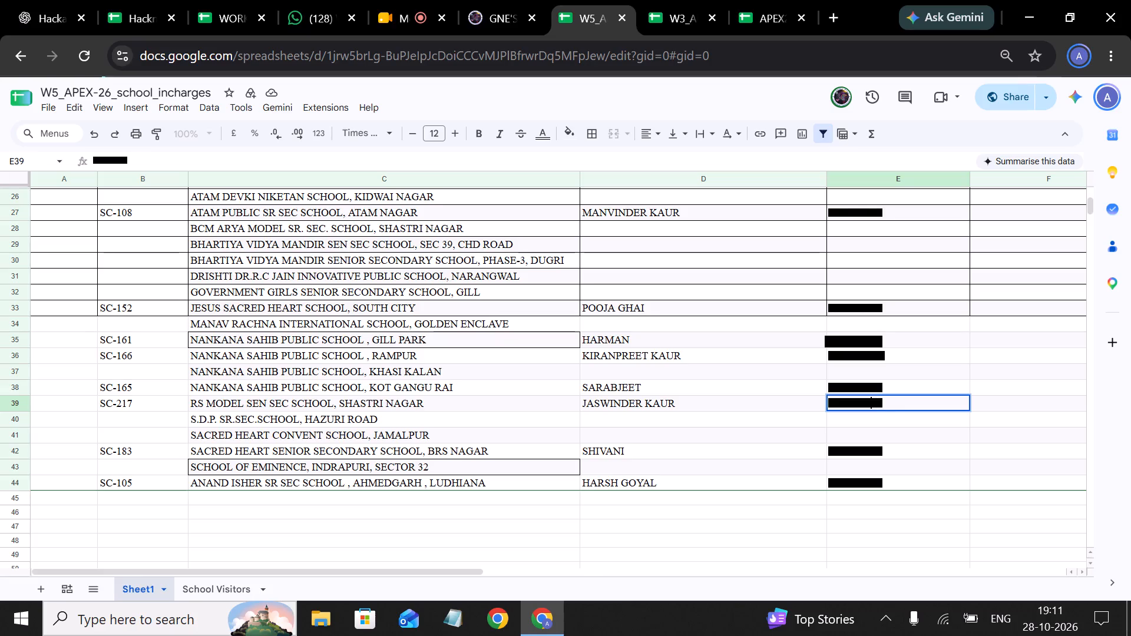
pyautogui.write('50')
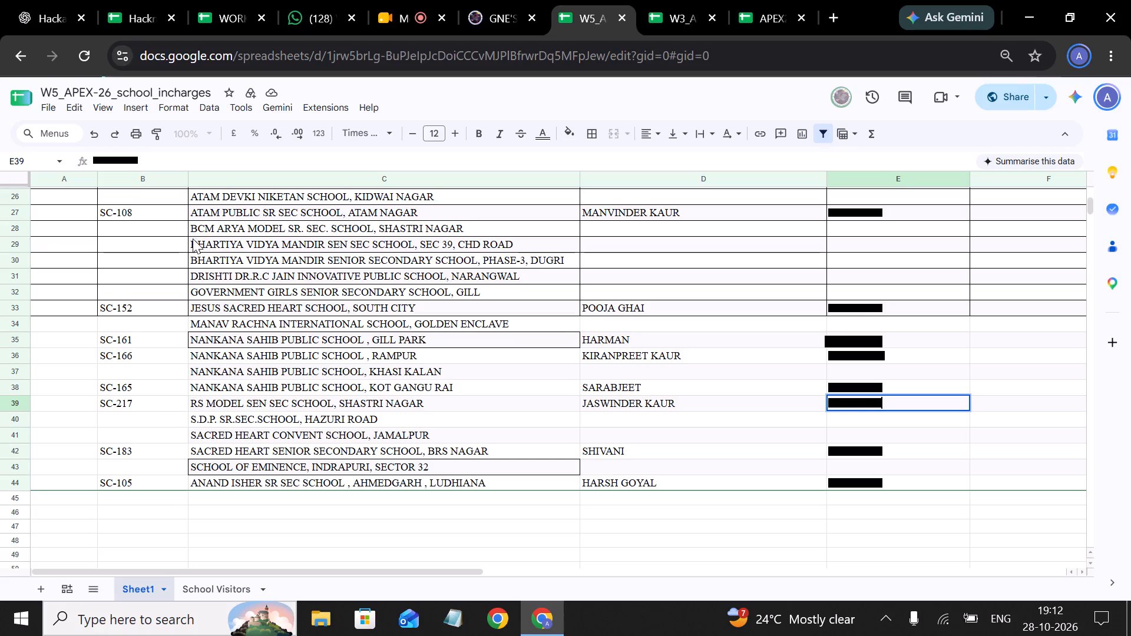
# Add the school GURU GOBIND PUBLIC SCHOOL , in column C of the first empty row, row 45.
pyautogui.click(224, 492)
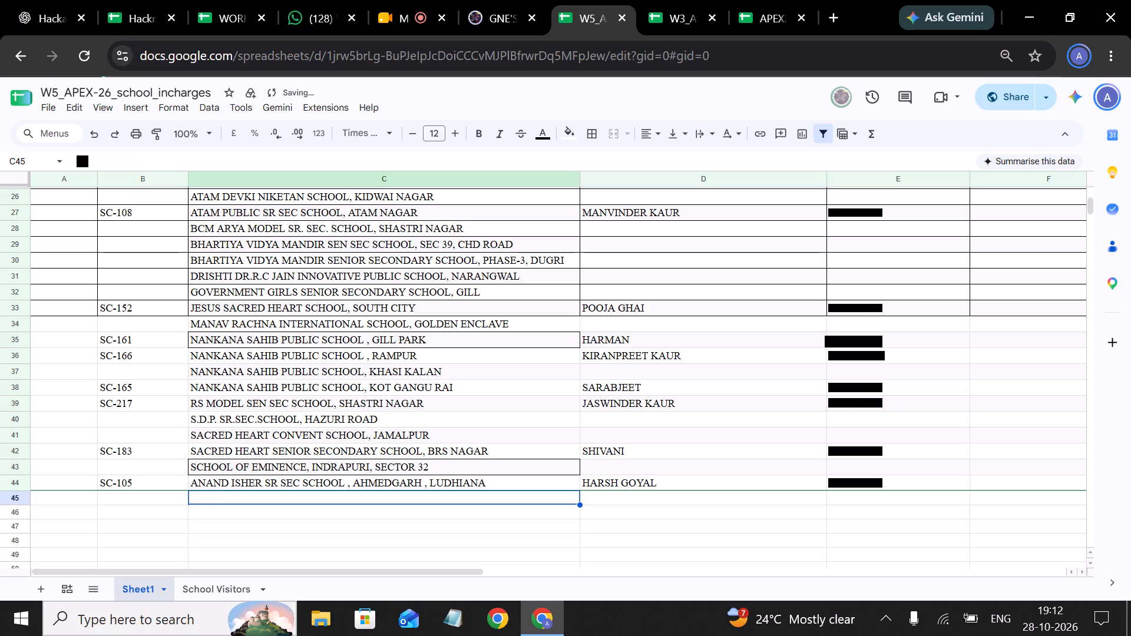
pyautogui.doubleClick(224, 502)
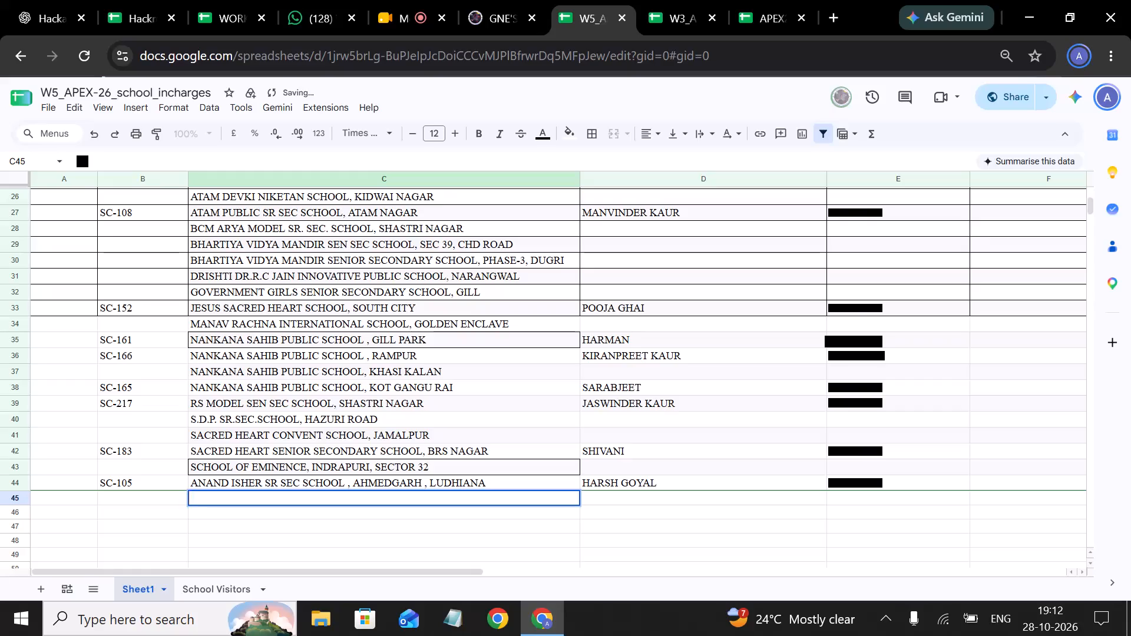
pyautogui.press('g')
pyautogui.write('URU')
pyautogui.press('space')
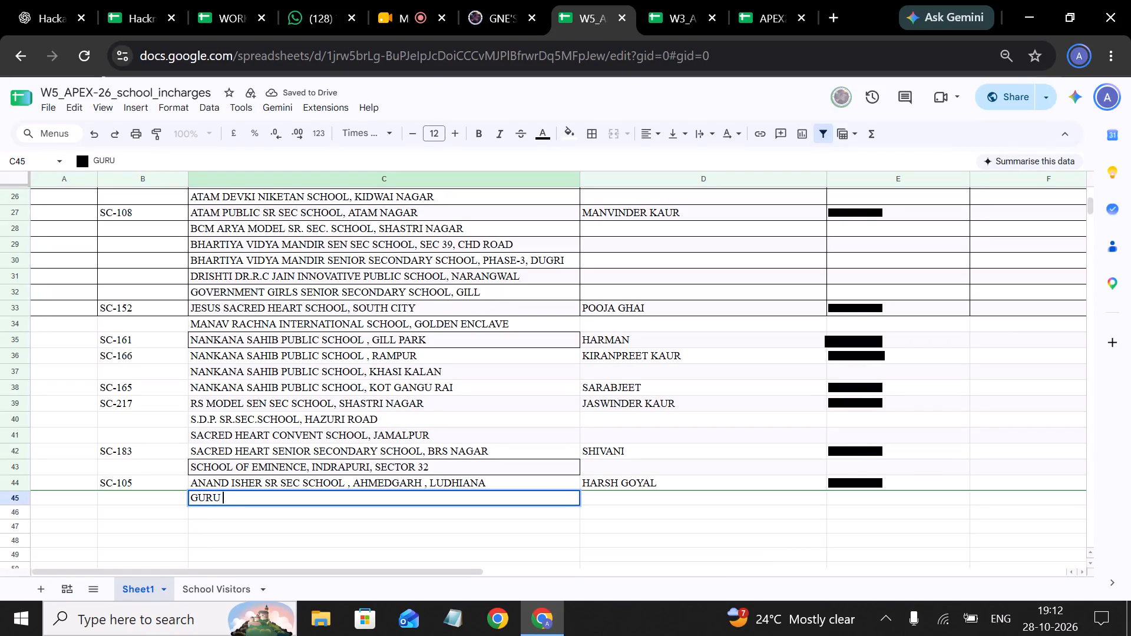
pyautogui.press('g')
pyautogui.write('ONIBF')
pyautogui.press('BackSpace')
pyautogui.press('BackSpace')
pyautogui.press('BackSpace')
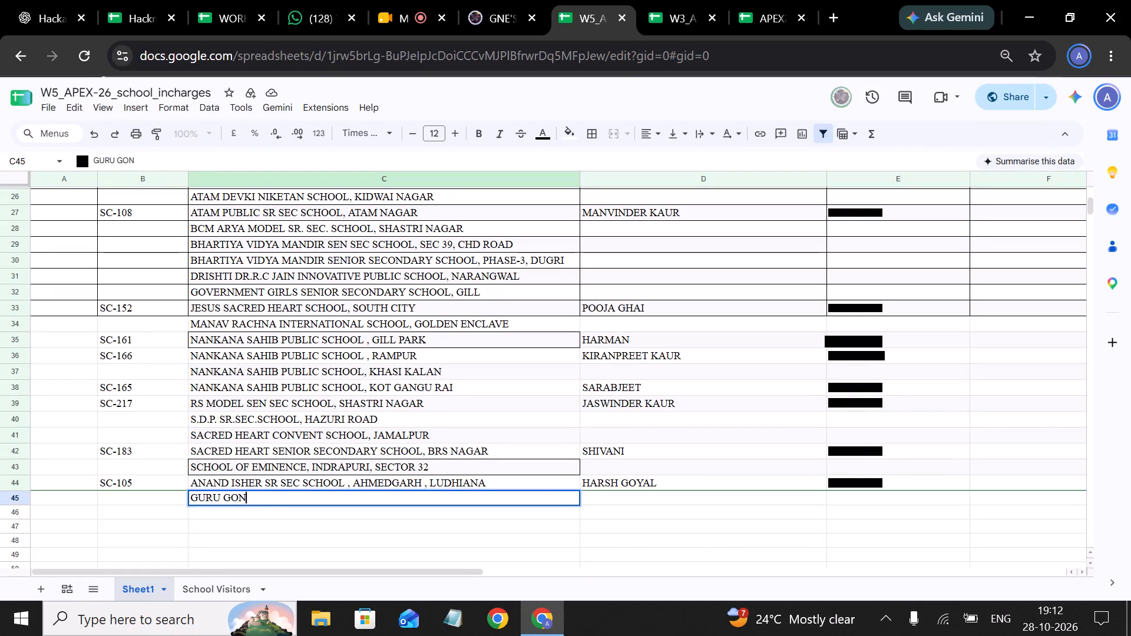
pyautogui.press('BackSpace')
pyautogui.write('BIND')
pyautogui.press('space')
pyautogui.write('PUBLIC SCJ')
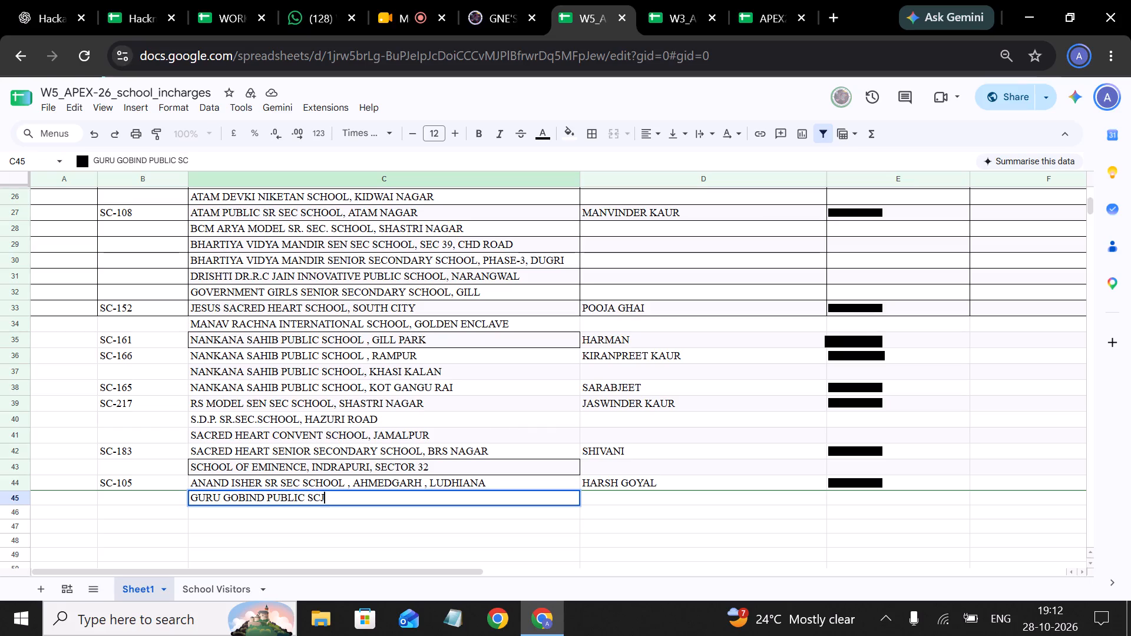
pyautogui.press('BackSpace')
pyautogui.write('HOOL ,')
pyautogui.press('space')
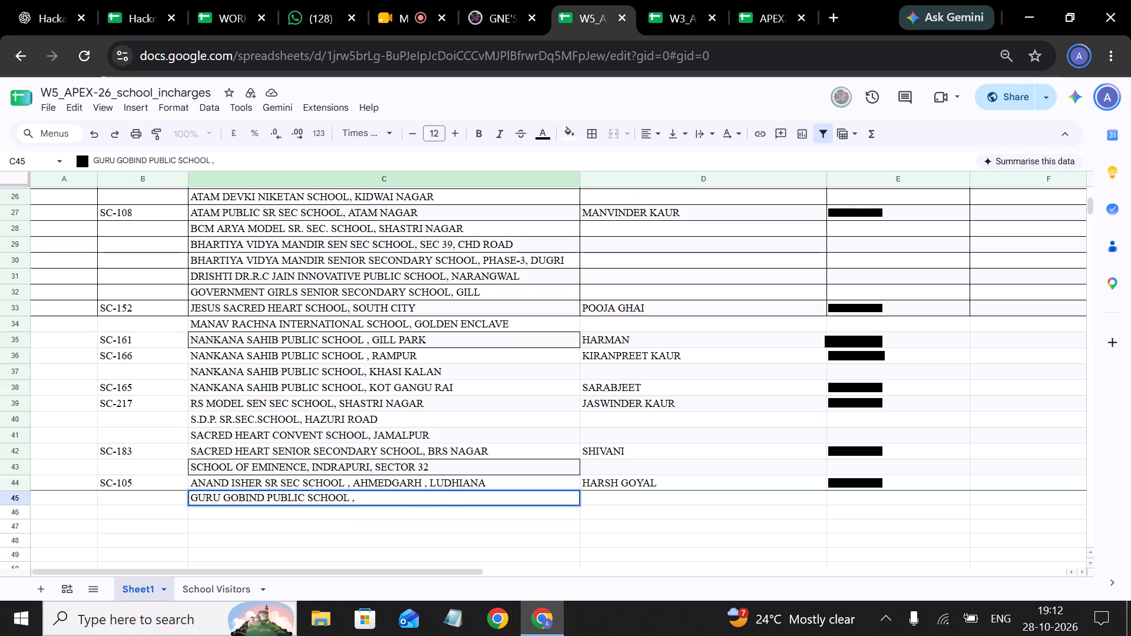
# Enter the teacher's full name in column D of the Guru Gobind Public School row.
pyautogui.doubleClick(613, 499)
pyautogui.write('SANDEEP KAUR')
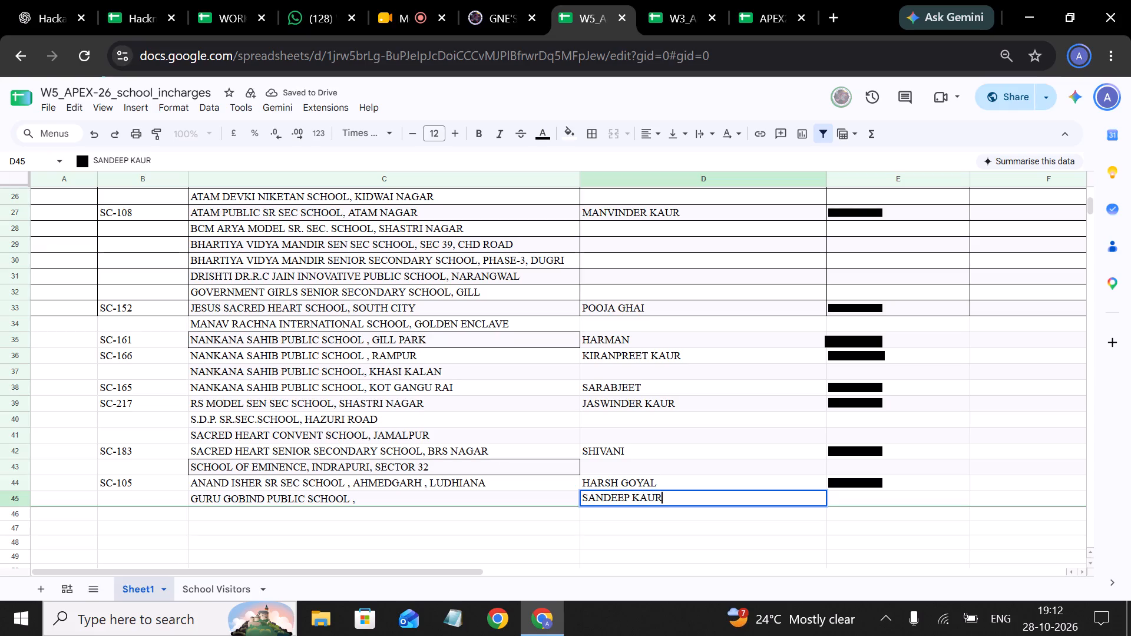
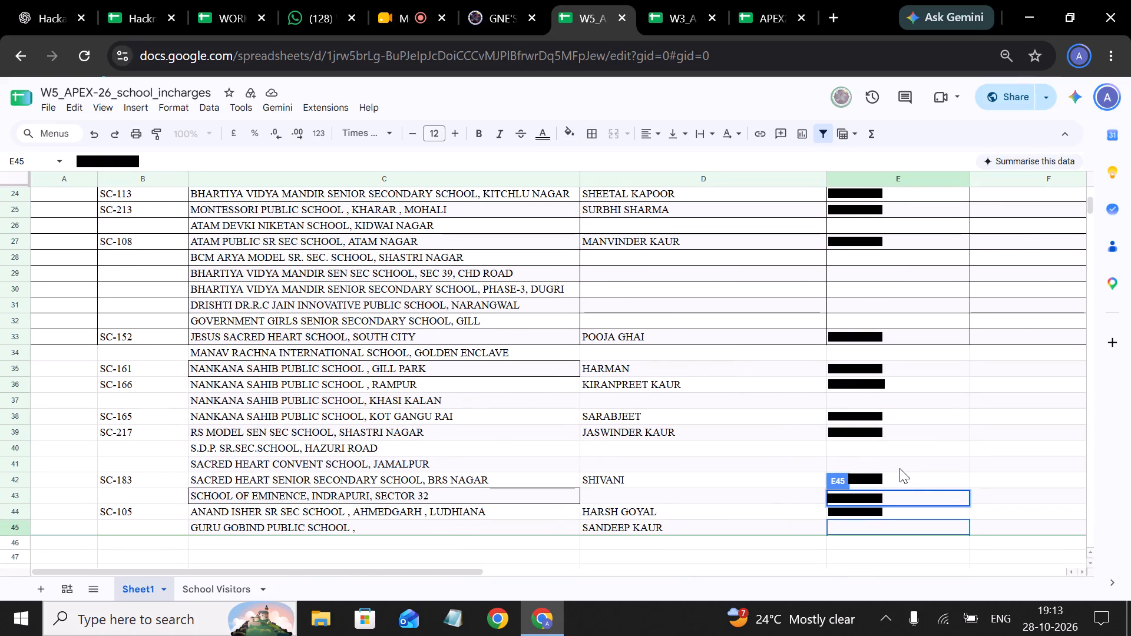
# Sort the school list by SCHOOL CODE from A to Z.
pyautogui.scroll(6, 532, 362)
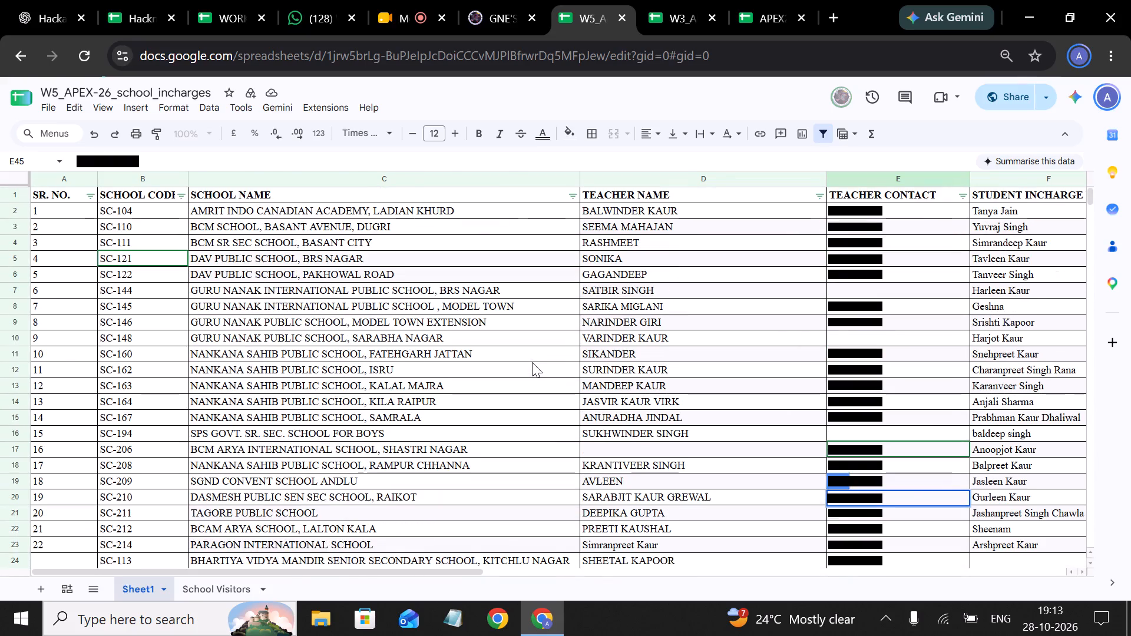
pyautogui.click(177, 197)
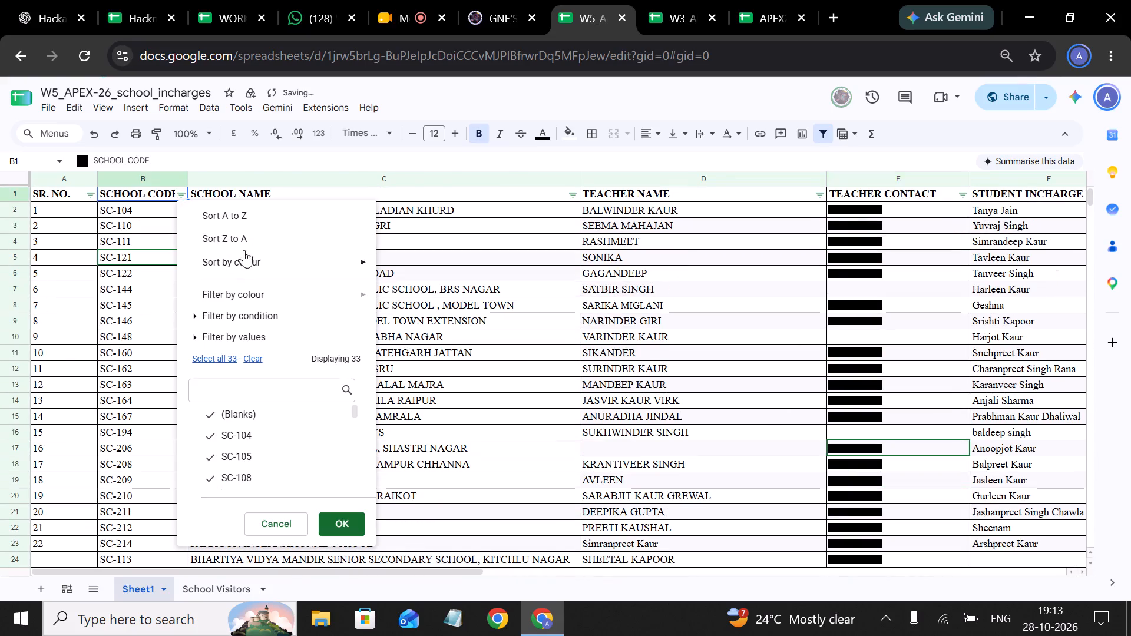
pyautogui.click(231, 210)
# Insert one blank row below the SC-217 RS Model Sen Sec School row to separate the schools without codes.
pyautogui.scroll(-2, 243, 354)
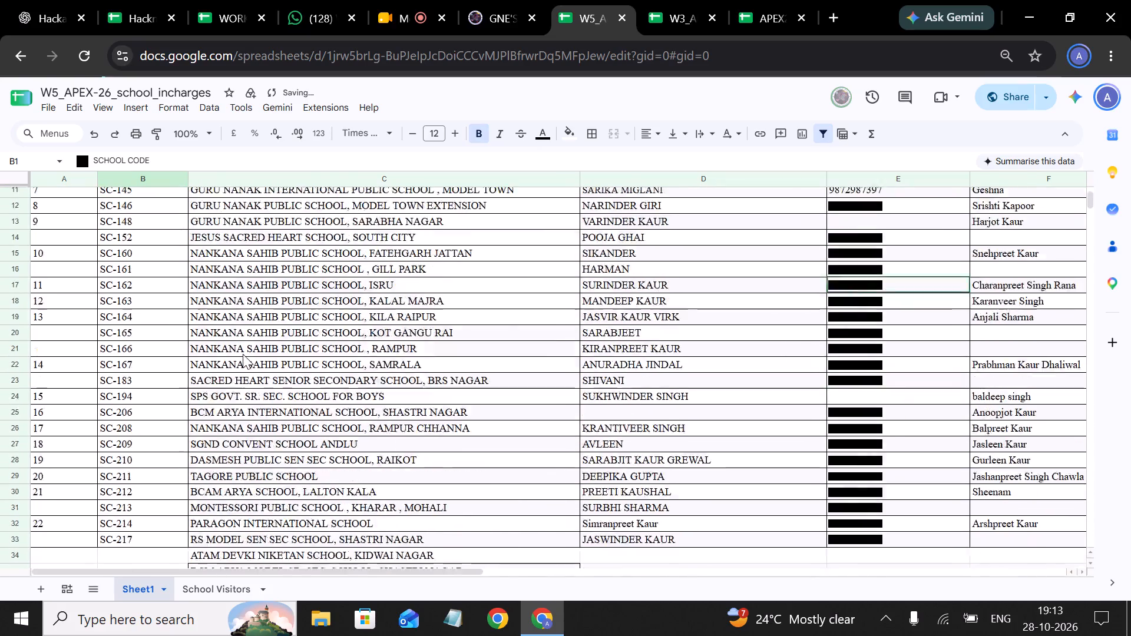
pyautogui.scroll(-1, 243, 354)
pyautogui.scroll(-1, 286, 397)
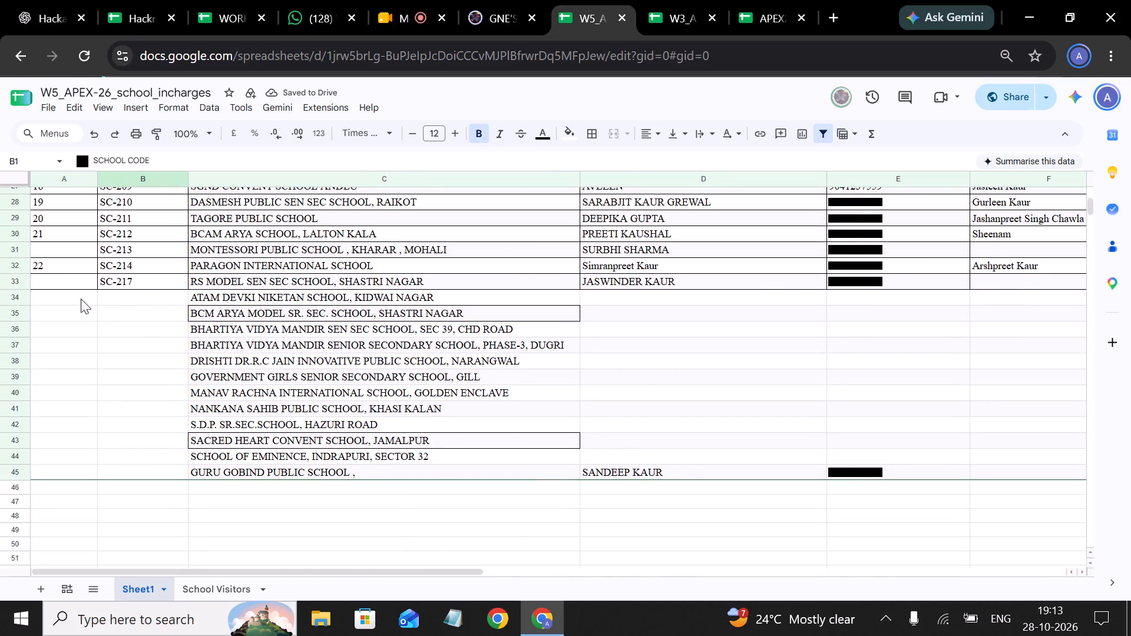
pyautogui.scroll(6, 97, 314)
pyautogui.scroll(-3, 97, 314)
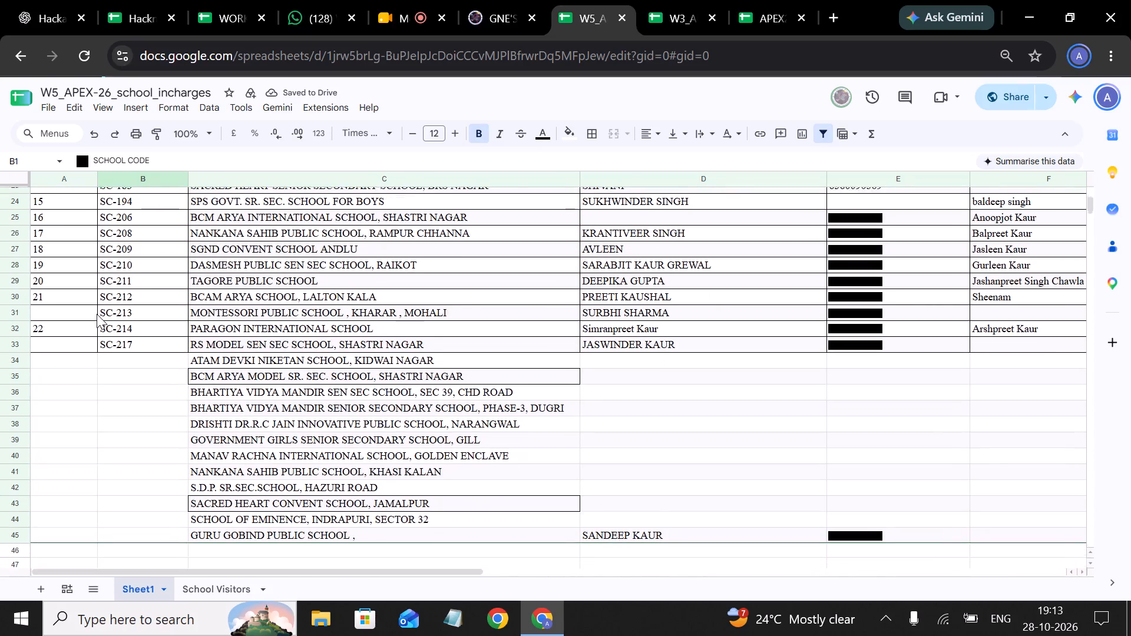
pyautogui.scroll(-1, 212, 370)
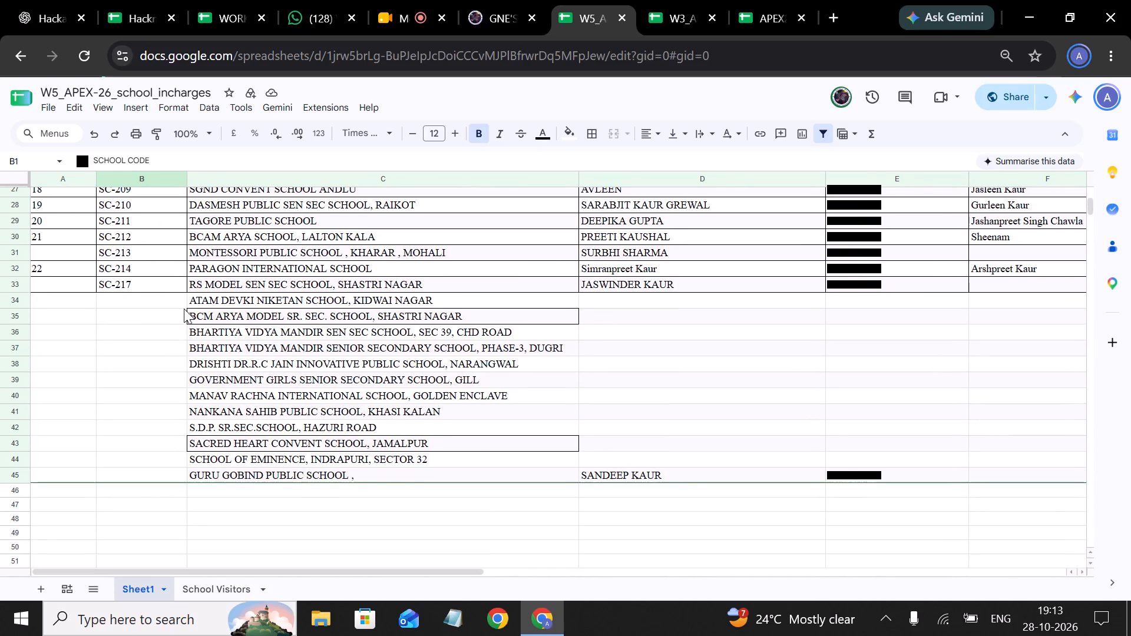
pyautogui.click(18, 283)
pyautogui.rightClick(18, 283)
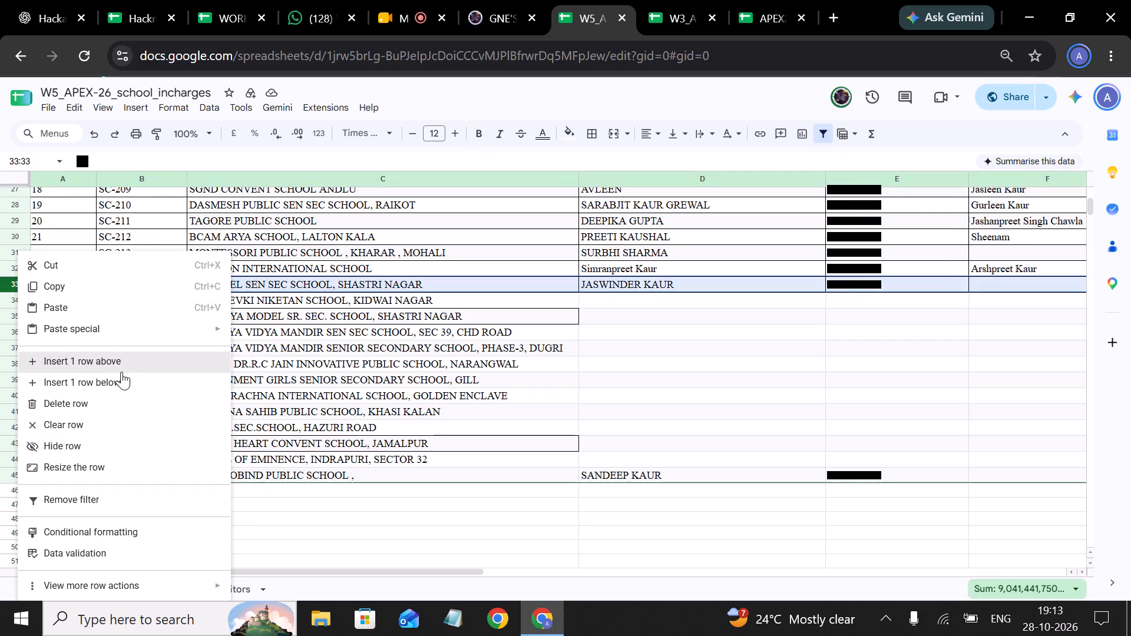
pyautogui.click(125, 382)
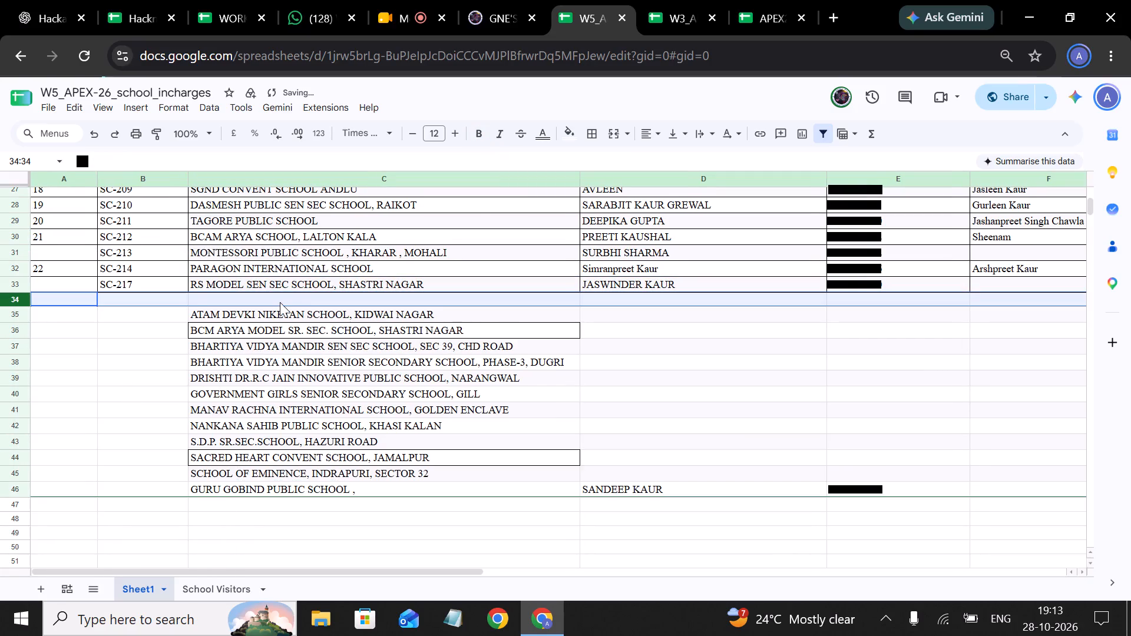
# Enter serial numbers 2 and 3 in column A for the SC-105 and SC-108 rows.
pyautogui.scroll(1, 280, 302)
pyautogui.scroll(4, 138, 359)
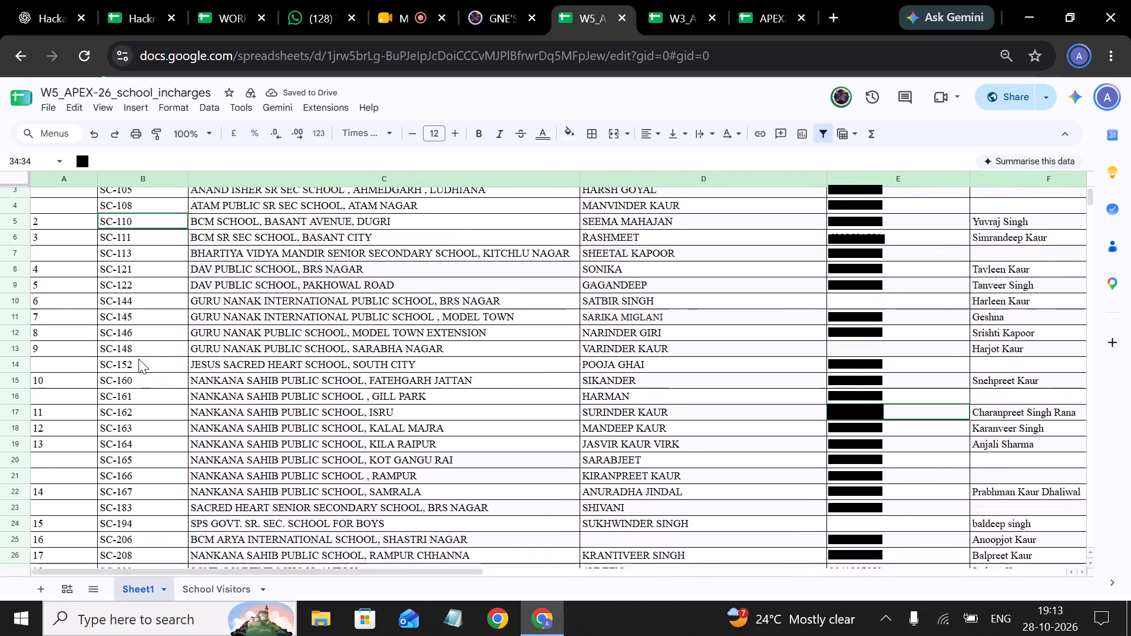
pyautogui.click(44, 211)
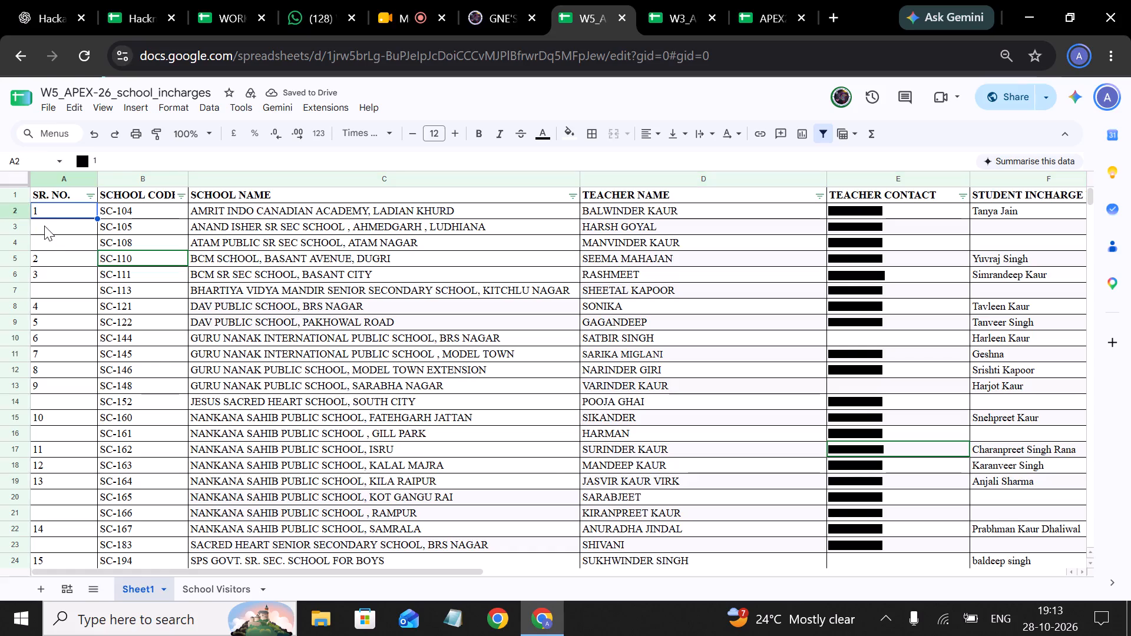
pyautogui.click(44, 226)
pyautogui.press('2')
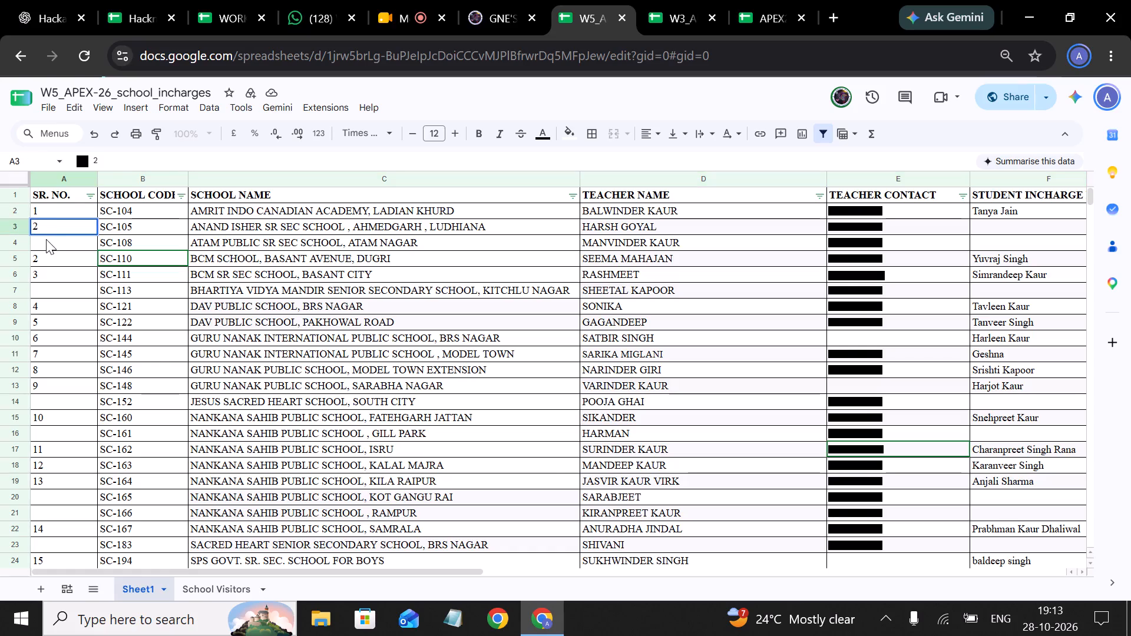
pyautogui.click(46, 239)
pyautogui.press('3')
# Clear the old serial numbers in column A from the SC-110 row down to the SC-217 row, A5:A33.
pyautogui.moveTo(46, 255); pyautogui.dragTo(56, 536)
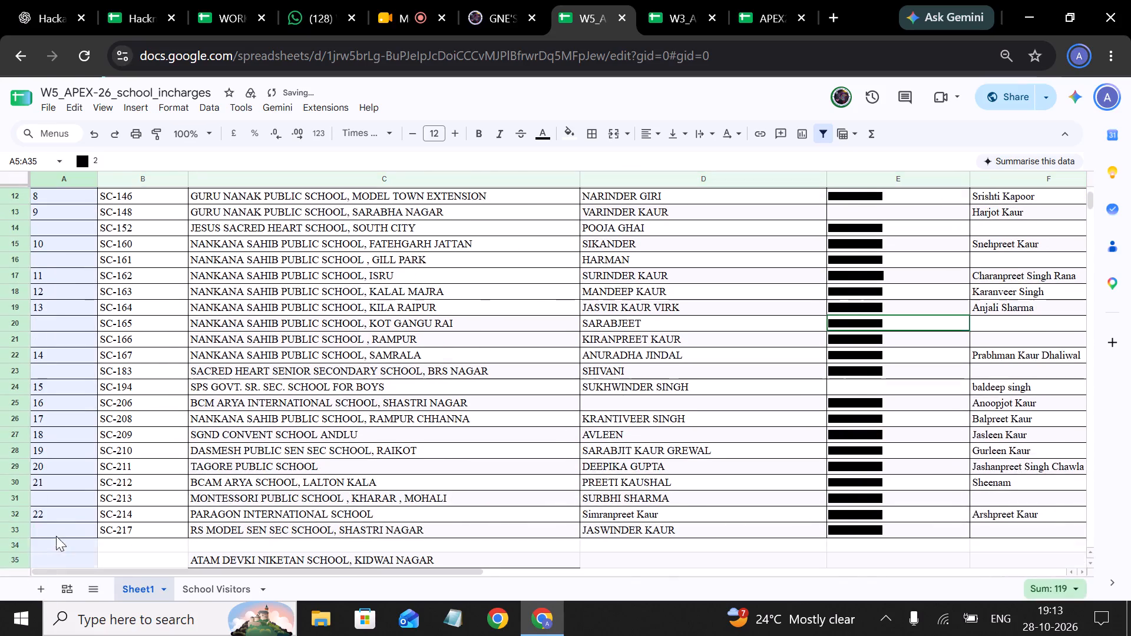
pyautogui.moveTo(56, 536); pyautogui.dragTo(57, 524)
pyautogui.press('BackSpace')
# Extend the 1, 2, 3 serial number series in column A down to the SC-217 row, row 33.
pyautogui.scroll(1, 28, 429)
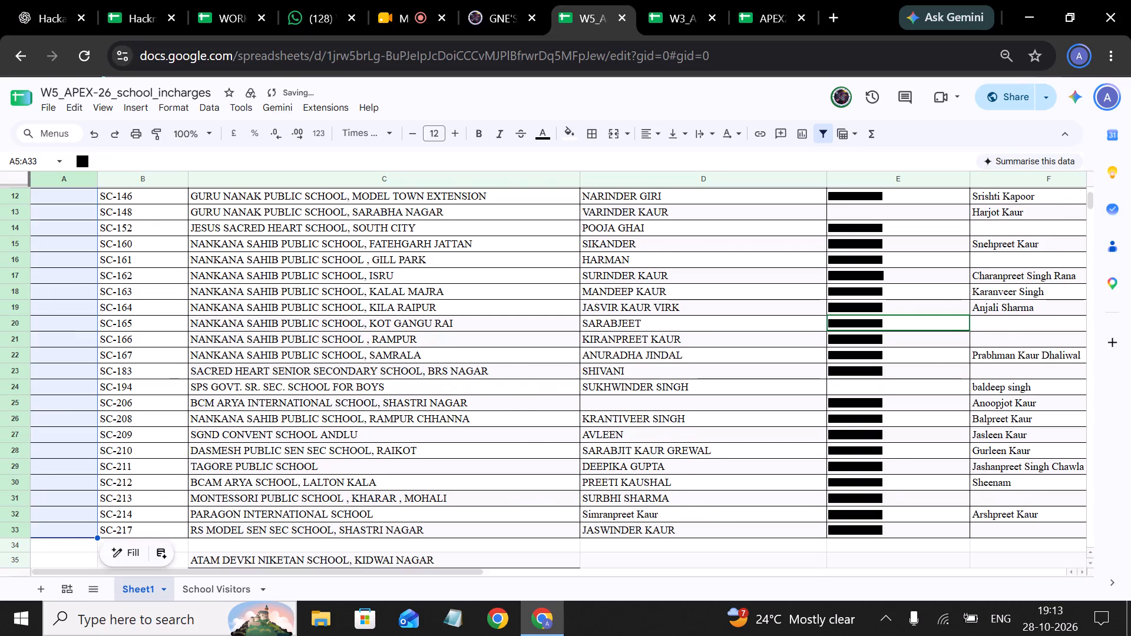
pyautogui.scroll(2, 28, 429)
pyautogui.moveTo(52, 214); pyautogui.dragTo(62, 234)
pyautogui.moveTo(54, 214); pyautogui.dragTo(64, 244)
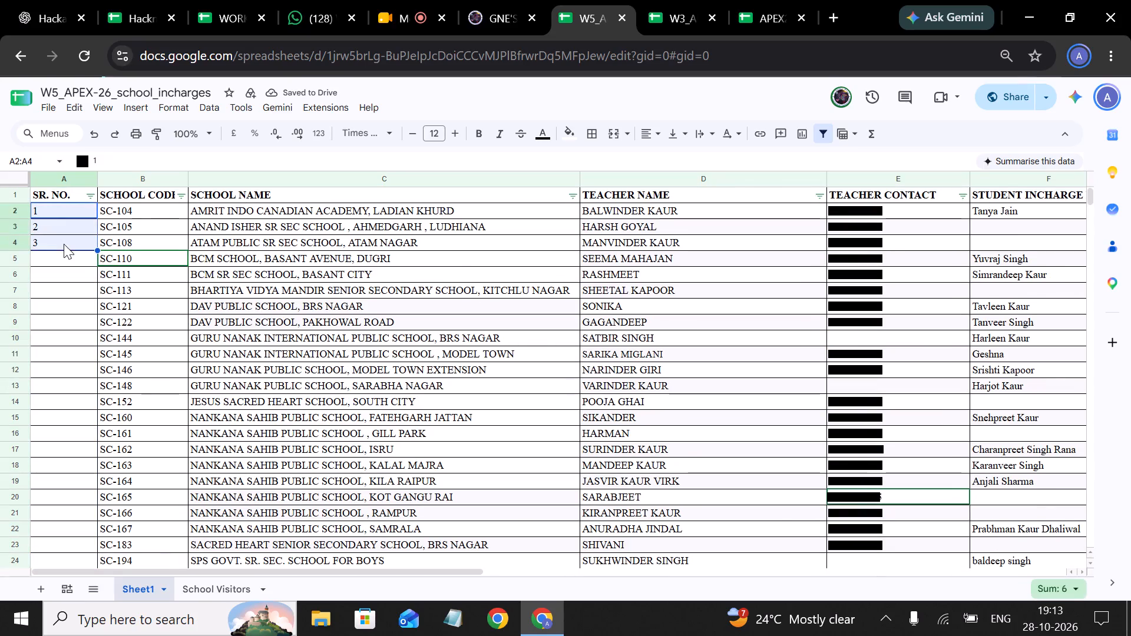
pyautogui.moveTo(96, 247); pyautogui.dragTo(96, 561)
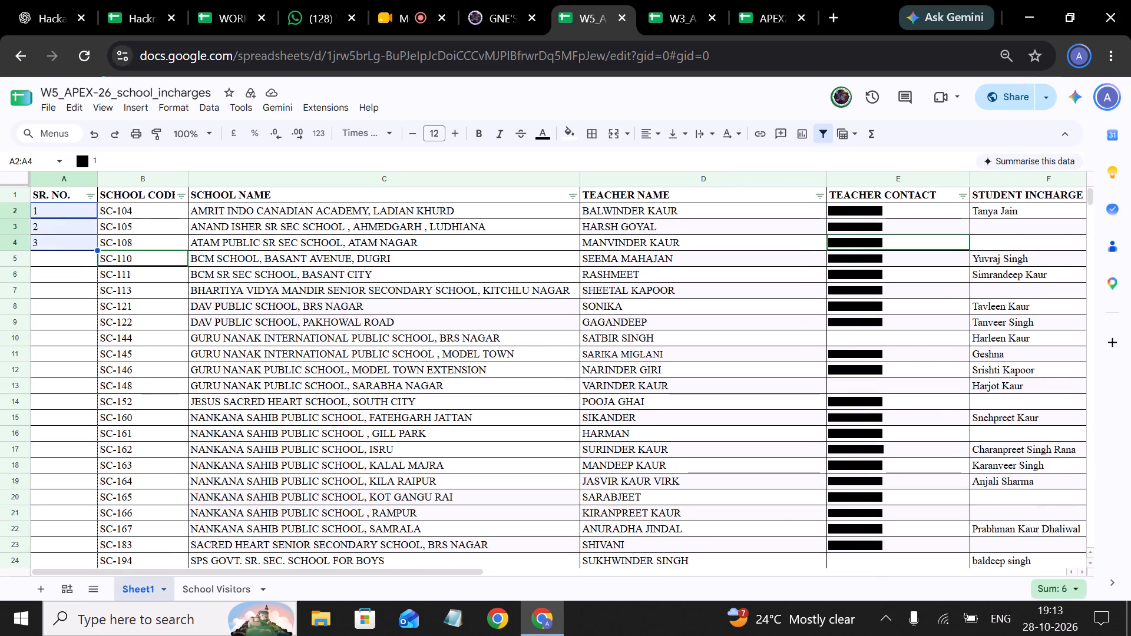
pyautogui.moveTo(96, 561); pyautogui.dragTo(90, 460)
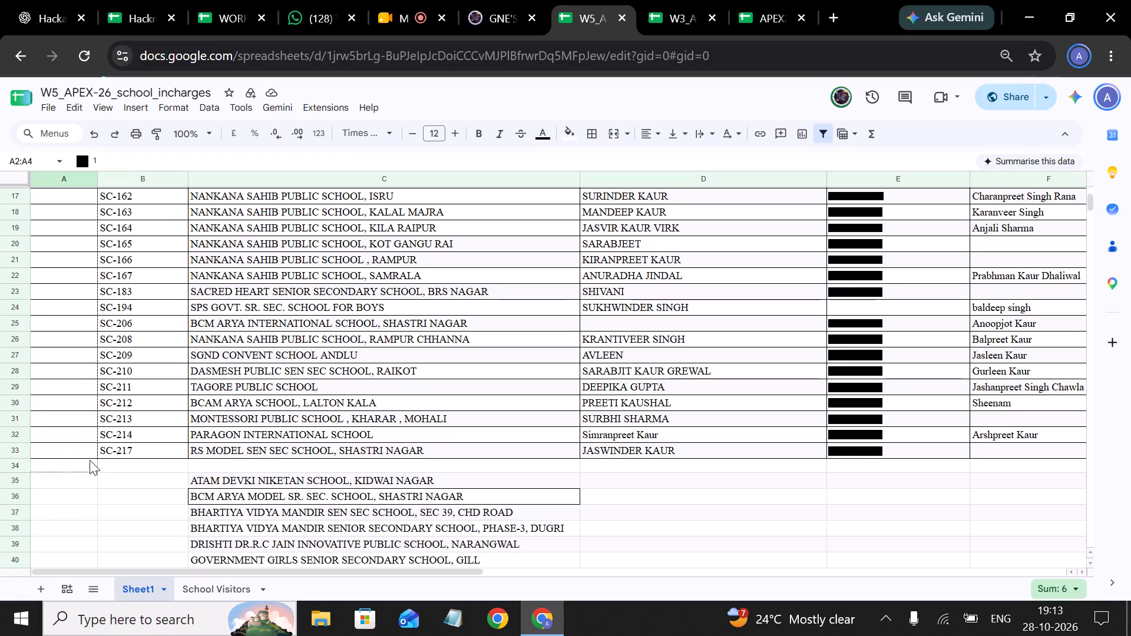
pyautogui.moveTo(90, 460); pyautogui.dragTo(88, 455)
# Enter the school code SC-218 in column B of the Guru Gobind Public School row.
pyautogui.scroll(4, 421, 362)
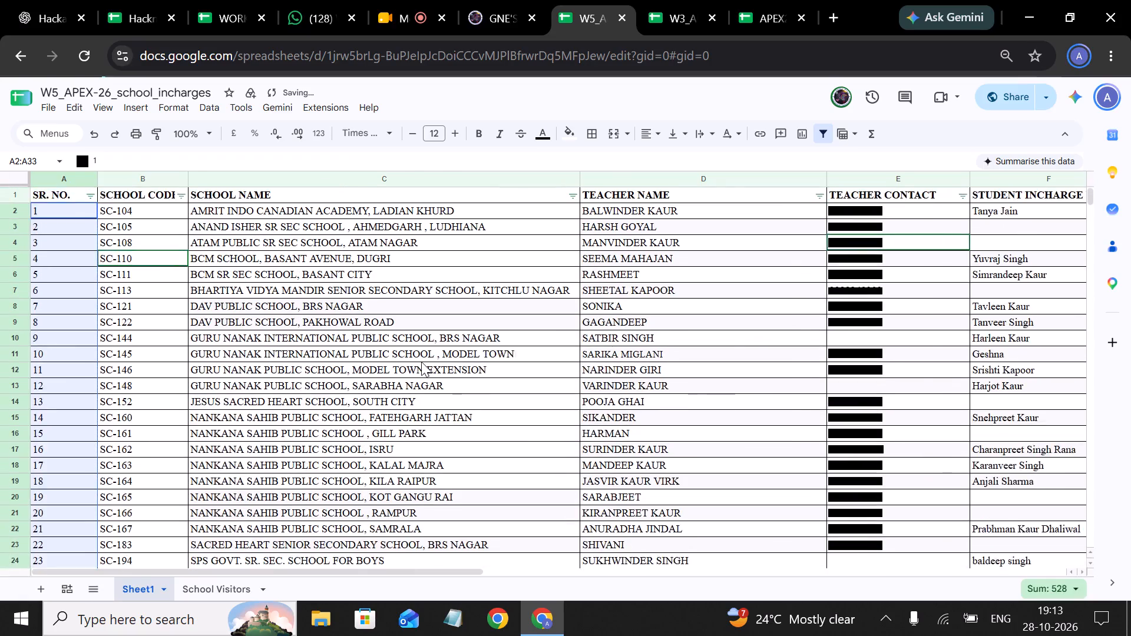
pyautogui.hscroll(-2, 421, 362)
pyautogui.scroll(1, 421, 362)
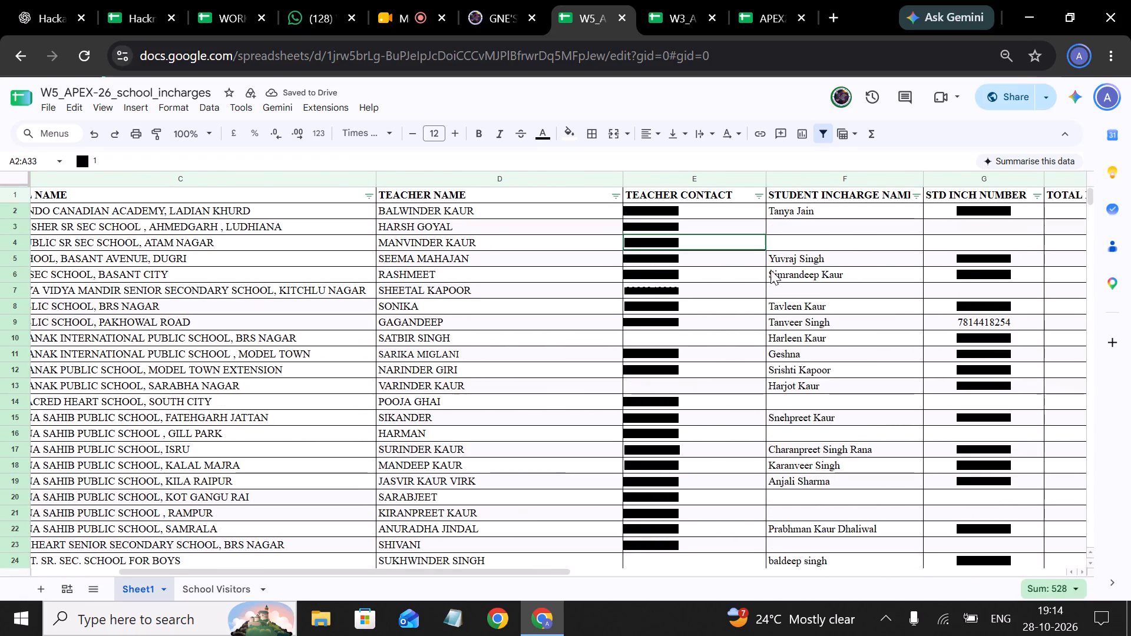
pyautogui.hscroll(-3, 769, 270)
pyautogui.scroll(-2, 769, 270)
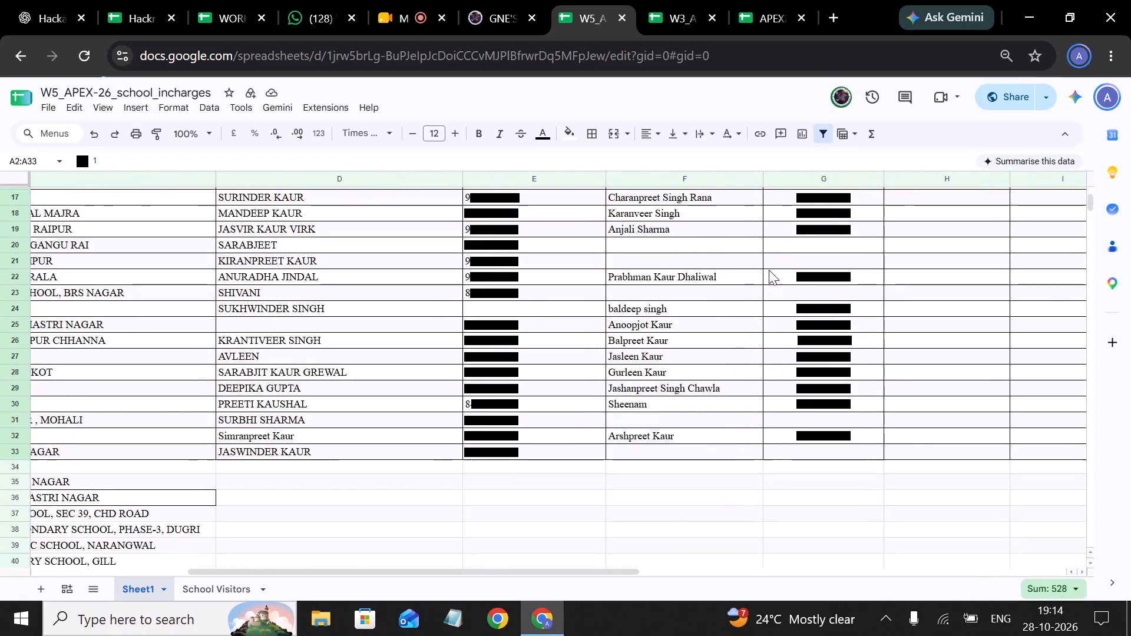
pyautogui.scroll(-1, 769, 270)
pyautogui.hscroll(2, 769, 270)
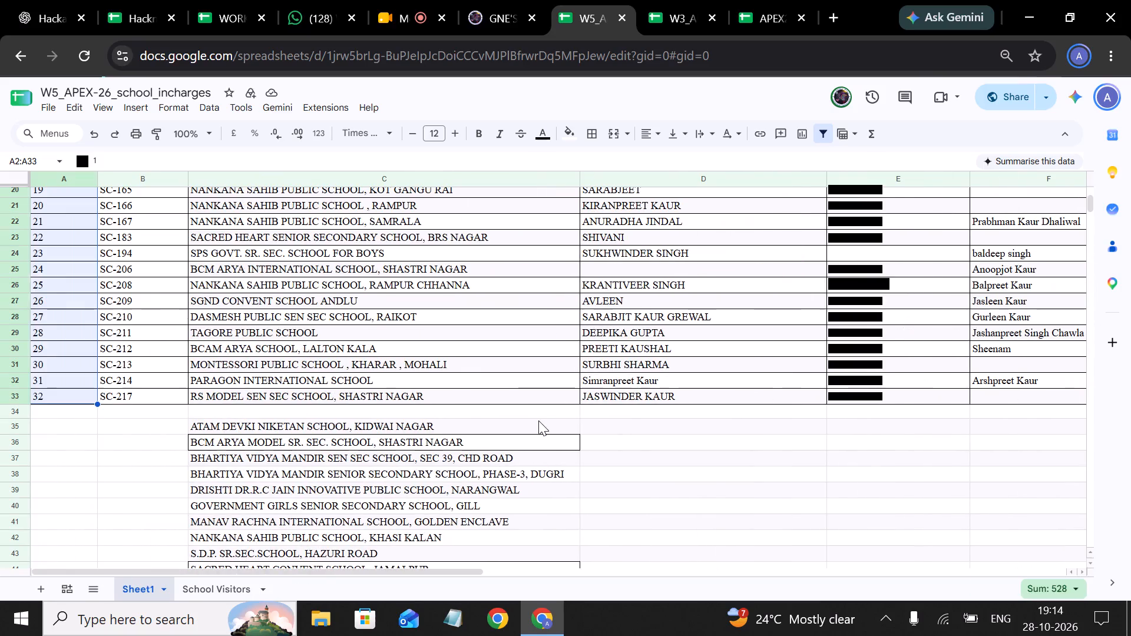
pyautogui.scroll(-1, 537, 420)
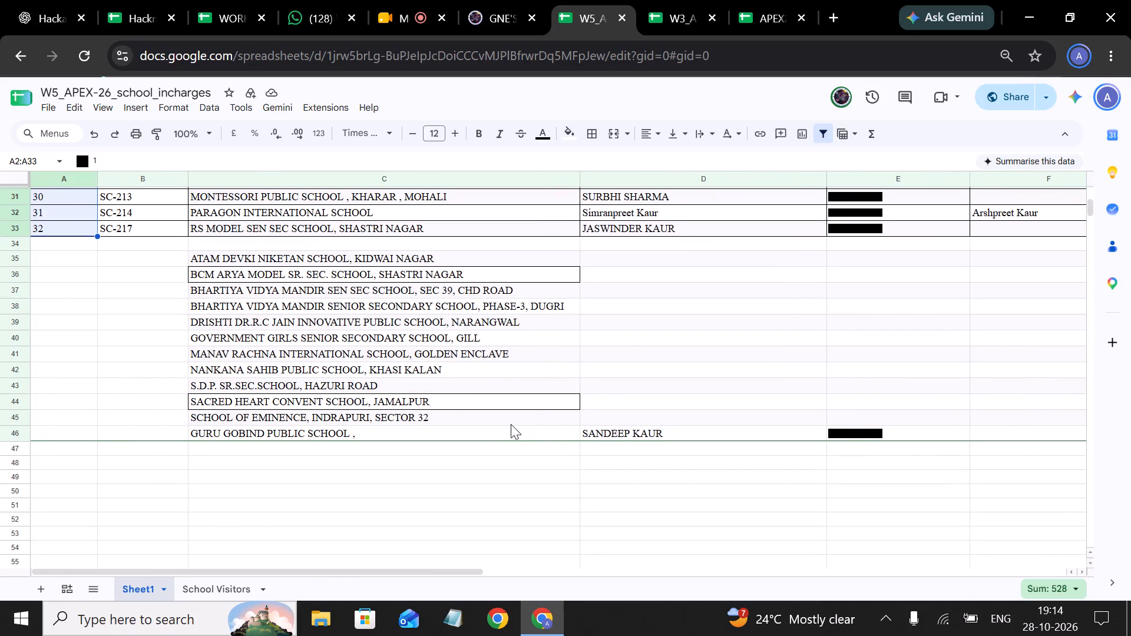
pyautogui.click(495, 436)
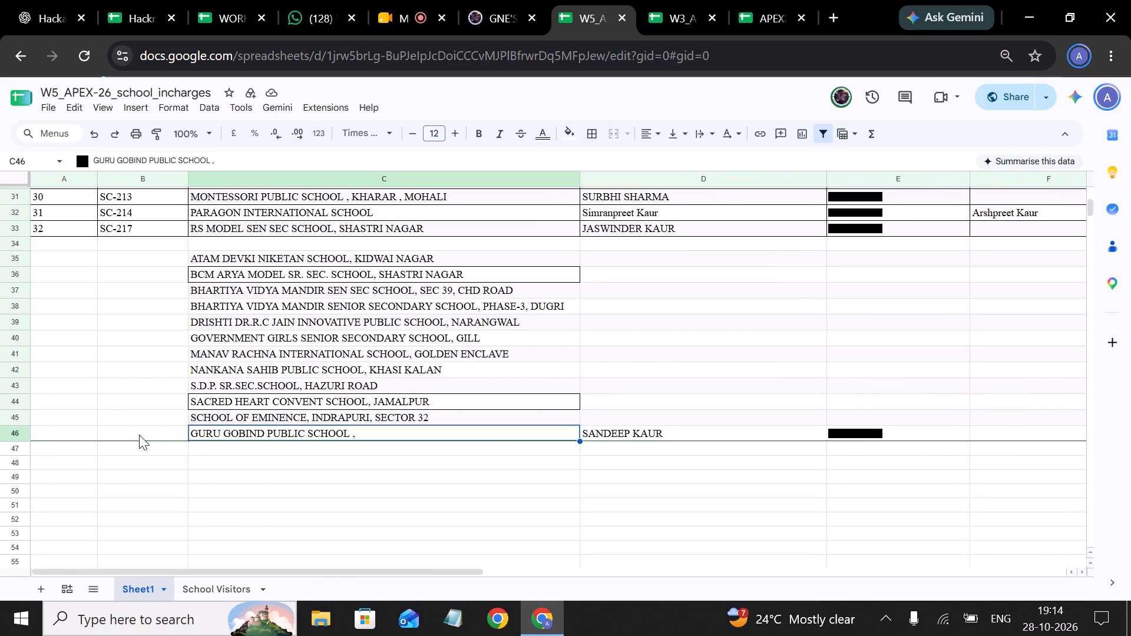
pyautogui.doubleClick(135, 434)
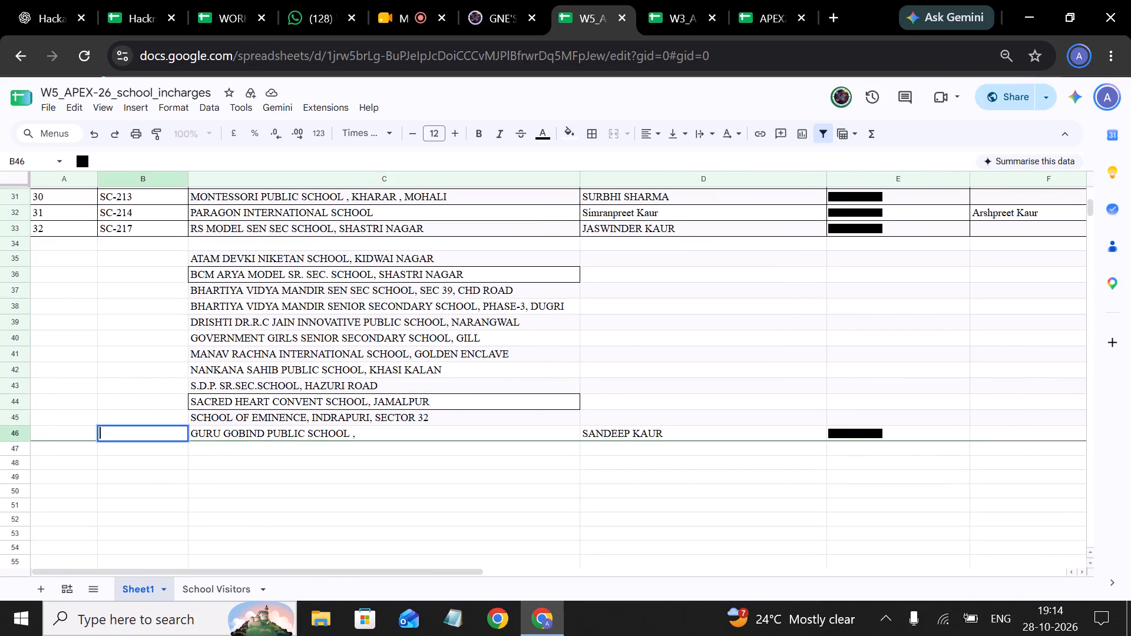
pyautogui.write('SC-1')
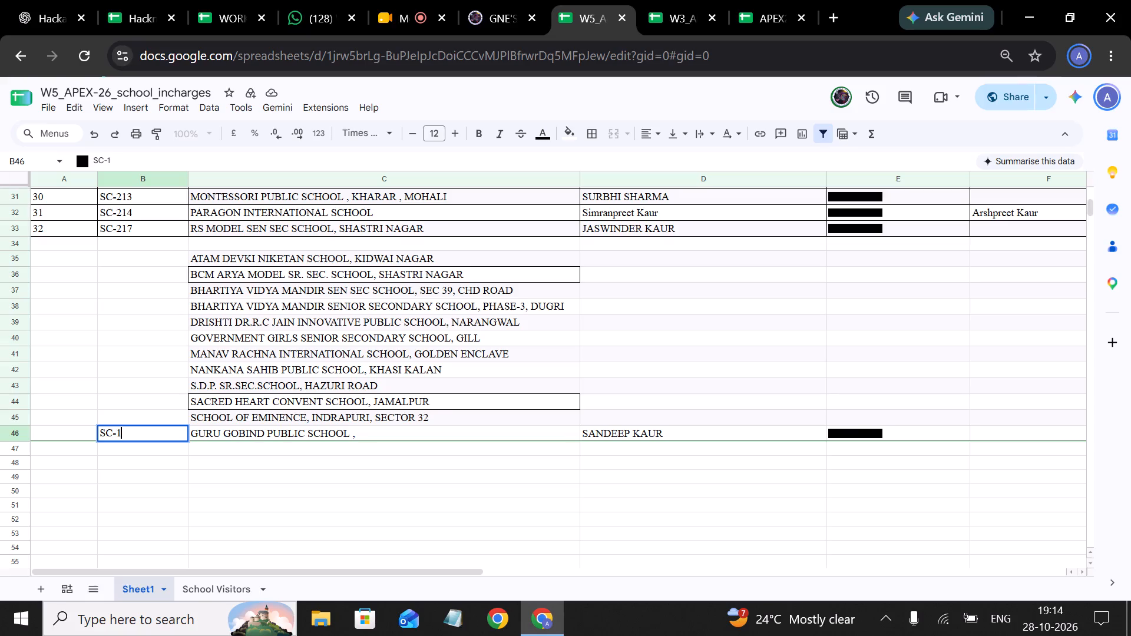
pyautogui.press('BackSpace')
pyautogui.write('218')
# Sort the list again by SCHOOL CODE from A to Z to place SC-218 in order.
pyautogui.scroll(5, 63, 230)
pyautogui.scroll(1, 78, 173)
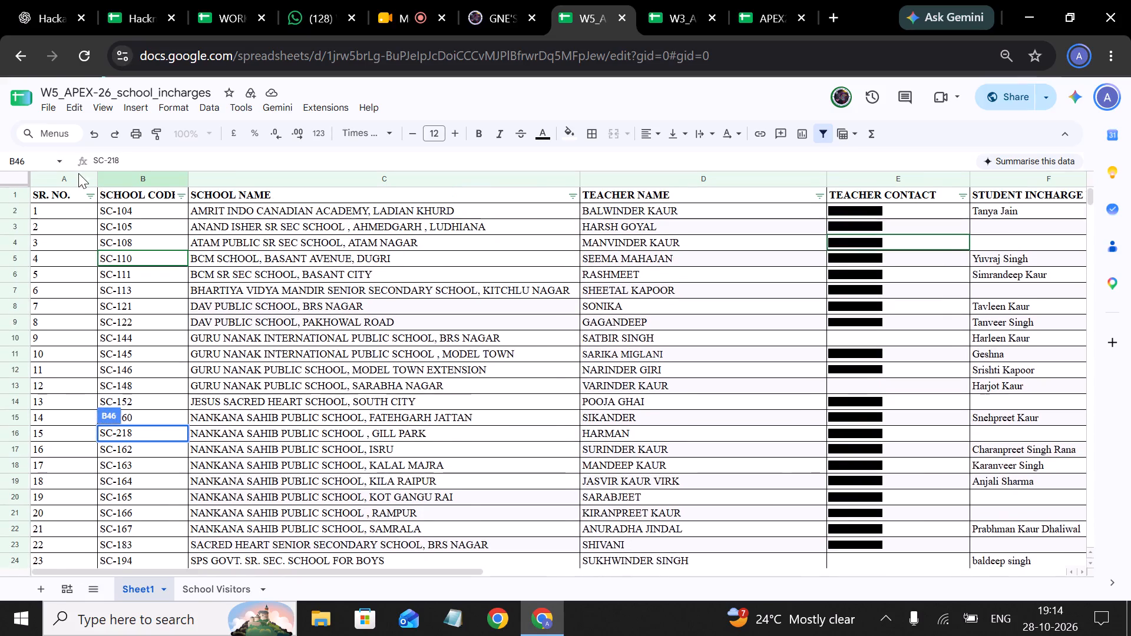
pyautogui.scroll(1, 78, 173)
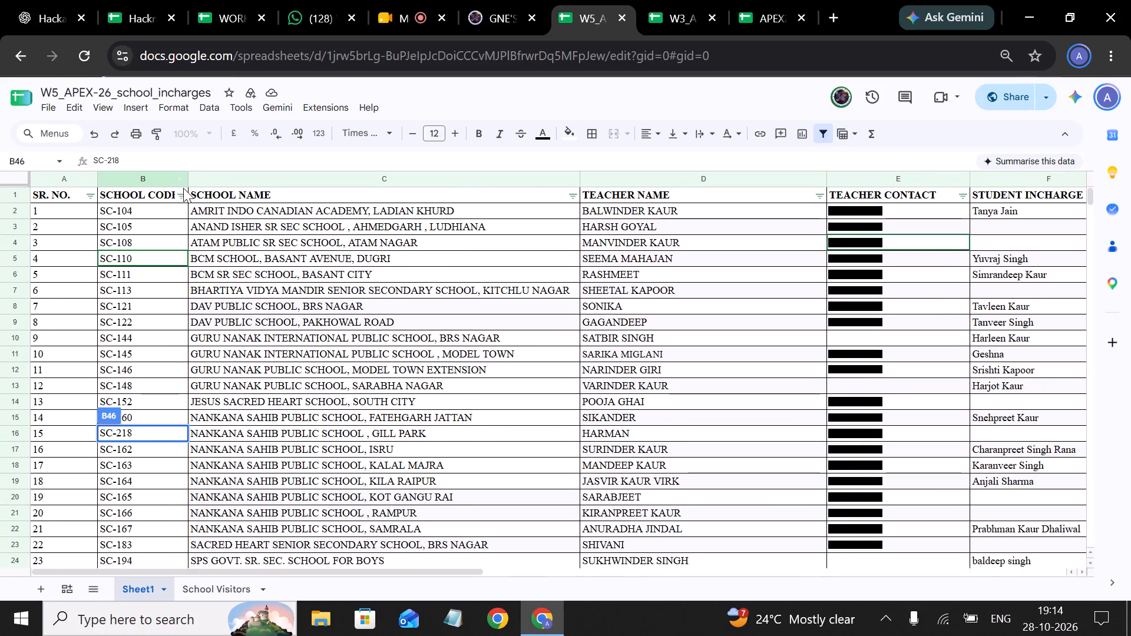
pyautogui.click(180, 193)
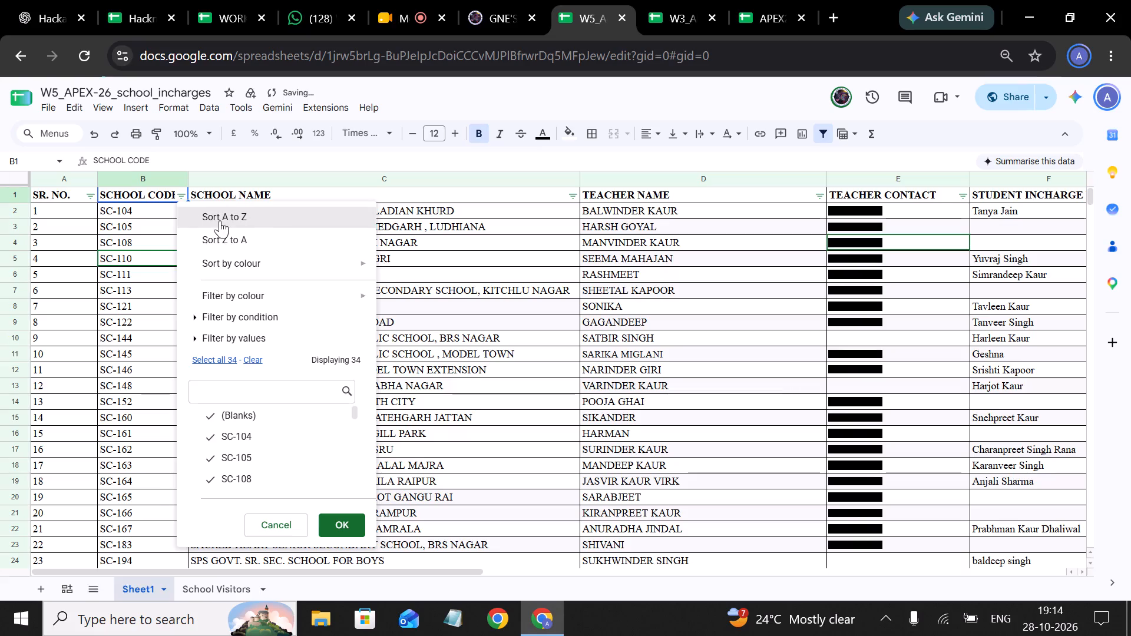
pyautogui.click(220, 220)
# Enter serial number 33 in column A of the SC-218 Guru Gobind Public School row.
pyautogui.scroll(-3, 167, 353)
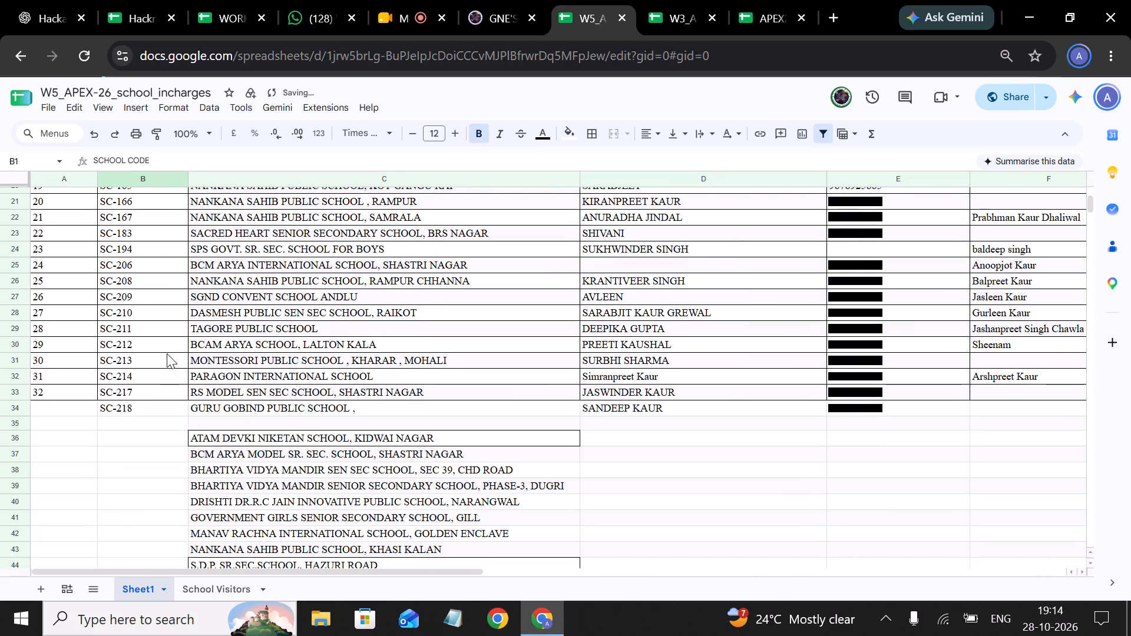
pyautogui.click(68, 408)
pyautogui.click(76, 393)
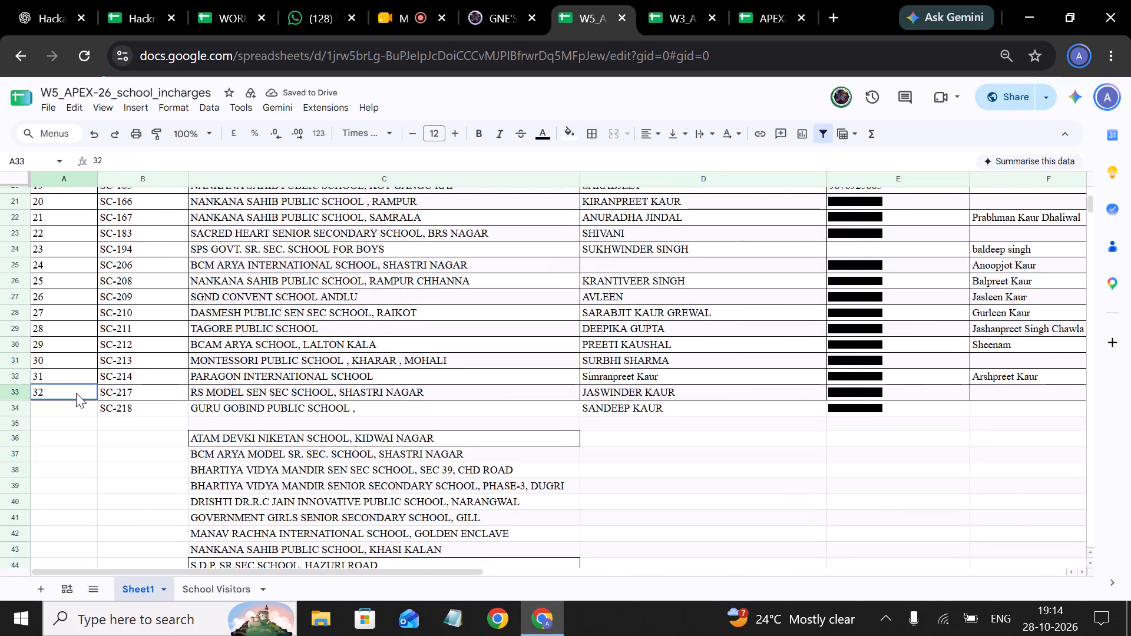
pyautogui.click(76, 406)
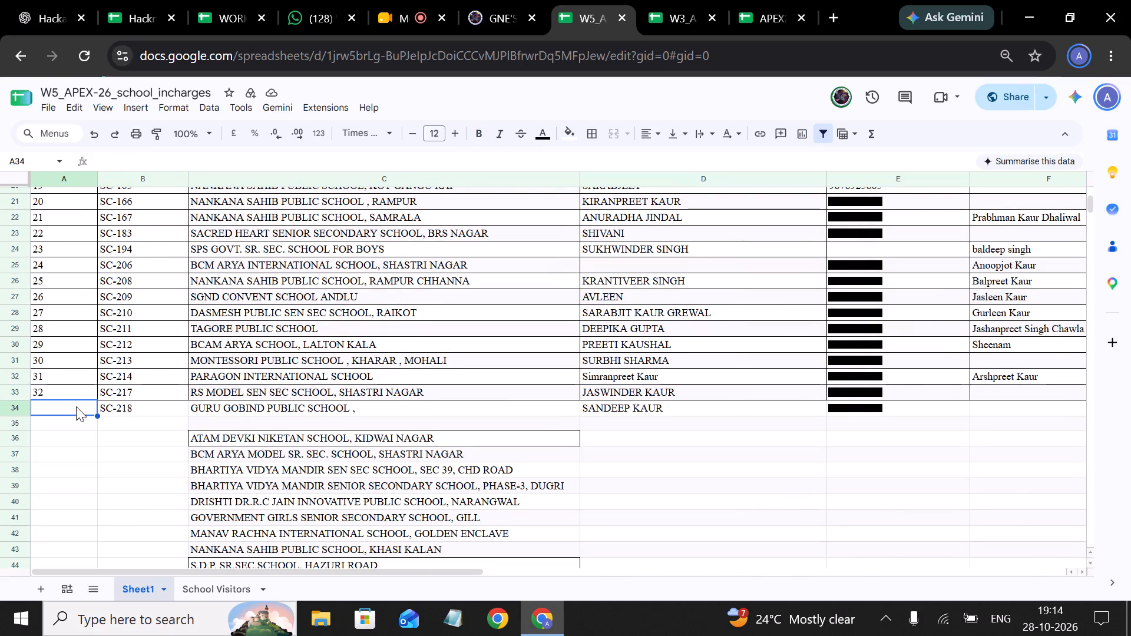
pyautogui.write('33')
pyautogui.moveTo(76, 394); pyautogui.dragTo(85, 410)
pyautogui.click(108, 430)
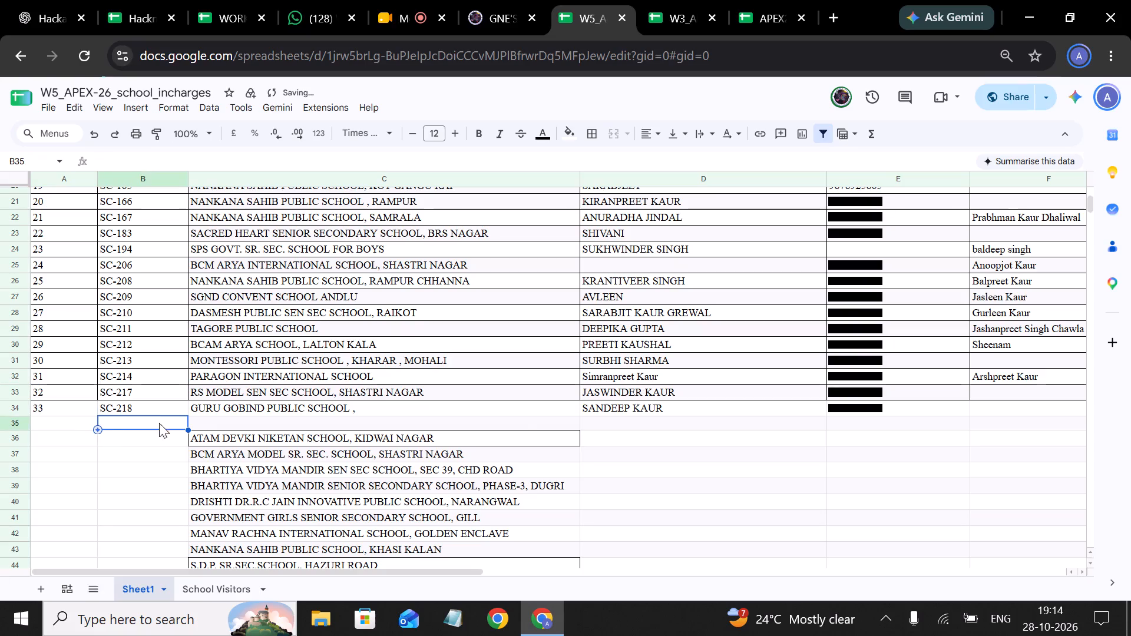
# Apply all borders to the SC-218 Guru Gobind Public School row from column A to column E.
pyautogui.scroll(-1, 527, 432)
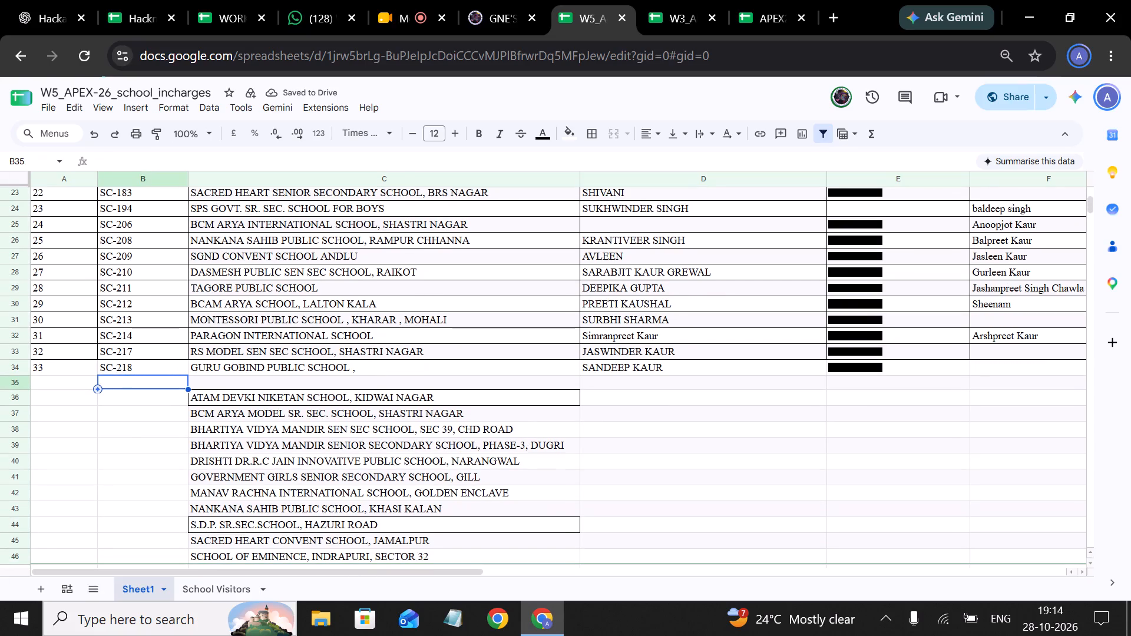
pyautogui.moveTo(70, 372); pyautogui.dragTo(852, 359)
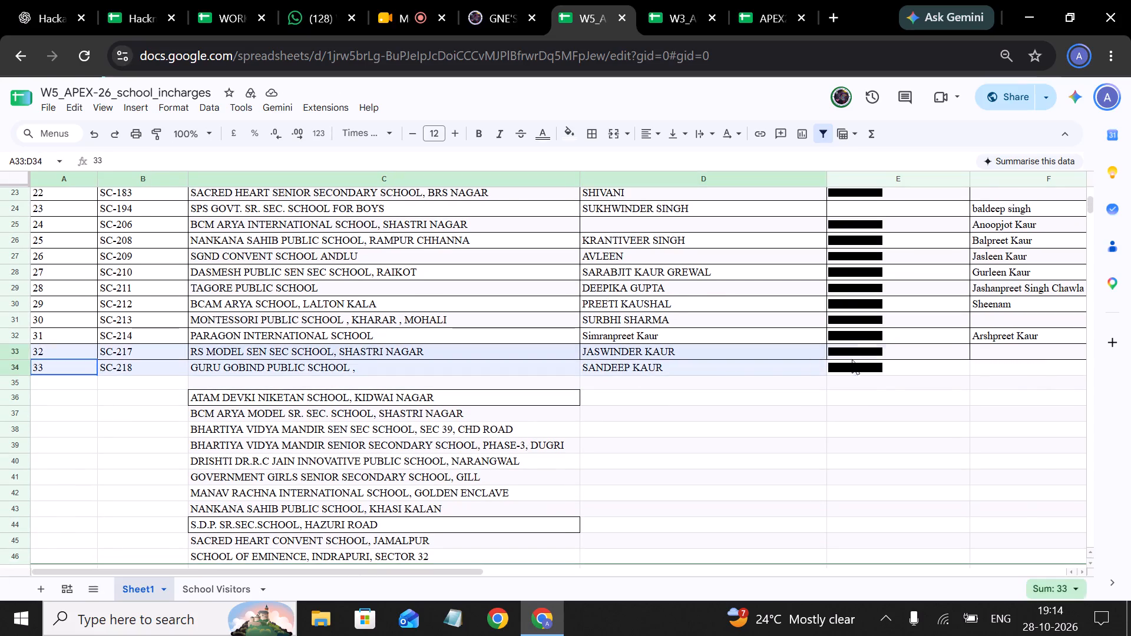
pyautogui.moveTo(852, 359); pyautogui.dragTo(889, 367)
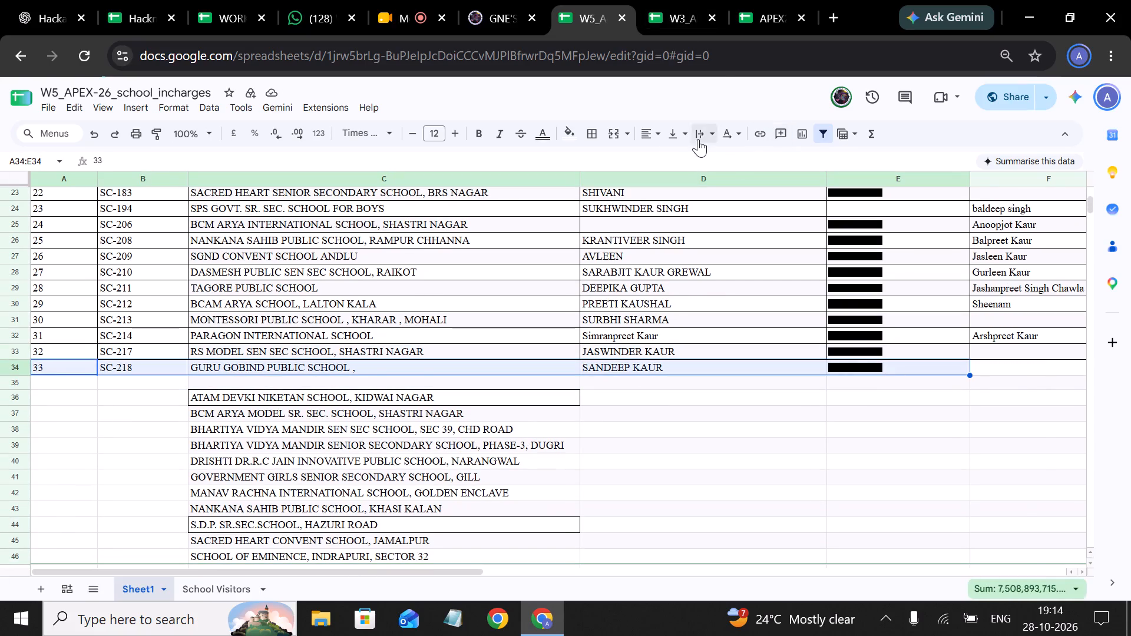
pyautogui.click(594, 135)
pyautogui.click(600, 157)
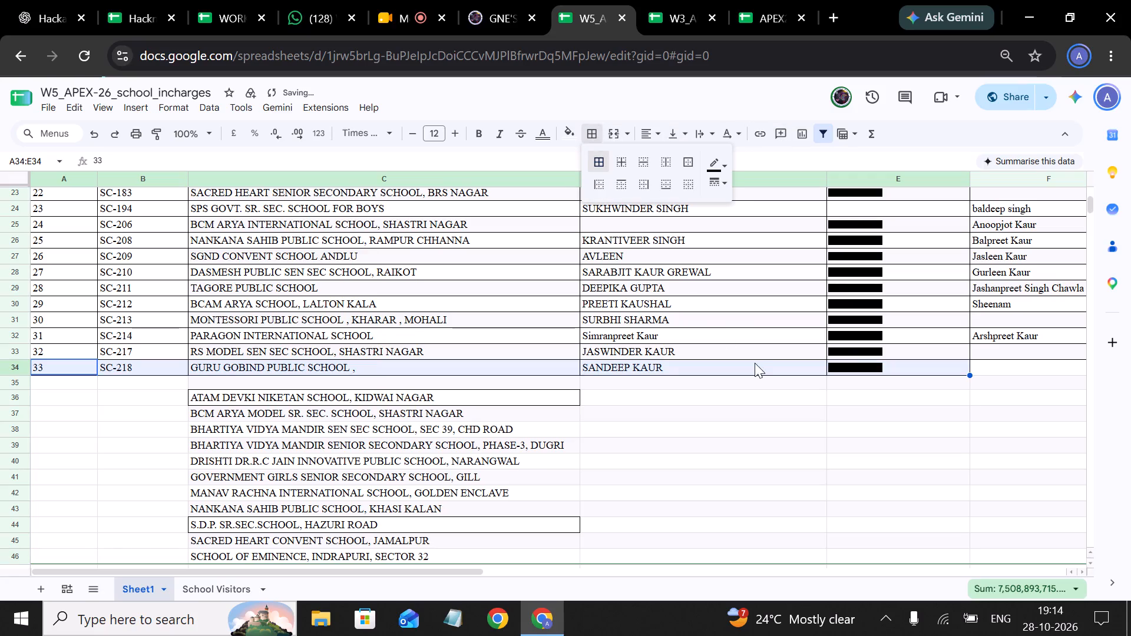
pyautogui.click(793, 395)
# Replace the teacher name for Guru Nanak Public School, Sarabha Nagar with the name of that row's student incharge, in capitals.
pyautogui.hscroll(-4, 793, 395)
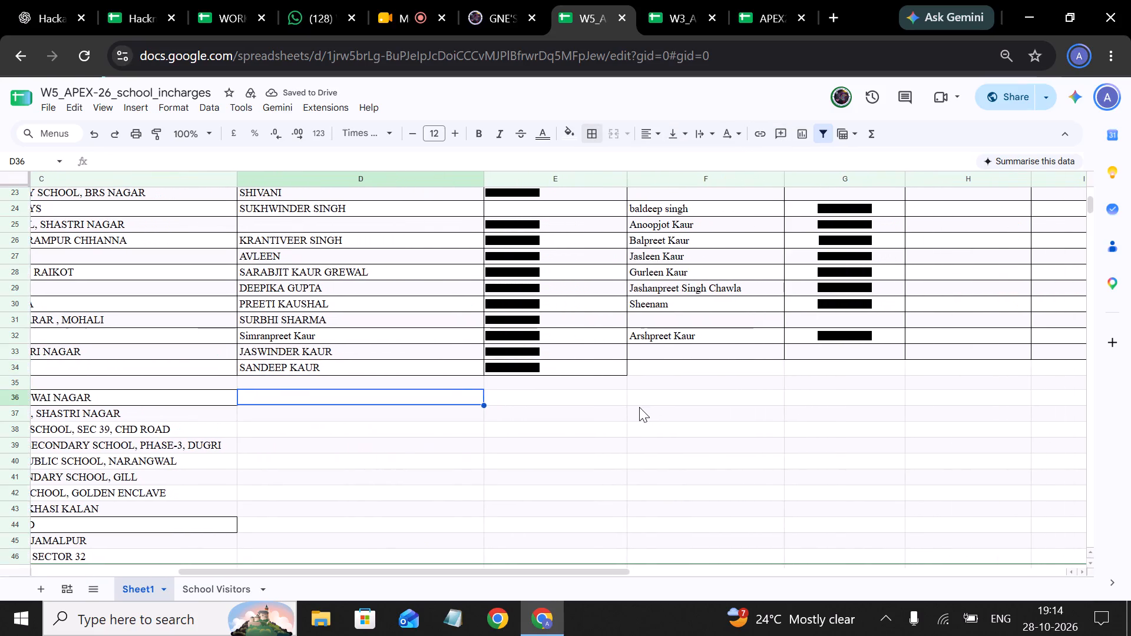
pyautogui.hscroll(1, 639, 407)
pyautogui.scroll(1, 639, 407)
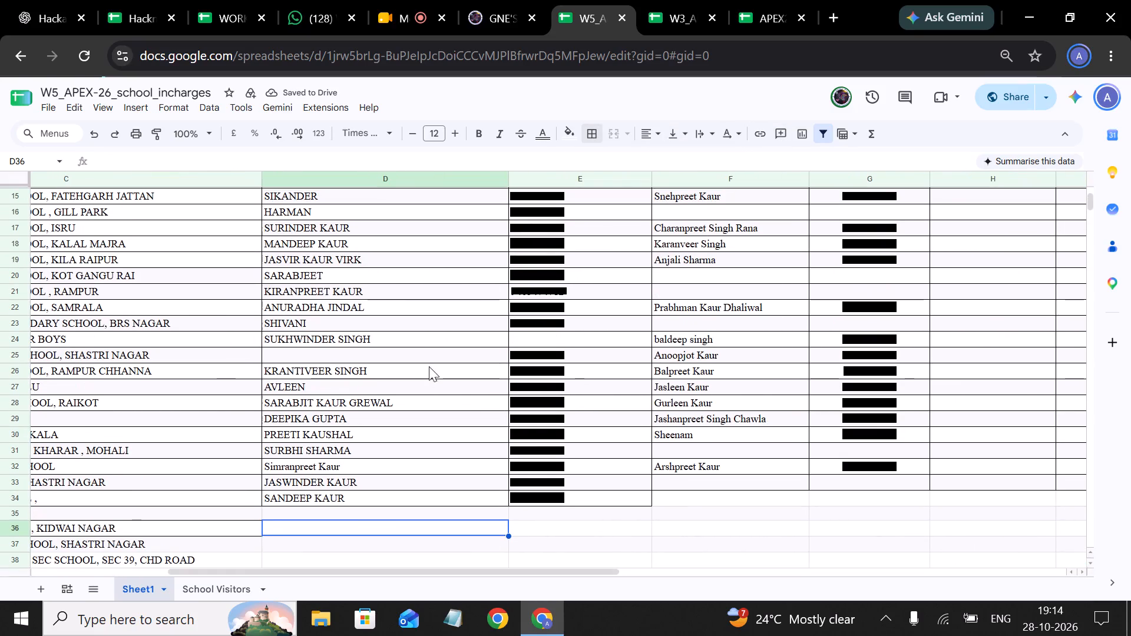
pyautogui.hscroll(3, 426, 364)
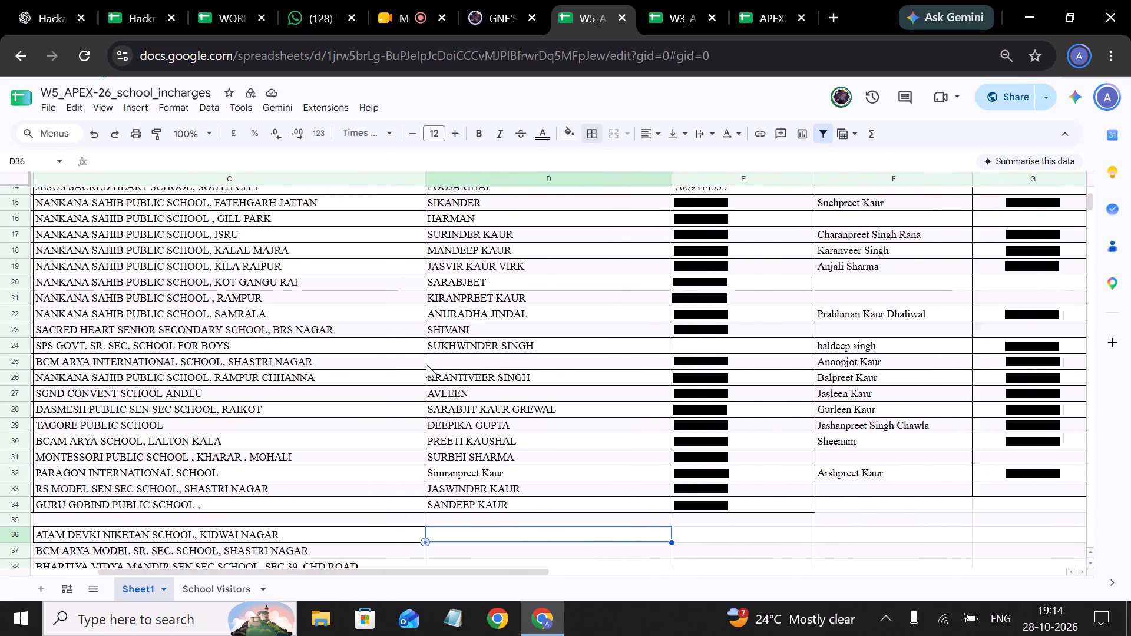
pyautogui.hscroll(1, 426, 364)
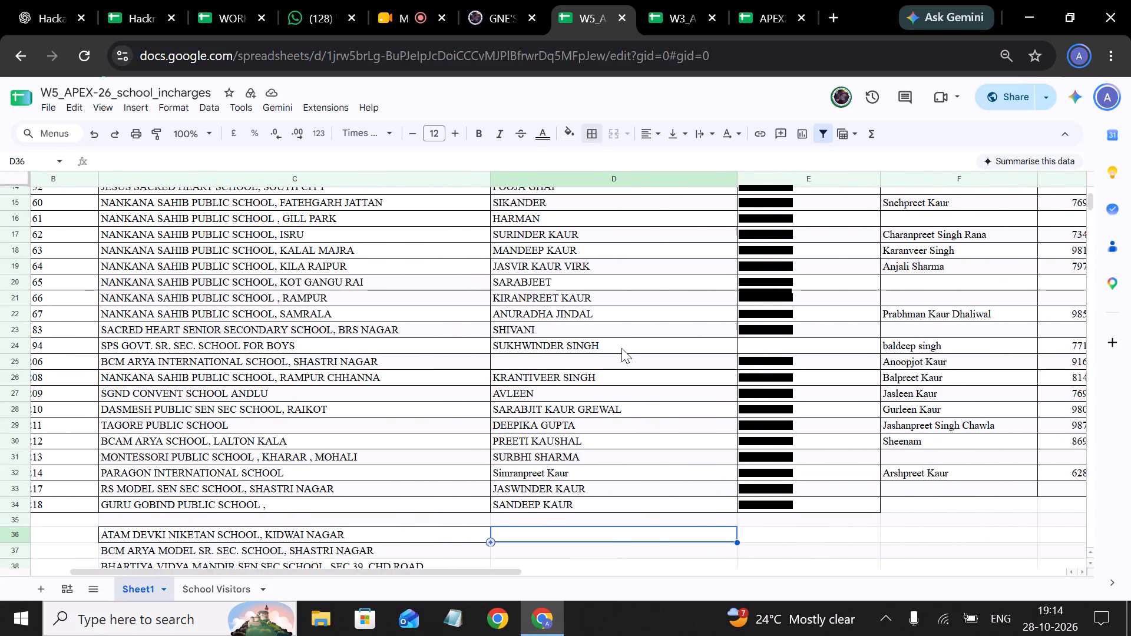
pyautogui.scroll(4, 619, 348)
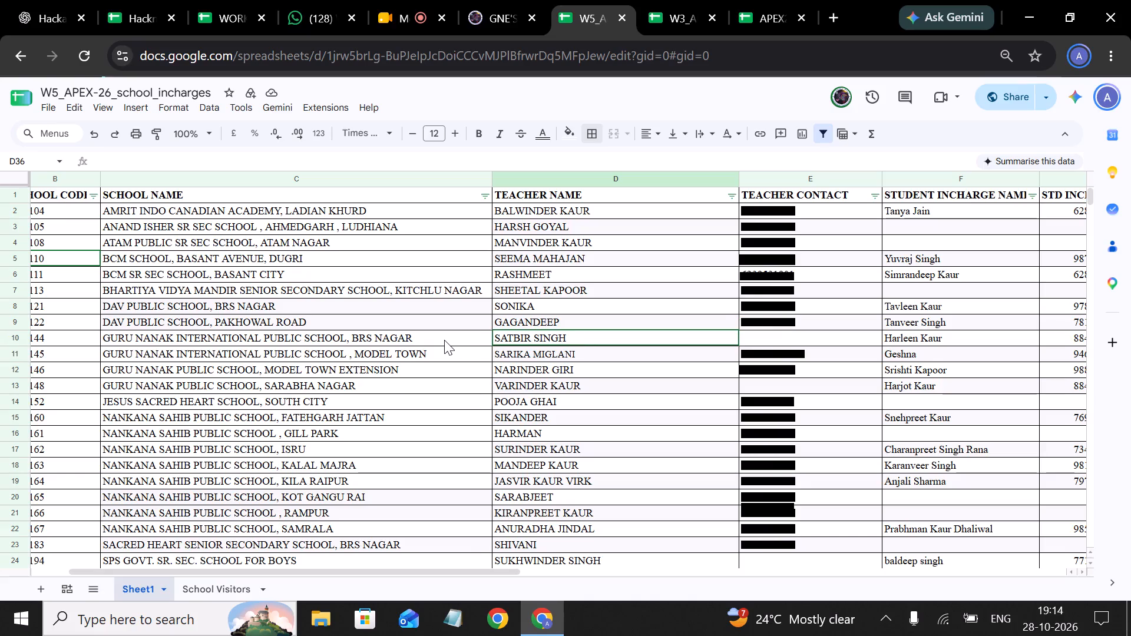
pyautogui.click(769, 336)
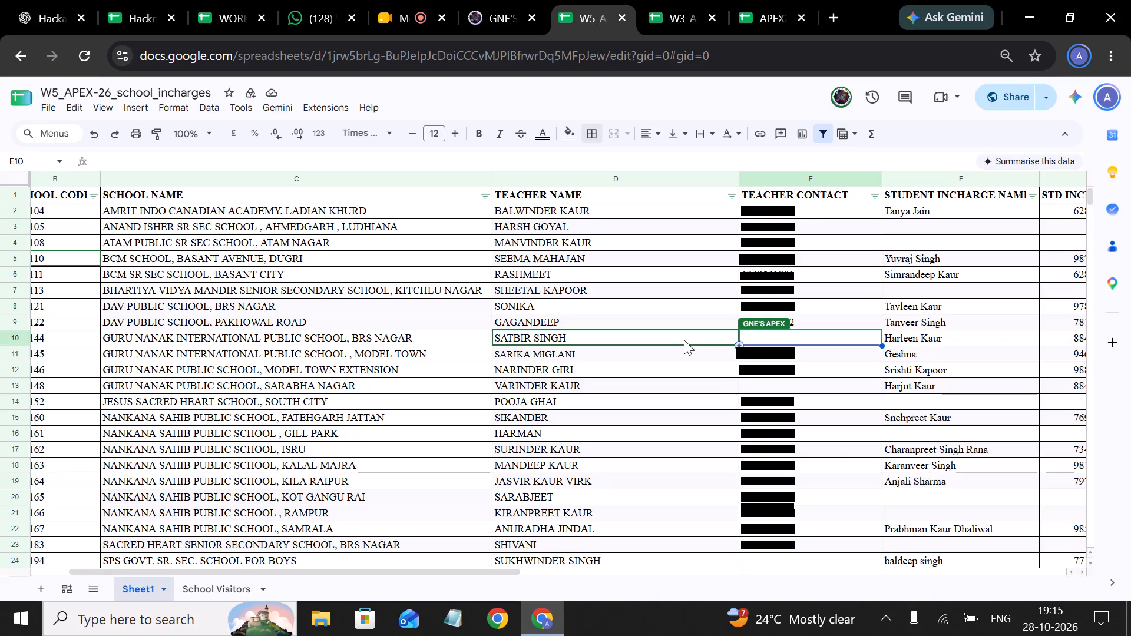
pyautogui.tripleClick(682, 382)
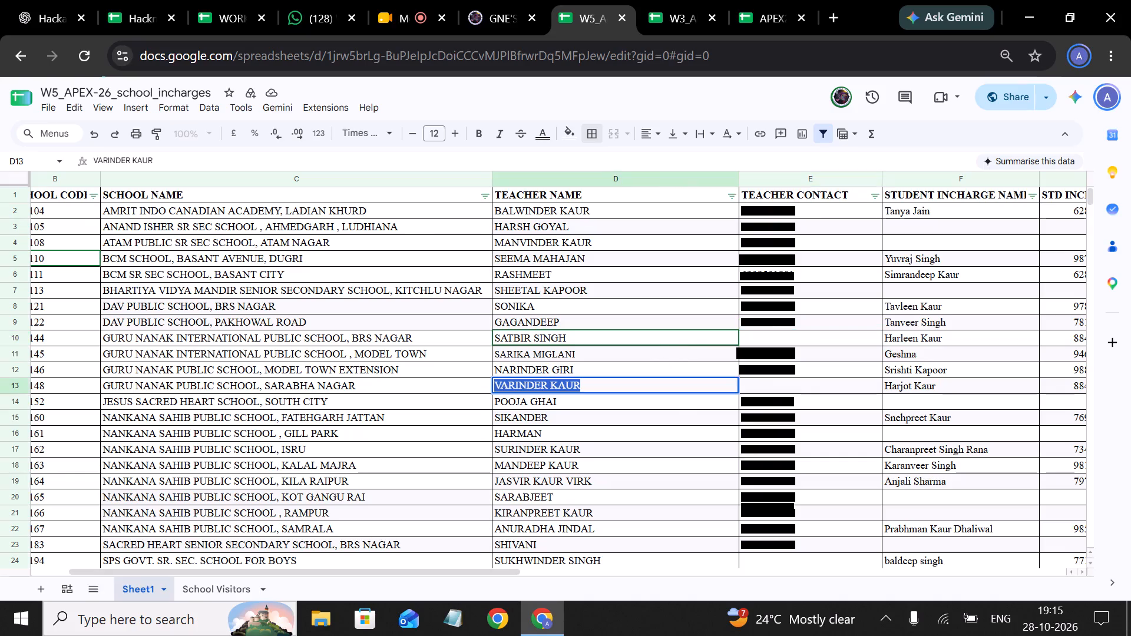
pyautogui.press('BackSpace')
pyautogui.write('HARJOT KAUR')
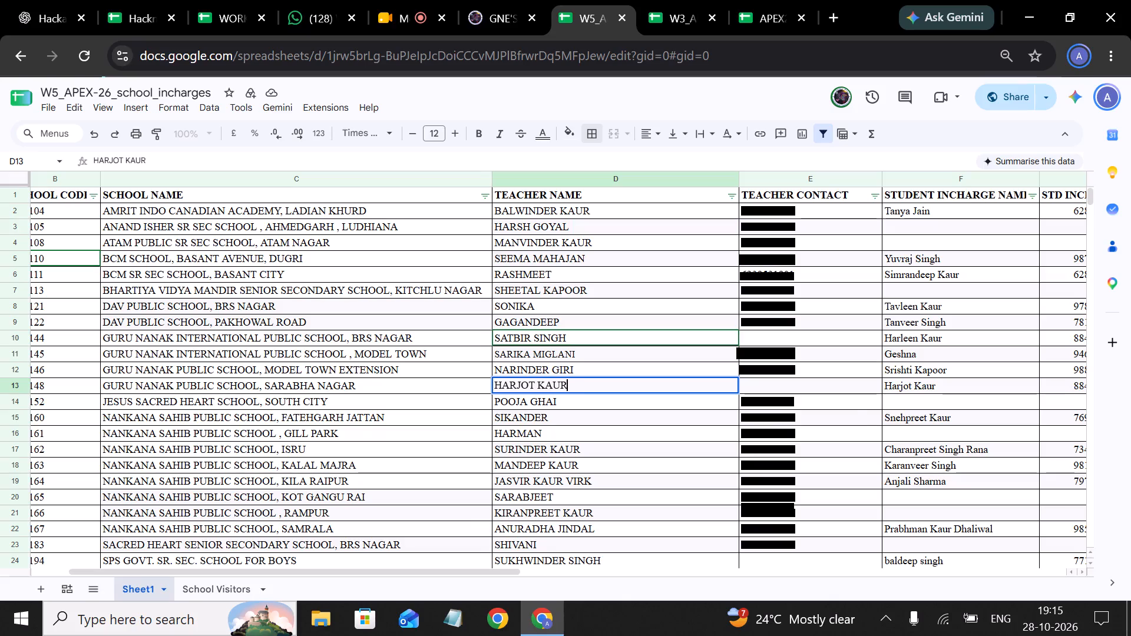
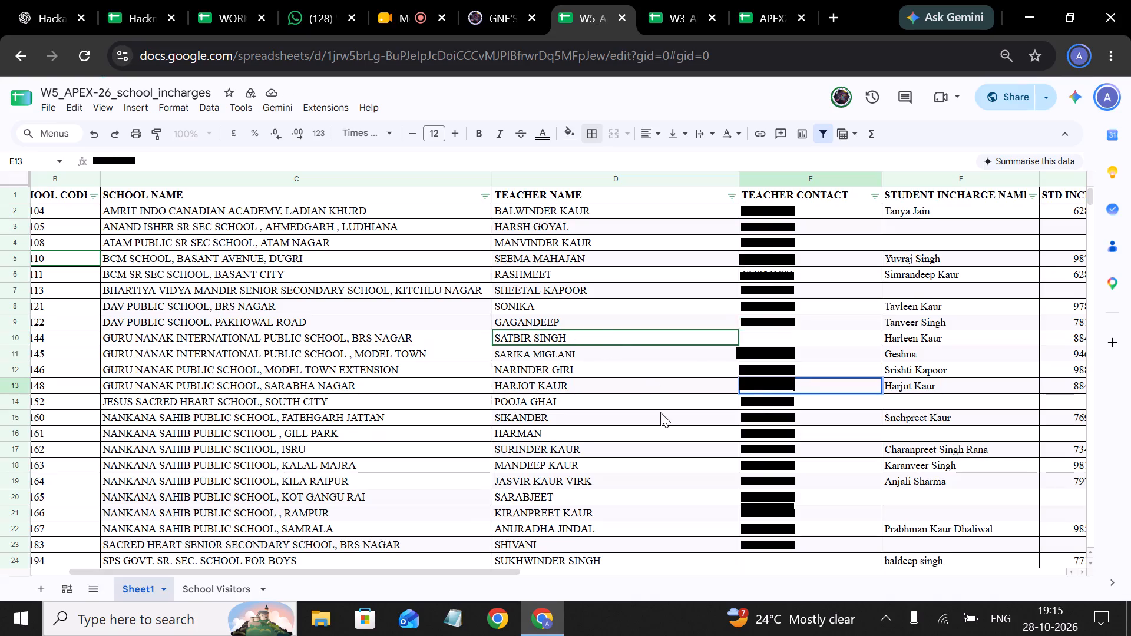
# Open the TEACHER NAME entry in the SPS Govt. Sr. Sec. School for Boys row for editing.
pyautogui.scroll(-1, 660, 412)
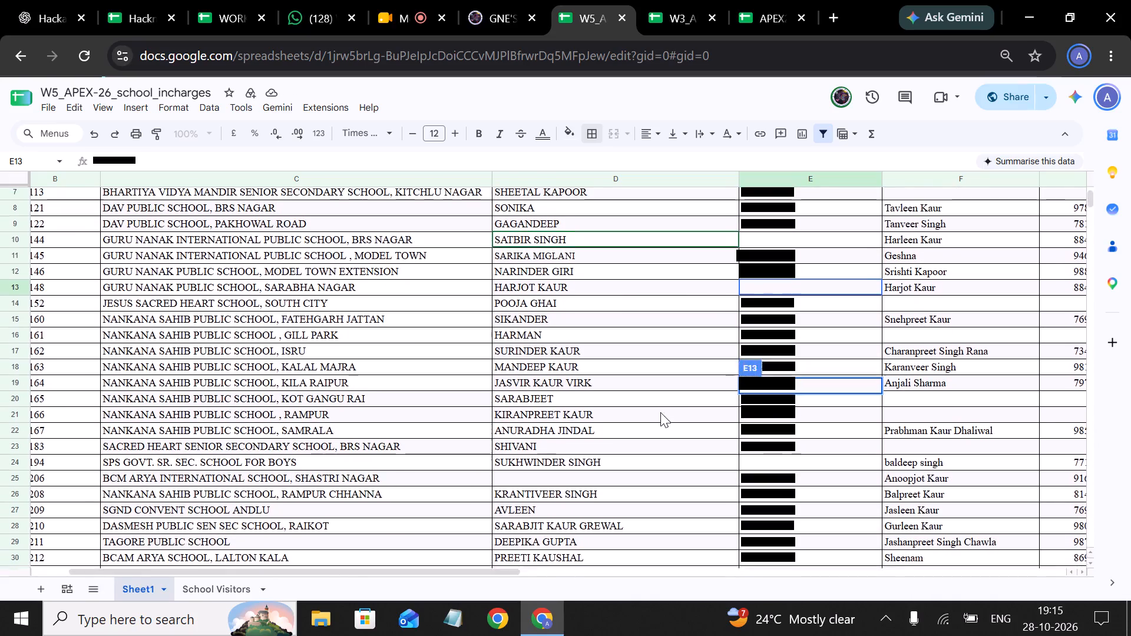
pyautogui.scroll(-1, 660, 412)
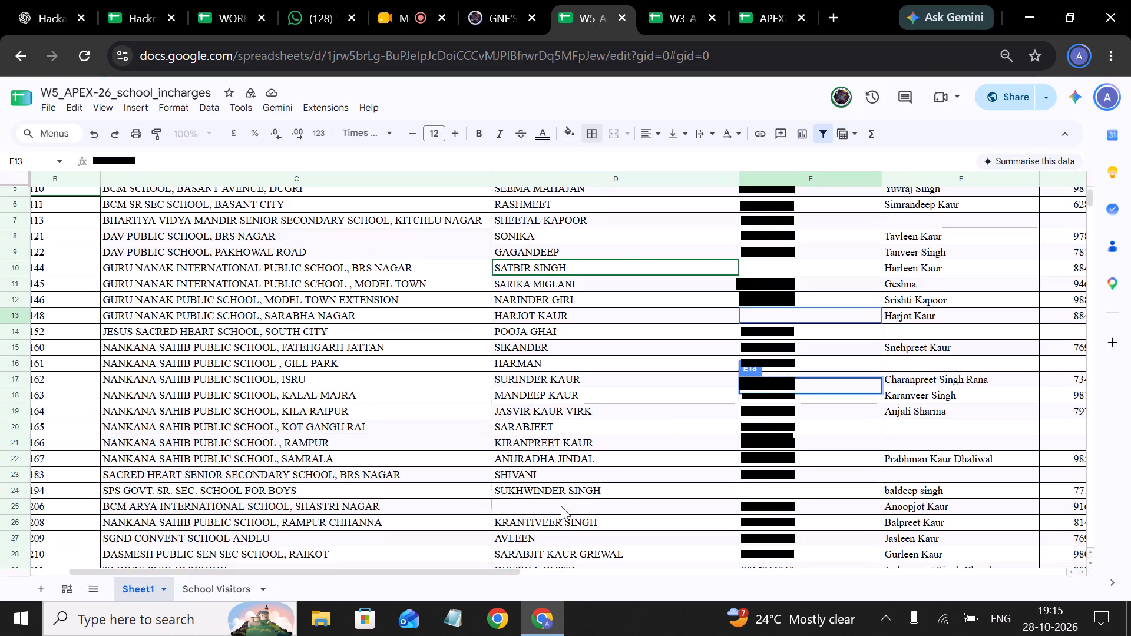
pyautogui.doubleClick(637, 493)
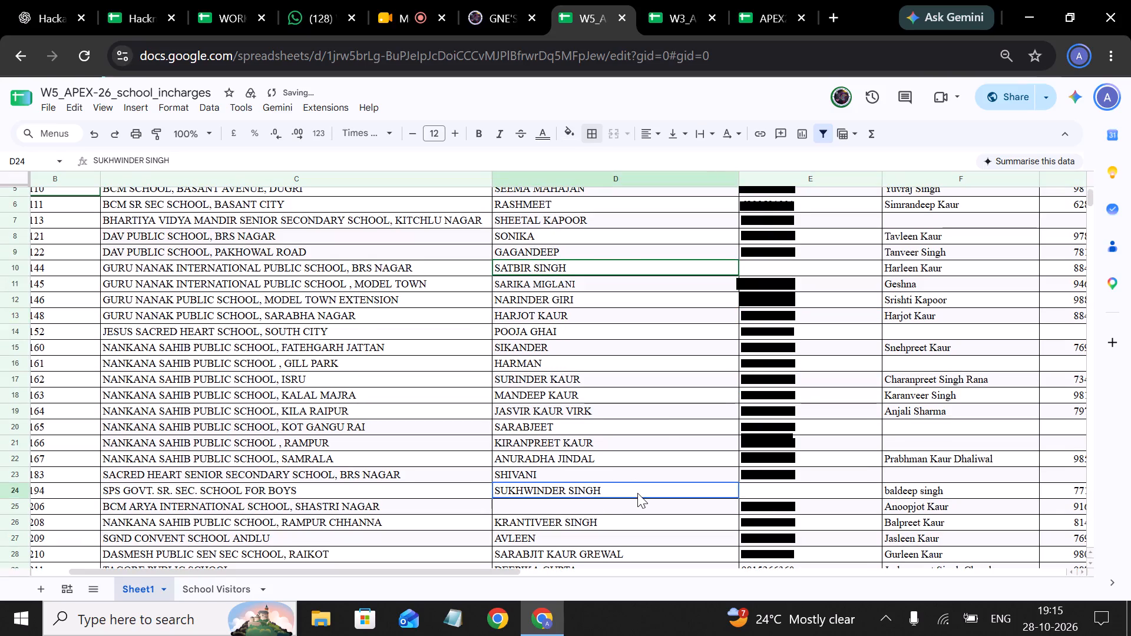
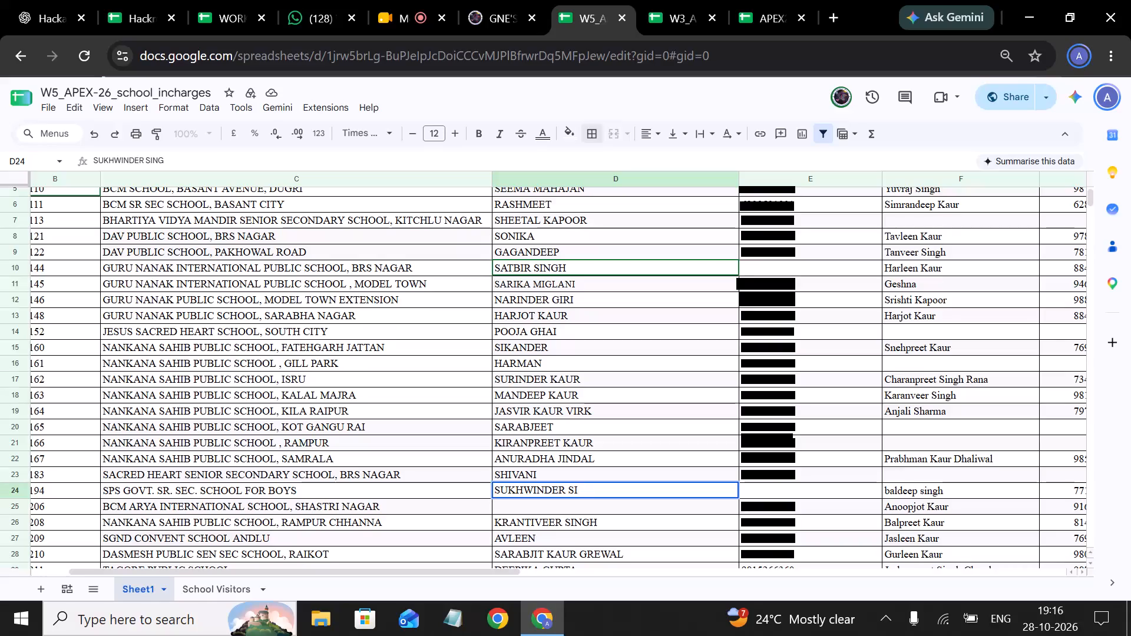
# Replace the teacher name for SPS Govt. Sr. Sec. School for Boys with HARPREET.
pyautogui.press('BackSpace')
pyautogui.press('BackSpace')
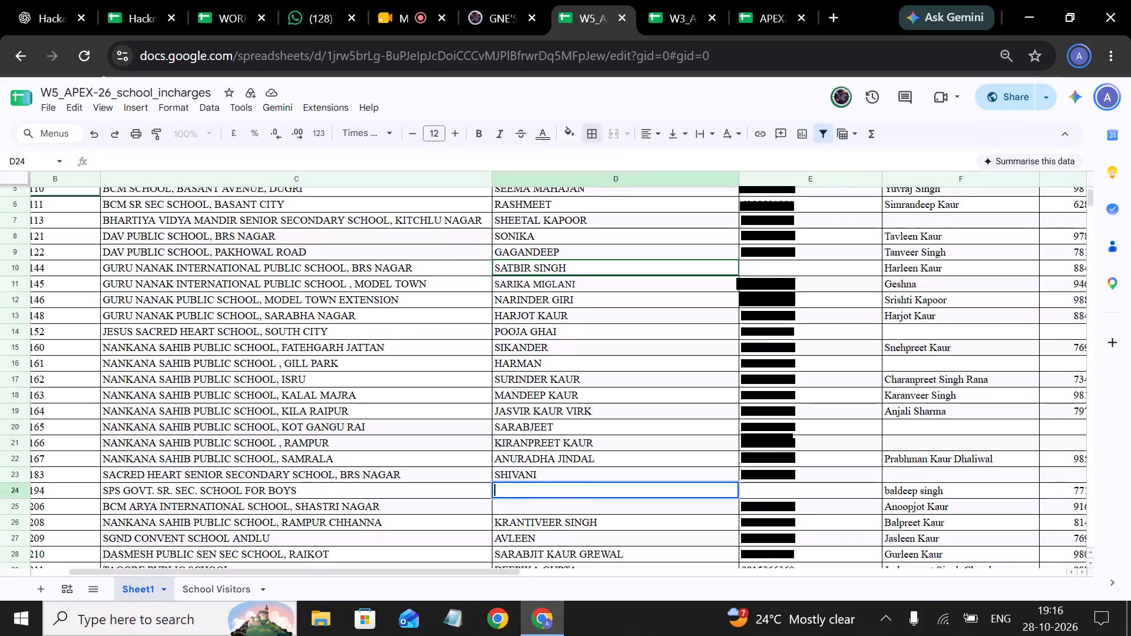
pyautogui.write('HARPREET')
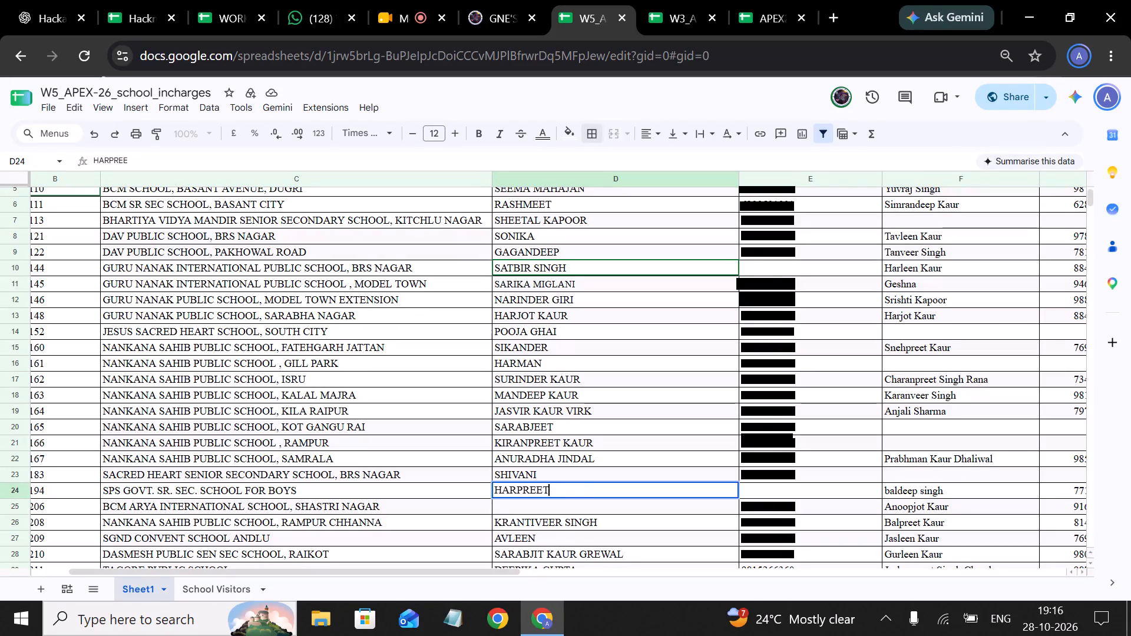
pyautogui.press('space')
# Enter the teacher's phone number in the TEACHER CONTACT cell for SPS Govt. Sr. Sec. School for Boys.
pyautogui.doubleClick(813, 495)
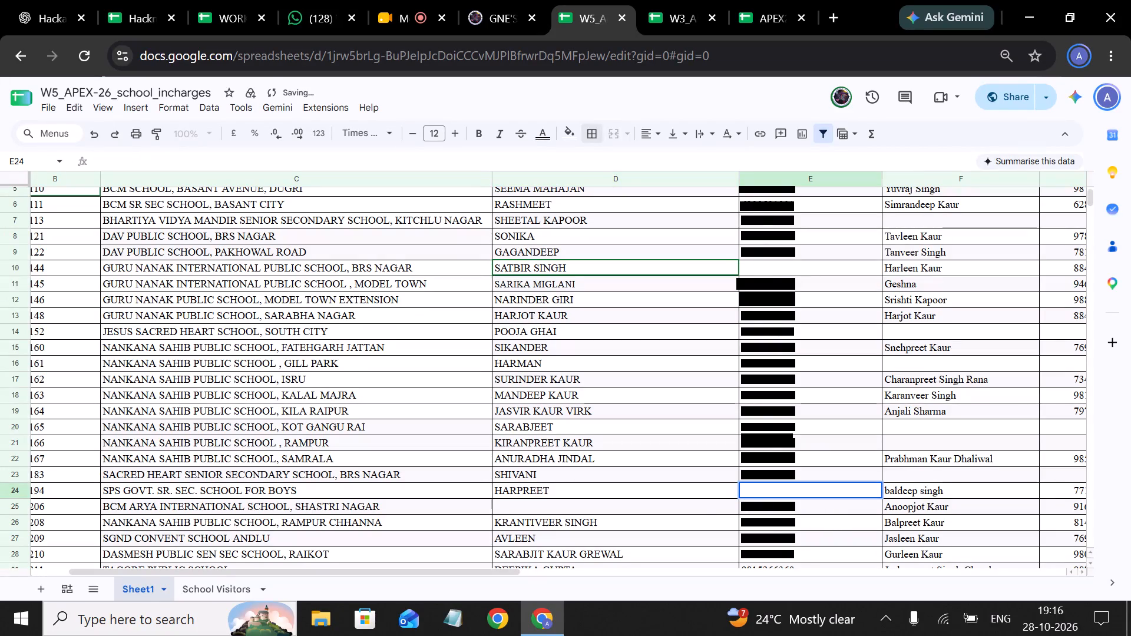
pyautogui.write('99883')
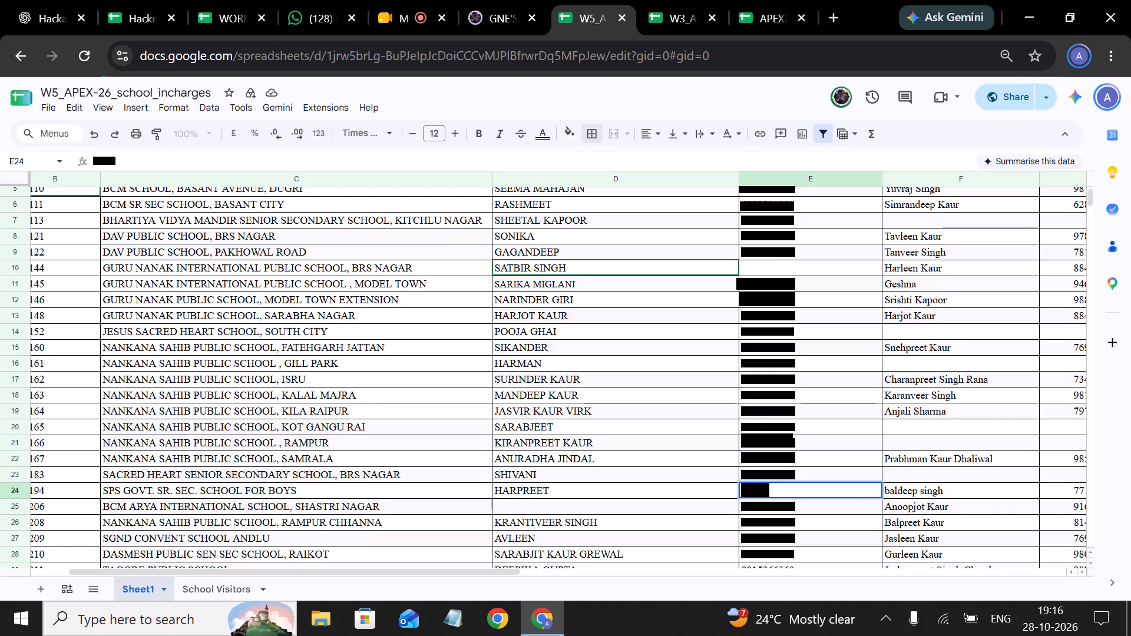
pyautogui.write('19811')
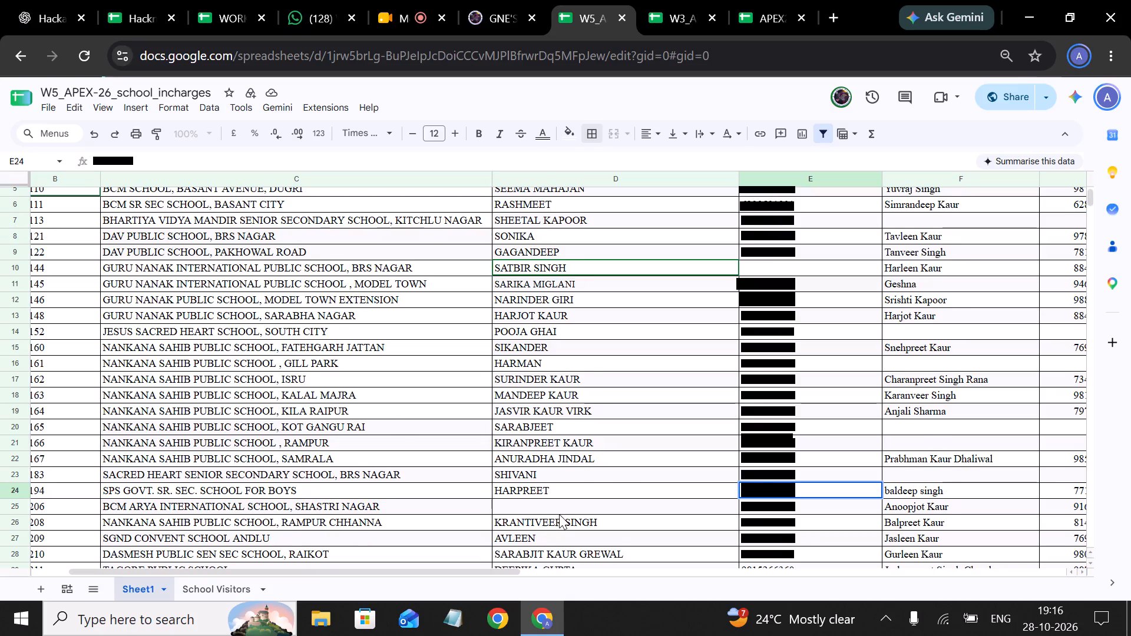
# Replace the teacher name for Guru Nanak International Public School, BRS Nagar with the new name beginning PAVNEE.
pyautogui.scroll(-1, 559, 514)
pyautogui.scroll(2, 559, 514)
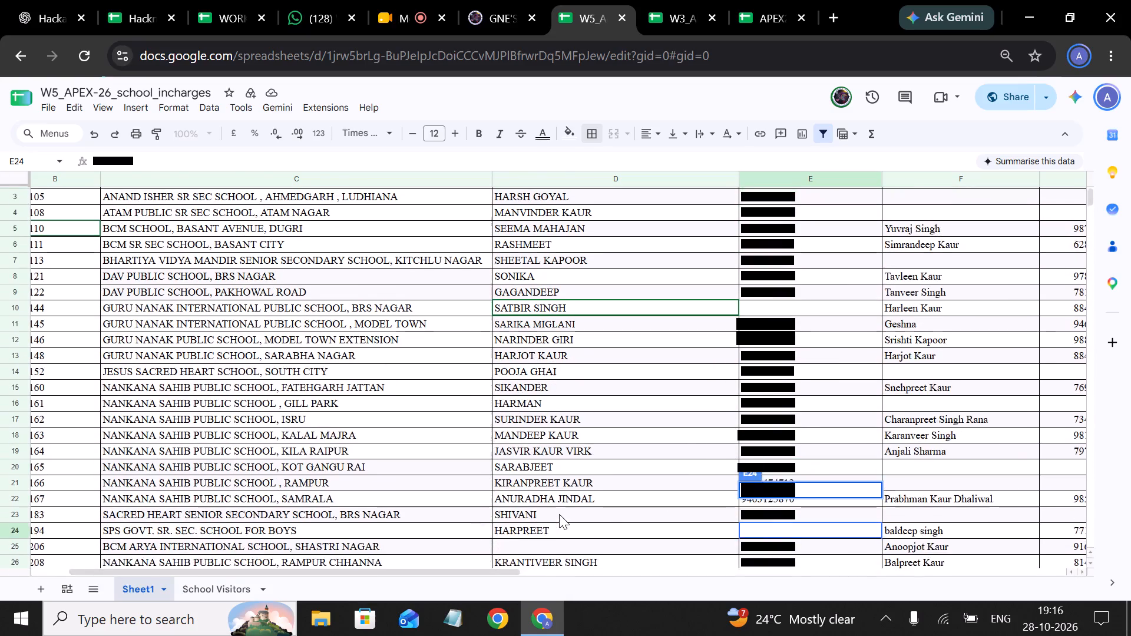
pyautogui.scroll(1, 559, 514)
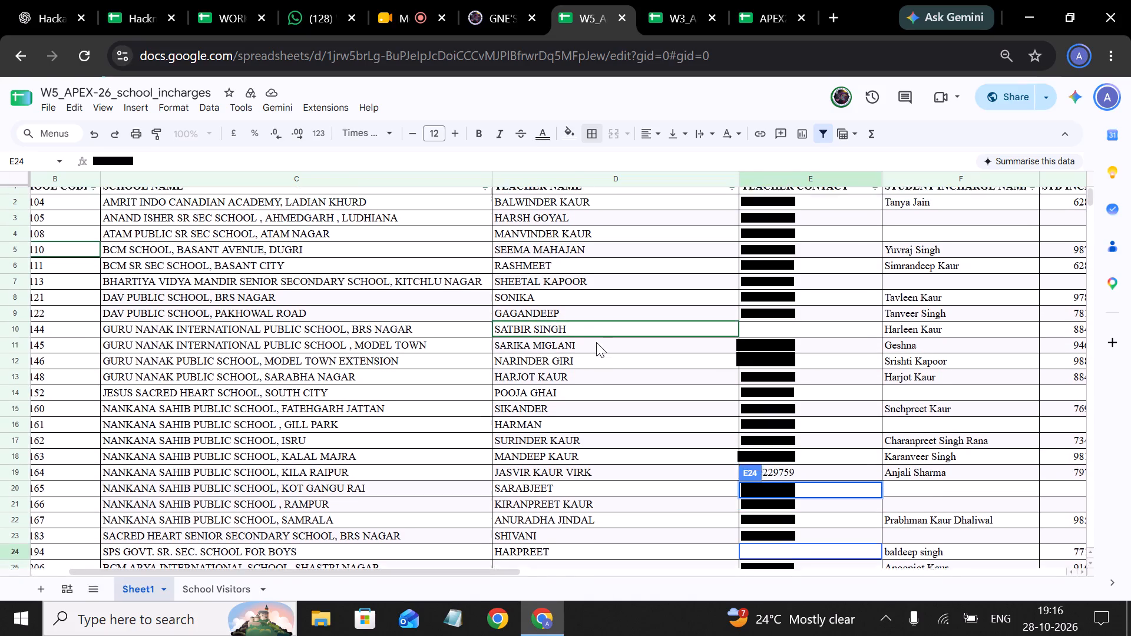
pyautogui.doubleClick(596, 339)
pyautogui.press('BackSpace')
pyautogui.press('BackSpace')
pyautogui.press('BackSpace')
pyautogui.press('BackSpace')
pyautogui.press('BackSpace')
pyautogui.press('BackSpace')
pyautogui.press('BackSpace')
pyautogui.press('BackSpace')
pyautogui.press('BackSpace')
pyautogui.press('BackSpace')
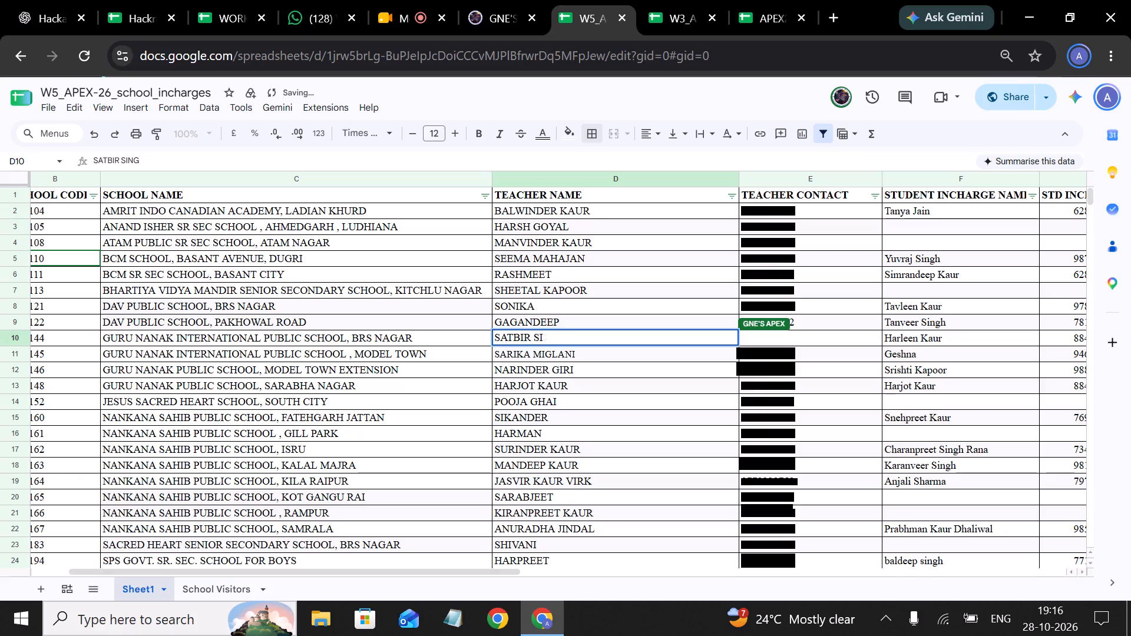
pyautogui.press('BackSpace')
pyautogui.press('BackSpace')
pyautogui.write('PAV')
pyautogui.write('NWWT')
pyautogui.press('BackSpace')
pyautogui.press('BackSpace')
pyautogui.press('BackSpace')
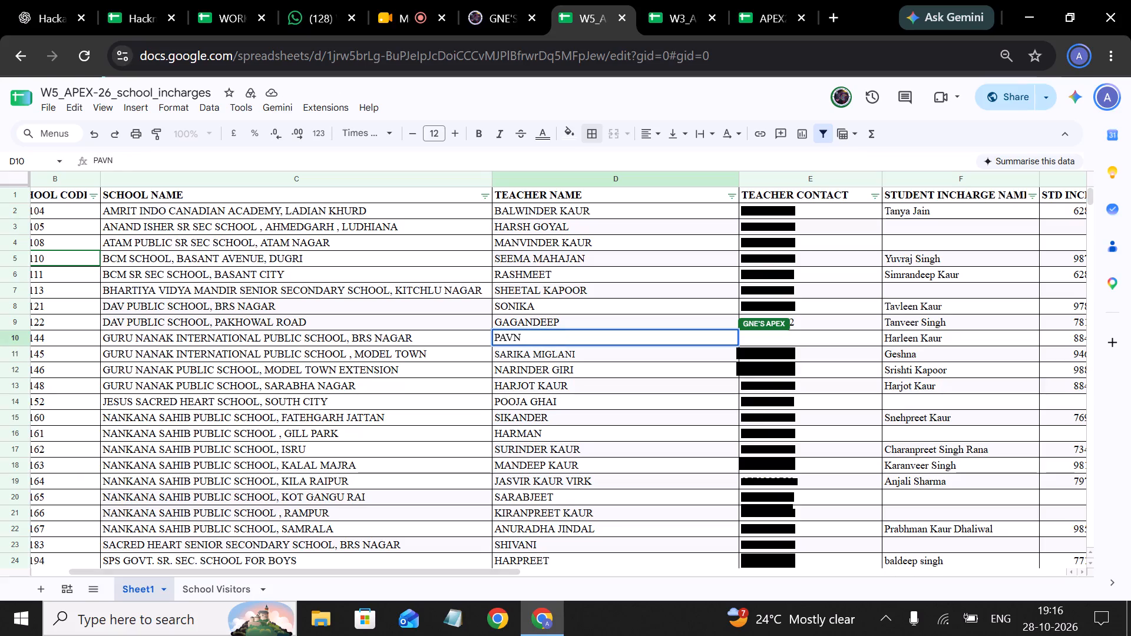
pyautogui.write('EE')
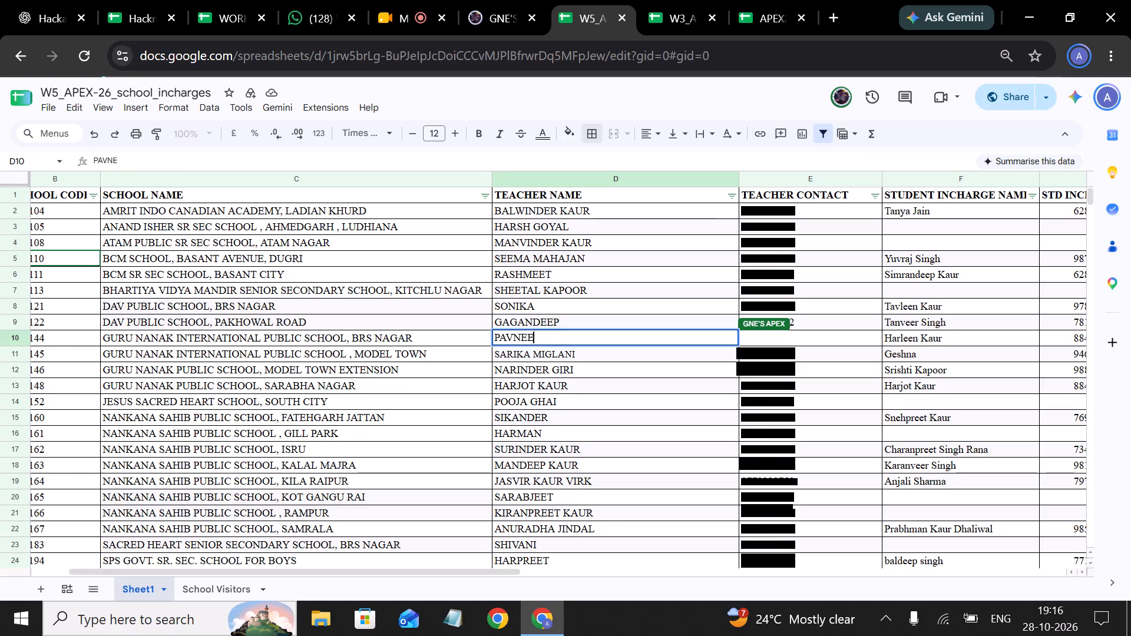
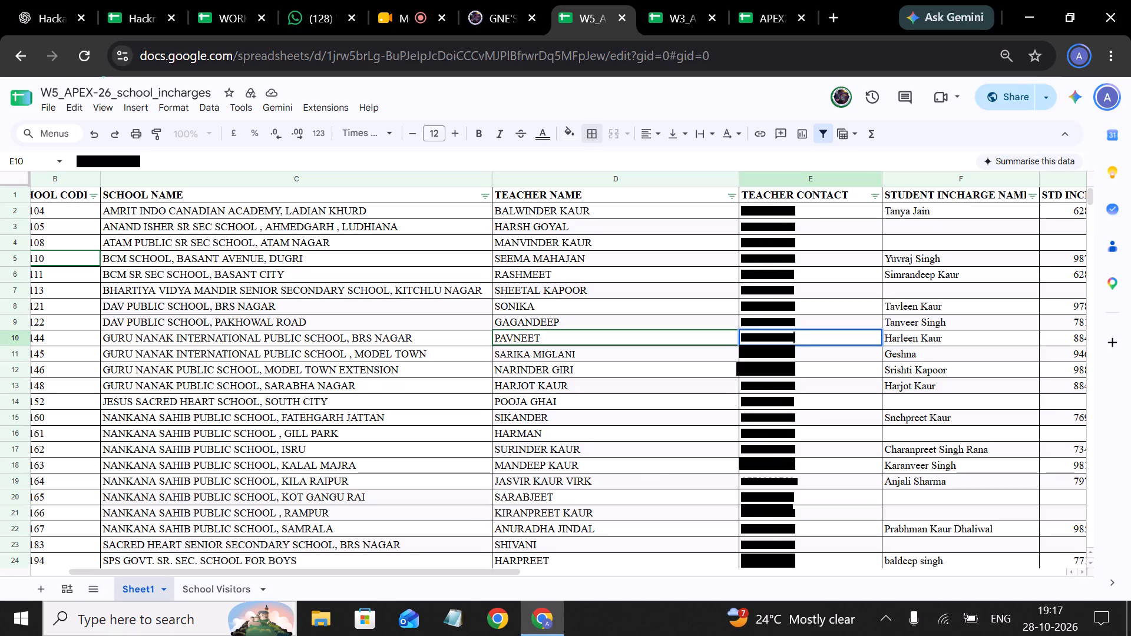
# Finish entering the teacher's phone number in the TEACHER CONTACT cell for Guru Nanak International Public School, BRS Nagar.
pyautogui.scroll(-1, 637, 456)
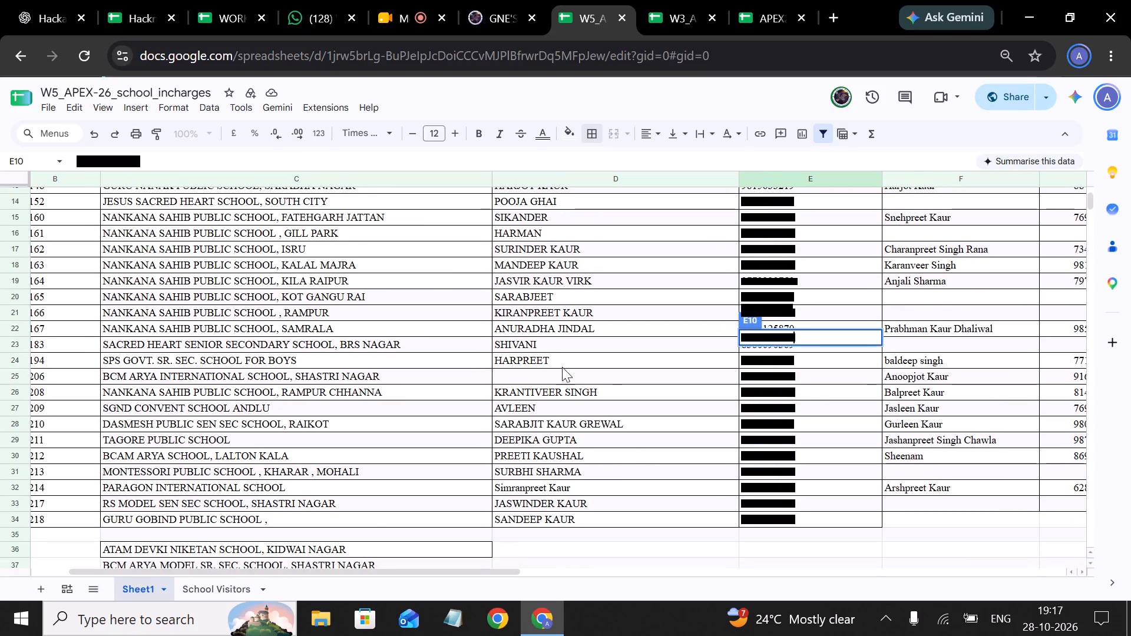
pyautogui.click(567, 377)
# Examine the W5_APEX-26_school_incharges sheet for missing teacher and student incharge details, including the BCM Arya International School row.
pyautogui.click(773, 377)
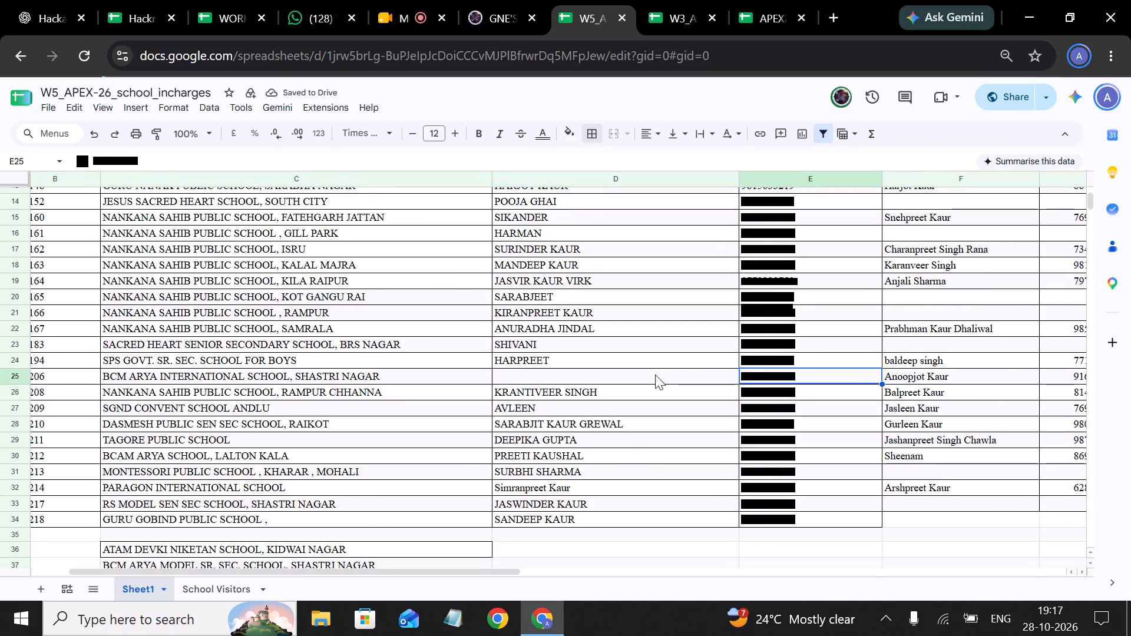
pyautogui.click(655, 375)
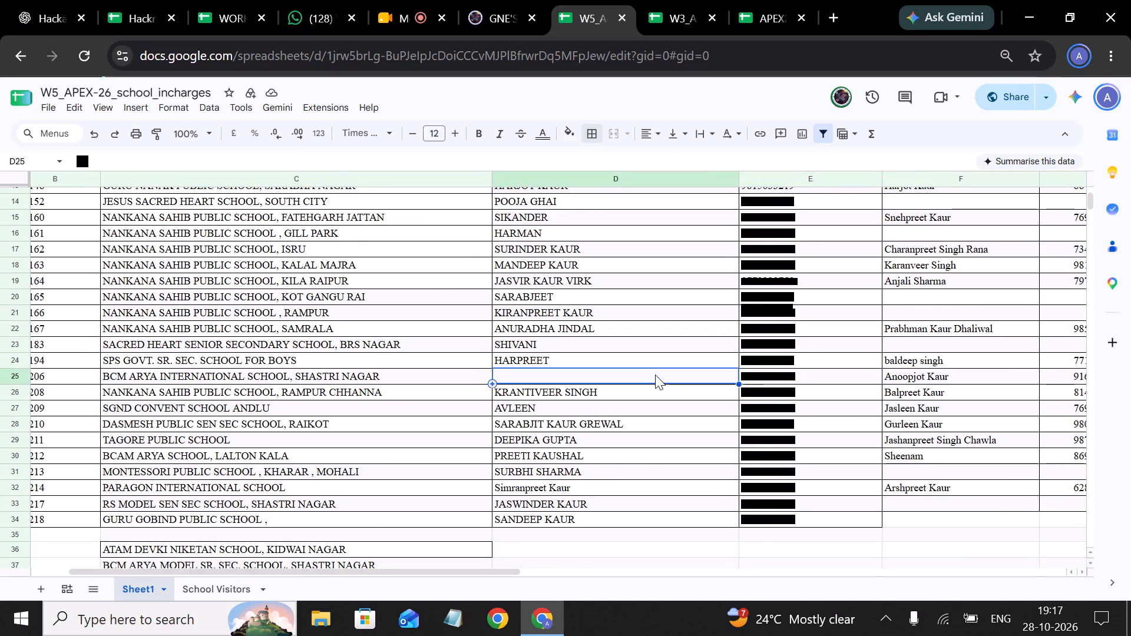
pyautogui.scroll(-1, 693, 390)
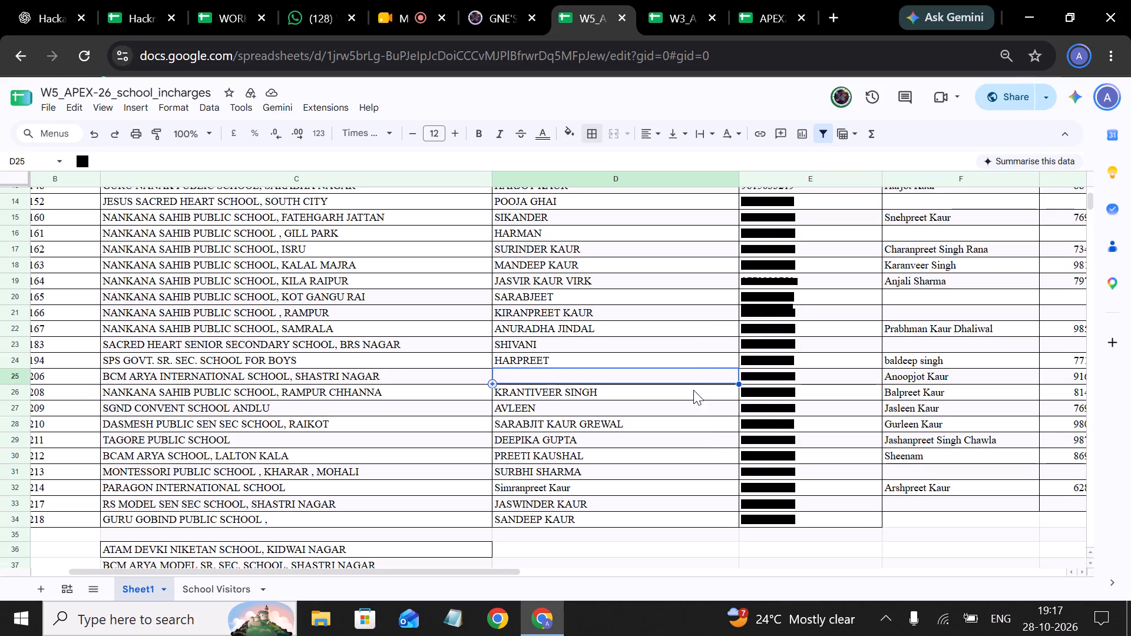
pyautogui.scroll(-1, 693, 390)
pyautogui.scroll(6, 588, 359)
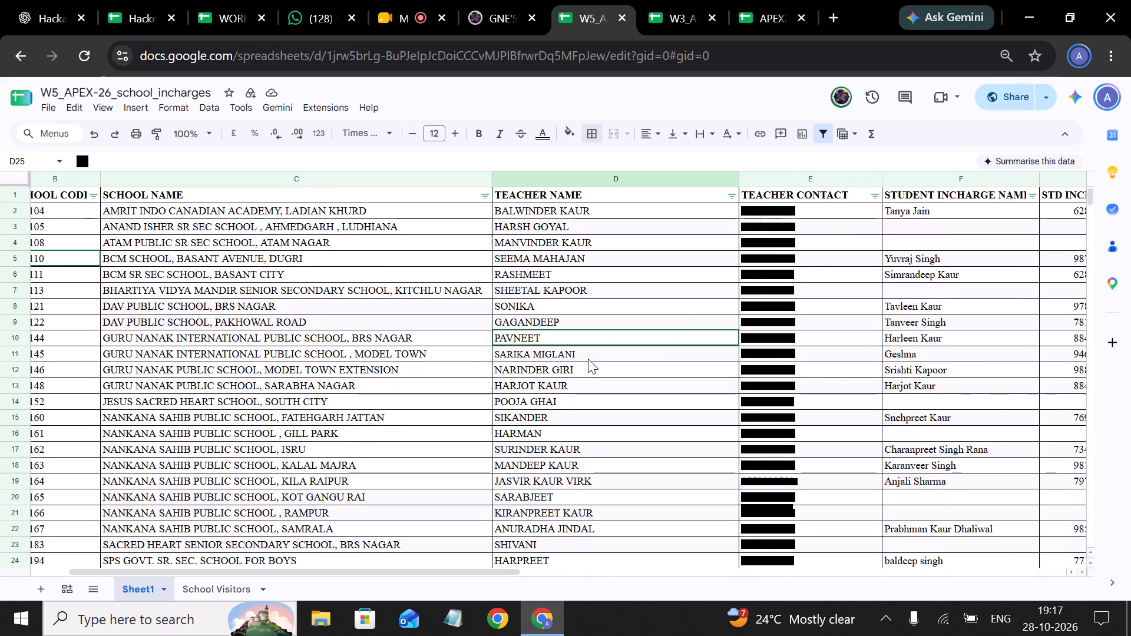
pyautogui.scroll(-2, 860, 341)
pyautogui.hscroll(-3, 860, 341)
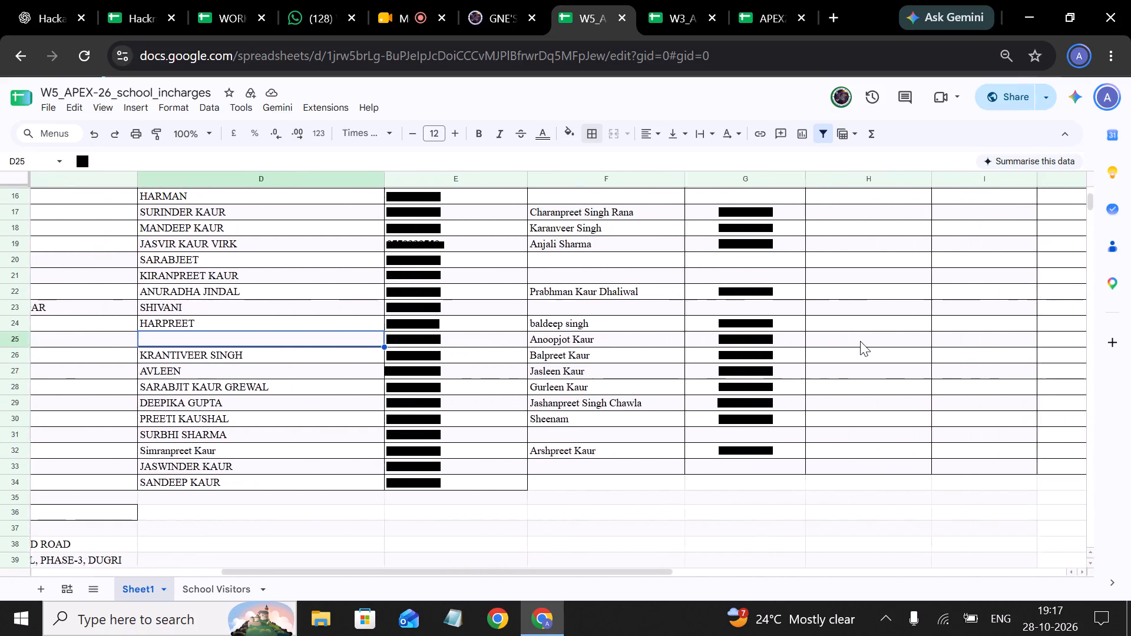
pyautogui.hscroll(3, 860, 341)
pyautogui.scroll(-1, 860, 341)
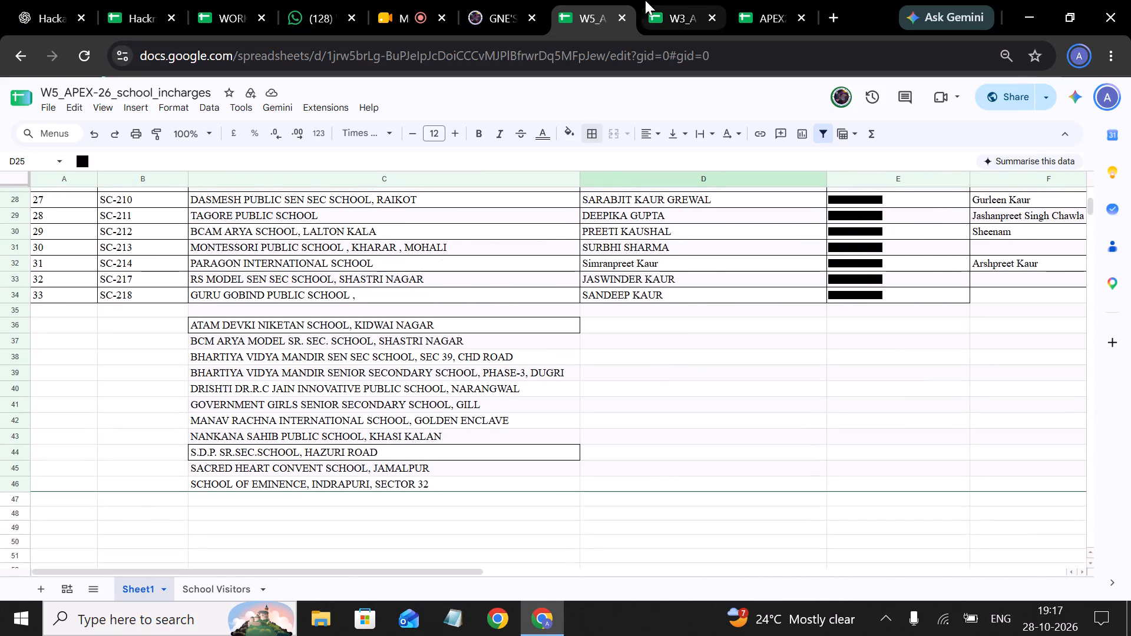
# Apply all borders to cells E1:E28 beside PARTICIPANT NAME on the RANGOLI MARVELS sheet of W3_APEX-26_Event_Wise.
pyautogui.click(667, 11)
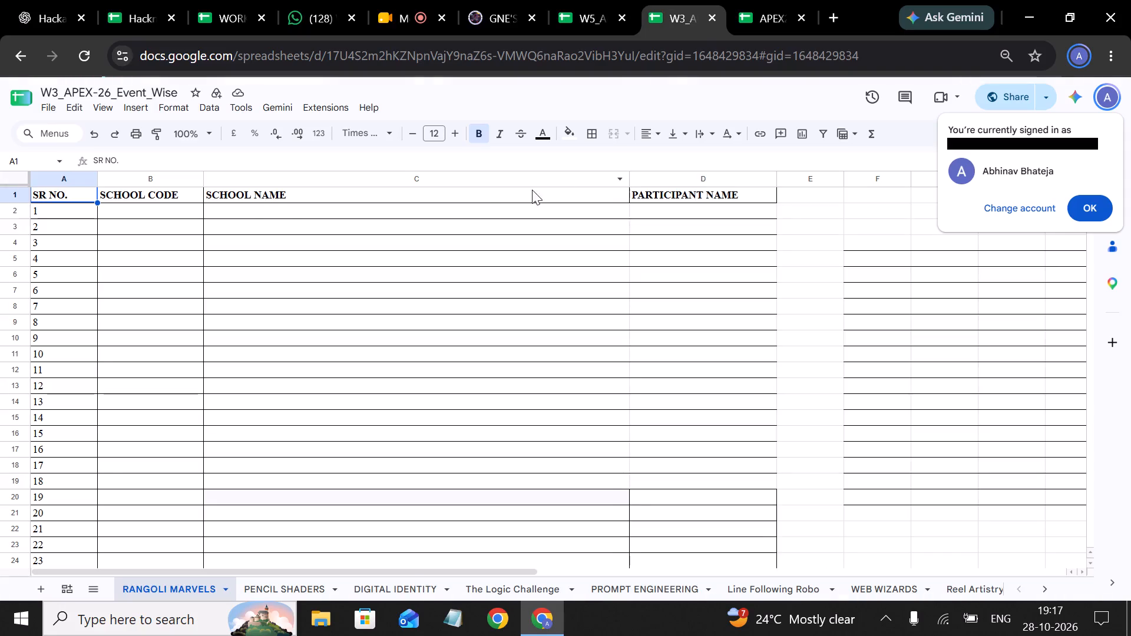
pyautogui.scroll(-1, 758, 334)
pyautogui.scroll(2, 811, 236)
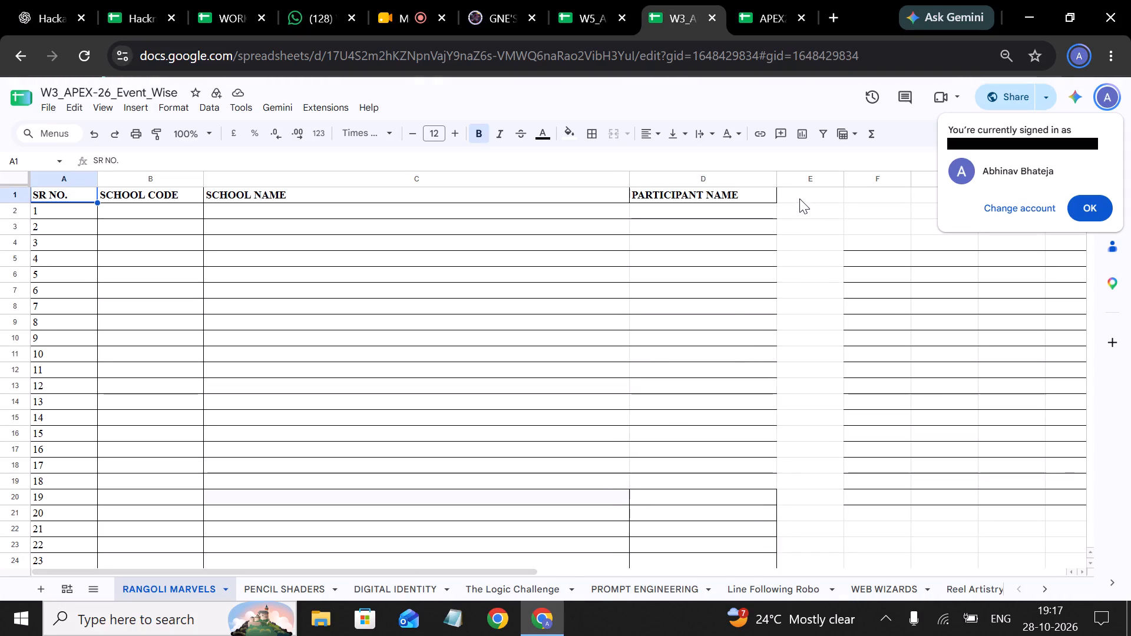
pyautogui.moveTo(799, 198); pyautogui.dragTo(811, 529)
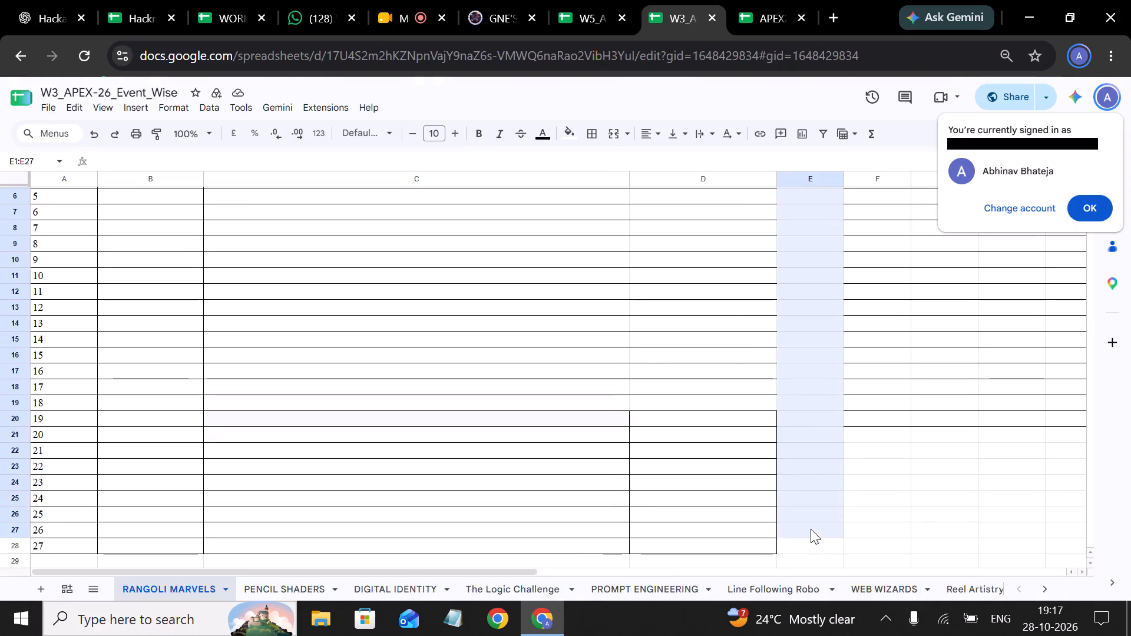
pyautogui.moveTo(811, 529); pyautogui.dragTo(811, 548)
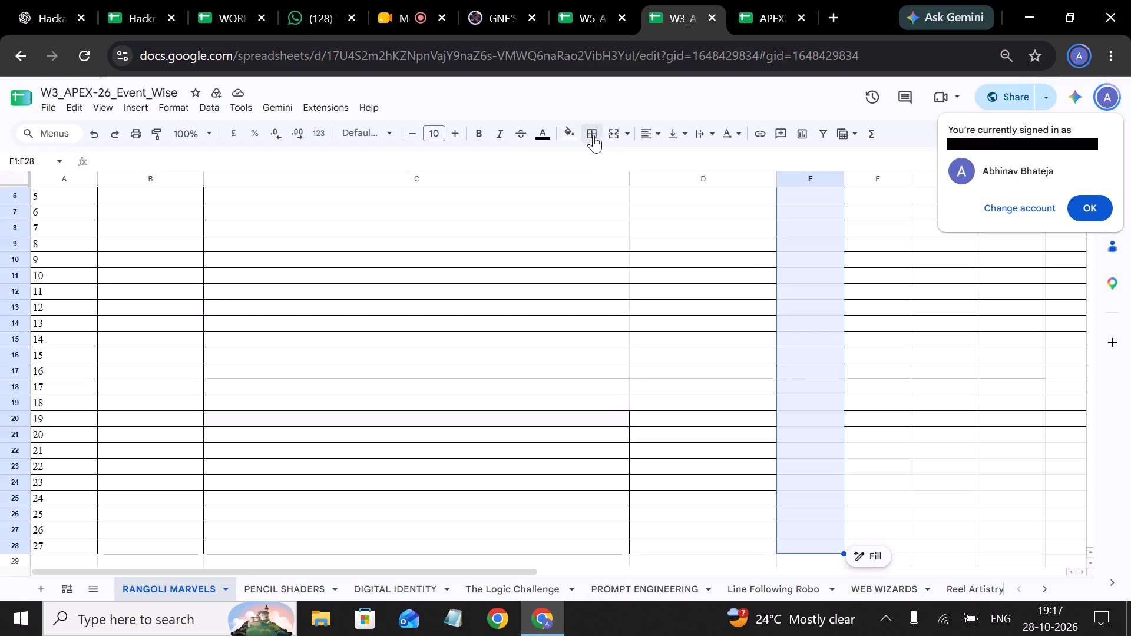
pyautogui.click(593, 135)
pyautogui.click(600, 155)
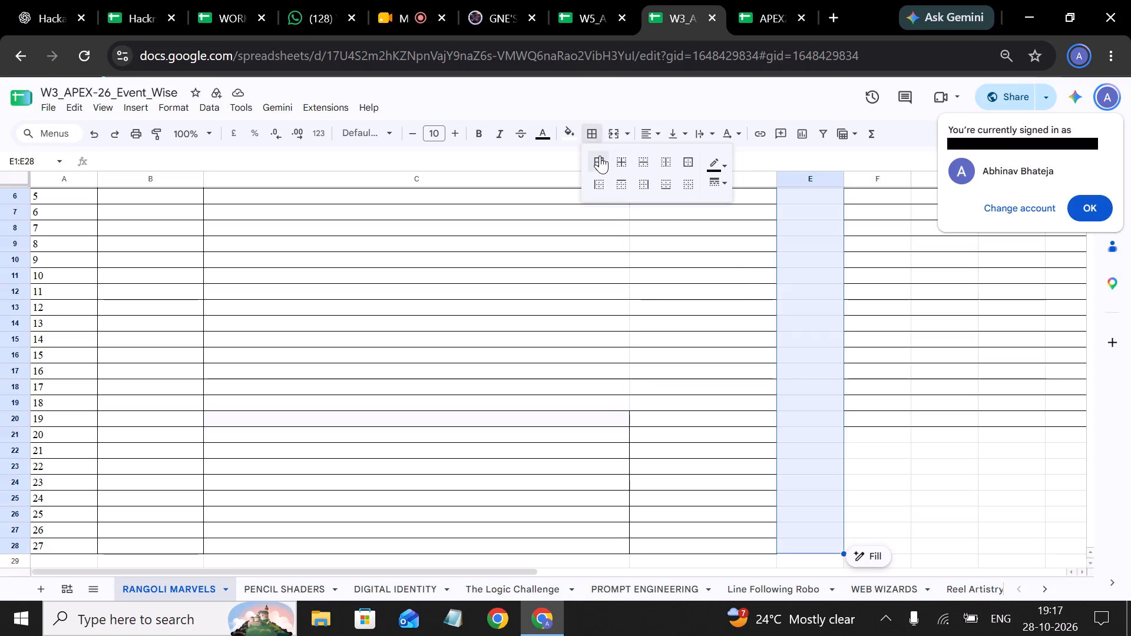
pyautogui.scroll(4, 826, 305)
pyautogui.click(948, 277)
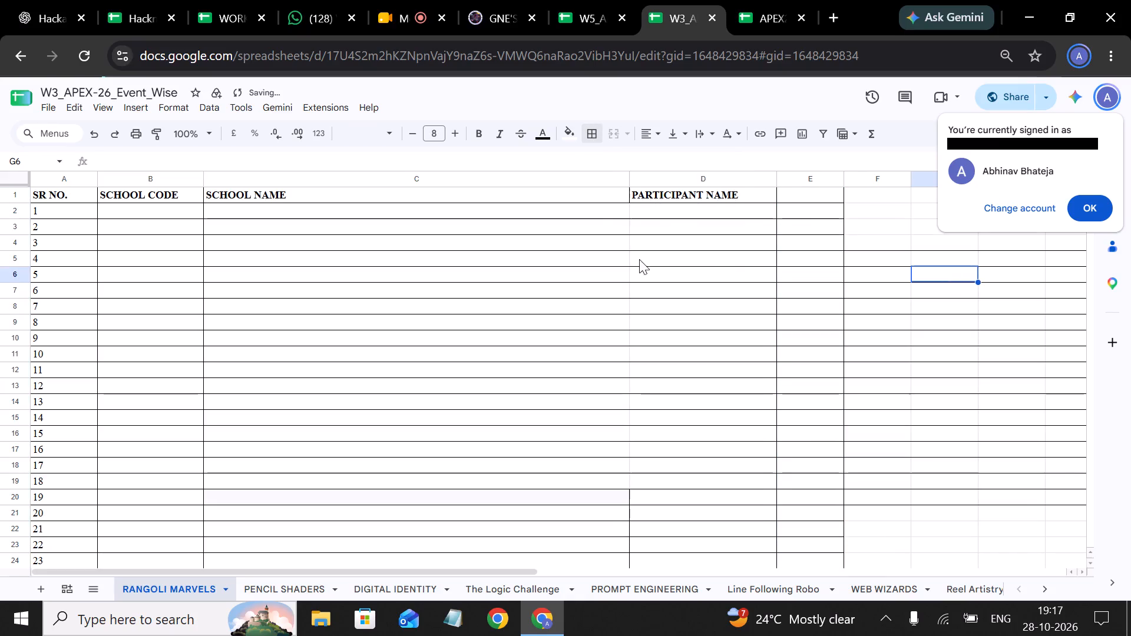
pyautogui.hscroll(2, 545, 212)
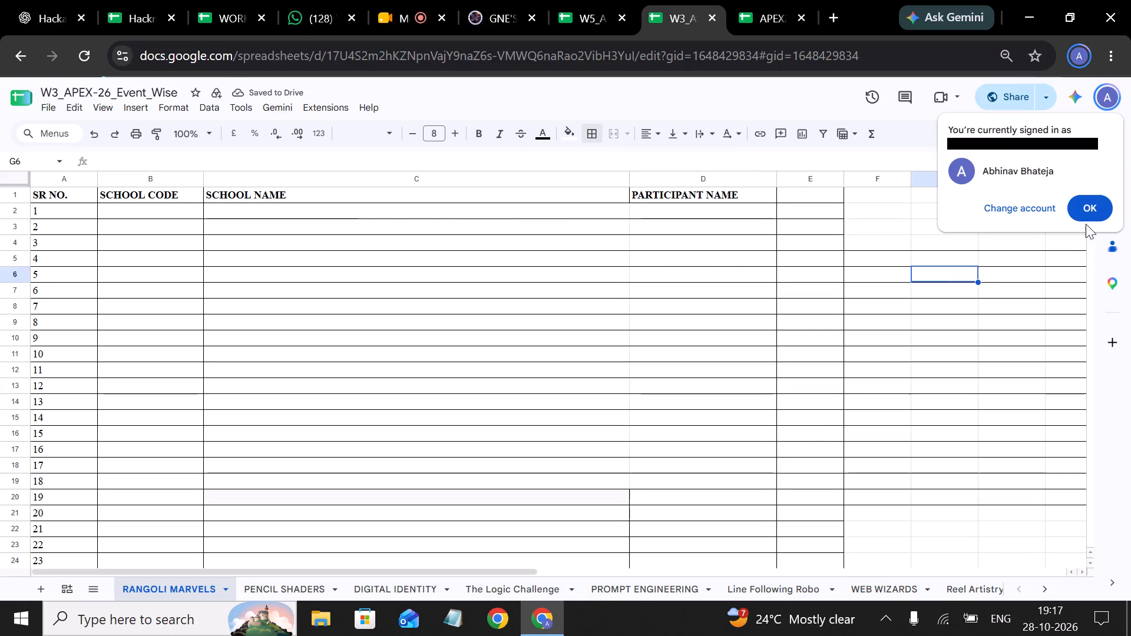
pyautogui.click(1087, 215)
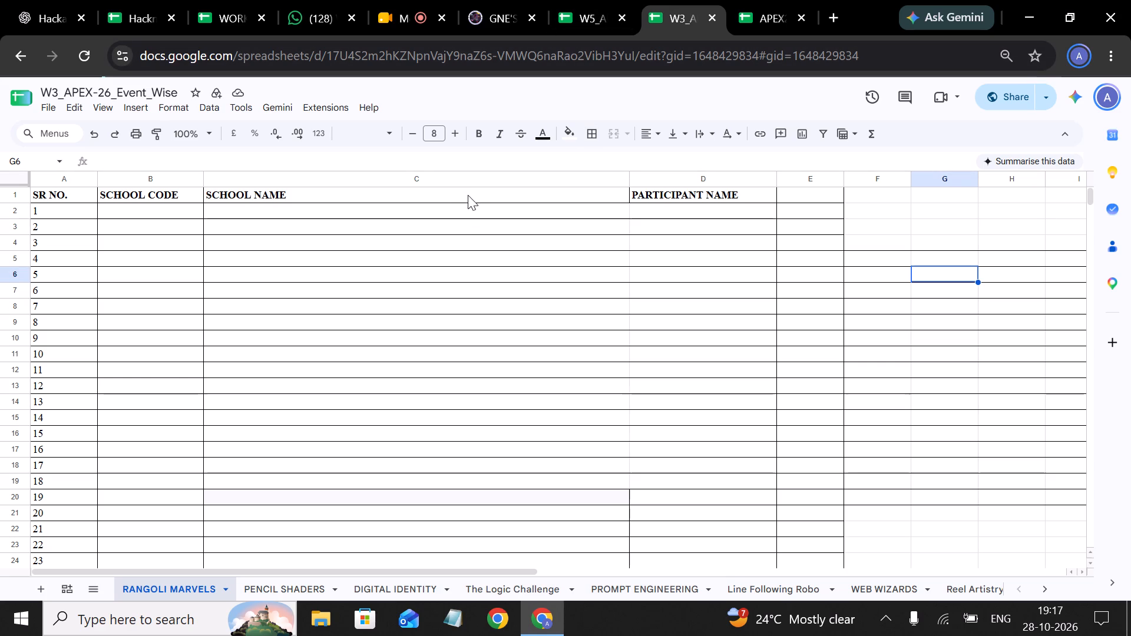
pyautogui.scroll(1, 430, 256)
# Export the APEX portal's Events report for all 14 events to Downloads as the CSV file eventops-events-2026-10-28.
pyautogui.click(481, 6)
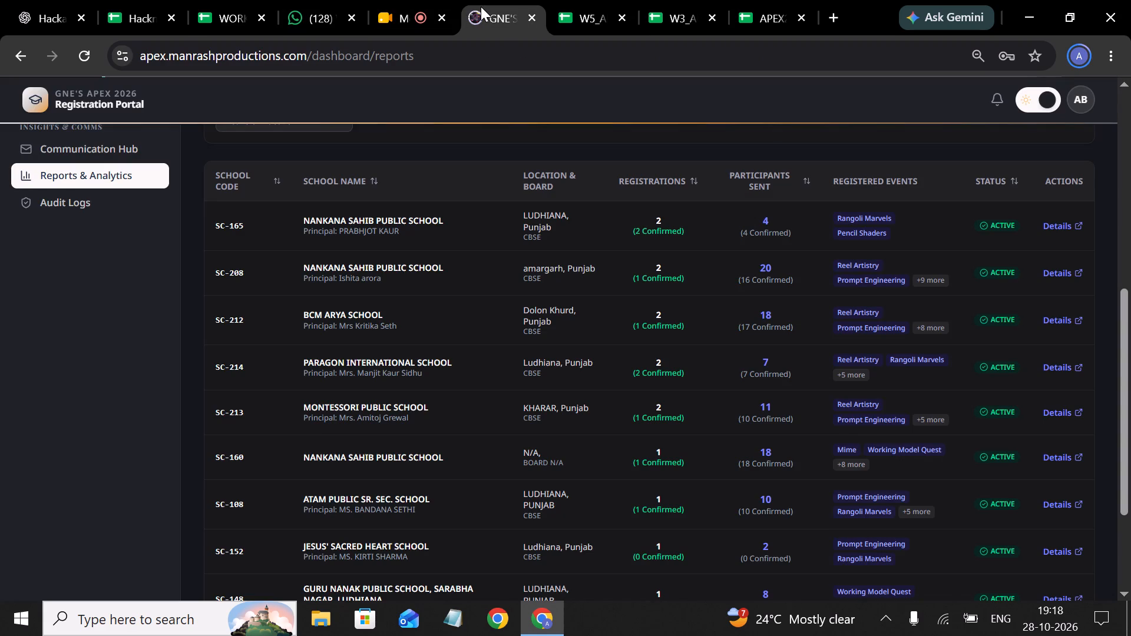
pyautogui.scroll(2, 307, 234)
pyautogui.scroll(1, 365, 304)
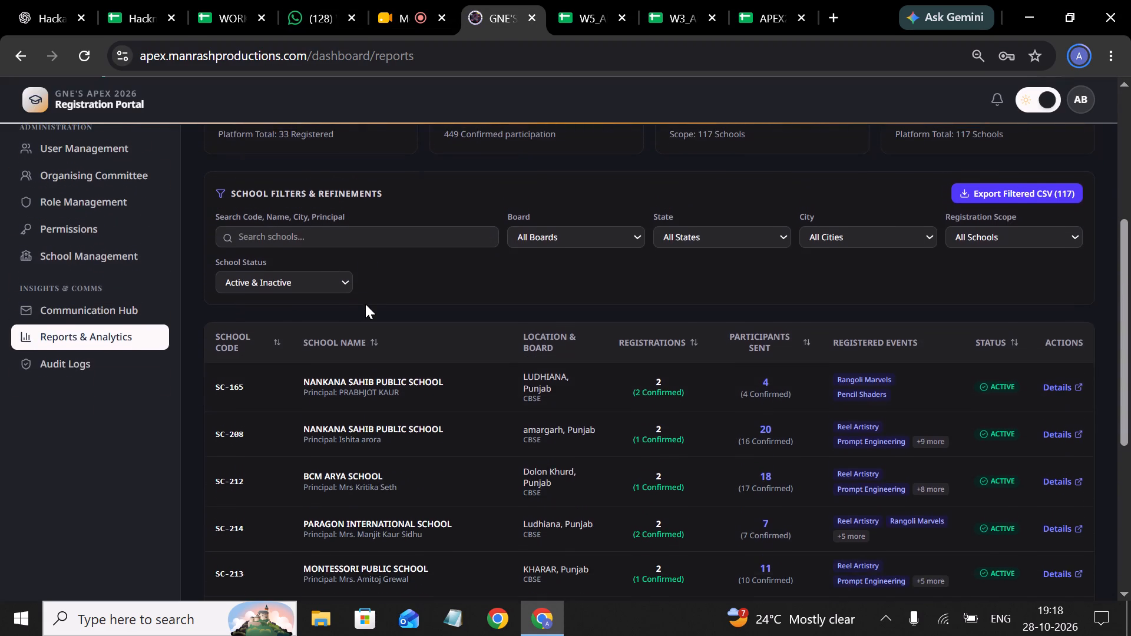
pyautogui.scroll(3, 365, 304)
pyautogui.click(536, 234)
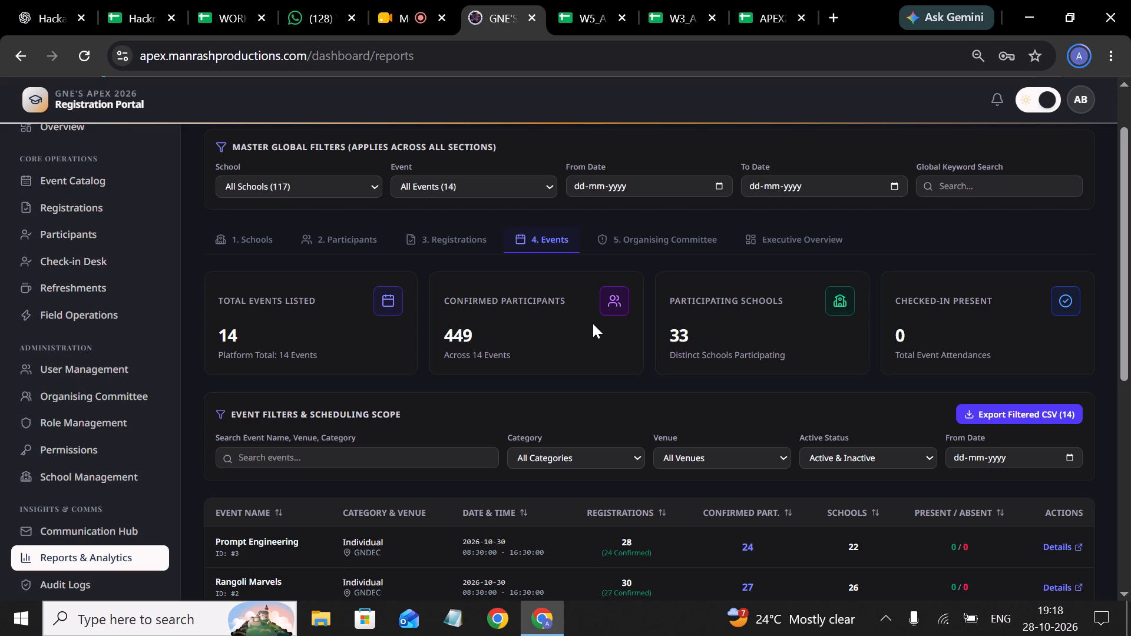
pyautogui.scroll(-1, 593, 323)
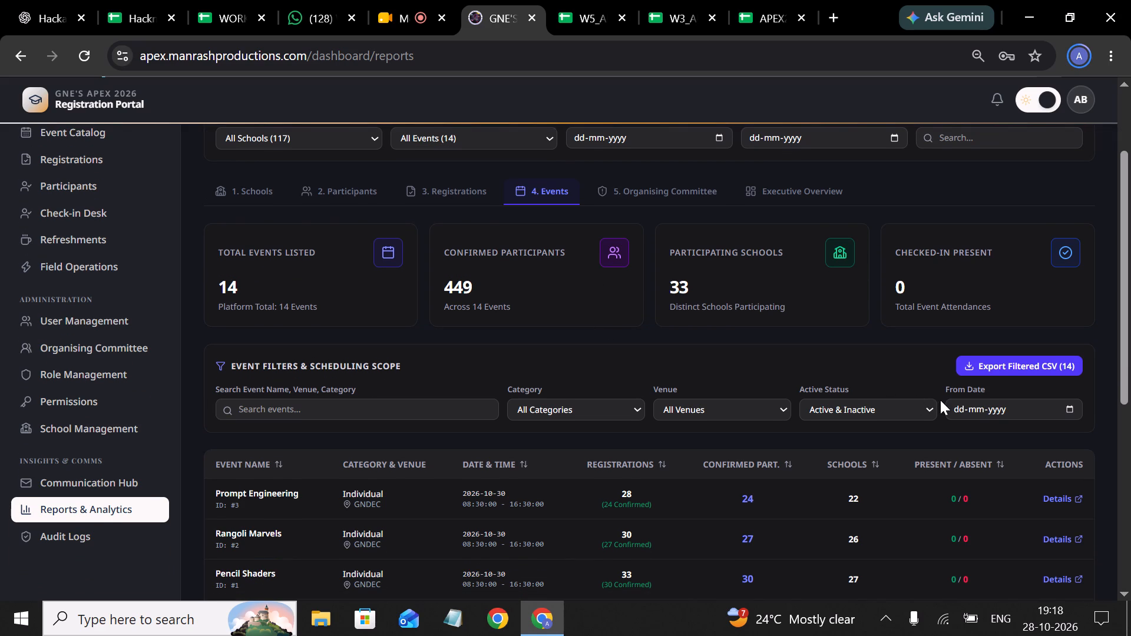
pyautogui.click(1039, 361)
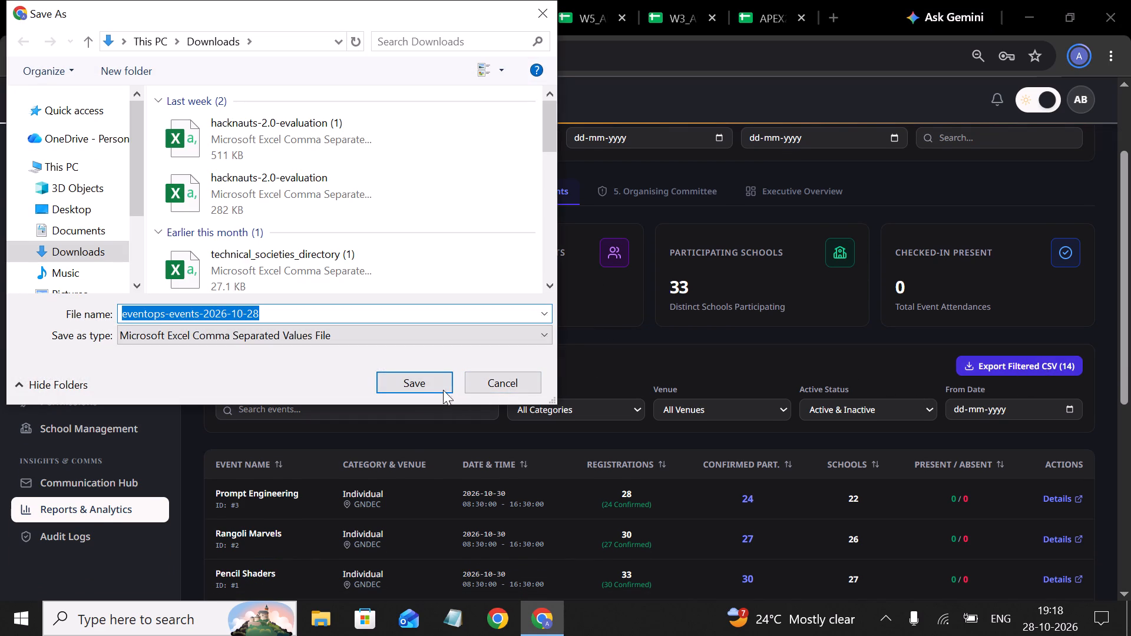
pyautogui.click(422, 379)
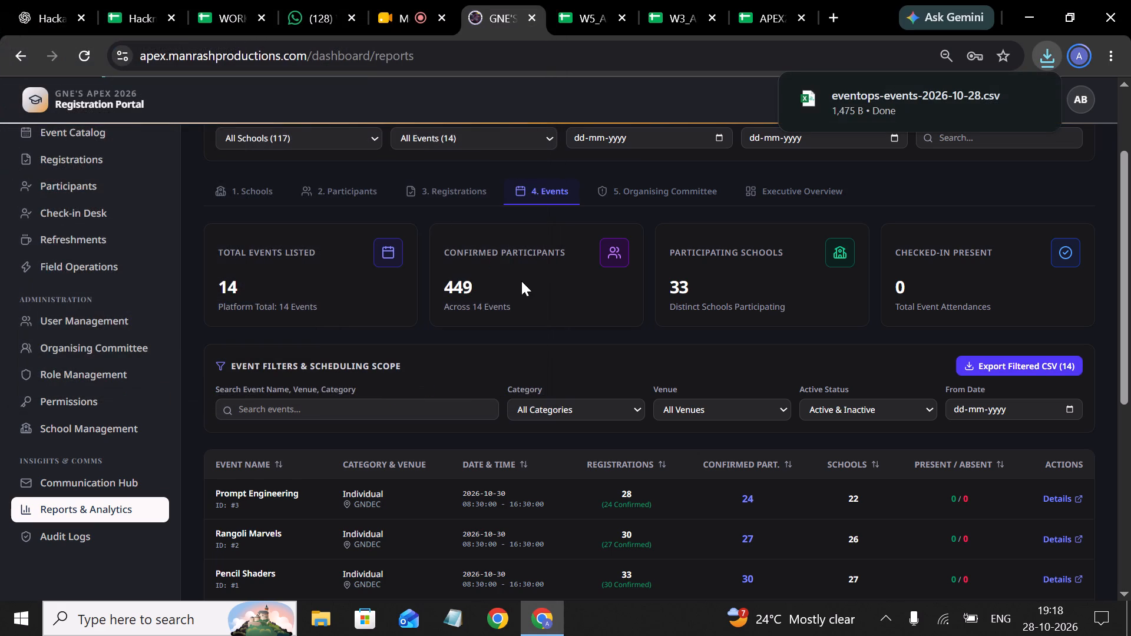
# Open the exported eventops-events-2026-10-28 CSV in Excel, check which event data it contains, and close it.
pyautogui.click(1029, 94)
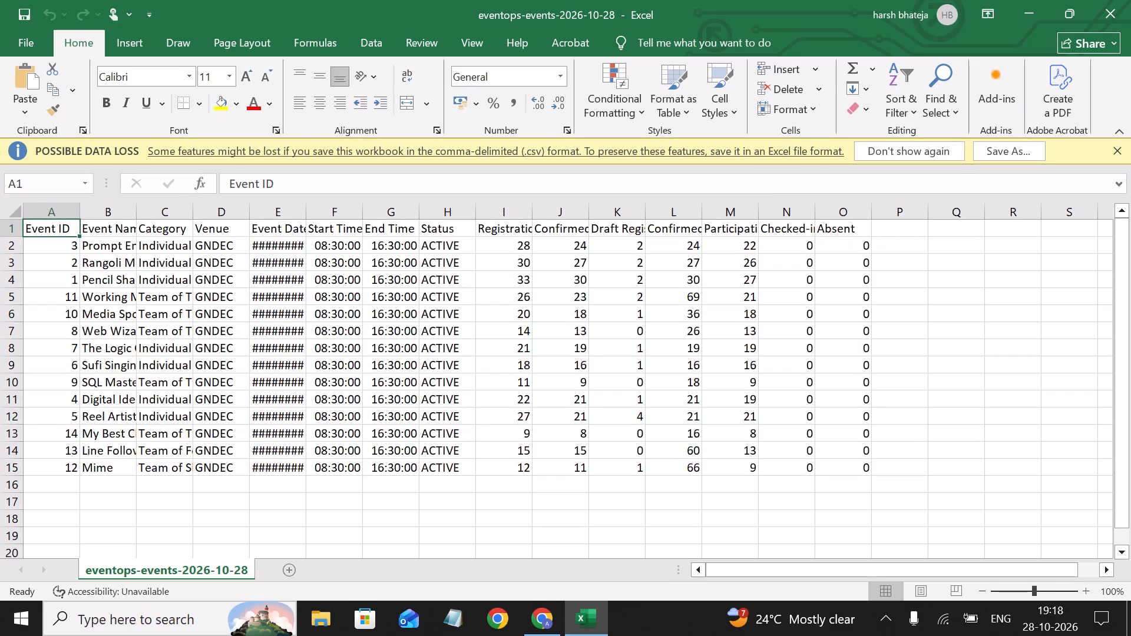
pyautogui.click(1112, 20)
# Examine the Prompt Engineering event's details in the portal, covering its associated registrations, school codes, statuses and assigned participants.
pyautogui.scroll(-1, 961, 387)
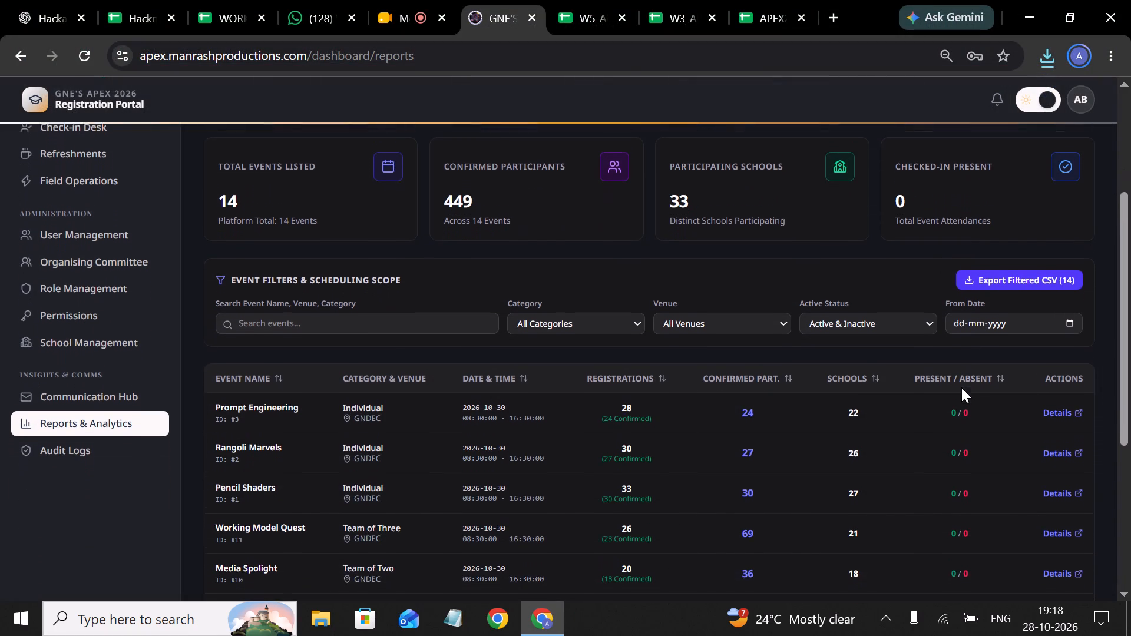
pyautogui.scroll(-1, 961, 387)
pyautogui.click(1050, 379)
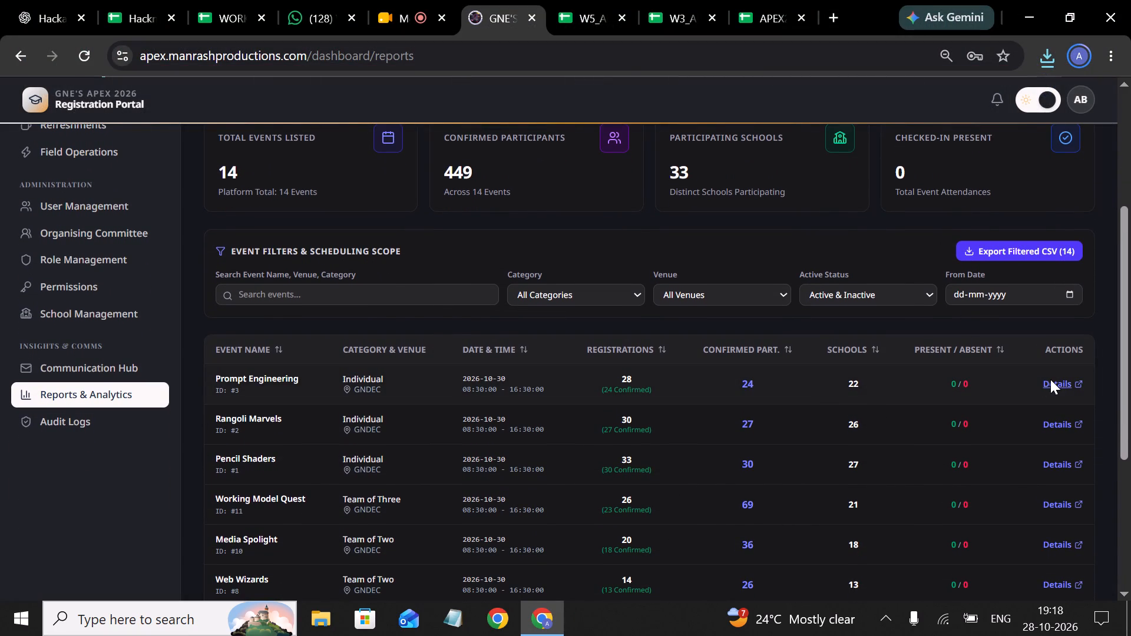
pyautogui.scroll(1, 678, 440)
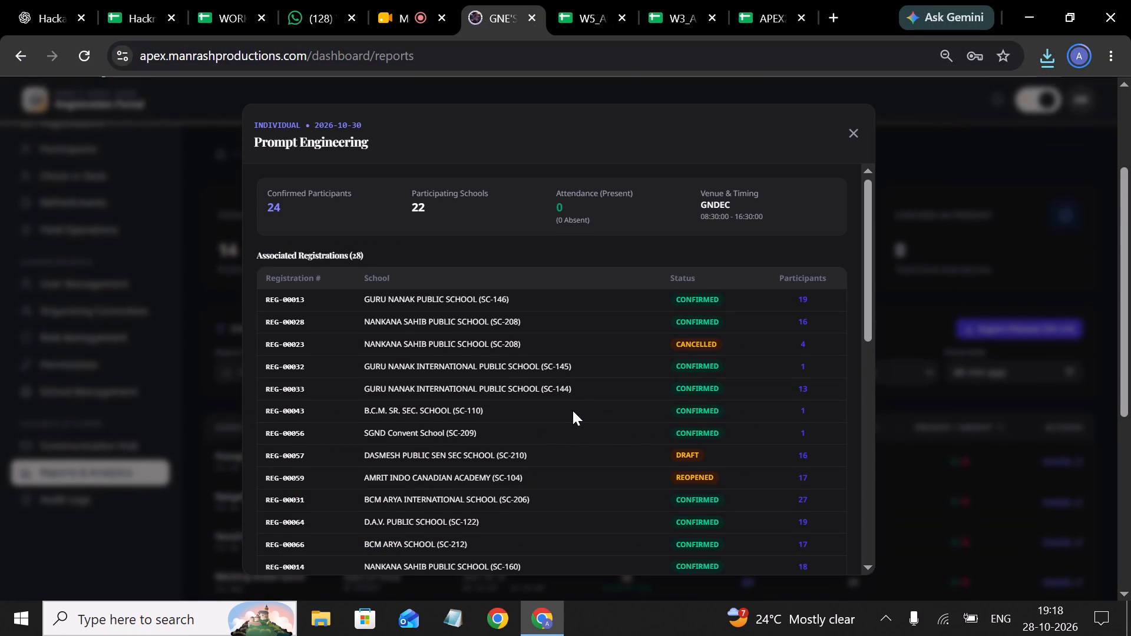
pyautogui.scroll(-8, 573, 410)
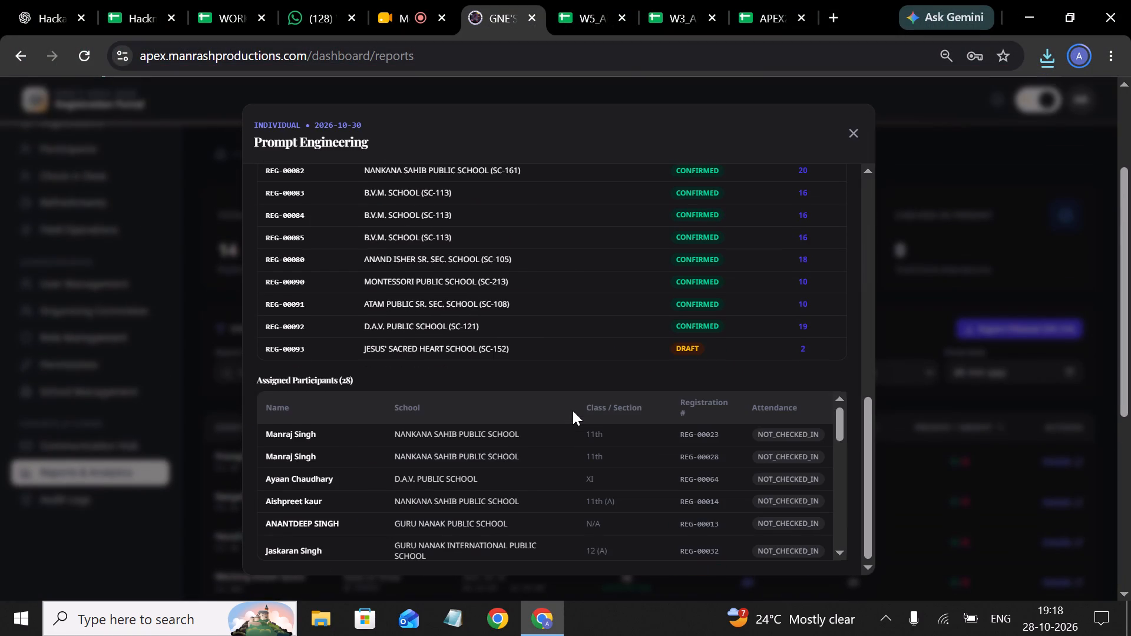
pyautogui.scroll(1, 573, 410)
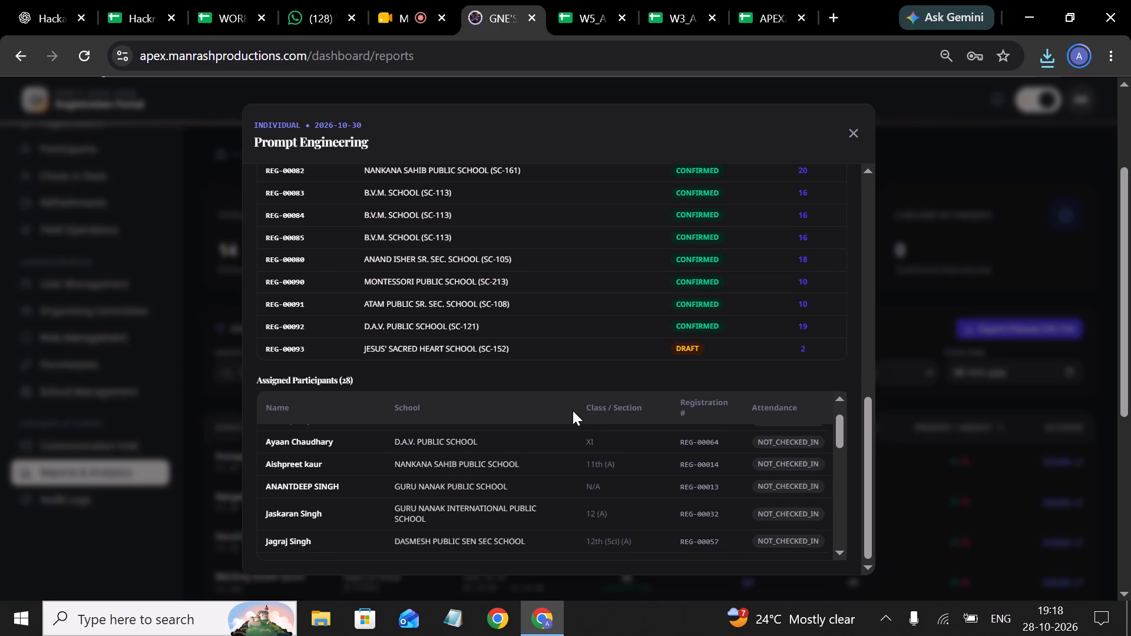
pyautogui.scroll(1, 573, 410)
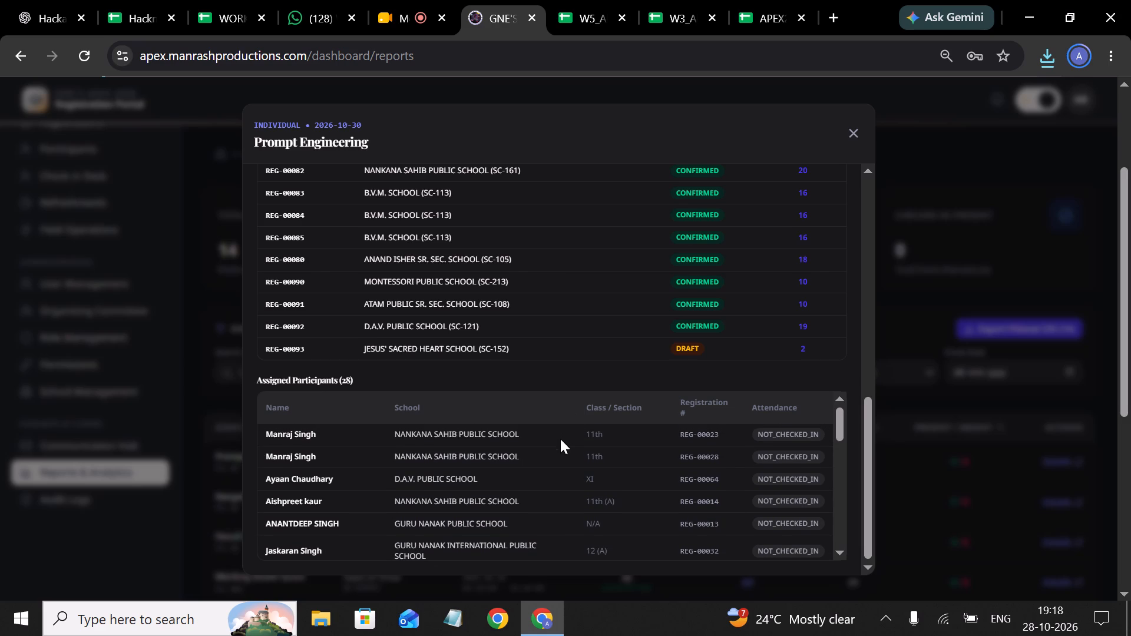
pyautogui.scroll(1, 562, 239)
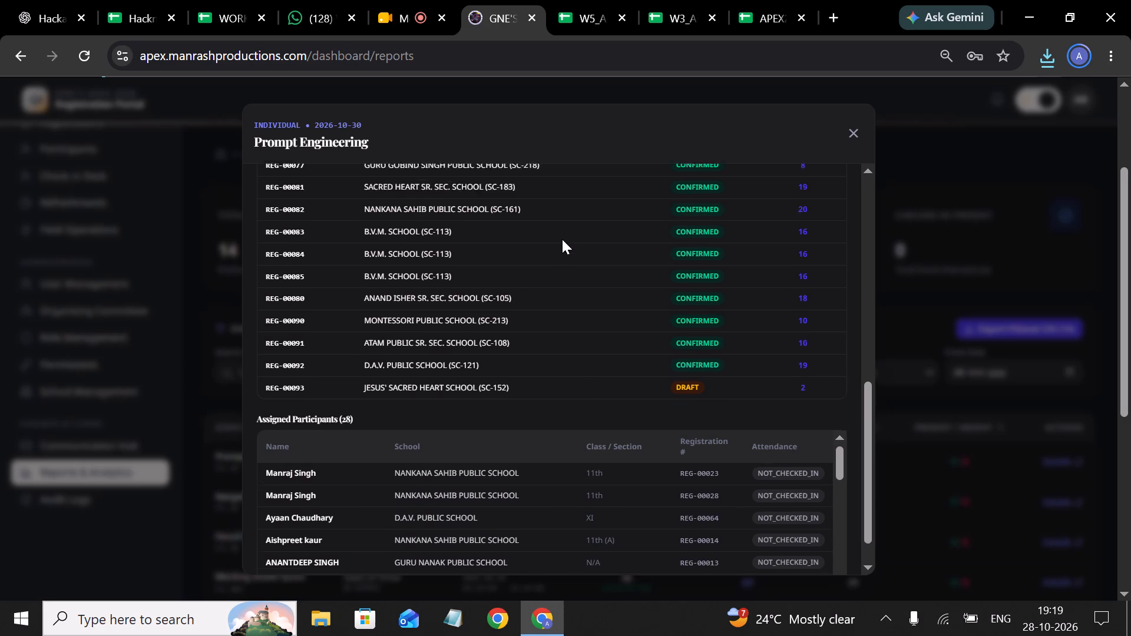
pyautogui.scroll(5, 562, 239)
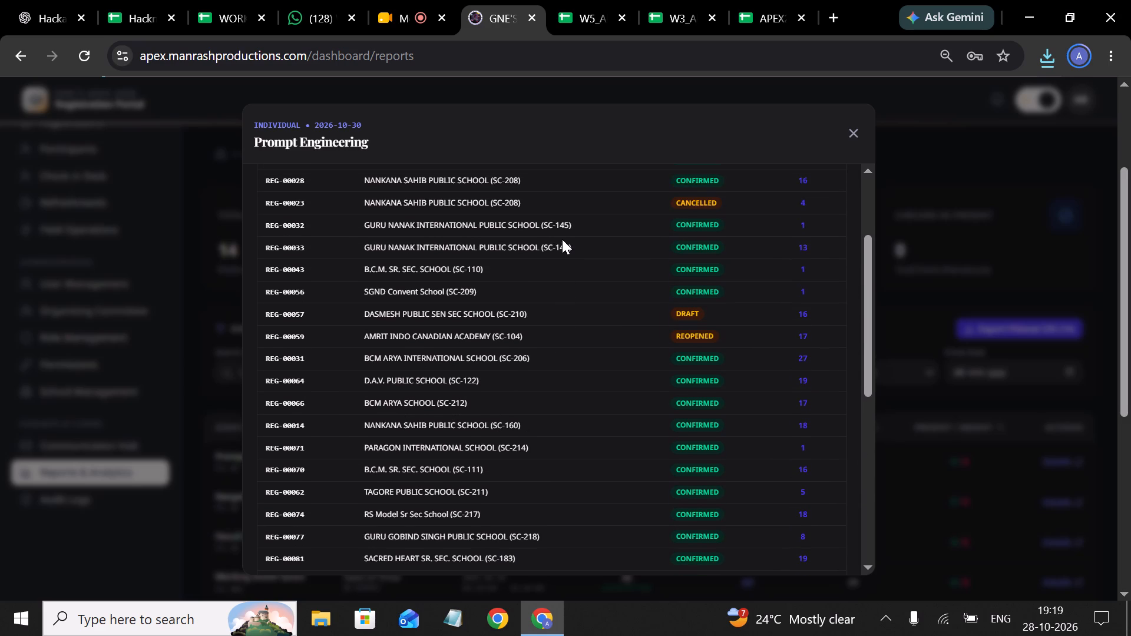
pyautogui.scroll(1, 562, 239)
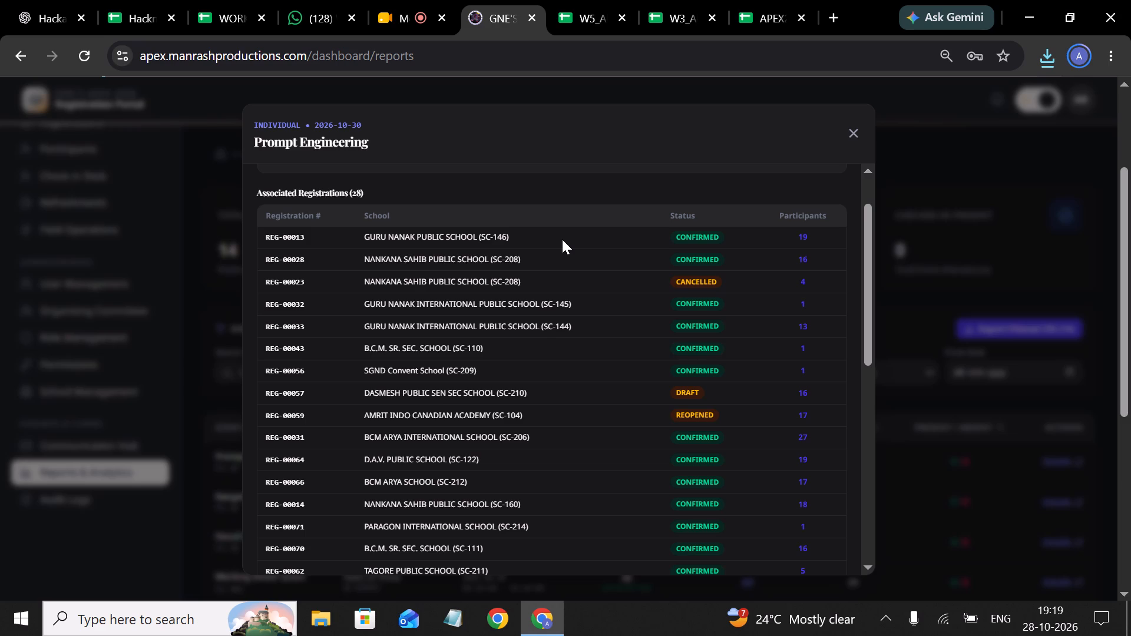
pyautogui.scroll(-5, 562, 239)
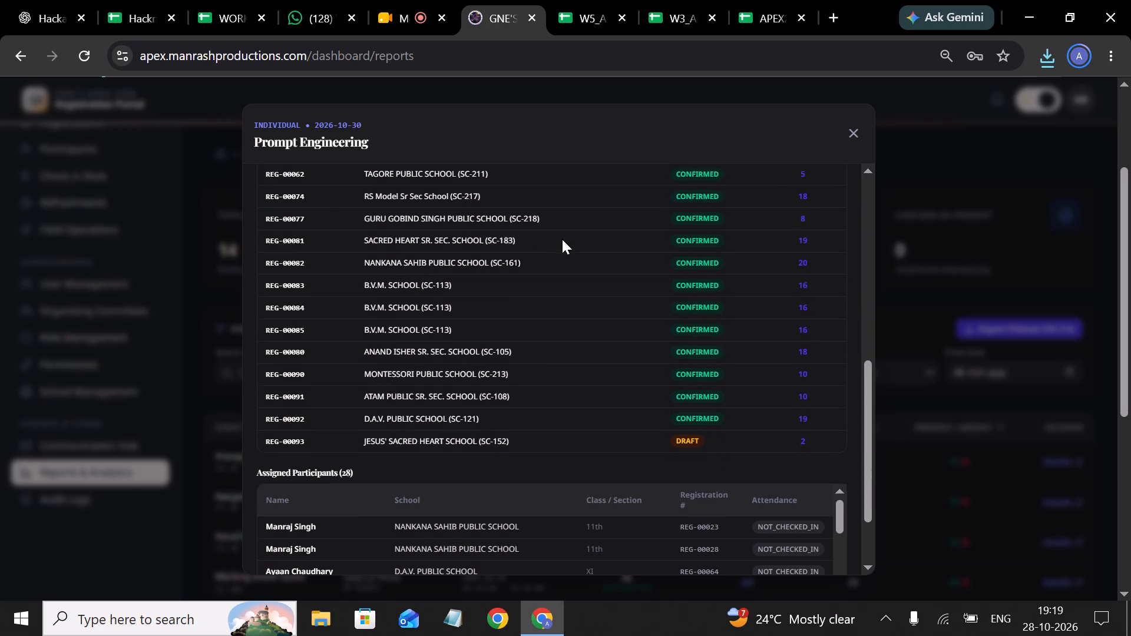
pyautogui.scroll(-2, 562, 239)
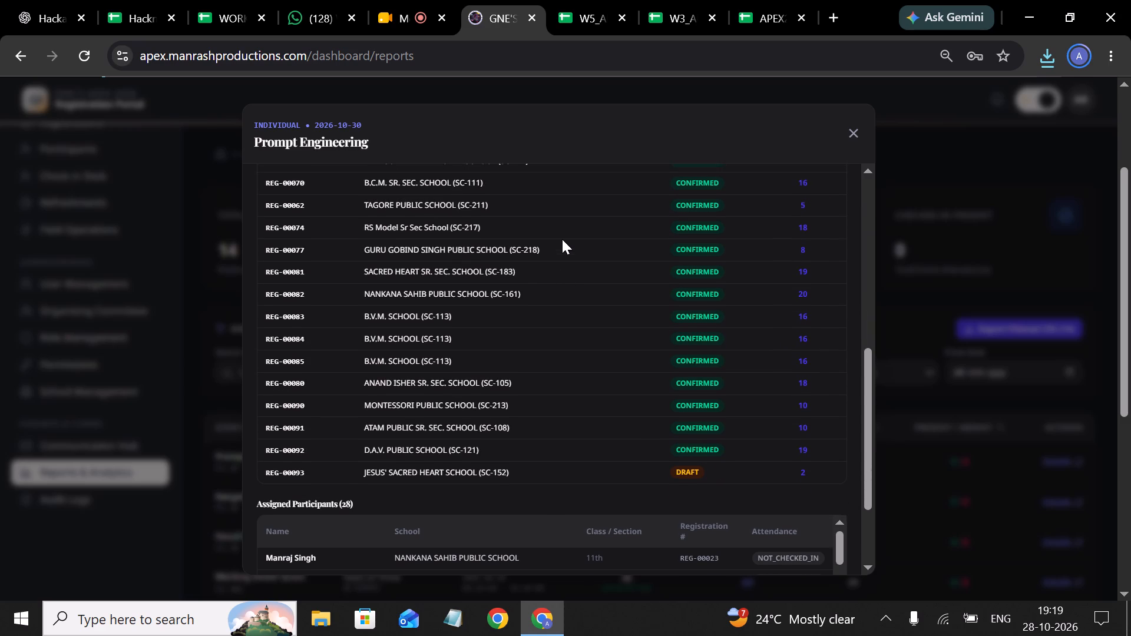
pyautogui.scroll(-2, 562, 239)
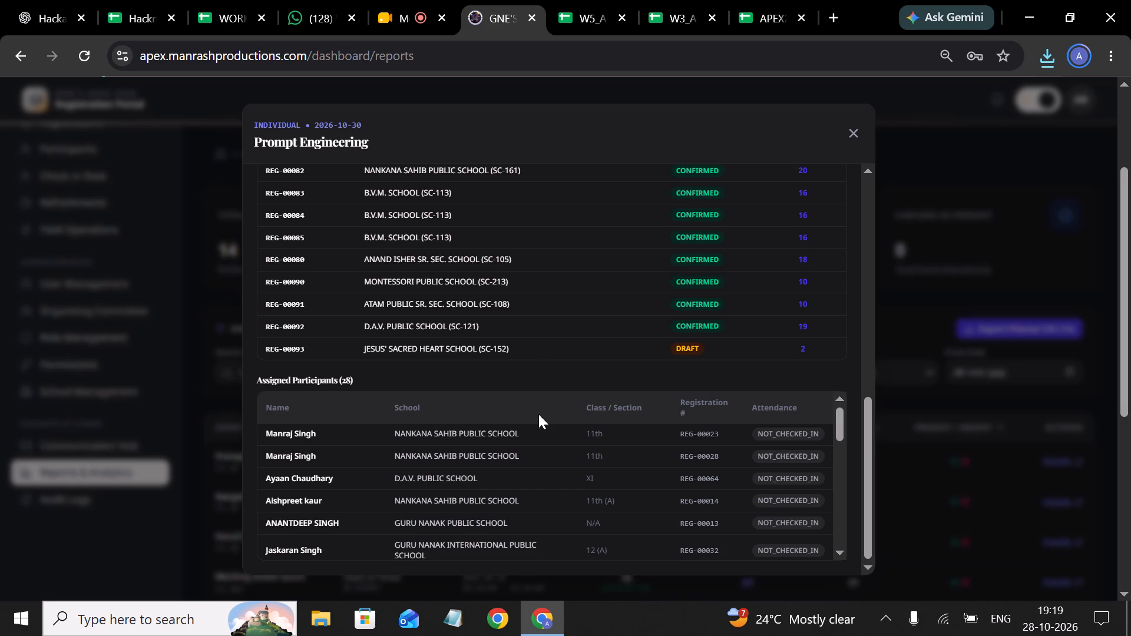
# Review the Prompt Engineering event's associated registrations, statuses and full assigned-participants list in the portal.
pyautogui.scroll(5, 522, 340)
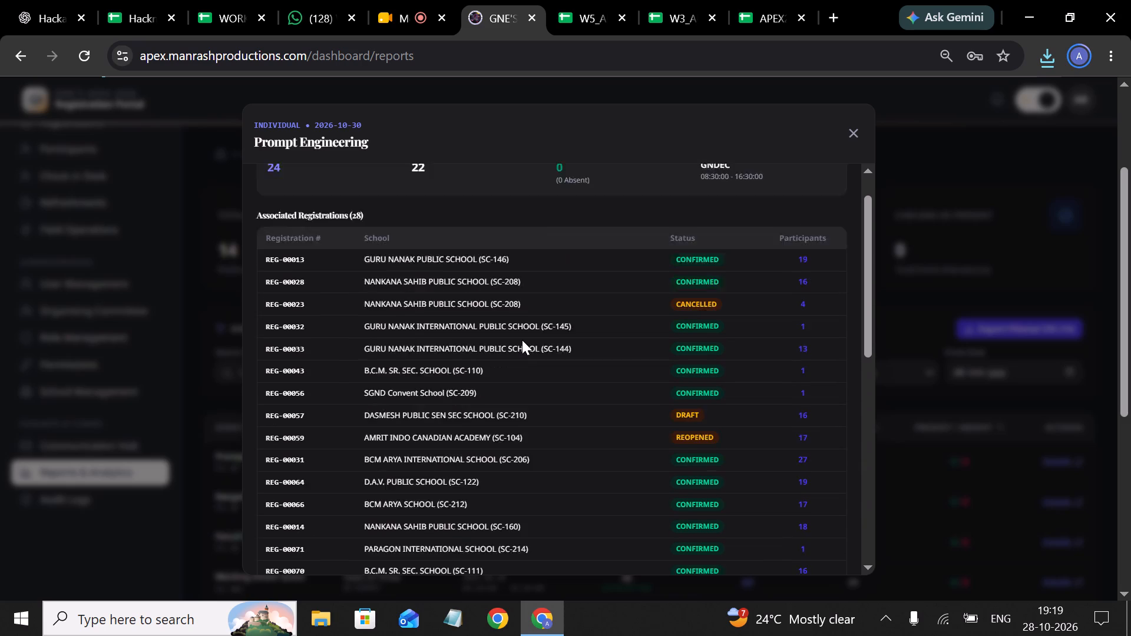
pyautogui.scroll(1, 522, 340)
pyautogui.scroll(-1, 416, 355)
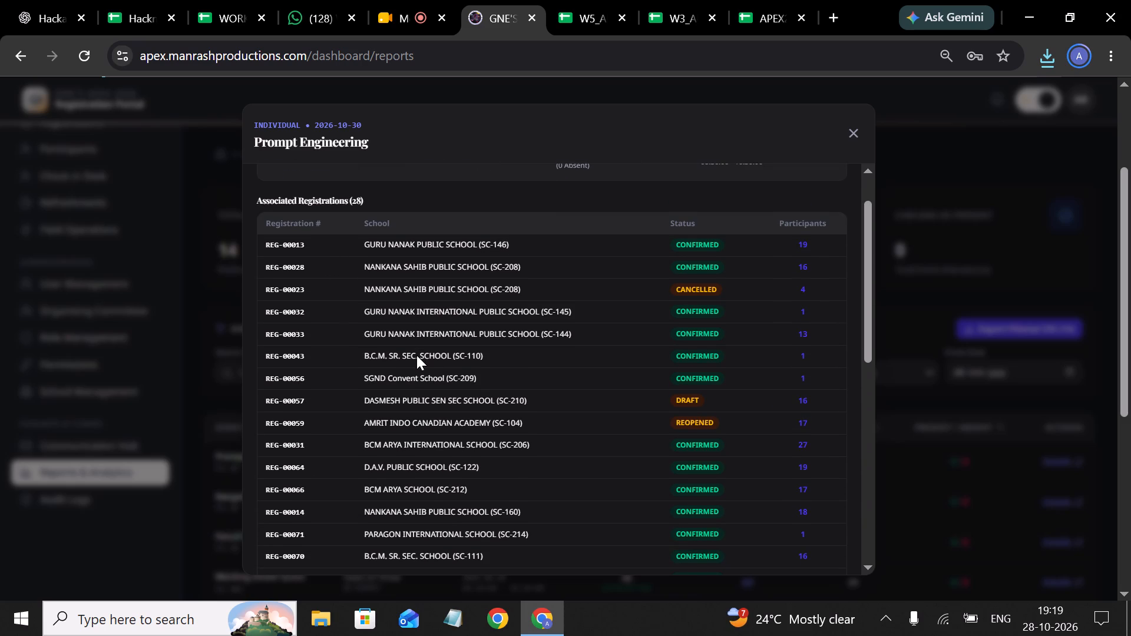
pyautogui.scroll(-5, 416, 355)
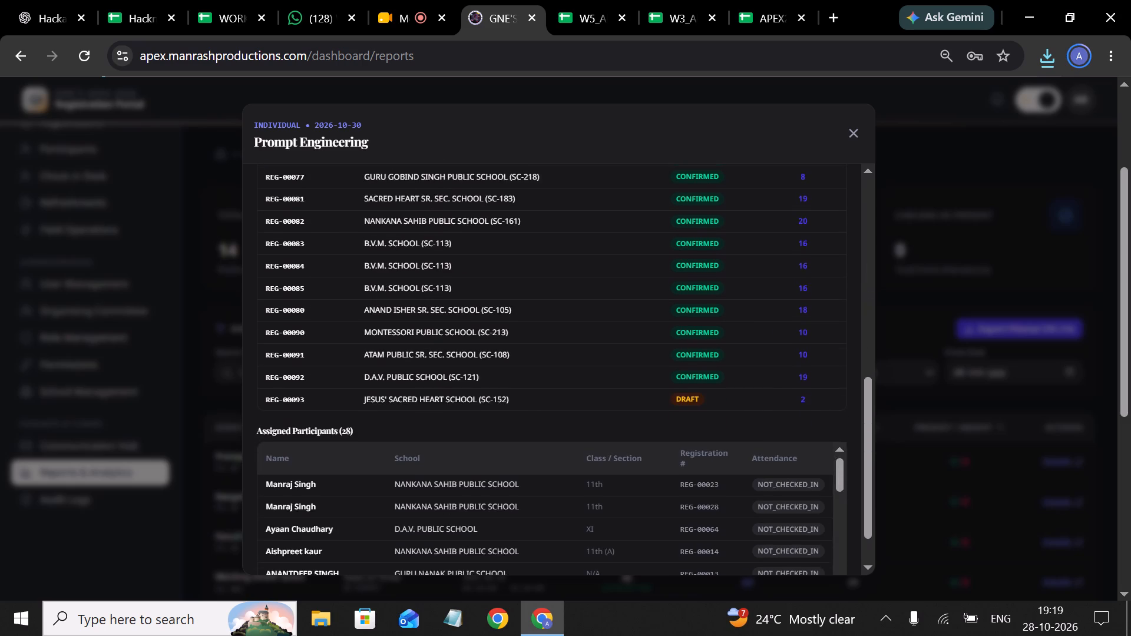
pyautogui.scroll(-3, 416, 355)
pyautogui.scroll(-1, 470, 437)
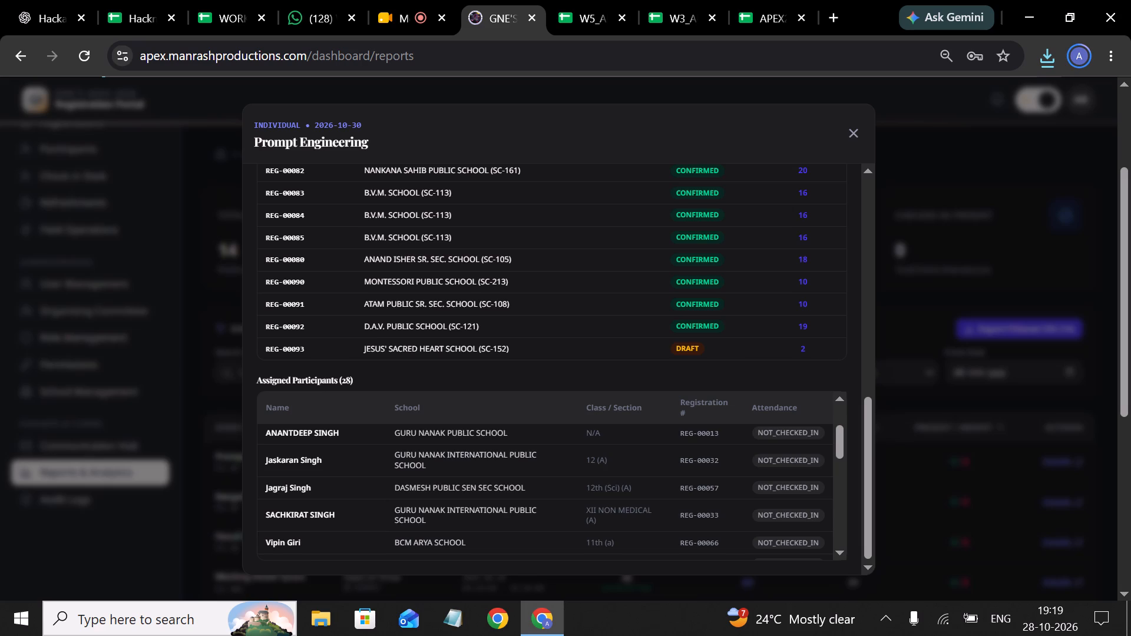
pyautogui.scroll(-3, 470, 437)
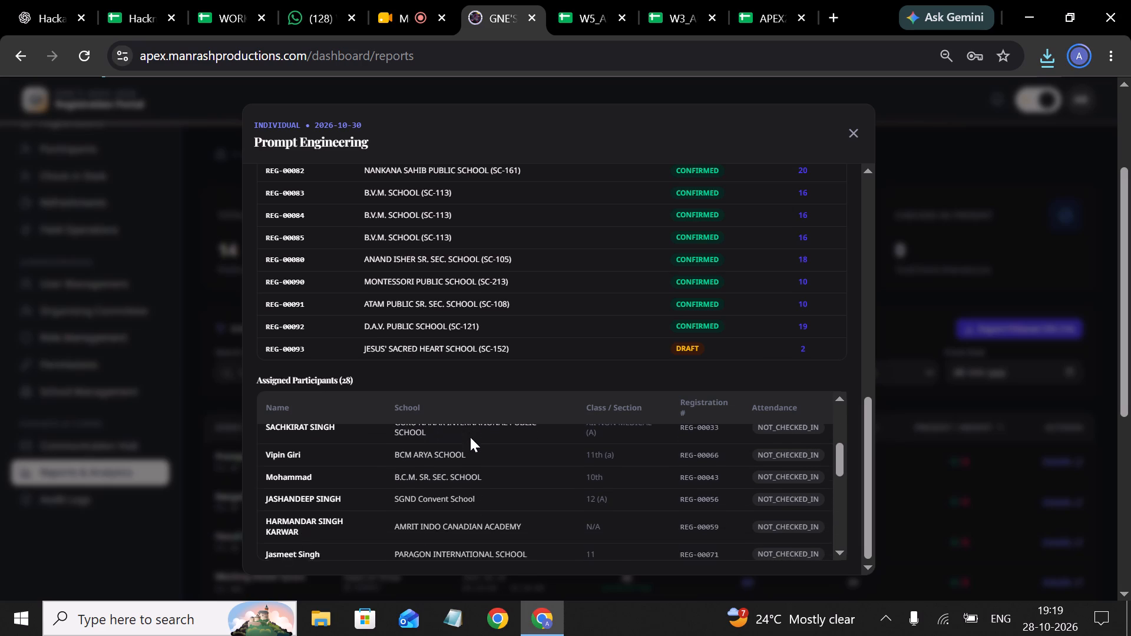
pyautogui.scroll(-4, 470, 437)
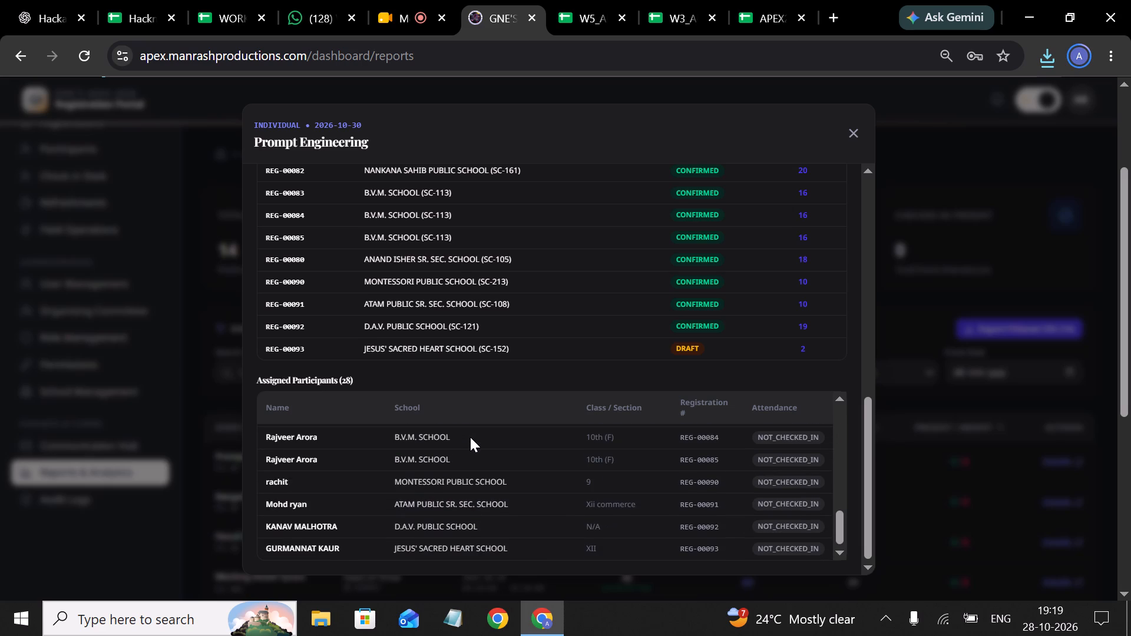
pyautogui.scroll(-1, 470, 437)
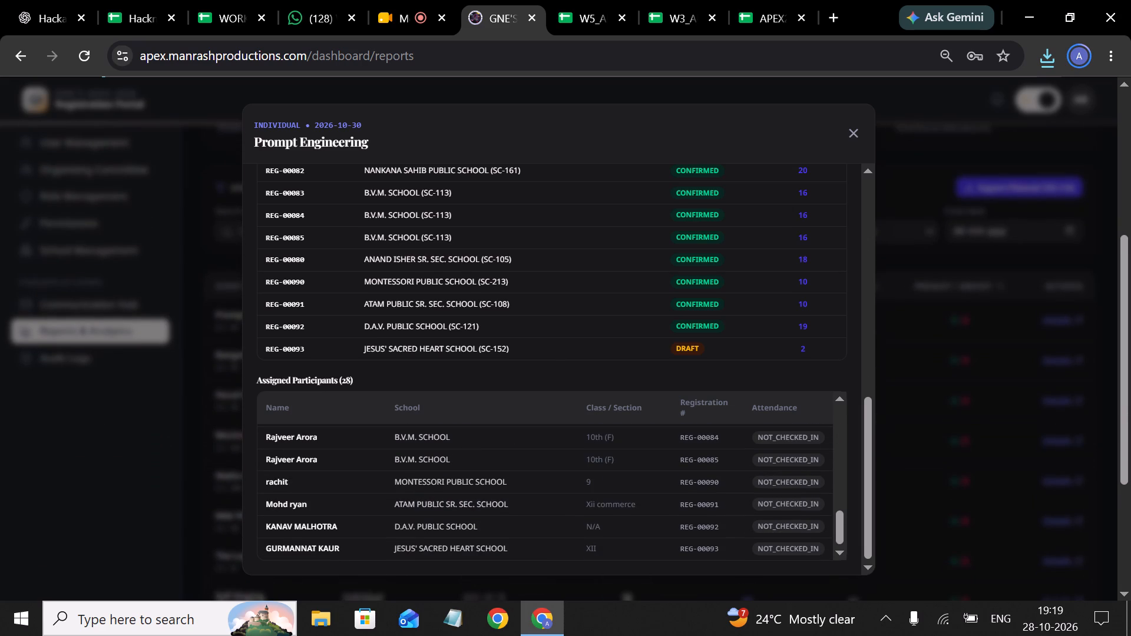
pyautogui.scroll(1, 551, 320)
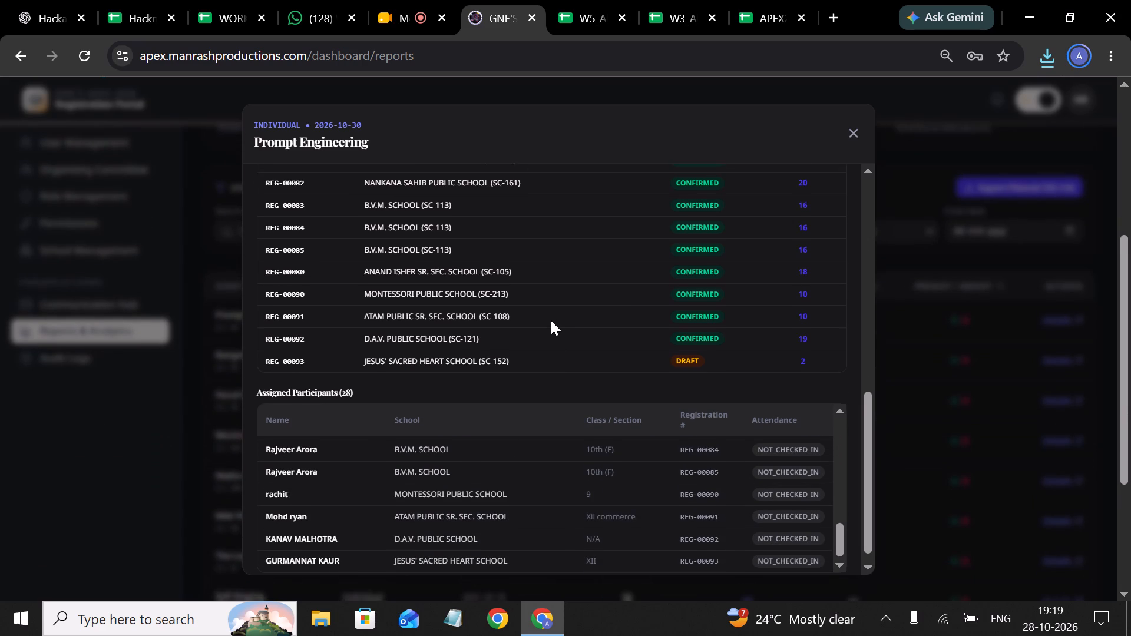
pyautogui.scroll(6, 551, 320)
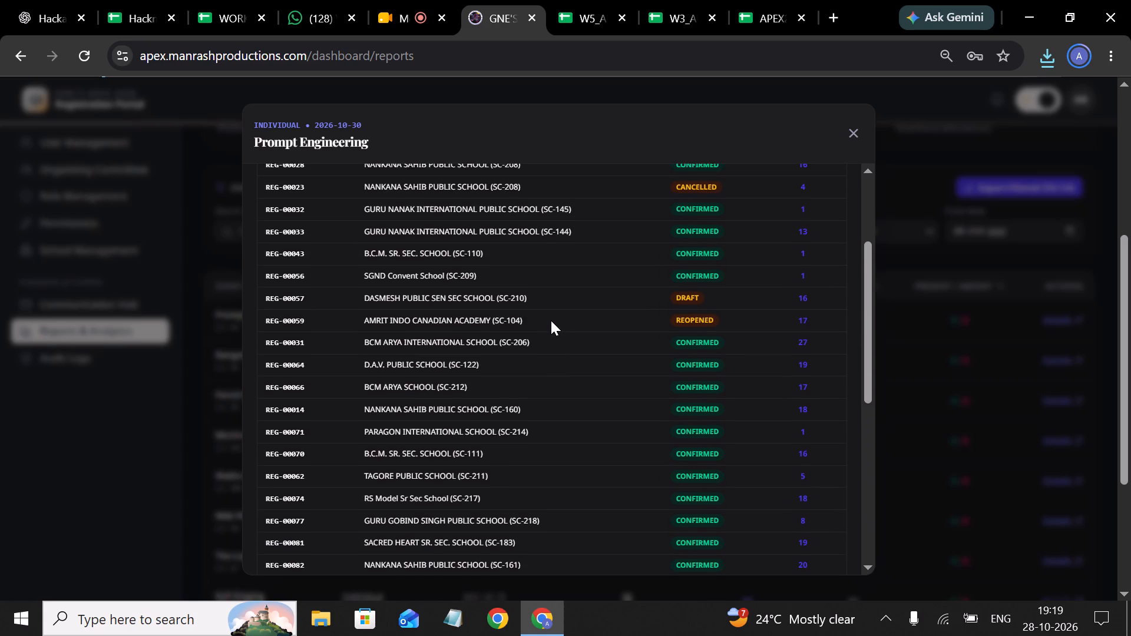
pyautogui.scroll(1, 551, 320)
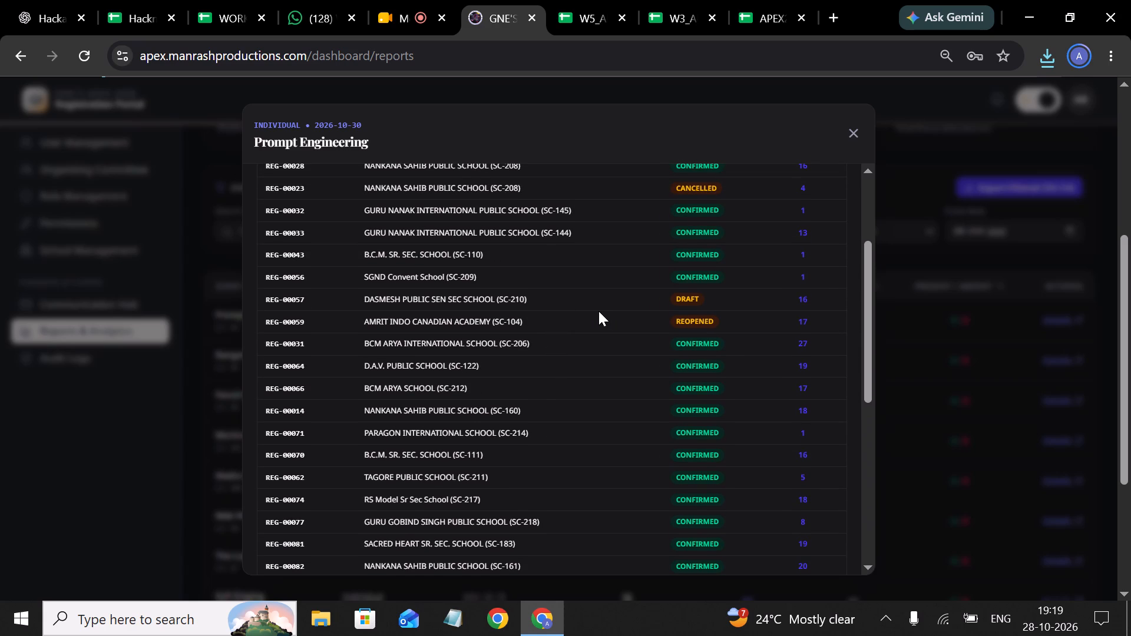
pyautogui.scroll(1, 600, 316)
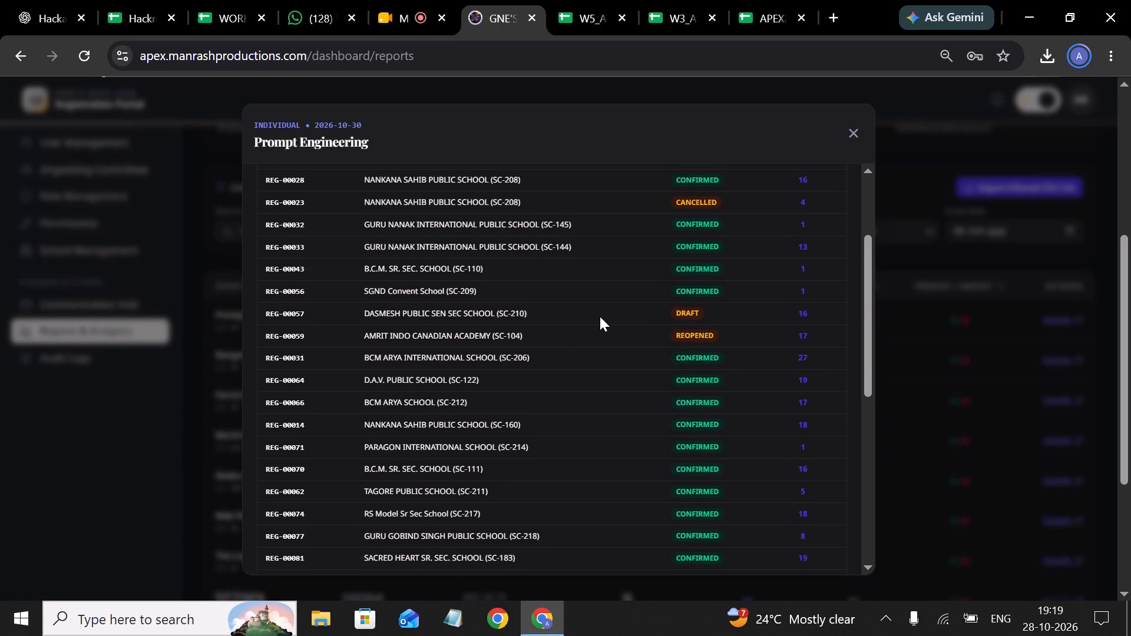
pyautogui.scroll(1, 600, 316)
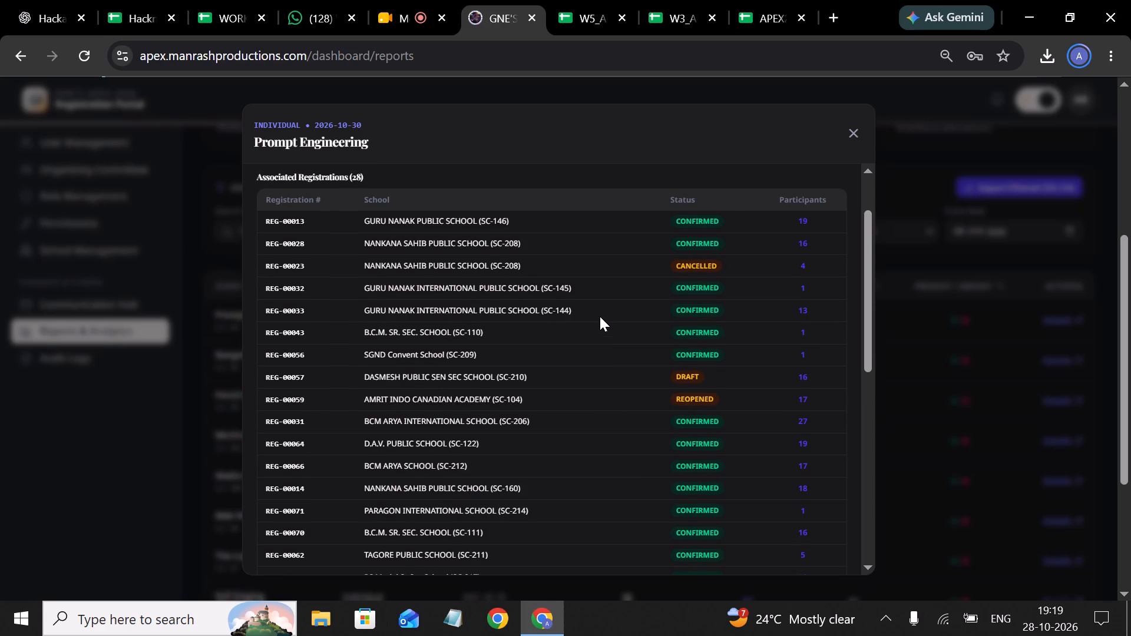
pyautogui.scroll(1, 585, 324)
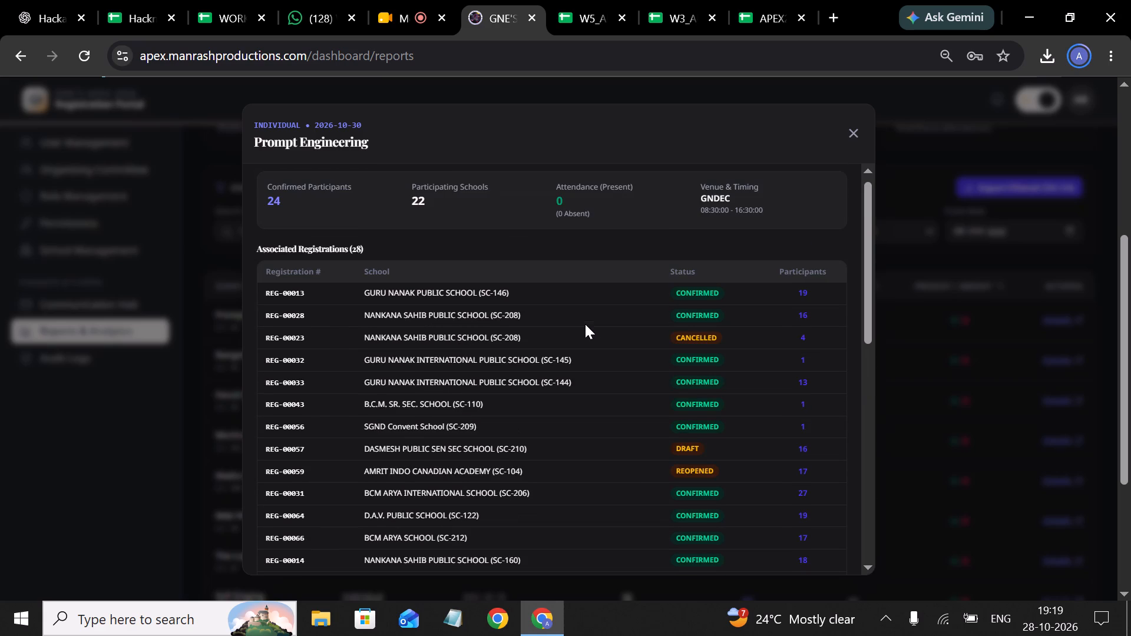
pyautogui.scroll(1, 585, 324)
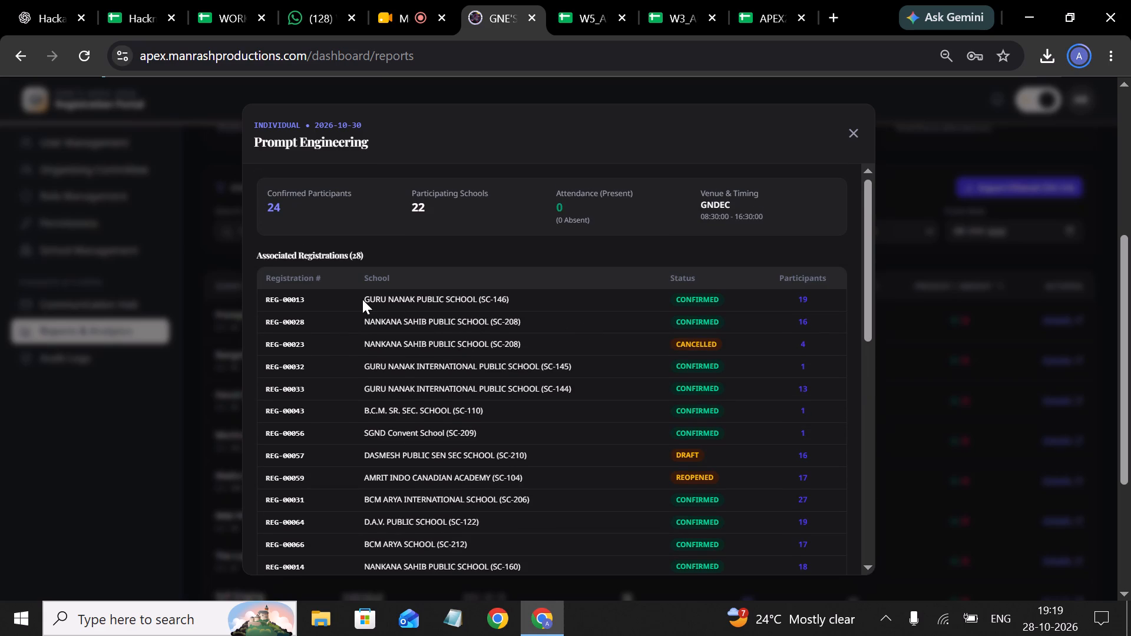
# Copy all Prompt Engineering associated registration rows from REG-00013 to REG-00093, including school, status and participants.
pyautogui.click(362, 299)
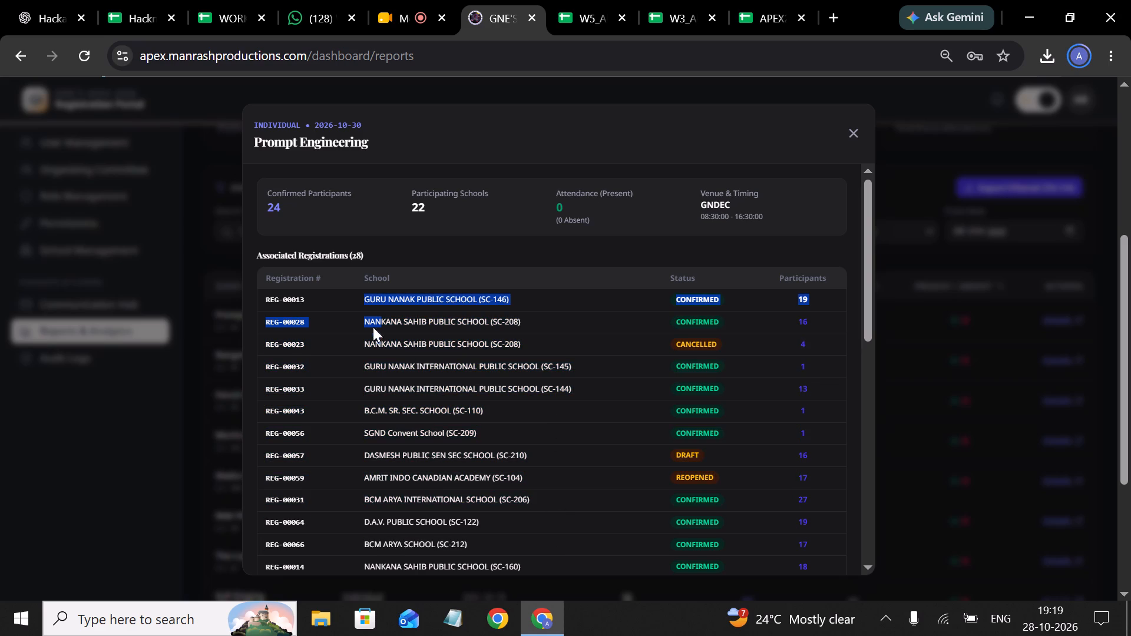
pyautogui.scroll(-1, 358, 304)
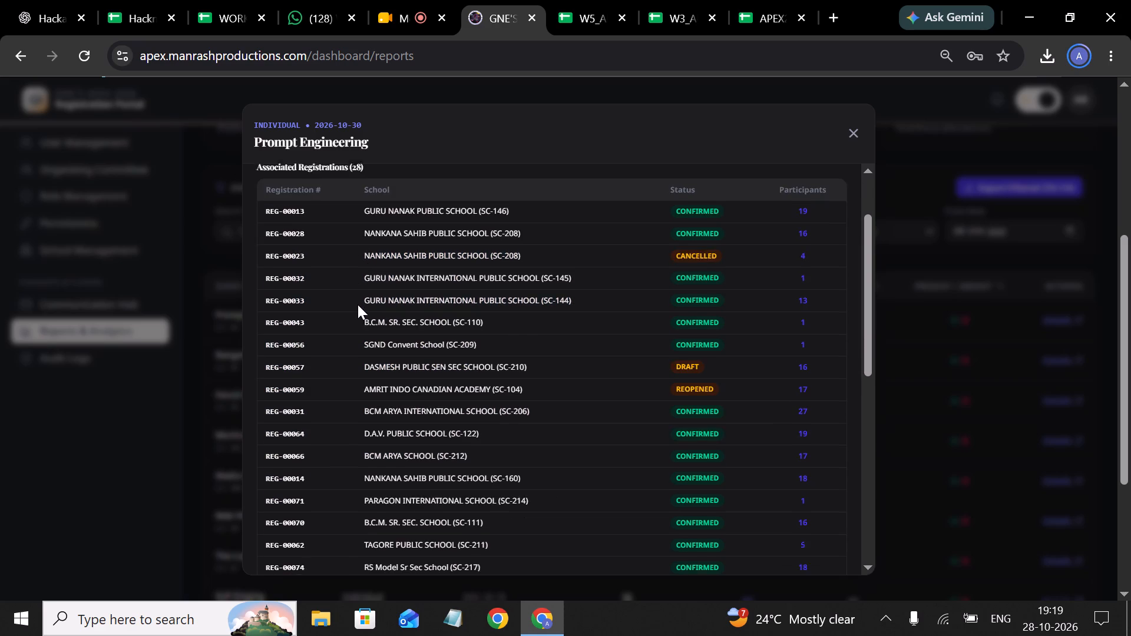
pyautogui.scroll(-4, 358, 304)
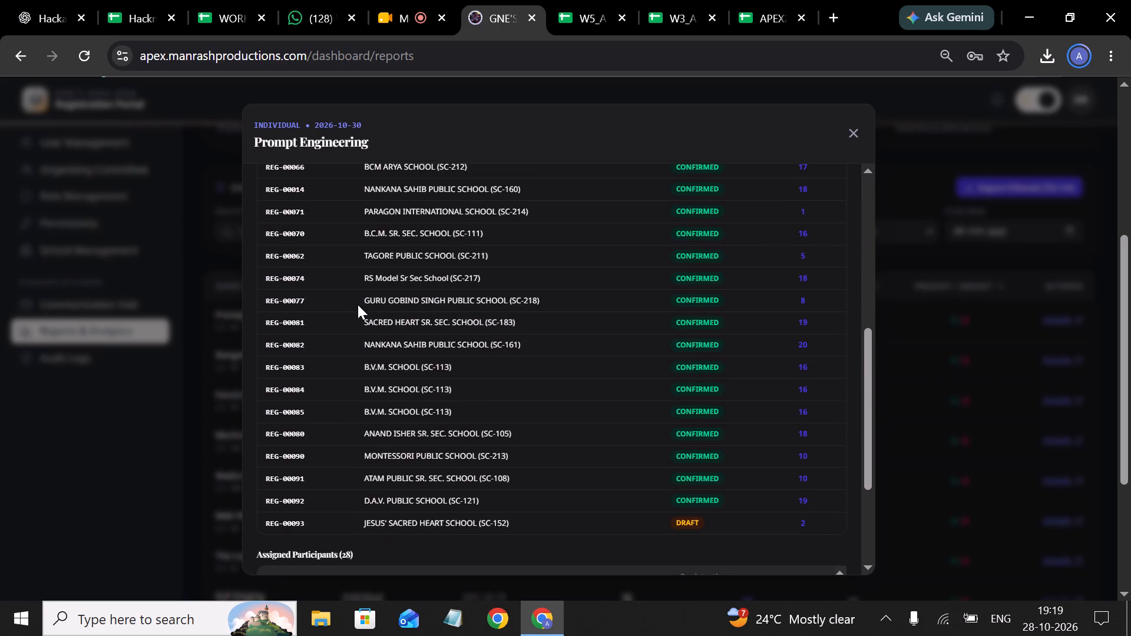
pyautogui.scroll(-1, 358, 304)
pyautogui.scroll(2, 358, 304)
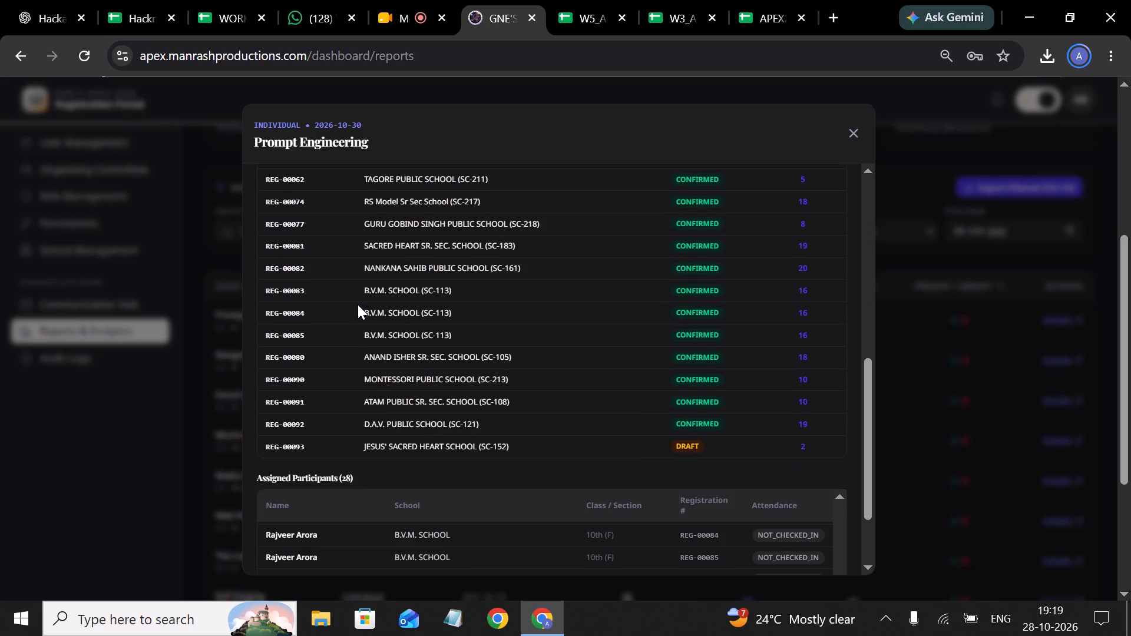
pyautogui.scroll(3, 358, 304)
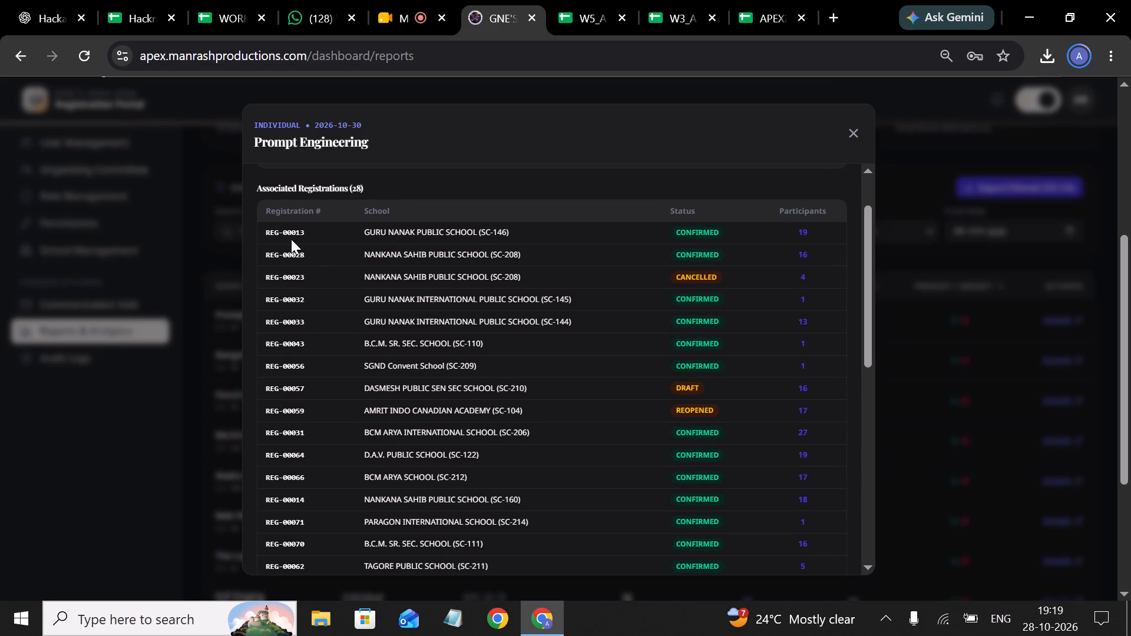
pyautogui.moveTo(262, 228); pyautogui.dragTo(677, 483)
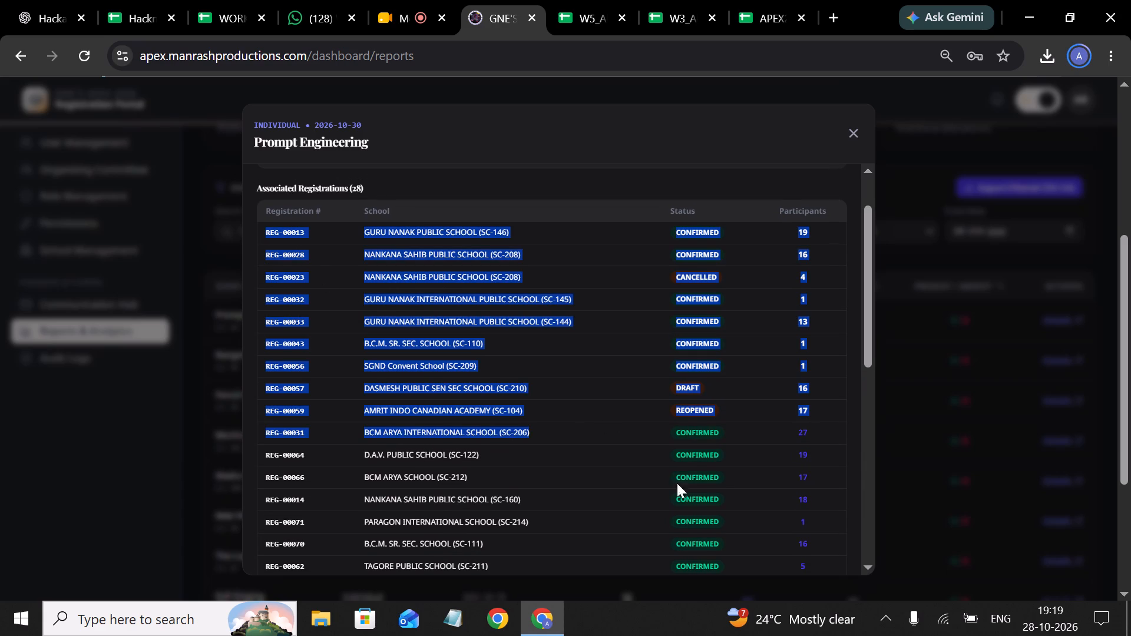
pyautogui.moveTo(677, 483); pyautogui.dragTo(807, 353)
pyautogui.hotkey('ctrl', 'c')
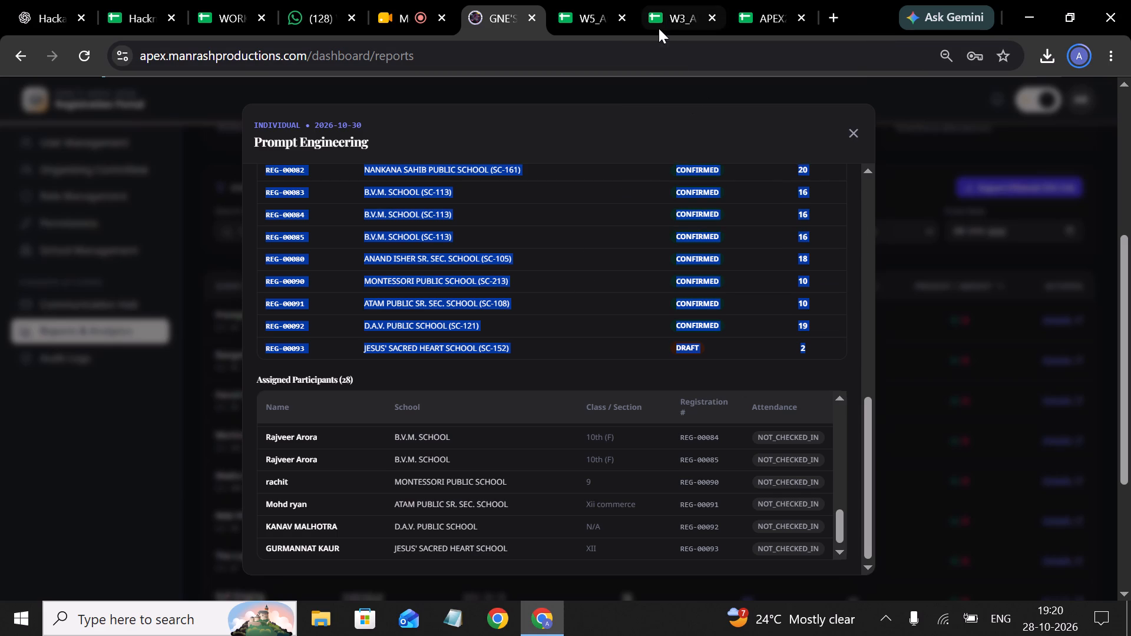
# Paste the copied registration rows at cell C25 on the PROMPT ENGINEERING sheet of W3_APEX-26_Event_Wise.
pyautogui.click(671, 19)
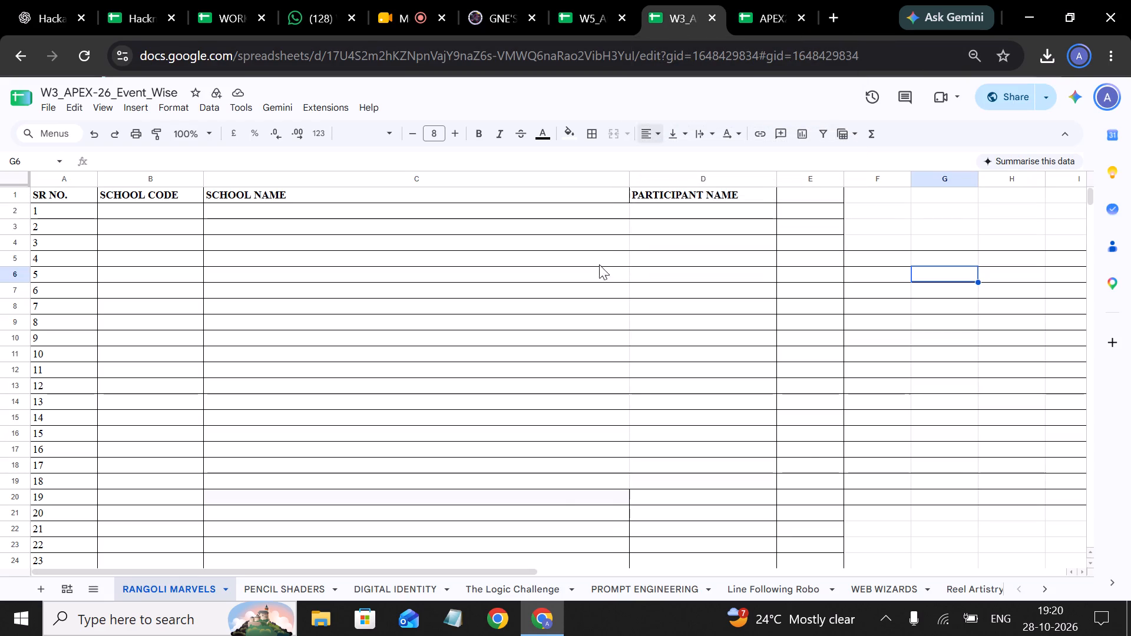
pyautogui.click(639, 585)
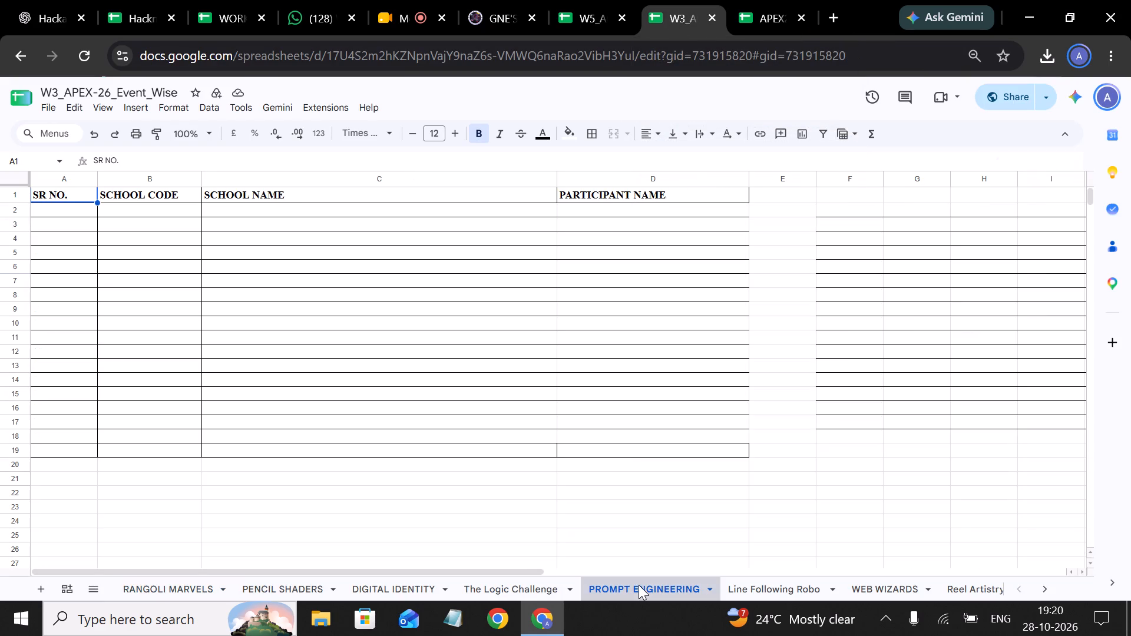
pyautogui.hscroll(1, 639, 442)
pyautogui.click(488, 5)
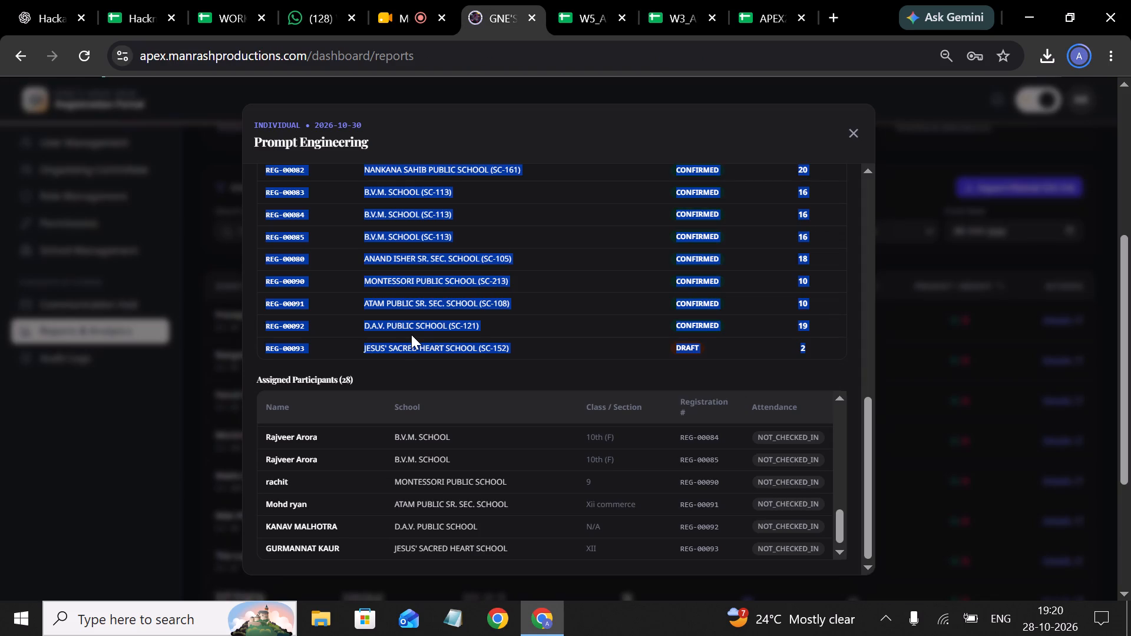
pyautogui.click(675, 14)
pyautogui.scroll(-1, 441, 449)
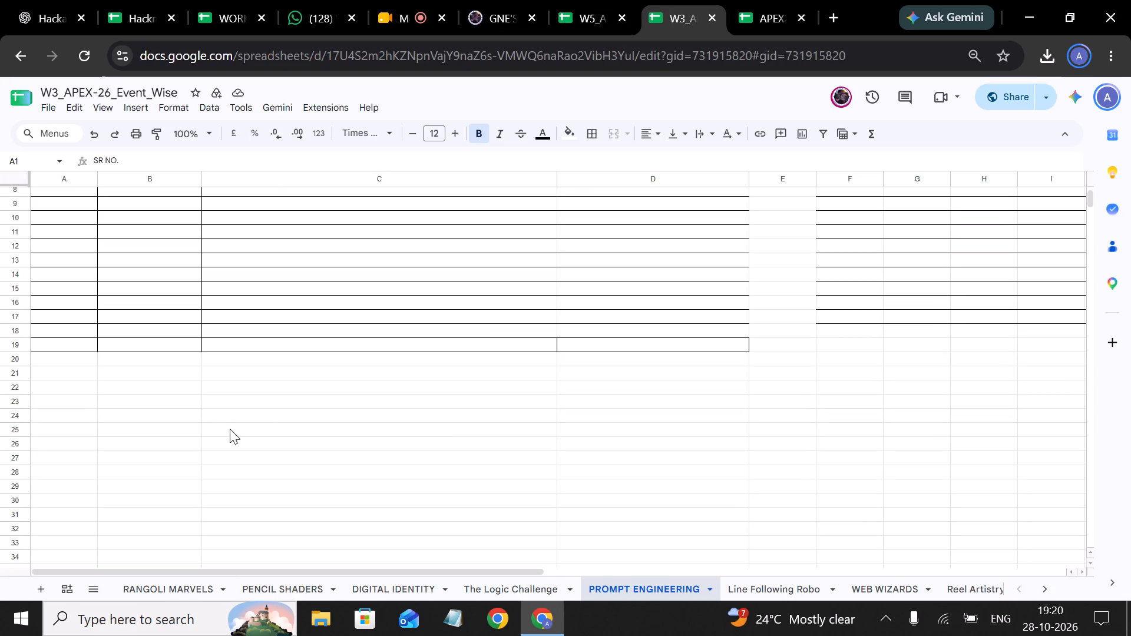
pyautogui.click(230, 429)
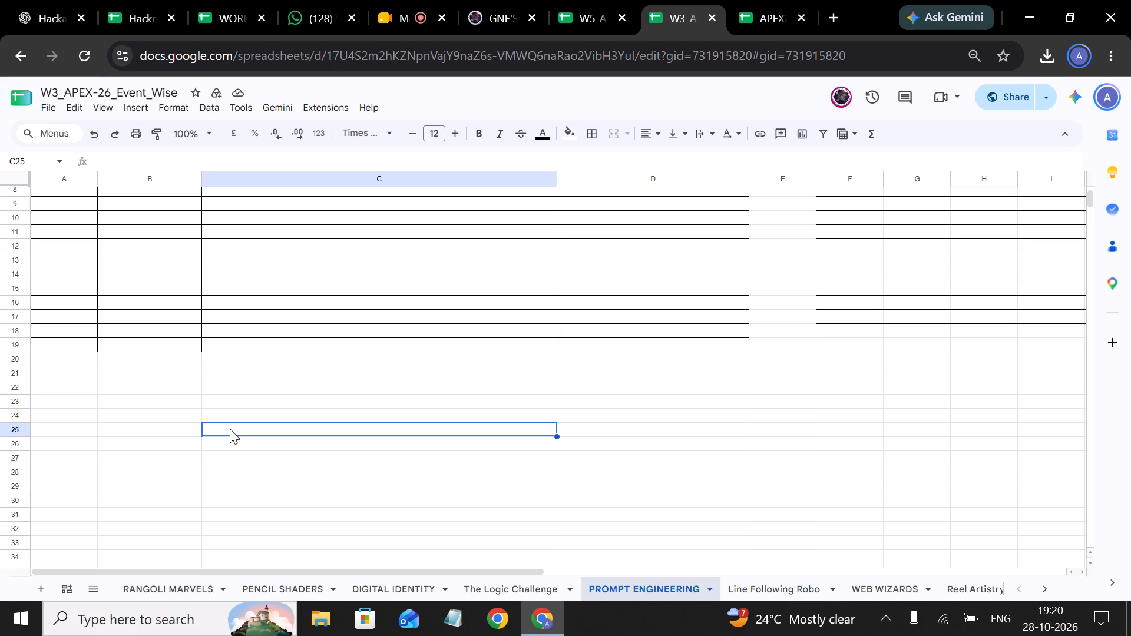
pyautogui.hotkey('ctrl', 'v')
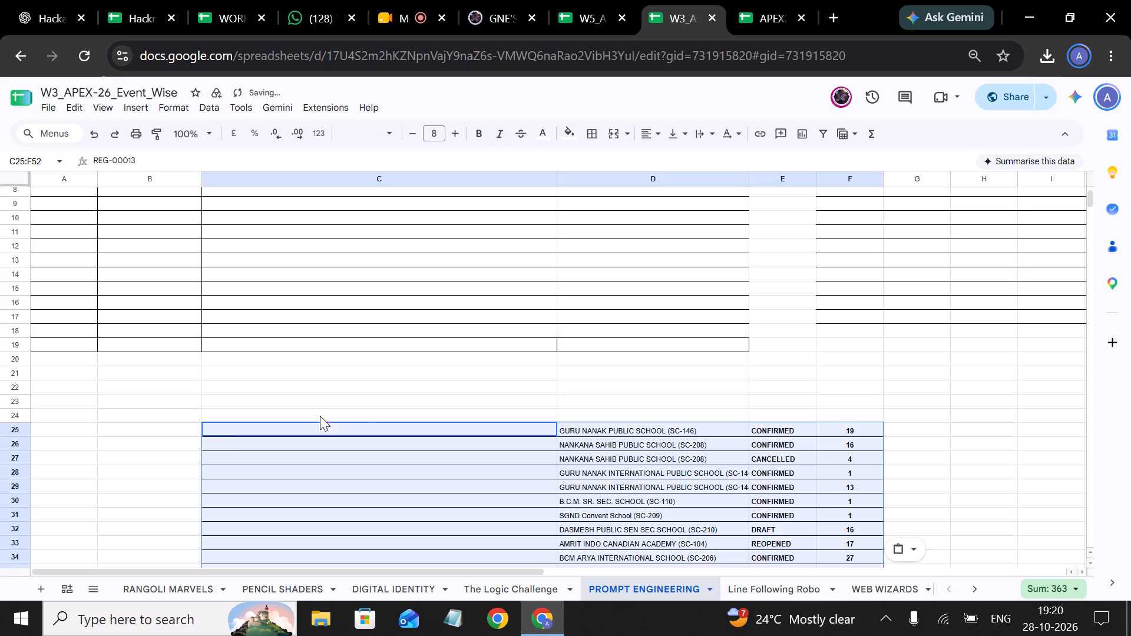
# Set the text colour of the pasted registration numbers in C25:C52 to black.
pyautogui.scroll(-2, 329, 423)
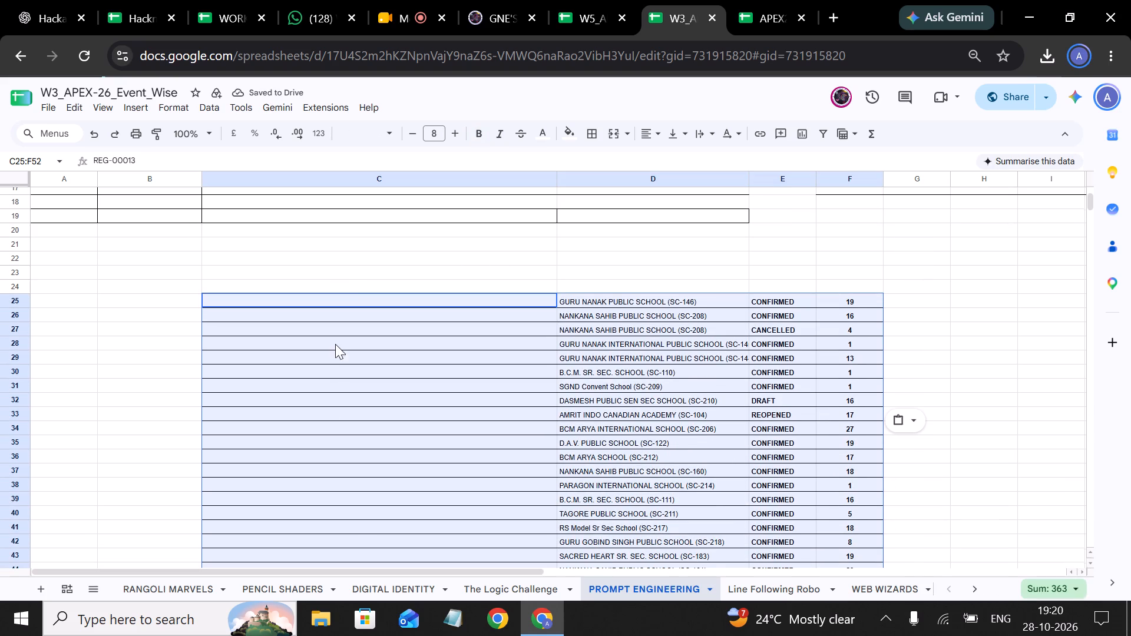
pyautogui.moveTo(358, 300); pyautogui.dragTo(385, 635)
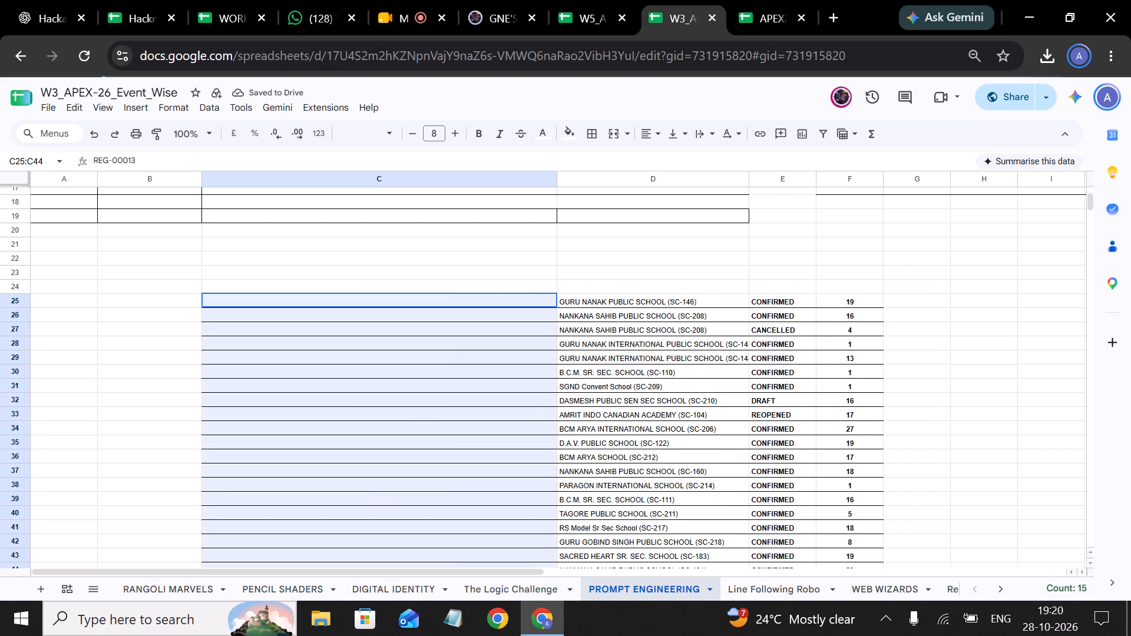
pyautogui.moveTo(385, 635); pyautogui.dragTo(528, 241)
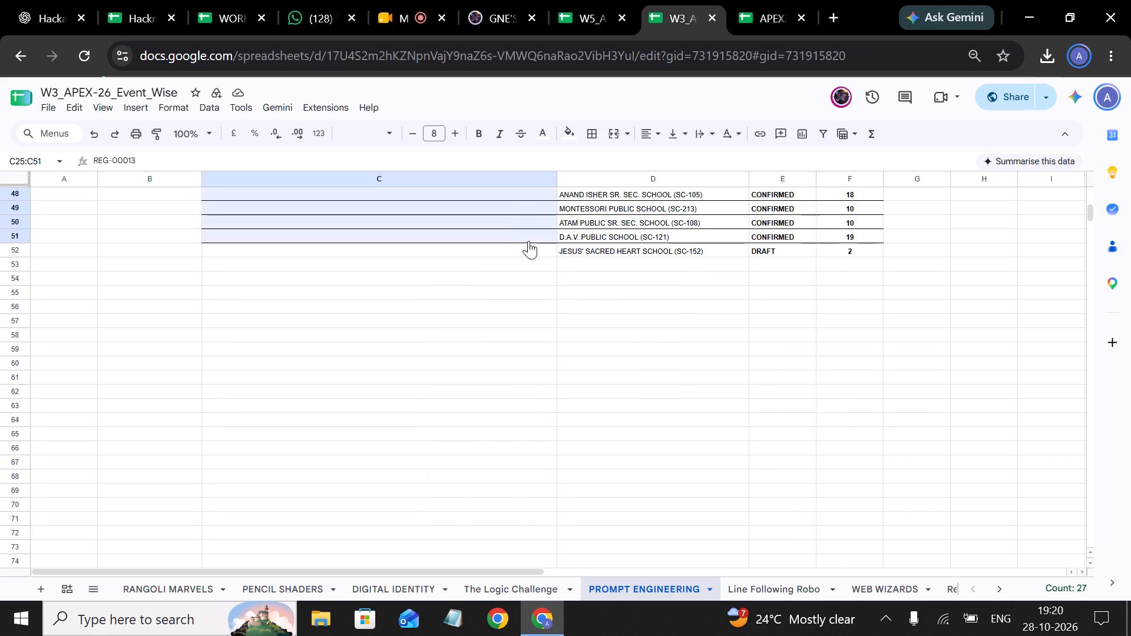
pyautogui.moveTo(528, 241); pyautogui.dragTo(528, 246)
pyautogui.click(549, 131)
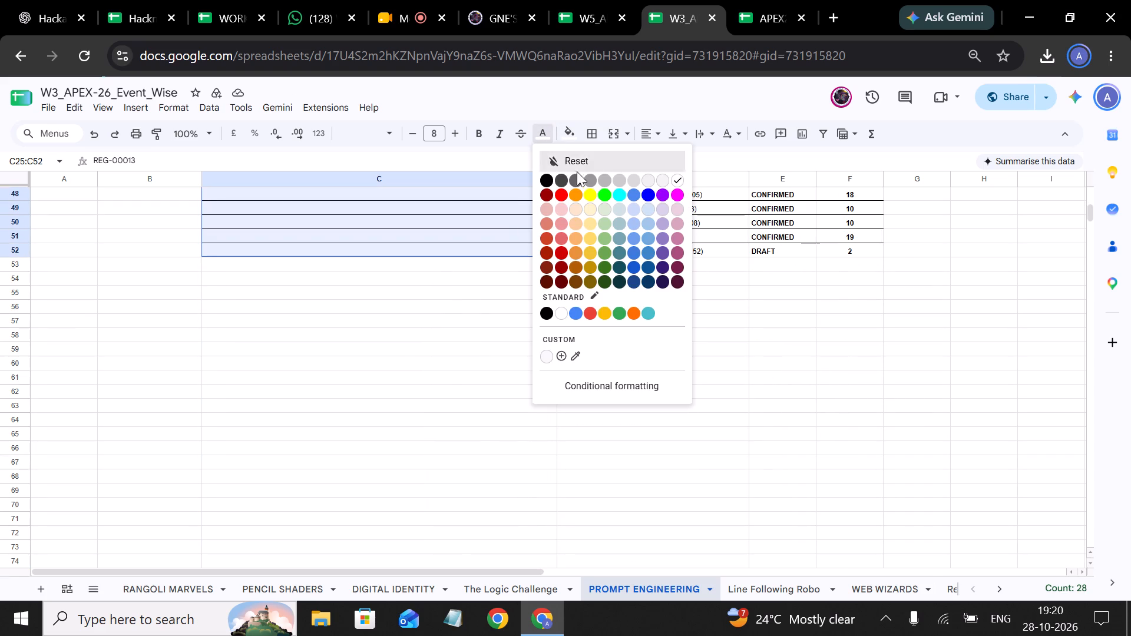
pyautogui.click(549, 180)
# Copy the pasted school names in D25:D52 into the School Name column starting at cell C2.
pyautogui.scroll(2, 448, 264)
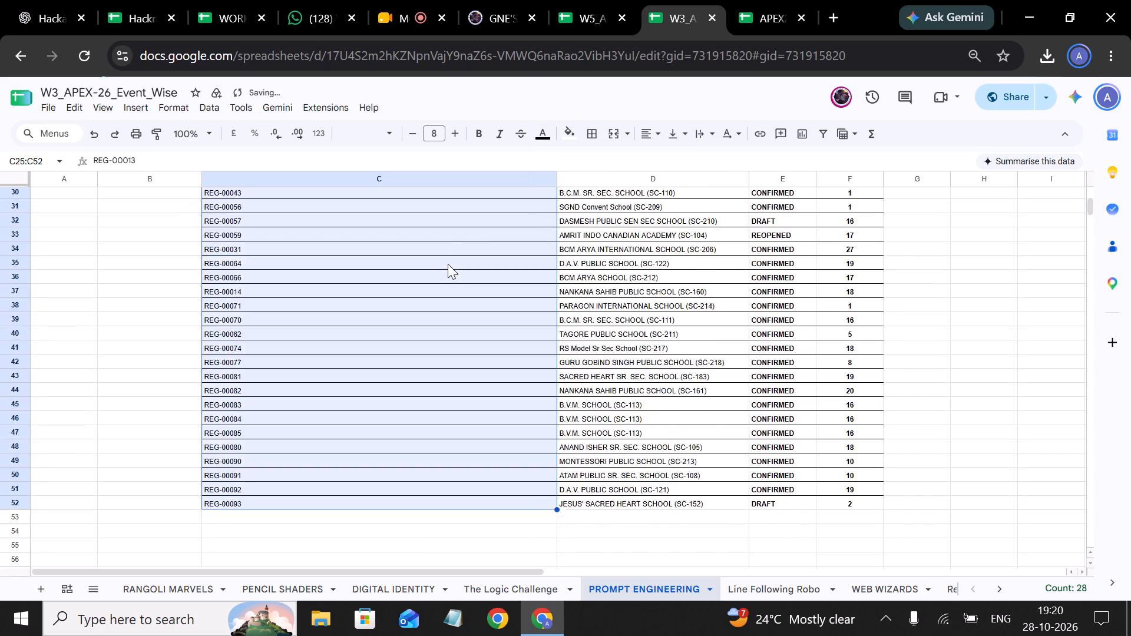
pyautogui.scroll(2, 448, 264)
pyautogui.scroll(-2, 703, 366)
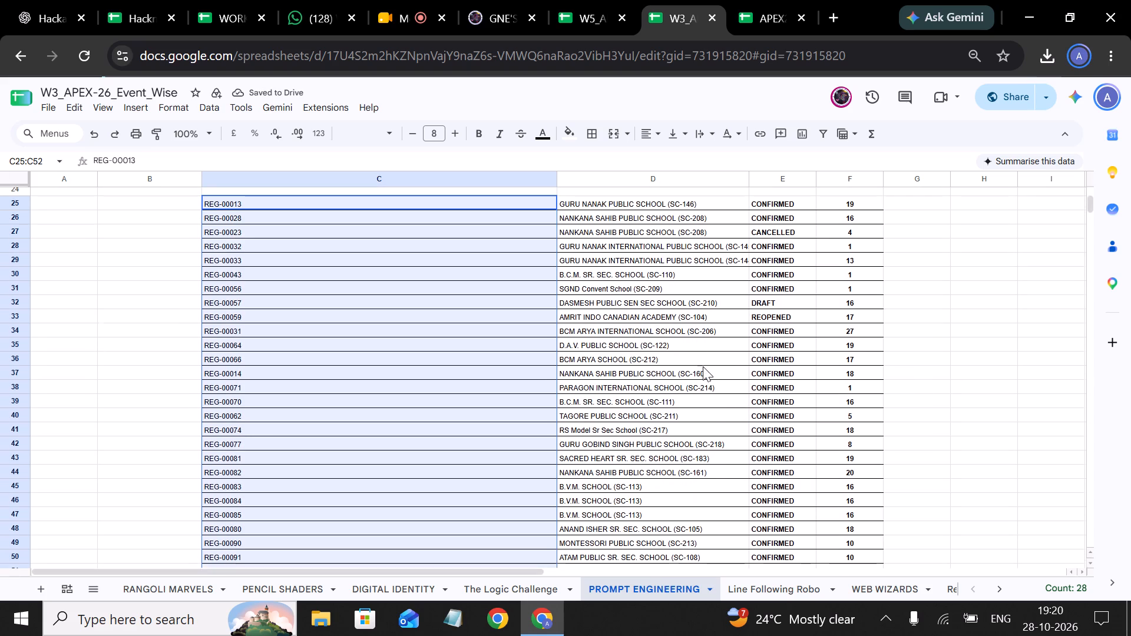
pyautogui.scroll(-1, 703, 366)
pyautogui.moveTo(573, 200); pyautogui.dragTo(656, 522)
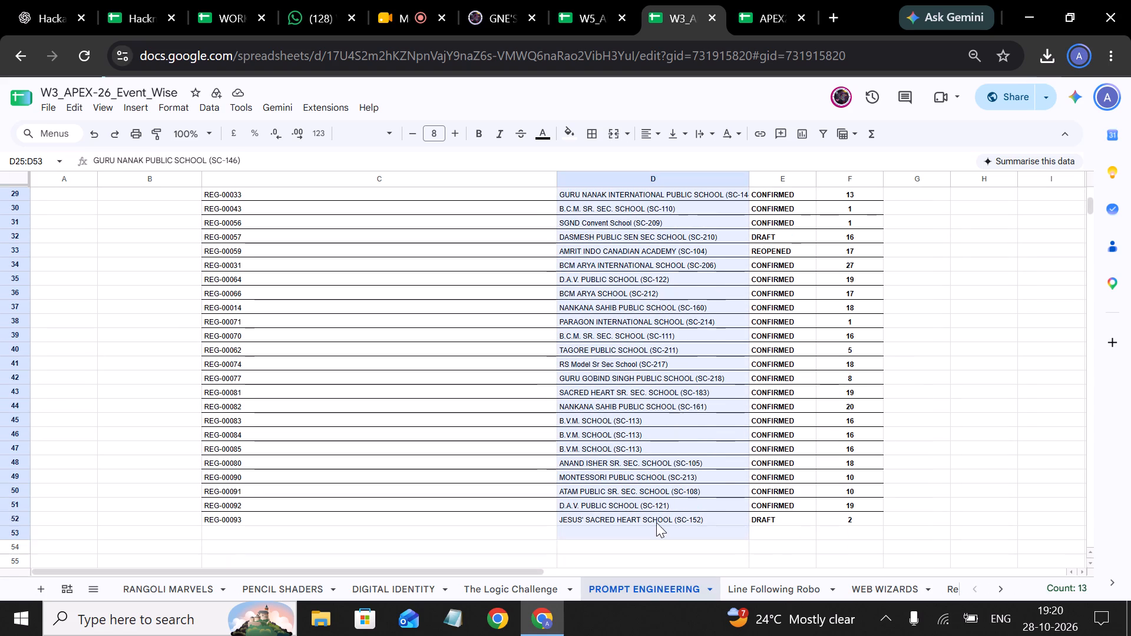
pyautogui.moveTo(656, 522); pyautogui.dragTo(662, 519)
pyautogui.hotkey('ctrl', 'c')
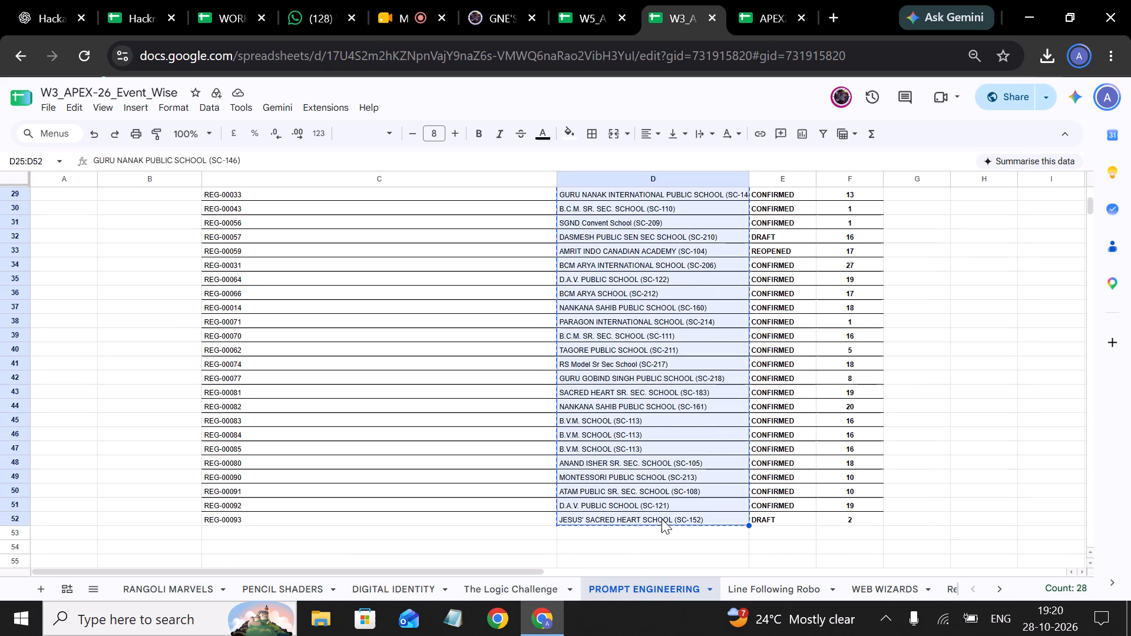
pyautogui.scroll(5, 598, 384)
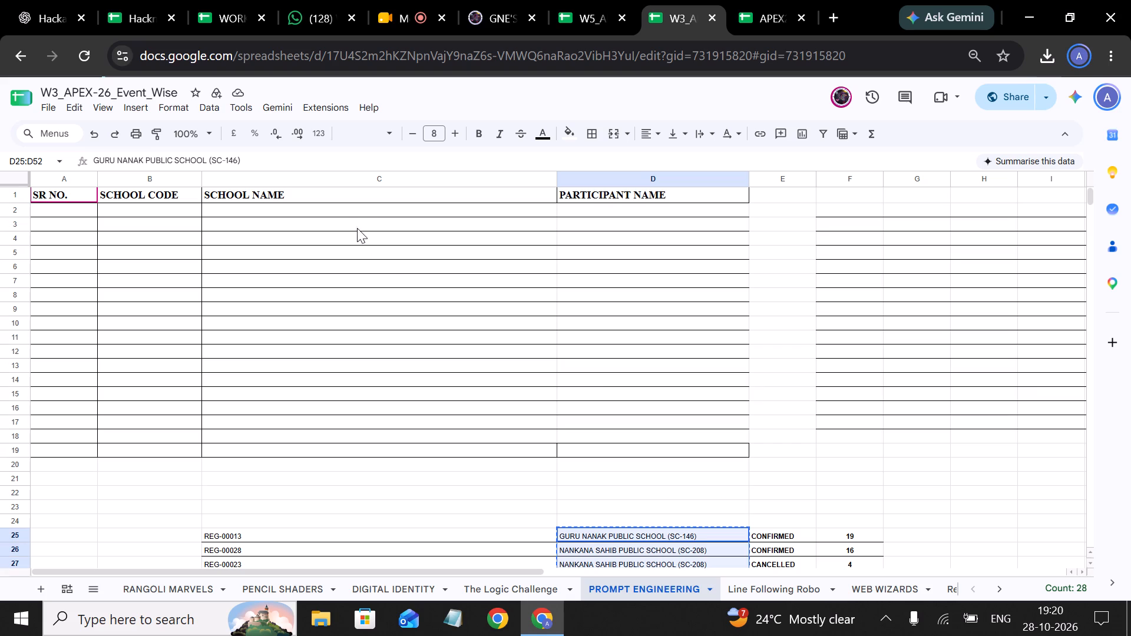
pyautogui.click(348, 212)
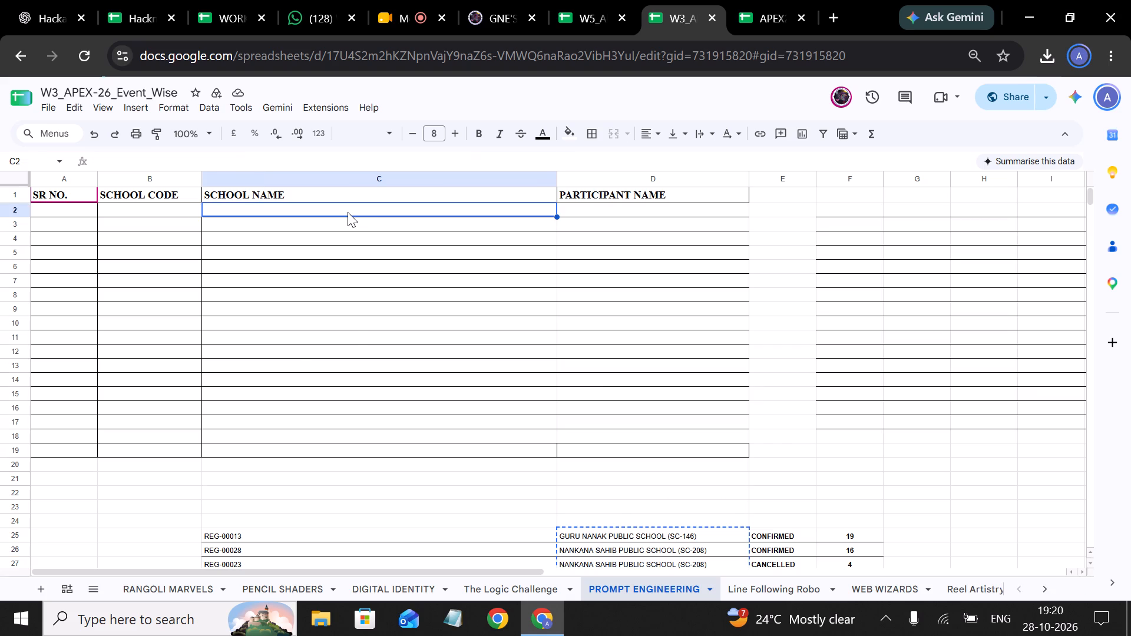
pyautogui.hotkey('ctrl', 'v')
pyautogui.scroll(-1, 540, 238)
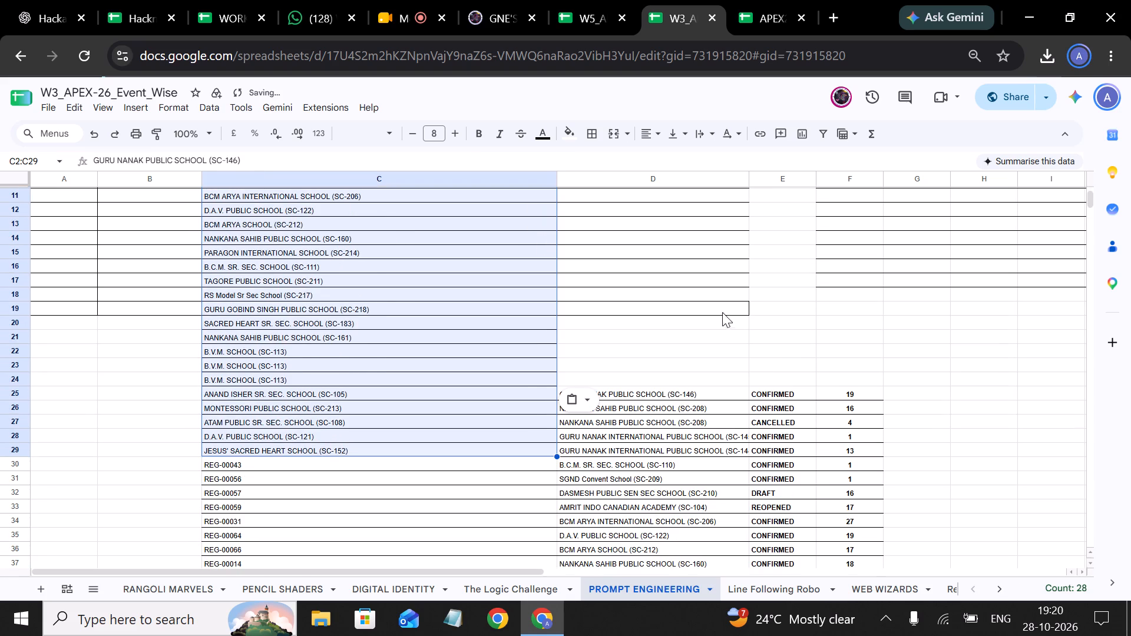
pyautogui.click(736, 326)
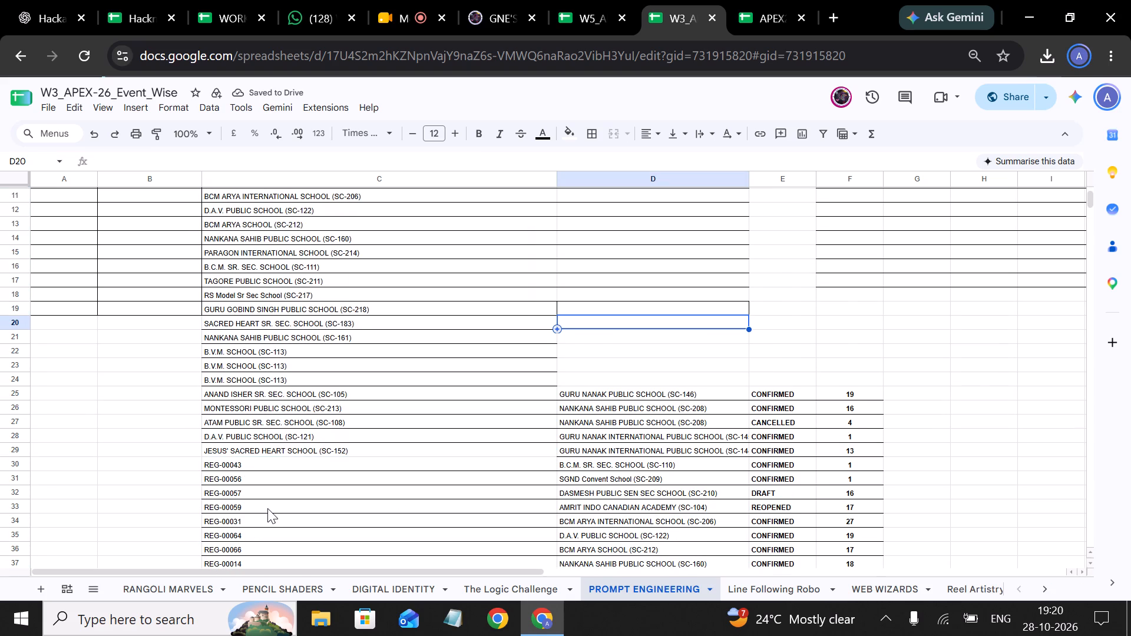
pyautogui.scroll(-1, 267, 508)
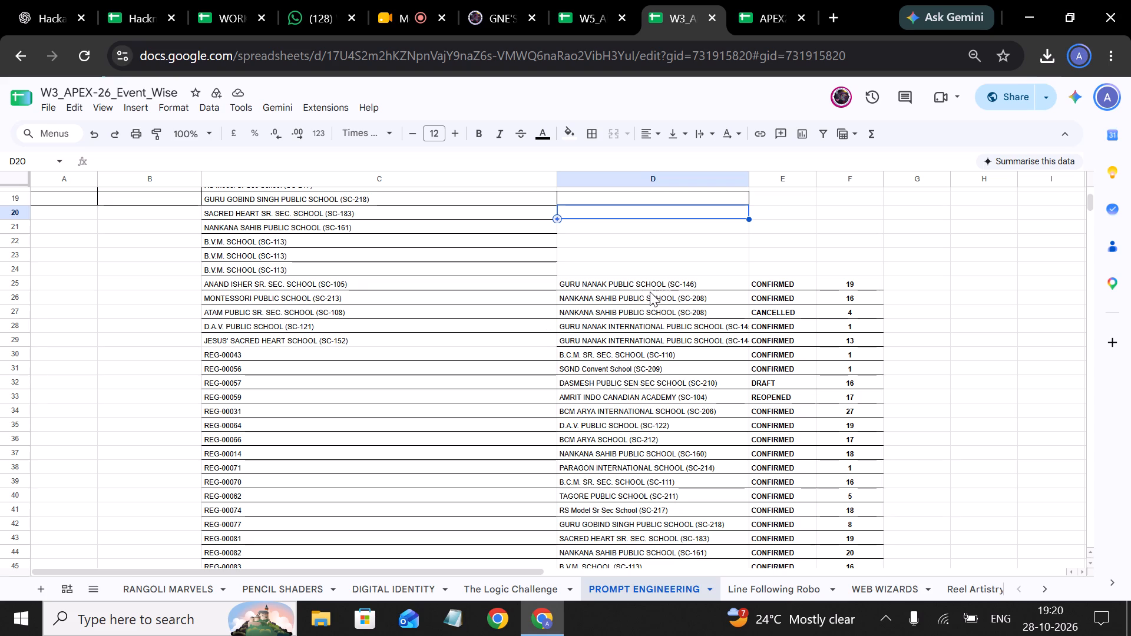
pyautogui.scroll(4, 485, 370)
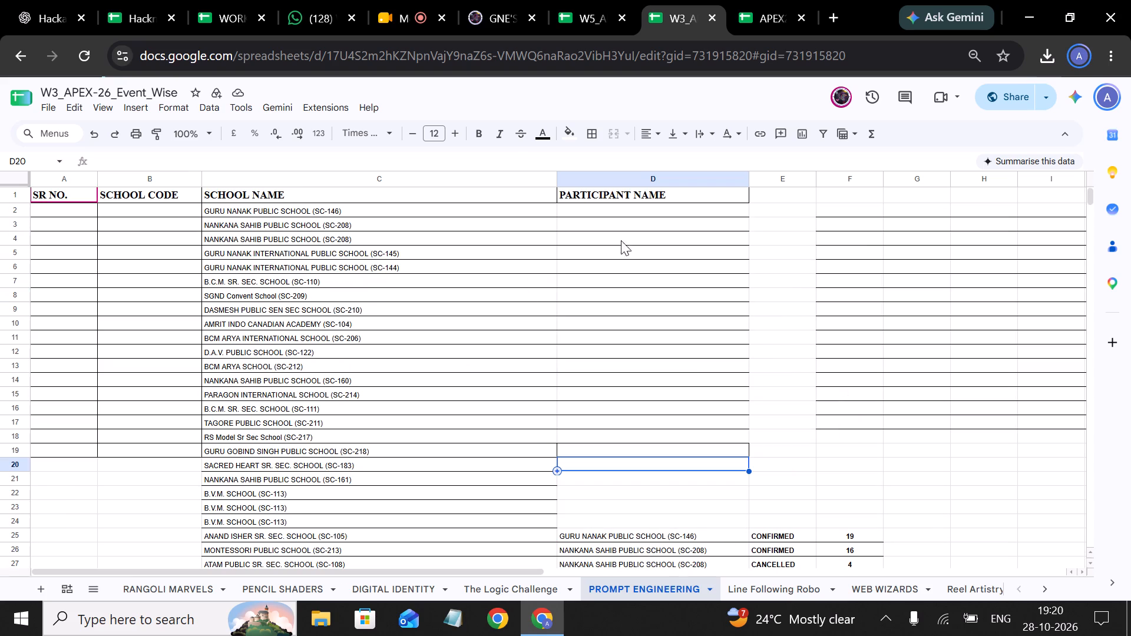
# In the registration portal, review the Prompt Engineering event's assigned participants against their schools and registration numbers.
pyautogui.click(508, 7)
pyautogui.click(765, 222)
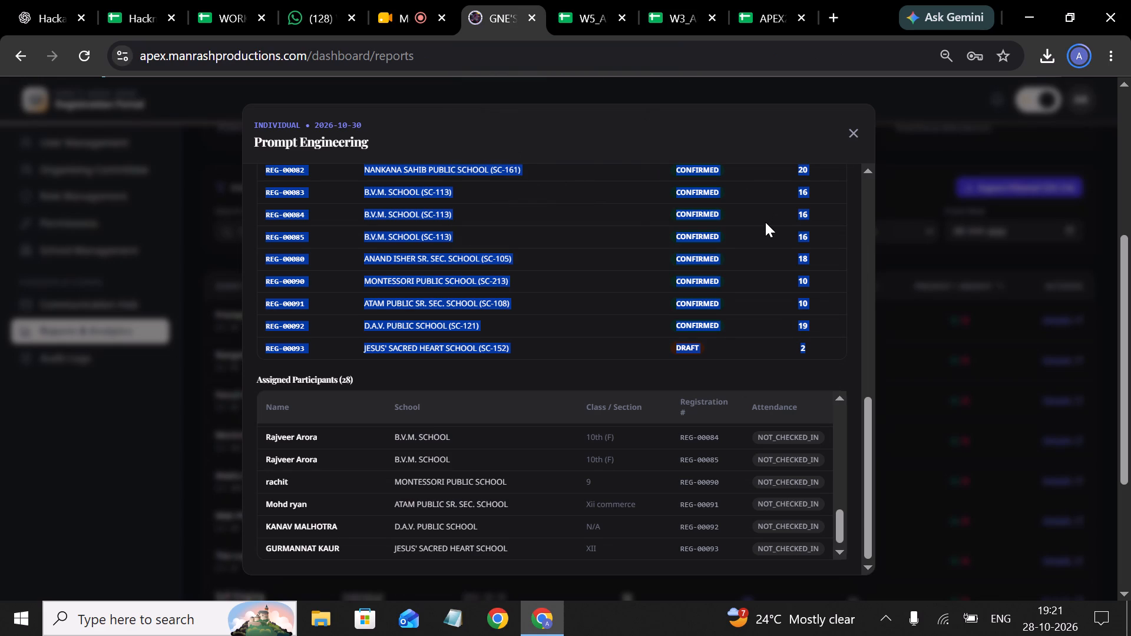
pyautogui.scroll(-1, 592, 376)
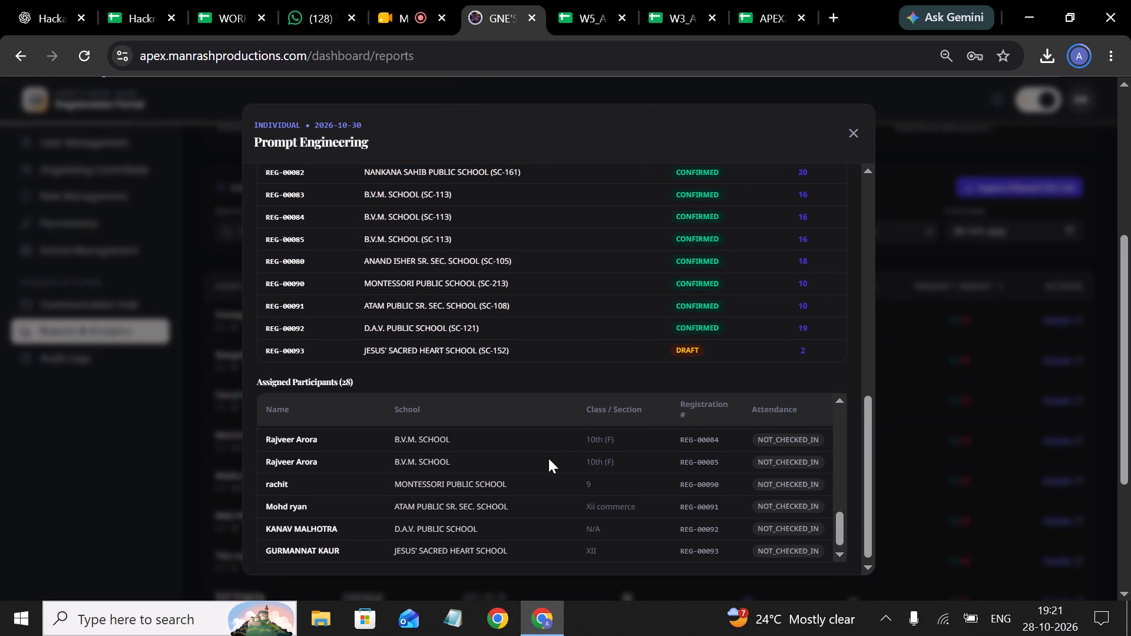
pyautogui.scroll(-1, 548, 458)
pyautogui.scroll(5, 436, 480)
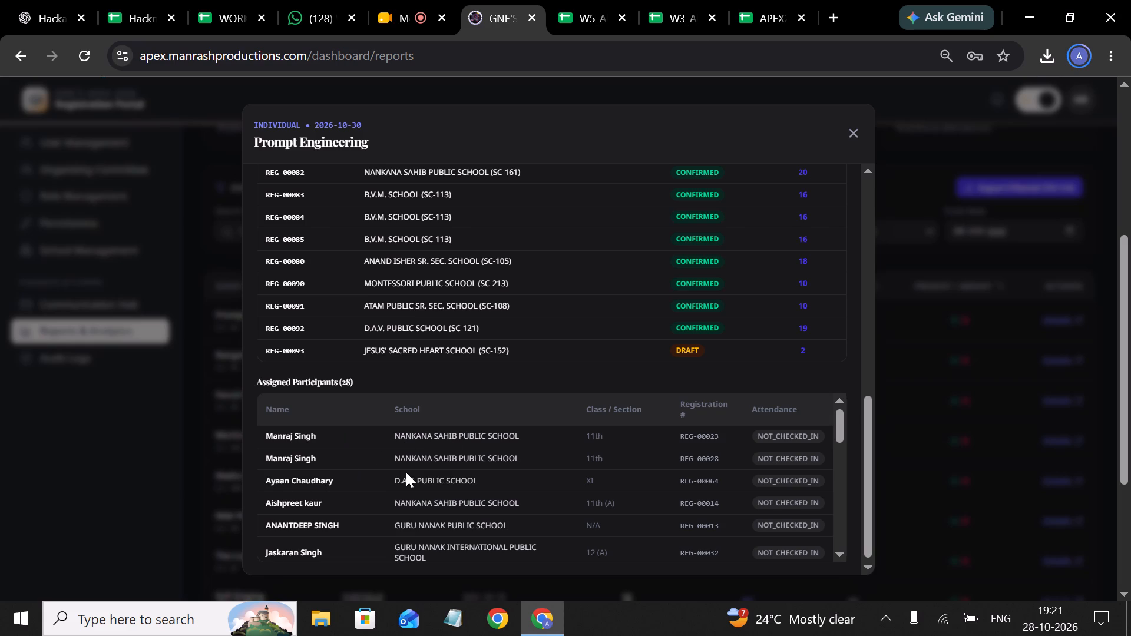
pyautogui.scroll(1, 406, 472)
# Move the W3_APEX-26_Event_Wise browser tab directly beside the registration portal tab and return to that workbook.
pyautogui.click(576, 18)
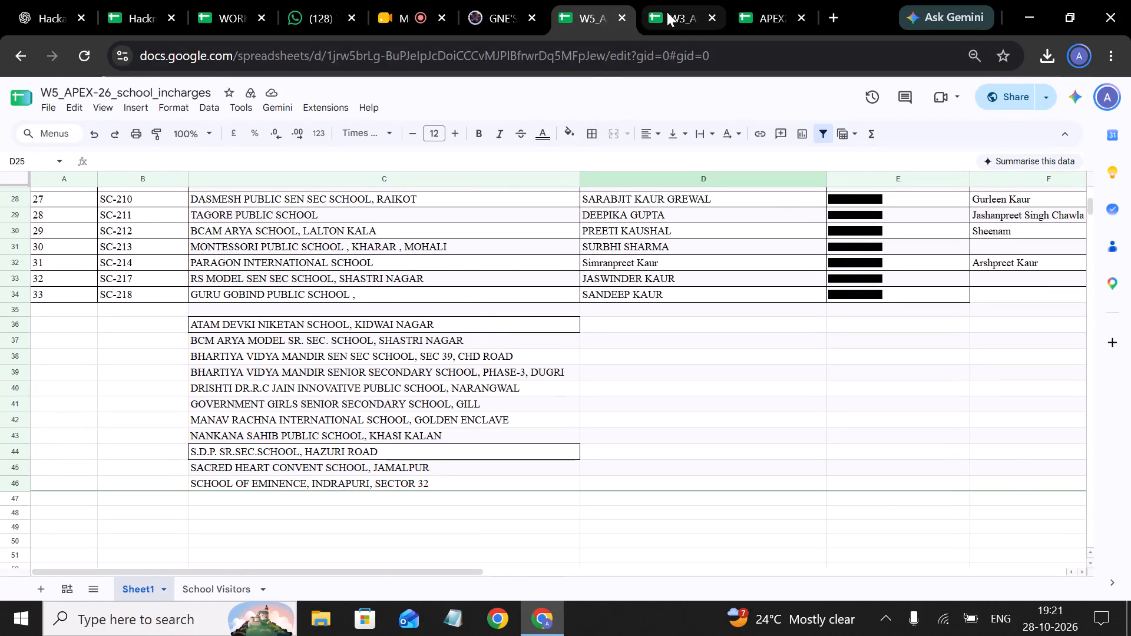
pyautogui.moveTo(667, 12); pyautogui.dragTo(591, 9)
pyautogui.click(578, 10)
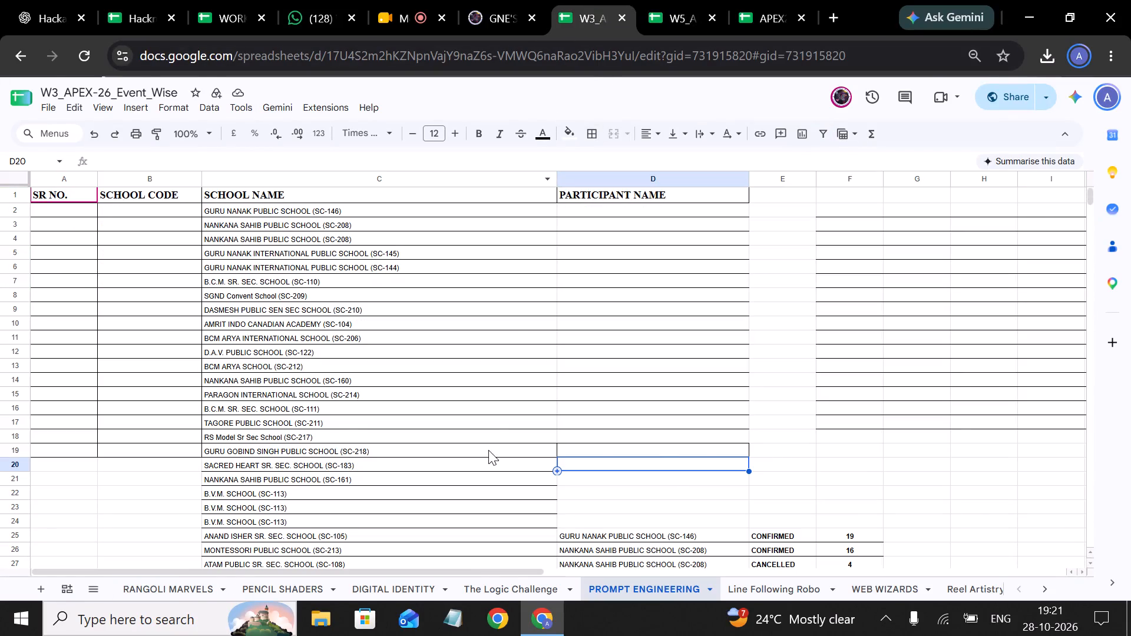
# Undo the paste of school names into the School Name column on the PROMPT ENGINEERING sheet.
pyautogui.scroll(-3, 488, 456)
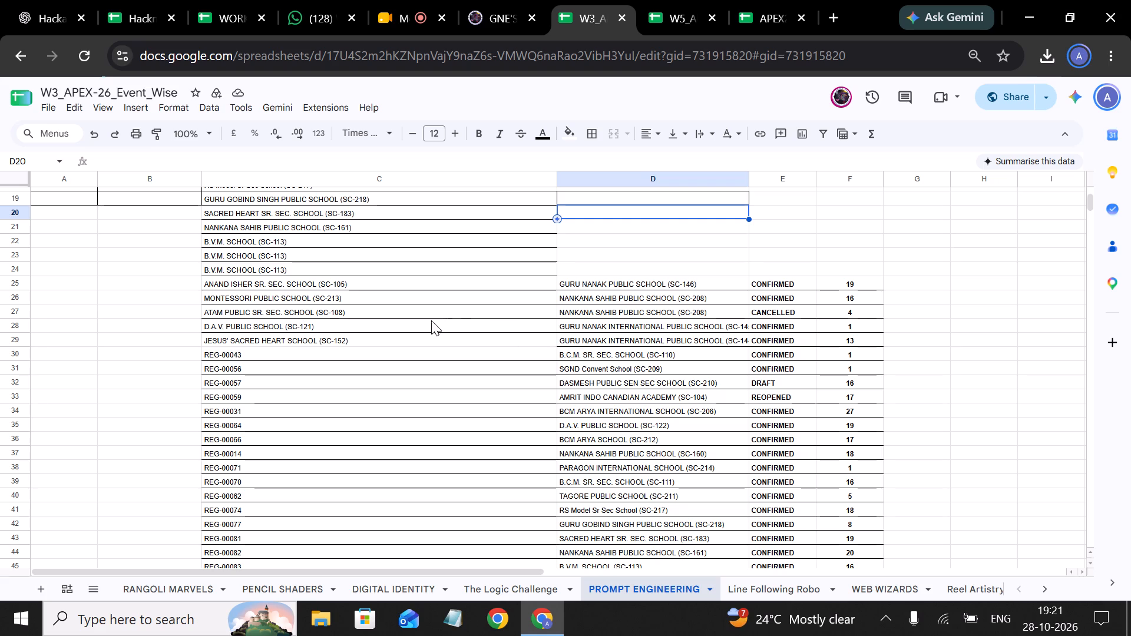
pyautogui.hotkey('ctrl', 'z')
# Move the registration block C25:F52, with numbers, schools, statuses and counts, beside the table starting at cell F3.
pyautogui.scroll(-1, 391, 367)
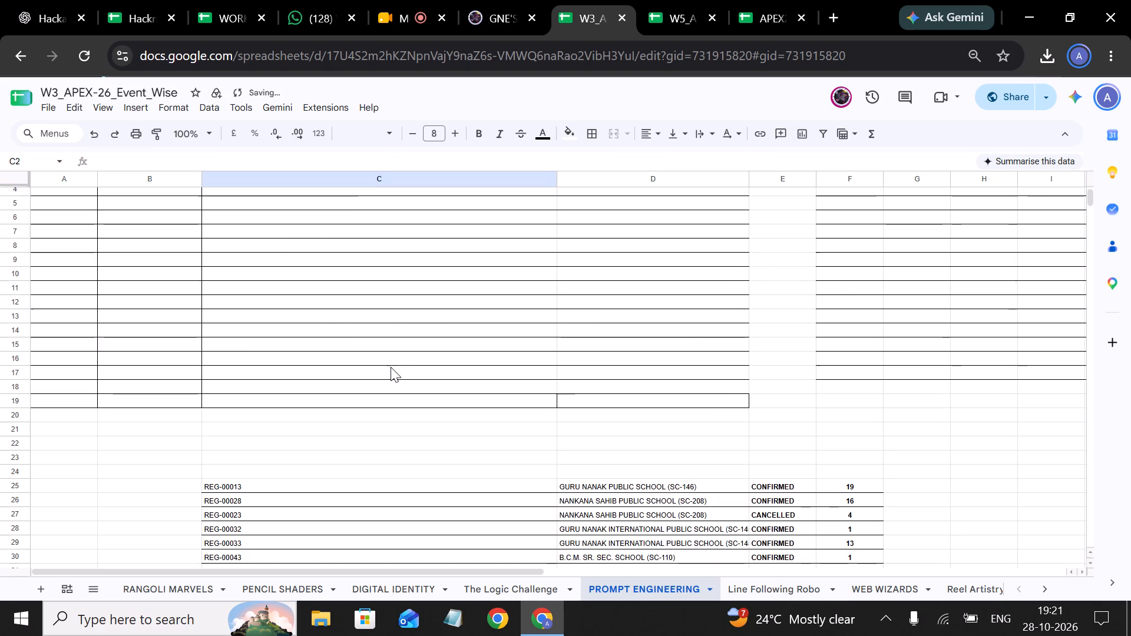
pyautogui.scroll(-2, 422, 387)
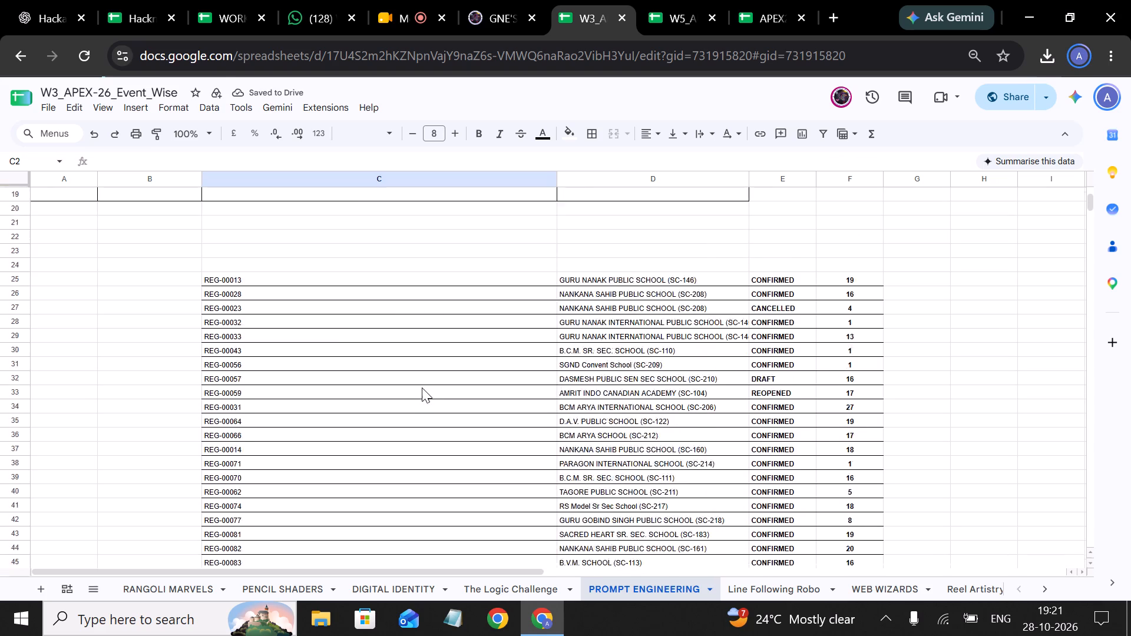
pyautogui.scroll(-1, 422, 387)
pyautogui.scroll(1, 422, 387)
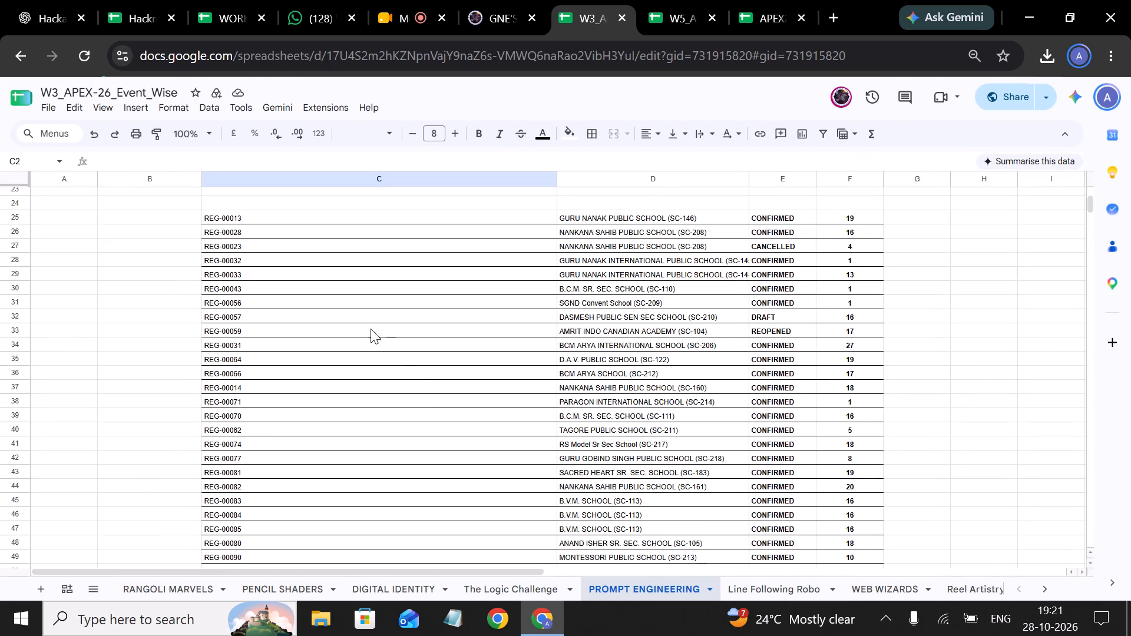
pyautogui.moveTo(286, 219); pyautogui.dragTo(808, 552)
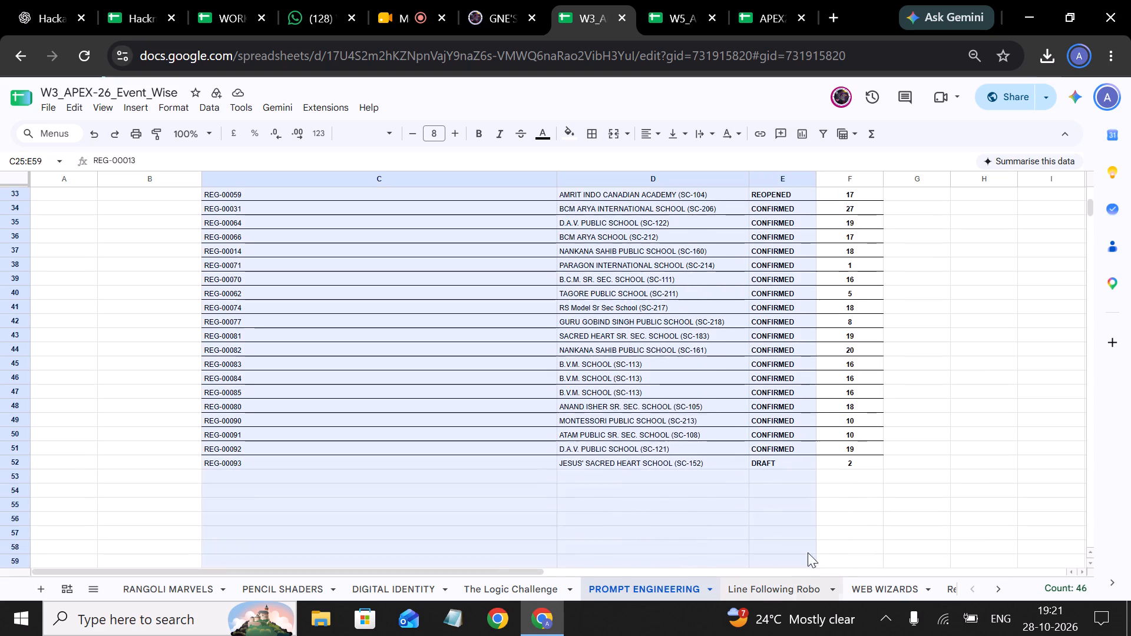
pyautogui.moveTo(808, 552); pyautogui.dragTo(855, 463)
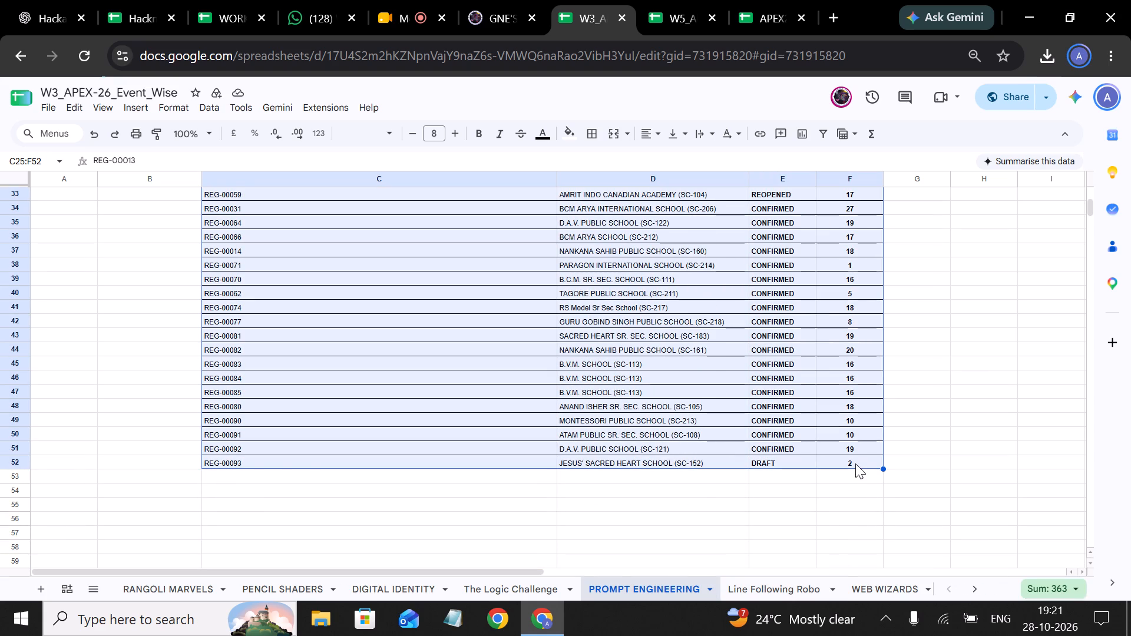
pyautogui.hotkey('ctrl', 'x')
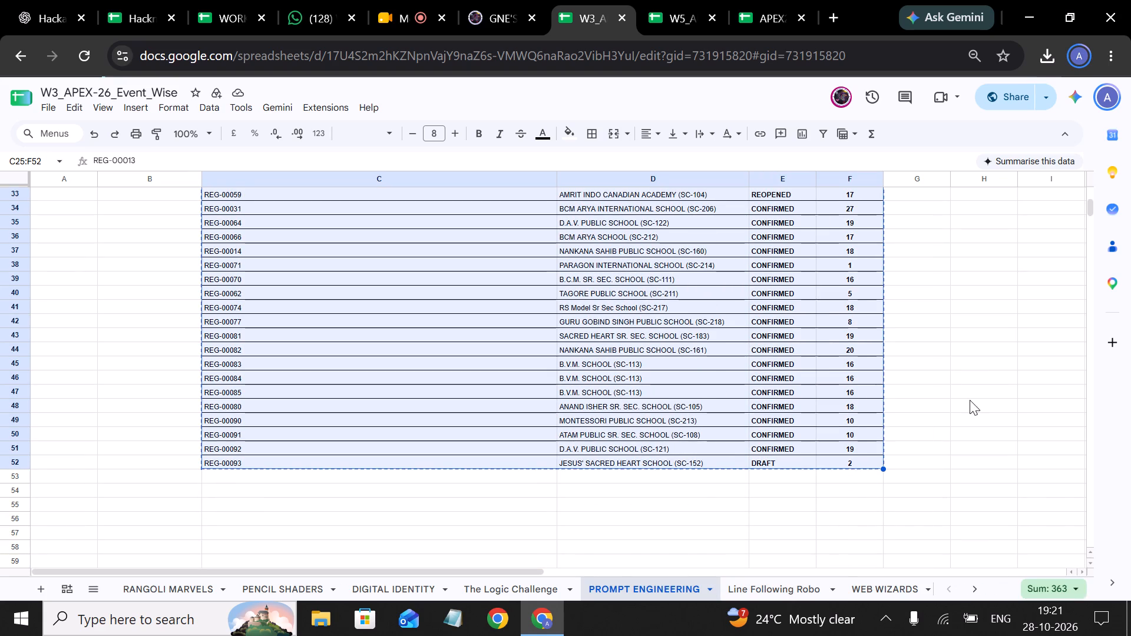
pyautogui.scroll(5, 966, 399)
pyautogui.hscroll(-2, 966, 399)
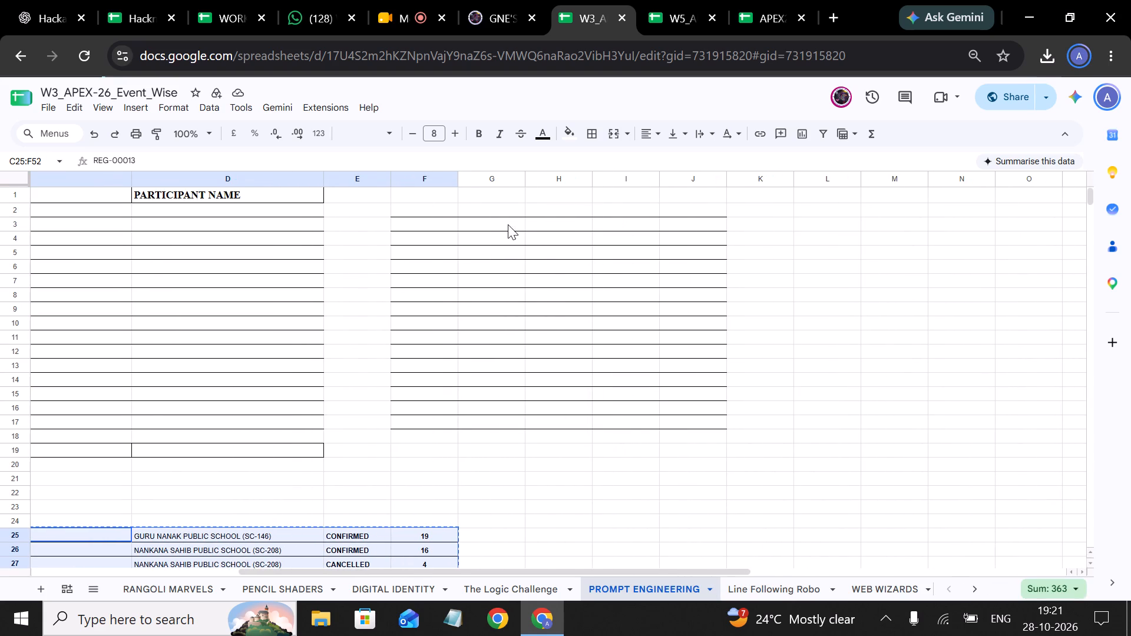
pyautogui.click(433, 225)
pyautogui.hotkey('ctrl', 'v')
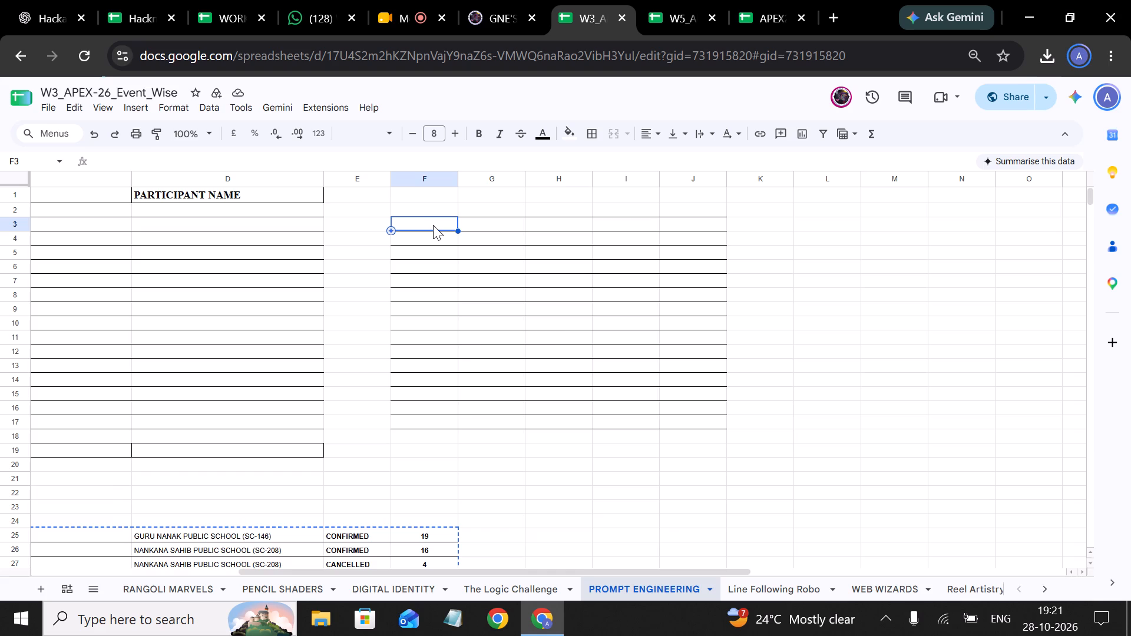
pyautogui.scroll(-3, 542, 300)
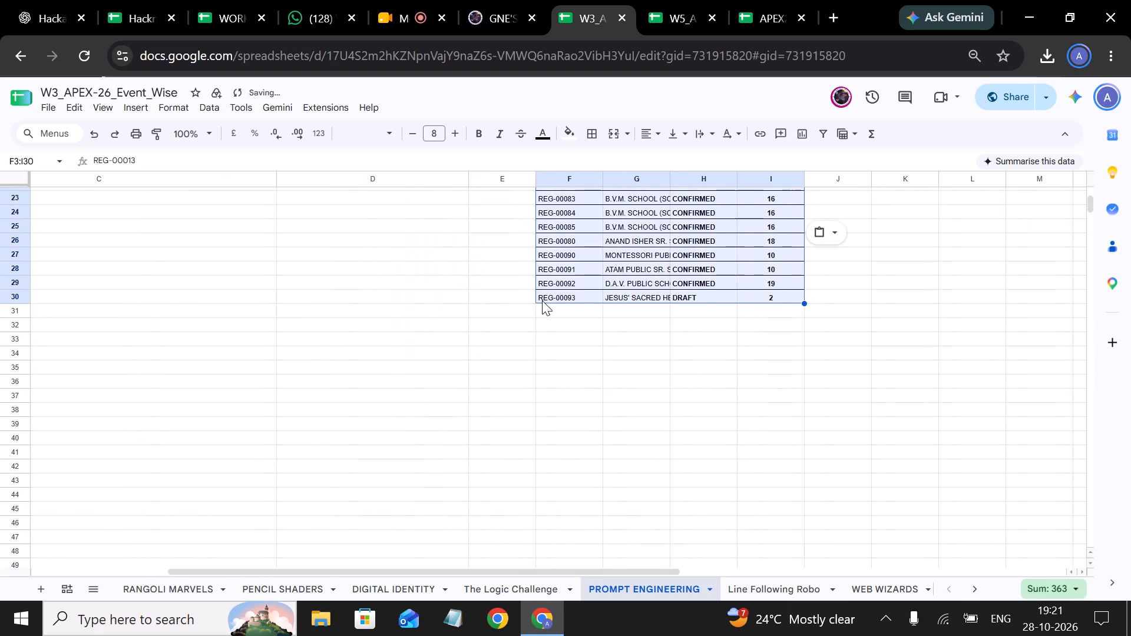
pyautogui.scroll(5, 508, 304)
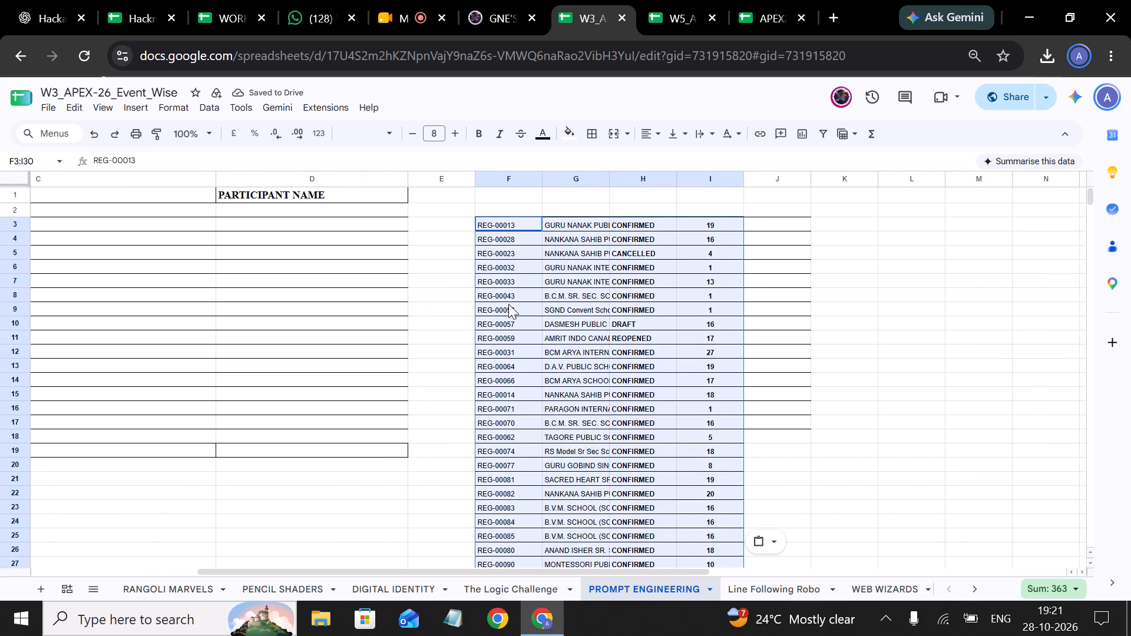
# Copy the school names in G3:G30 into the School Name column starting at cell C2.
pyautogui.hscroll(1, 508, 304)
pyautogui.moveTo(635, 229); pyautogui.dragTo(640, 423)
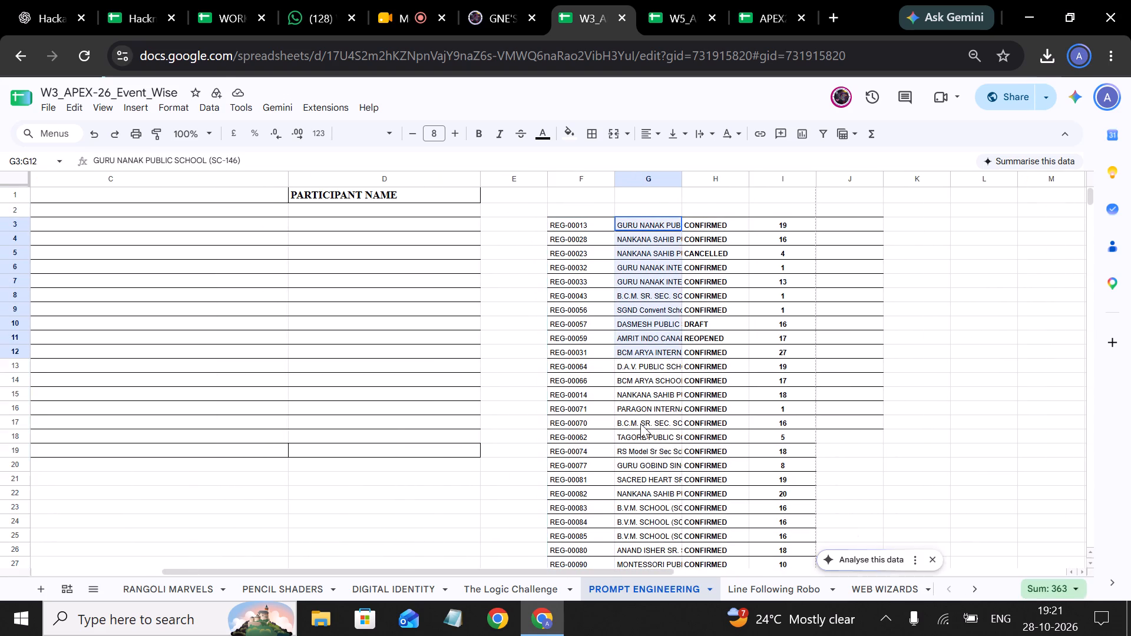
pyautogui.moveTo(640, 423); pyautogui.dragTo(657, 514)
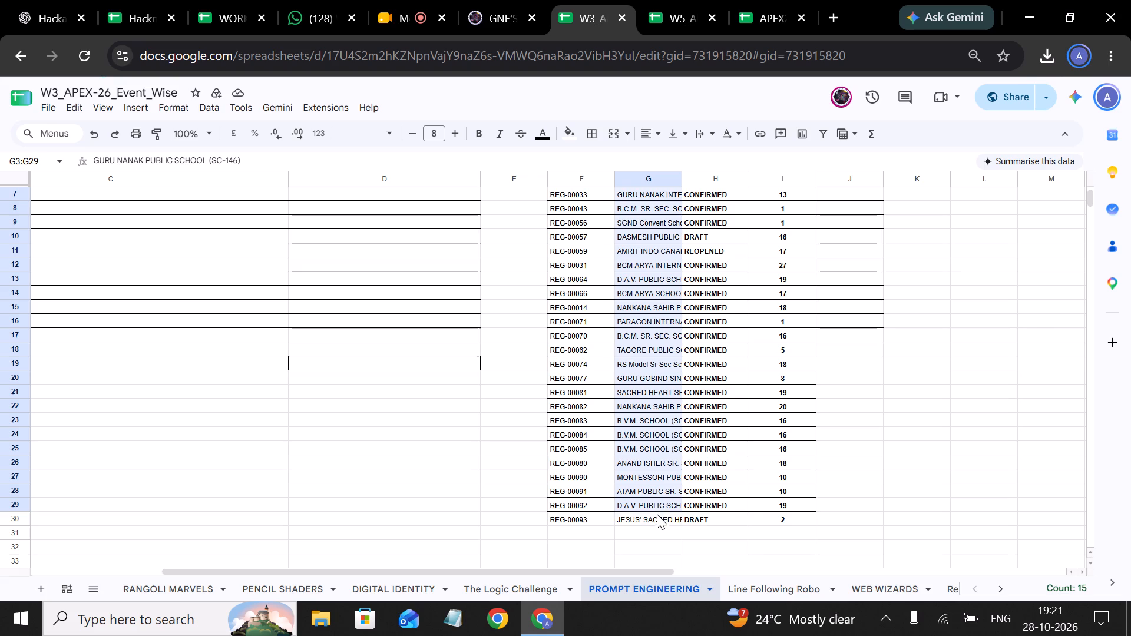
pyautogui.moveTo(657, 514); pyautogui.dragTo(657, 520)
pyautogui.hotkey('ctrl', 'c')
pyautogui.hscroll(3, 262, 322)
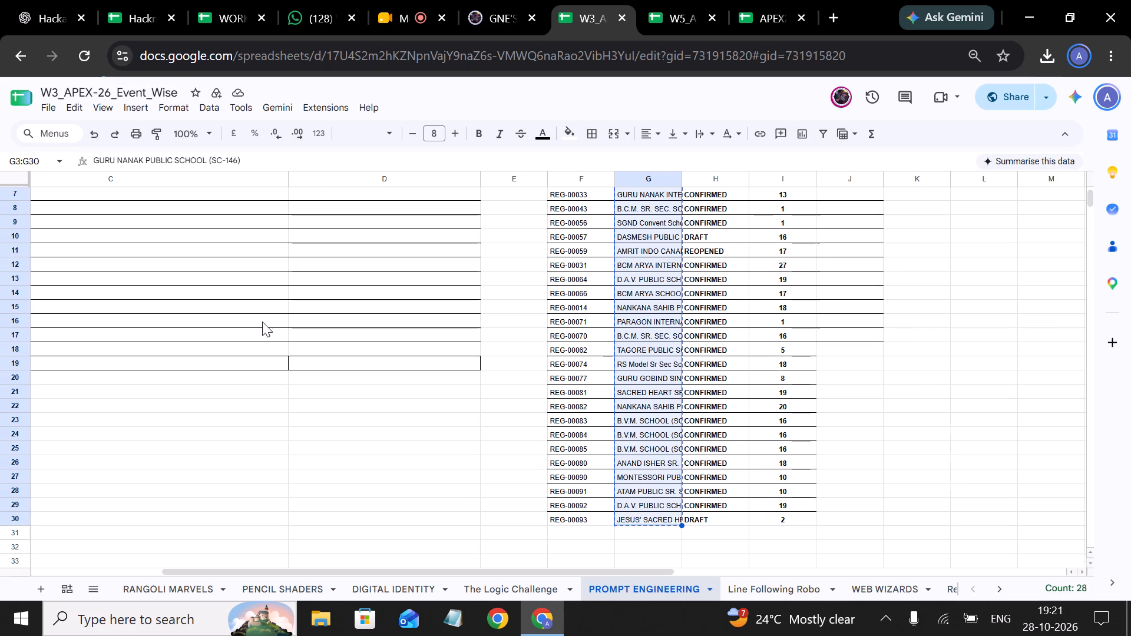
pyautogui.hscroll(2, 262, 322)
pyautogui.scroll(1, 262, 322)
pyautogui.click(319, 205)
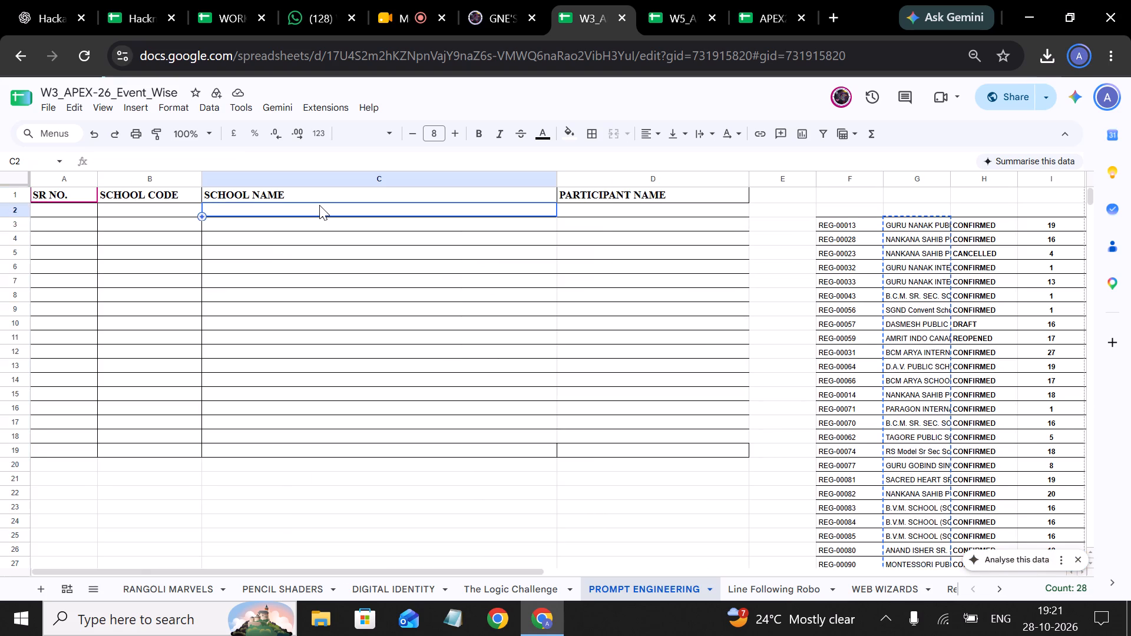
pyautogui.hotkey('ctrl', 'v')
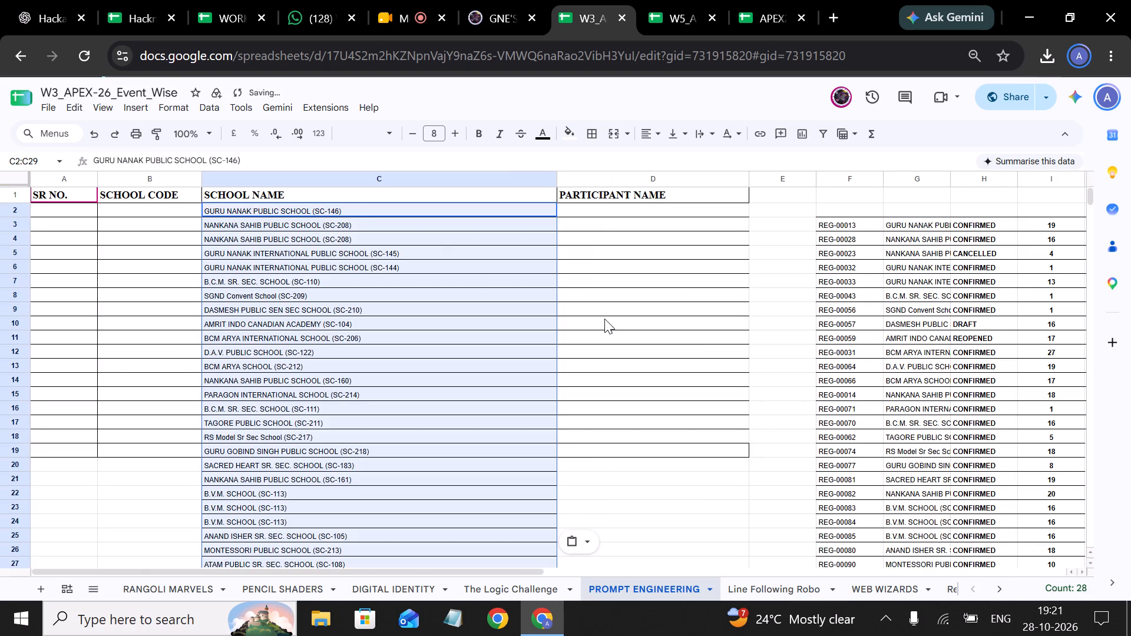
pyautogui.click(604, 319)
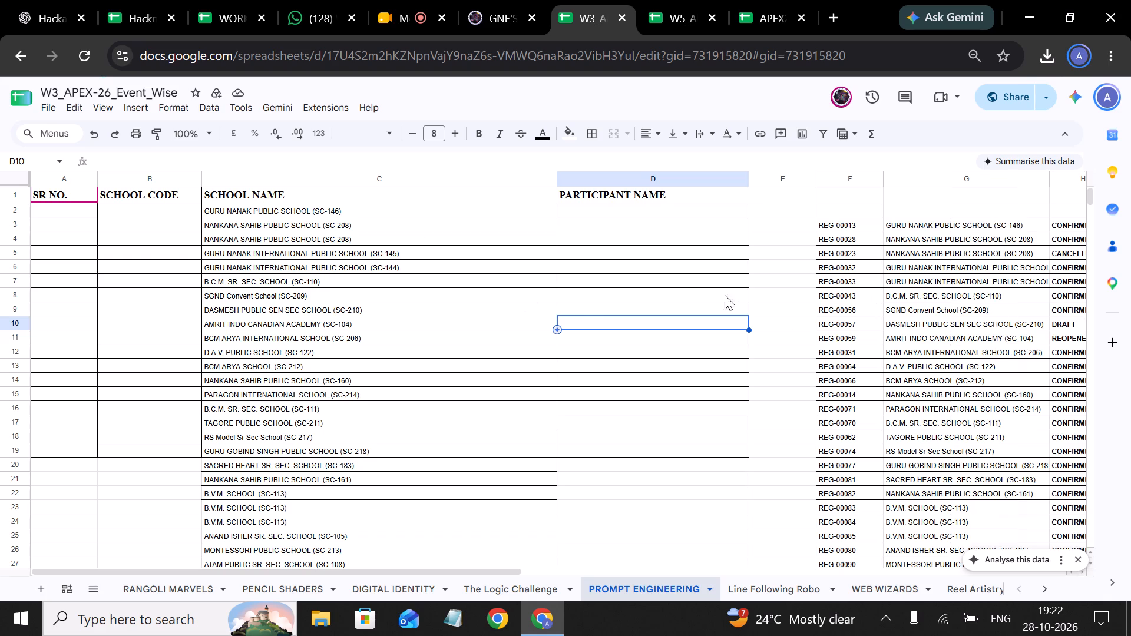
# Enter the participants' names for Guru Nanak Public School (SC-146) and Nankana Sahib Public School (SC-208) in D2 and D3.
pyautogui.click(578, 206)
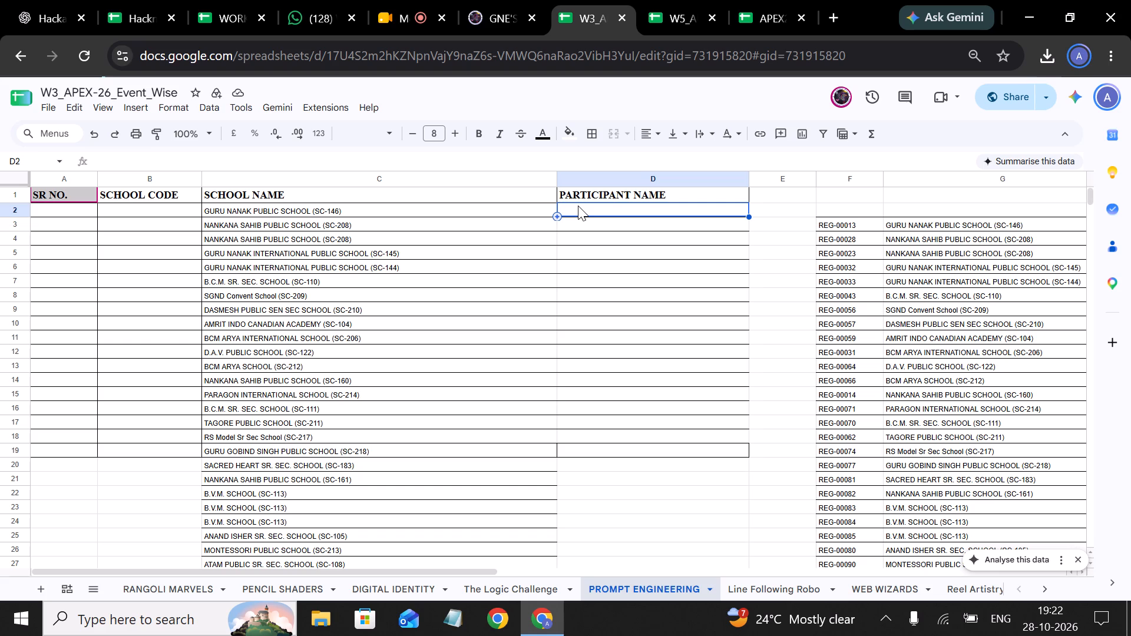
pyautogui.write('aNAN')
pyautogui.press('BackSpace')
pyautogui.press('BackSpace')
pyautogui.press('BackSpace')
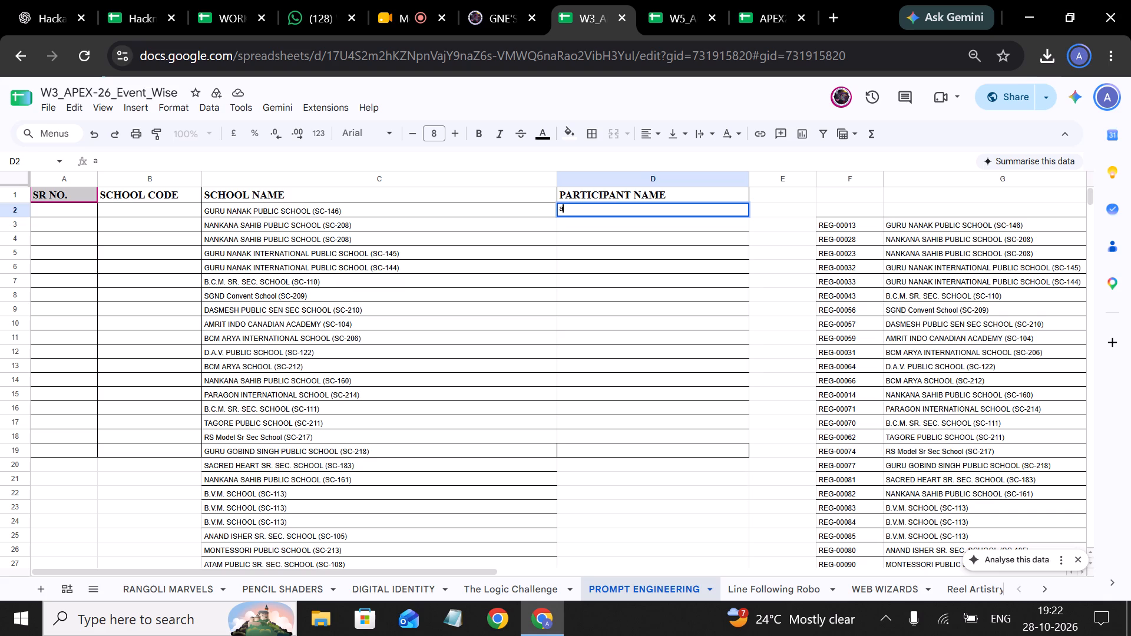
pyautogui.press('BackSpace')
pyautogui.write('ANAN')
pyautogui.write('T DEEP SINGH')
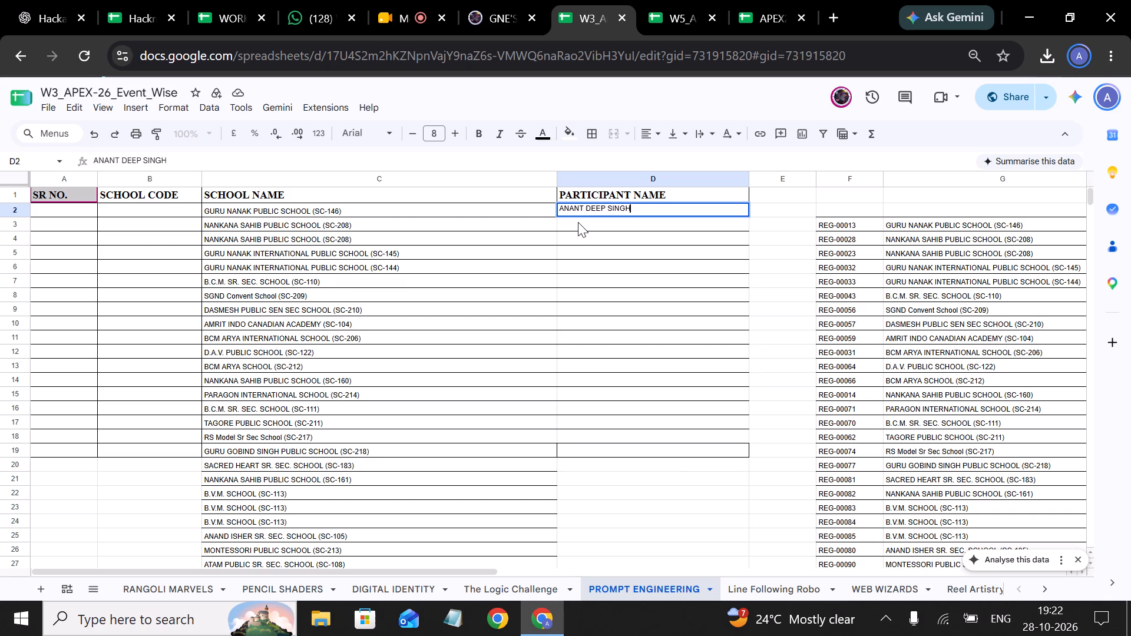
pyautogui.click(578, 222)
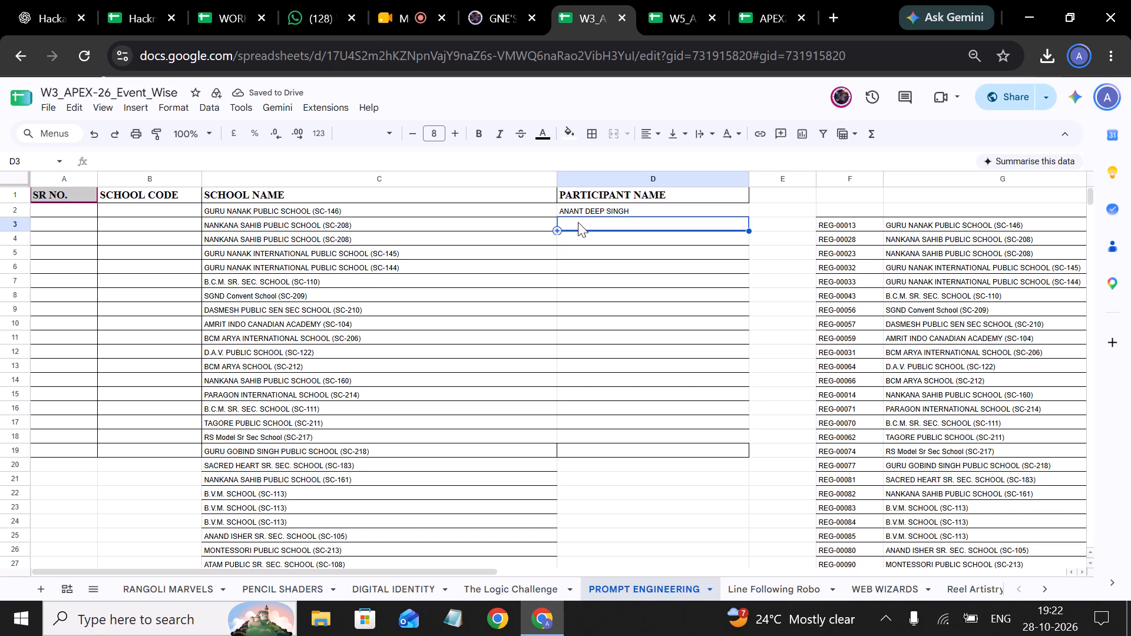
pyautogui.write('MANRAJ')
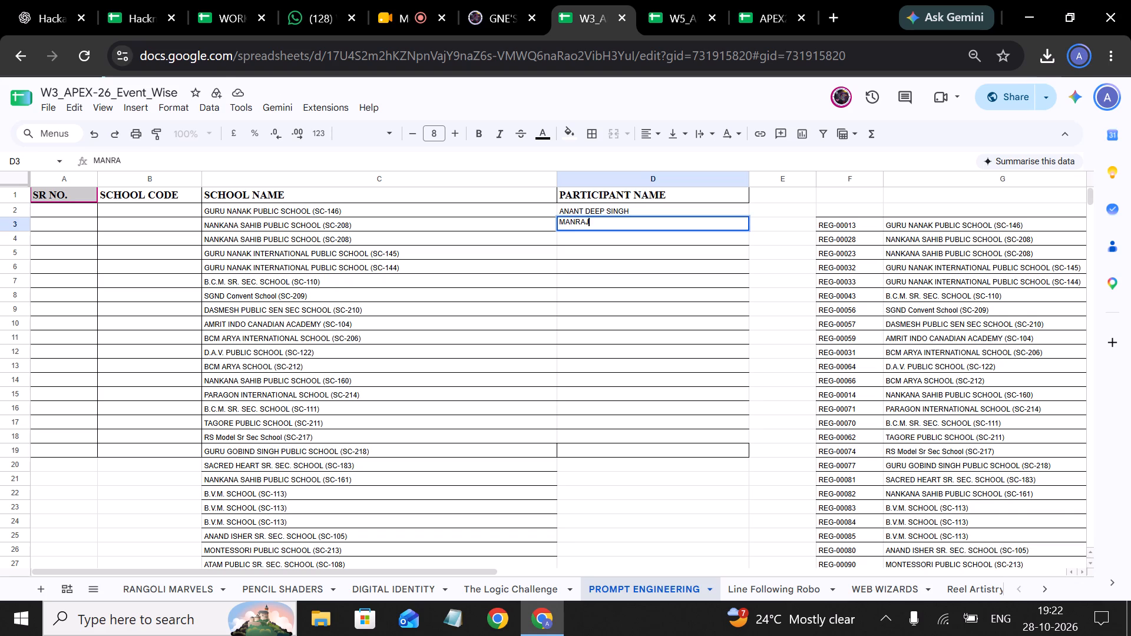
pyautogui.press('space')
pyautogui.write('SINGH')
pyautogui.click(581, 239)
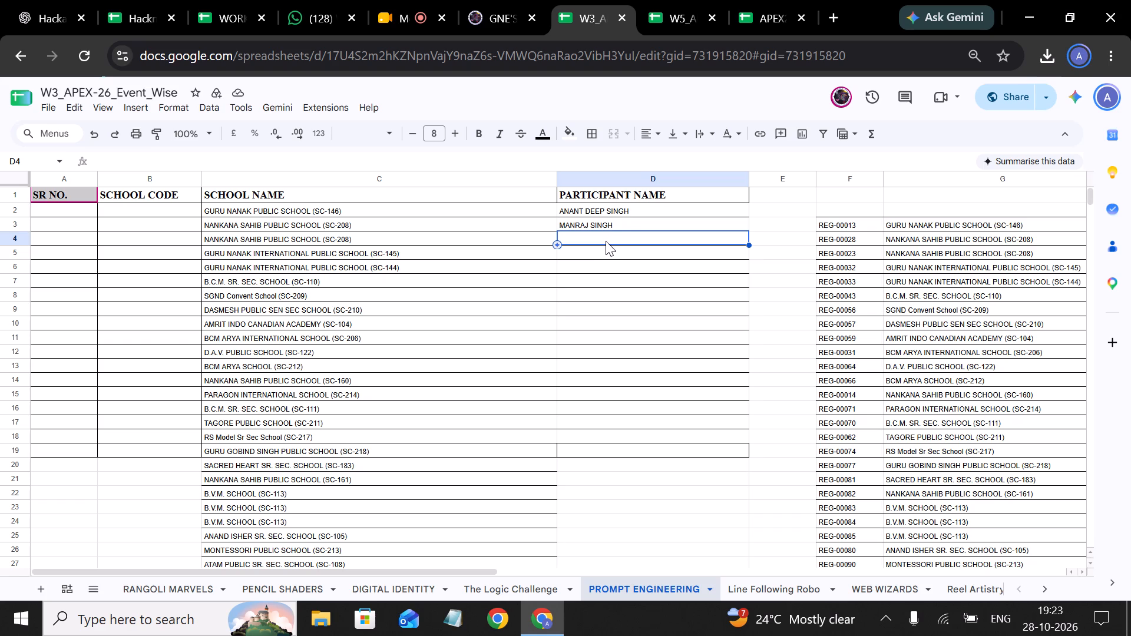
# Check the Prompt Engineering participants in the registration portal and clear the repeated Nankana Sahib Public School (SC-208) entry in C4:D4.
pyautogui.click(485, 24)
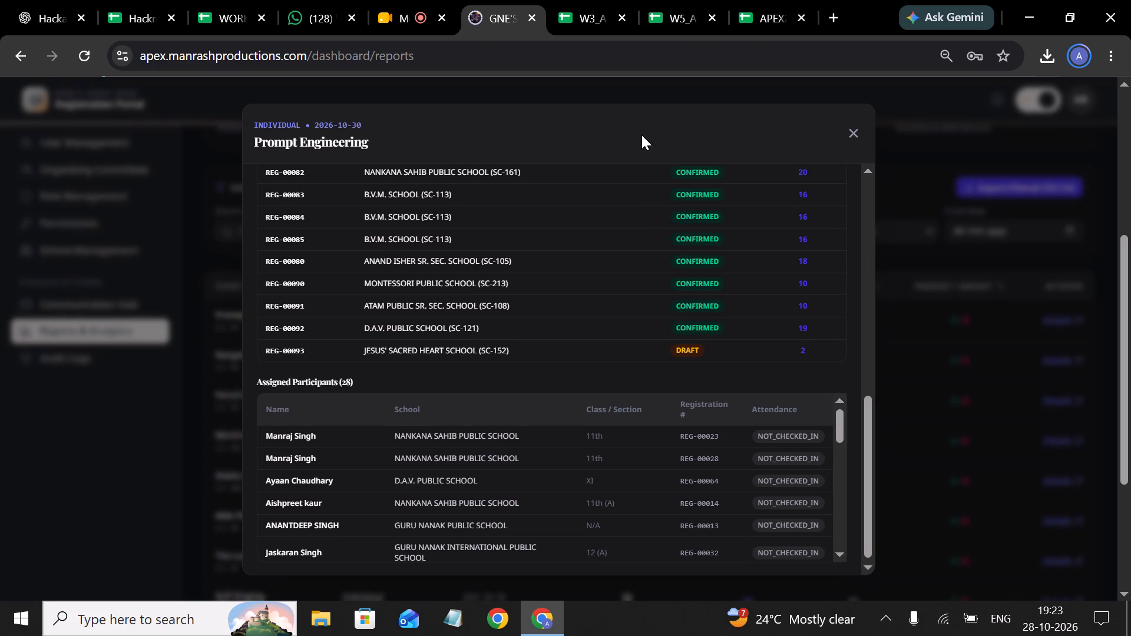
pyautogui.click(581, 14)
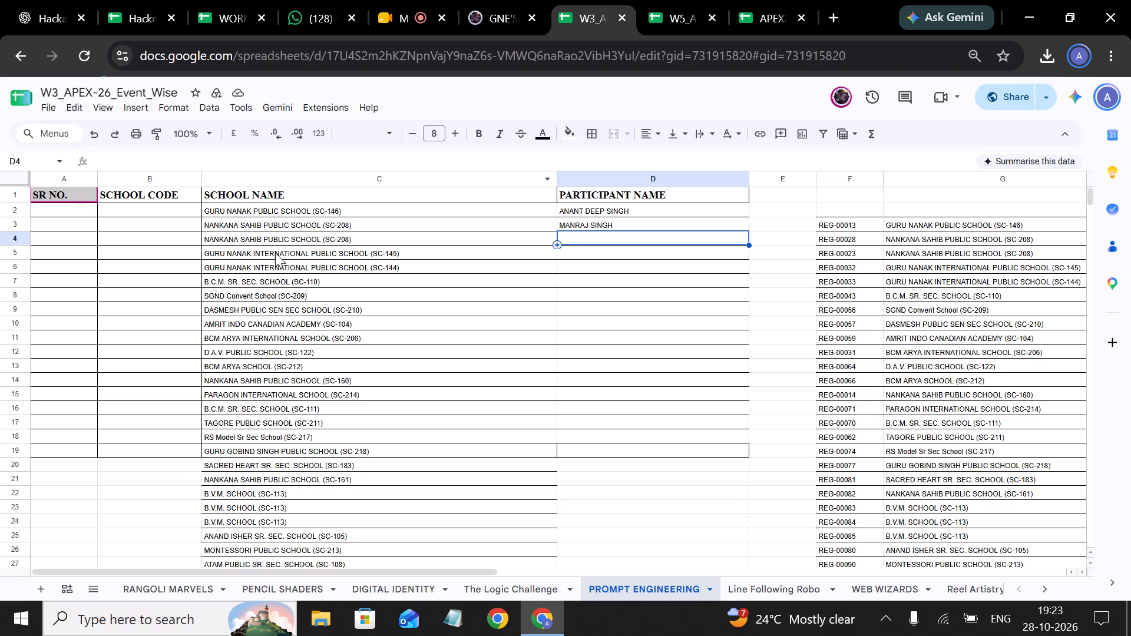
pyautogui.moveTo(252, 236); pyautogui.dragTo(377, 247)
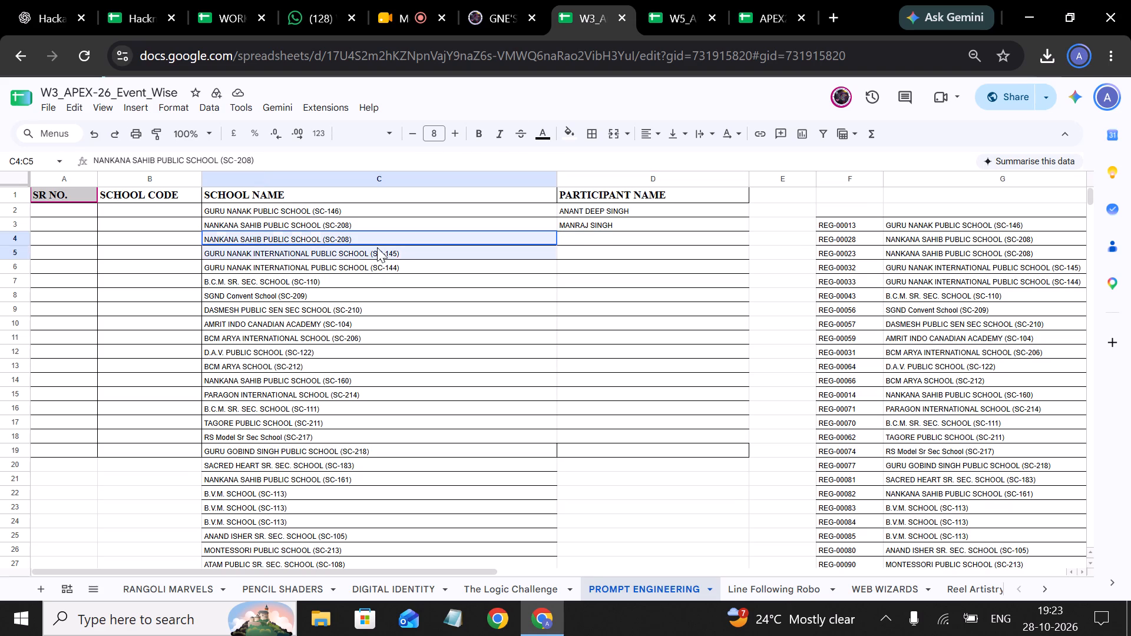
pyautogui.moveTo(377, 247); pyautogui.dragTo(576, 238)
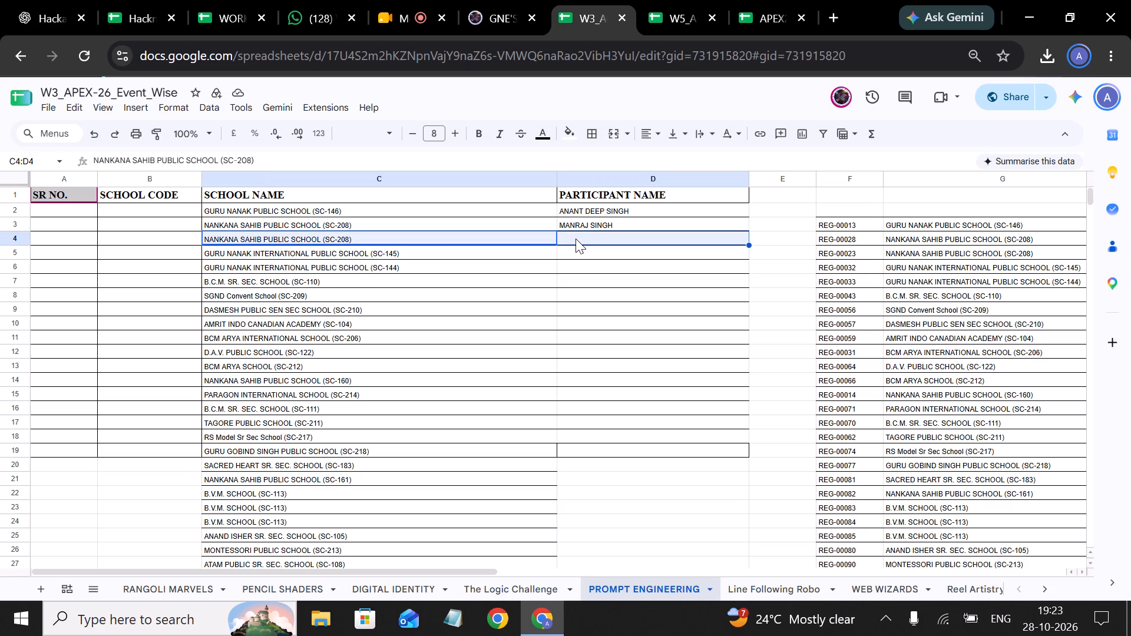
pyautogui.press('BackSpace')
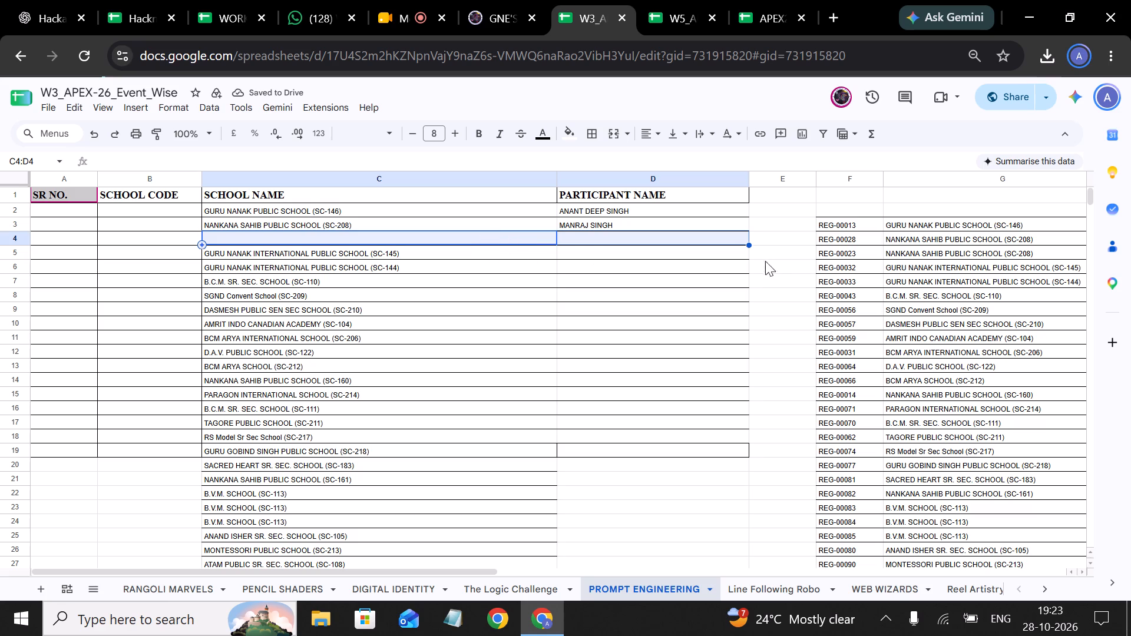
# Enter the participants' names for Guru Nanak International Public School SC-145 in D5 and SC-144 in D6.
pyautogui.click(599, 251)
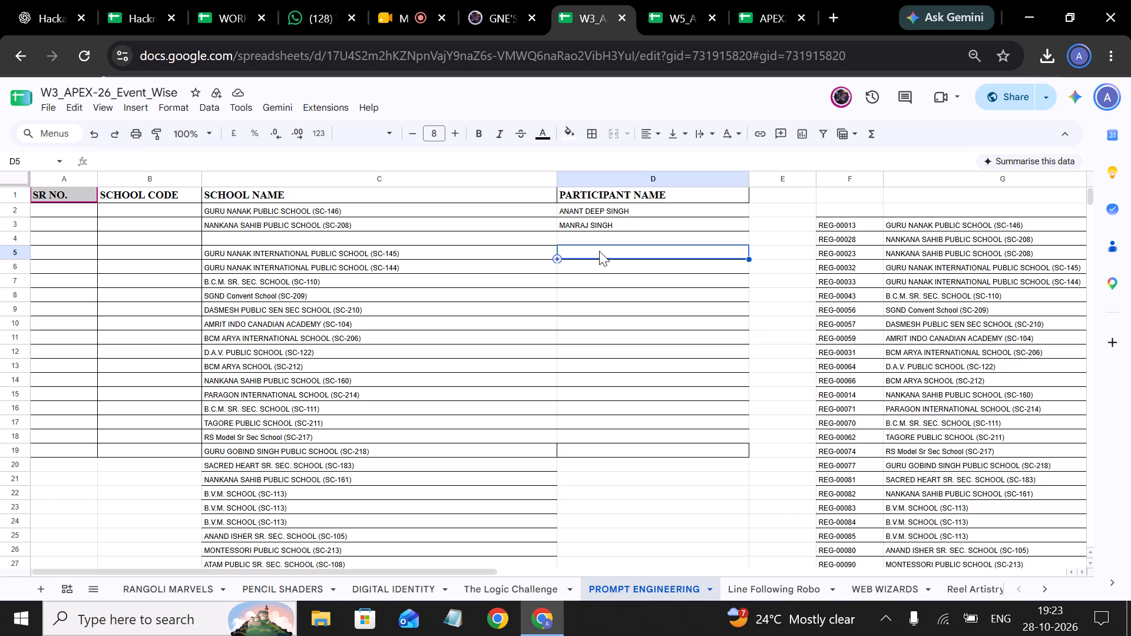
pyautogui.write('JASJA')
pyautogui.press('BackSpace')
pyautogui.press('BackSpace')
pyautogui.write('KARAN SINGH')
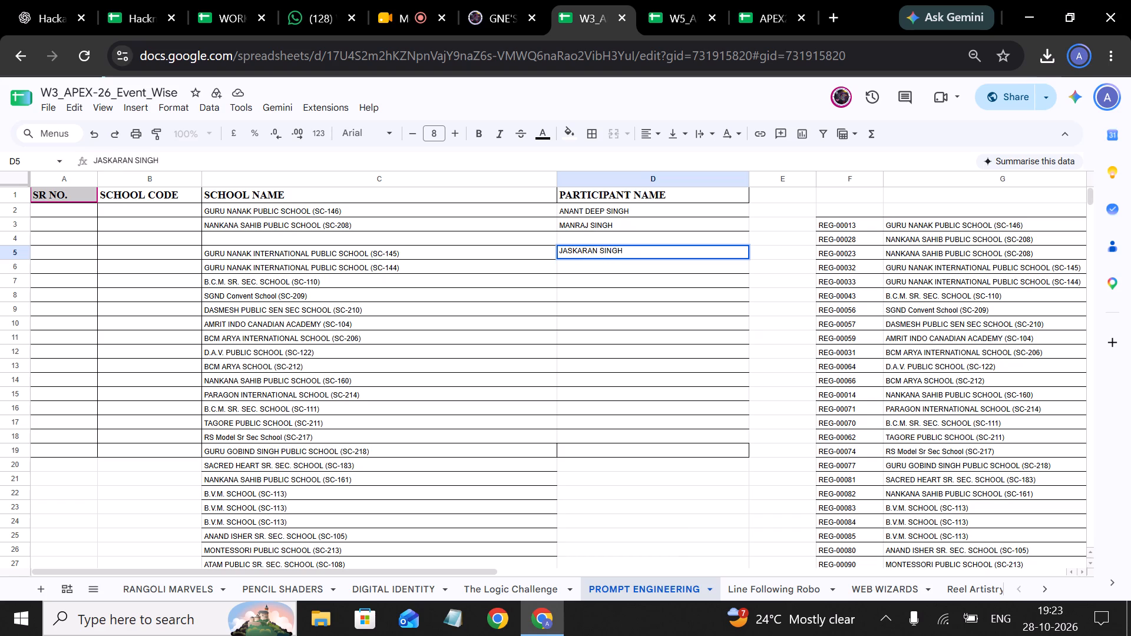
pyautogui.click(595, 267)
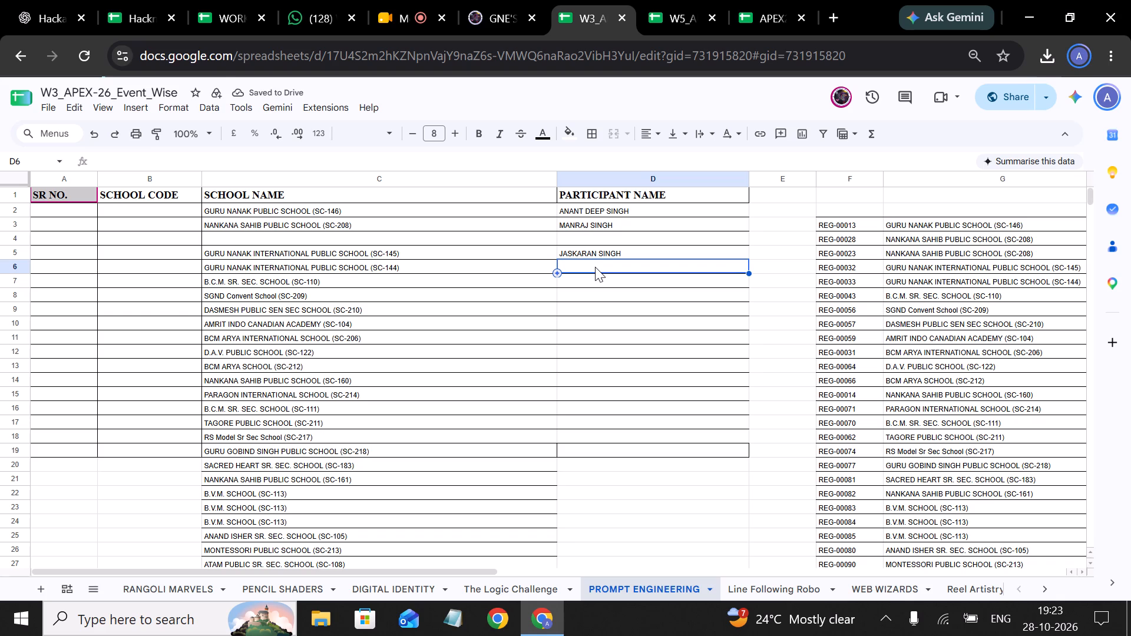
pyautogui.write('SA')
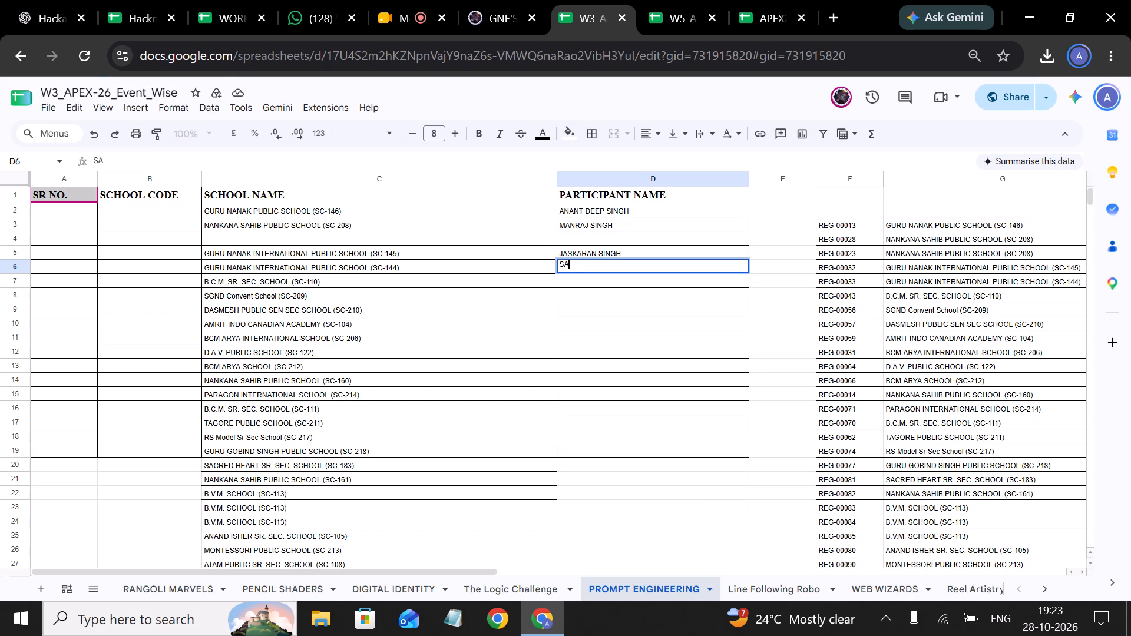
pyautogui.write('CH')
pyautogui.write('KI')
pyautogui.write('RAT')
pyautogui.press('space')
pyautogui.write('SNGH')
pyautogui.click(583, 285)
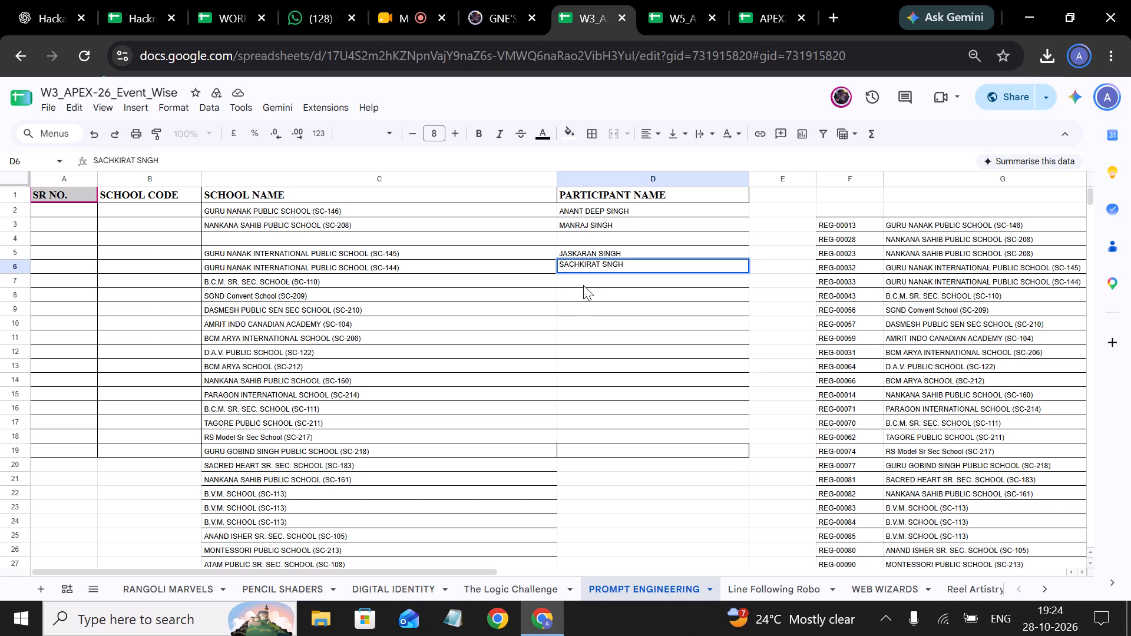
# Enter the participants' names for B.C.M. Sr. Sec. School (SC-110) in D7 and SGND Convent School (SC-209) in D8, correcting the latter's spelling.
pyautogui.click(864, 284)
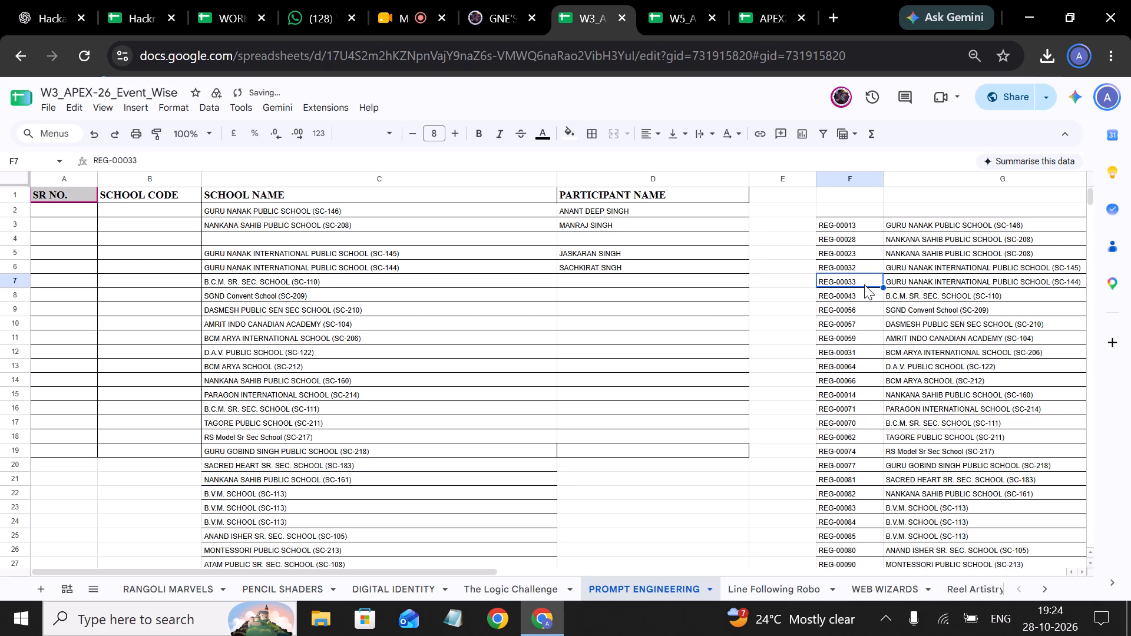
pyautogui.click(856, 296)
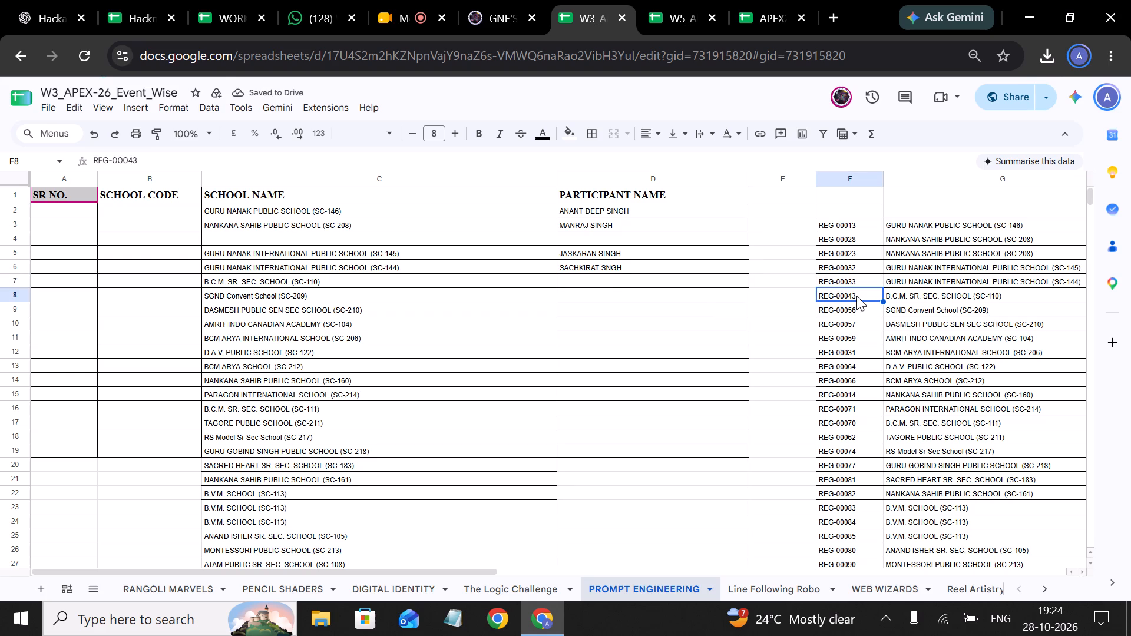
pyautogui.click(606, 283)
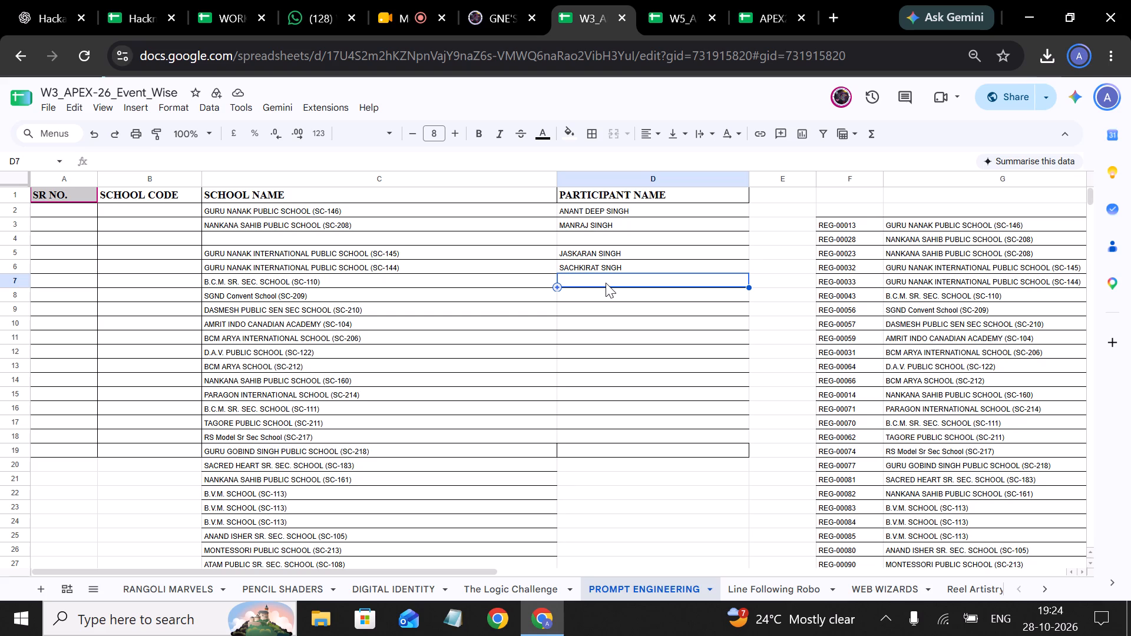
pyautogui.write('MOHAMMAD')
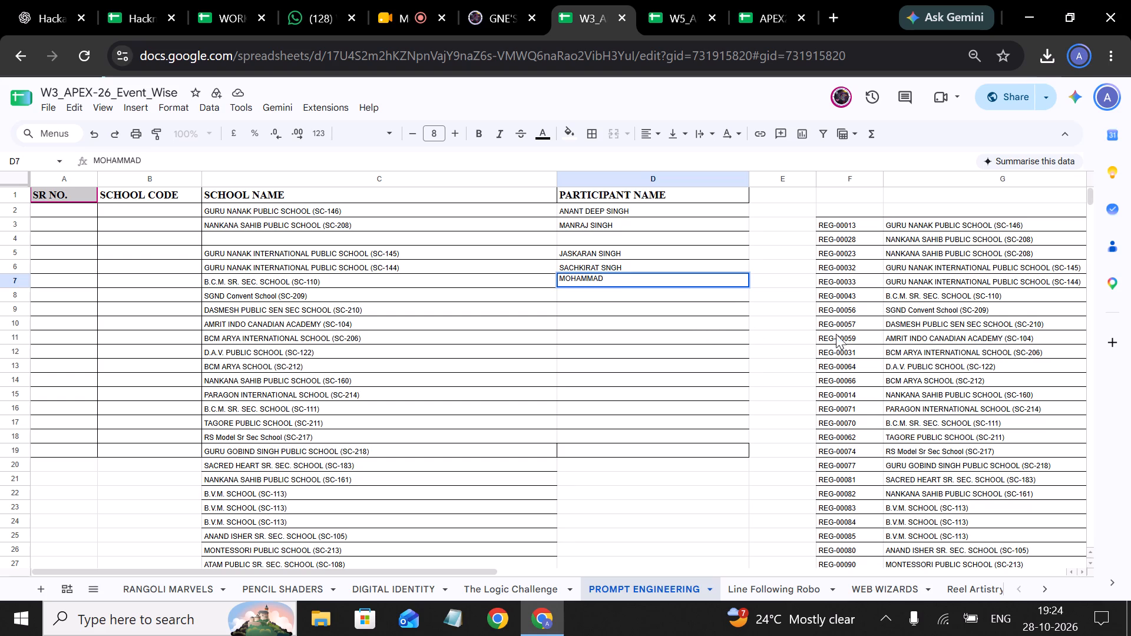
pyautogui.click(632, 297)
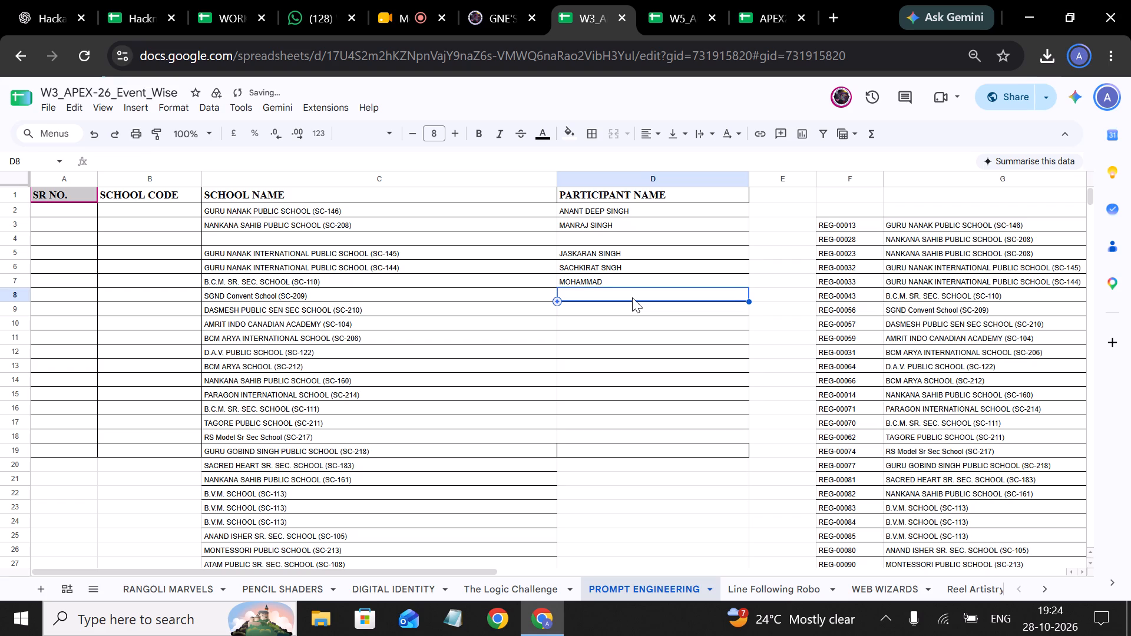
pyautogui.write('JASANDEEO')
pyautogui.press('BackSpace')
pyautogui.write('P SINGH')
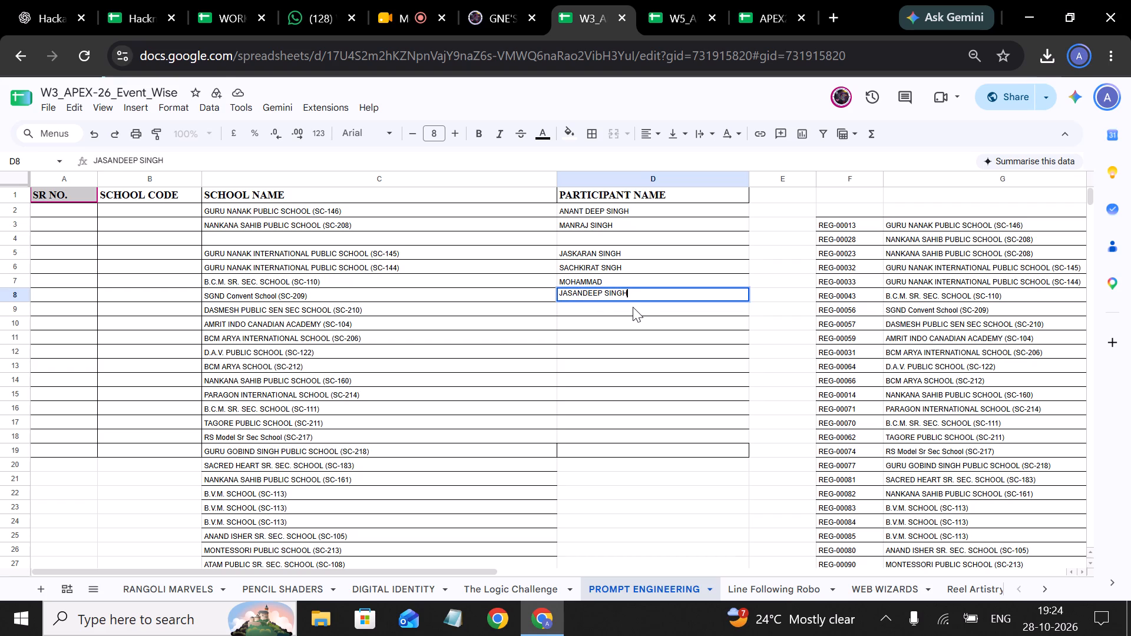
pyautogui.click(633, 307)
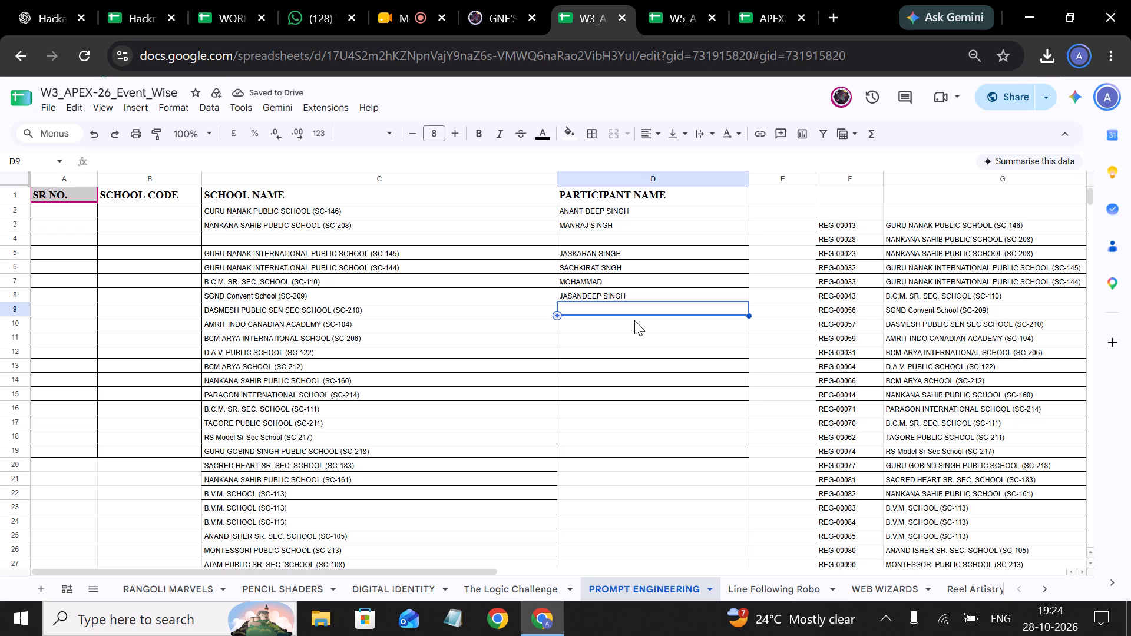
pyautogui.doubleClick(573, 298)
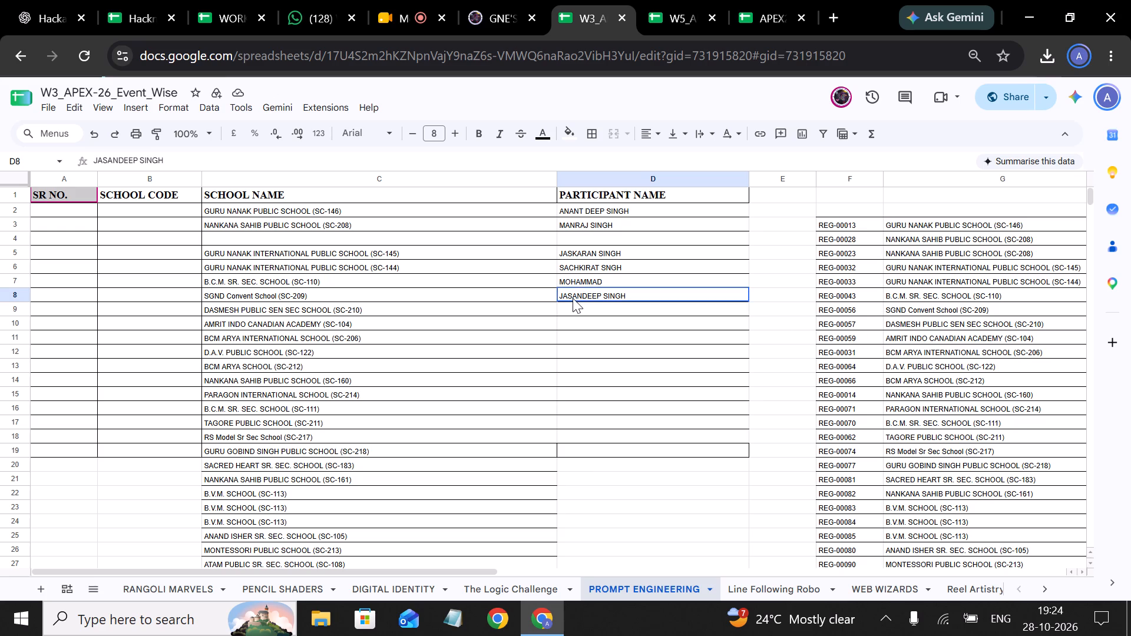
pyautogui.click(573, 293)
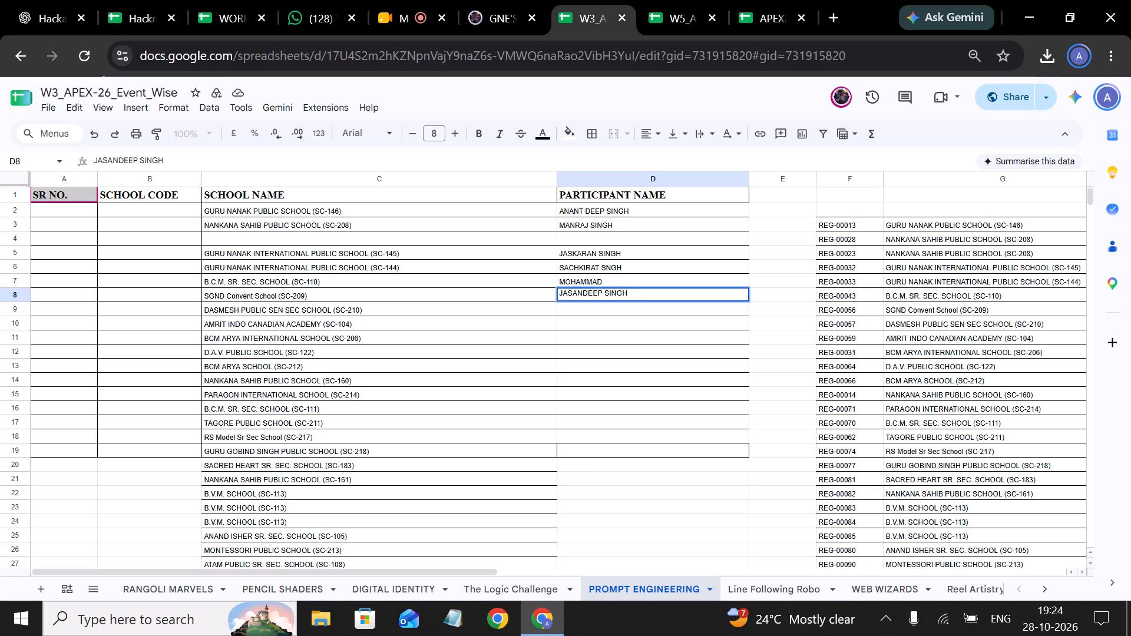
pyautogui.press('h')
# Enter the participants' names for Dasmesh Public Sen Sec School (SC-210) in D9 and Amrit Indo Canadian Academy (SC-104) in D10.
pyautogui.doubleClick(589, 306)
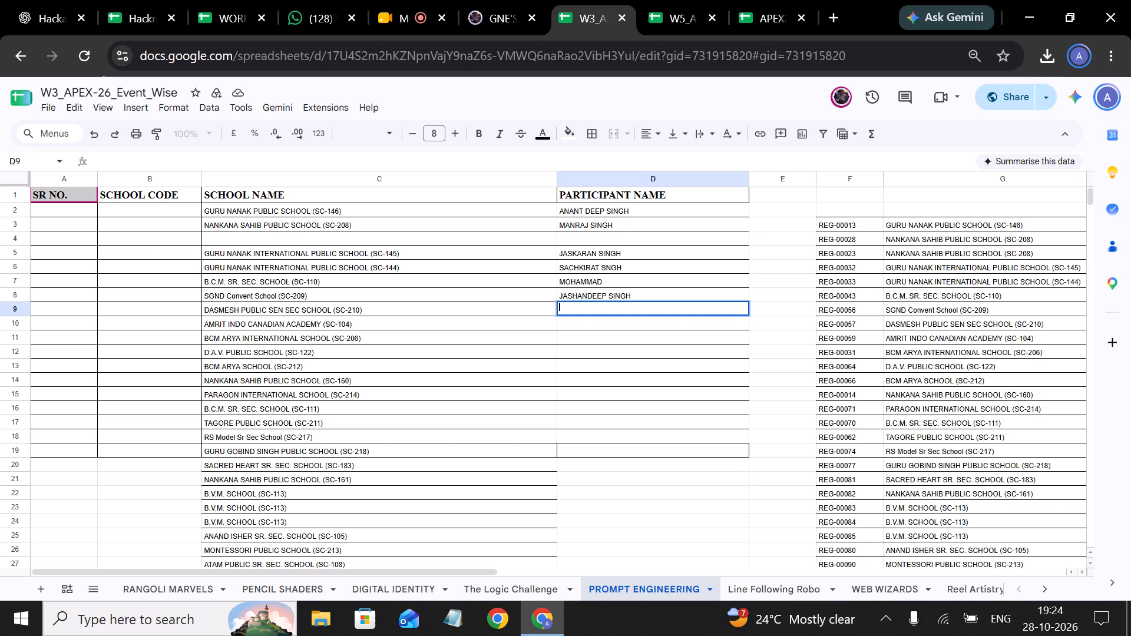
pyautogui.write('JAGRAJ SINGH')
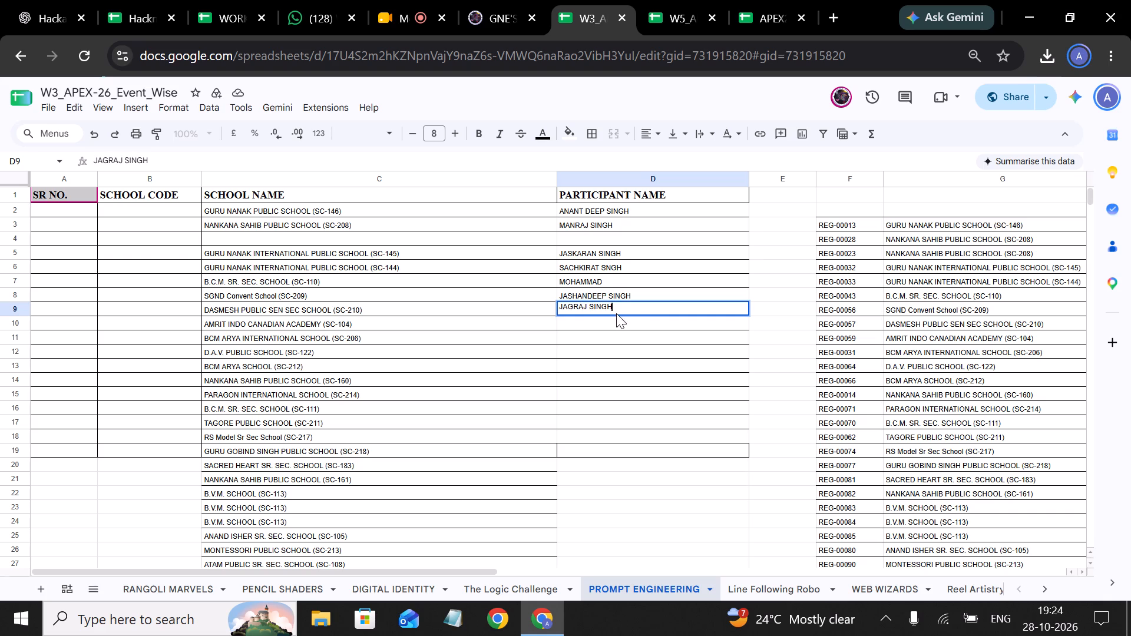
pyautogui.doubleClick(619, 322)
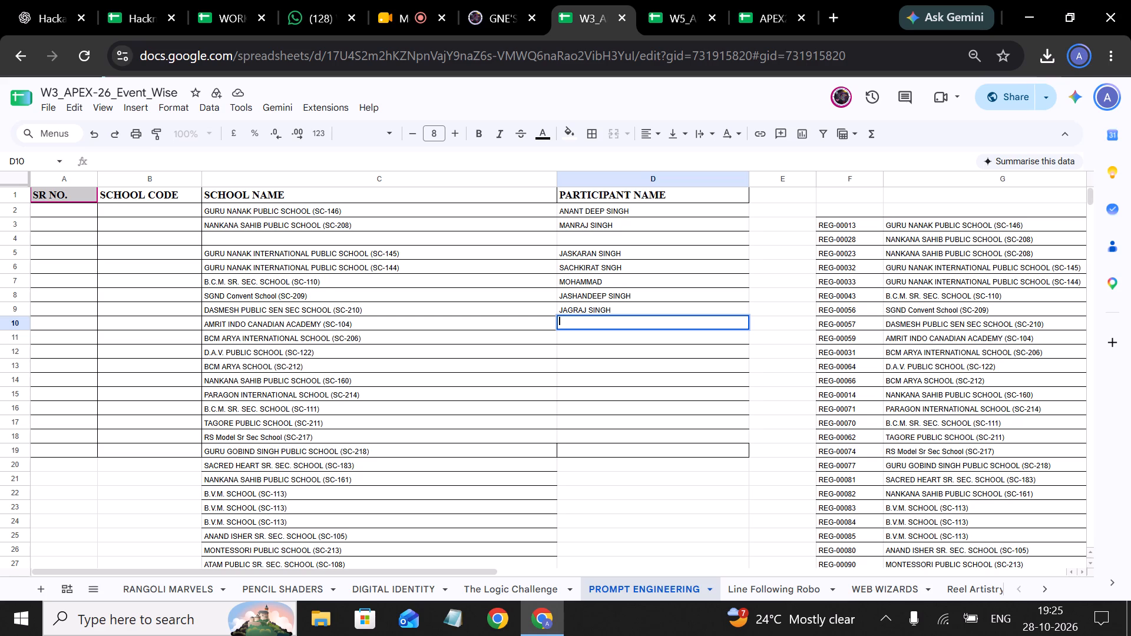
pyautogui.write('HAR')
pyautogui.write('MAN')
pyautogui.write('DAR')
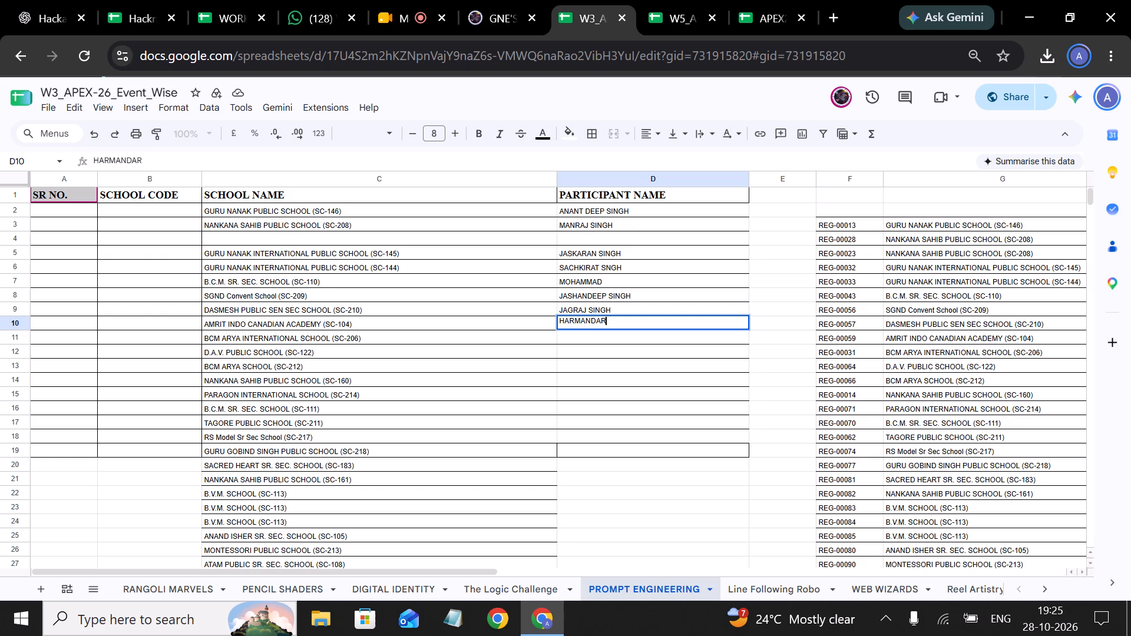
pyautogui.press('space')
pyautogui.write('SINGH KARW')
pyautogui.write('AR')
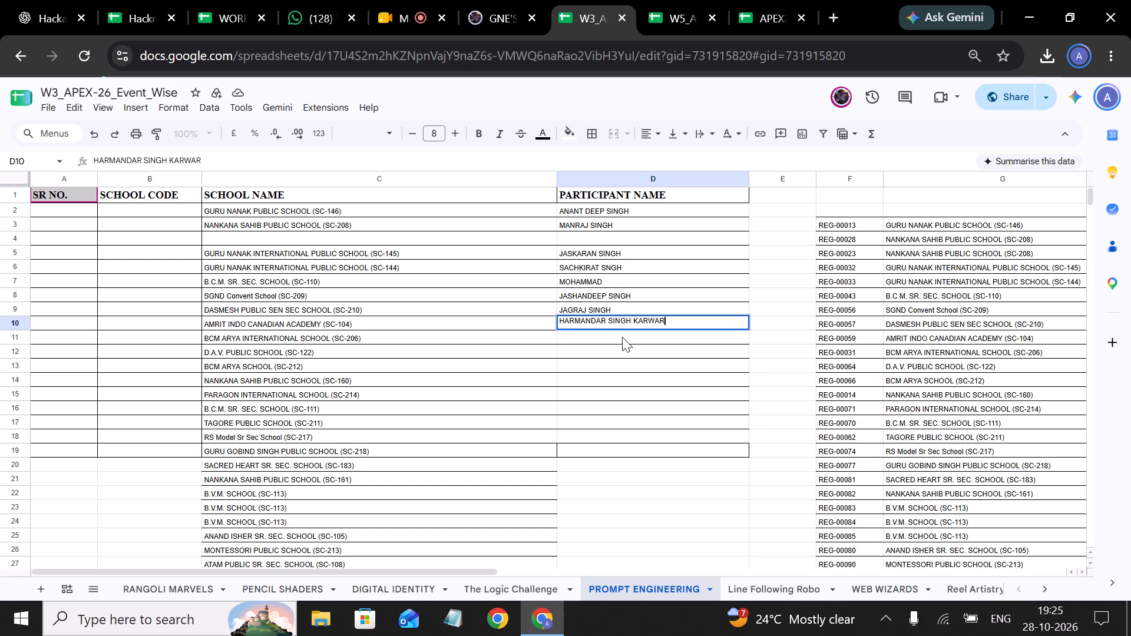
# Enter the participants' names for BCM Arya International School (SC-206) in D11 and D.A.V. Public School (SC-122) in D12.
pyautogui.click(622, 337)
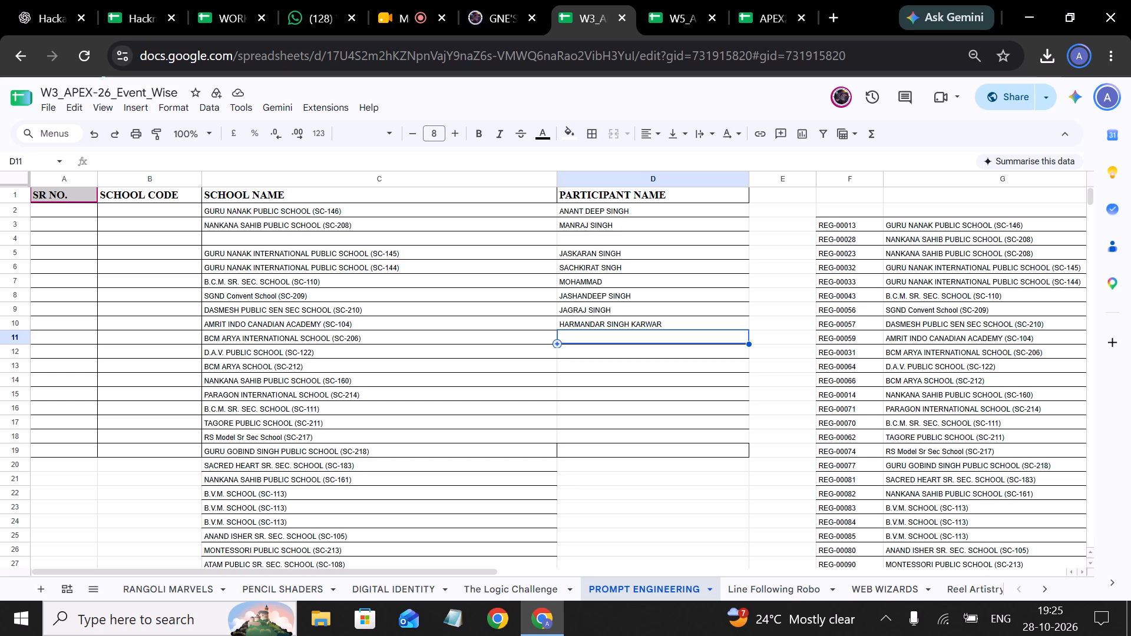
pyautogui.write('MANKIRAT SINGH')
pyautogui.click(598, 353)
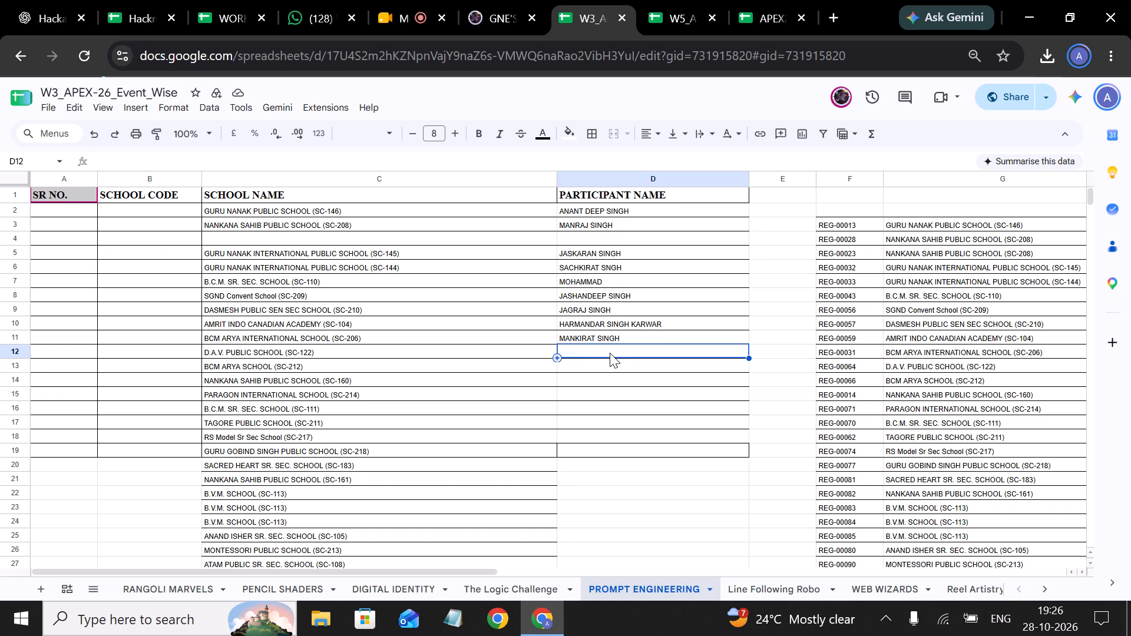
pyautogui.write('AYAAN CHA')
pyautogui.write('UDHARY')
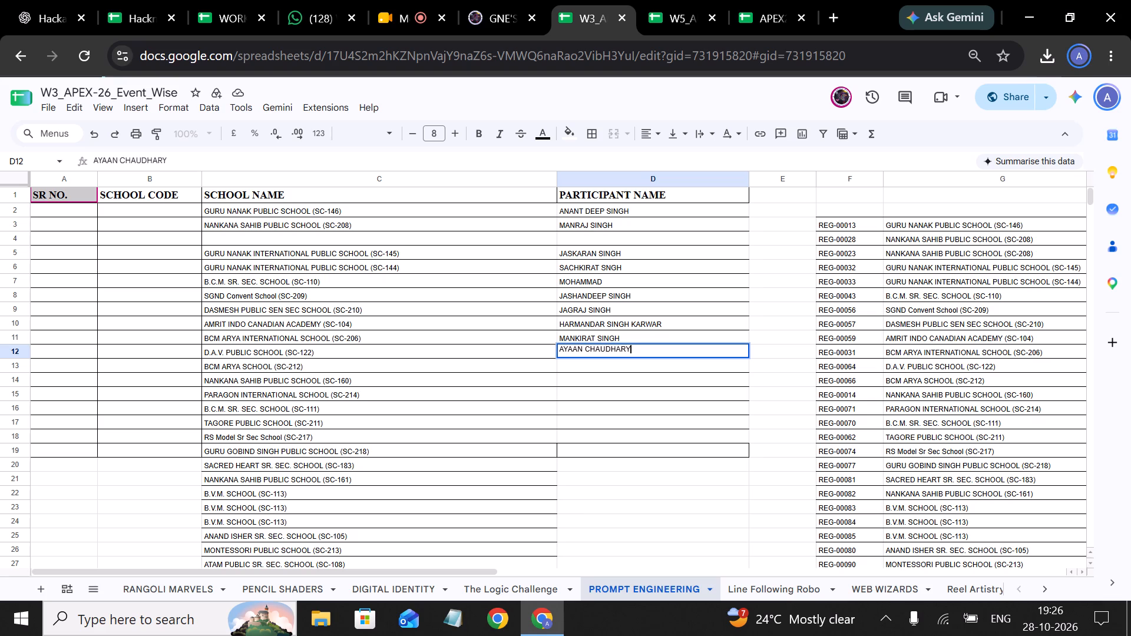
pyautogui.click(598, 351)
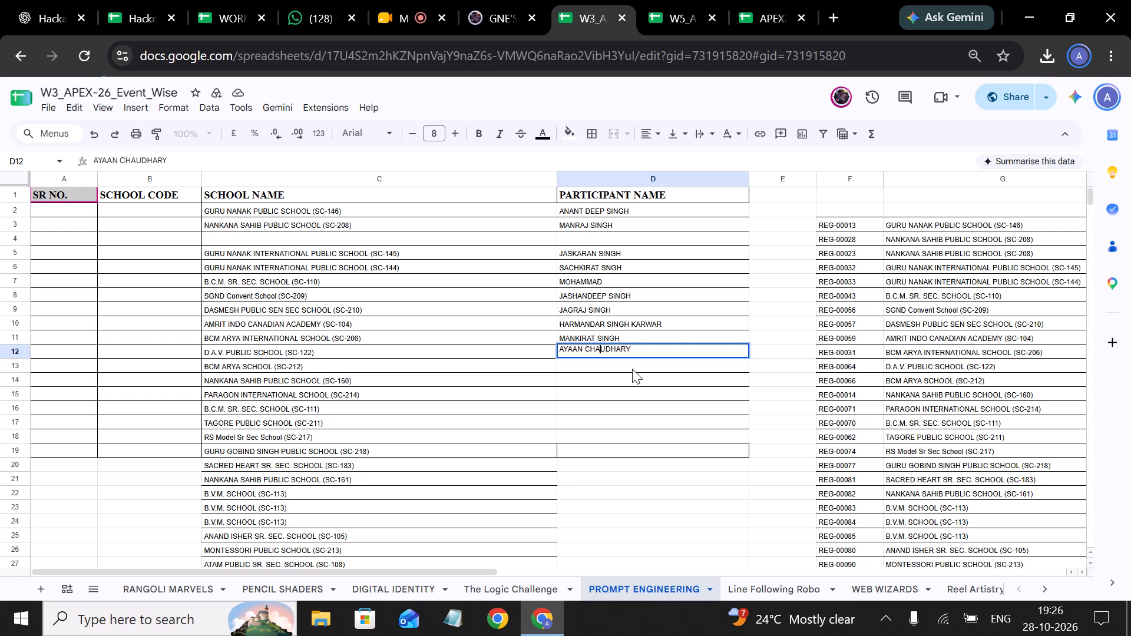
# Enter the participants' names for BCM Arya School (SC-212) in D13 and Nankana Sahib Public School (SC-160) in D14.
pyautogui.click(627, 369)
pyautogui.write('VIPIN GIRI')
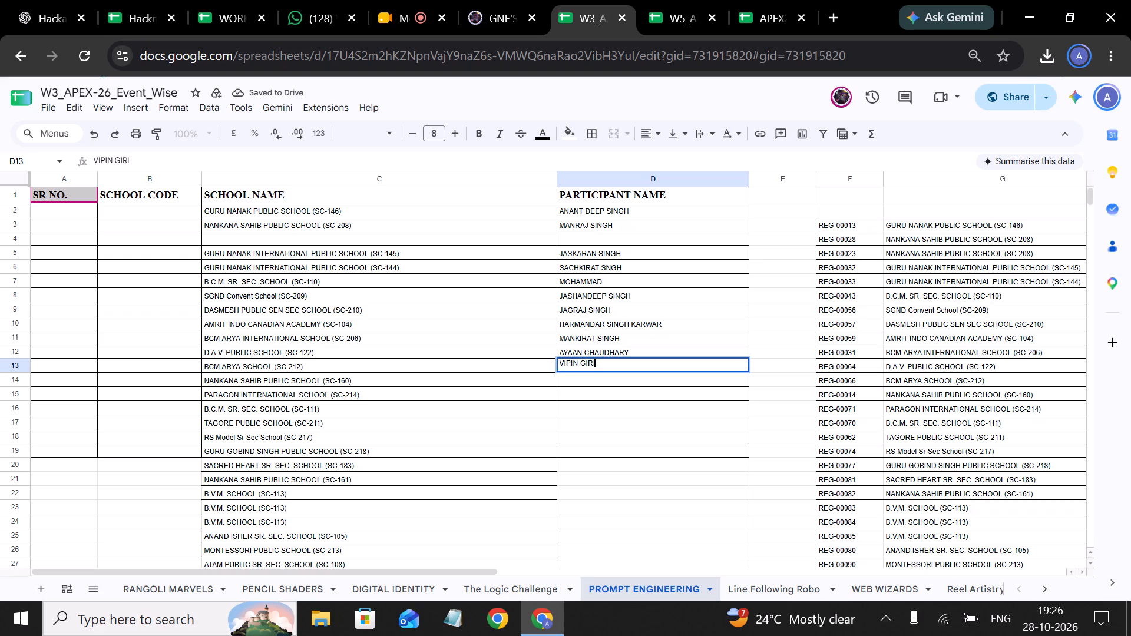
pyautogui.doubleClick(627, 380)
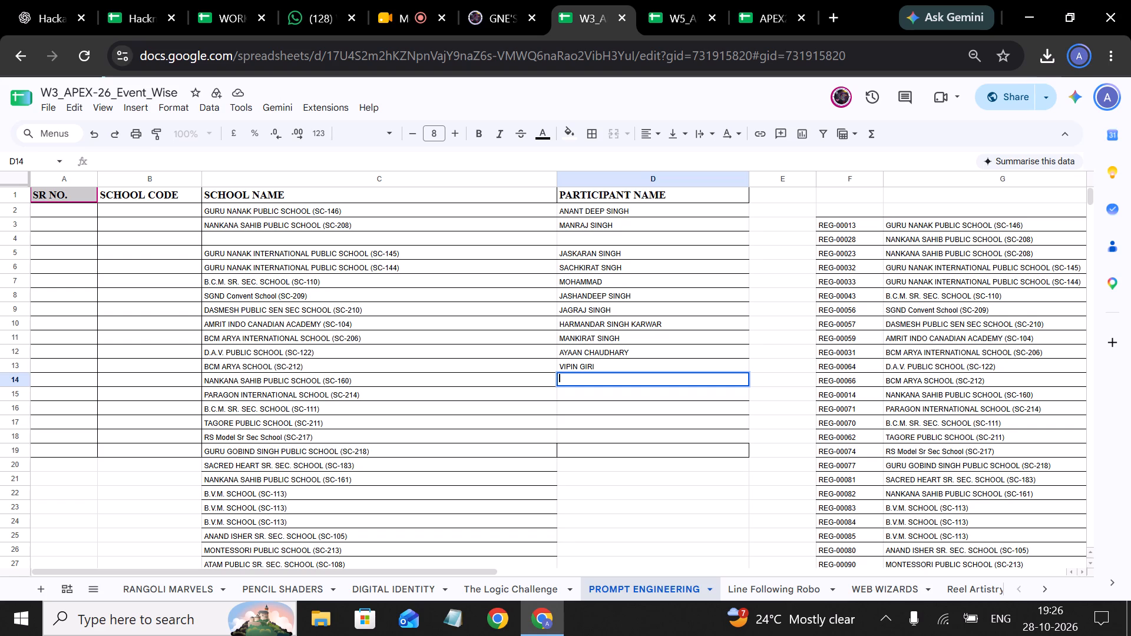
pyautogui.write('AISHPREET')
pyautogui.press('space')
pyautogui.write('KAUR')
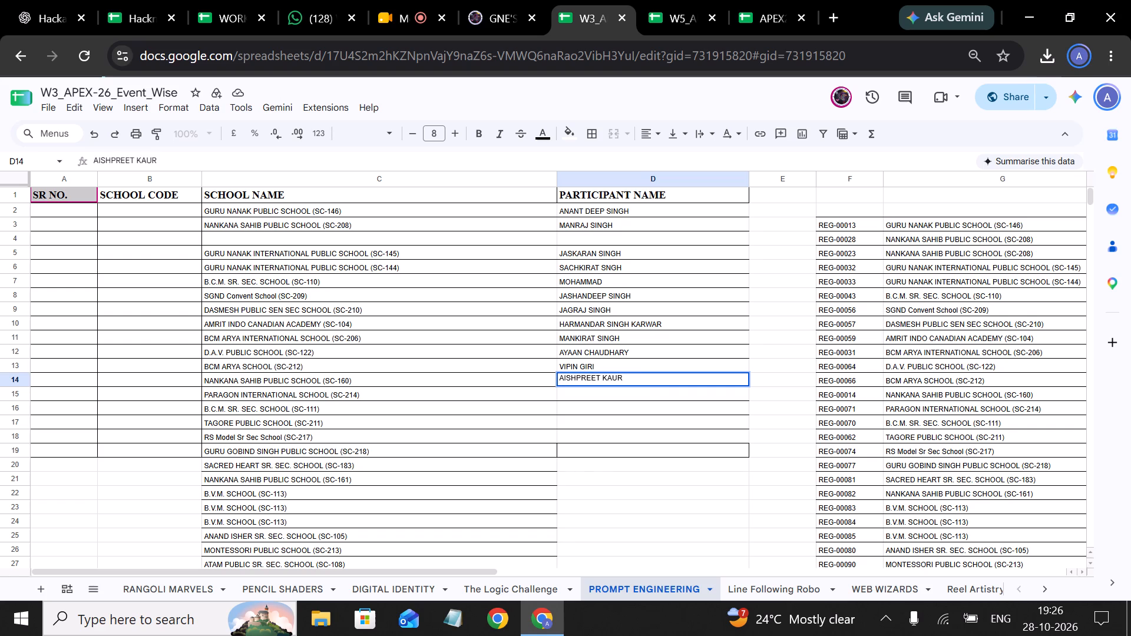
# Enter the participants' names for Paragon International School (SC-214) in D15 and B.C.M. Sr. Sec. School (SC-111) in D16.
pyautogui.click(672, 394)
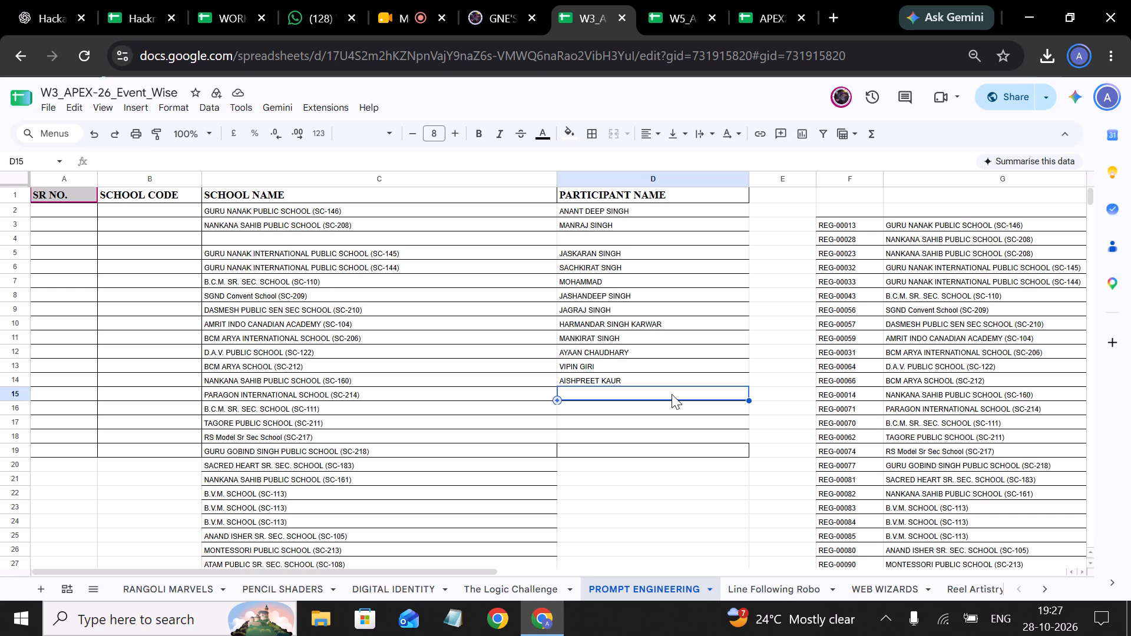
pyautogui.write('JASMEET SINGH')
pyautogui.click(672, 409)
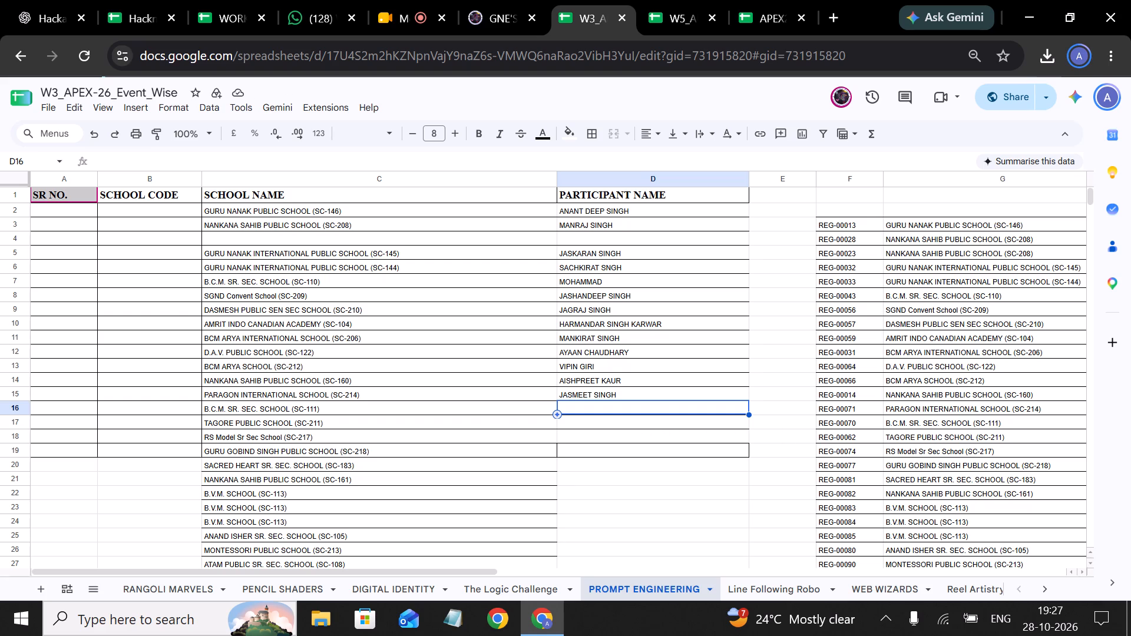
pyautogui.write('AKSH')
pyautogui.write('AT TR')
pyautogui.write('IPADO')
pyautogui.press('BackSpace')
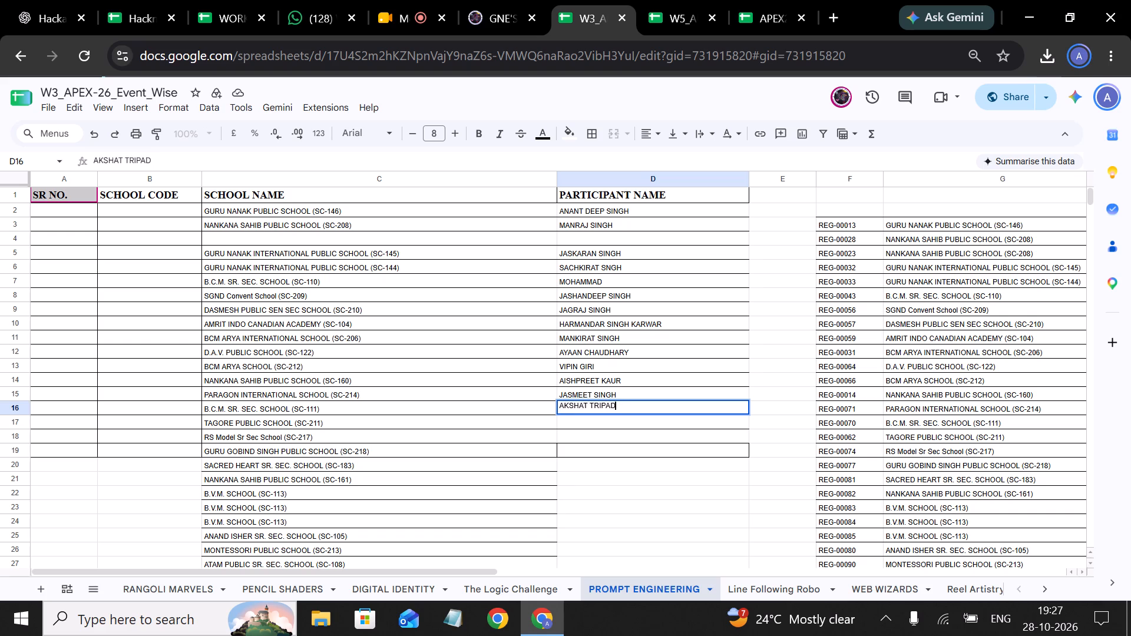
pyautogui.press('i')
pyautogui.click(633, 414)
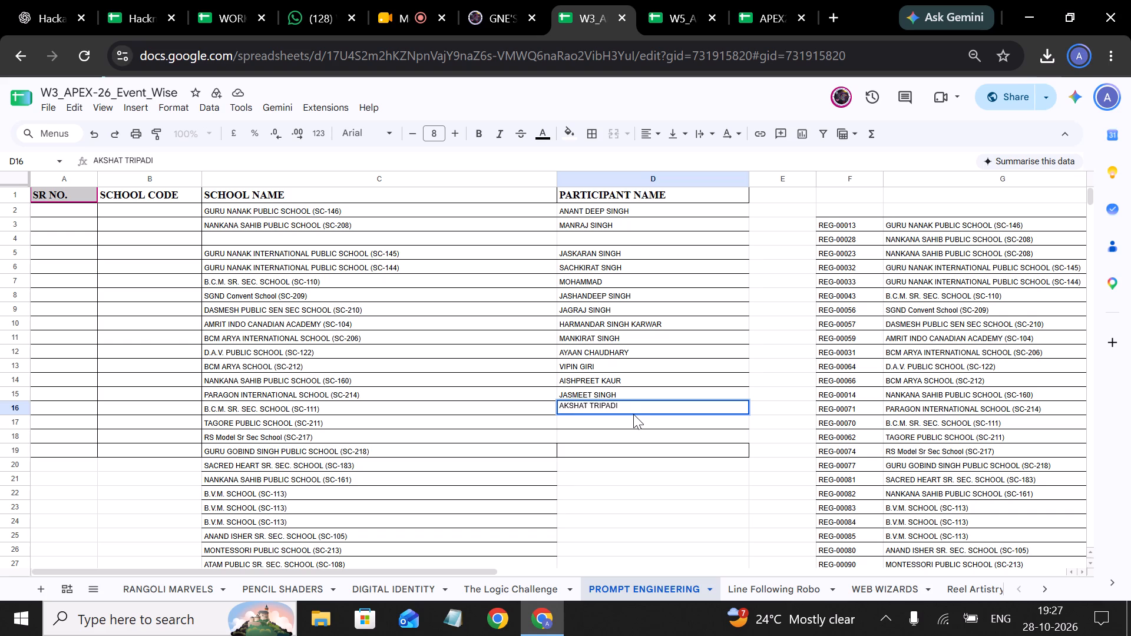
# Enter the participants' names for Tagore Public School (SC-211) in D17 and RS Model Sr Sec School (SC-217) in D18.
pyautogui.click(634, 416)
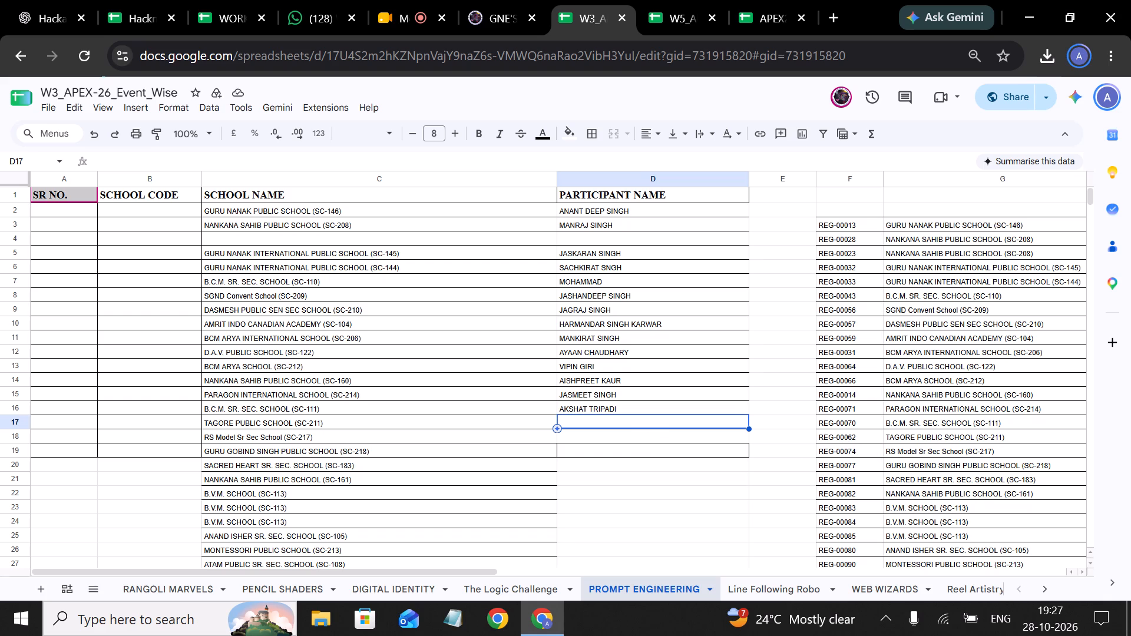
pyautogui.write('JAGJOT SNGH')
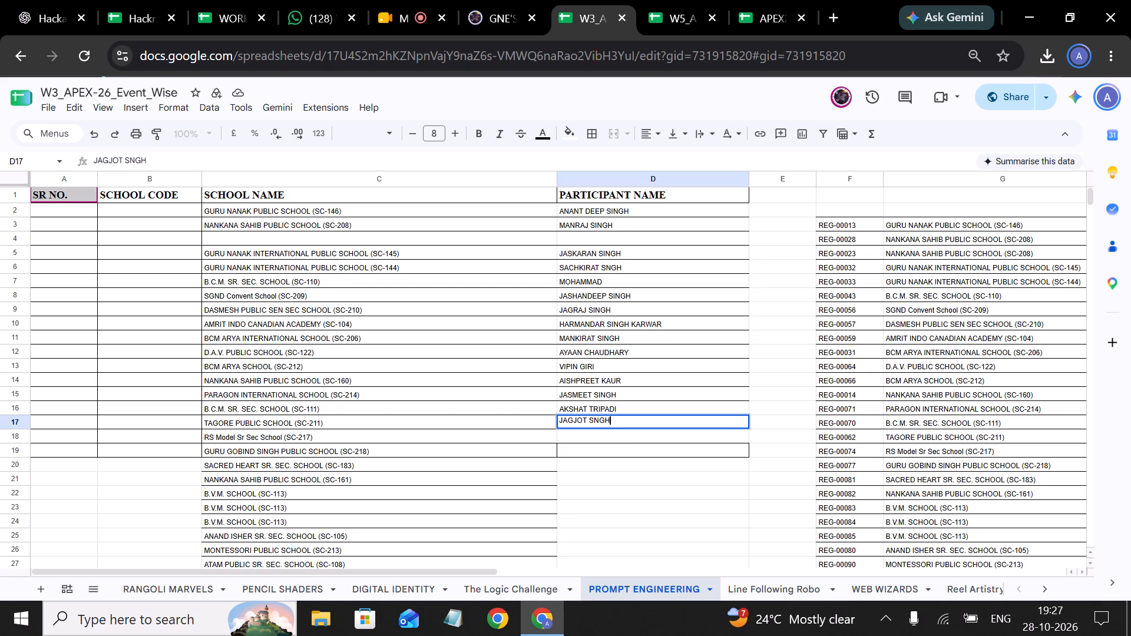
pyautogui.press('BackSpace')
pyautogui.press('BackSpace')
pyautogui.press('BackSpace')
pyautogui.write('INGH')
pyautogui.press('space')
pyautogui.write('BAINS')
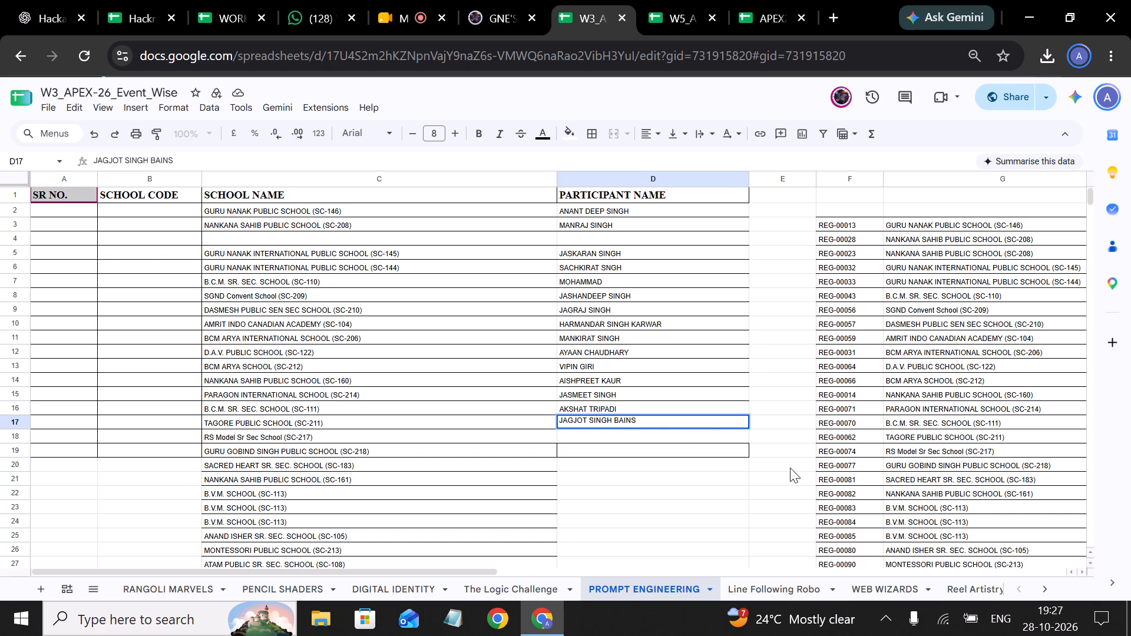
pyautogui.click(672, 434)
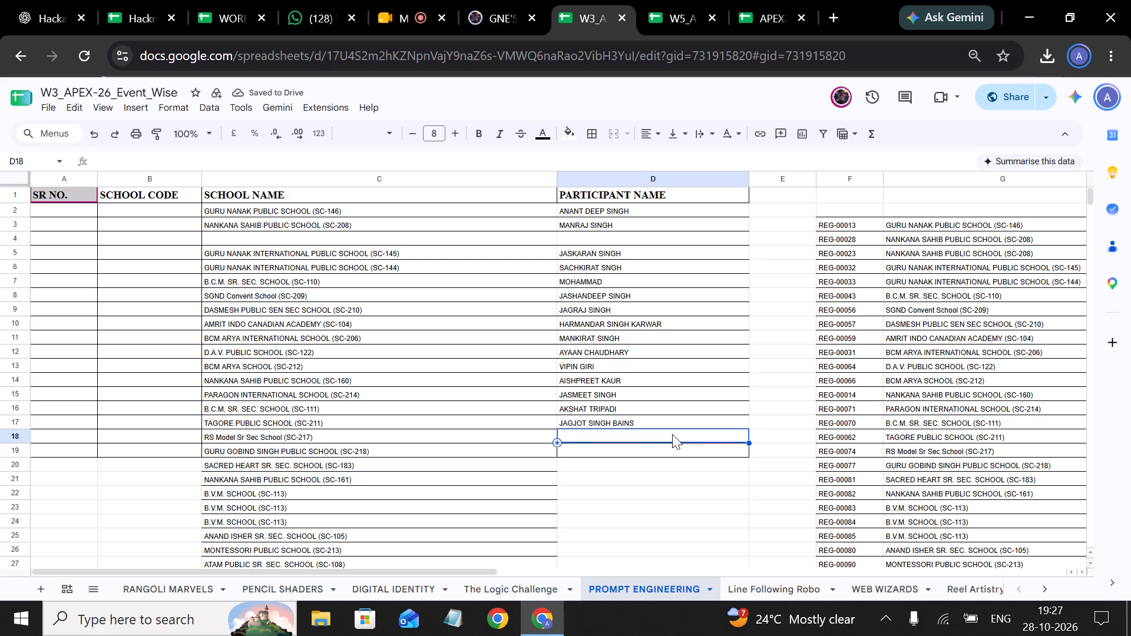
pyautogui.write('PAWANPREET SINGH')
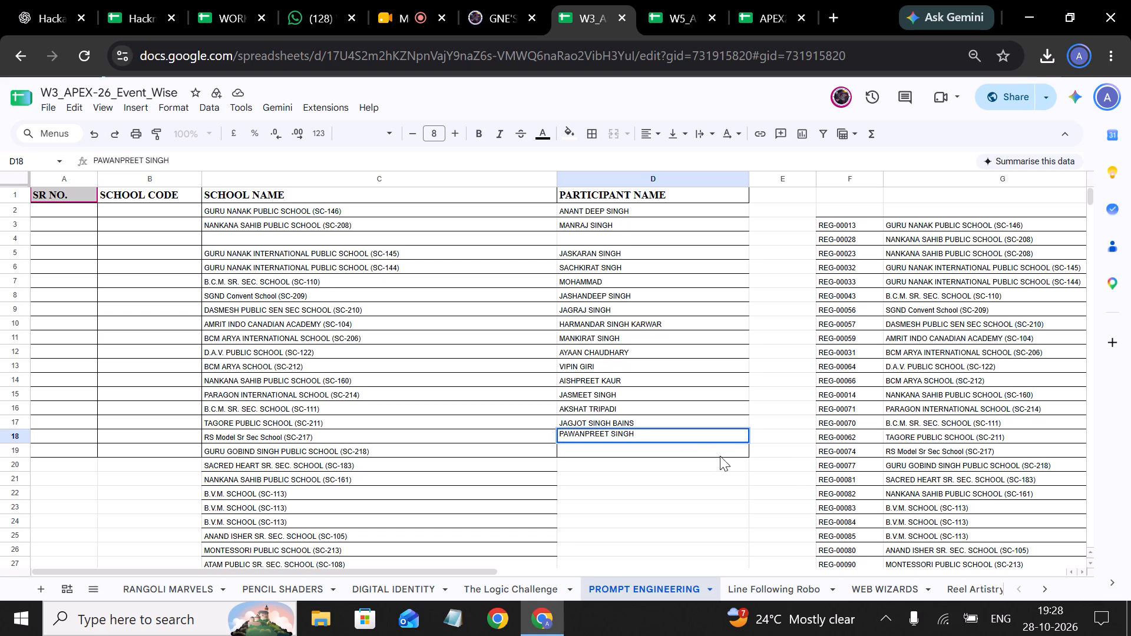
# Enter the participants' names for Guru Gobind Singh Public School (SC-218) in D19 and Sacred Heart Sr. Sec. School (SC-183) in D20.
pyautogui.click(643, 450)
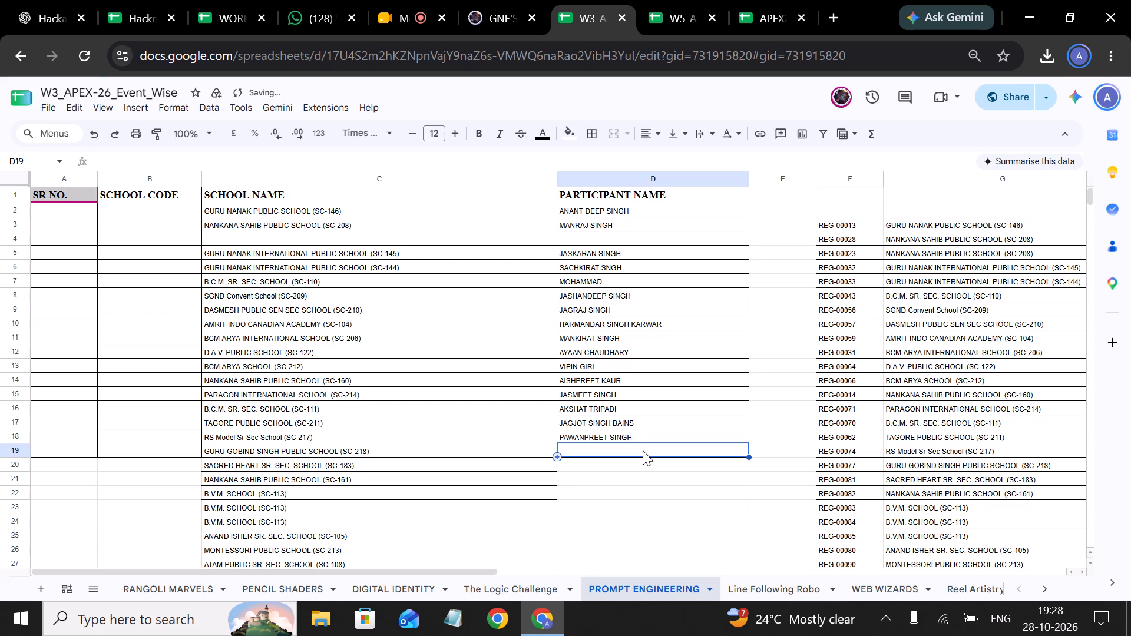
pyautogui.scroll(-1, 643, 454)
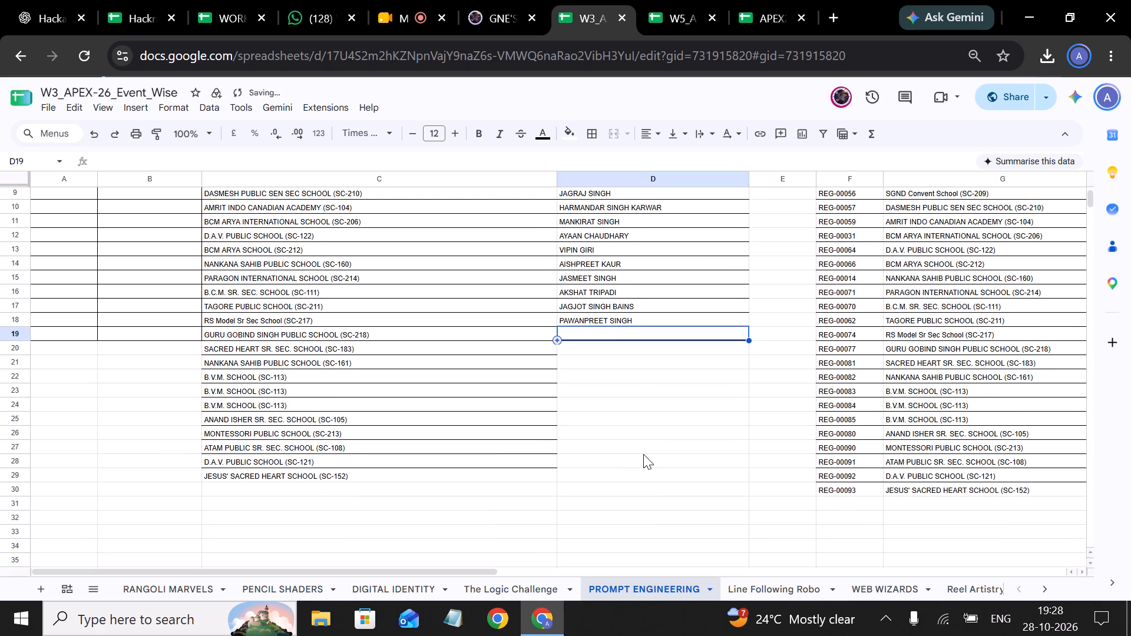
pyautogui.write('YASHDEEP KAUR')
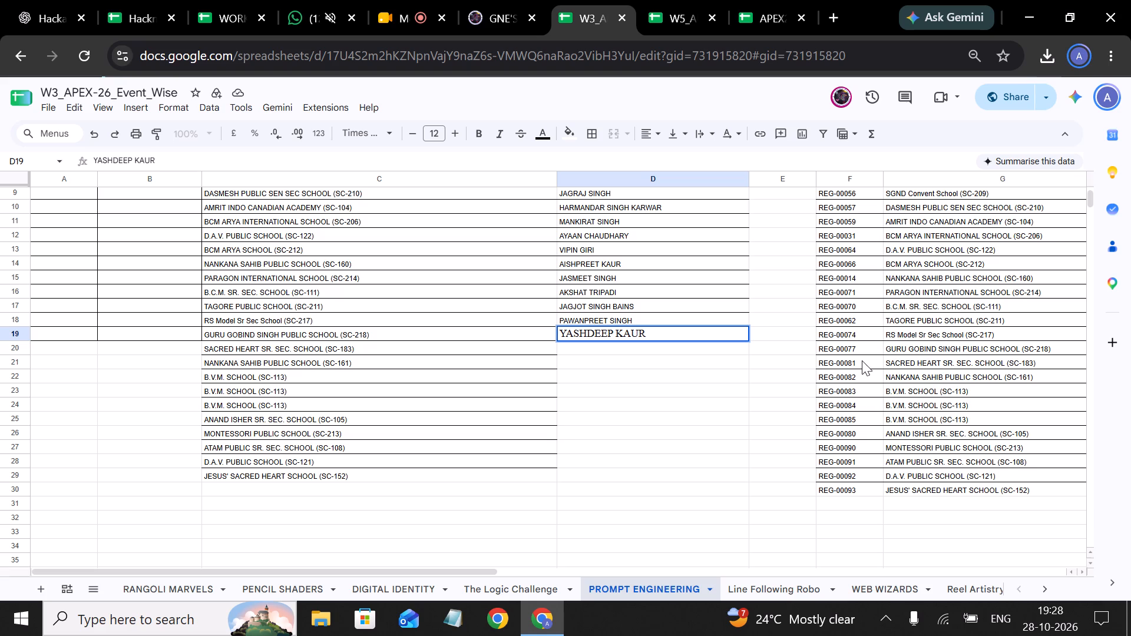
pyautogui.click(643, 351)
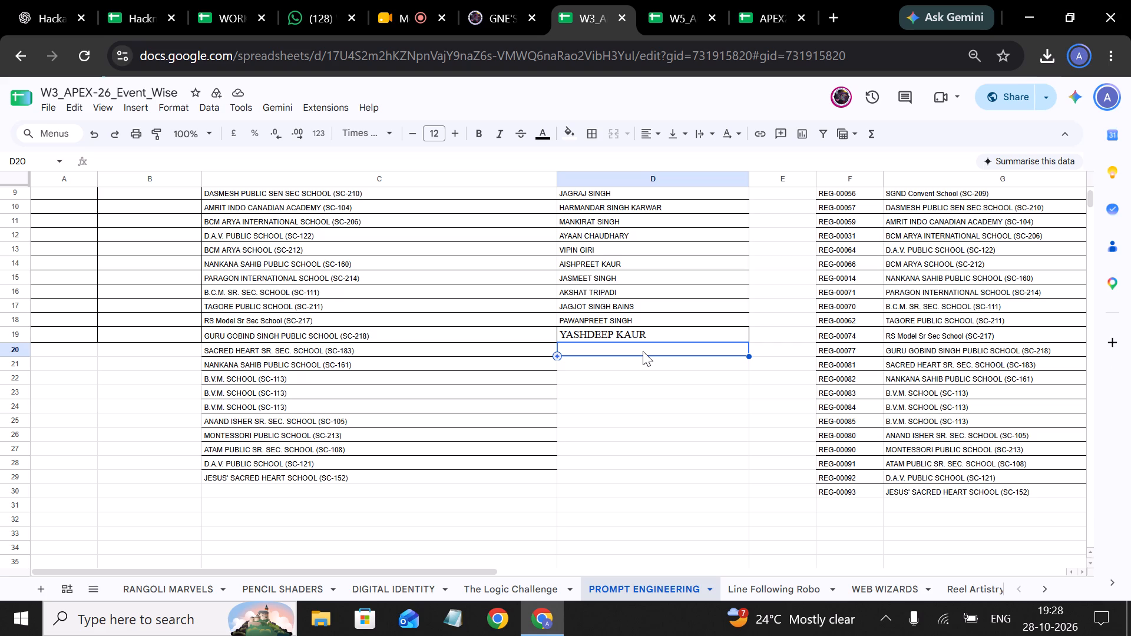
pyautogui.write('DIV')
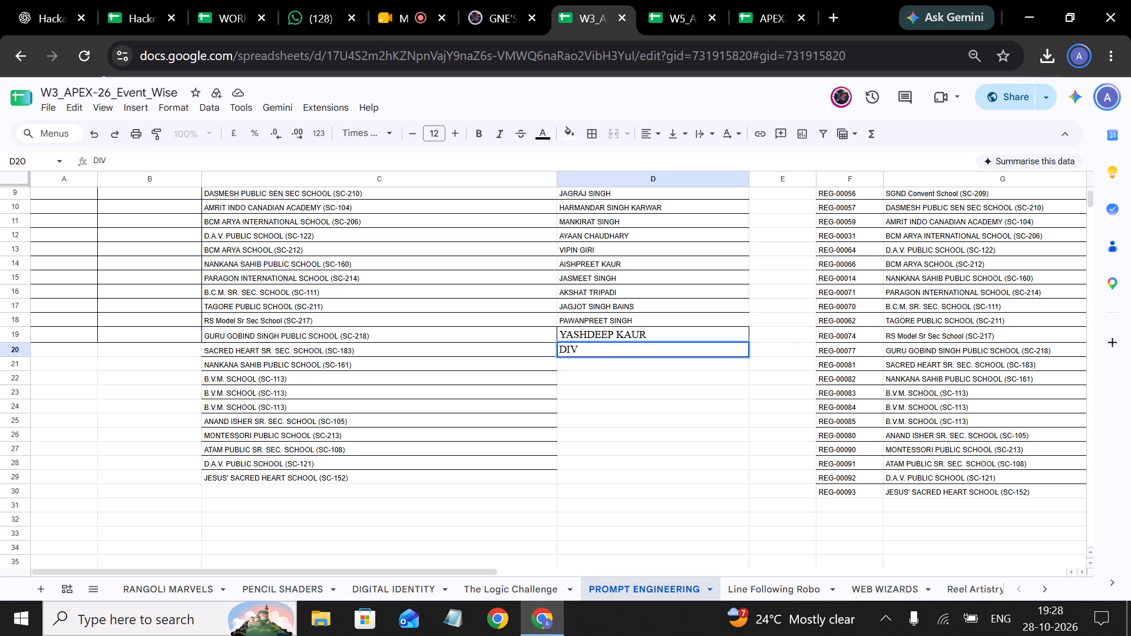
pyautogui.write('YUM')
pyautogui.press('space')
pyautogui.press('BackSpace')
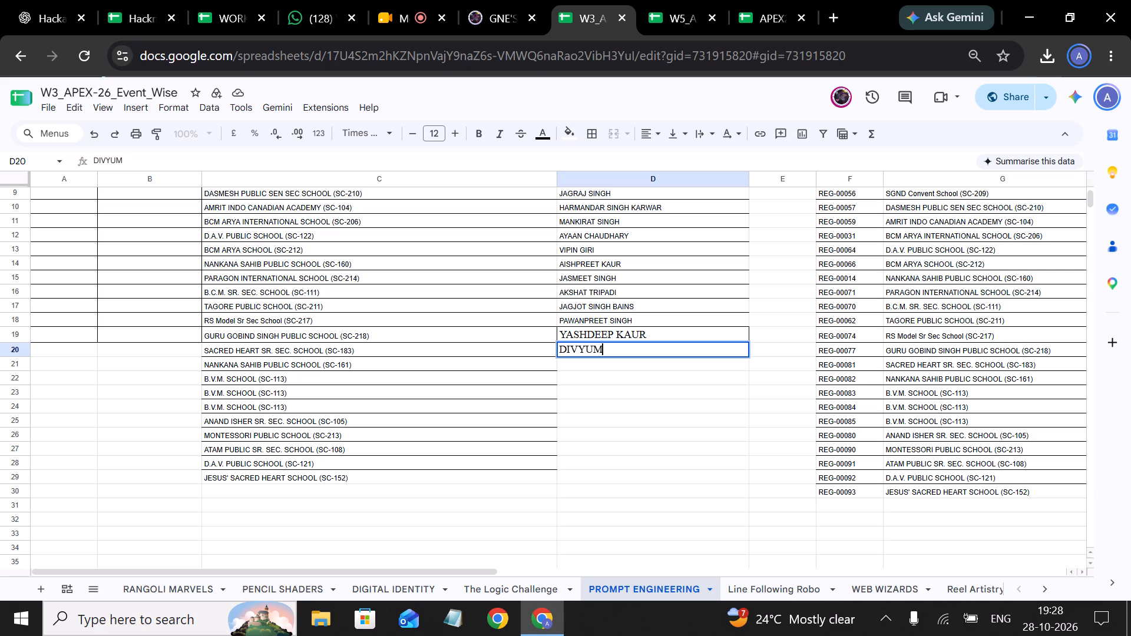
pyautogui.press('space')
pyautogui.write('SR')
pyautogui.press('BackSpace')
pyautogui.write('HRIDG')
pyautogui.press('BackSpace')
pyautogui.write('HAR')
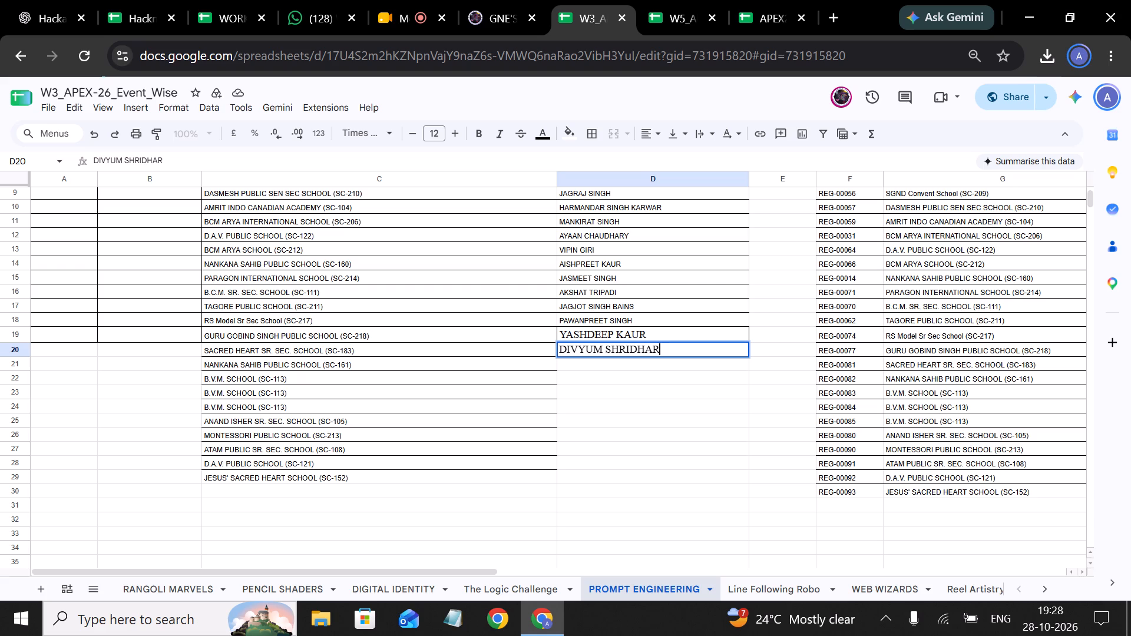
# Enter the participants' names for Nankana Sahib Public School (SC-161) in D21 and B.V.M. School (SC-113) in D22.
pyautogui.click(620, 366)
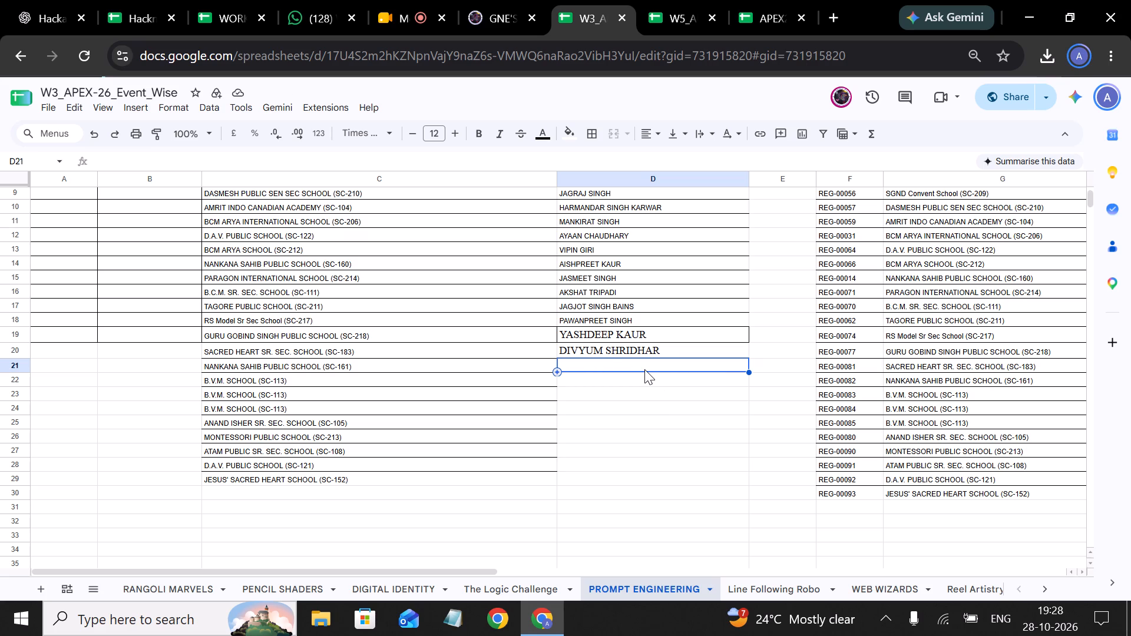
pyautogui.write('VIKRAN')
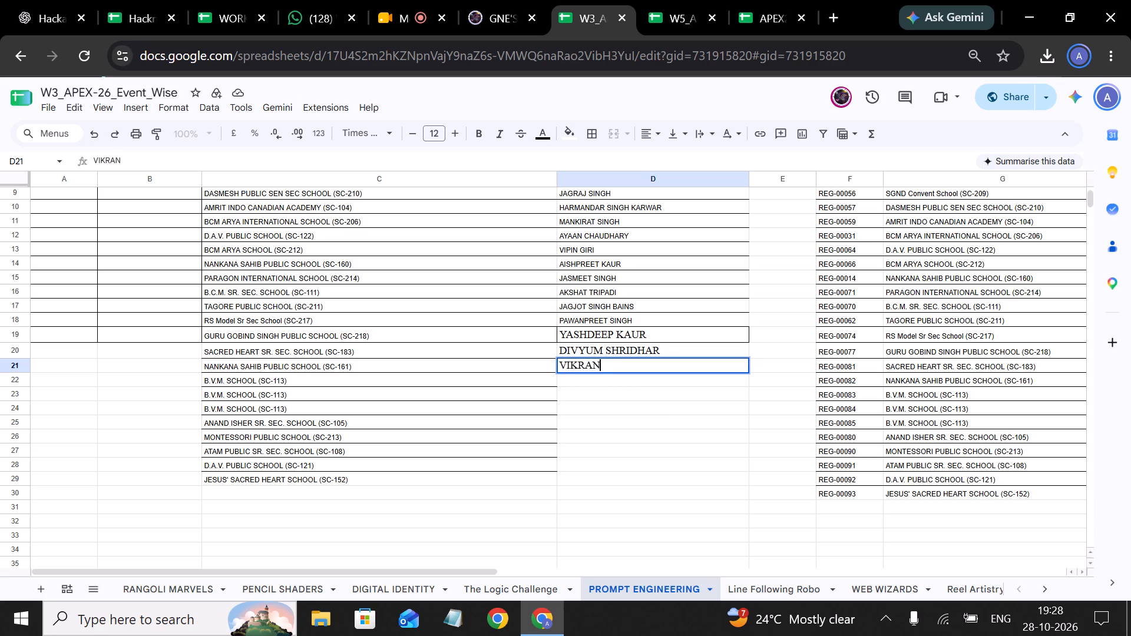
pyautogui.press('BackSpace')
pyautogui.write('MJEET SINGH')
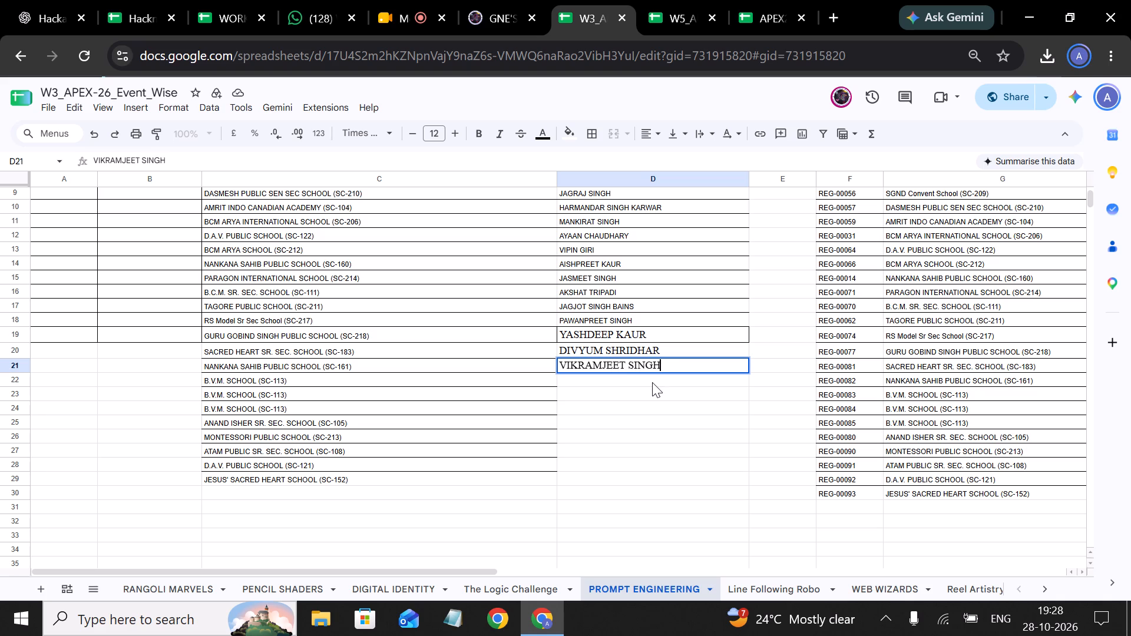
pyautogui.click(652, 382)
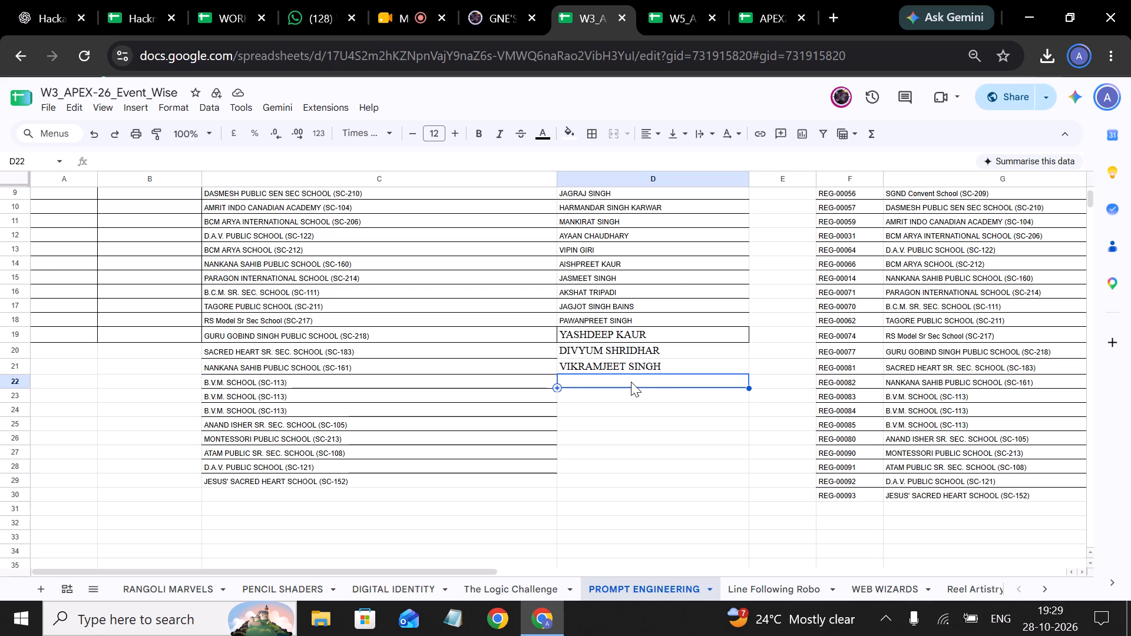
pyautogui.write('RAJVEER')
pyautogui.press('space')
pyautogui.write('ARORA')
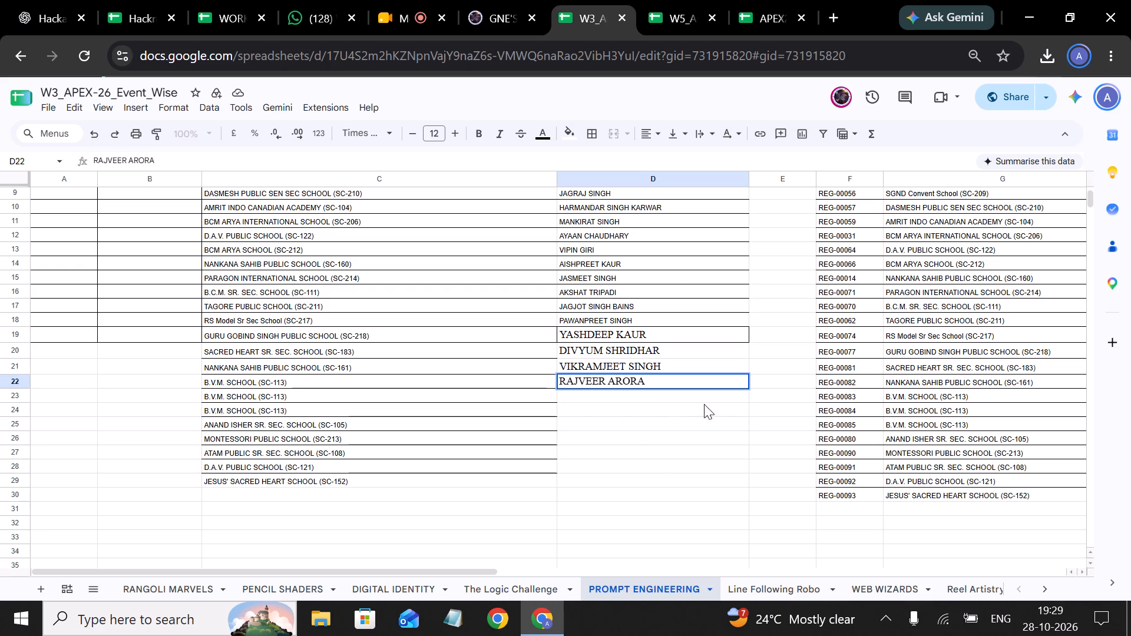
# Clear the two duplicate B.V.M. School (SC-113) entries in C23:D24.
pyautogui.click(669, 399)
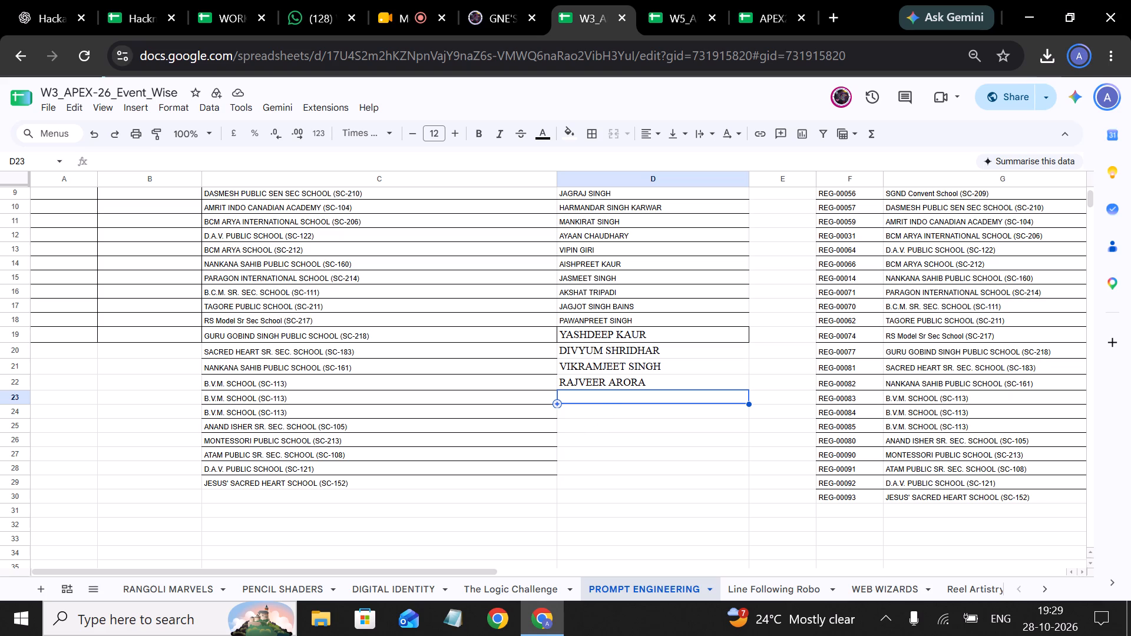
pyautogui.moveTo(437, 393); pyautogui.dragTo(453, 398)
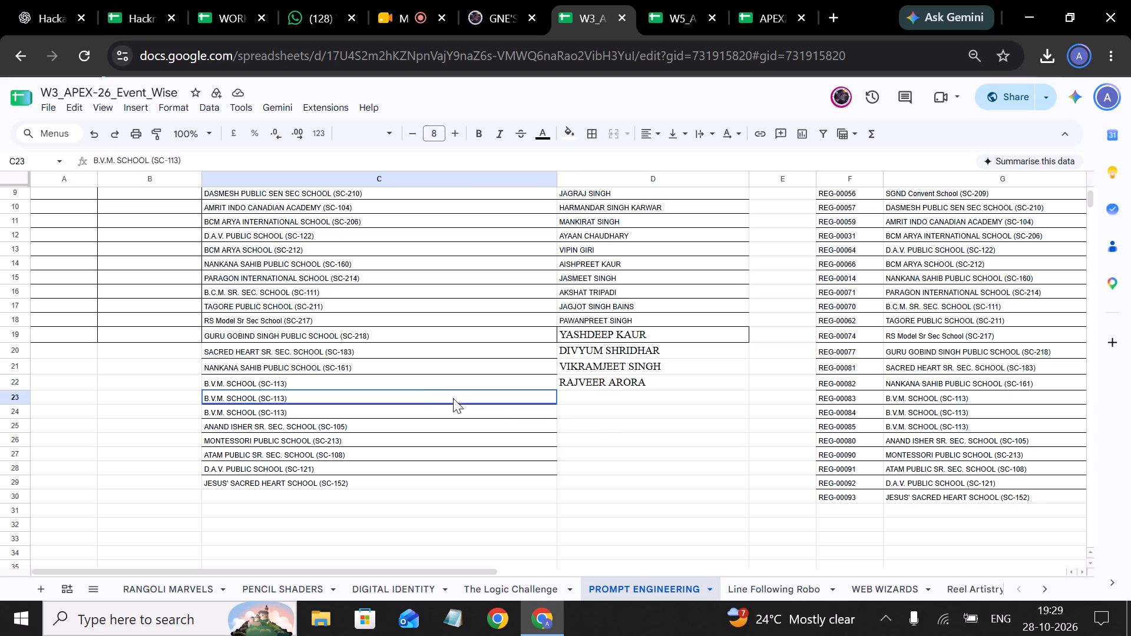
pyautogui.moveTo(453, 398); pyautogui.dragTo(601, 413)
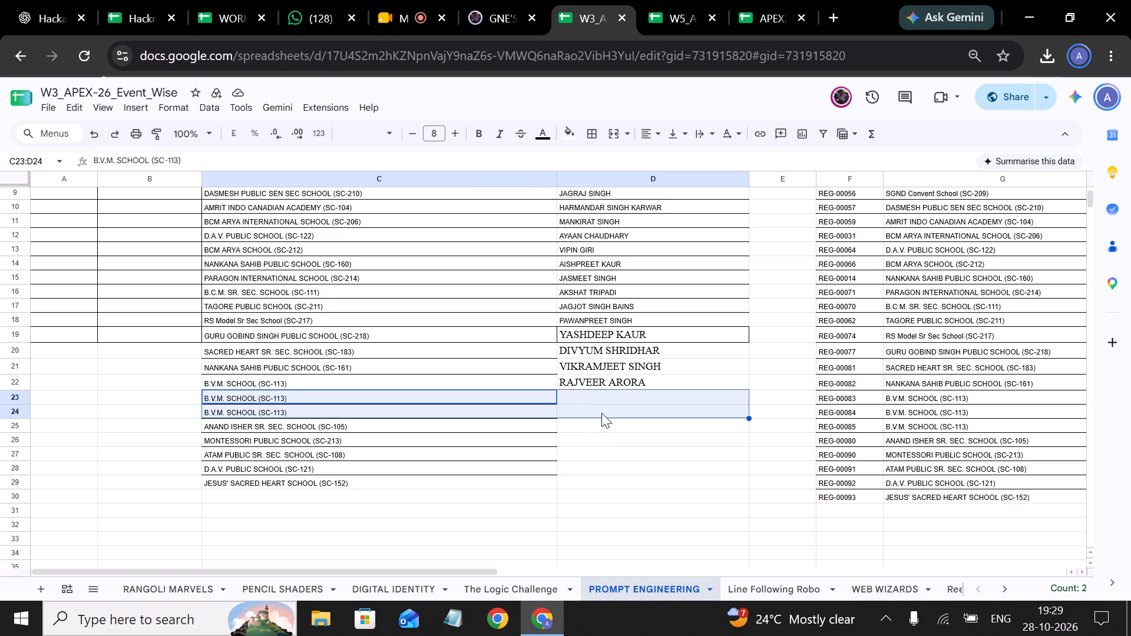
pyautogui.press('BackSpace')
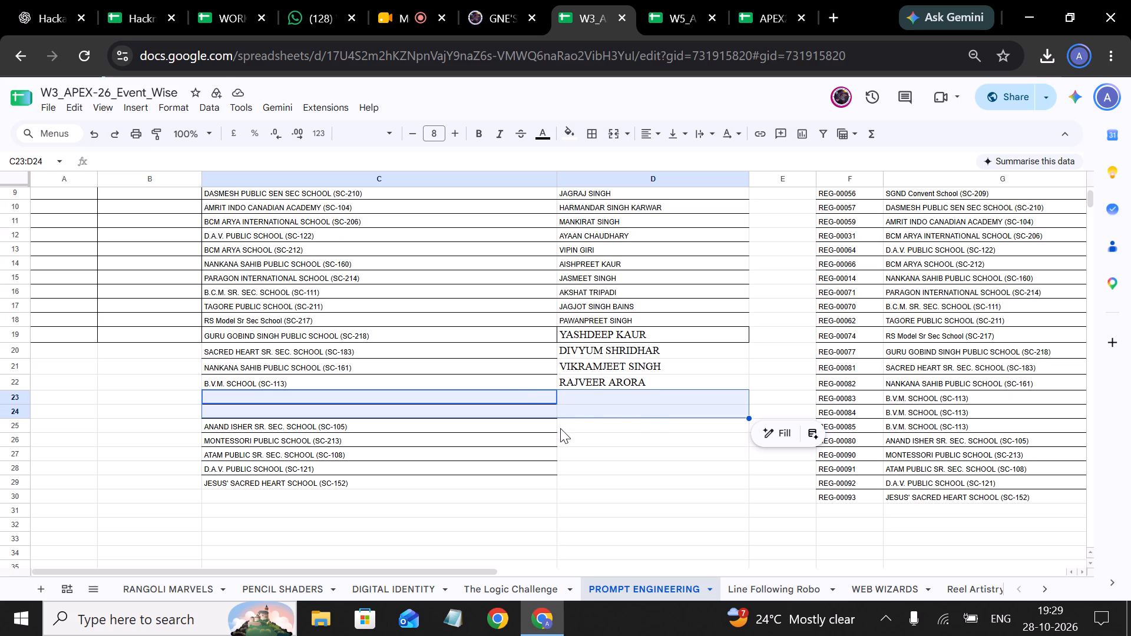
# Enter the participant's name for Anand Isher Sr. Sec. School (SC-105) in D25.
pyautogui.click(591, 428)
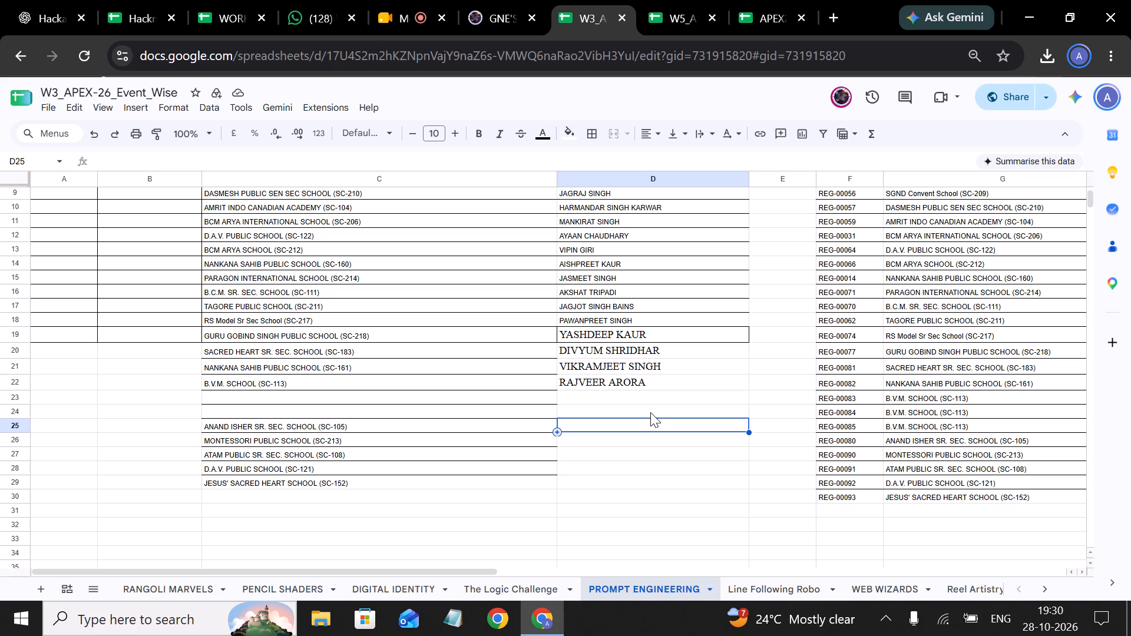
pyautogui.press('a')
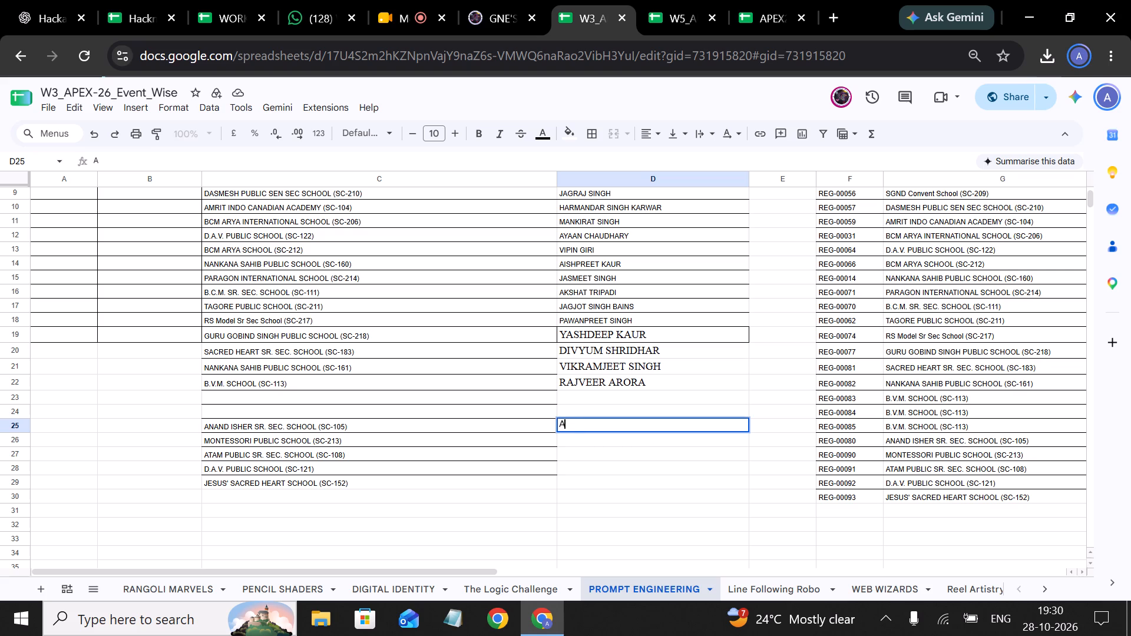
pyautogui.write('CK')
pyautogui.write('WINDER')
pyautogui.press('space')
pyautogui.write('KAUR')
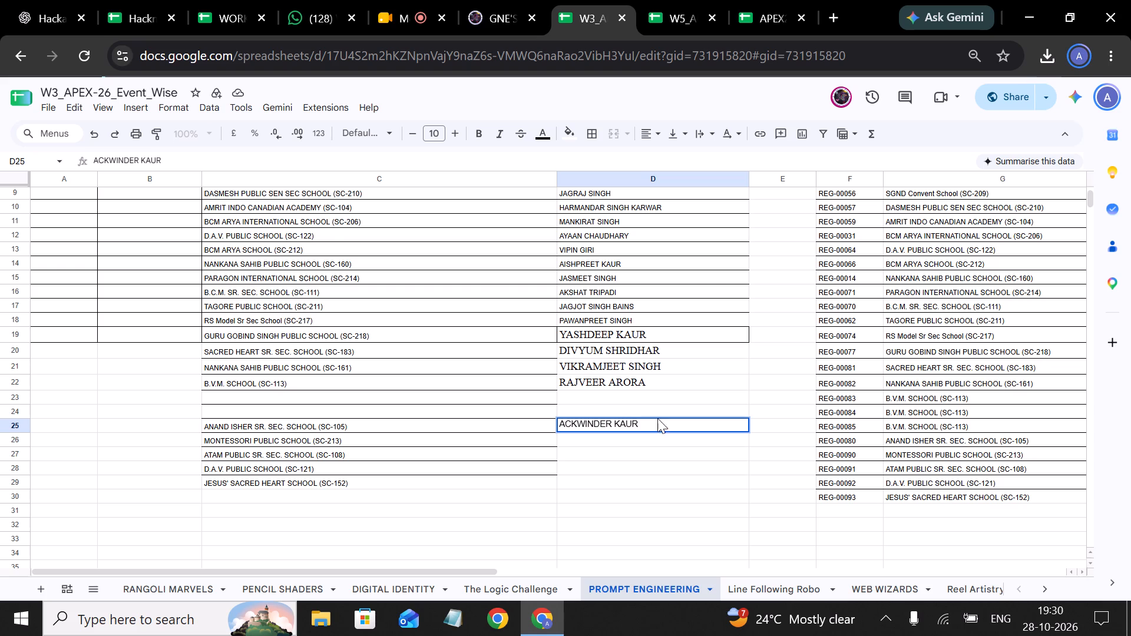
# Enter the participant's name for Montessori Public School (SC-213) in D26, correcting its spelling.
pyautogui.click(663, 435)
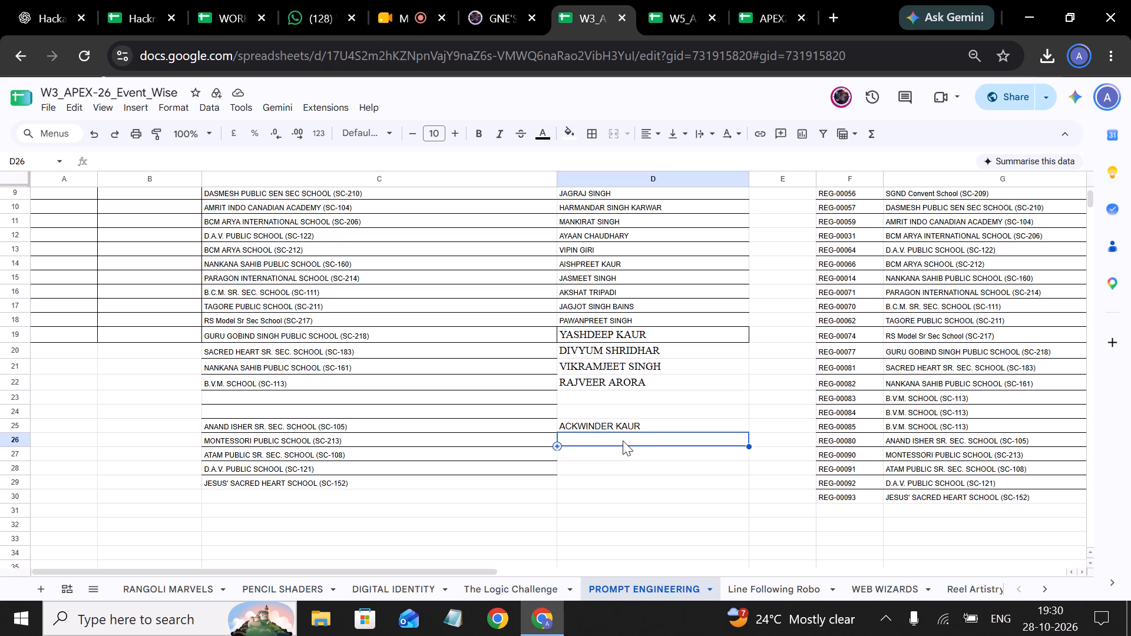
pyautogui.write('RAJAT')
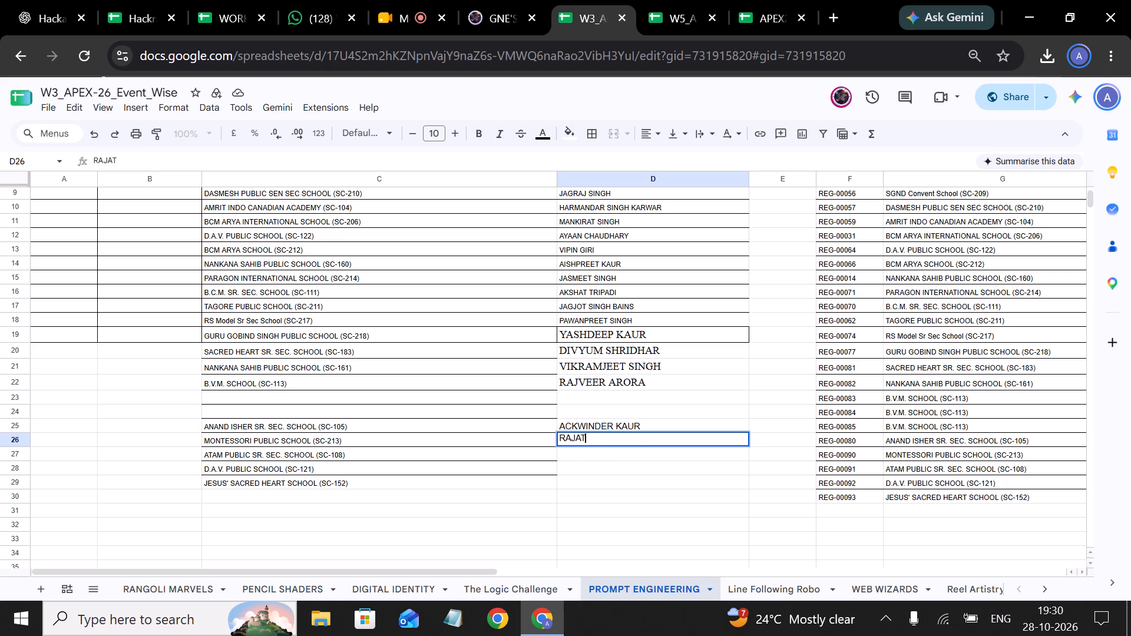
pyautogui.click(638, 453)
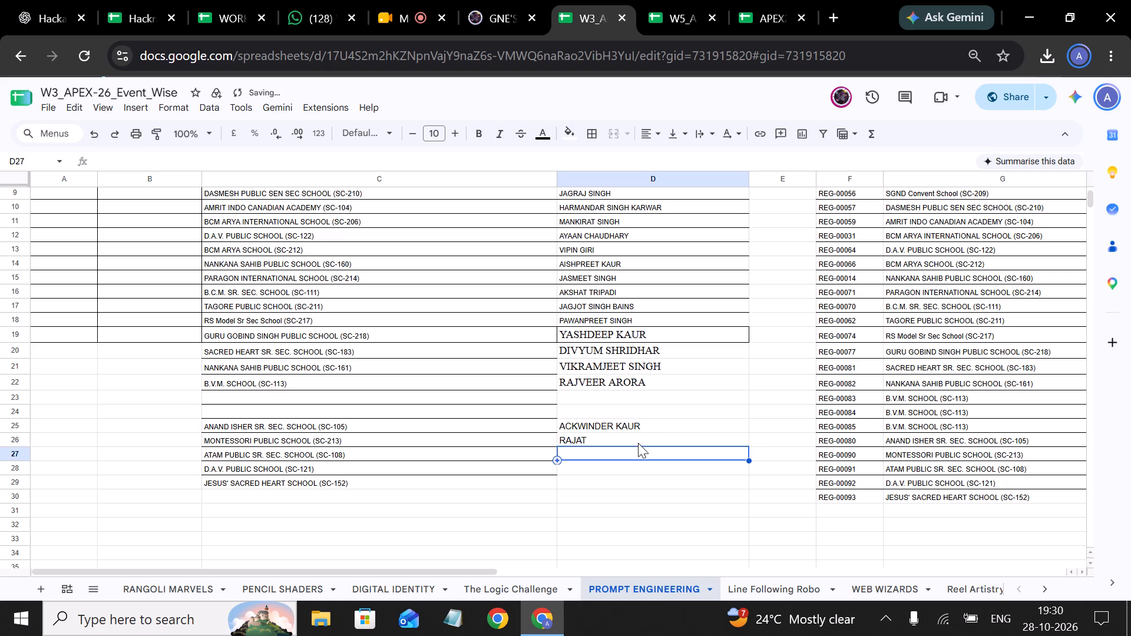
pyautogui.doubleClick(626, 446)
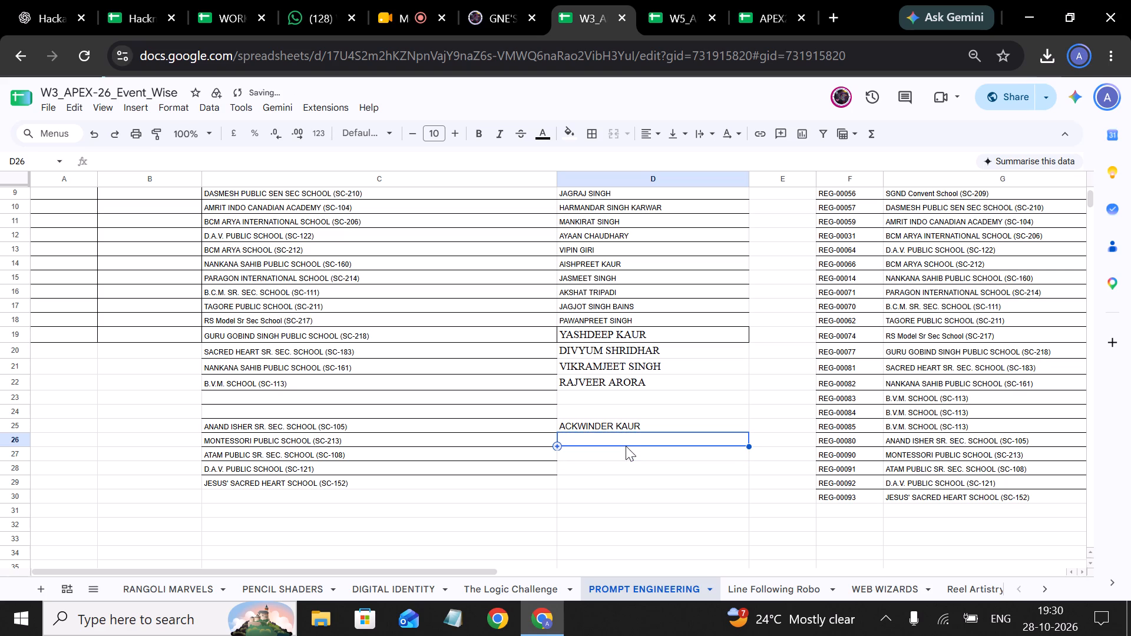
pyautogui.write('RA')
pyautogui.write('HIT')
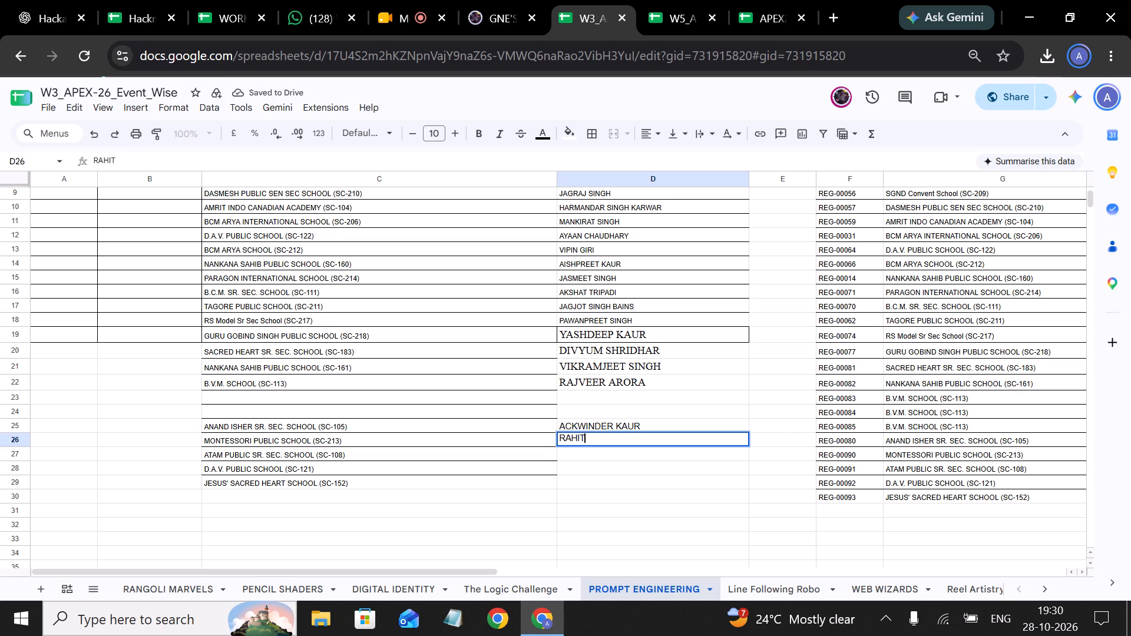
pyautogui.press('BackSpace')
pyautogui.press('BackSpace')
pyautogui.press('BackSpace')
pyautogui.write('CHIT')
pyautogui.click(646, 447)
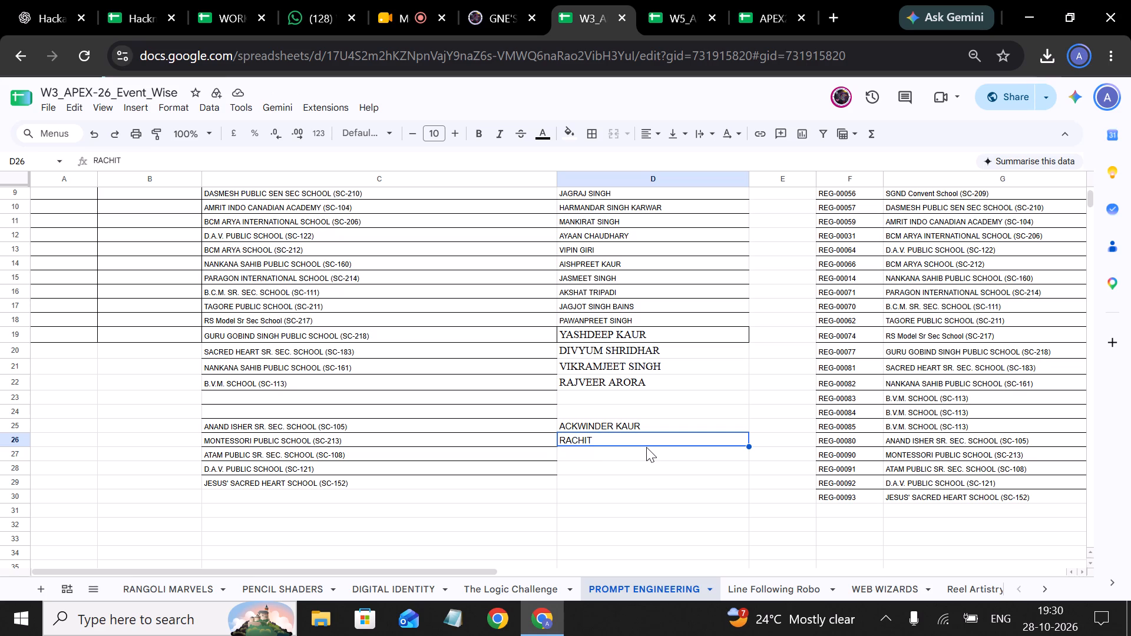
# Enter the participant's name for Atam Public Sr. Sec. School (SC-108) in D27.
pyautogui.doubleClick(646, 449)
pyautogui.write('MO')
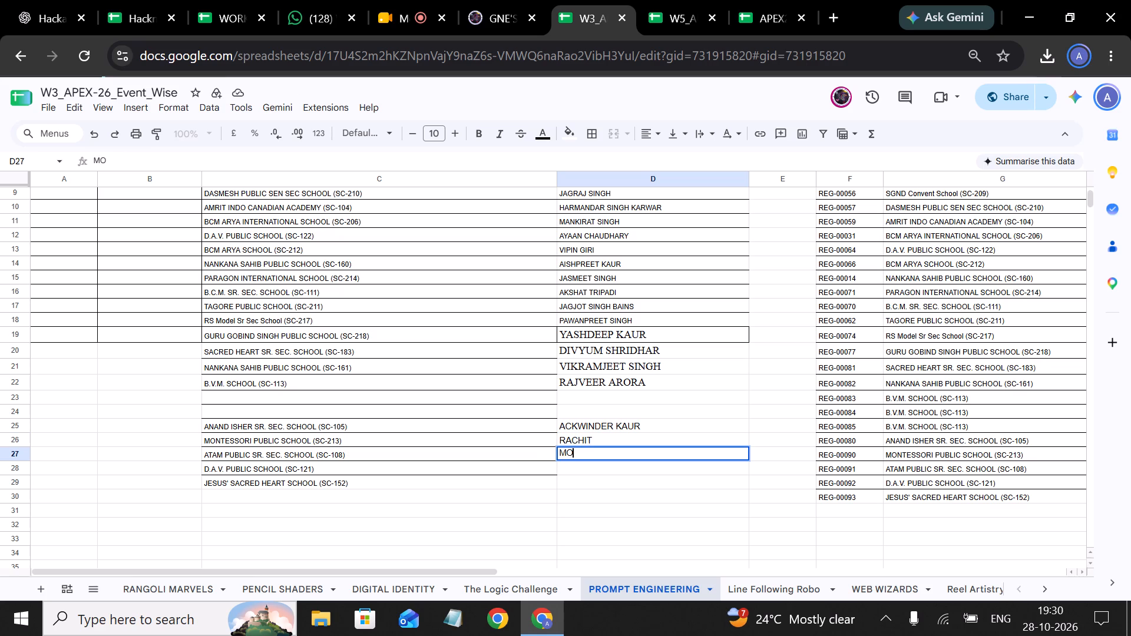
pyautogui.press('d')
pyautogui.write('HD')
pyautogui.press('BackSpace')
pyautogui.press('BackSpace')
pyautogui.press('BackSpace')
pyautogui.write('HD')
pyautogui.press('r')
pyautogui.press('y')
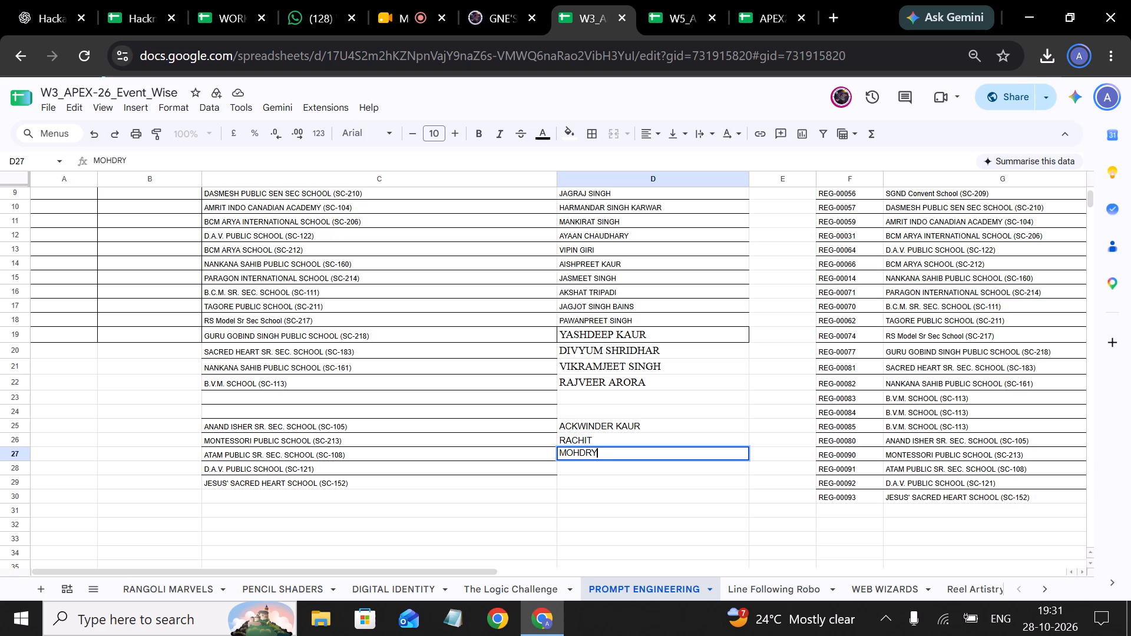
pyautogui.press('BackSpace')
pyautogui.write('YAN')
# Enter the participants' names for D.A.V. Public School (SC-121) in D28 and Jesus' Sacred Heart School (SC-152) in D29.
pyautogui.click(664, 469)
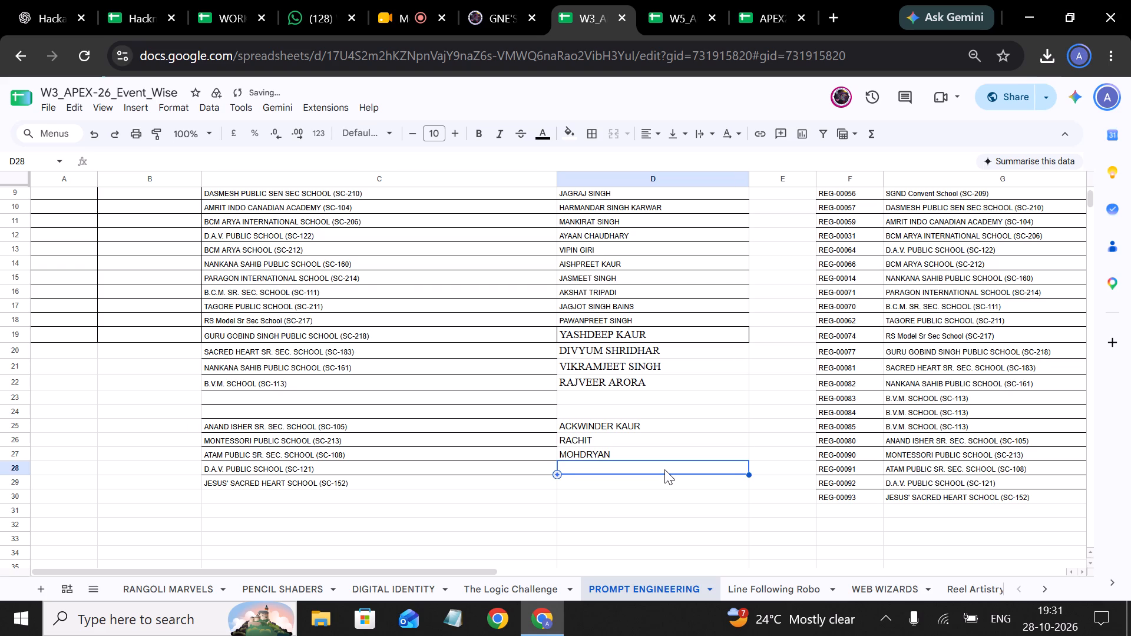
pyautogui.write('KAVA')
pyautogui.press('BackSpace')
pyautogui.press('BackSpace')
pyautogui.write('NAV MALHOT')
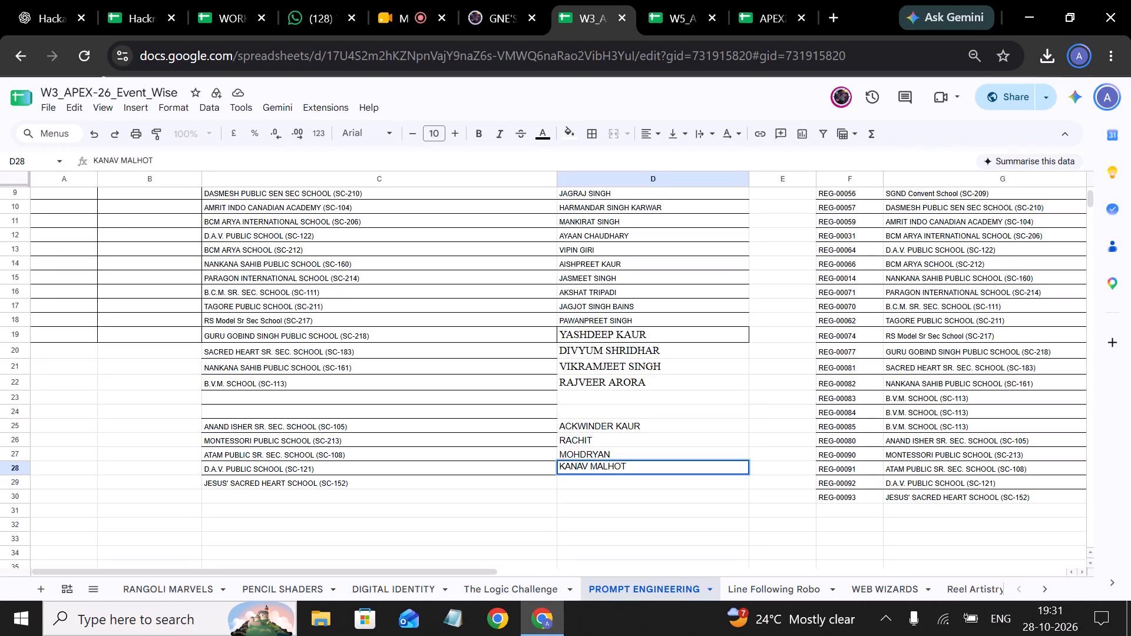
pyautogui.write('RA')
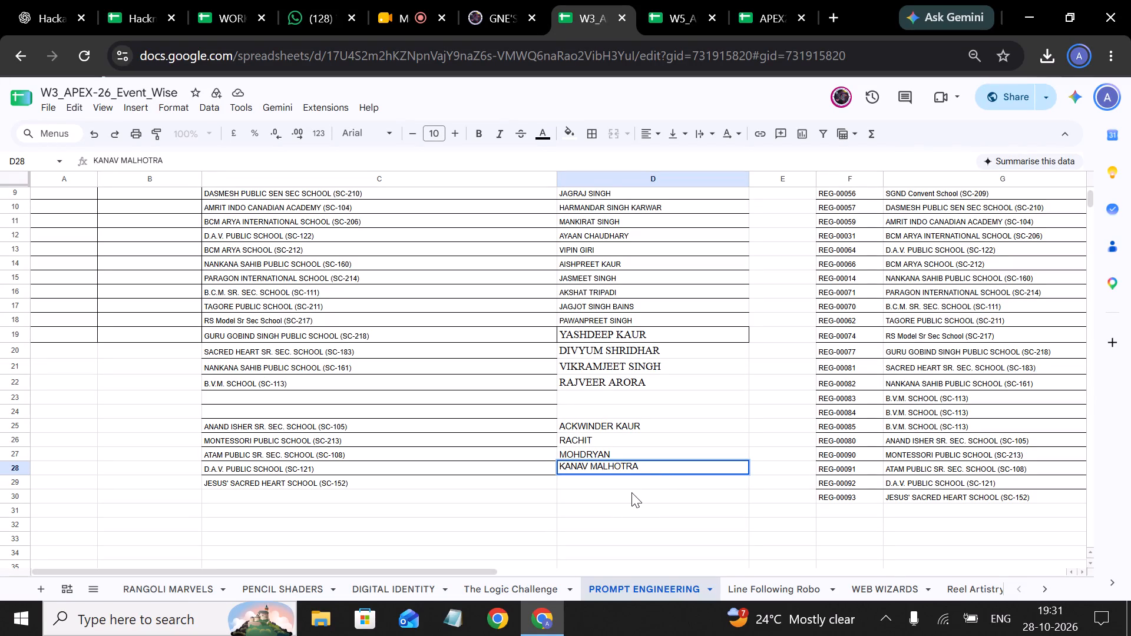
pyautogui.click(634, 481)
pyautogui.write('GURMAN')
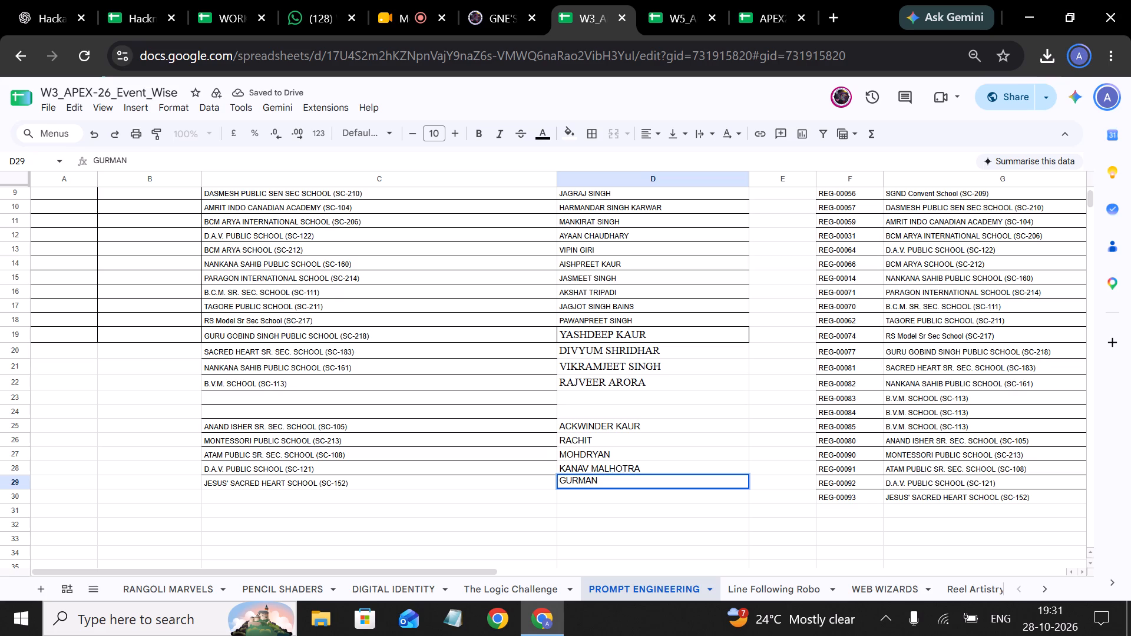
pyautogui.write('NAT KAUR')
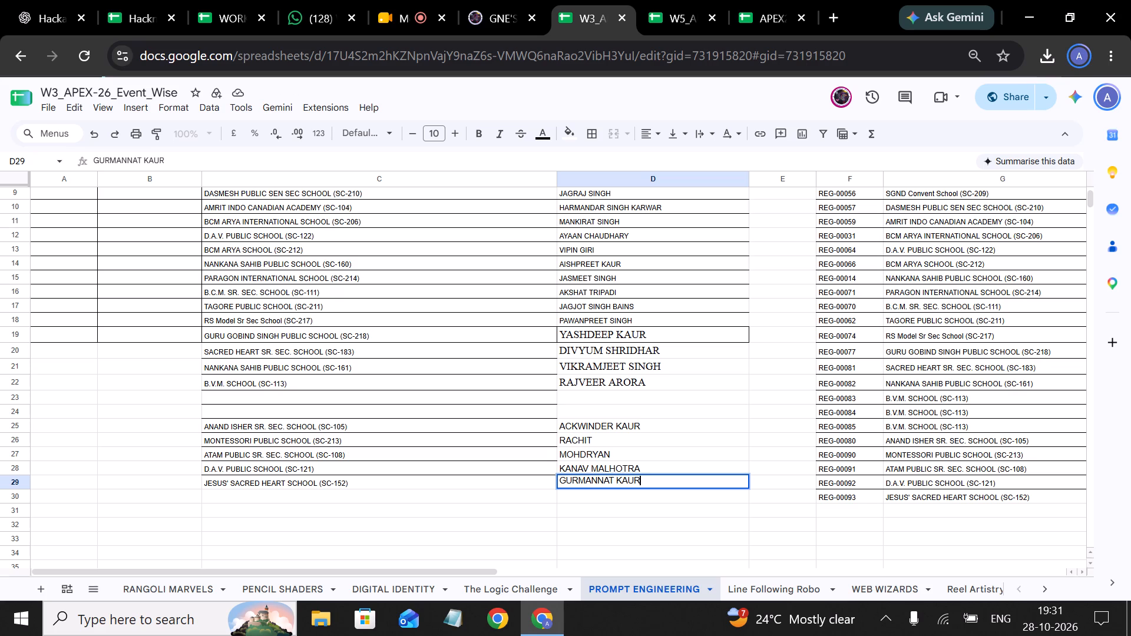
# Clear the reference registration IDs, school names and statuses in F3:H30 of the PROMPT ENGINEERING sheet.
pyautogui.scroll(2, 736, 418)
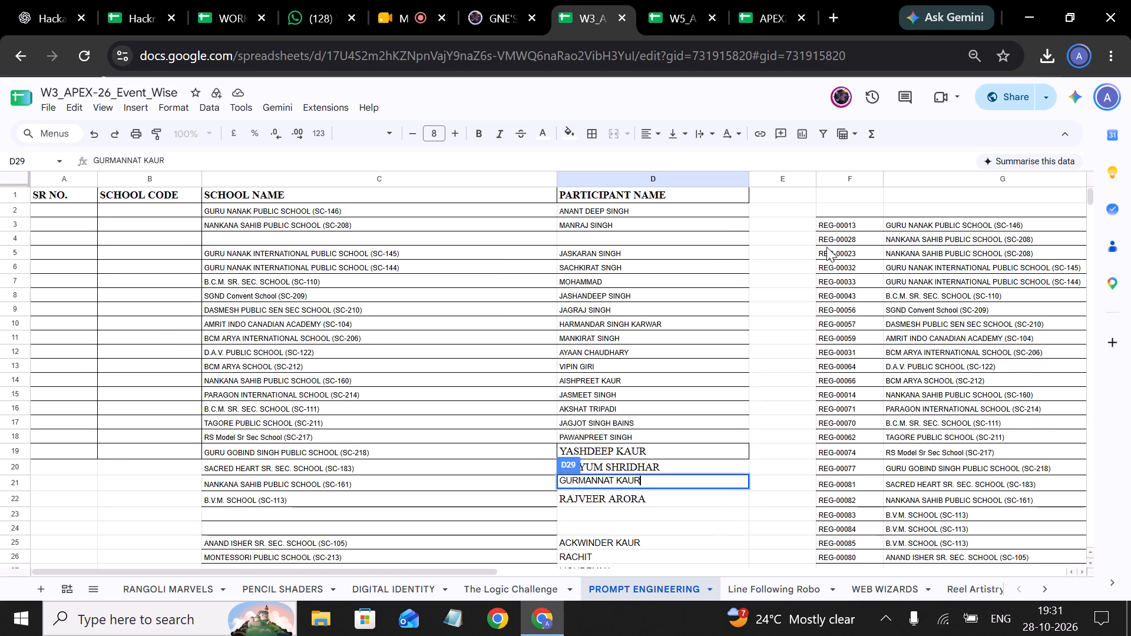
pyautogui.hscroll(-2, 864, 221)
pyautogui.moveTo(696, 223); pyautogui.dragTo(1049, 589)
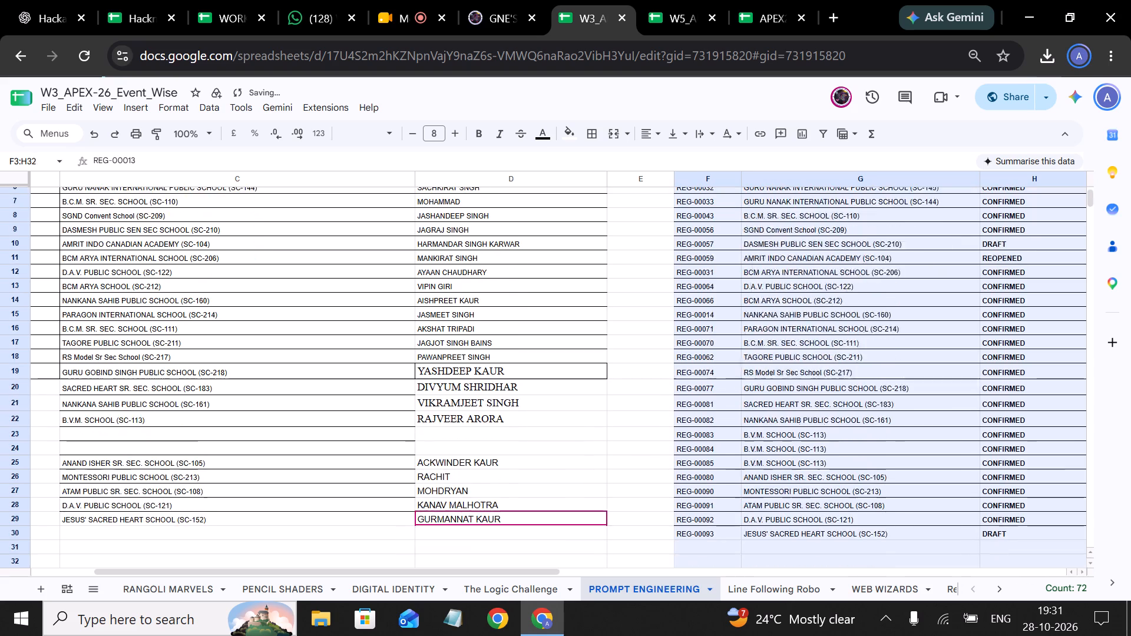
pyautogui.moveTo(1049, 589); pyautogui.dragTo(1060, 501)
pyautogui.hscroll(-3, 1060, 501)
pyautogui.scroll(1, 1060, 501)
pyautogui.hscroll(2, 1060, 501)
pyautogui.scroll(1, 1060, 501)
pyautogui.hscroll(-1, 1060, 501)
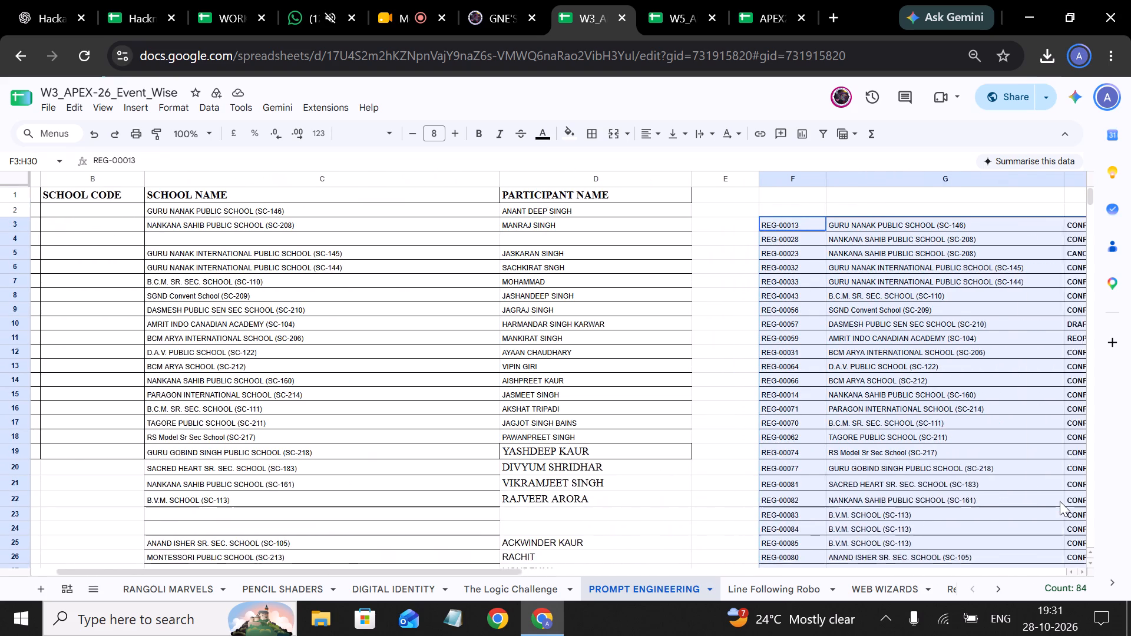
pyautogui.hscroll(-3, 1060, 501)
pyautogui.press('BackSpace')
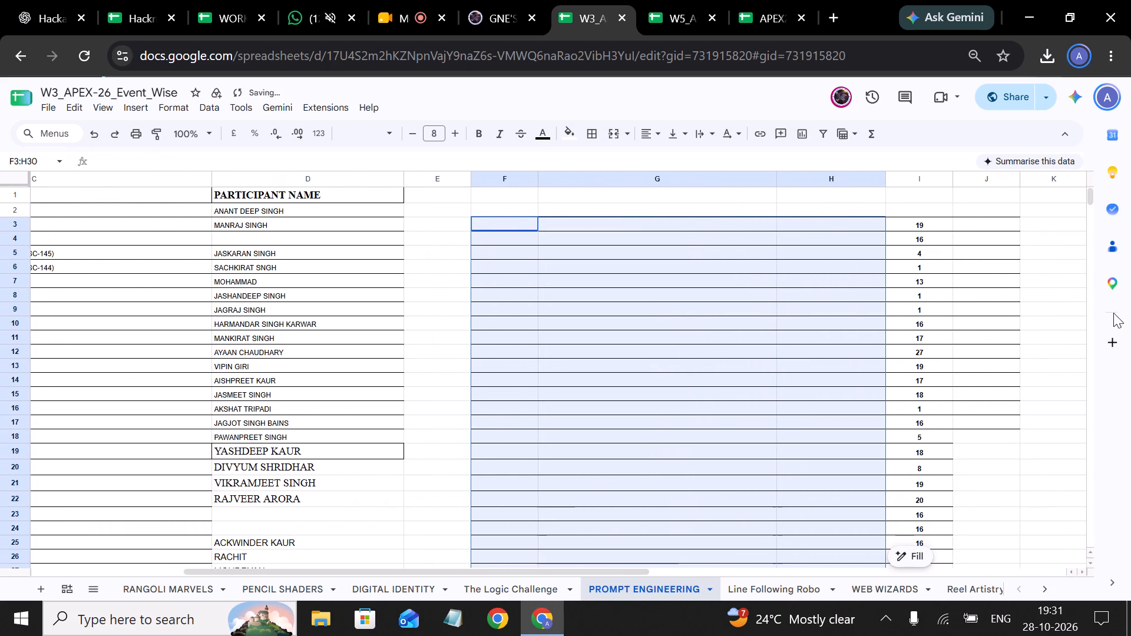
# Clear the leftover numbers in I3:I30 of the PROMPT ENGINEERING sheet.
pyautogui.moveTo(907, 227); pyautogui.dragTo(979, 465)
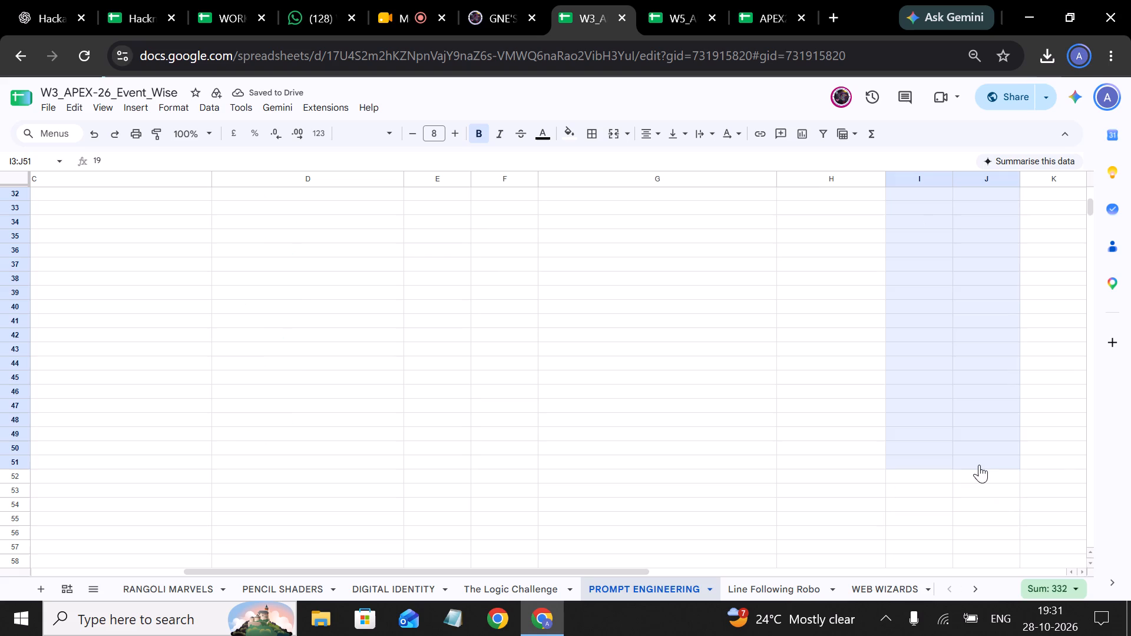
pyautogui.moveTo(979, 465); pyautogui.dragTo(922, 335)
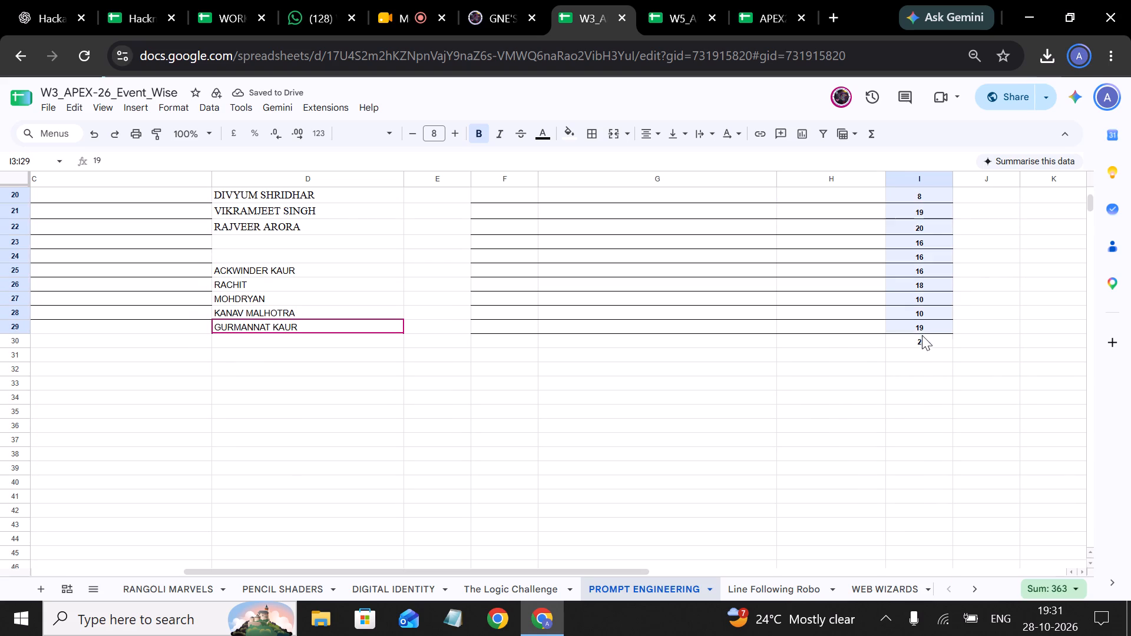
pyautogui.moveTo(922, 335); pyautogui.dragTo(922, 337)
pyautogui.press('BackSpace')
pyautogui.scroll(4, 844, 307)
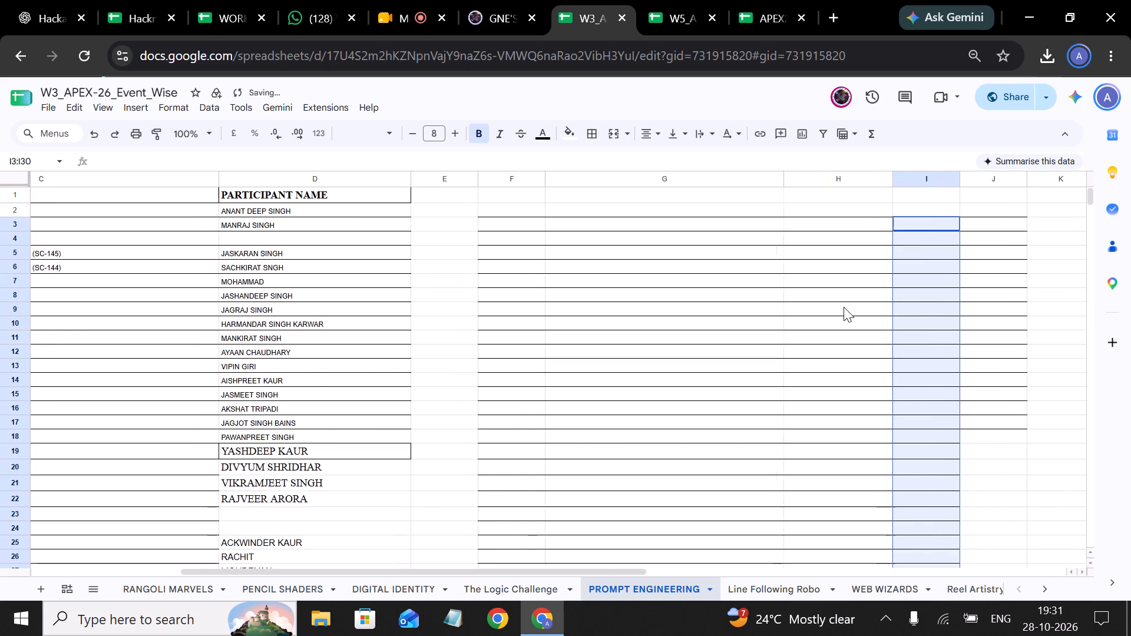
# Remove all borders from the emptied reference range F3:J29.
pyautogui.moveTo(465, 218); pyautogui.dragTo(886, 499)
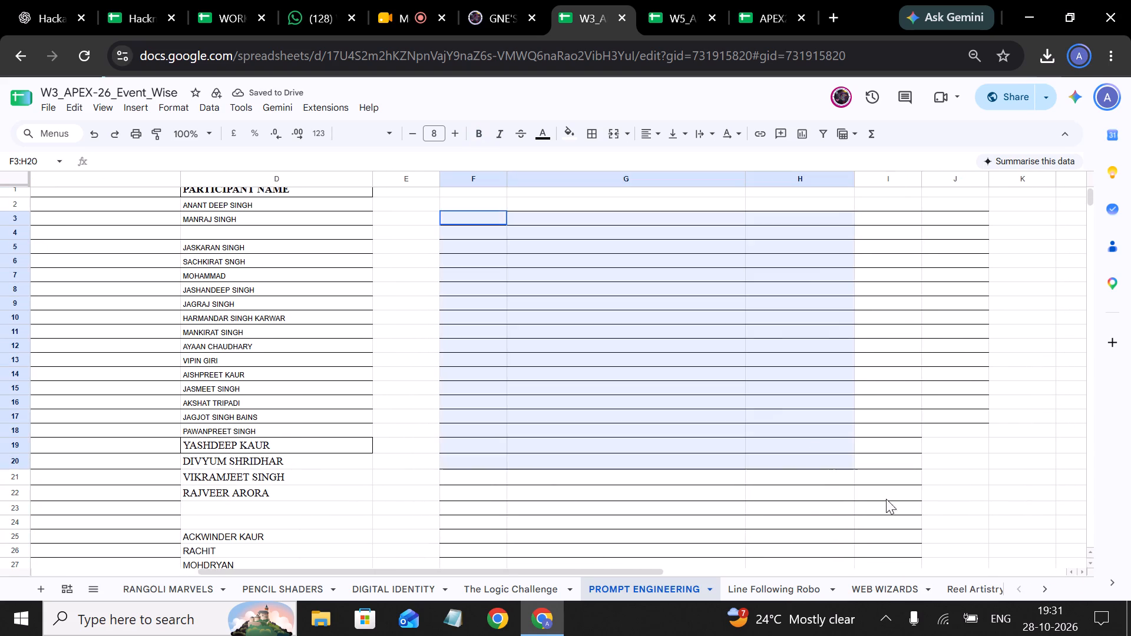
pyautogui.moveTo(886, 499); pyautogui.dragTo(946, 422)
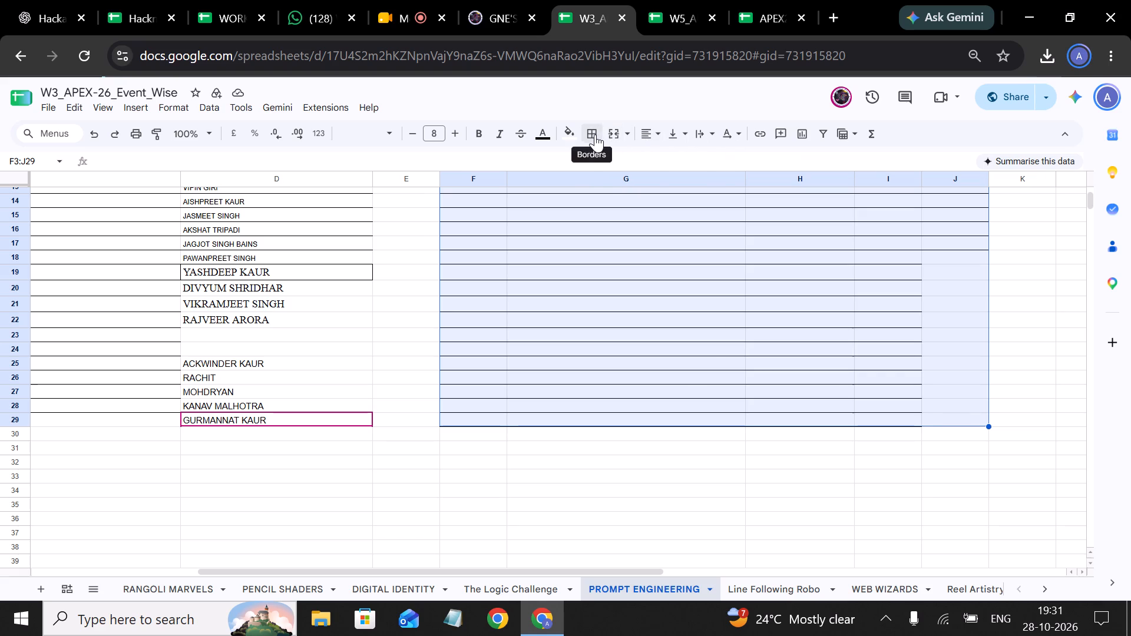
pyautogui.click(595, 134)
pyautogui.click(683, 184)
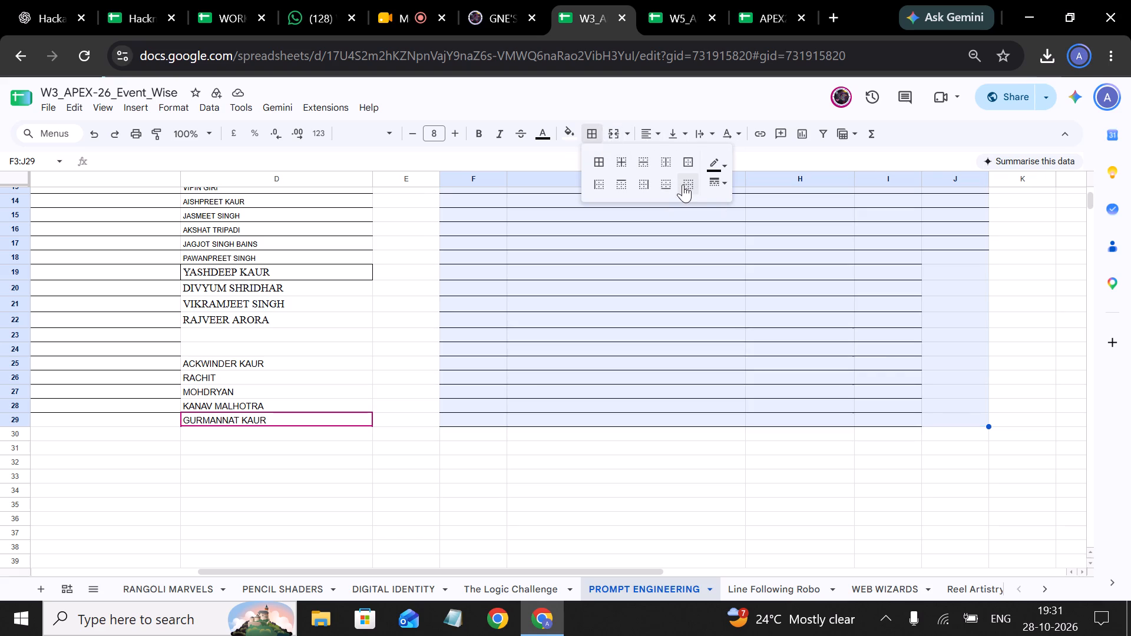
# Format the school names in C2:C29 as Times New Roman, size 11.
pyautogui.scroll(1, 537, 329)
pyautogui.hscroll(2, 537, 329)
pyautogui.scroll(2, 537, 329)
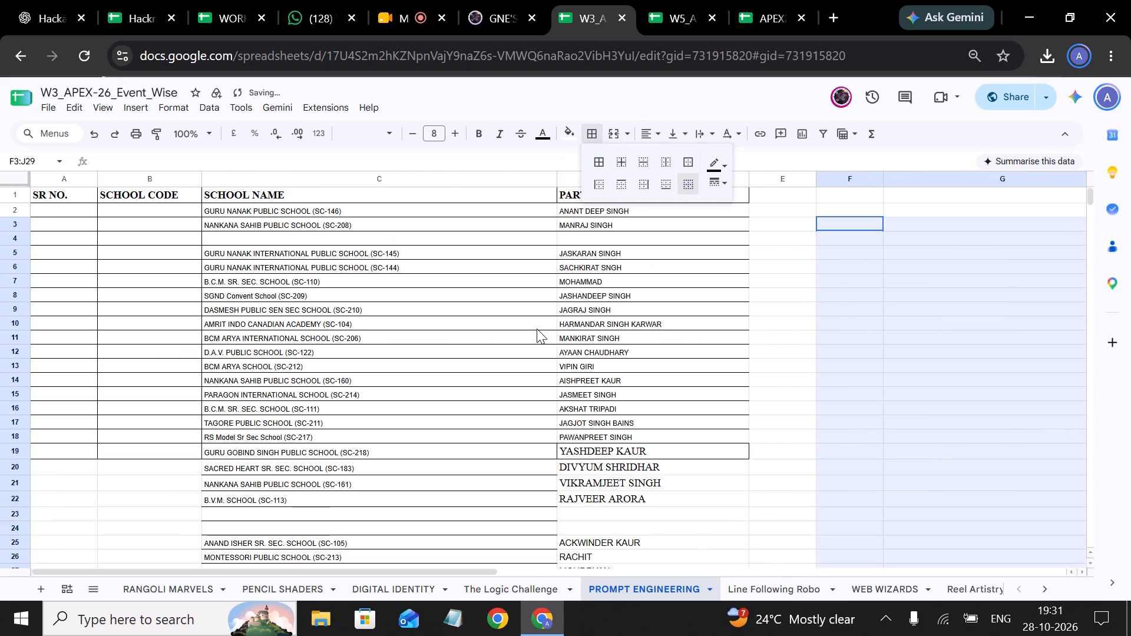
pyautogui.moveTo(259, 208); pyautogui.dragTo(372, 418)
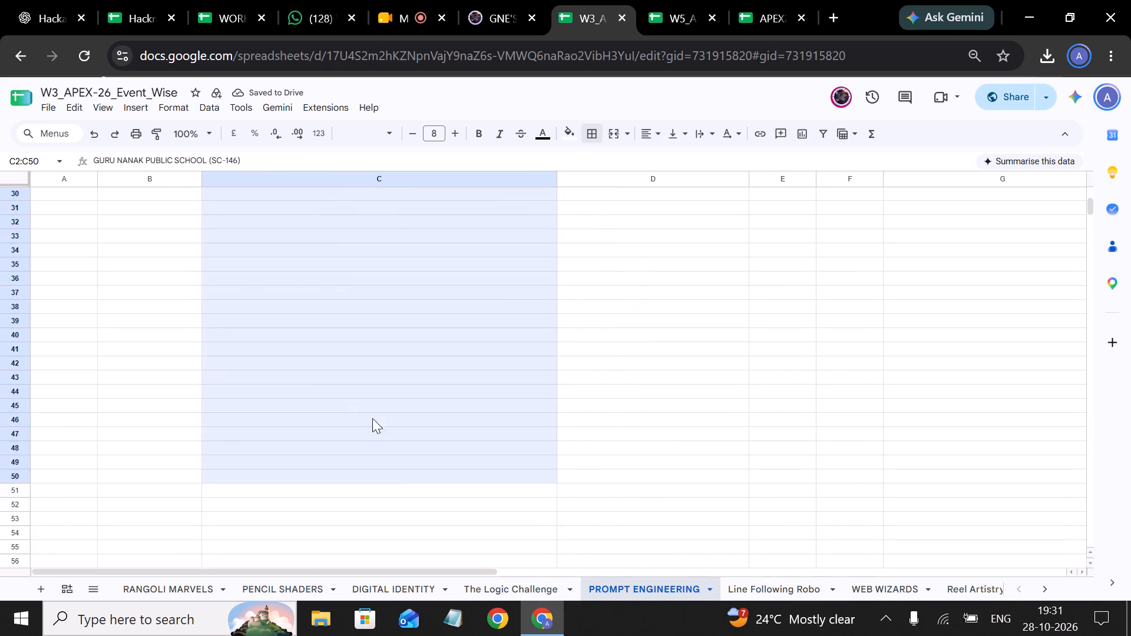
pyautogui.moveTo(372, 418); pyautogui.dragTo(466, 446)
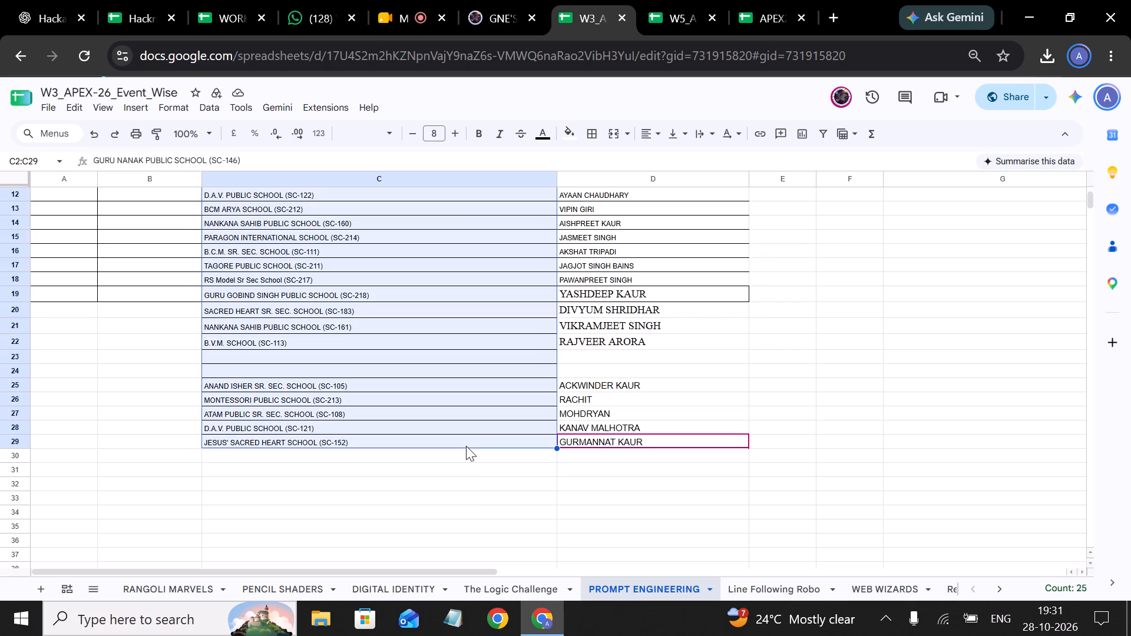
pyautogui.click(457, 133)
pyautogui.click(457, 133)
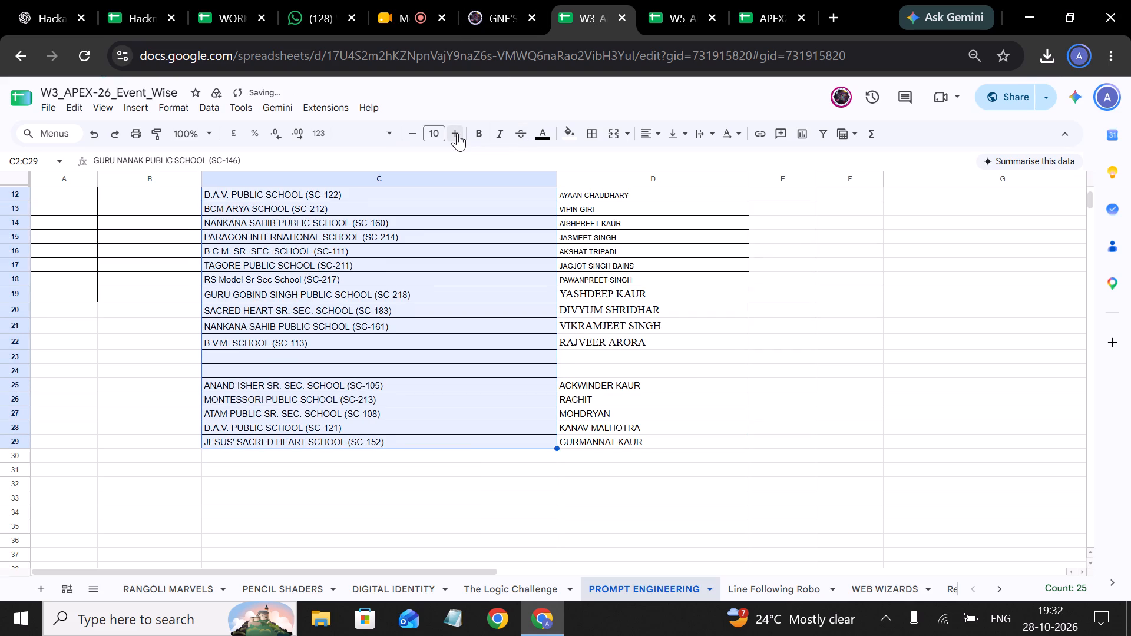
pyautogui.click(457, 133)
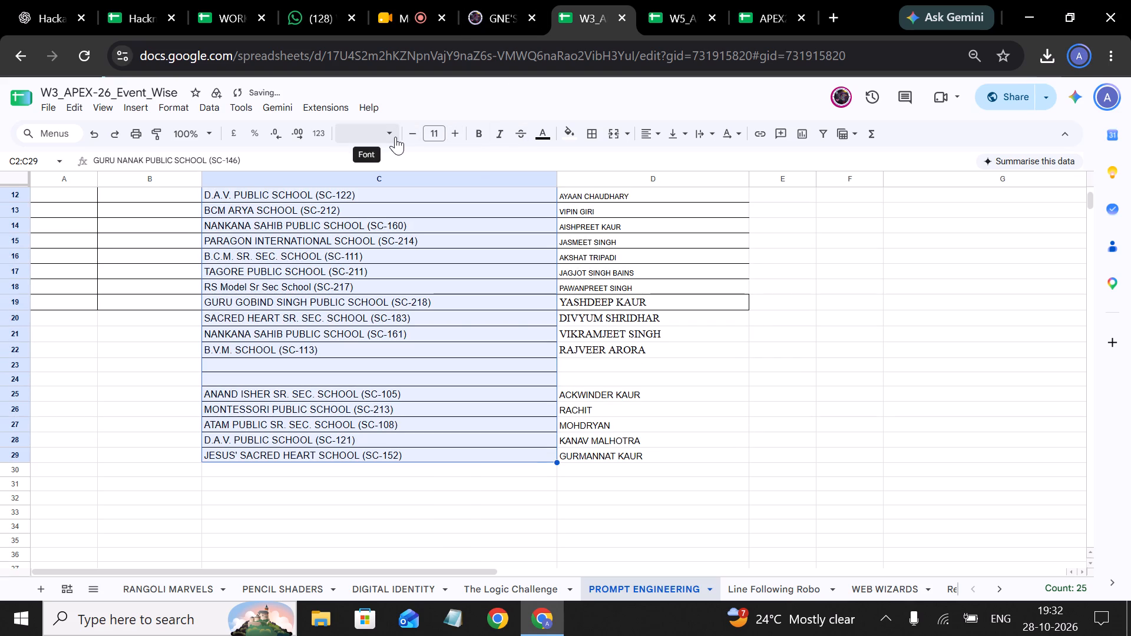
pyautogui.click(395, 137)
pyautogui.click(412, 267)
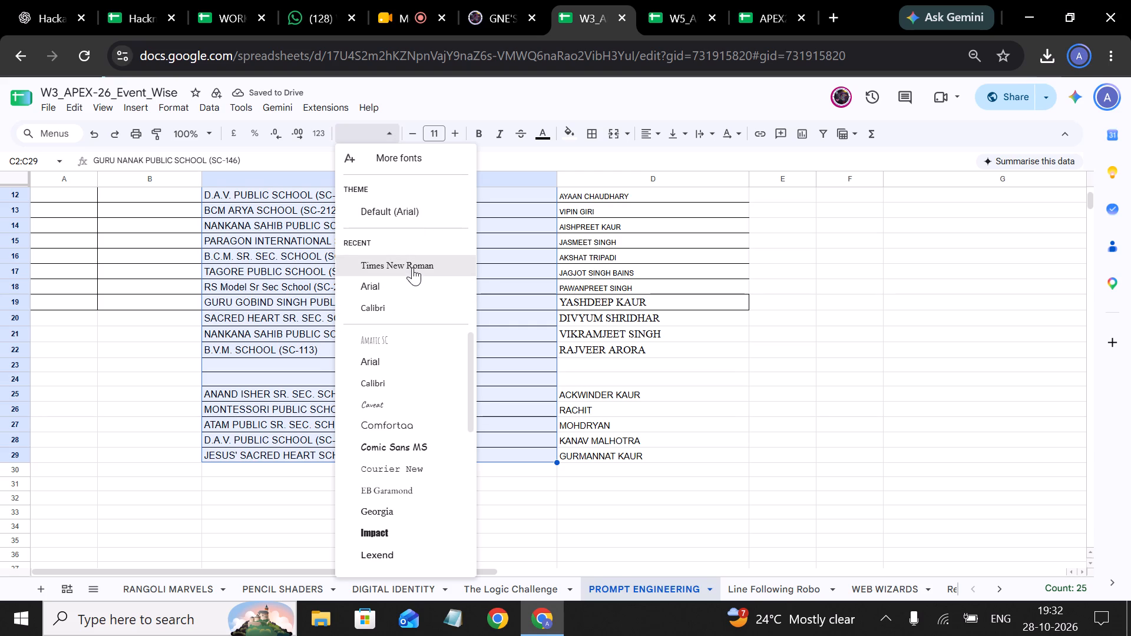
# Format the participant names in D2:D29 as Times New Roman, size 11.
pyautogui.scroll(3, 378, 230)
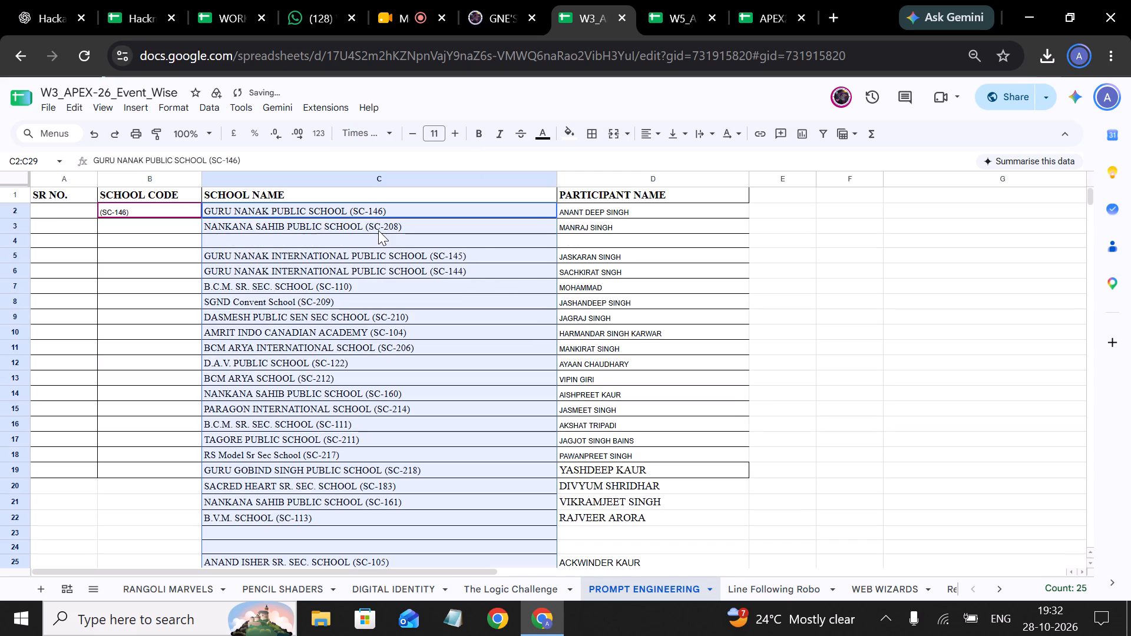
pyautogui.moveTo(563, 212); pyautogui.dragTo(661, 557)
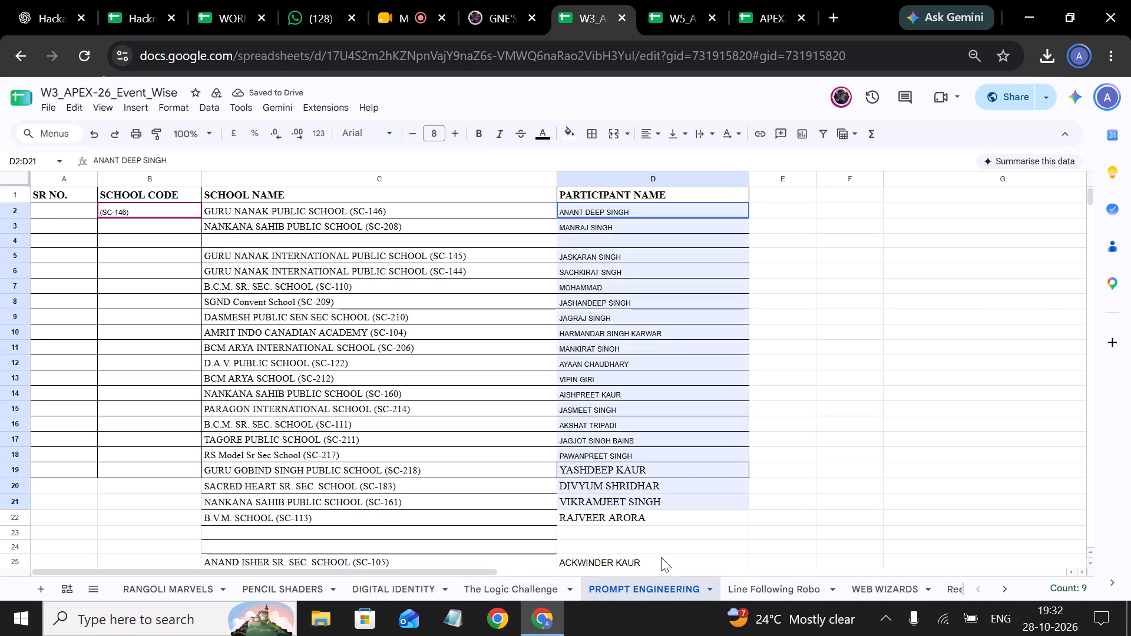
pyautogui.moveTo(661, 557); pyautogui.dragTo(682, 412)
pyautogui.doubleClick(456, 136)
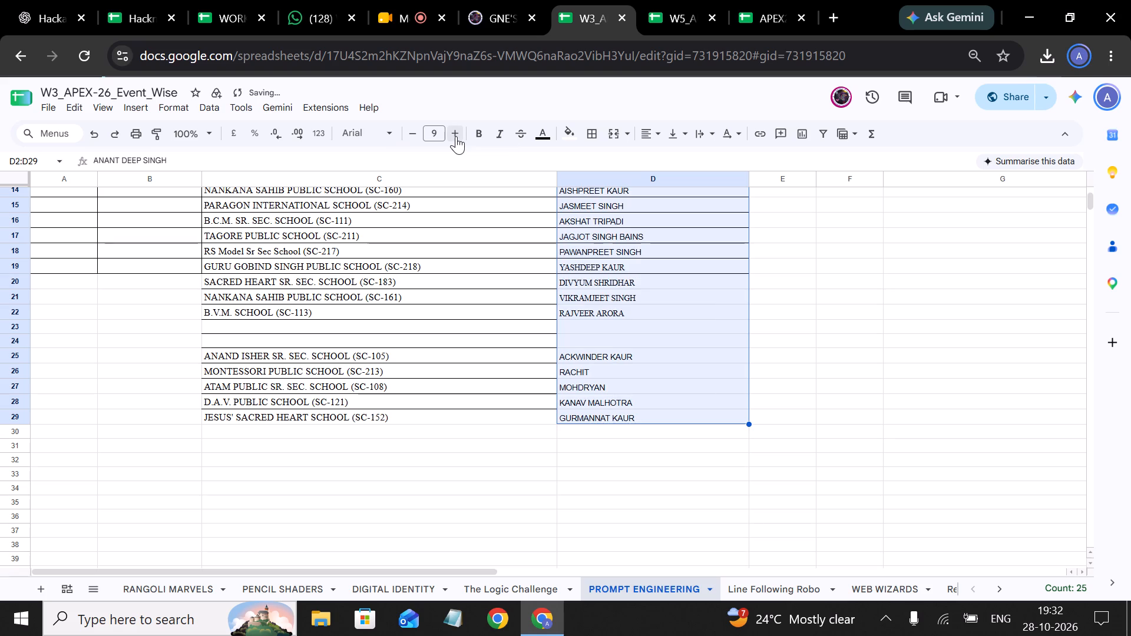
pyautogui.click(456, 136)
pyautogui.click(395, 128)
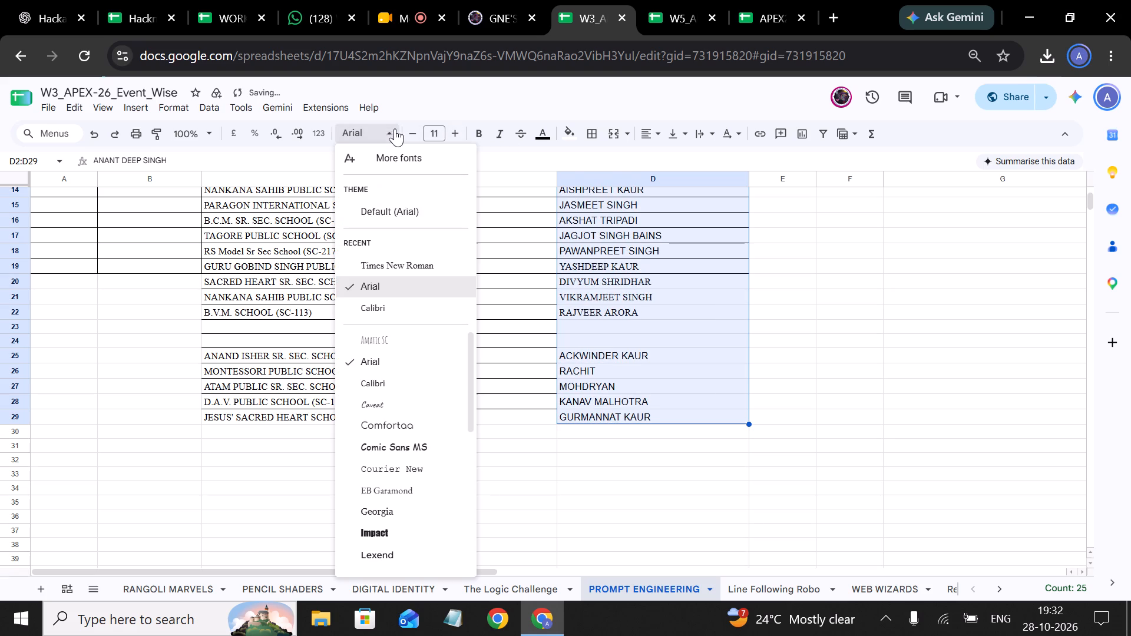
pyautogui.click(423, 264)
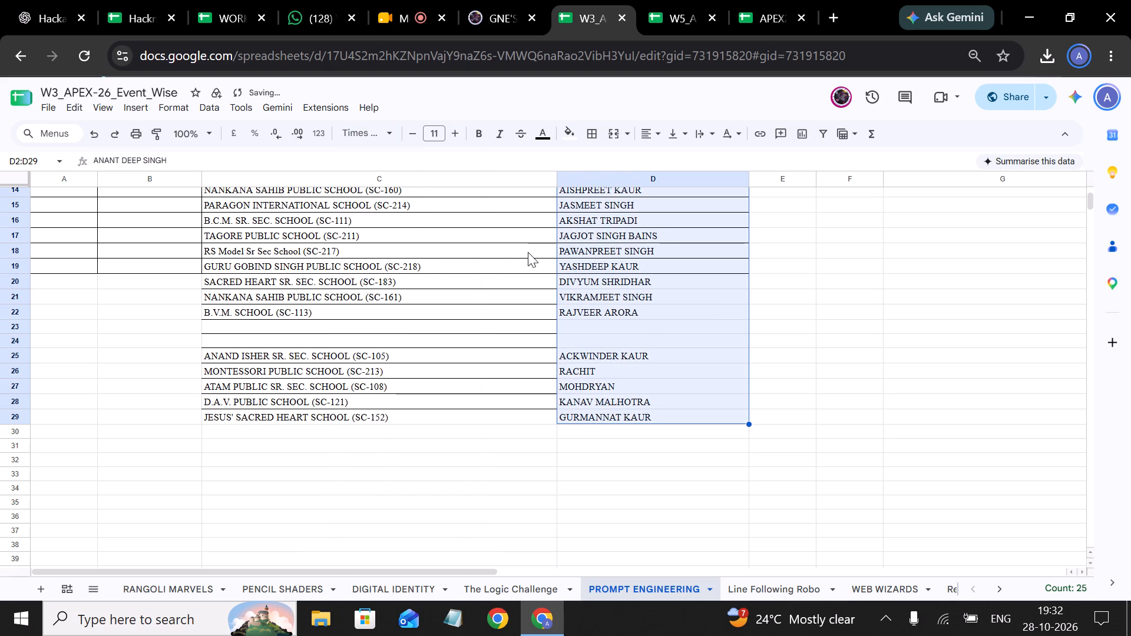
# Delete the blank row 4 below Nankana Sahib Public School (SC-208).
pyautogui.scroll(2, 528, 252)
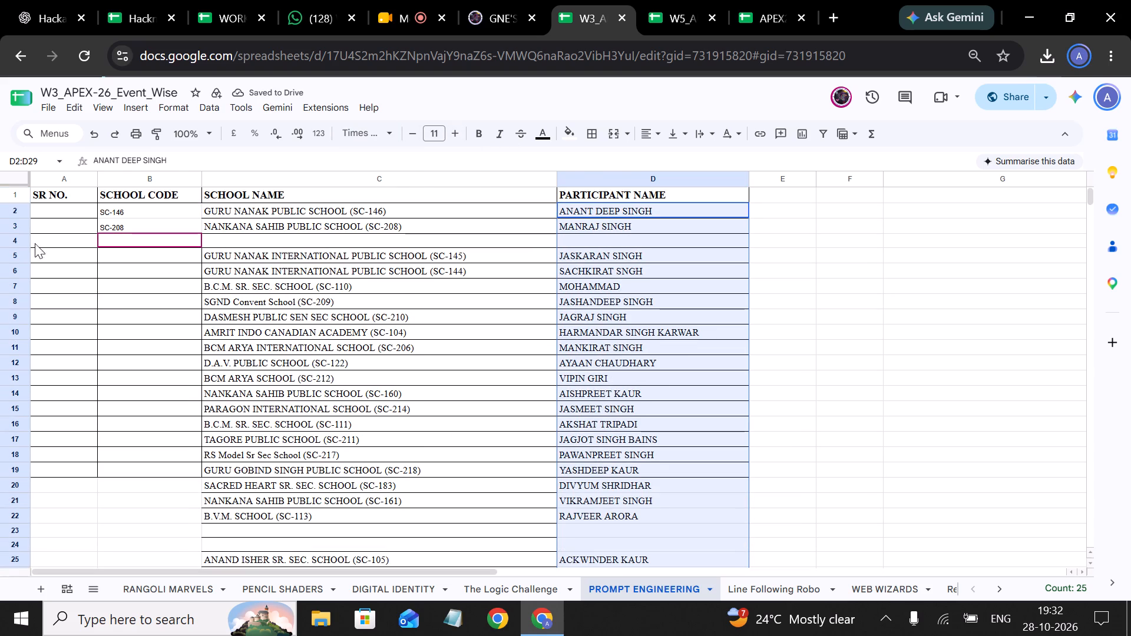
pyautogui.click(25, 241)
pyautogui.rightClick(25, 241)
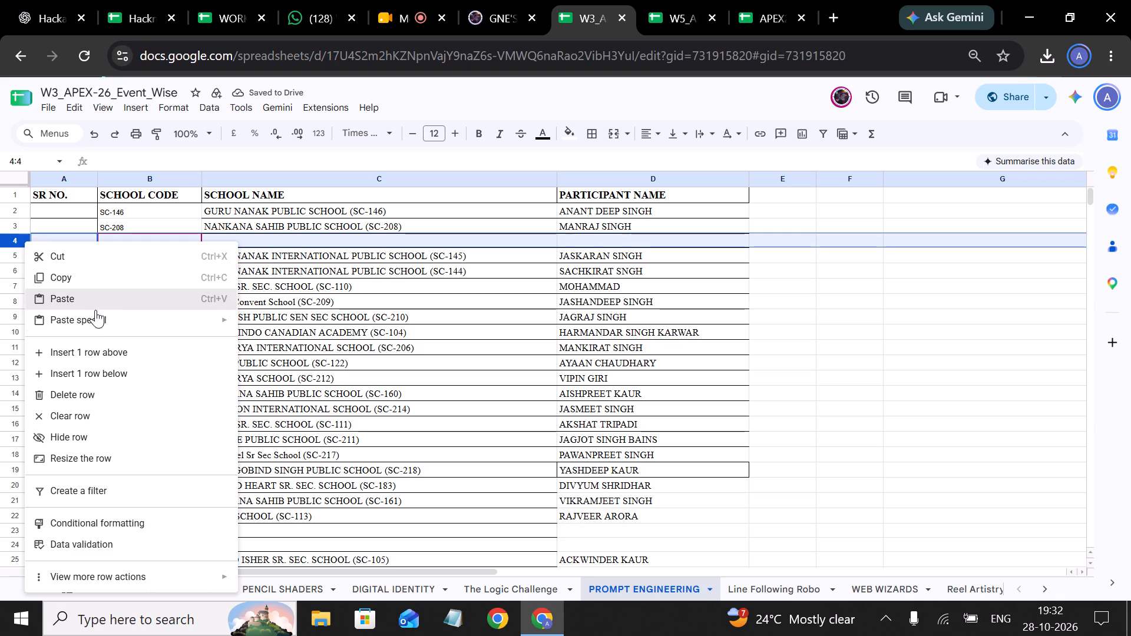
pyautogui.click(124, 401)
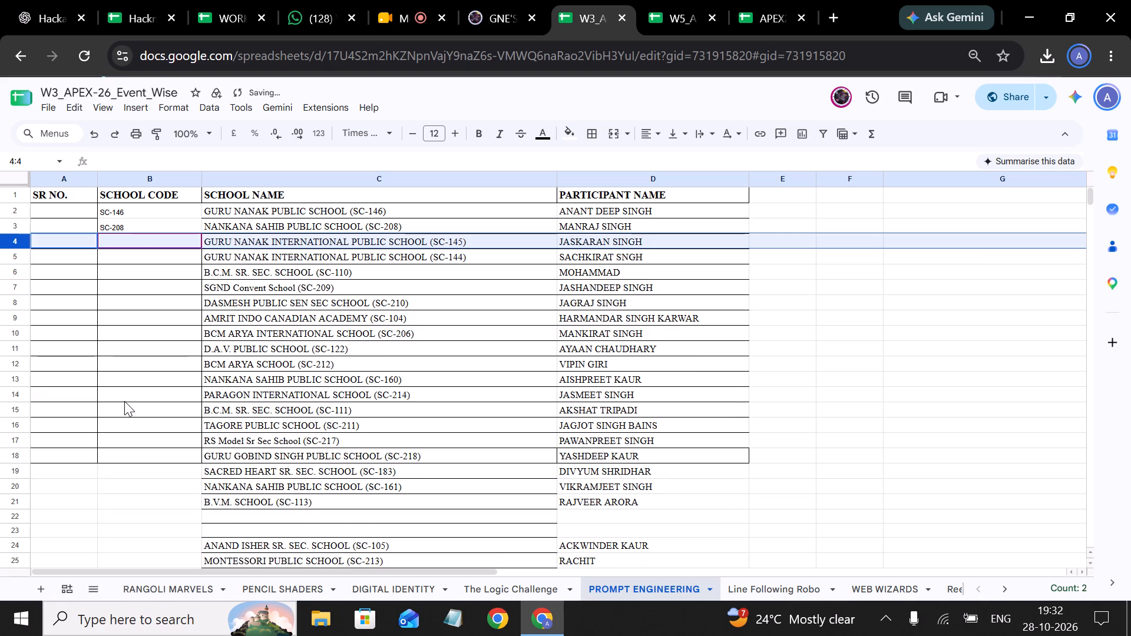
# Delete the two blank rows between B.V.M. School (SC-113) and Anand Isher Sr. Sec. School (SC-105).
pyautogui.scroll(-2, 124, 401)
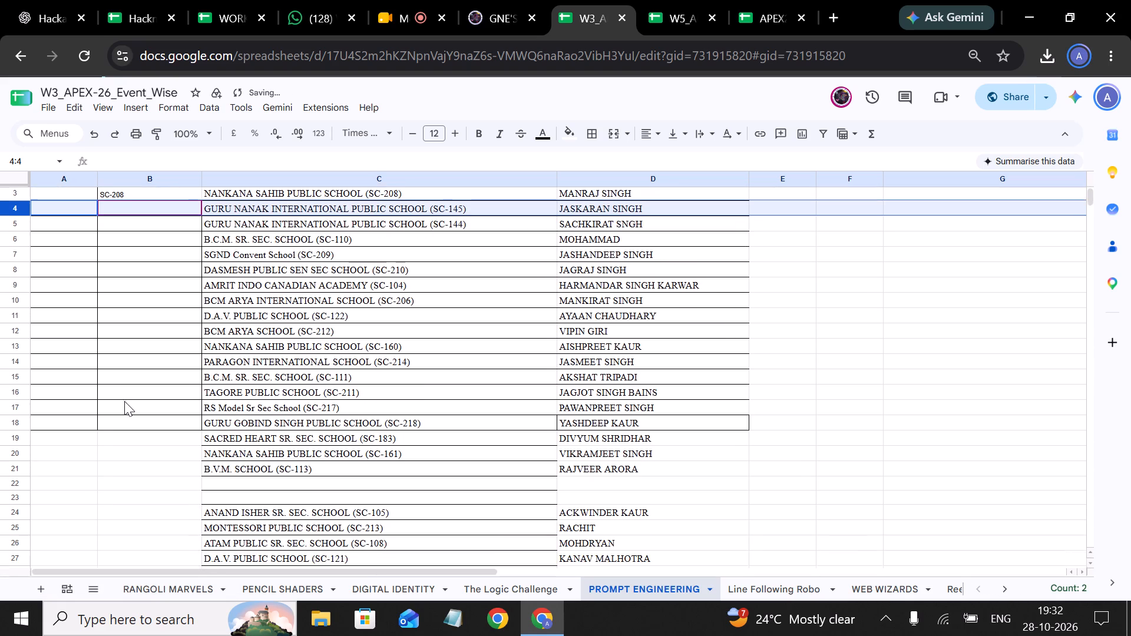
pyautogui.scroll(-1, 124, 401)
pyautogui.click(16, 433)
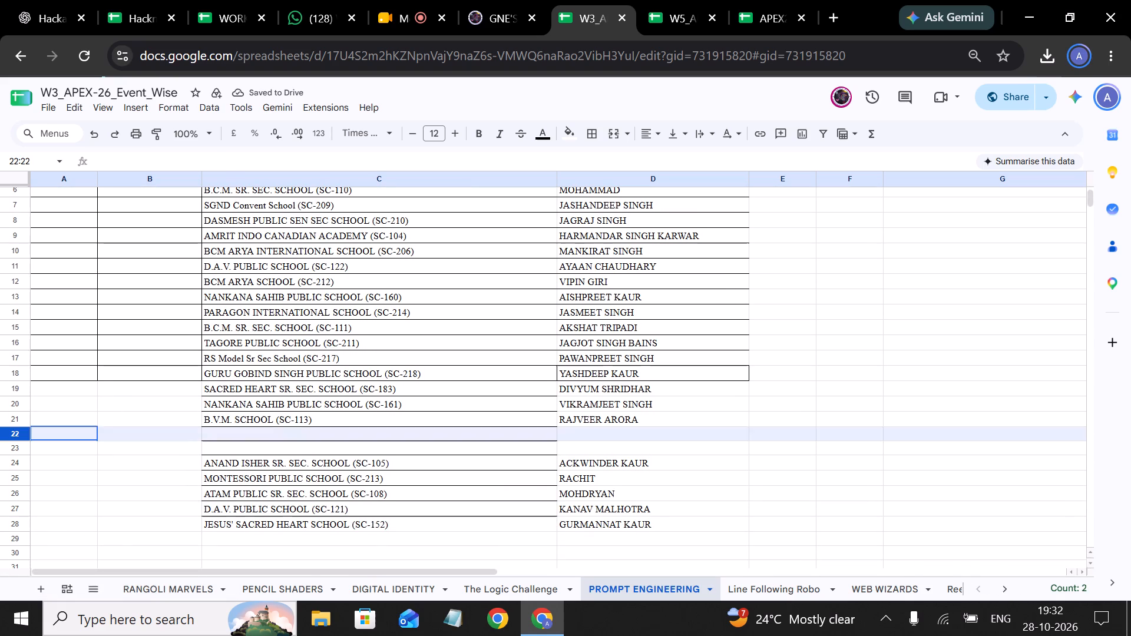
pyautogui.rightClick(16, 433)
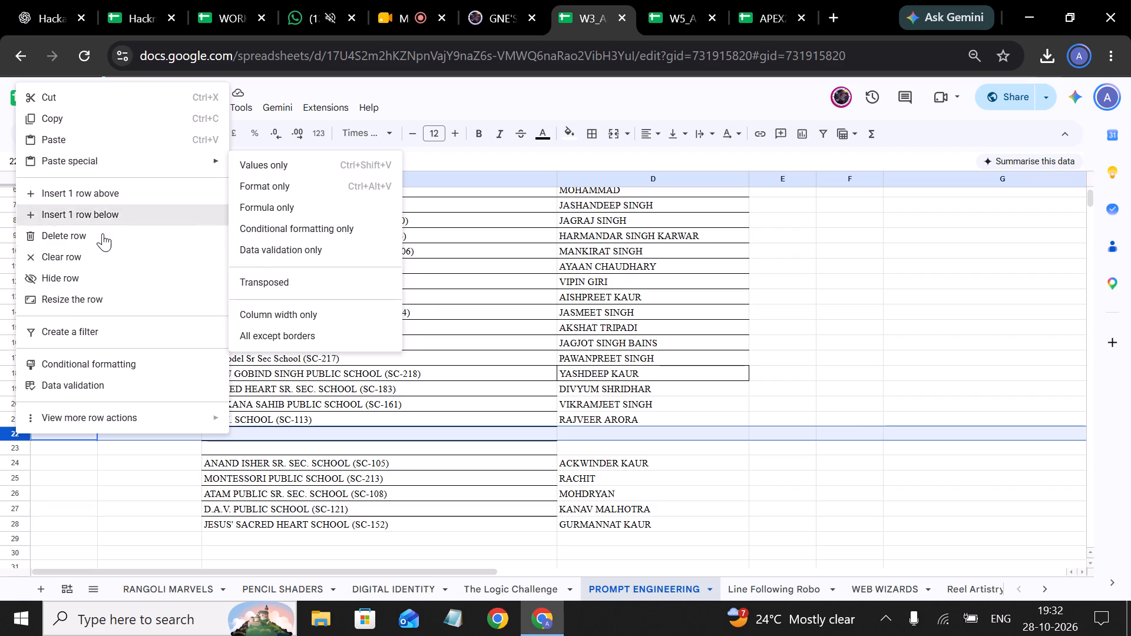
pyautogui.click(9, 437)
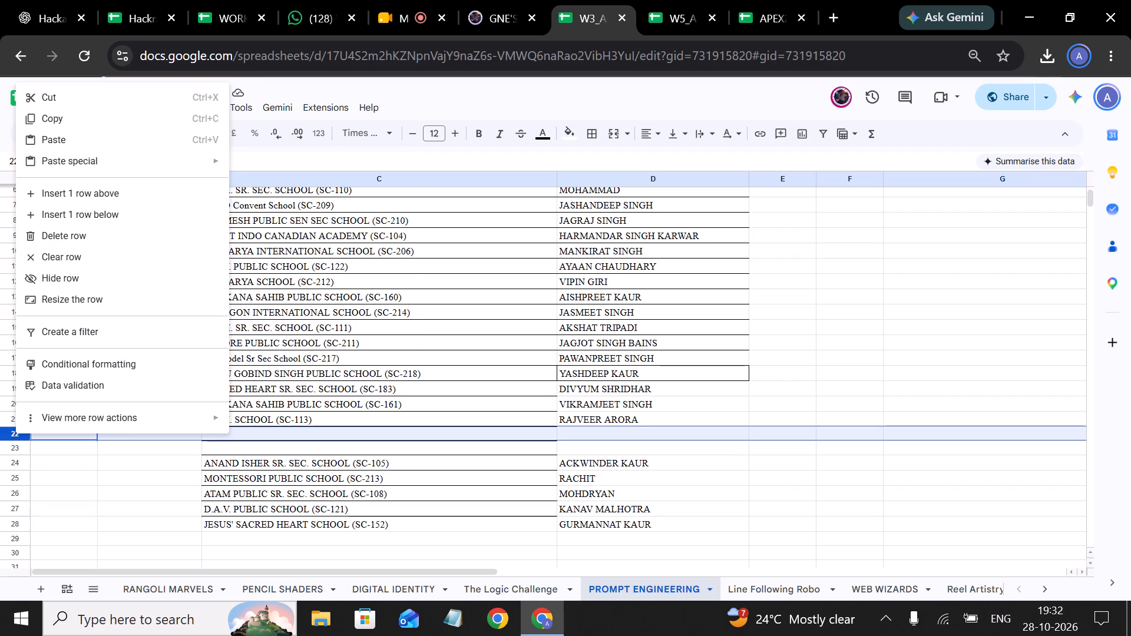
pyautogui.click(9, 437)
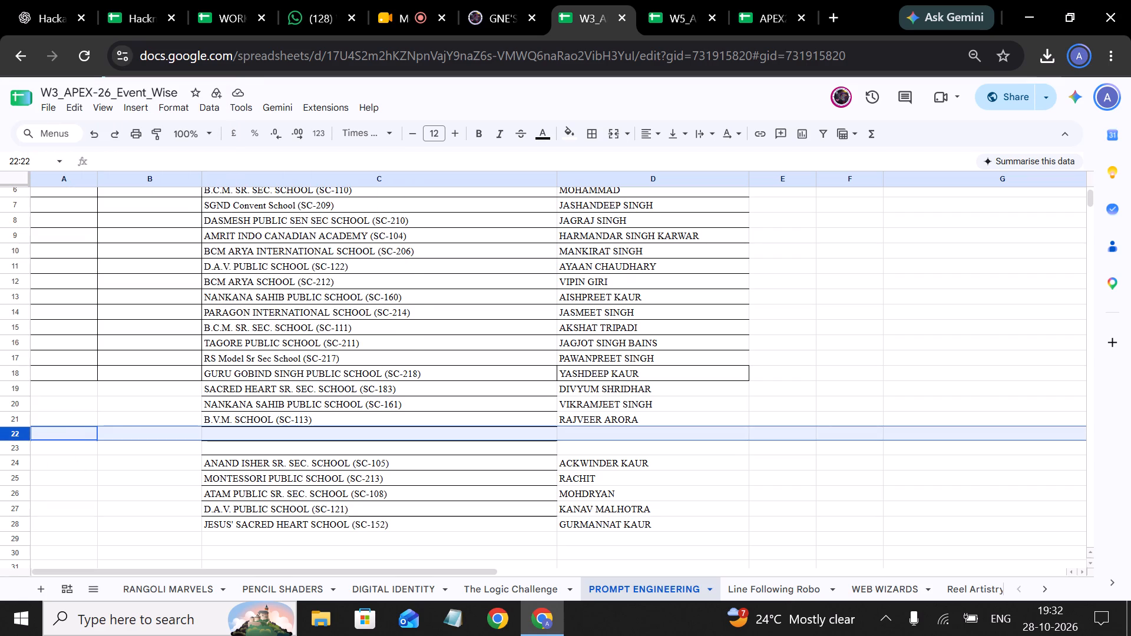
pyautogui.rightClick(22, 436)
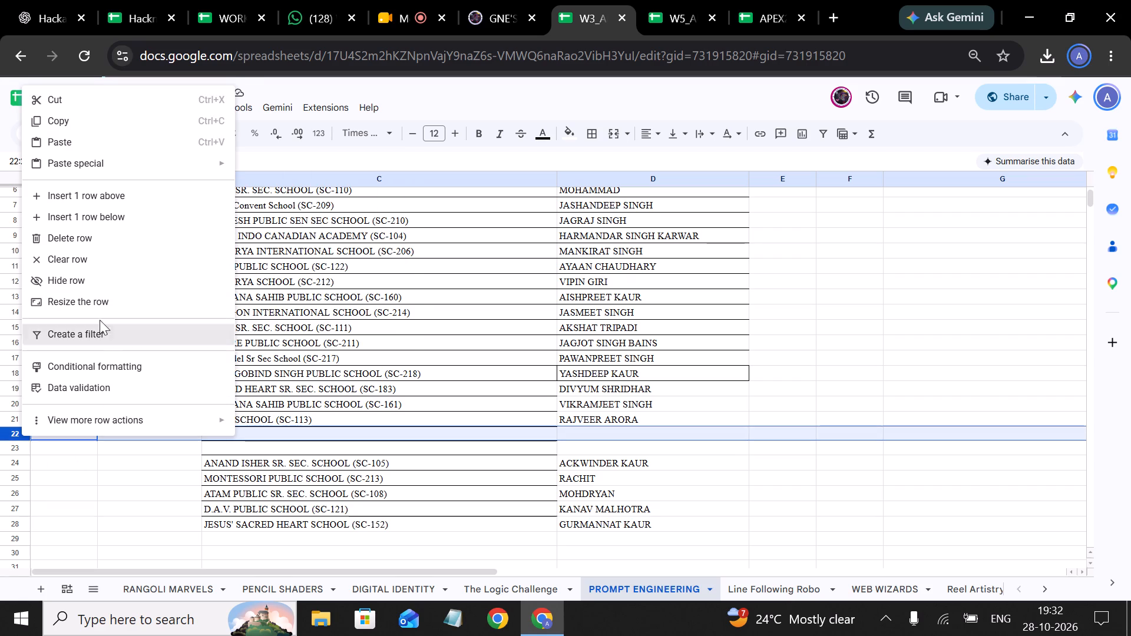
pyautogui.click(94, 243)
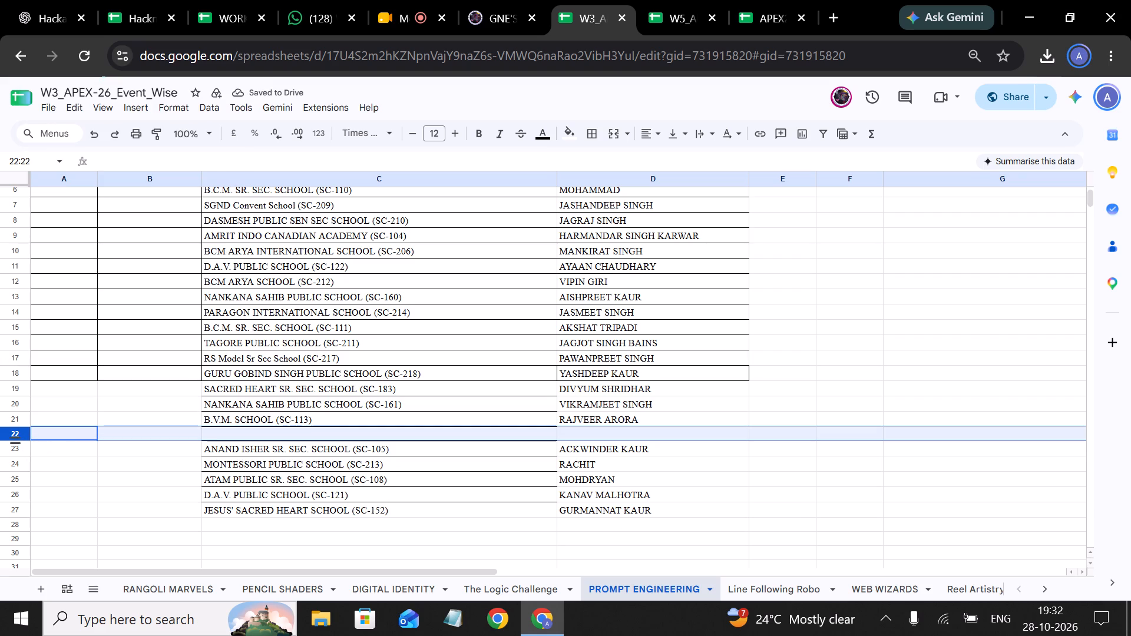
pyautogui.rightClick(18, 435)
pyautogui.click(58, 233)
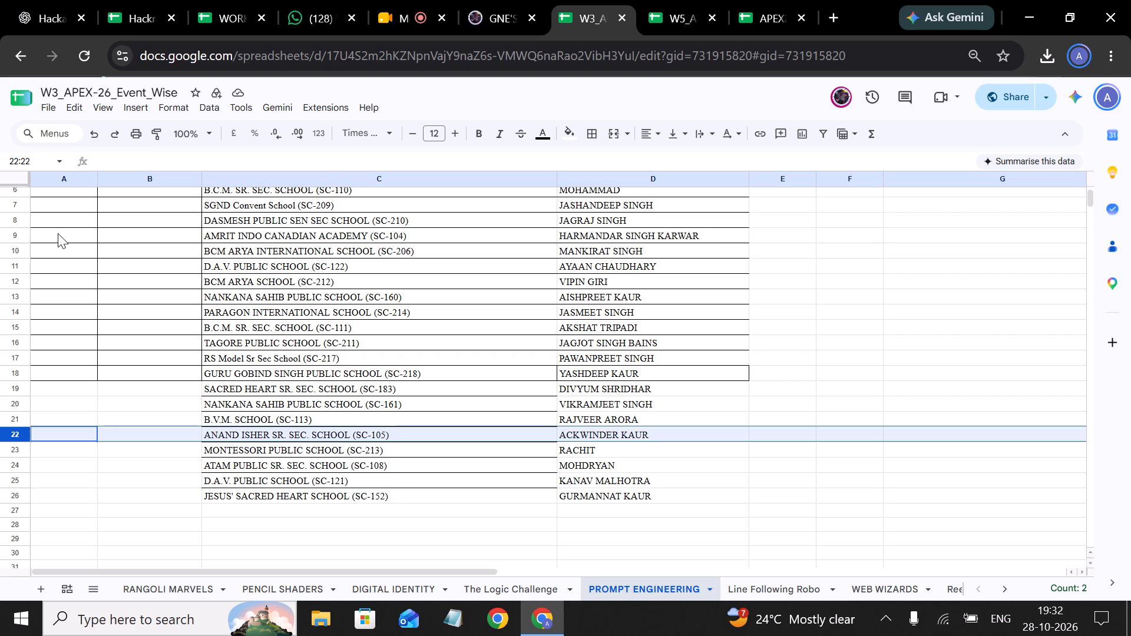
# Enter school codes SC-152 in B26 for Jesus' Sacred Heart School and SC-121 in B25 for D.A.V. Public School.
pyautogui.scroll(1, 58, 233)
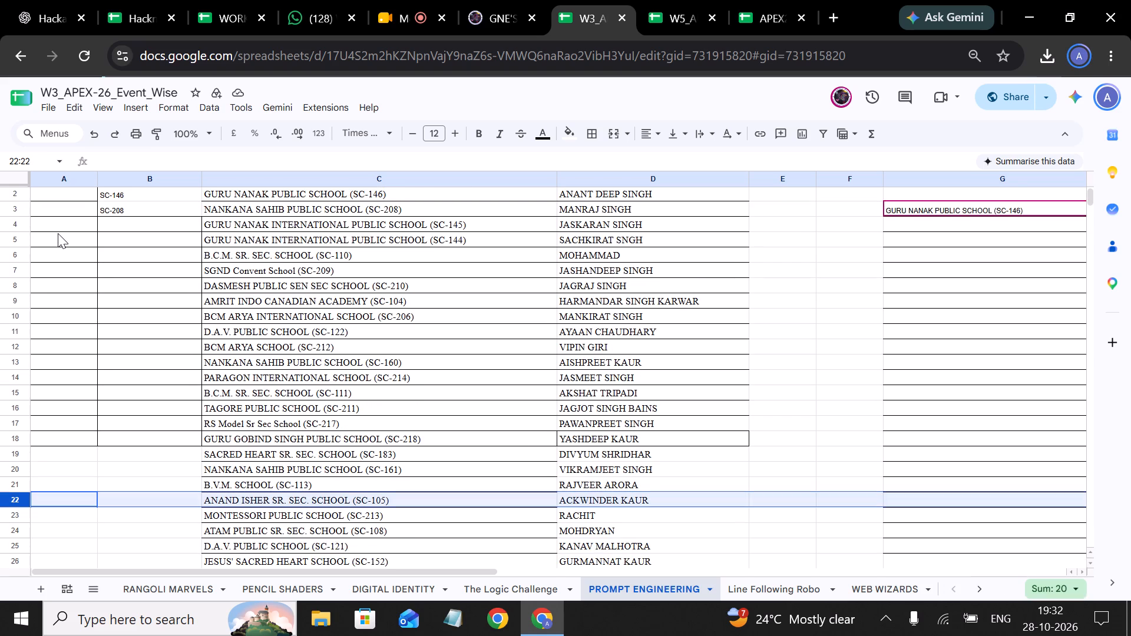
pyautogui.scroll(-1, 150, 347)
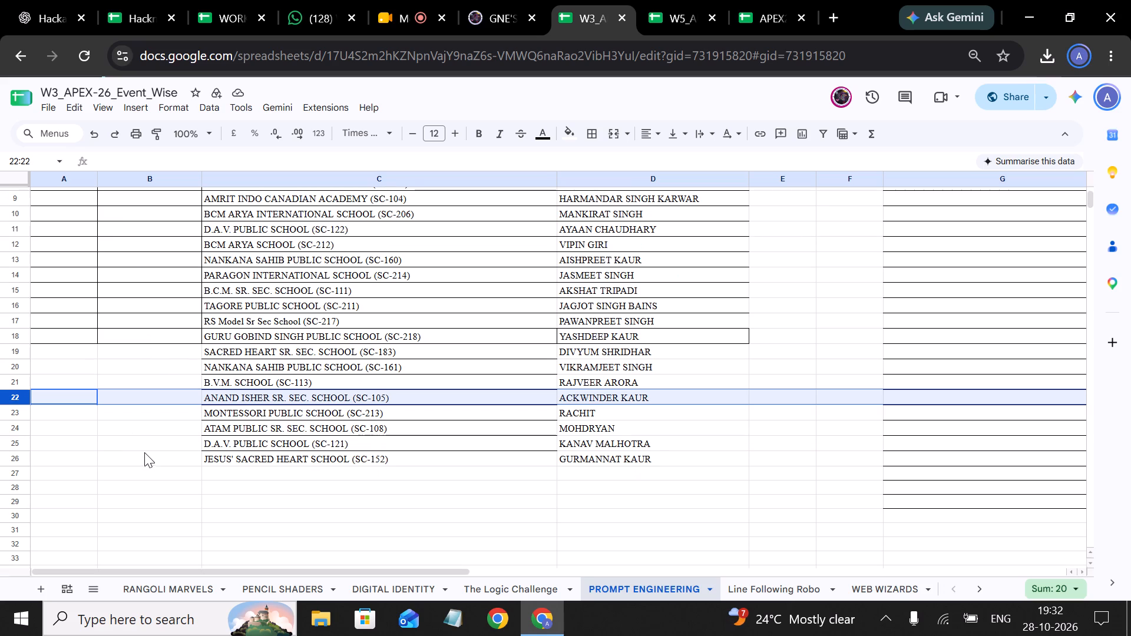
pyautogui.click(145, 455)
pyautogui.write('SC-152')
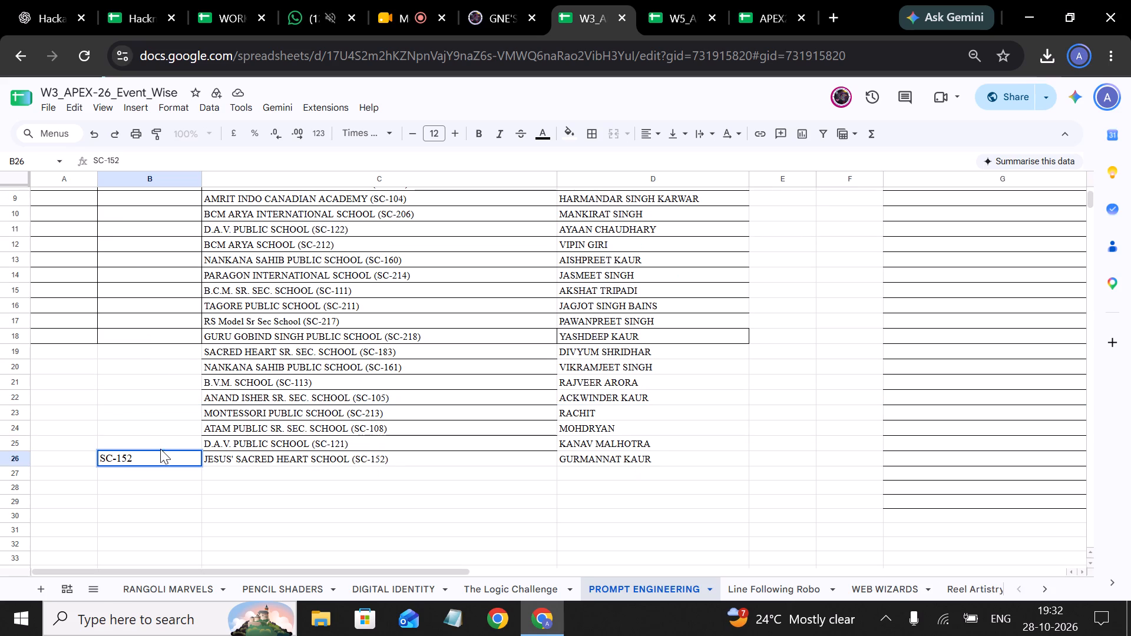
pyautogui.click(156, 442)
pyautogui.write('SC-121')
# Enter school codes SC-108 in B24 for Atam Public, SC-213 in B23 for Montessori and SC-105 in B22 for Anand Isher.
pyautogui.click(164, 423)
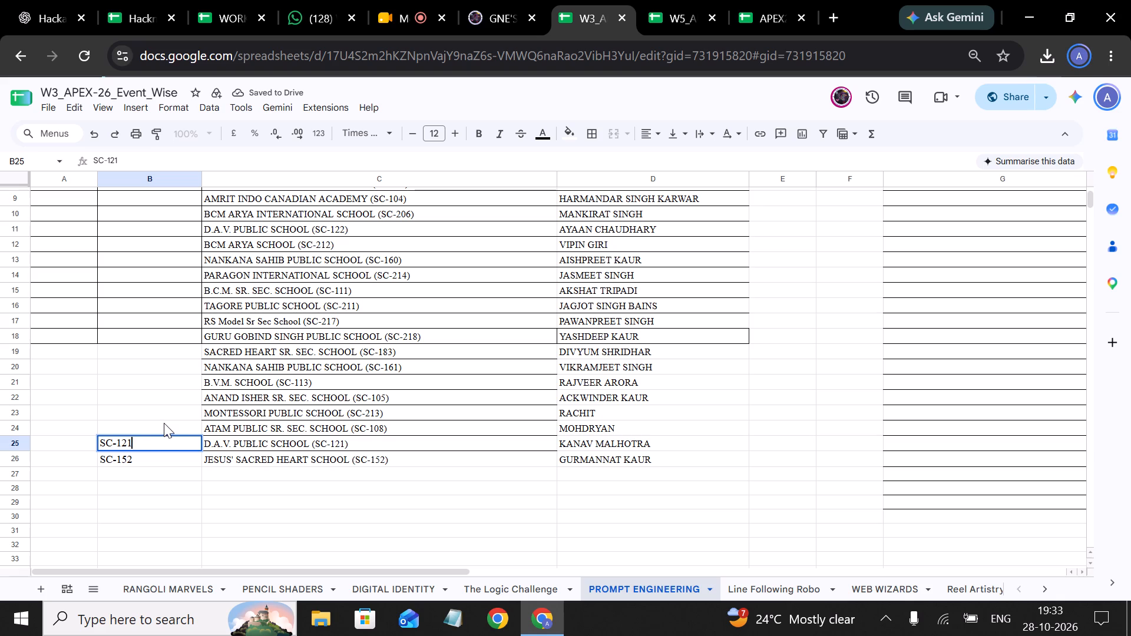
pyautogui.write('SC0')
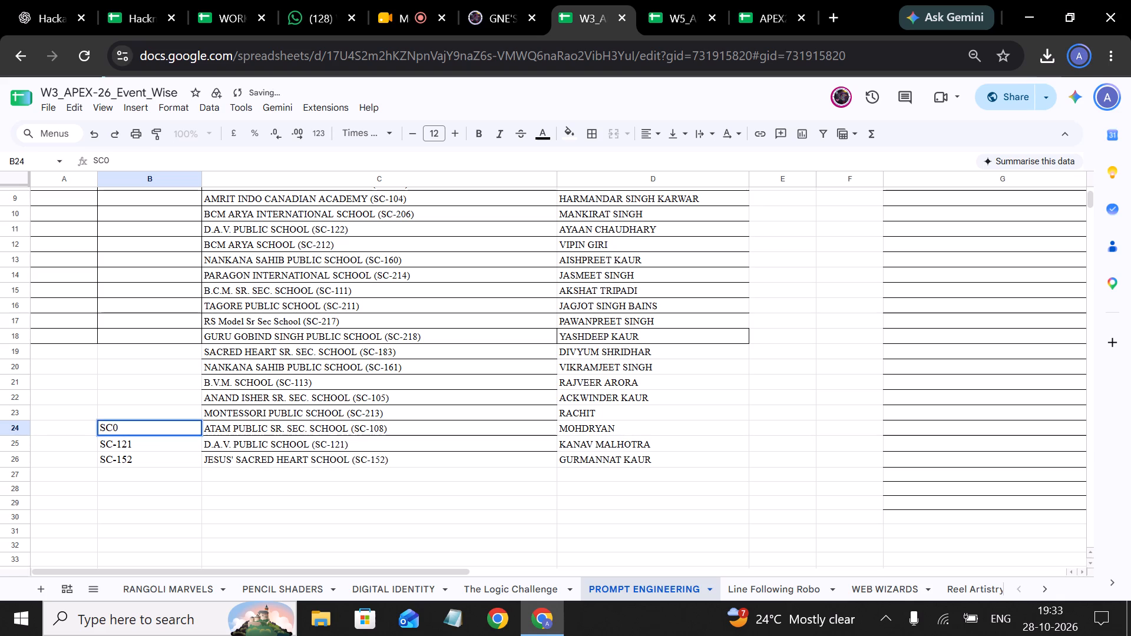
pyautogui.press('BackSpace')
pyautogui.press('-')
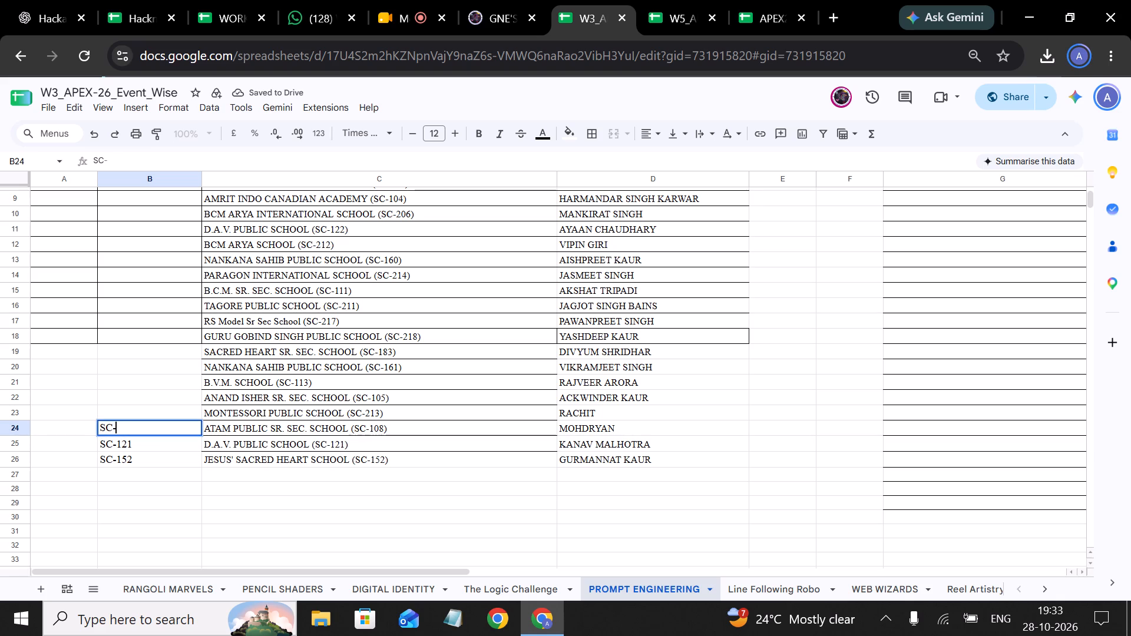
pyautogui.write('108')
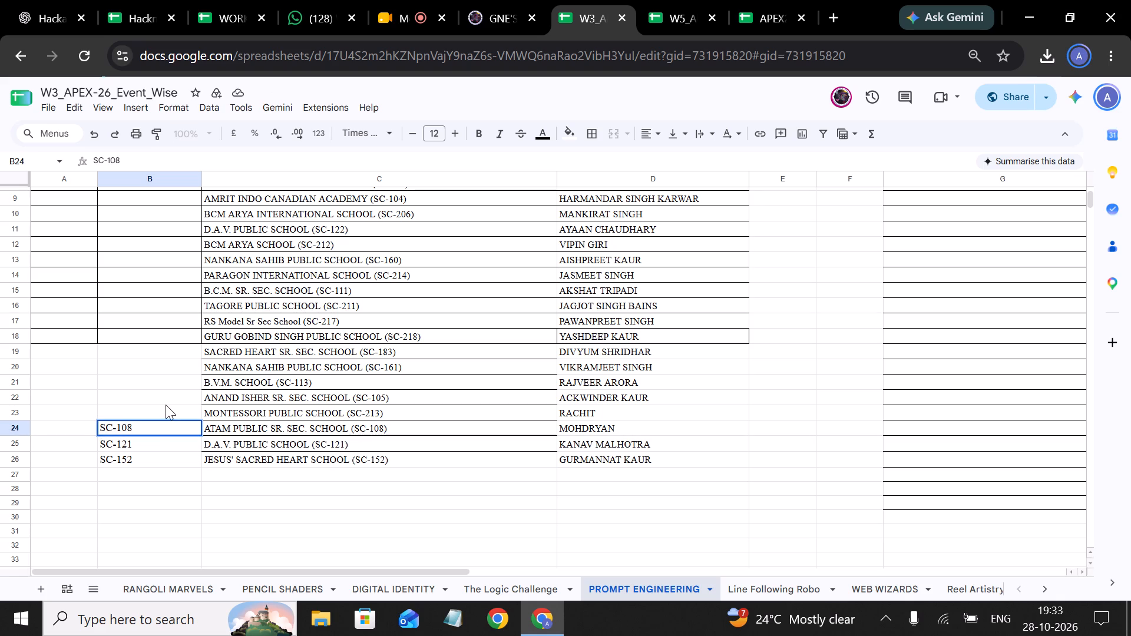
pyautogui.click(164, 405)
pyautogui.click(164, 409)
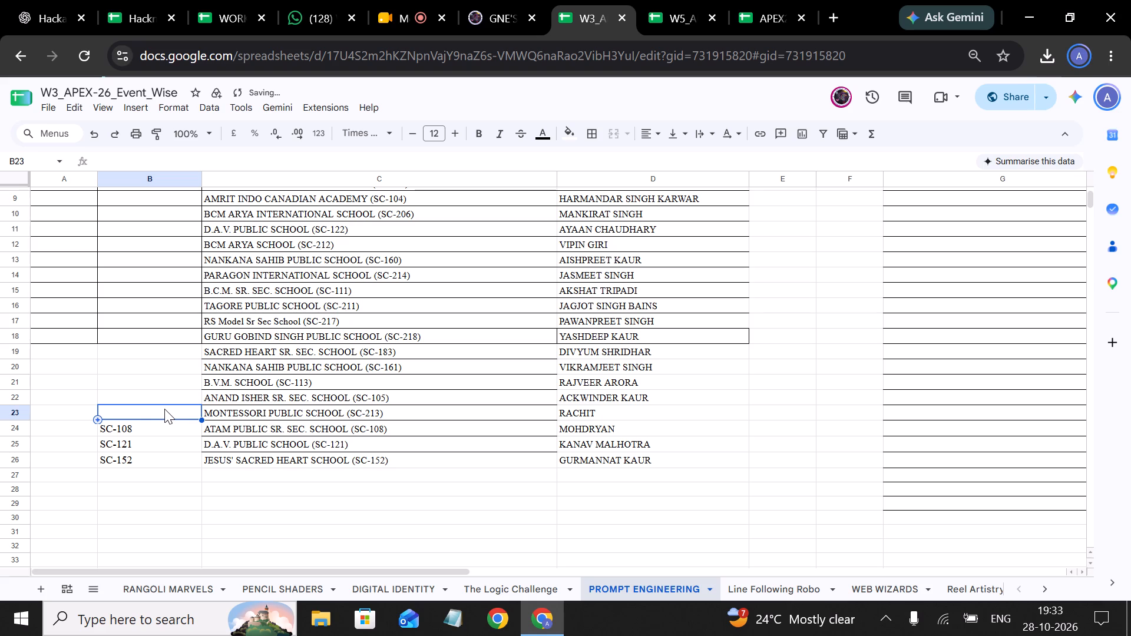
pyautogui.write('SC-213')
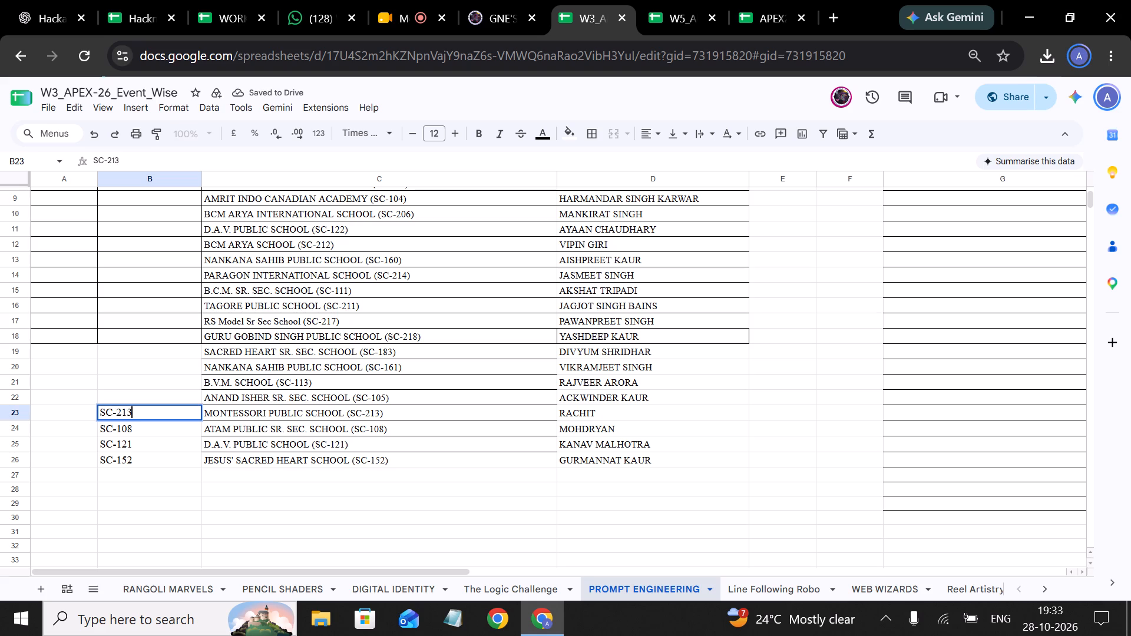
pyautogui.click(160, 398)
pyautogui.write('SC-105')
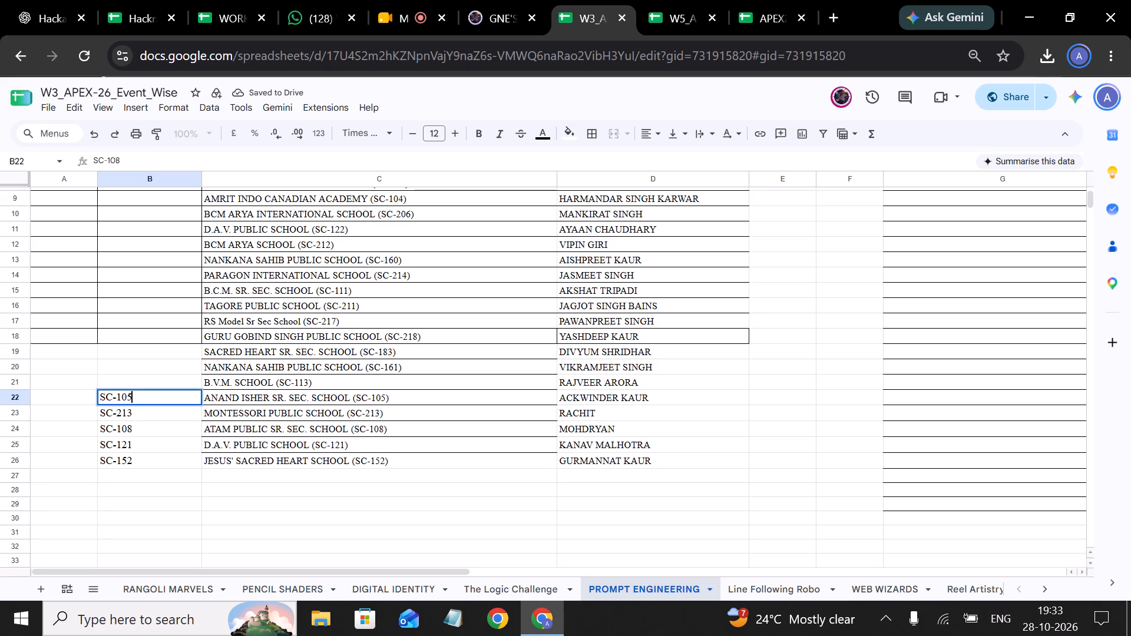
# Enter school codes SC-1113 in B21 for B.V.M. School, SC-161 in B20 for Nankana Sahib and SC-183 in B19 for Sacred Heart.
pyautogui.click(143, 383)
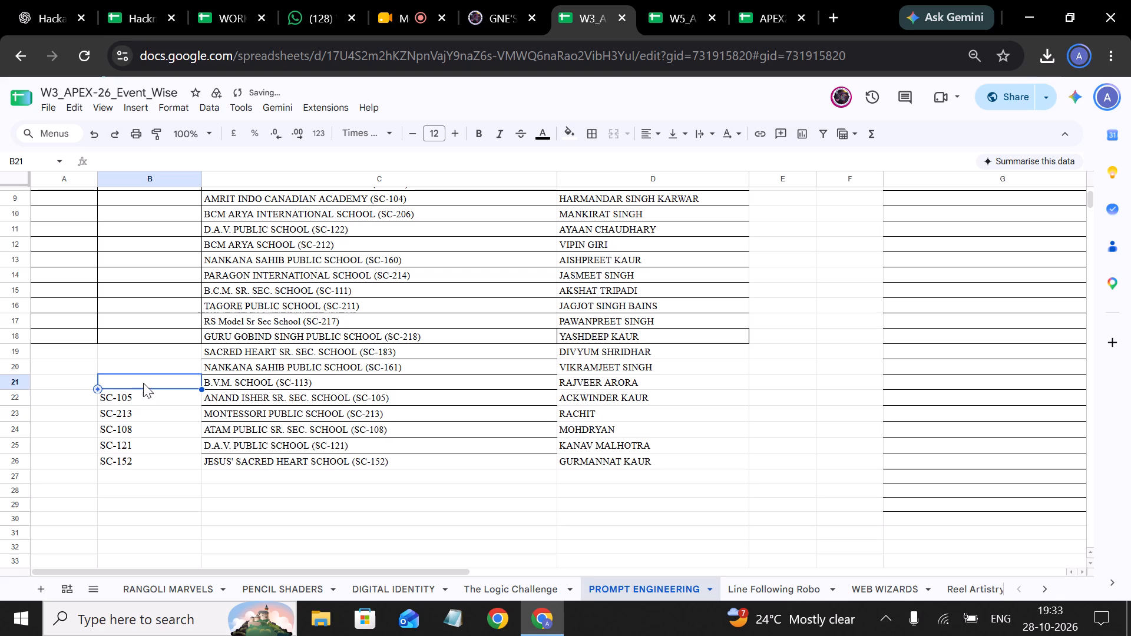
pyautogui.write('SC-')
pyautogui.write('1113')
pyautogui.click(153, 365)
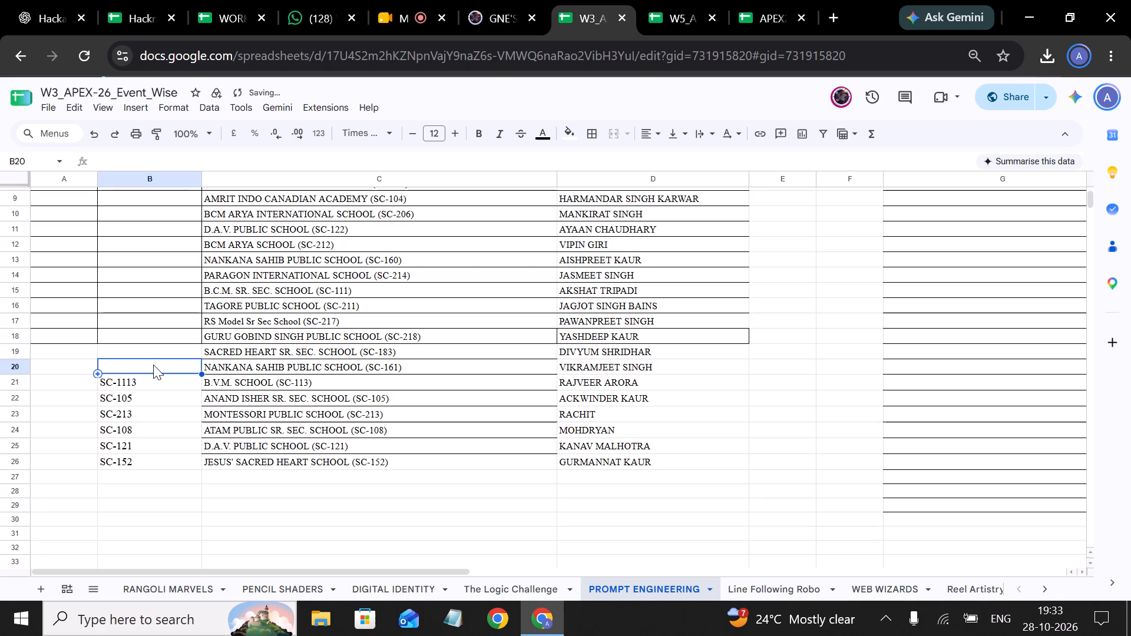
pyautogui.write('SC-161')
pyautogui.click(152, 353)
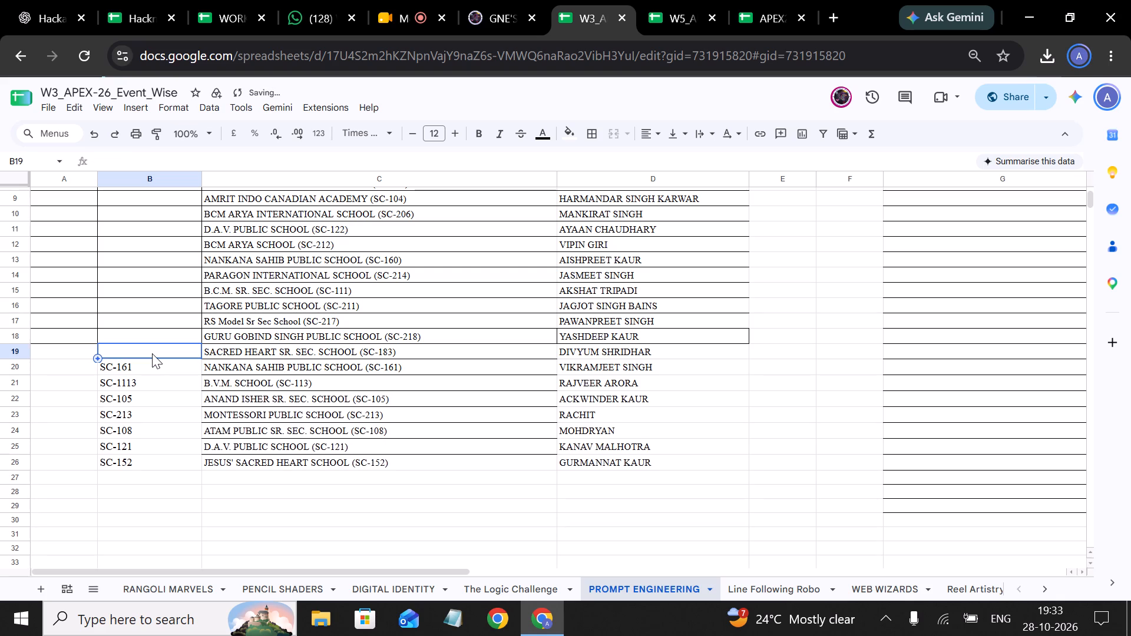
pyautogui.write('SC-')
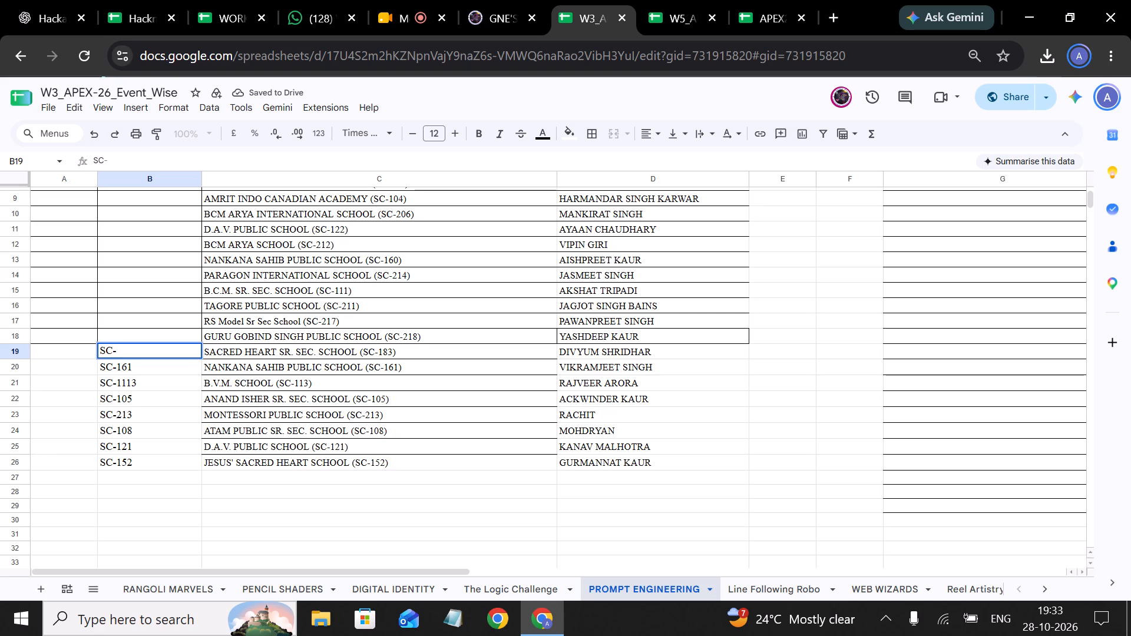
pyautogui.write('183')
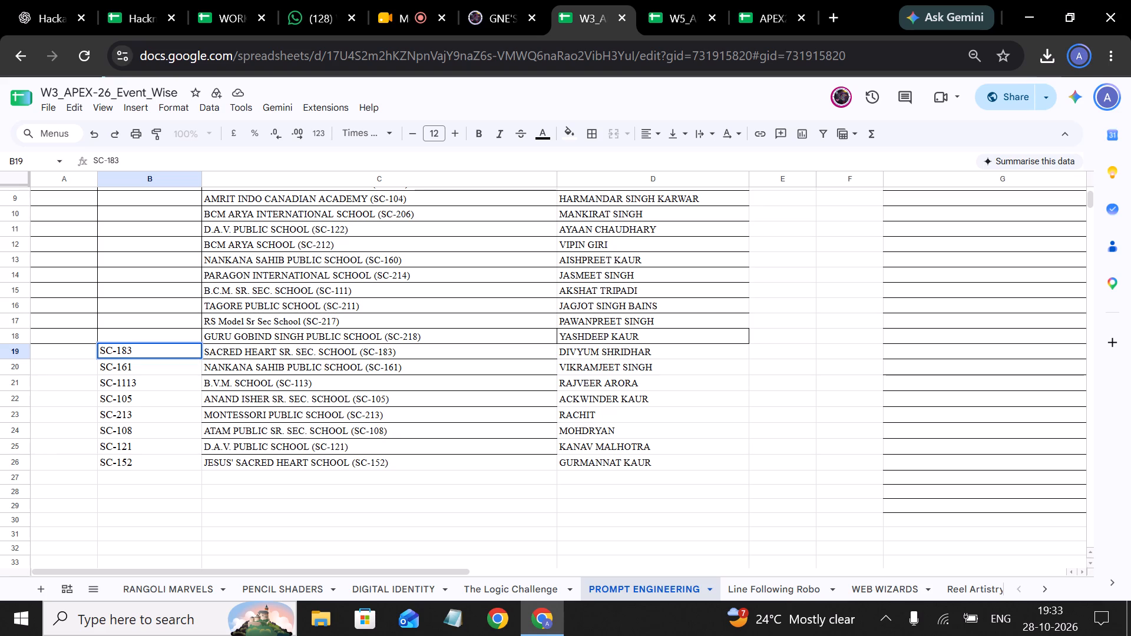
# Enter school codes SC-218 in B18 for Guru Gobind Singh, SC-217 in B17 for RS Model and SC-211 in B16 for Tagore.
pyautogui.click(154, 334)
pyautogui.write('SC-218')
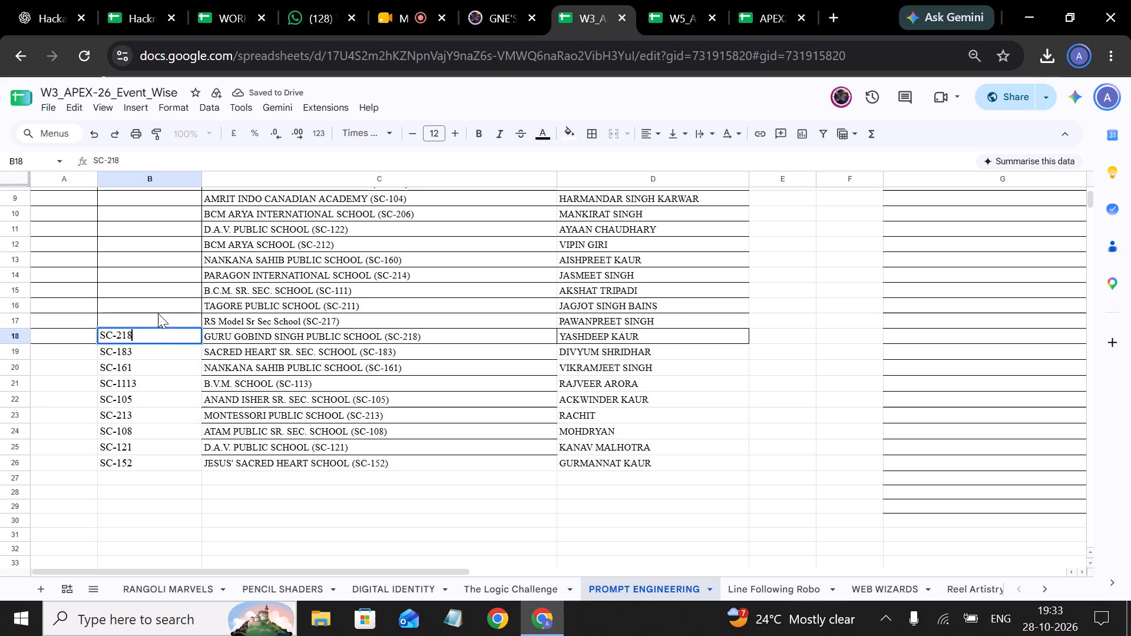
pyautogui.click(158, 312)
pyautogui.click(160, 324)
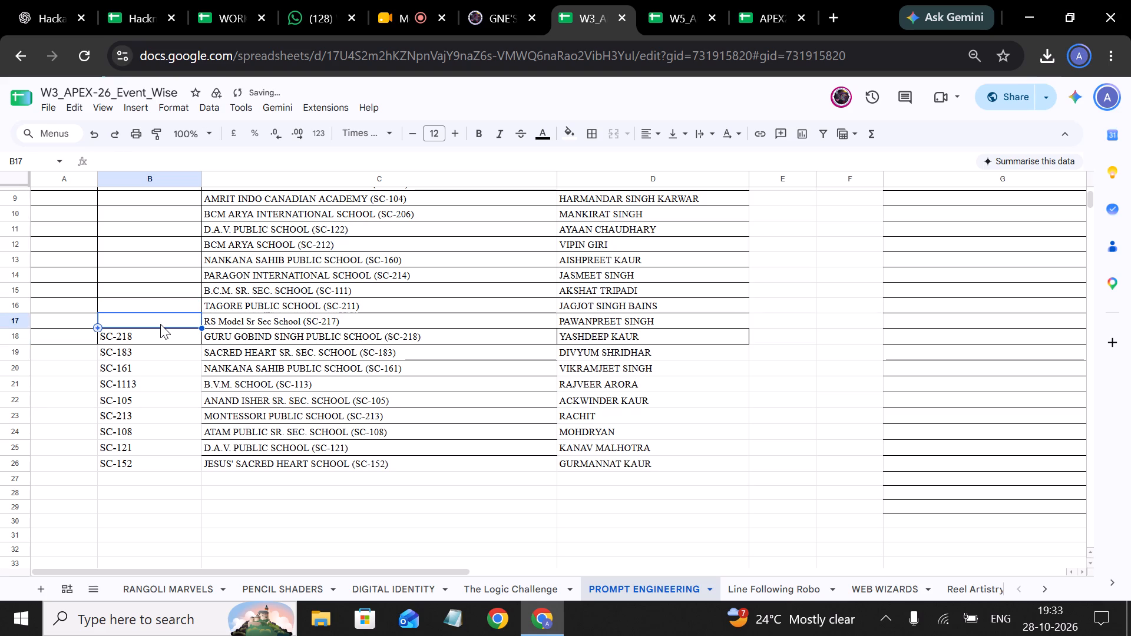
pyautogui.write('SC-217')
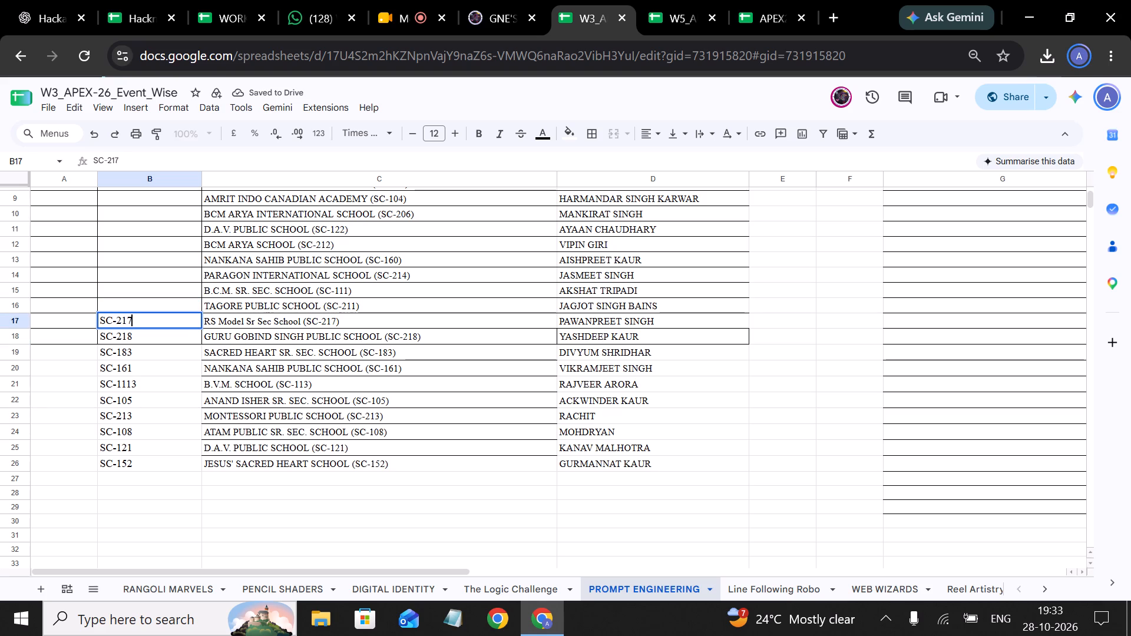
pyautogui.click(176, 303)
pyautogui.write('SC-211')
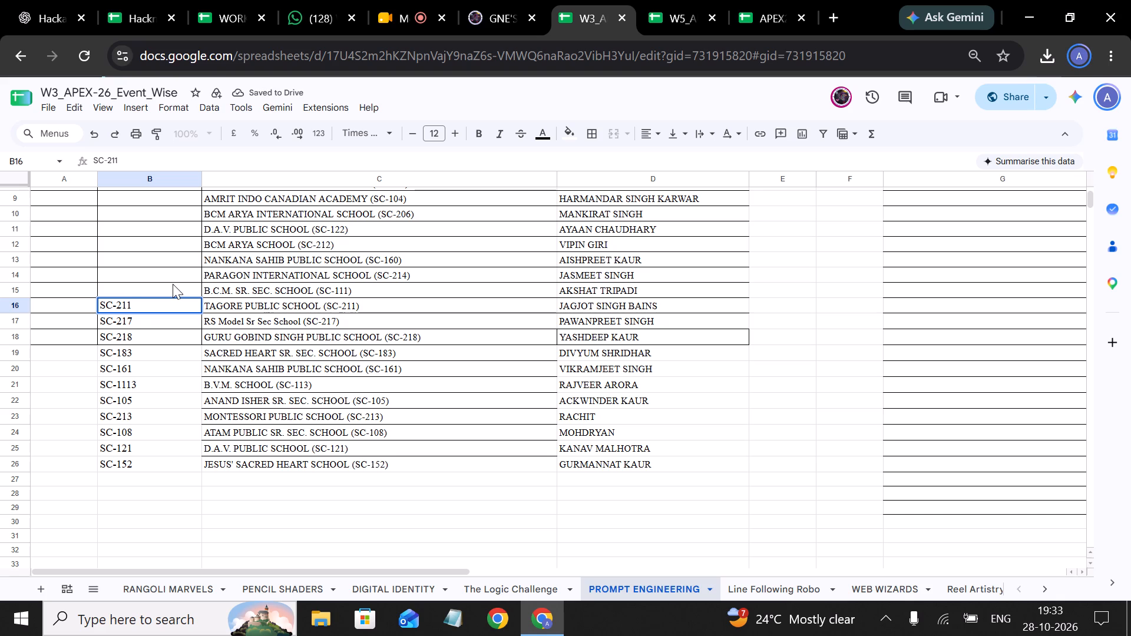
# Enter school codes SC-111 in B15 for B.C.M., SC-214 in B14 for Paragon International and SC-160 in B13 for Nankana Sahib.
pyautogui.click(173, 284)
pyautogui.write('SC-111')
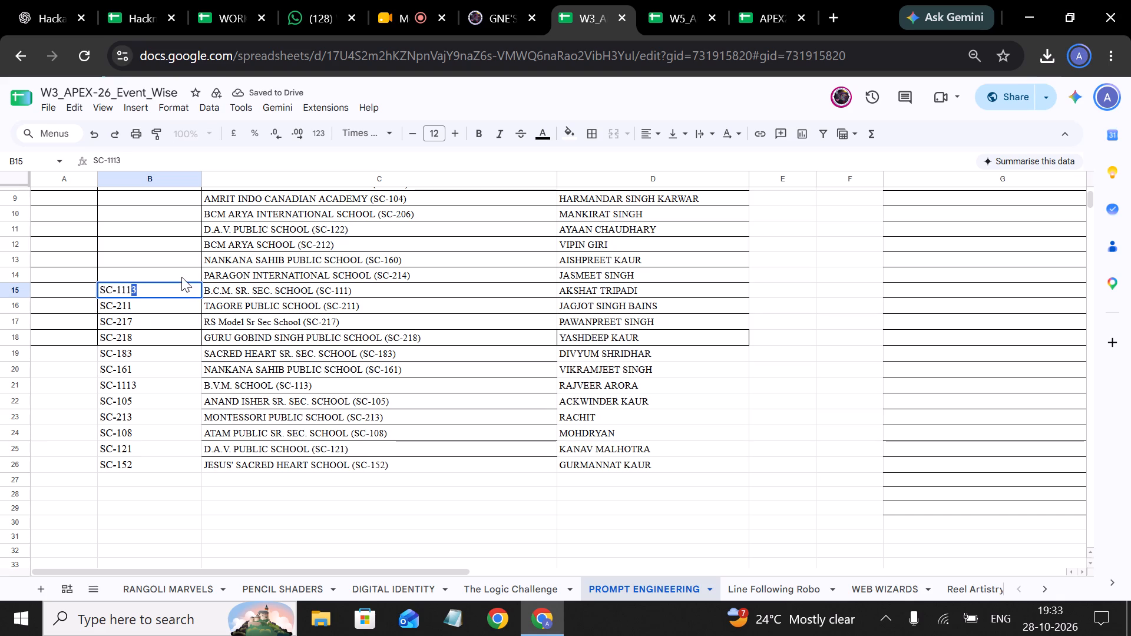
pyautogui.click(179, 275)
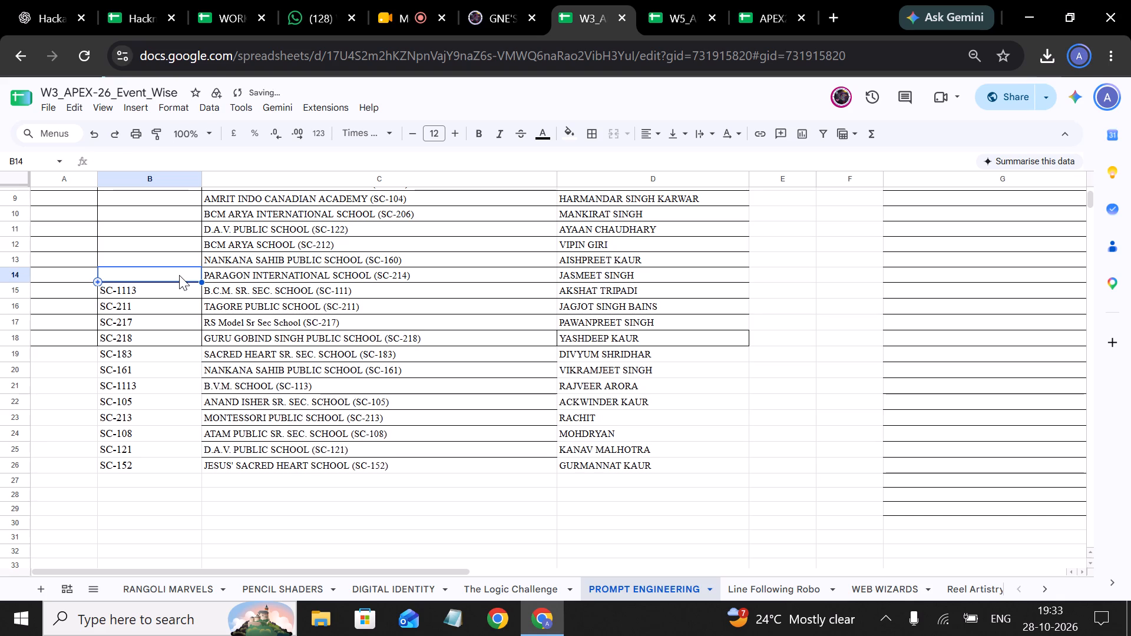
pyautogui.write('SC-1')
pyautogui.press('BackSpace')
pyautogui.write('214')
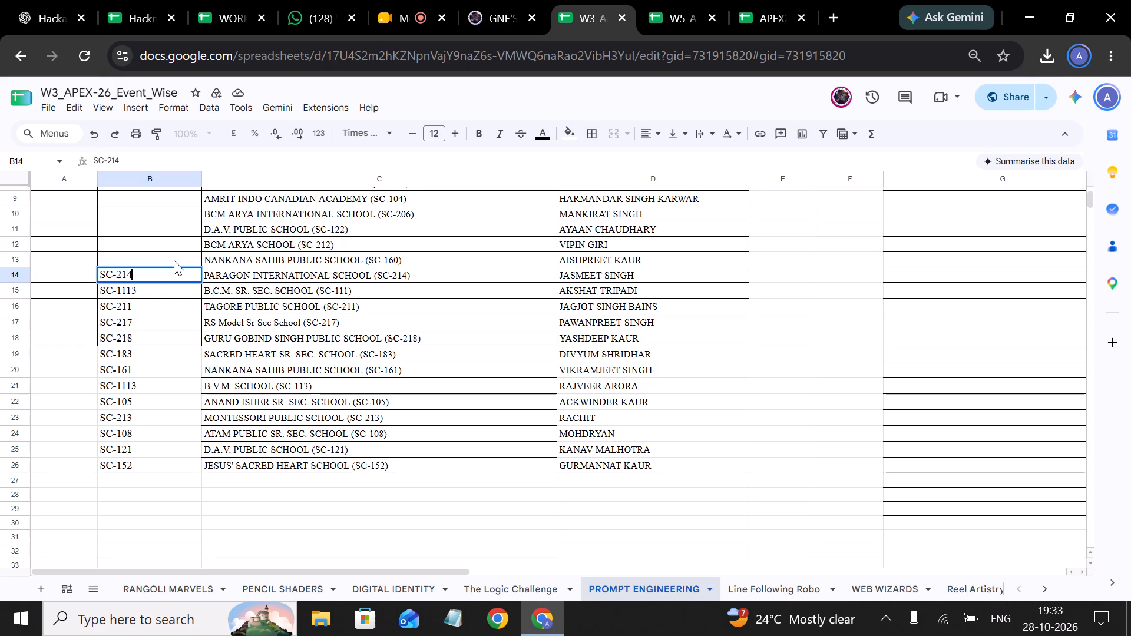
pyautogui.click(174, 260)
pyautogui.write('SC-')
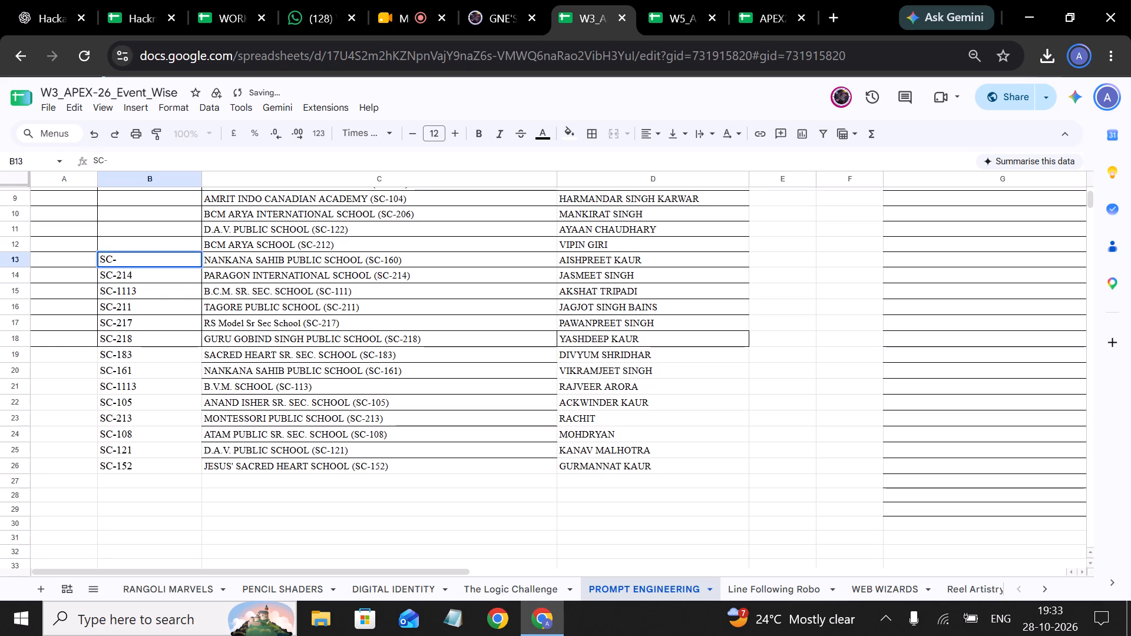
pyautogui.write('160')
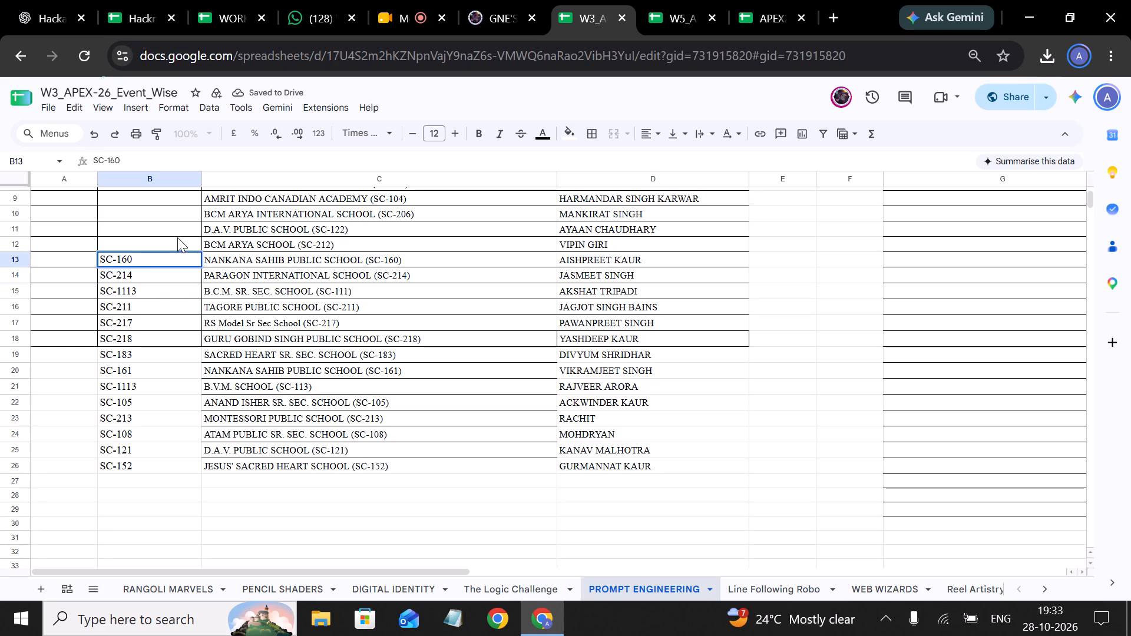
# Enter school codes SC-212 in B12 for BCM Arya School, SC-122 in B11 for D.A.V. and SC-206 in B10 for BCM Arya International.
pyautogui.click(174, 238)
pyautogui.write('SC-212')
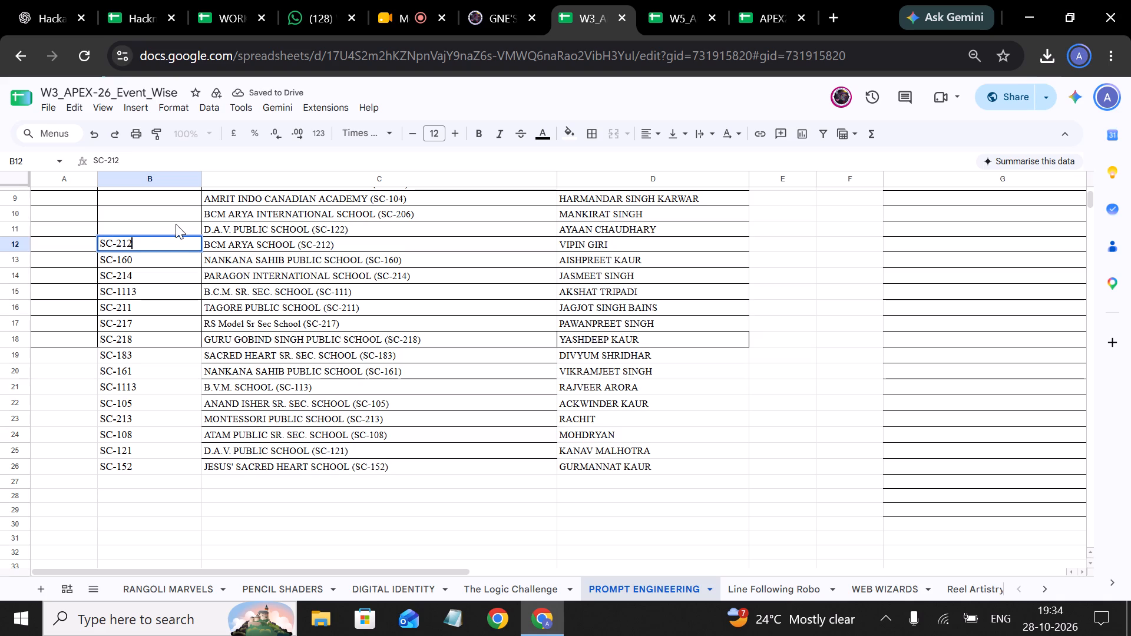
pyautogui.click(176, 224)
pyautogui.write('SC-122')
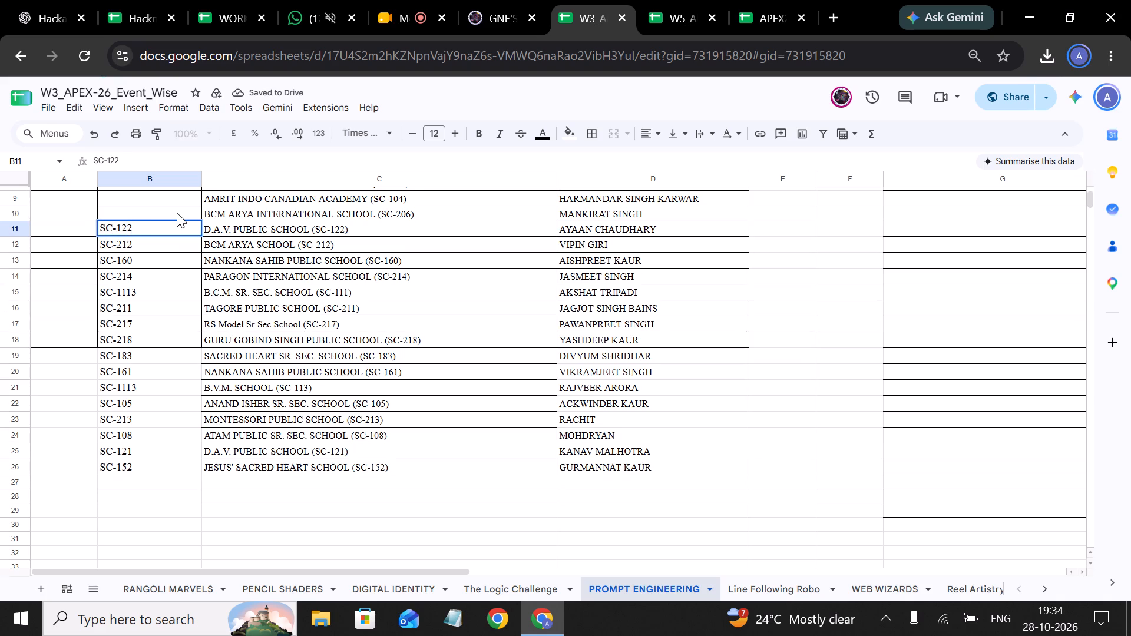
pyautogui.click(177, 213)
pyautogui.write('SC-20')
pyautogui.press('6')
pyautogui.scroll(1, 177, 213)
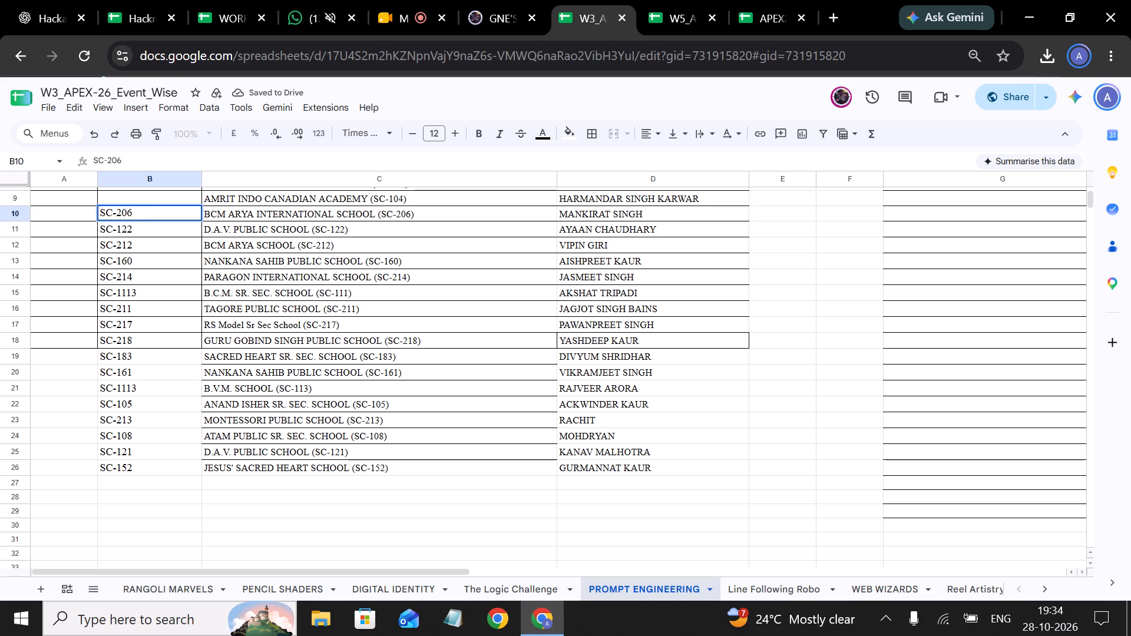
pyautogui.scroll(2, 177, 213)
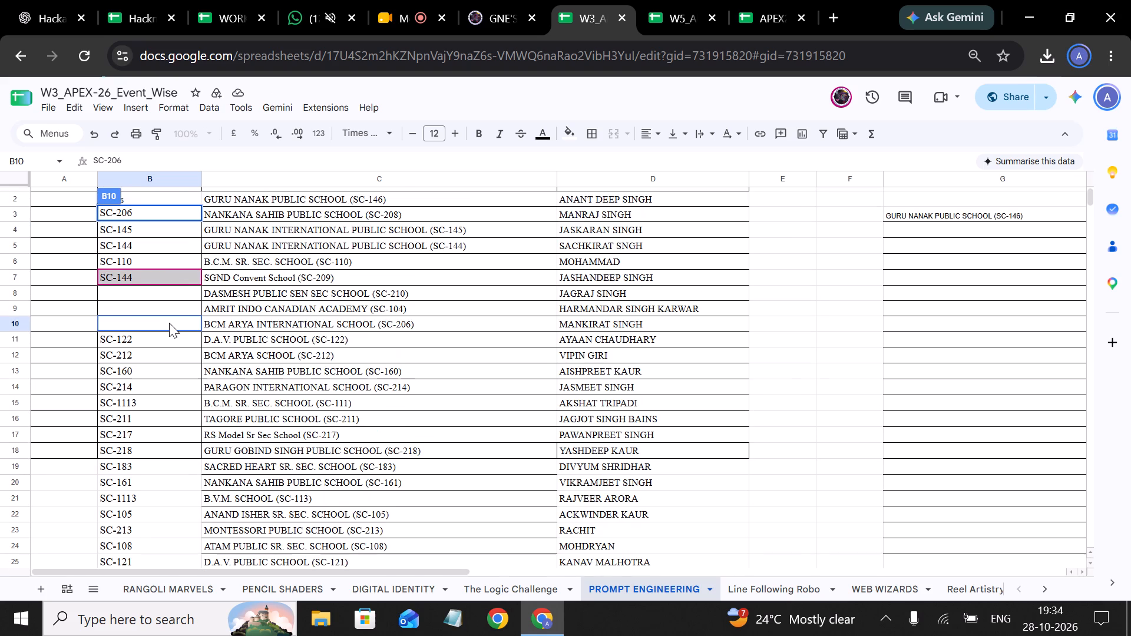
pyautogui.click(169, 323)
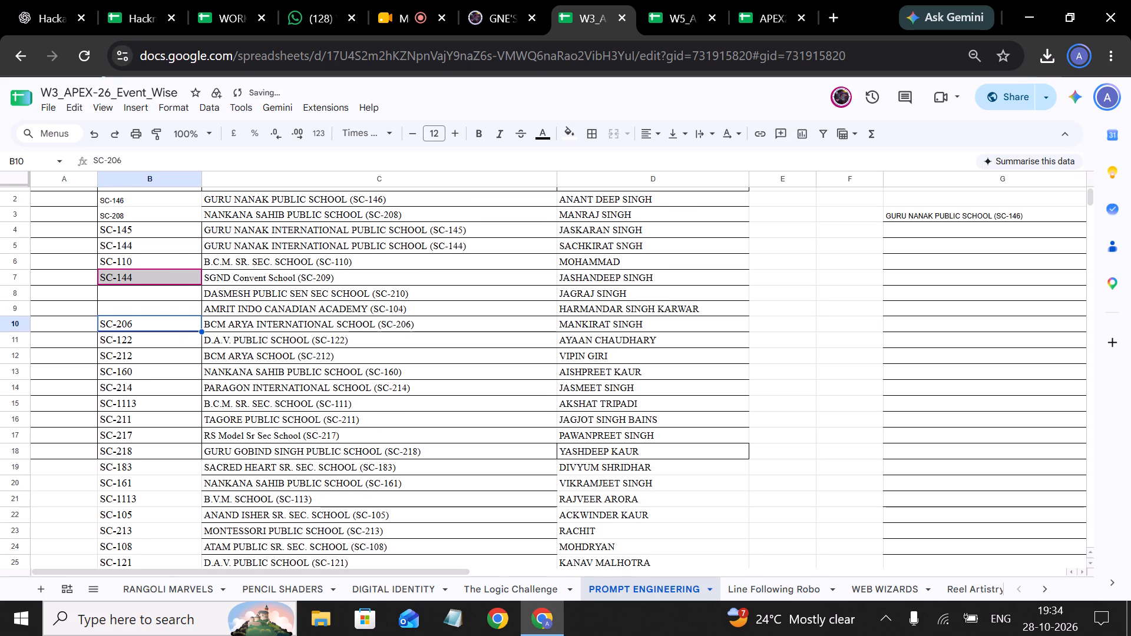
# Replace the school code in B10 with SC-104.
pyautogui.click(169, 314)
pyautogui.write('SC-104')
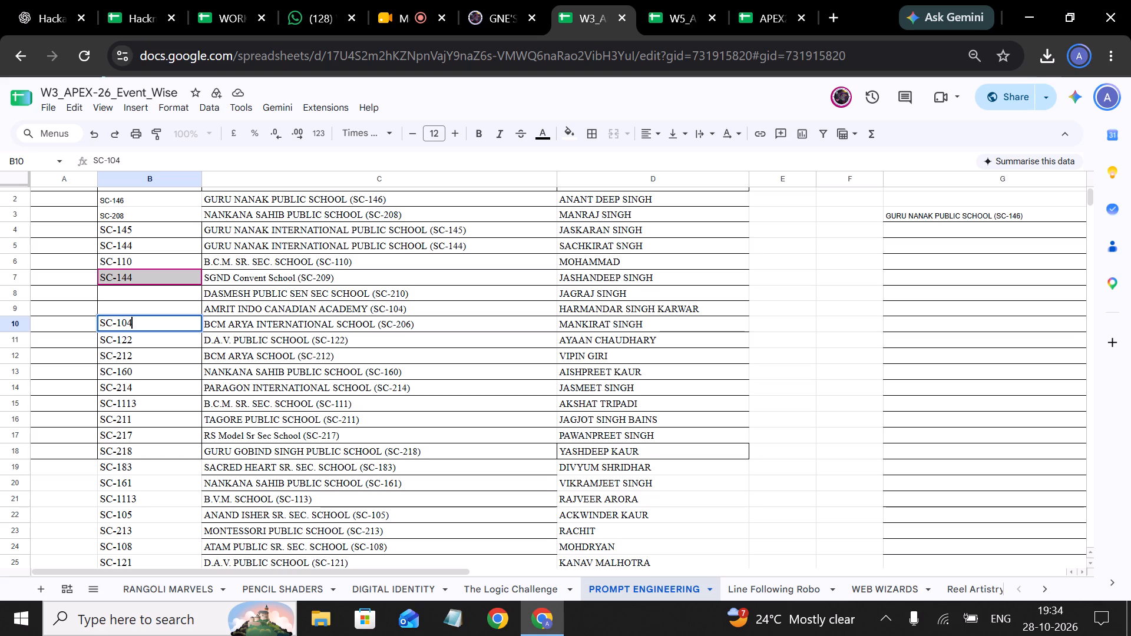
# Enter serial numbers 1, 2 and 3 in cells A2 to A4 of the SR NO. column.
pyautogui.scroll(1, 169, 314)
pyautogui.scroll(2, 89, 280)
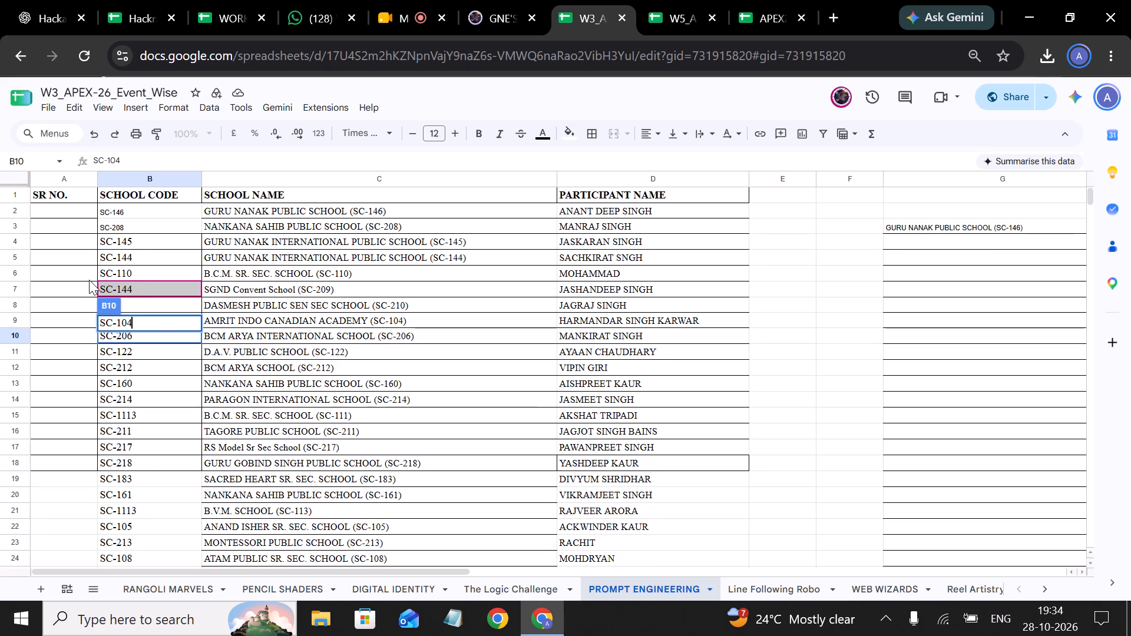
pyautogui.click(69, 213)
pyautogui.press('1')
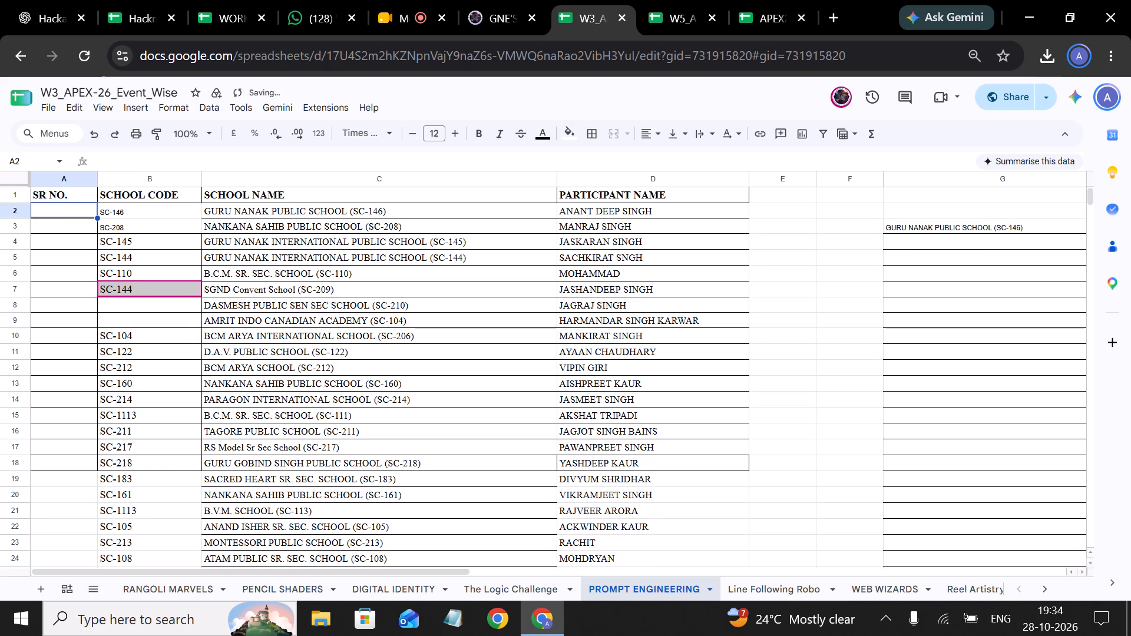
pyautogui.click(70, 223)
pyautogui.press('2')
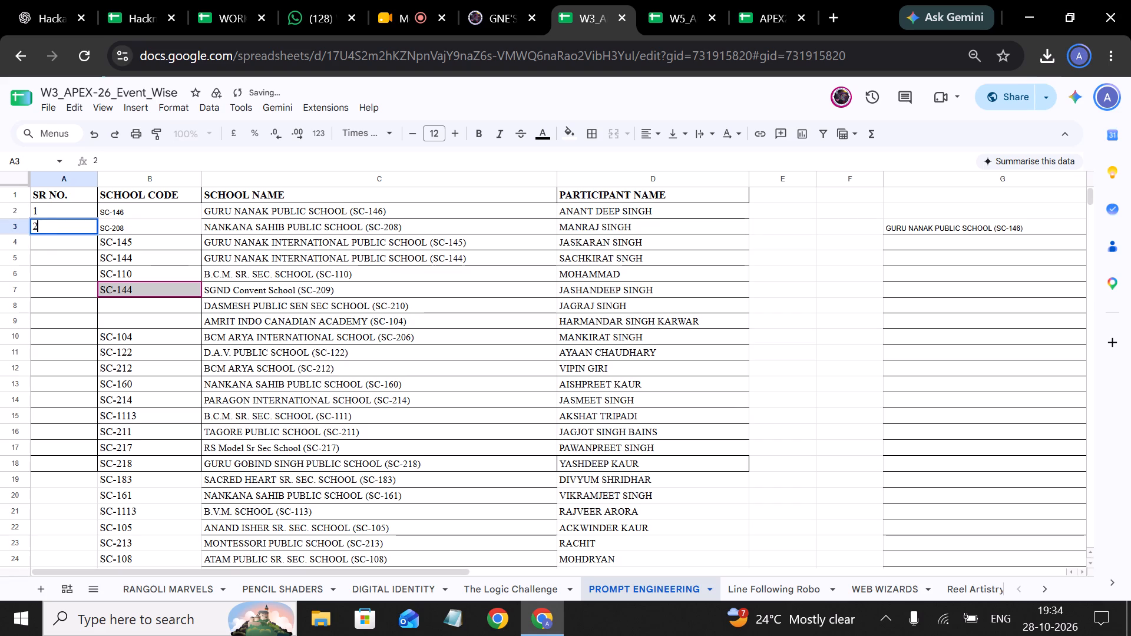
pyautogui.click(80, 247)
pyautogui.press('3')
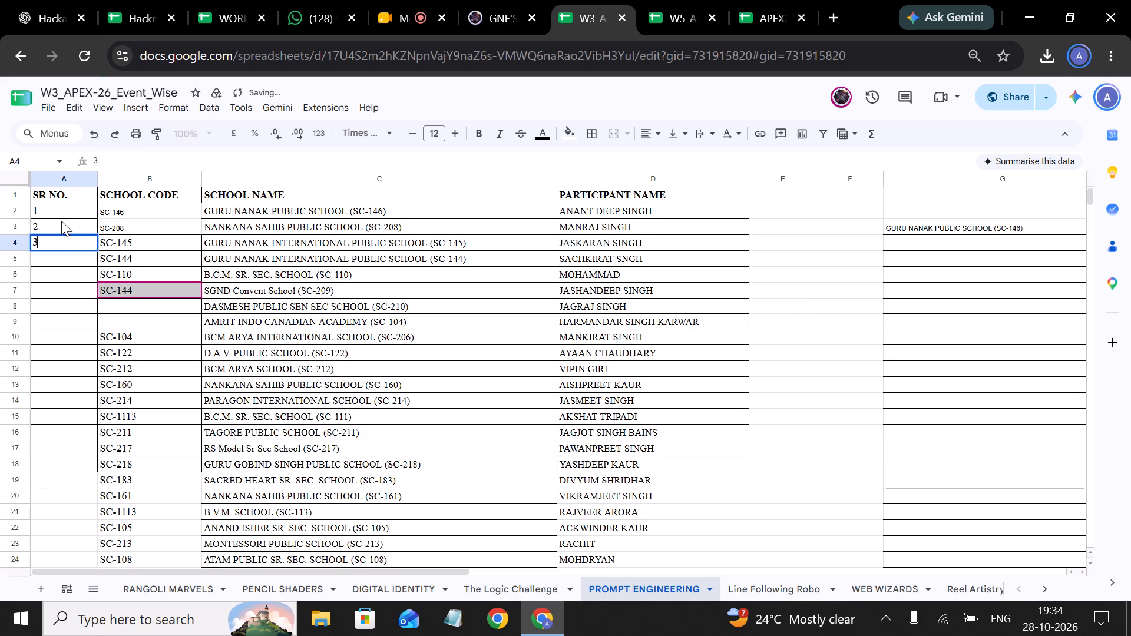
# Fill the serial number series from A2:A4 down the SR NO. column alongside the participant rows.
pyautogui.moveTo(65, 216); pyautogui.dragTo(67, 239)
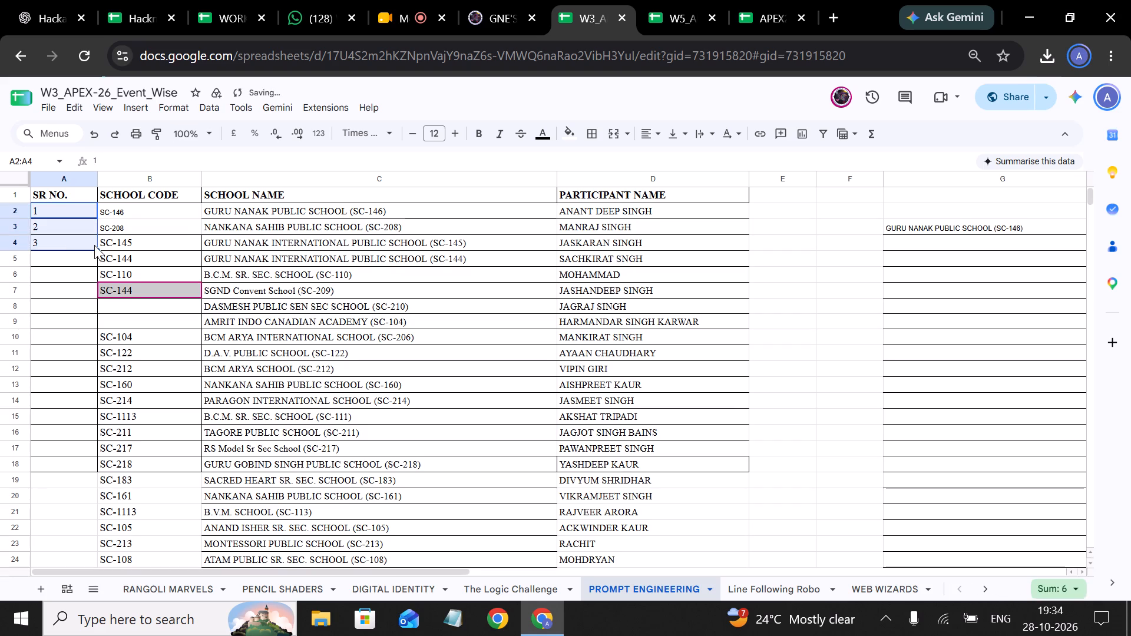
pyautogui.moveTo(95, 248); pyautogui.dragTo(108, 468)
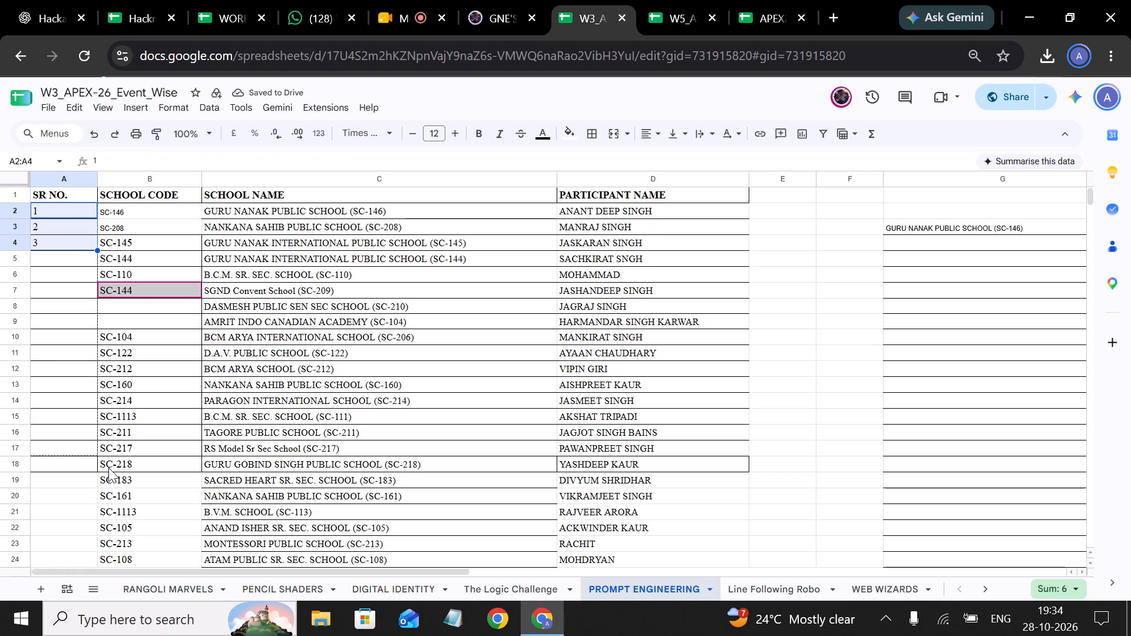
pyautogui.moveTo(108, 468); pyautogui.dragTo(62, 428)
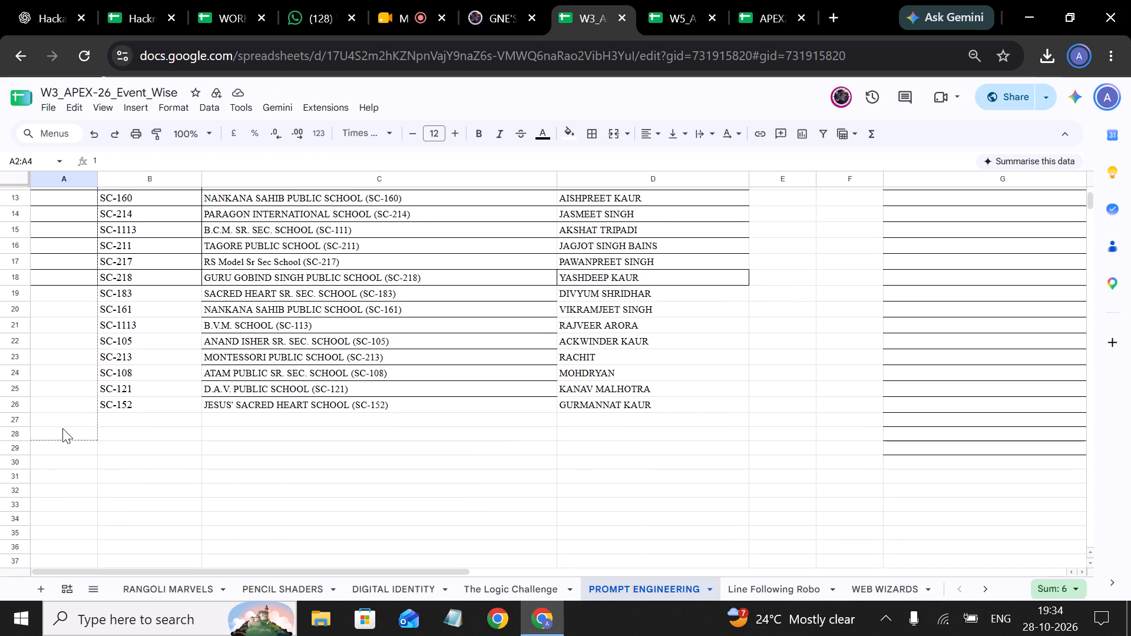
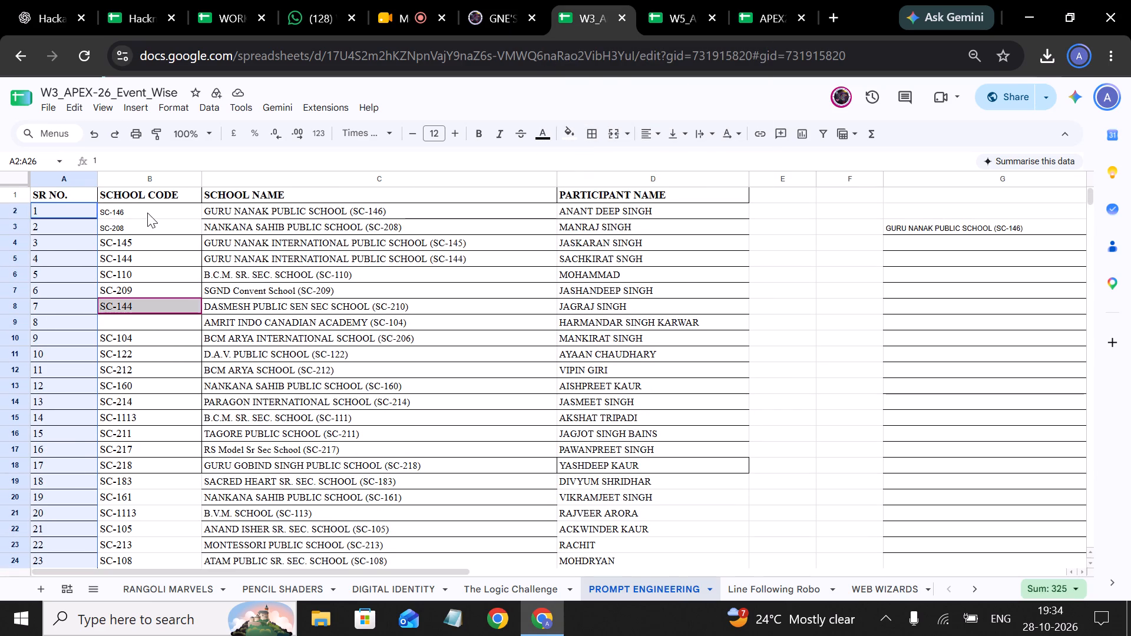
# Format the school codes in B2:B3 as Times New Roman at font size 11.
pyautogui.moveTo(147, 213); pyautogui.dragTo(163, 230)
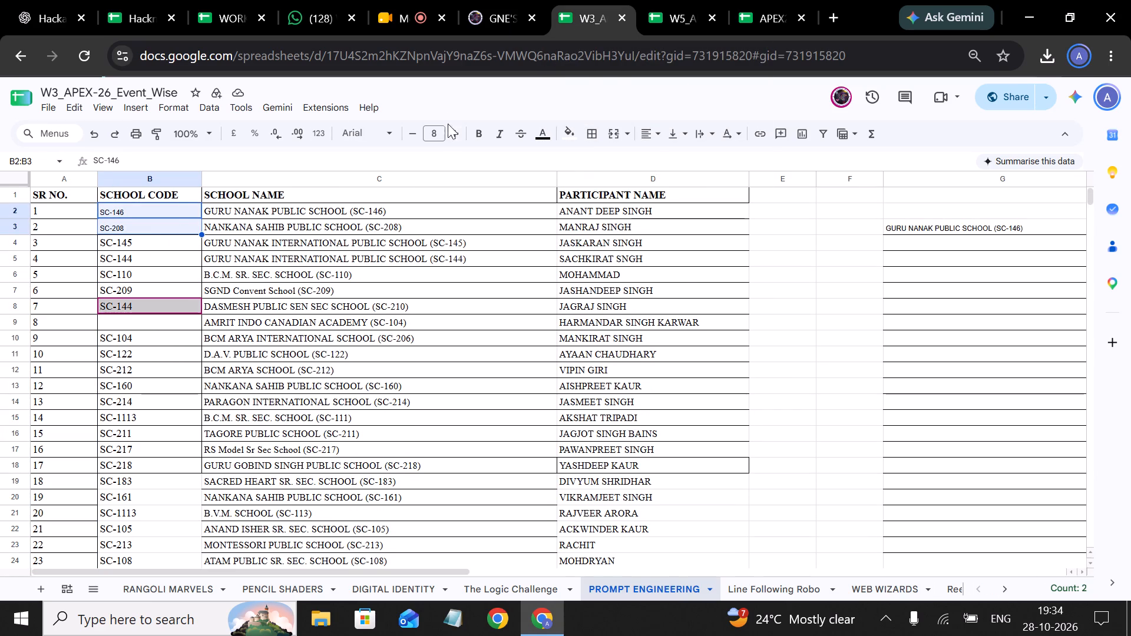
pyautogui.doubleClick(448, 131)
pyautogui.click(456, 131)
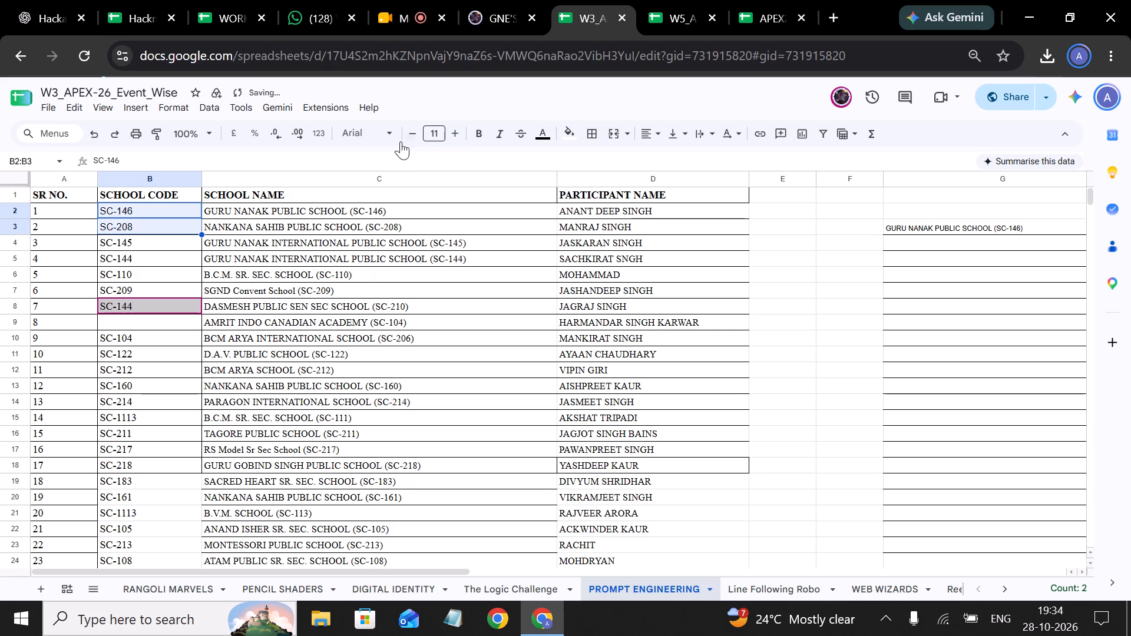
pyautogui.click(390, 135)
pyautogui.click(405, 263)
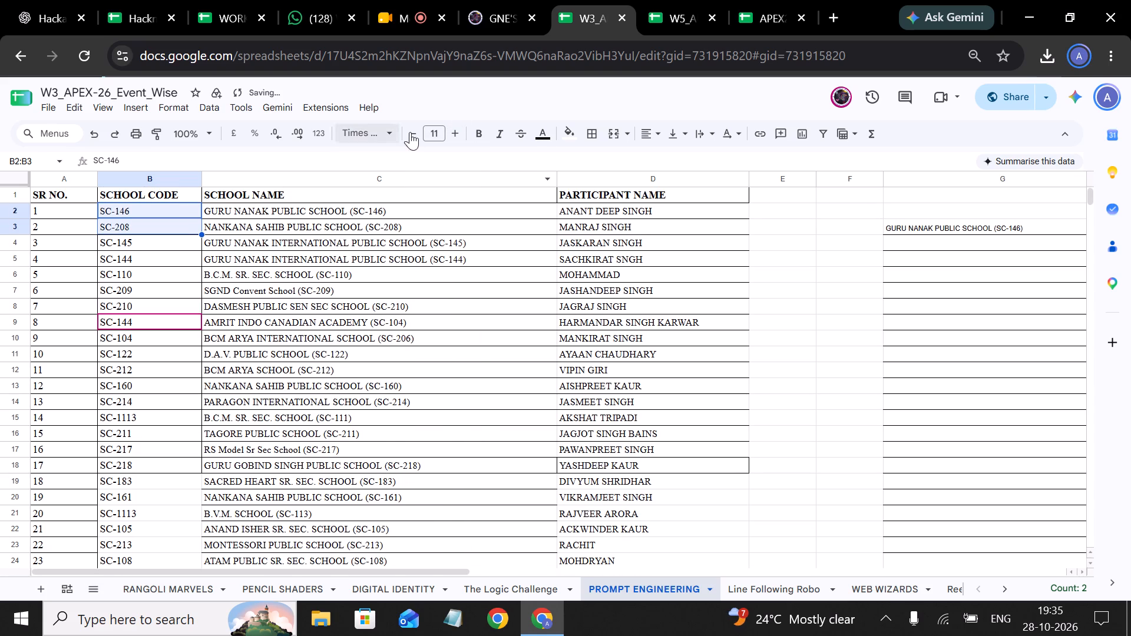
pyautogui.click(170, 249)
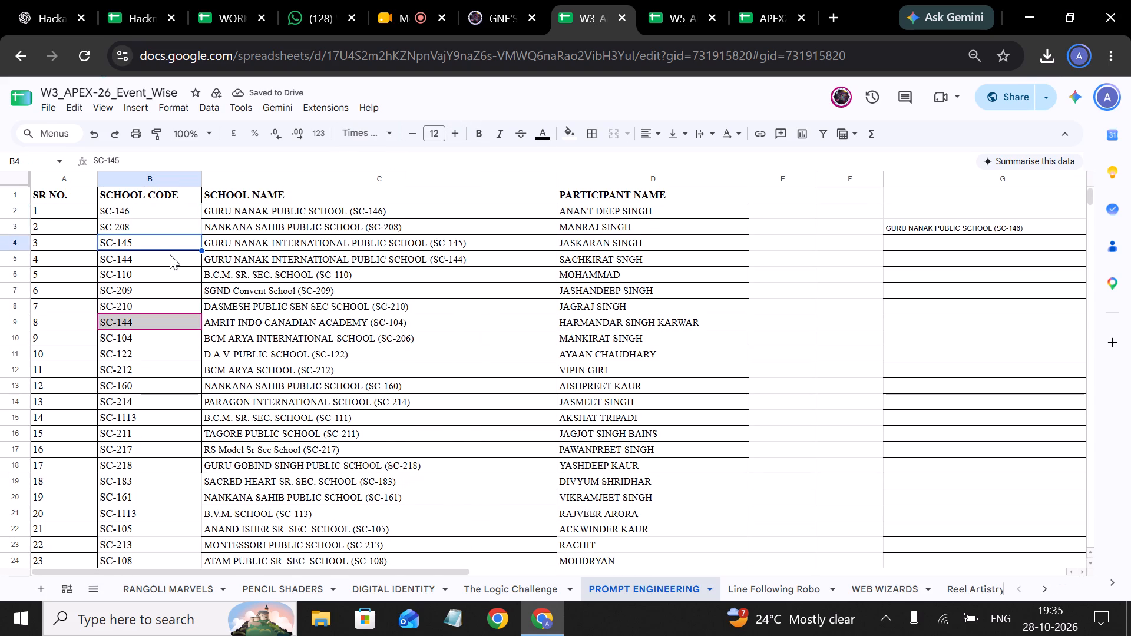
pyautogui.click(253, 231)
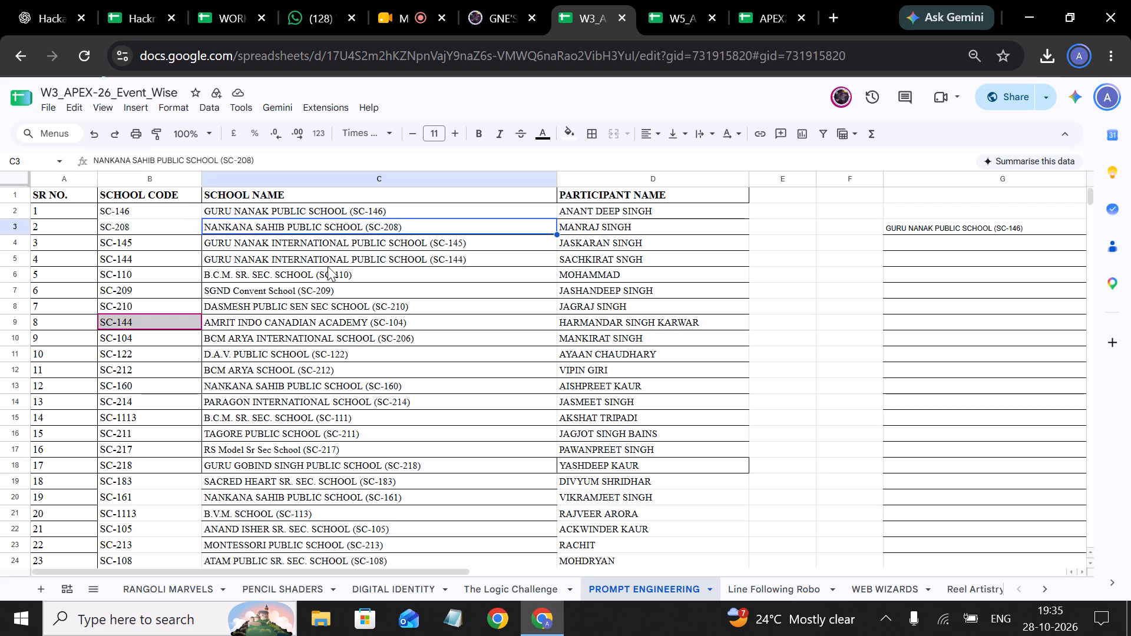
pyautogui.click(328, 266)
# Correct the school code in B15 to SC-111 for B.C.M. Sr. Sec. School.
pyautogui.scroll(-1, 217, 281)
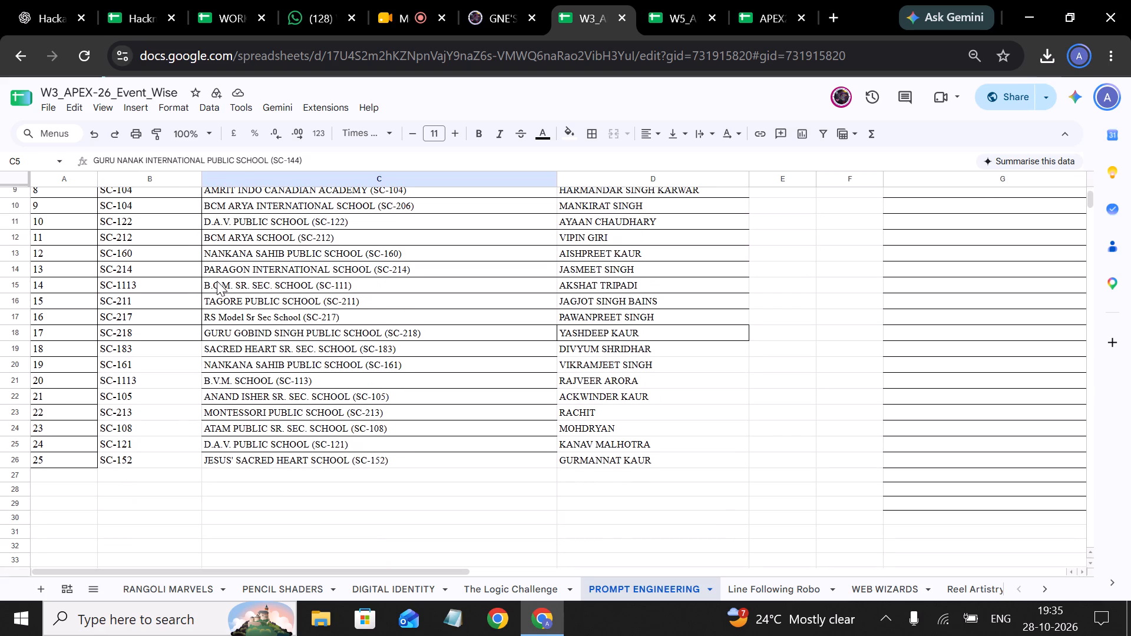
pyautogui.doubleClick(127, 282)
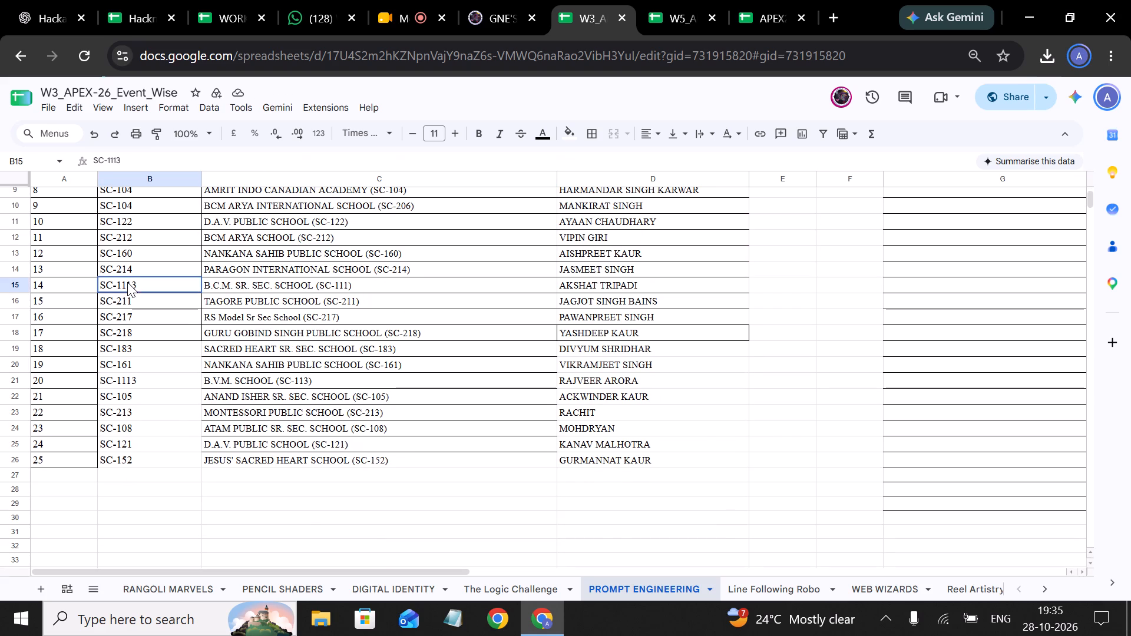
pyautogui.press('BackSpace')
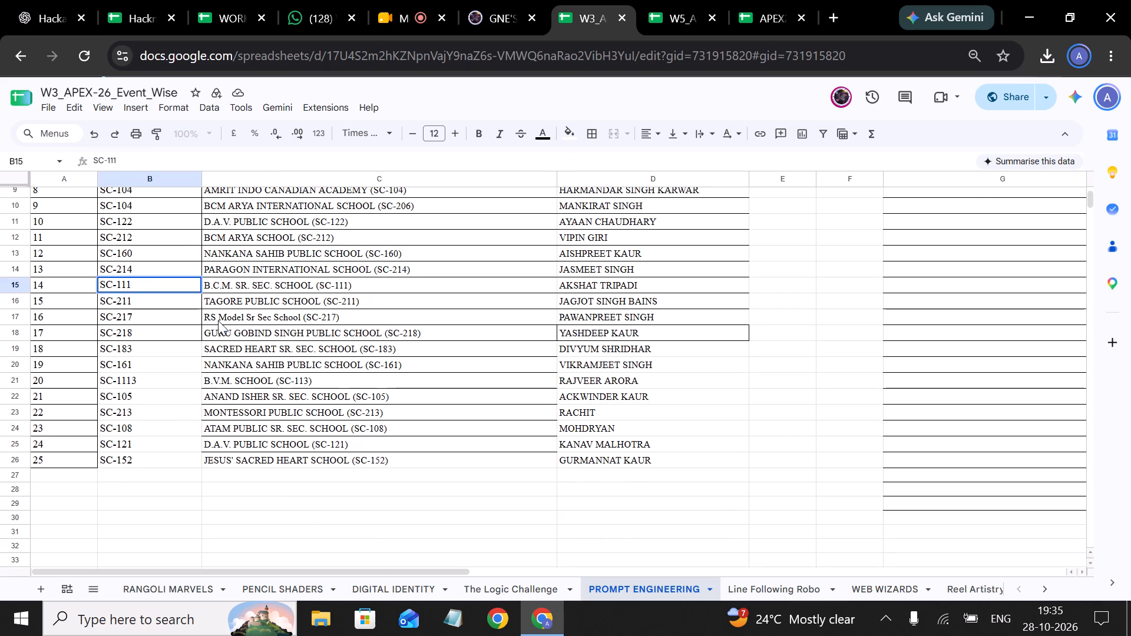
pyautogui.scroll(-1, 232, 334)
pyautogui.scroll(2, 449, 319)
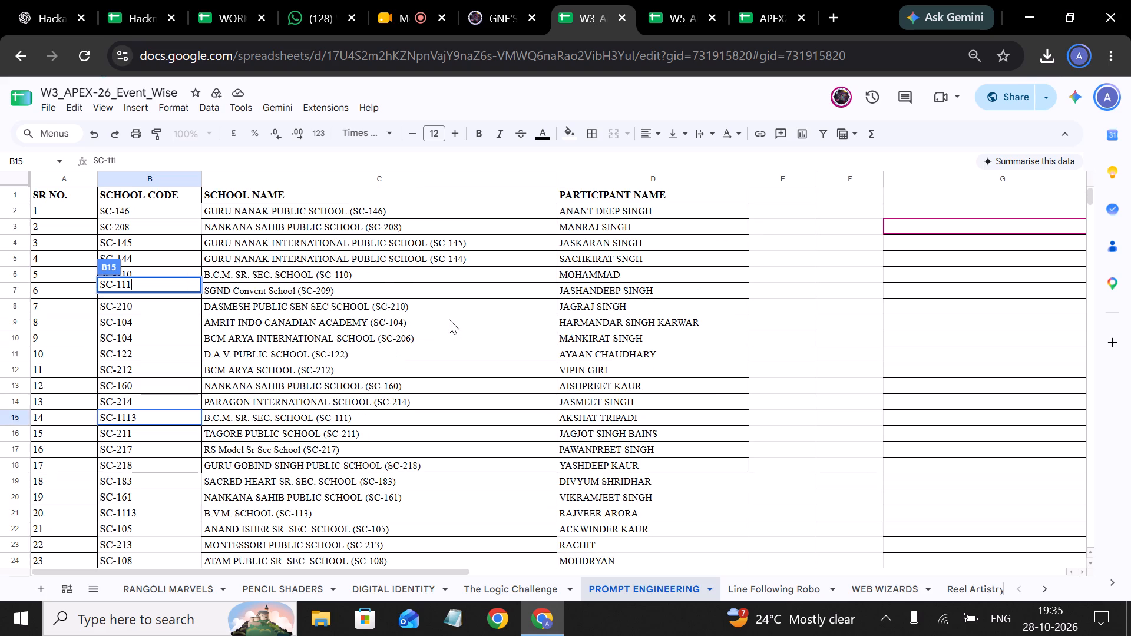
# Select the participant names in D19:D26.
pyautogui.scroll(-1, 449, 319)
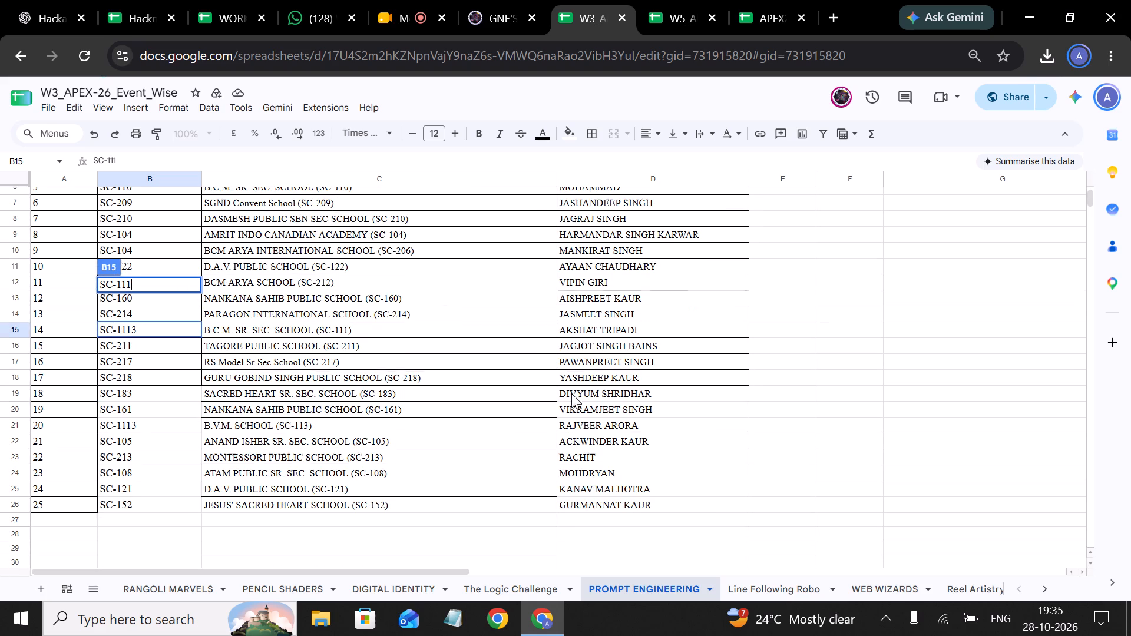
pyautogui.moveTo(571, 393); pyautogui.dragTo(702, 503)
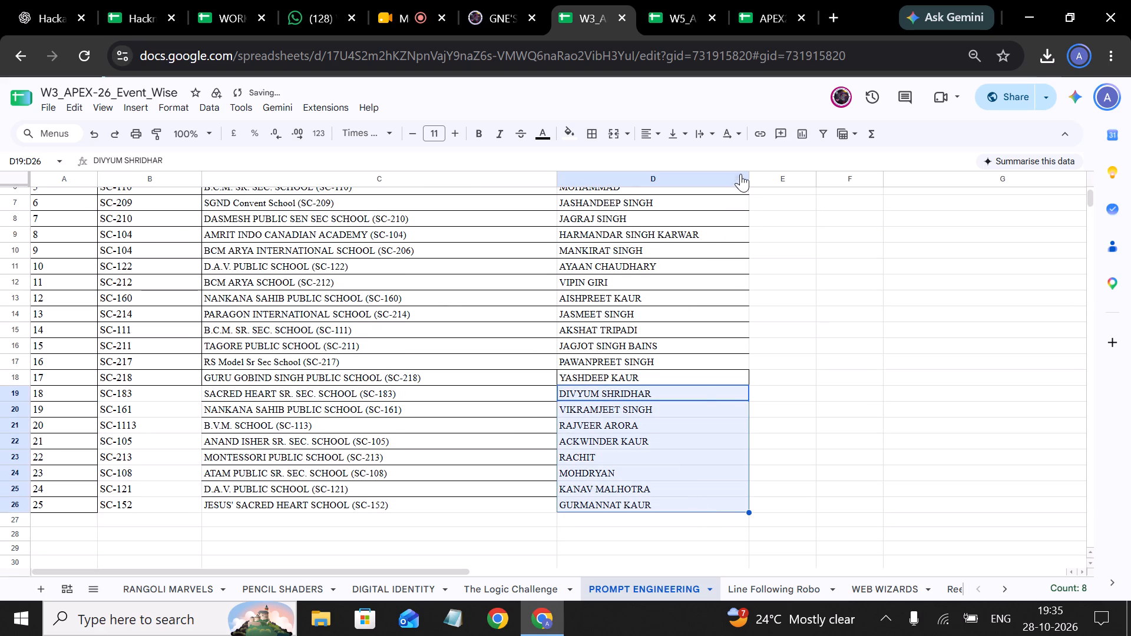
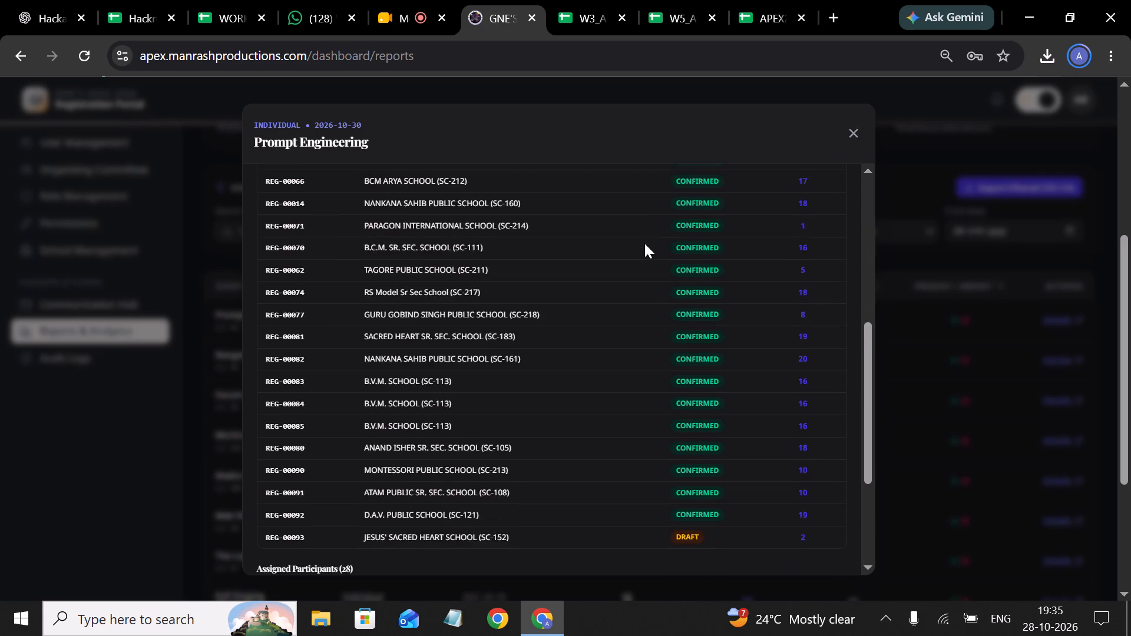
# Examine the Prompt Engineering report's associated registrations and assigned participants, checking school codes, statuses and registration numbers.
pyautogui.scroll(-4, 644, 243)
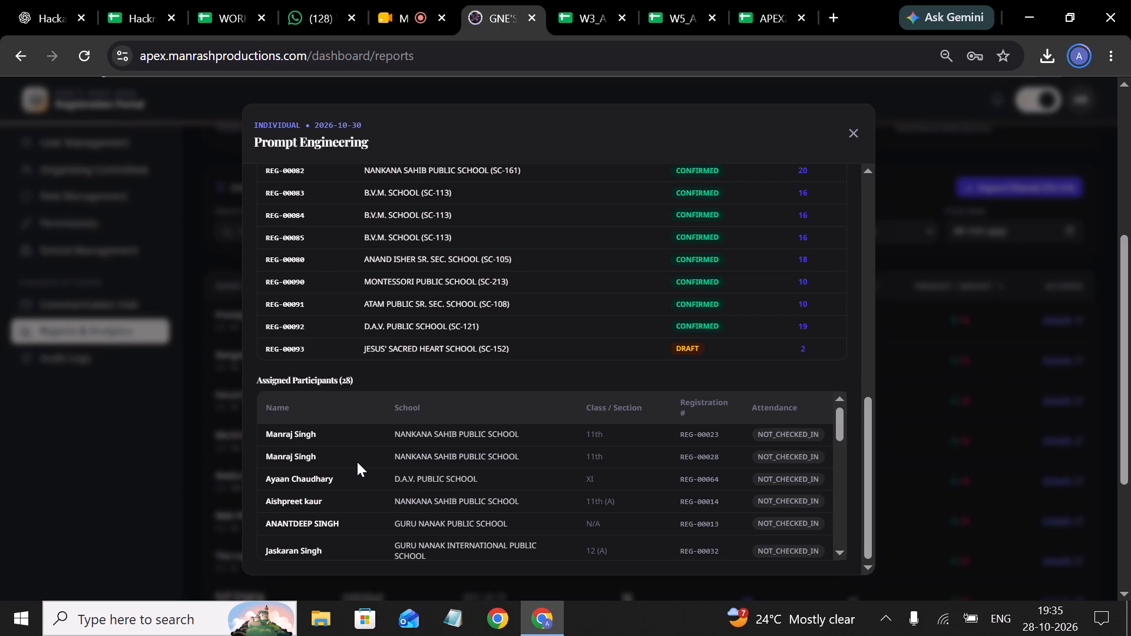
pyautogui.scroll(-2, 416, 469)
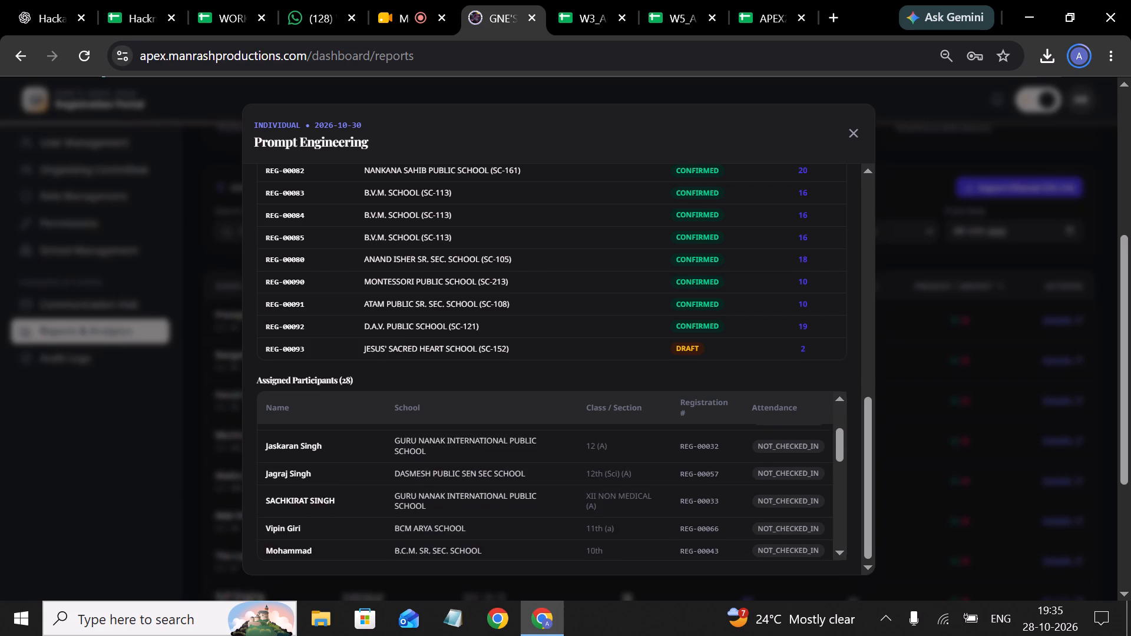
pyautogui.scroll(-2, 416, 469)
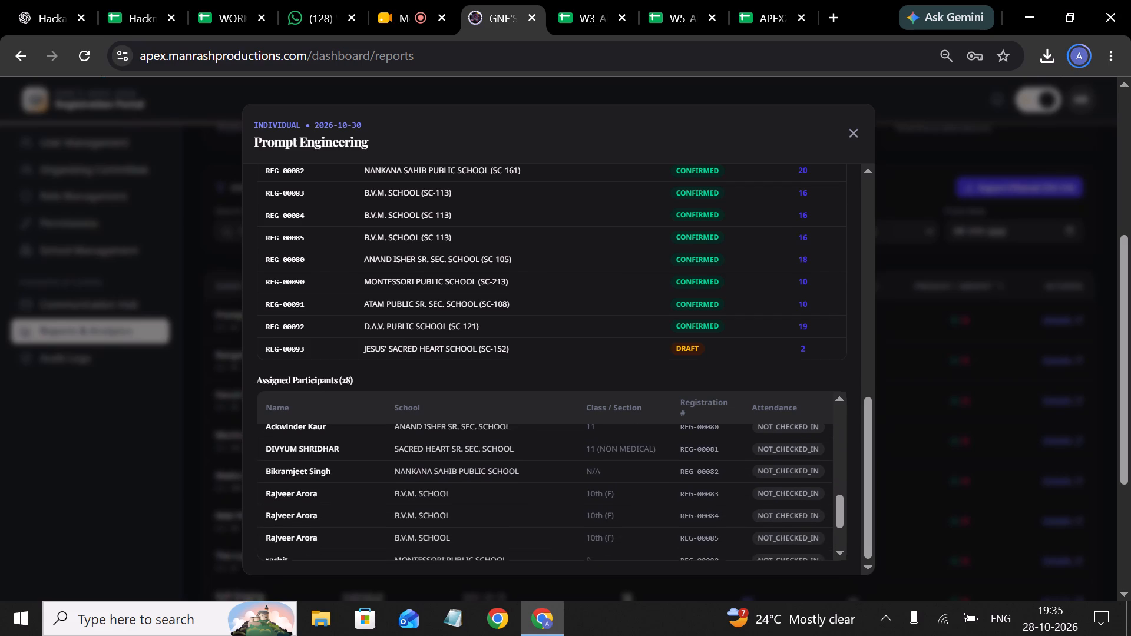
pyautogui.scroll(-1, 416, 469)
pyautogui.scroll(4, 376, 510)
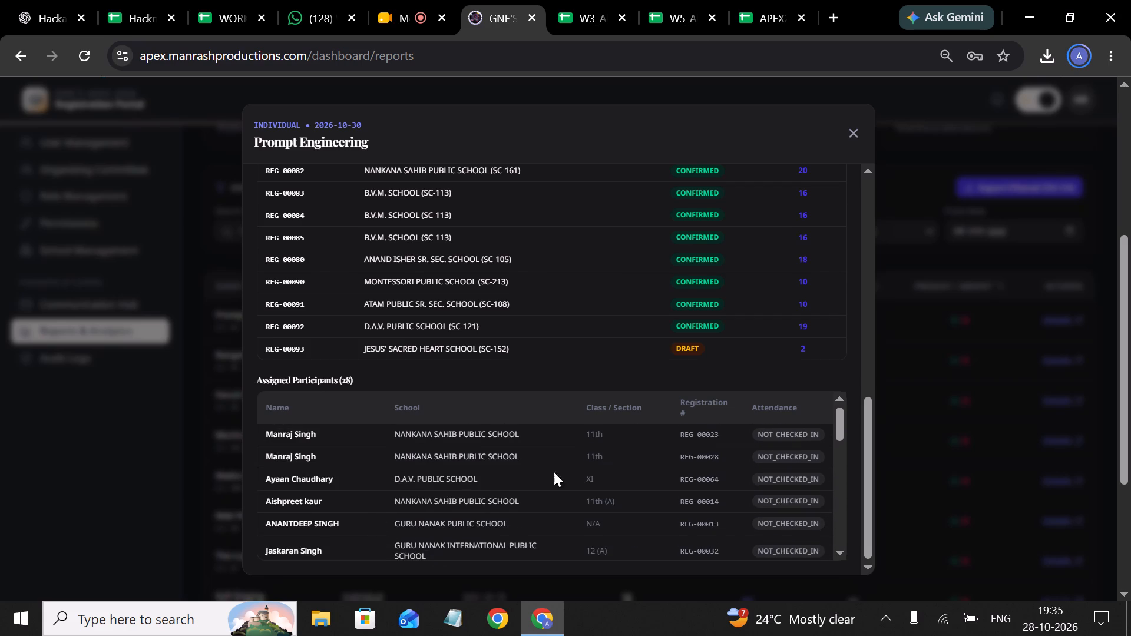
pyautogui.scroll(2, 600, 297)
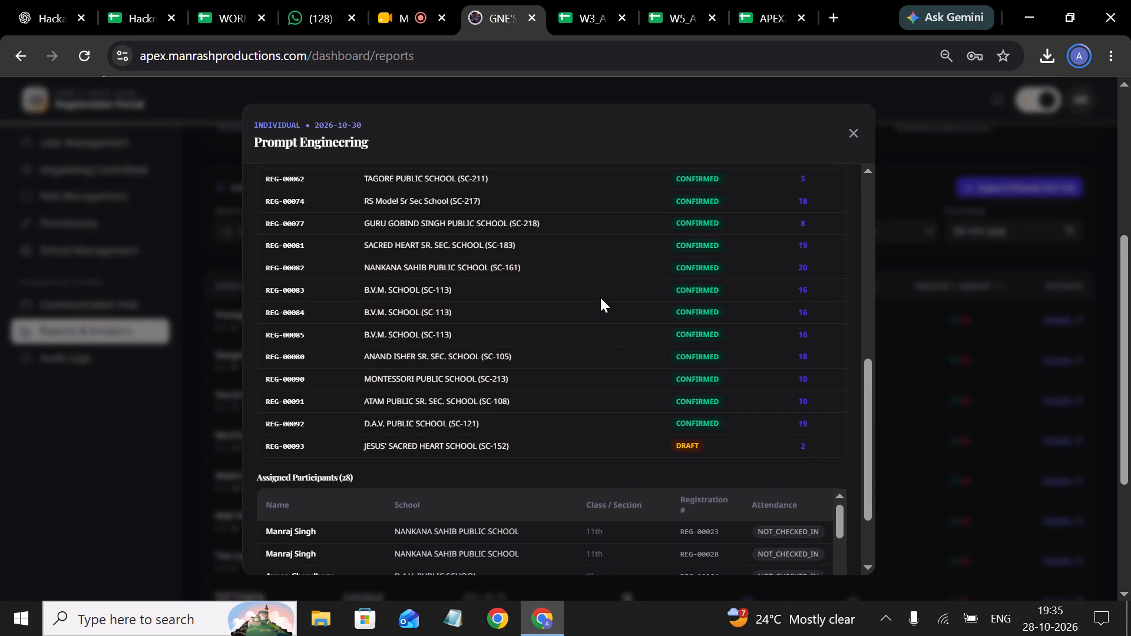
pyautogui.scroll(5, 600, 297)
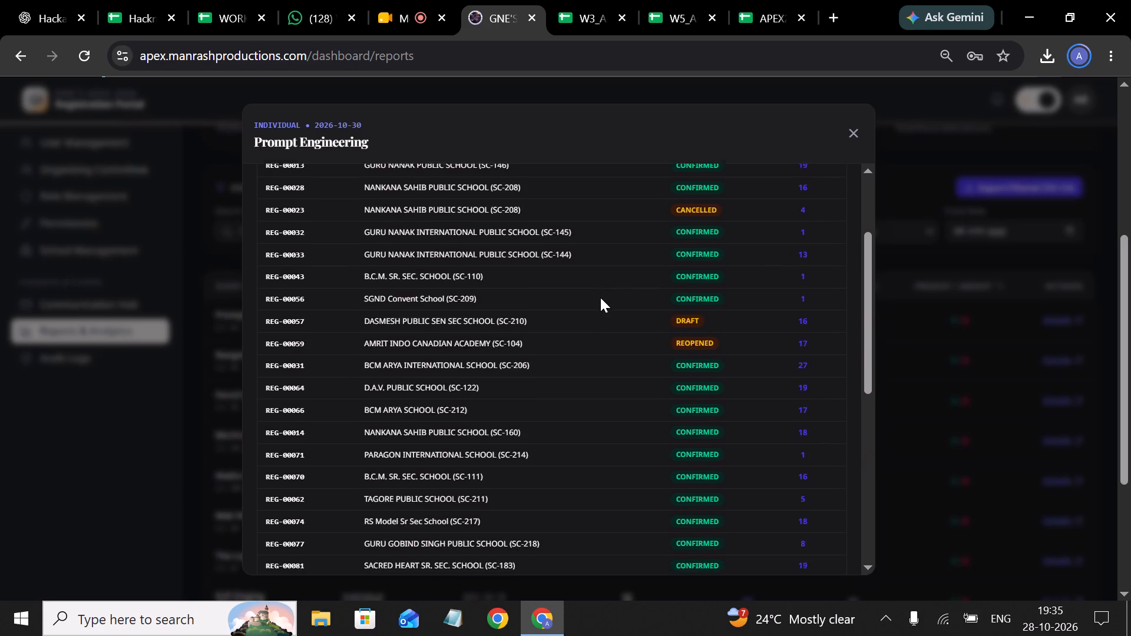
pyautogui.scroll(1, 600, 297)
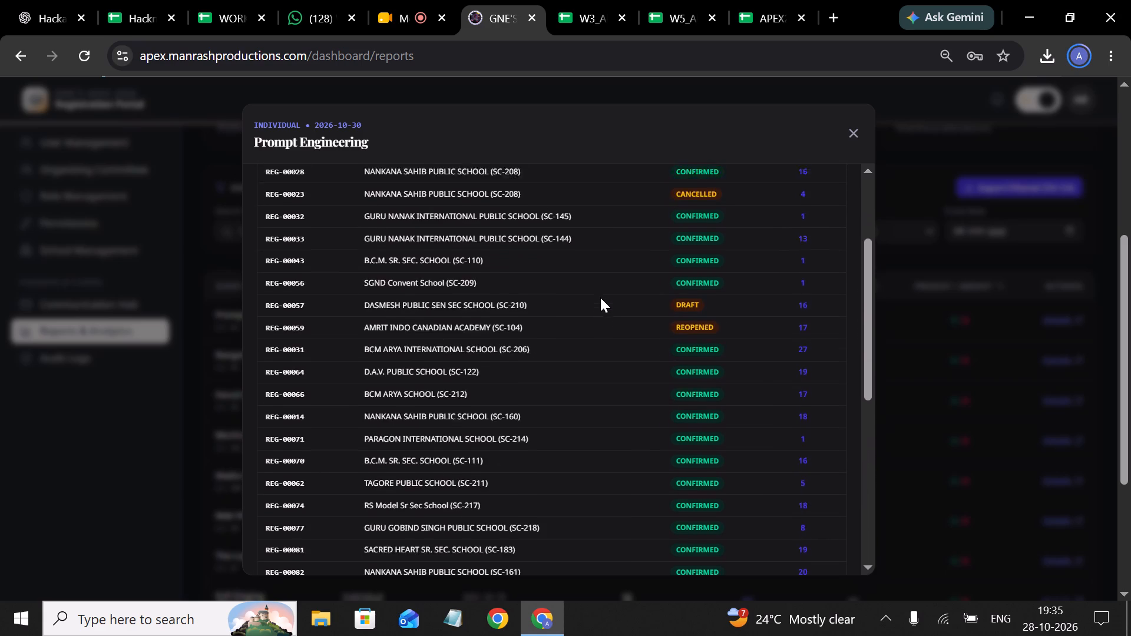
pyautogui.scroll(1, 600, 297)
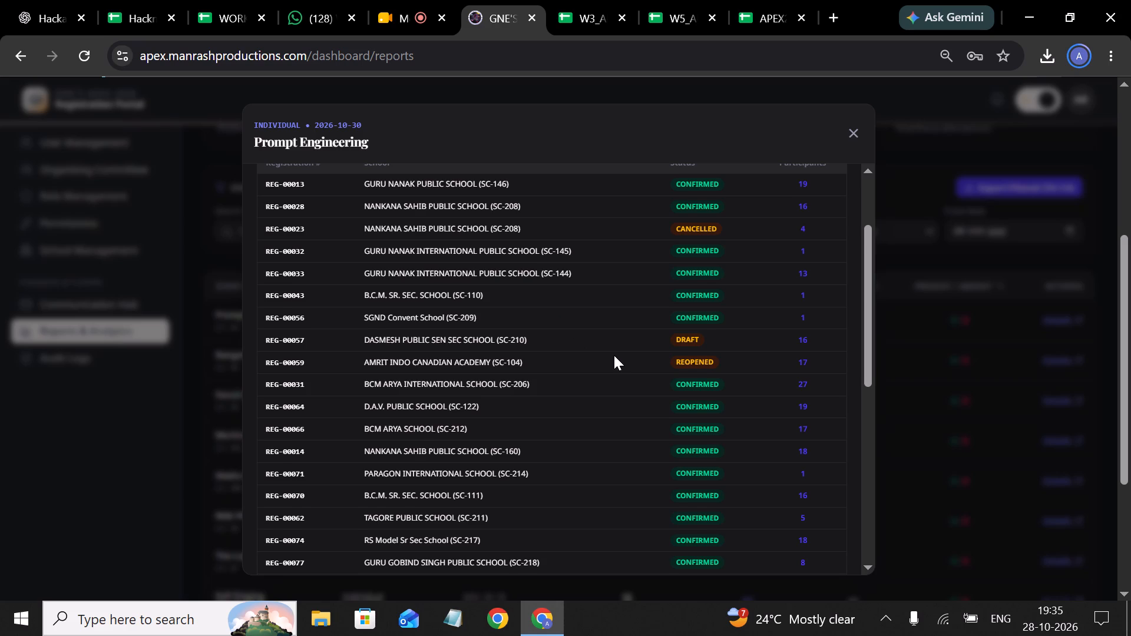
pyautogui.scroll(2, 614, 355)
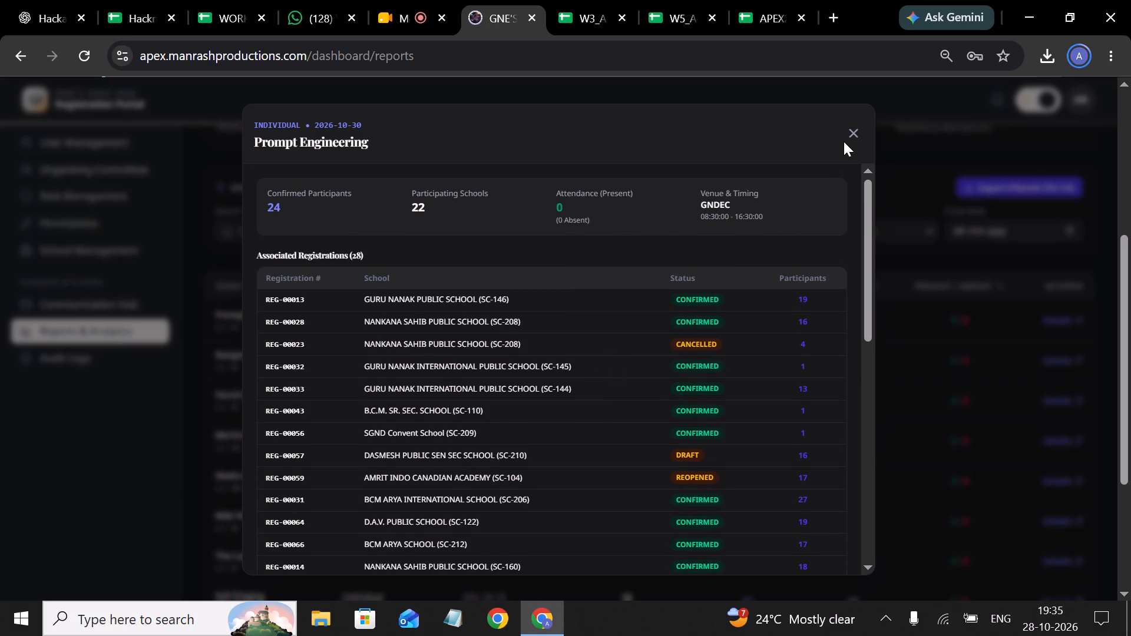
pyautogui.scroll(-3, 667, 417)
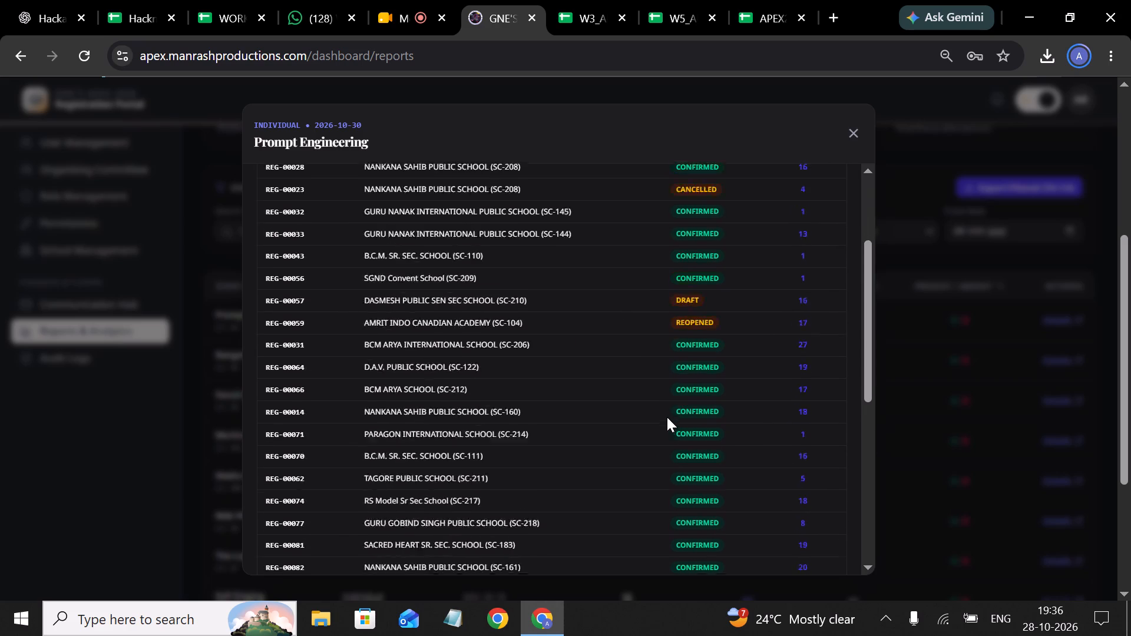
pyautogui.scroll(-1, 667, 417)
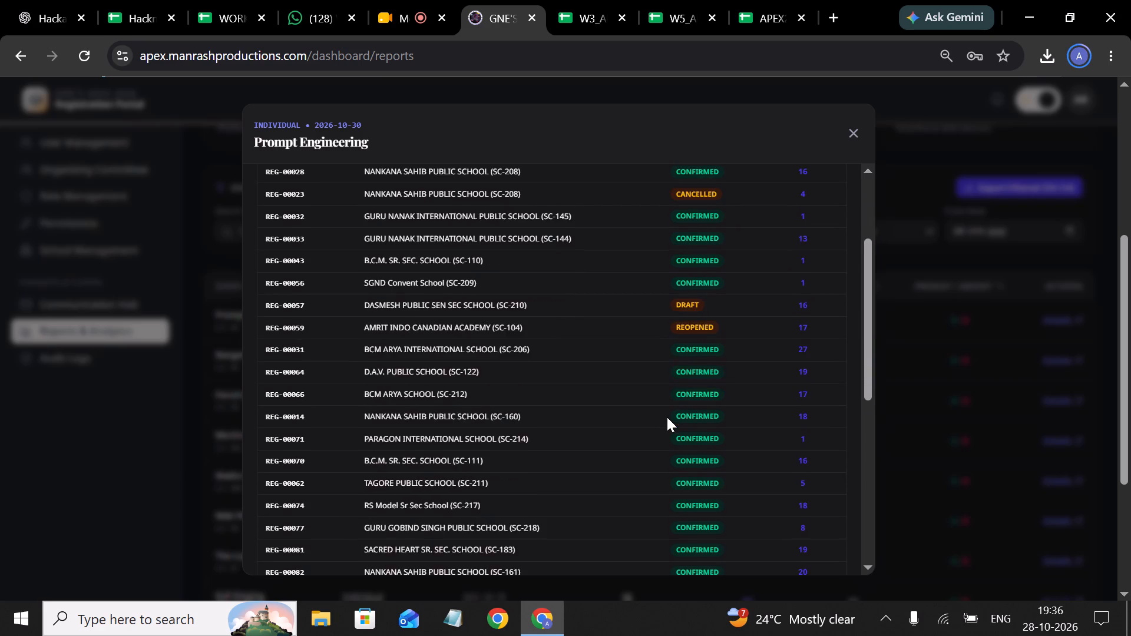
pyautogui.scroll(-2, 667, 417)
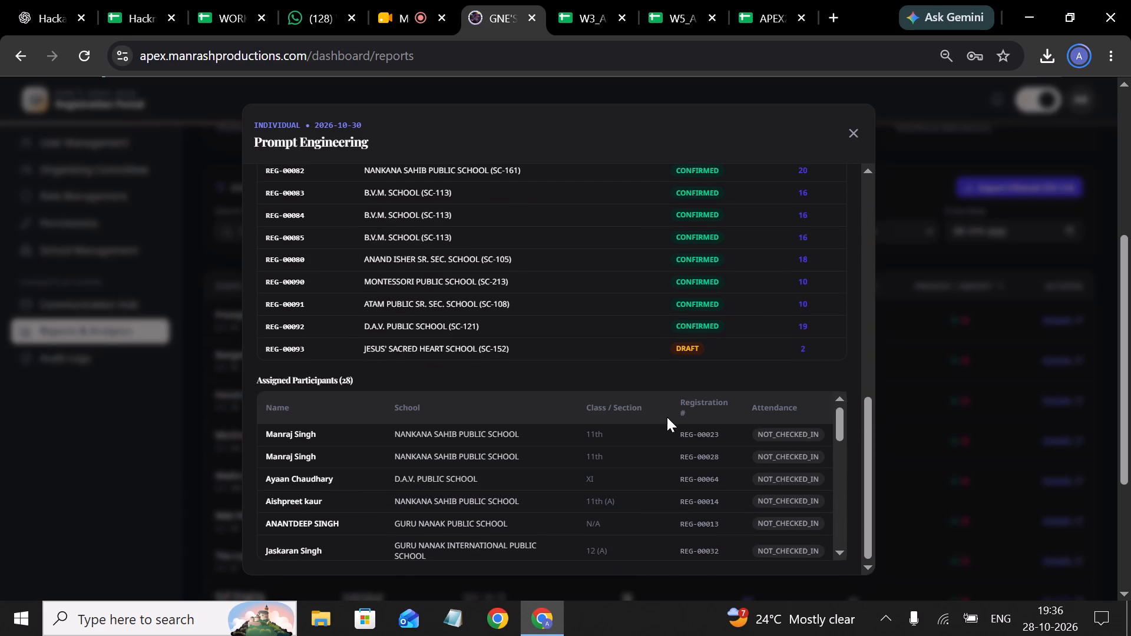
pyautogui.scroll(-1, 667, 417)
pyautogui.click(846, 143)
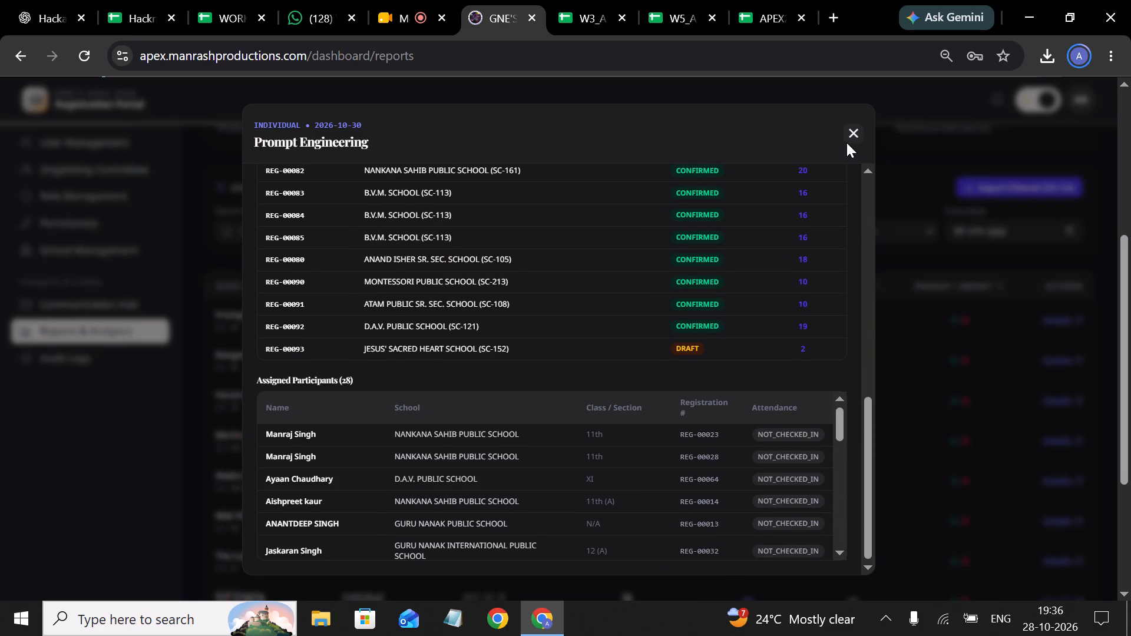
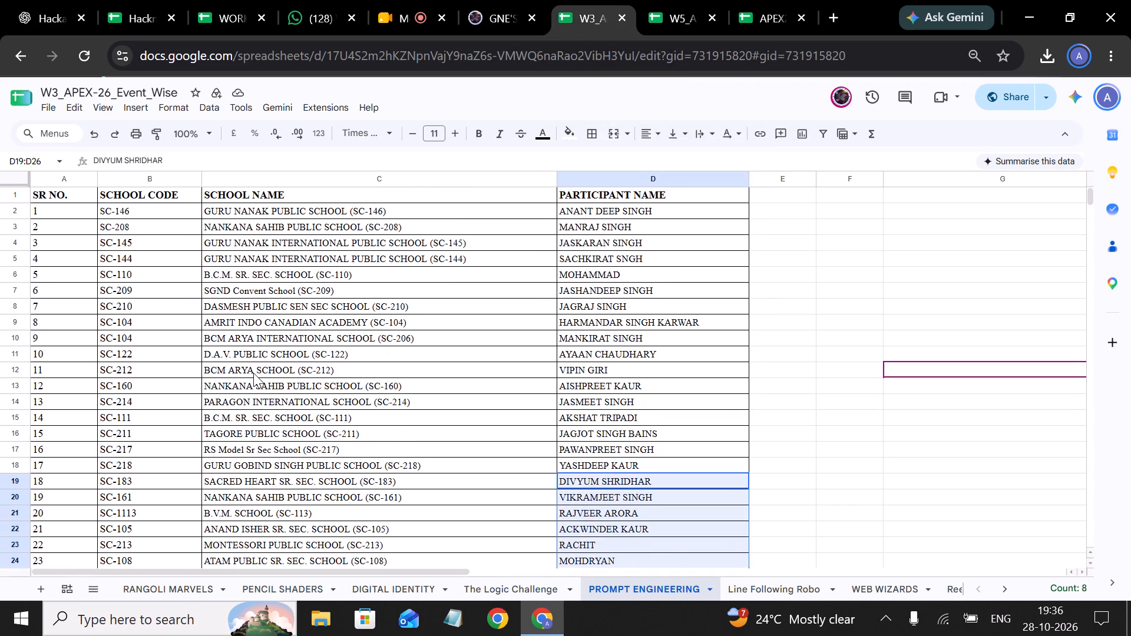
# Review the Prompt Engineering participant sheet from the first to the last row for inconsistently formatted entries.
pyautogui.scroll(-1, 253, 373)
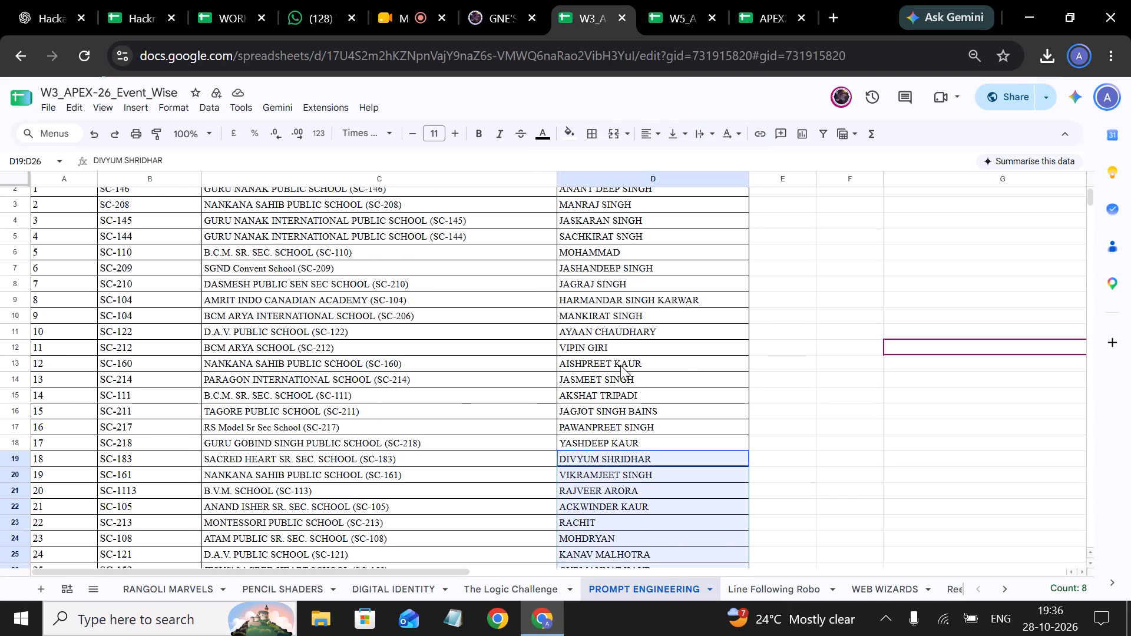
pyautogui.click(683, 363)
pyautogui.scroll(-1, 683, 363)
pyautogui.hscroll(-1, 706, 297)
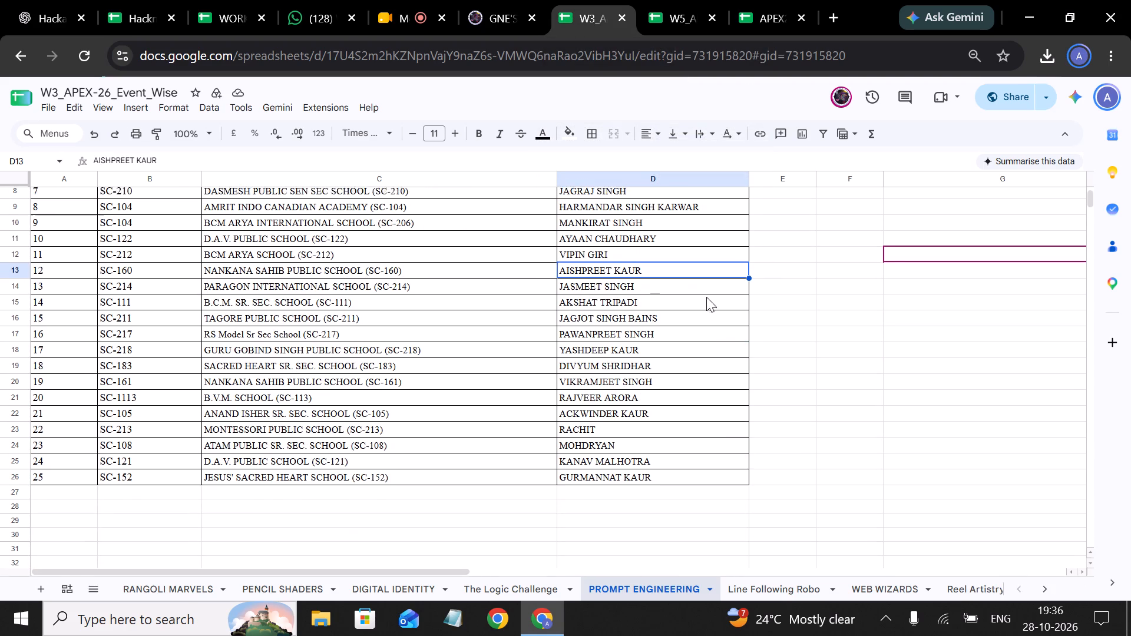
pyautogui.hscroll(-6, 706, 297)
pyautogui.scroll(1, 706, 297)
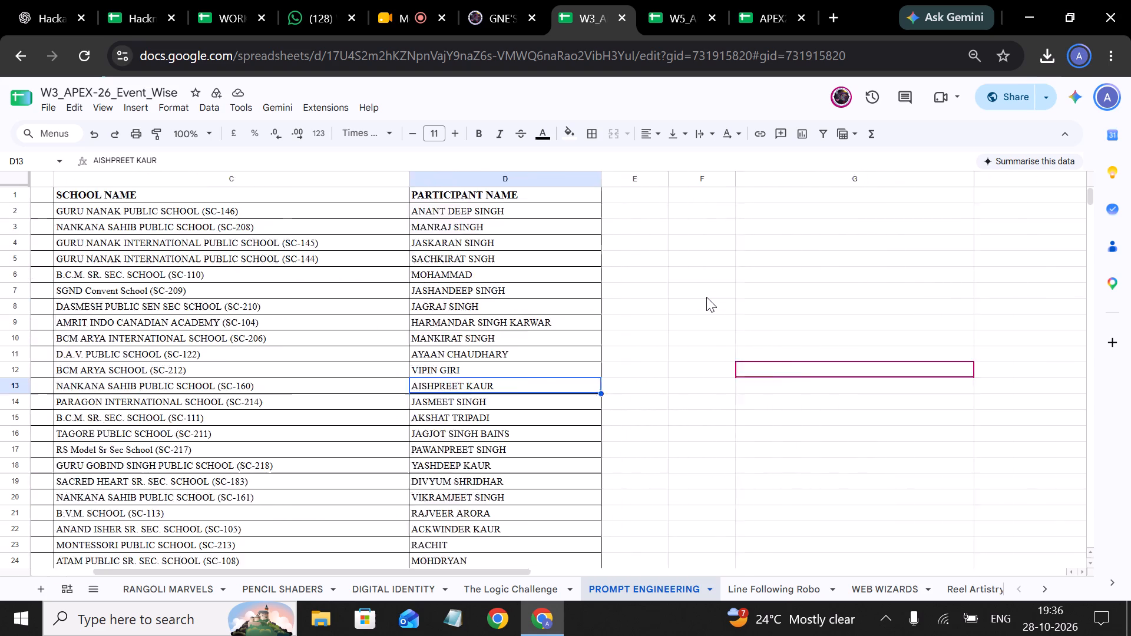
pyautogui.hscroll(2, 426, 325)
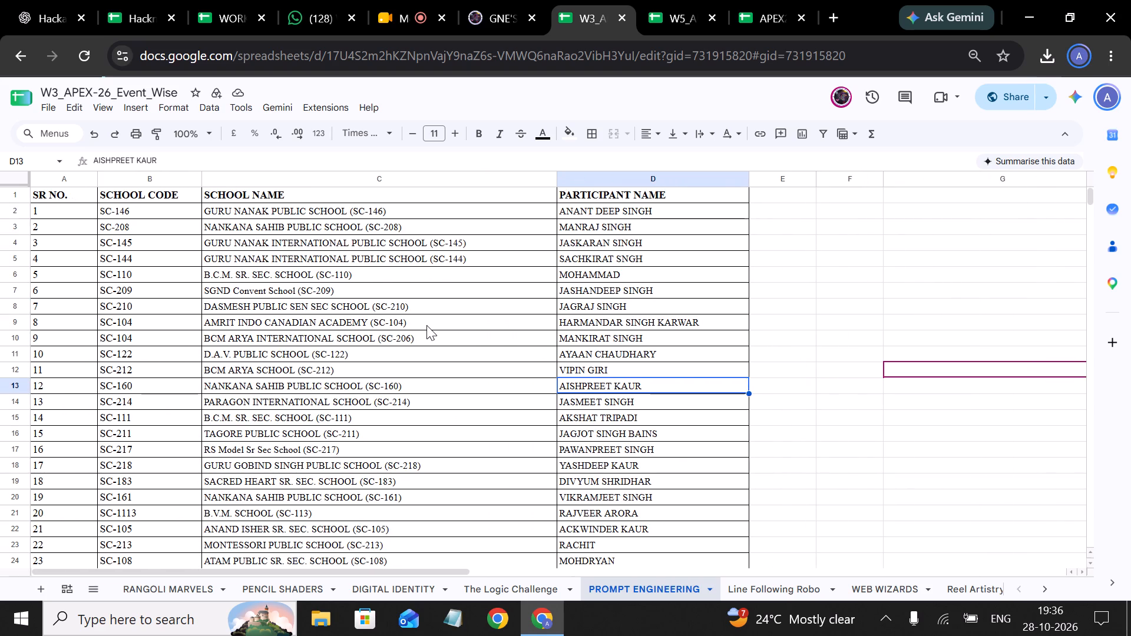
# Change the school name for SC-209 in the Prompt Engineering sheet to uppercase: SGND CONVENT SCHOOL (SC-209).
pyautogui.click(283, 293)
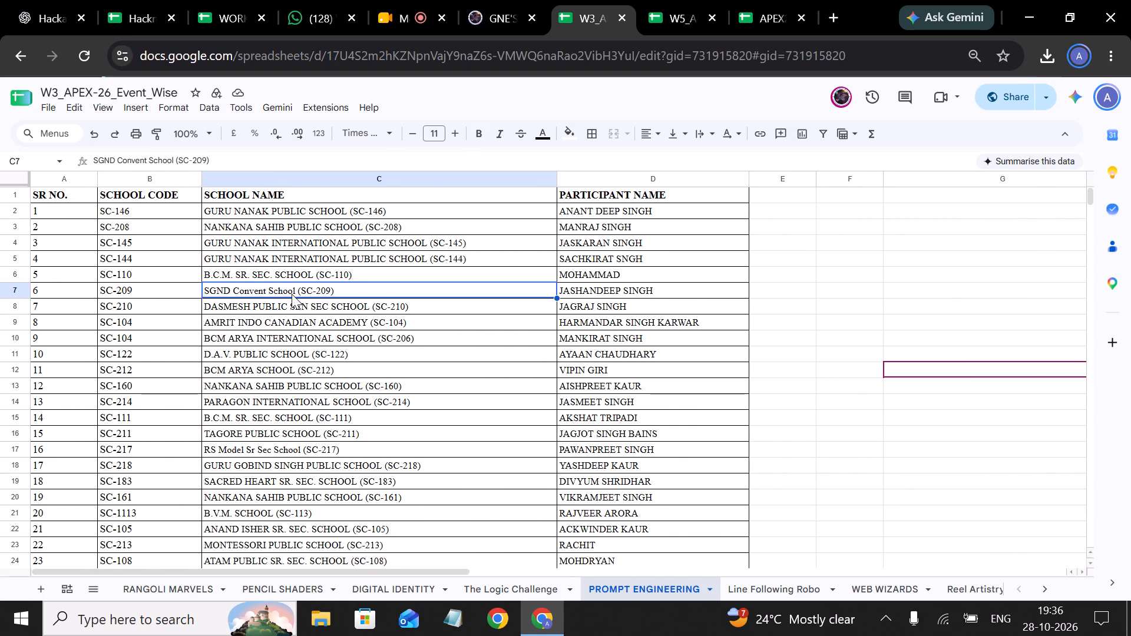
pyautogui.doubleClick(288, 292)
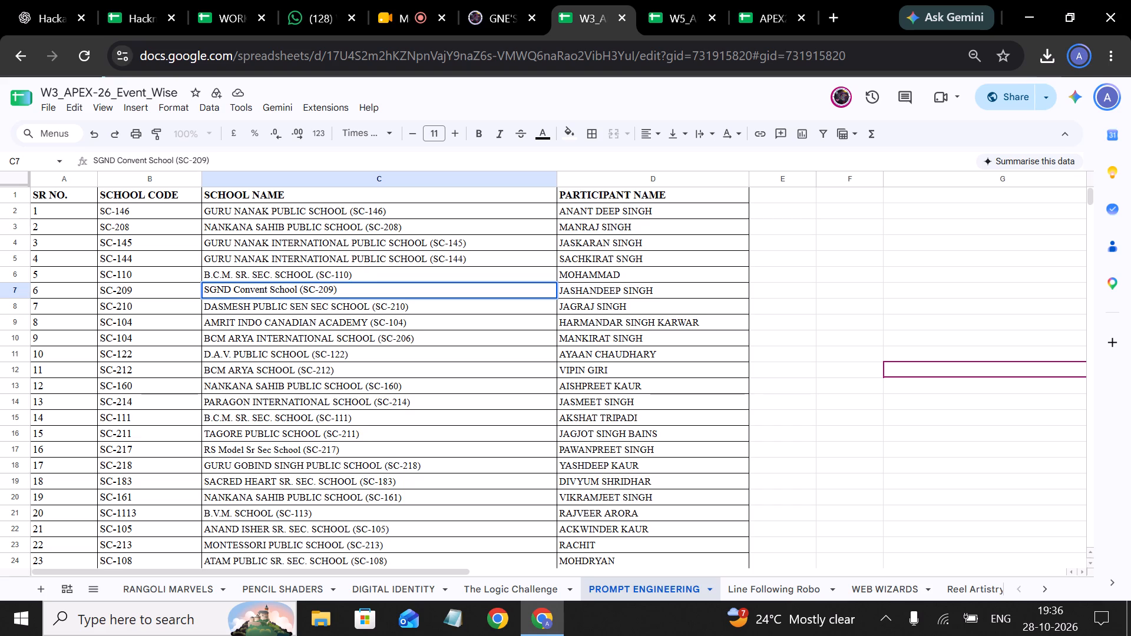
pyautogui.click(298, 292)
pyautogui.press('BackSpace')
pyautogui.press('BackSpace')
pyautogui.press('BackSpace')
pyautogui.press('BackSpace')
pyautogui.press('BackSpace')
pyautogui.press('BackSpace')
pyautogui.press('BackSpace')
pyautogui.press('BackSpace')
pyautogui.press('BackSpace')
pyautogui.press('BackSpace')
pyautogui.press('BackSpace')
pyautogui.press('BackSpace')
pyautogui.press('BackSpace')
pyautogui.write('ONVENT SCHOOL')
pyautogui.hscroll(1, 334, 303)
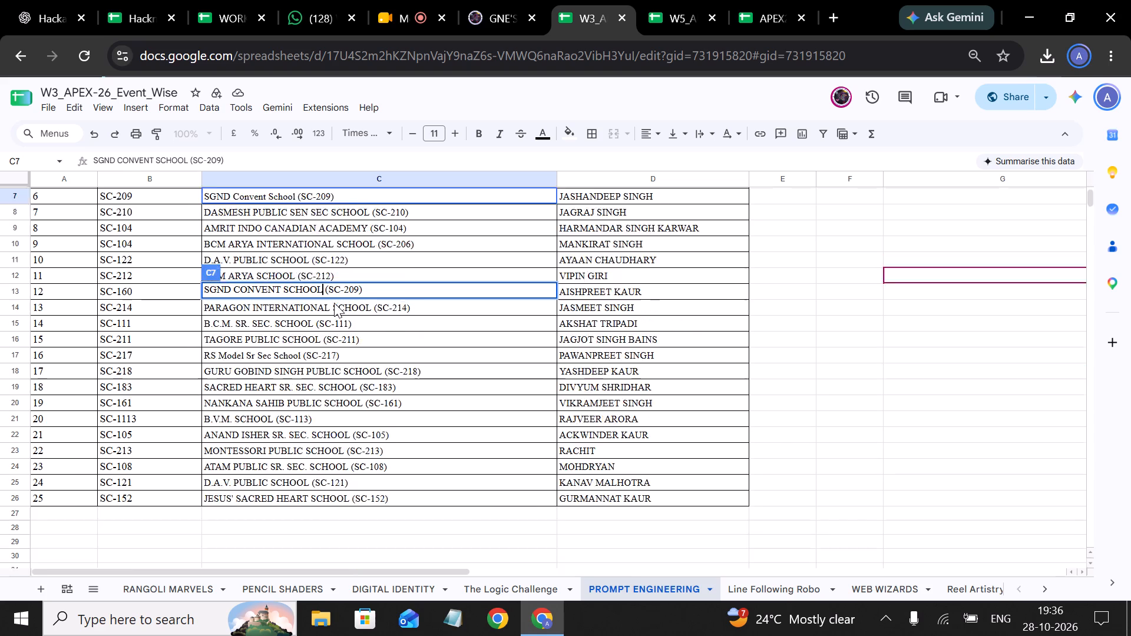
pyautogui.hscroll(1, 334, 303)
pyautogui.hscroll(1, 509, 359)
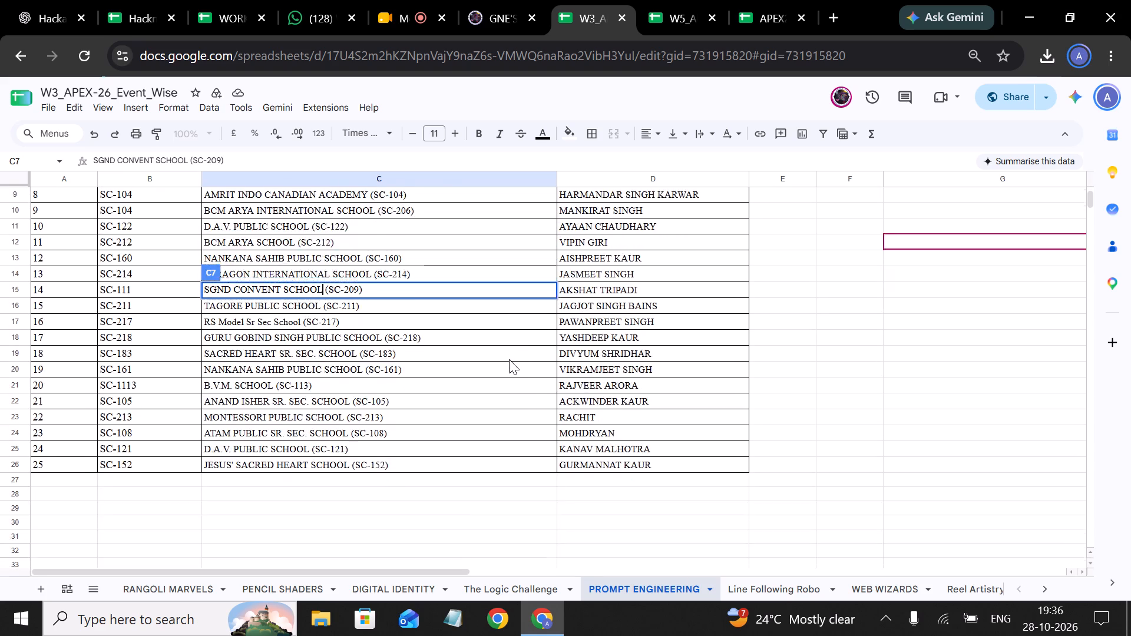
pyautogui.hscroll(1, 509, 359)
pyautogui.scroll(-1, 509, 359)
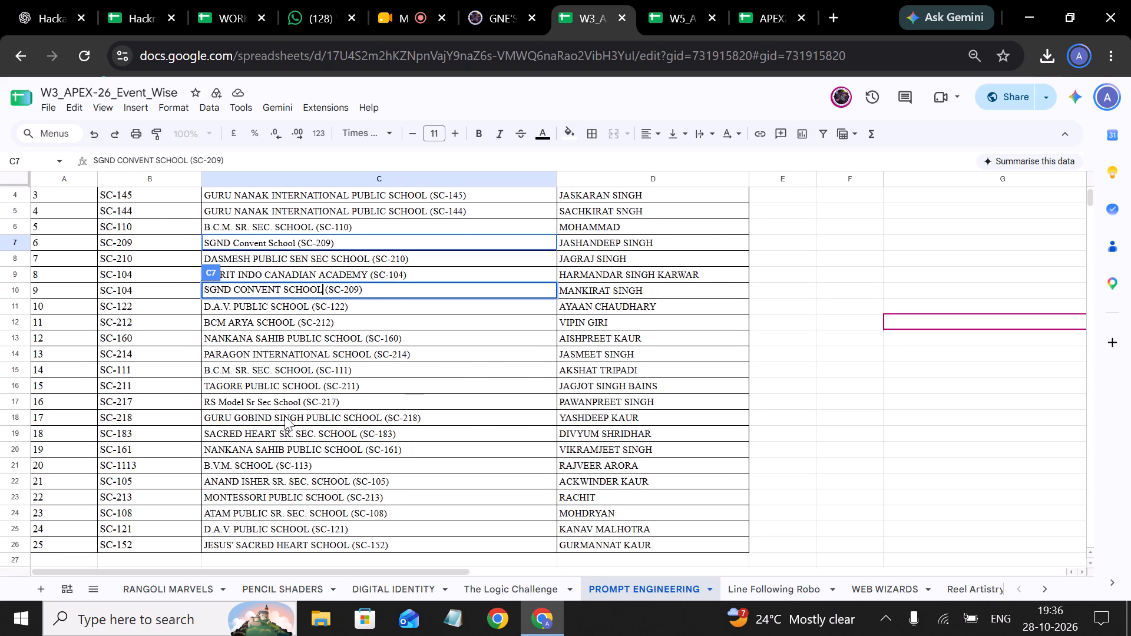
pyautogui.scroll(1, 378, 419)
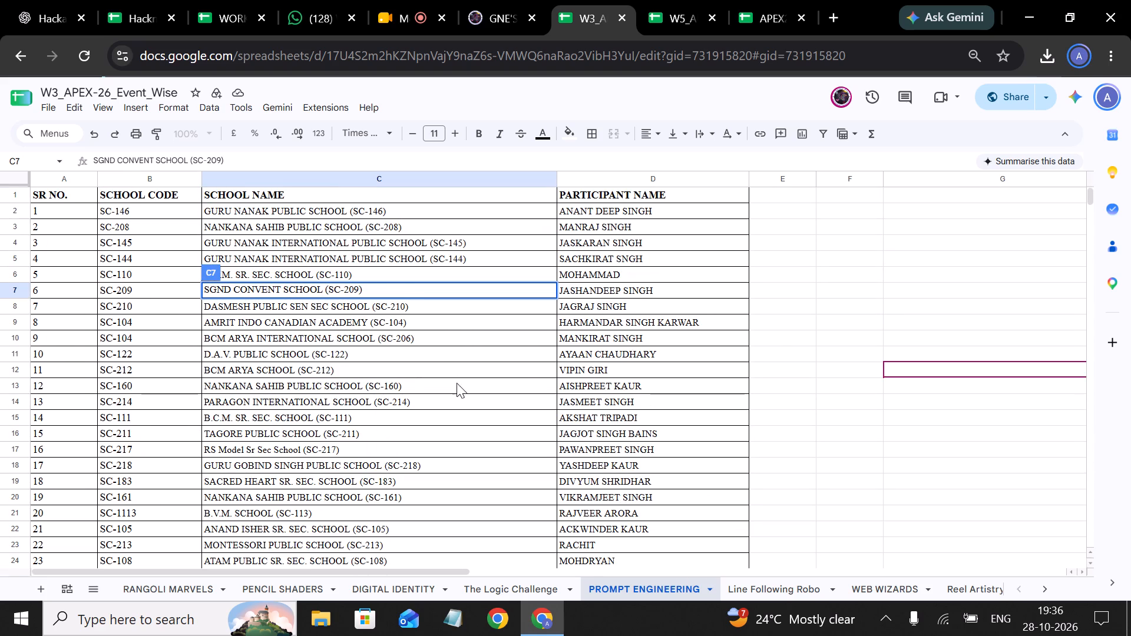
pyautogui.scroll(1, 700, 381)
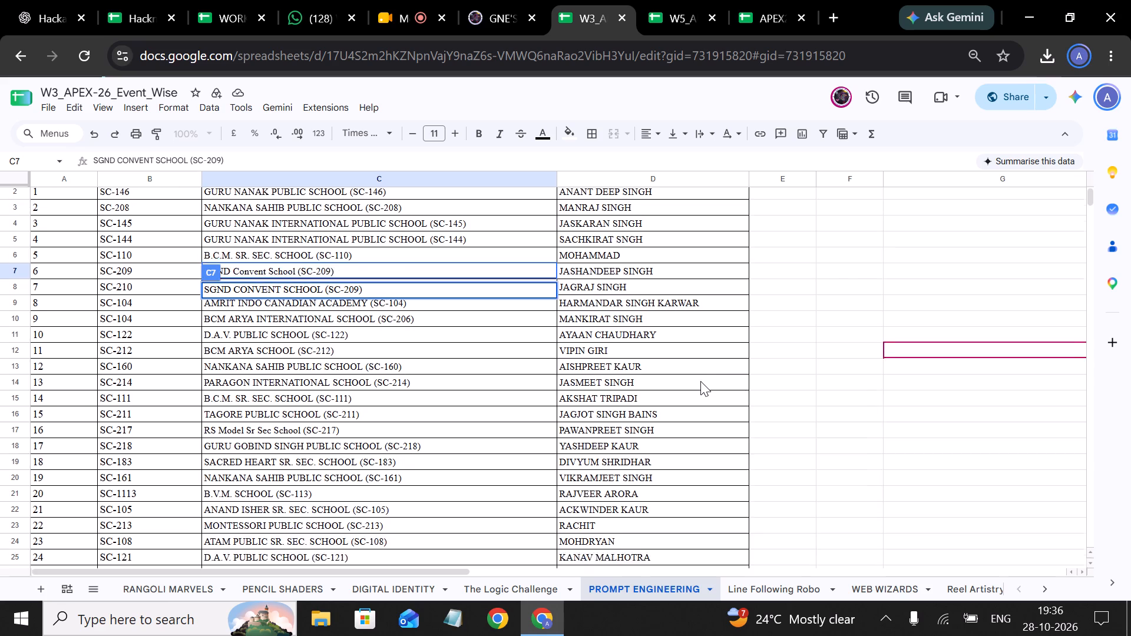
pyautogui.scroll(1, 700, 381)
pyautogui.click(821, 326)
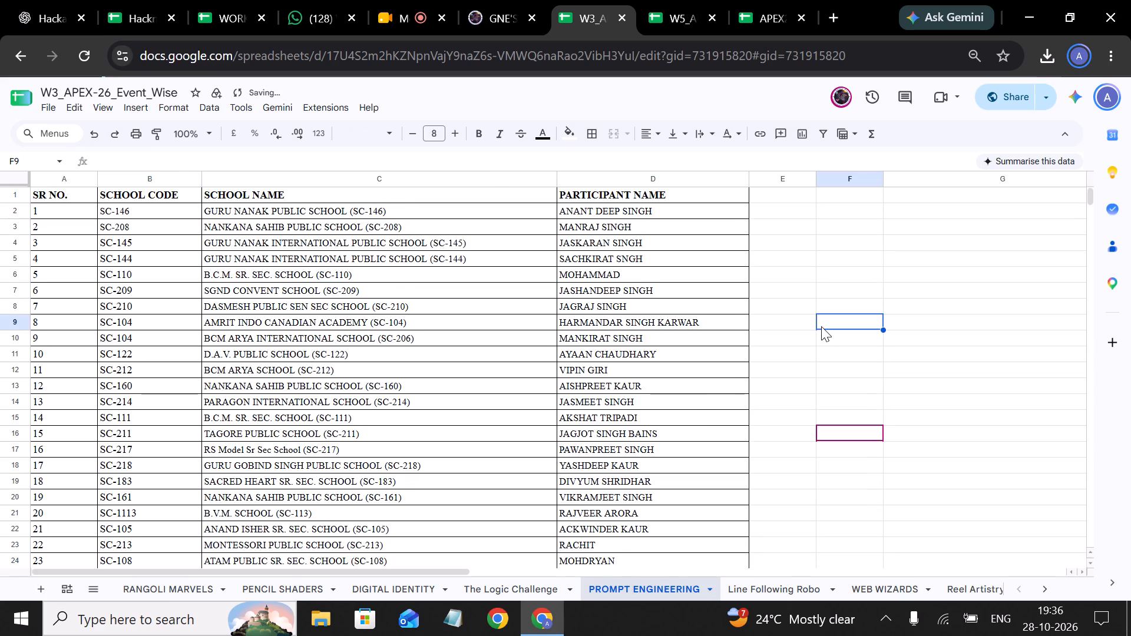
pyautogui.click(834, 412)
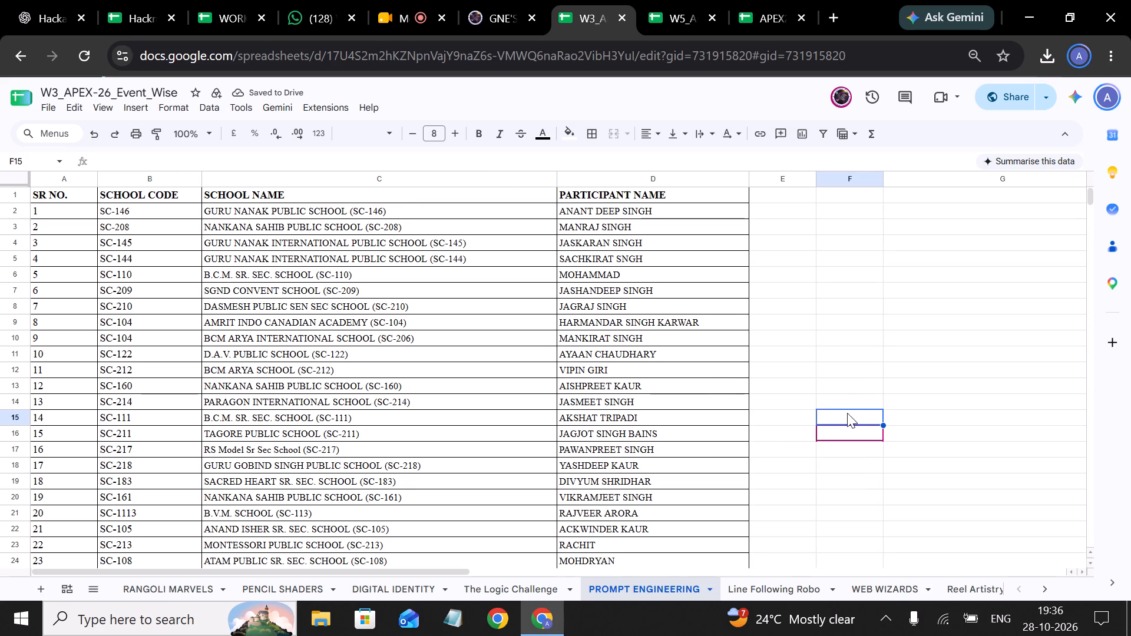
# Open the Rangoli Marvels event details in the APEX 2026 registration portal's reports and highlight all associated registrations.
pyautogui.click(495, 1)
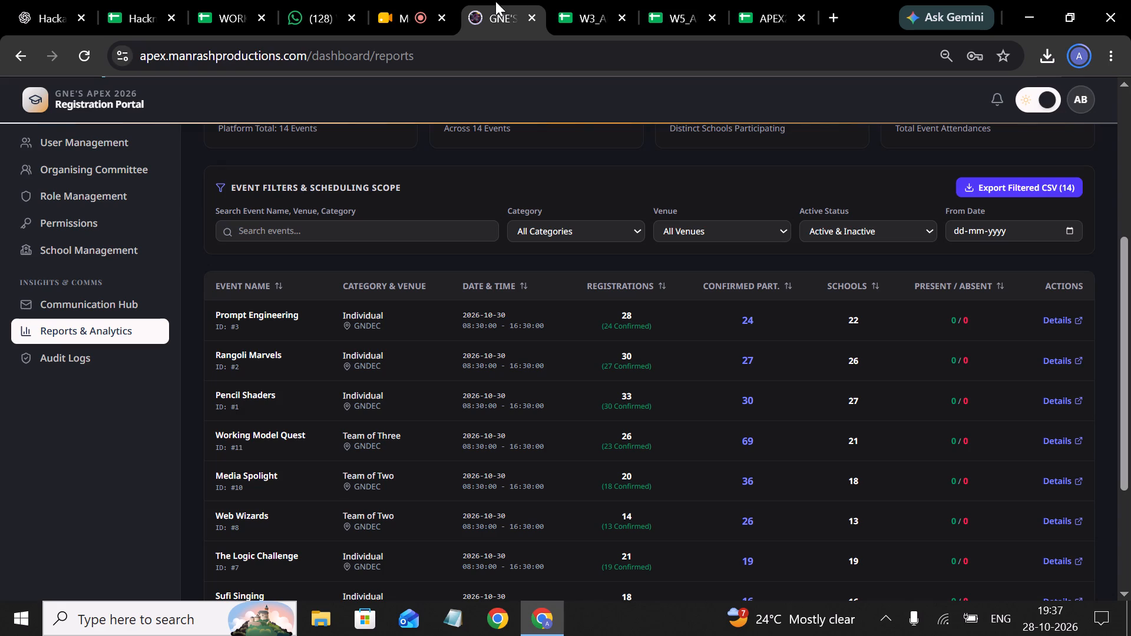
pyautogui.hscroll(-2, 799, 349)
pyautogui.click(1073, 359)
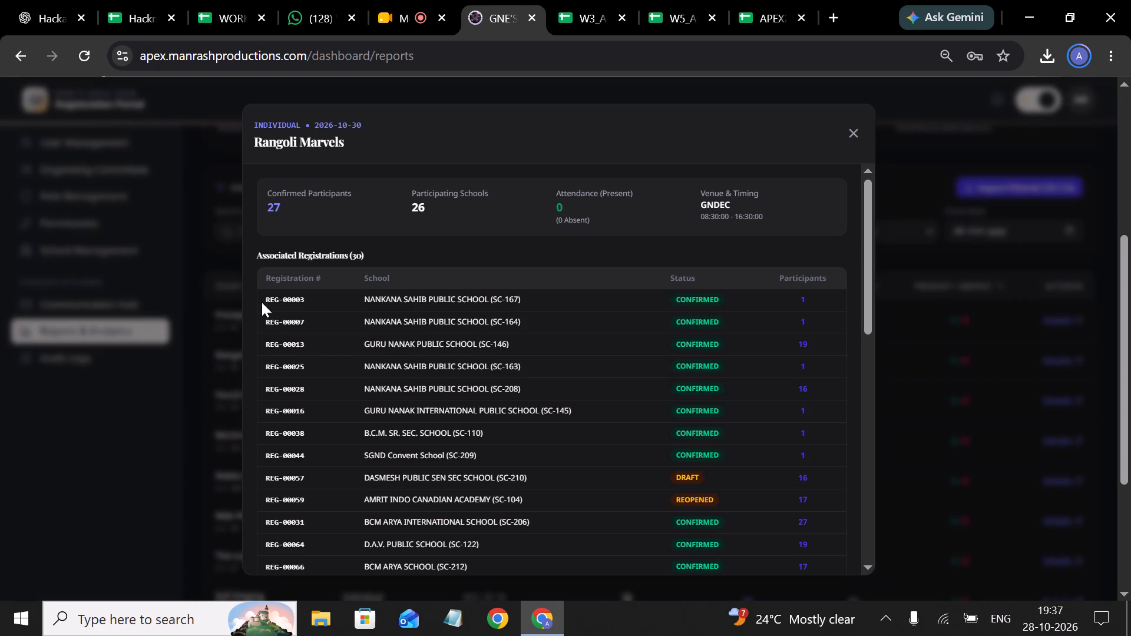
pyautogui.moveTo(262, 299); pyautogui.dragTo(594, 502)
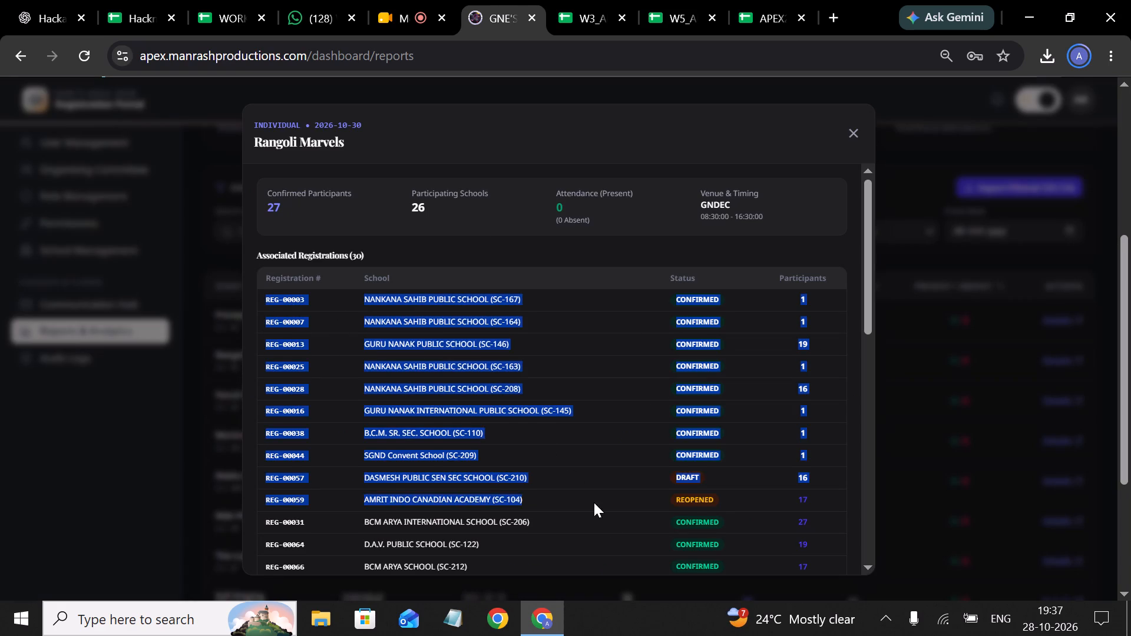
pyautogui.moveTo(594, 502); pyautogui.dragTo(709, 522)
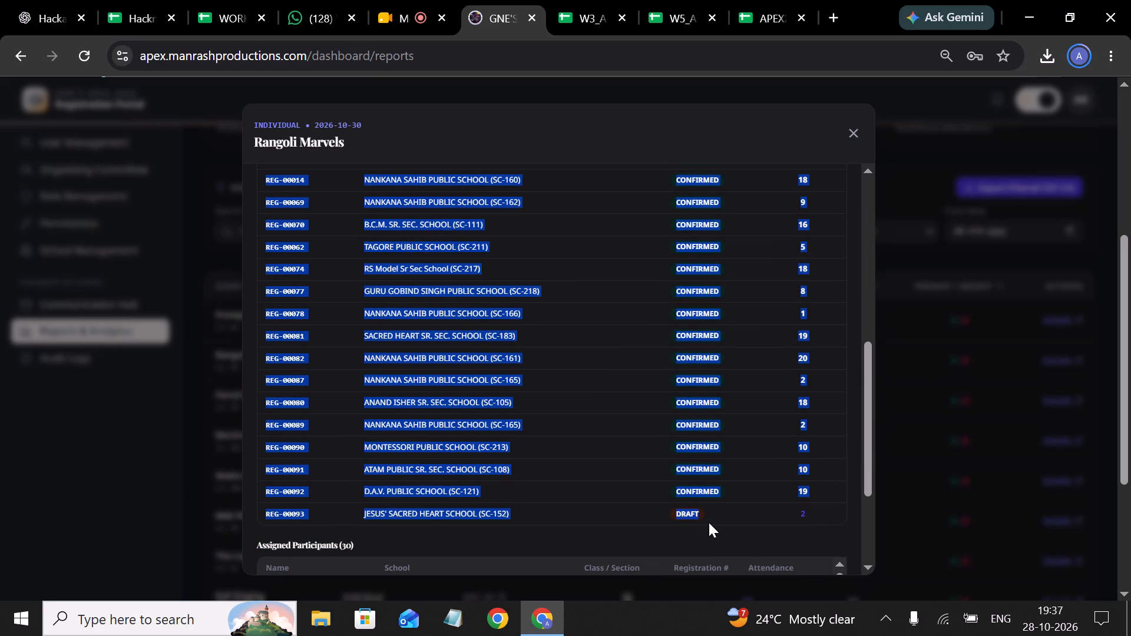
pyautogui.moveTo(709, 522); pyautogui.dragTo(811, 519)
# Examine the Rangoli Marvels associated registrations, checking school codes, statuses and registration numbers.
pyautogui.scroll(-2, 811, 519)
pyautogui.scroll(1, 811, 519)
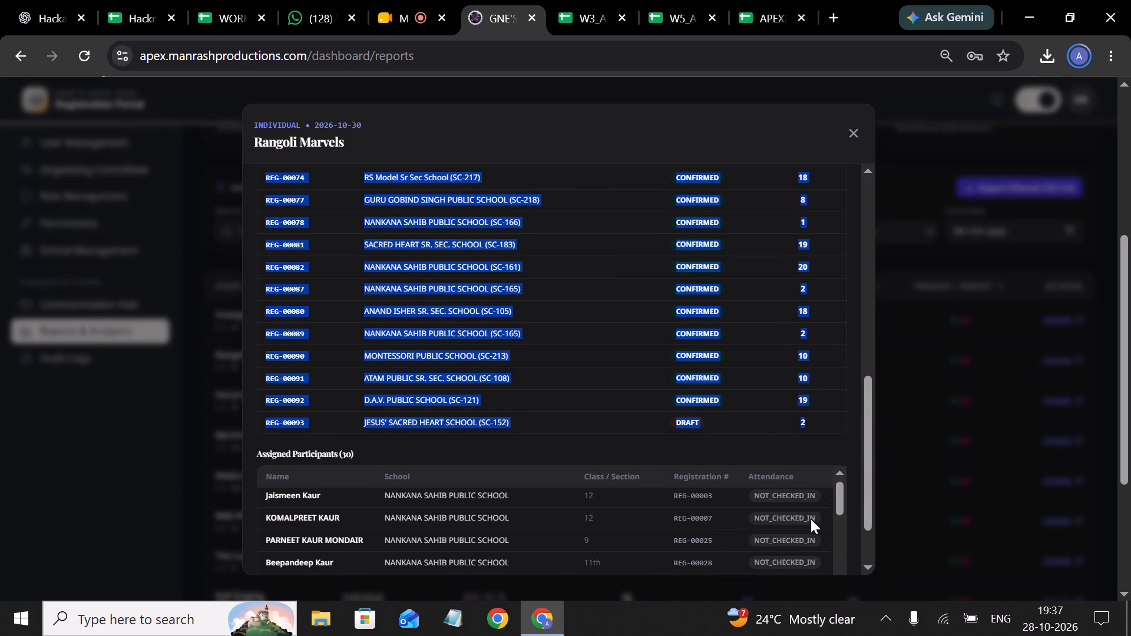
pyautogui.scroll(4, 618, 361)
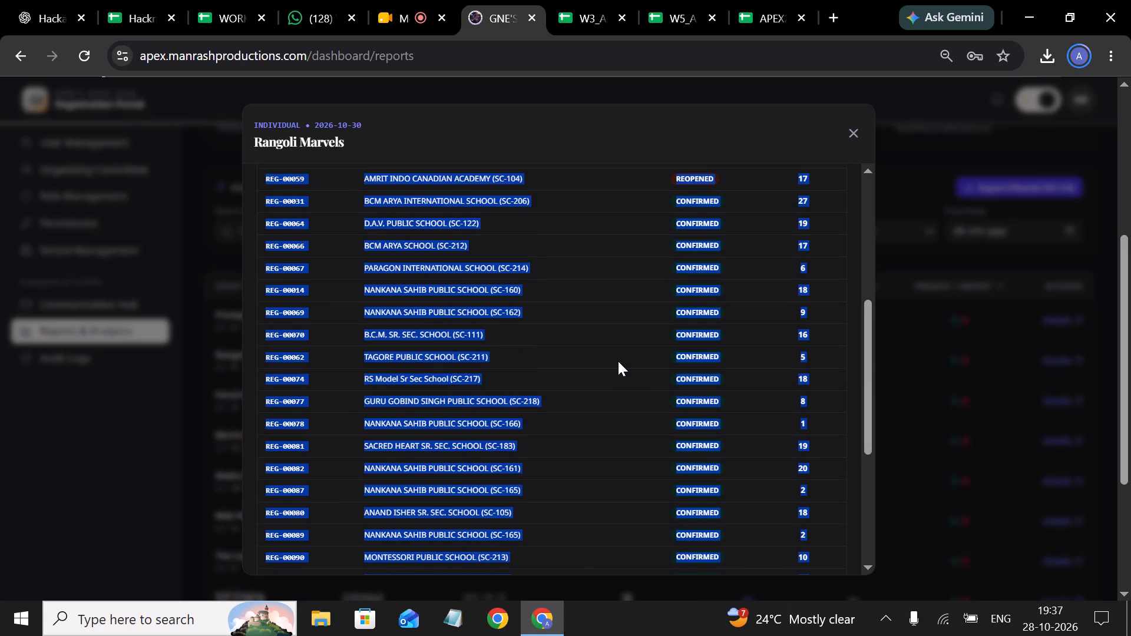
pyautogui.scroll(2, 618, 361)
pyautogui.hscroll(1, 618, 361)
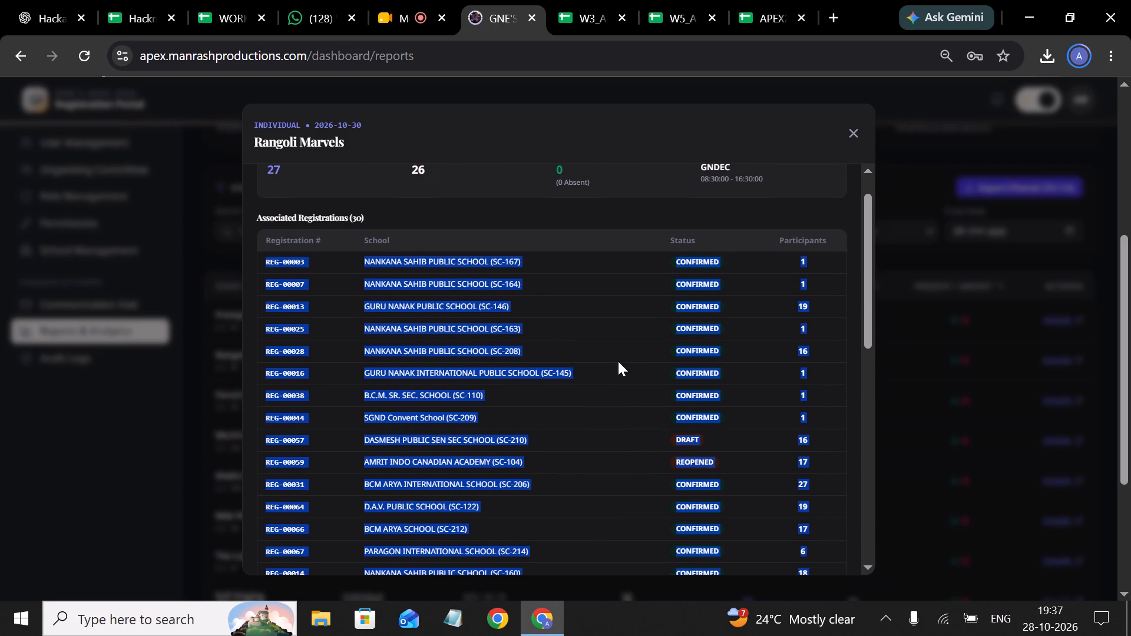
pyautogui.hscroll(2, 618, 361)
pyautogui.scroll(-1, 618, 361)
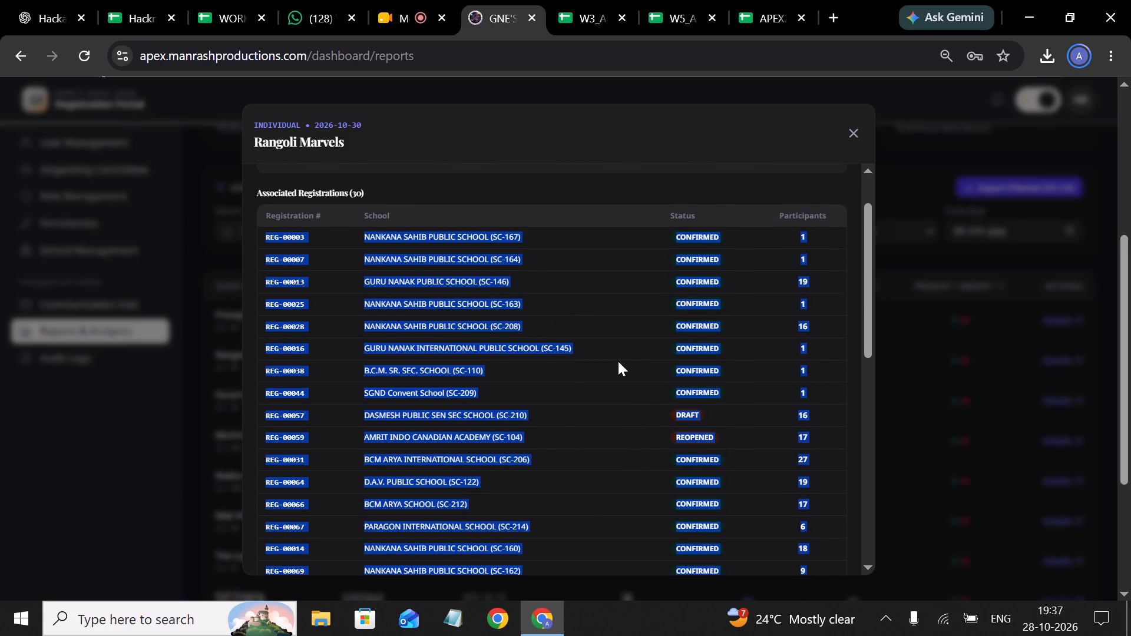
pyautogui.scroll(-4, 618, 361)
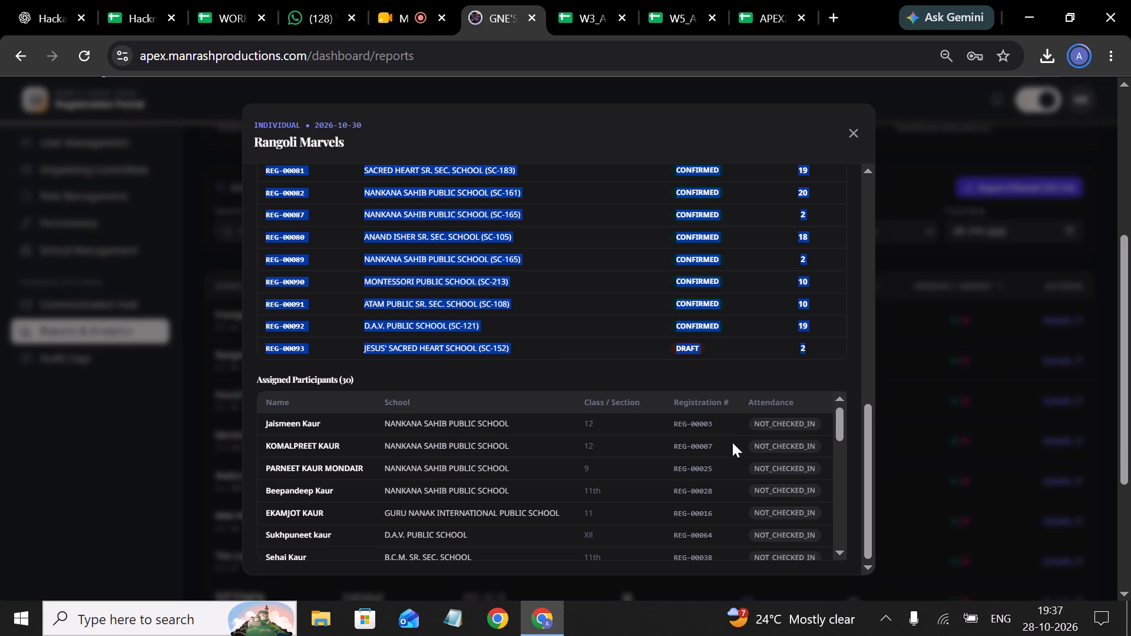
pyautogui.scroll(5, 565, 261)
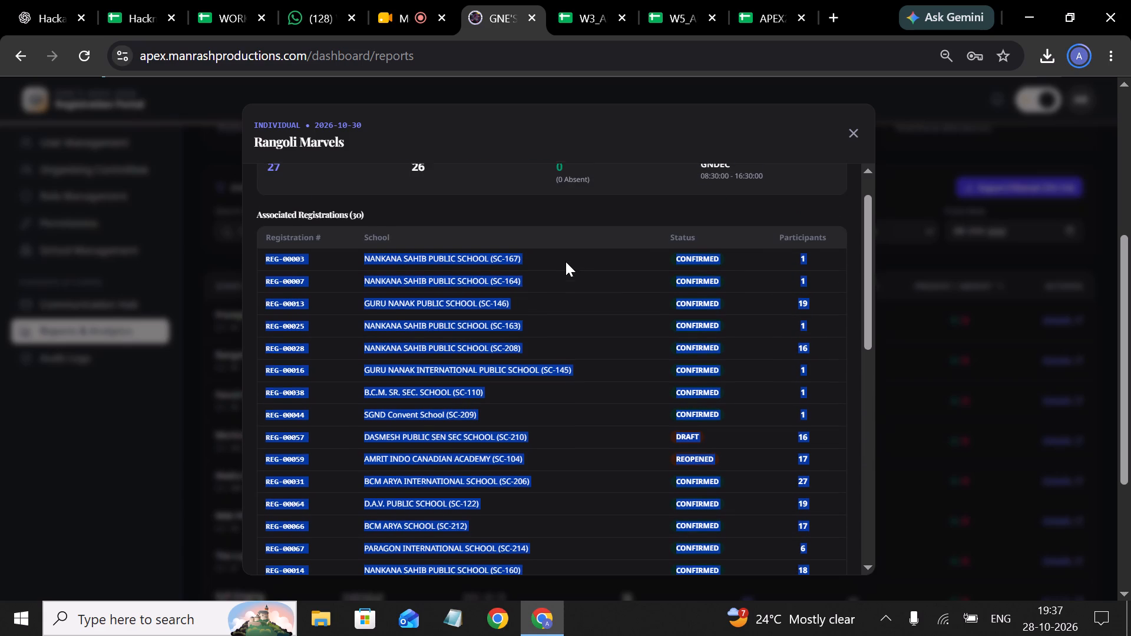
pyautogui.scroll(1, 565, 261)
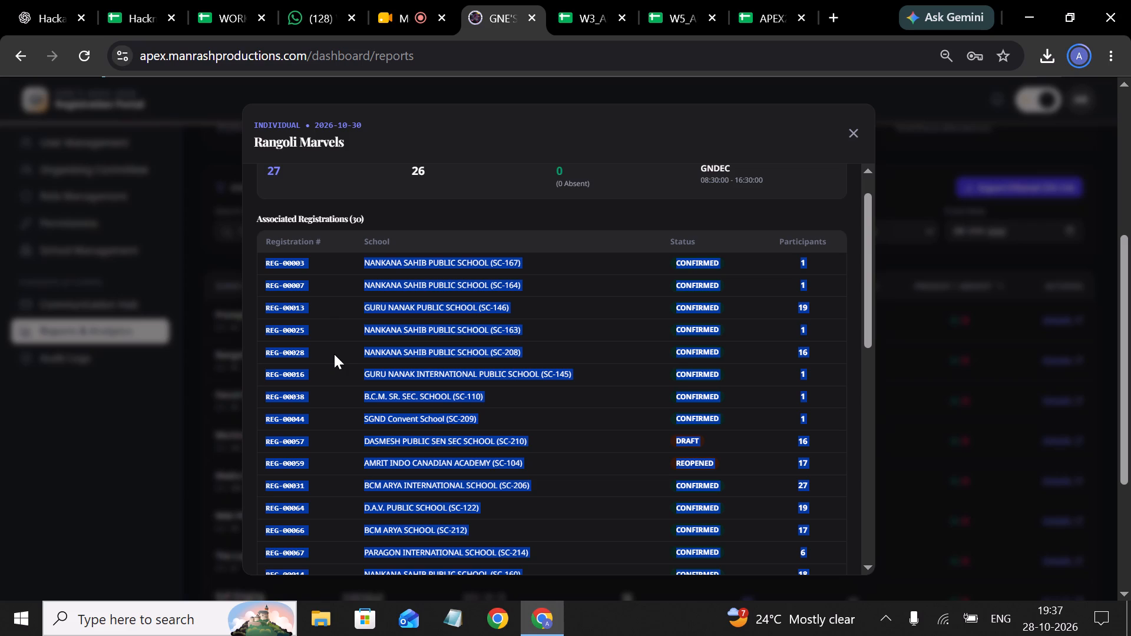
# Clear the highlight and examine the Rangoli Marvels assigned participants, comparing their registration numbers with the associated registrations.
pyautogui.click(341, 291)
pyautogui.scroll(-4, 395, 320)
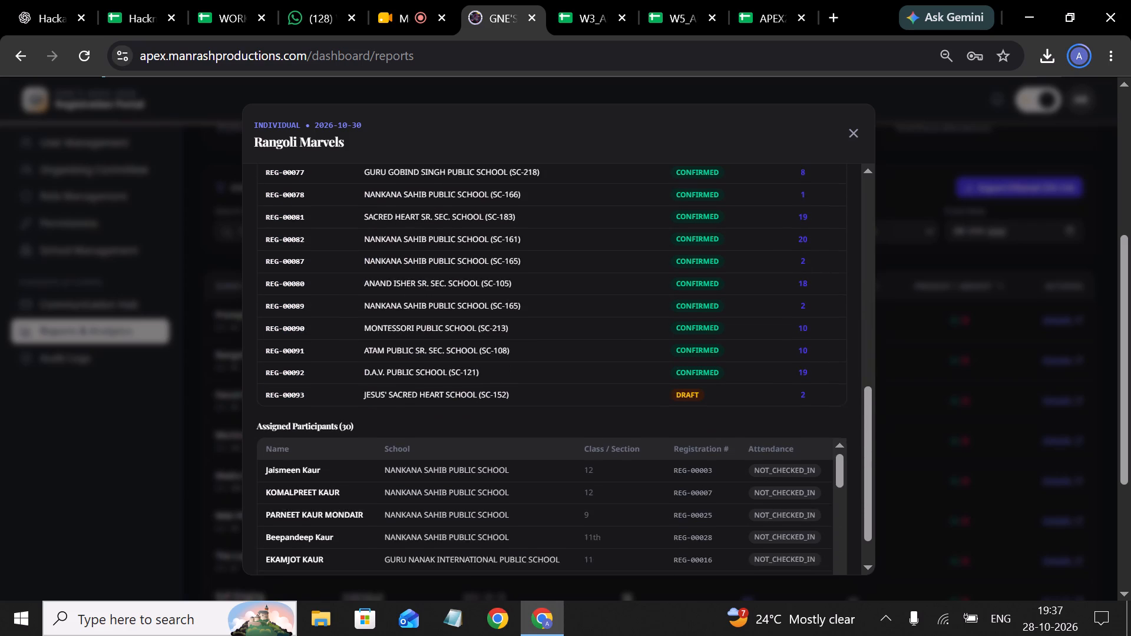
pyautogui.scroll(-2, 395, 320)
pyautogui.scroll(-2, 667, 432)
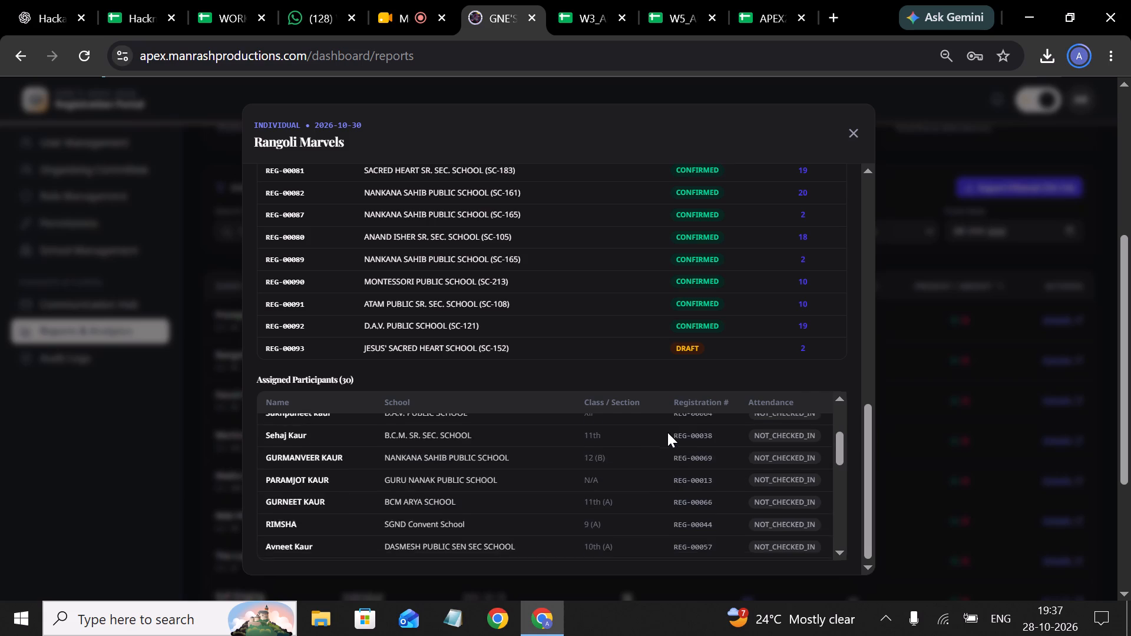
pyautogui.scroll(-4, 667, 432)
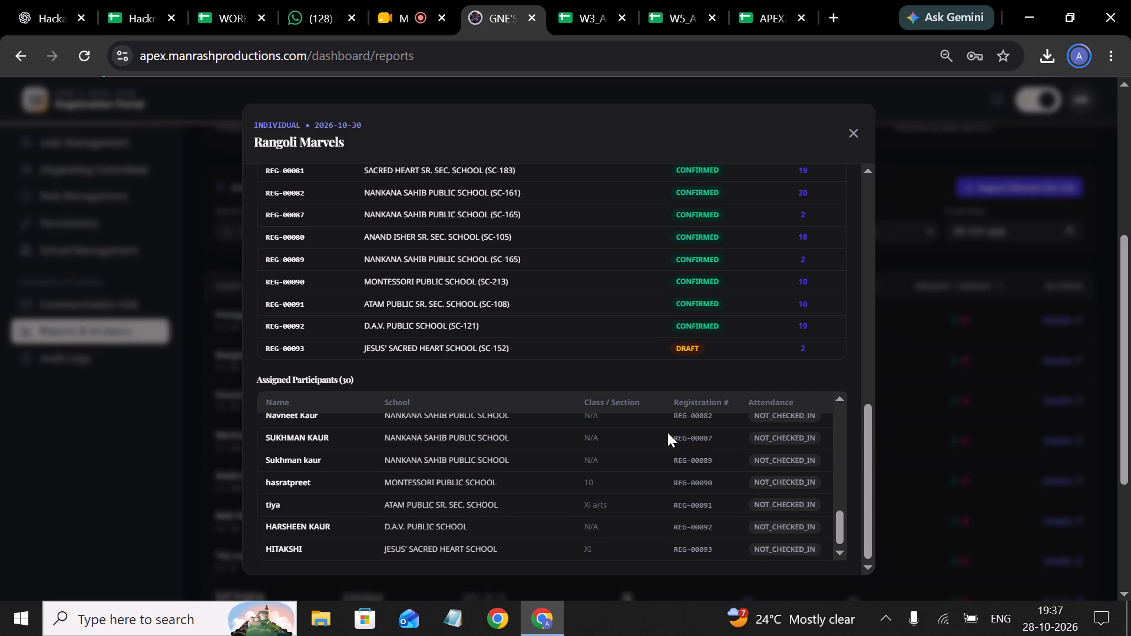
pyautogui.scroll(5, 667, 432)
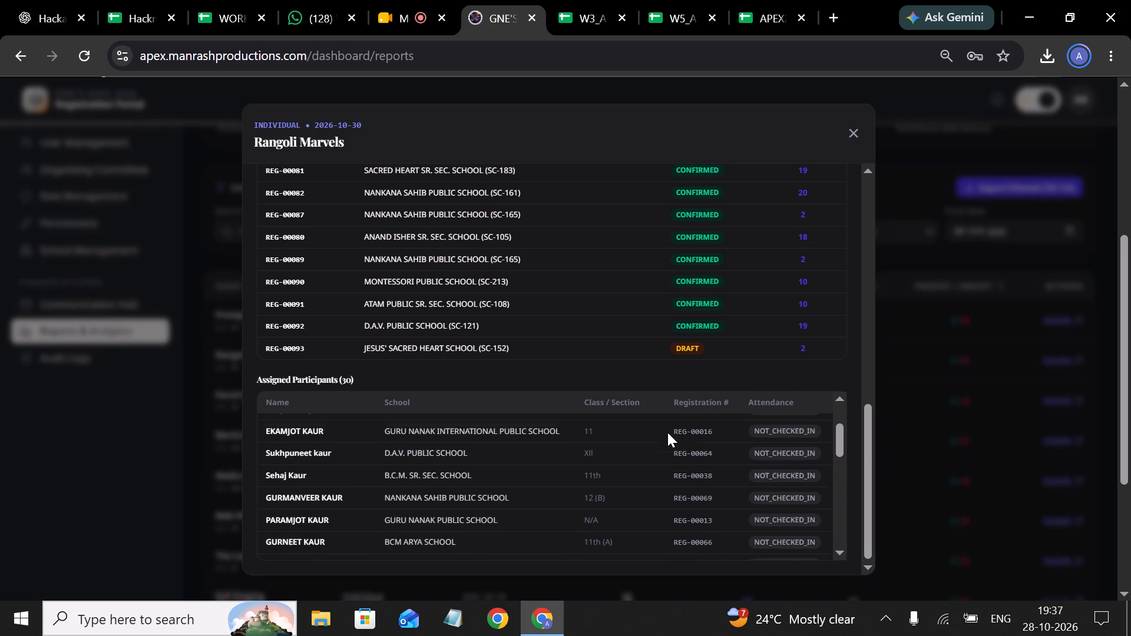
pyautogui.scroll(1, 667, 432)
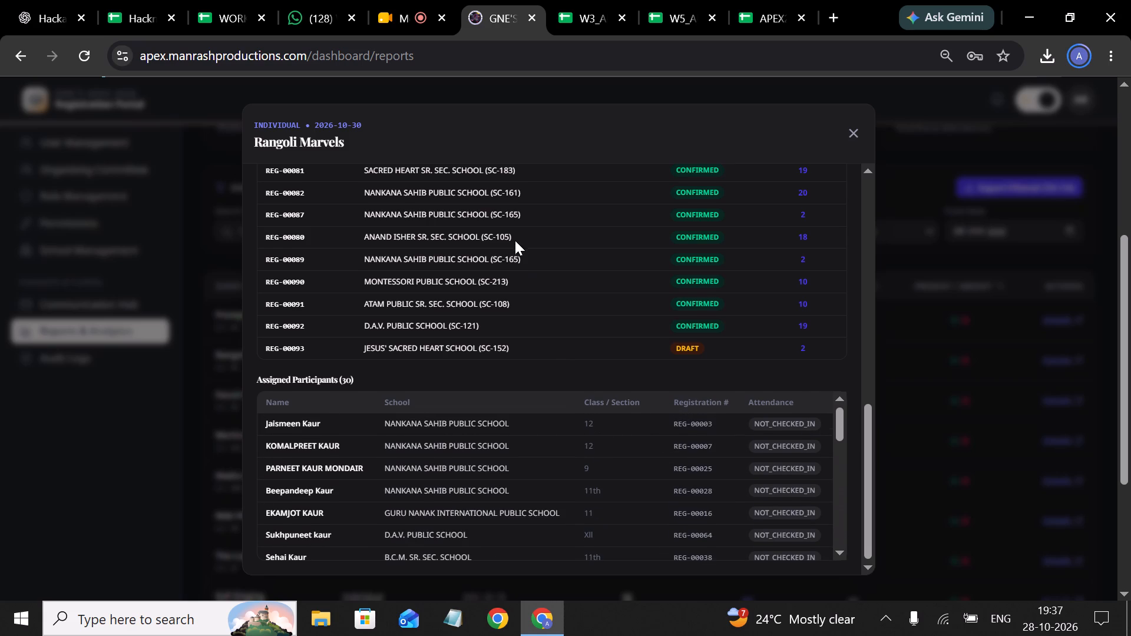
pyautogui.scroll(7, 515, 241)
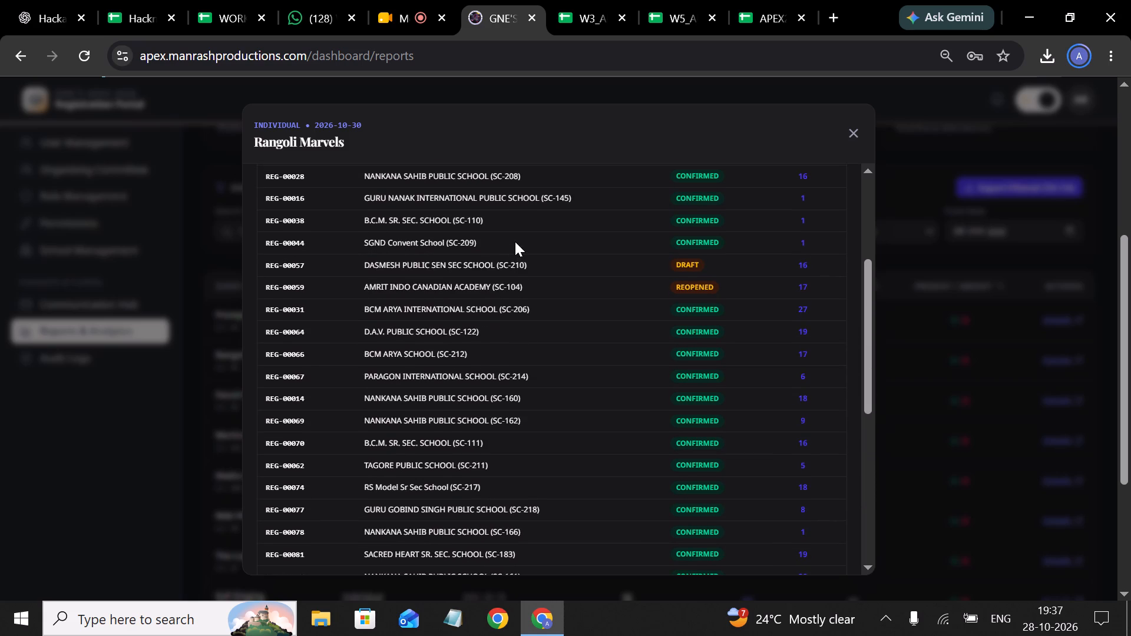
pyautogui.scroll(2, 515, 241)
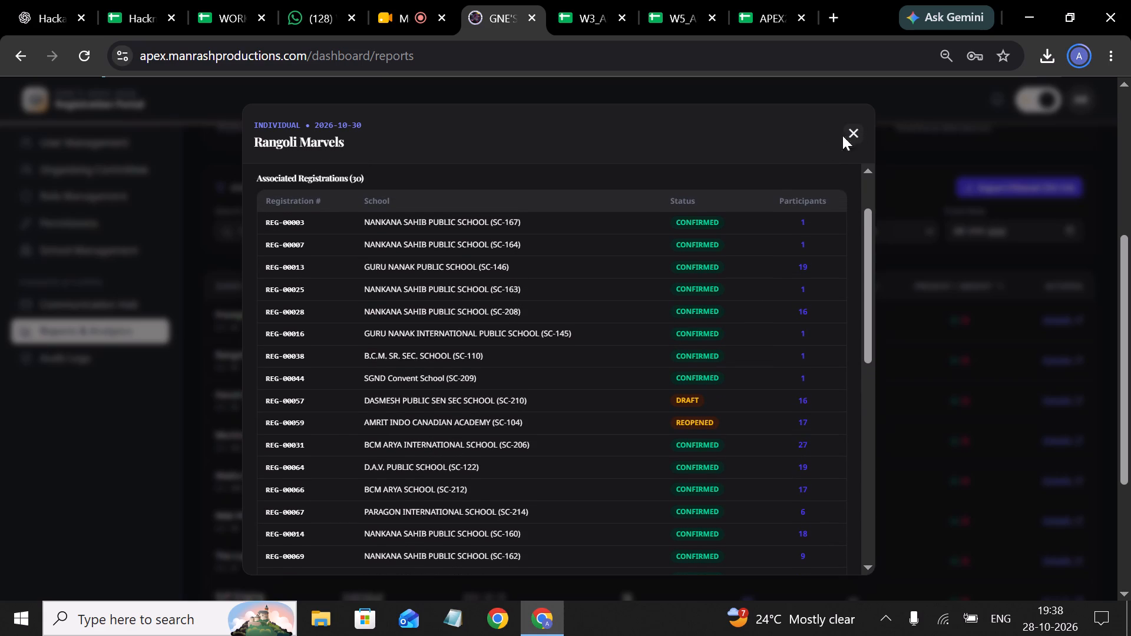
# Recheck the Rangoli Marvels event summary and associated registrations against the start of the assigned participants list.
pyautogui.scroll(4, 416, 339)
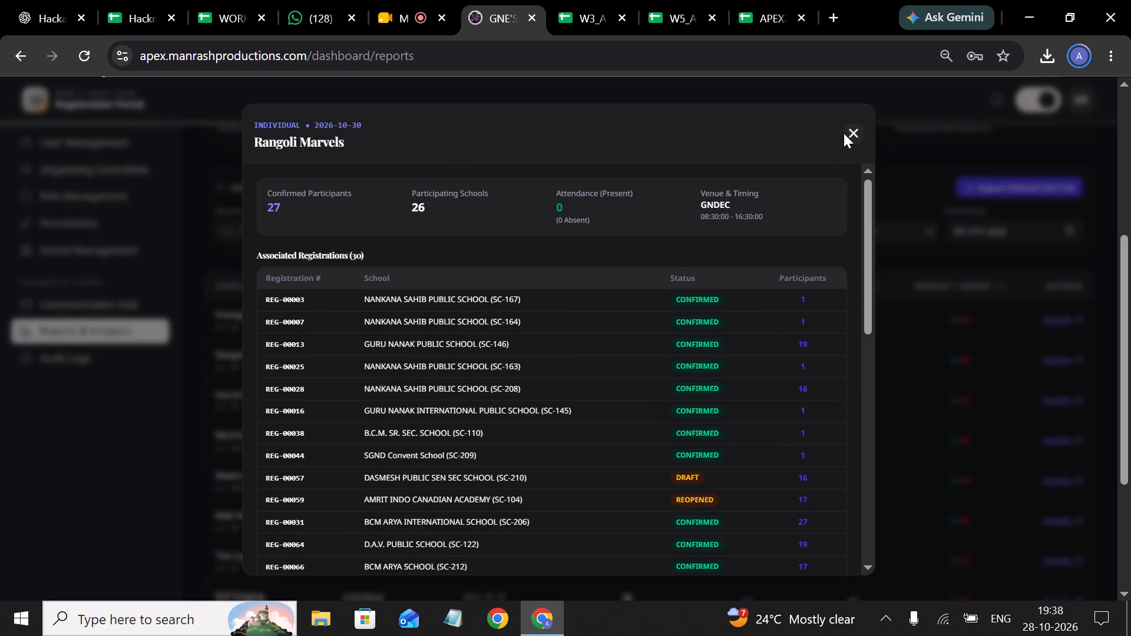
pyautogui.scroll(-1, 324, 324)
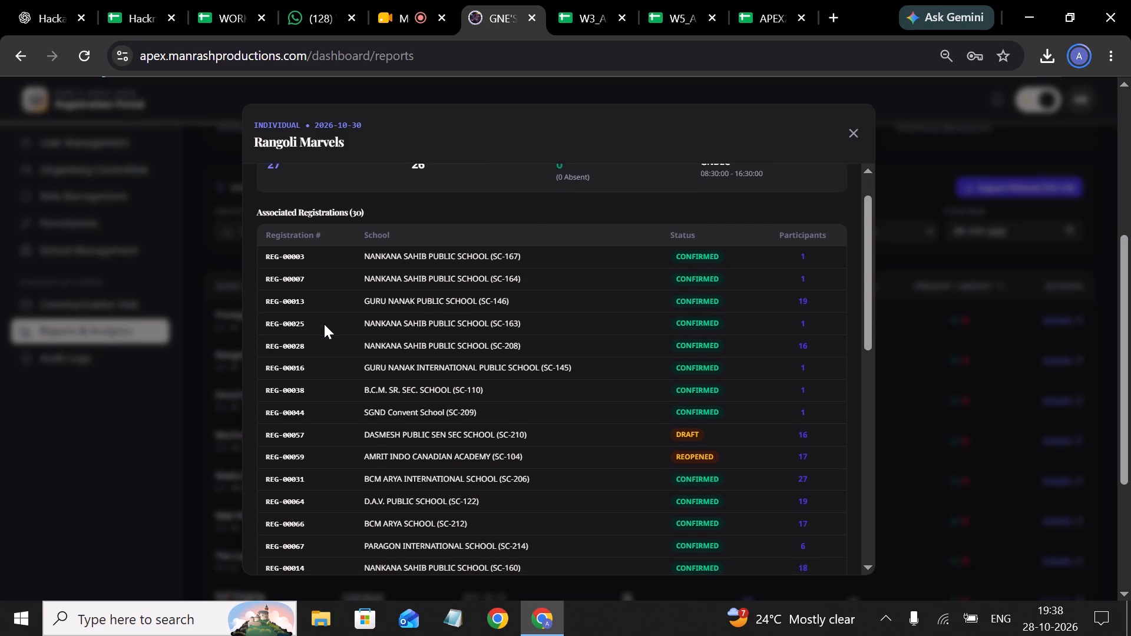
pyautogui.scroll(-5, 324, 324)
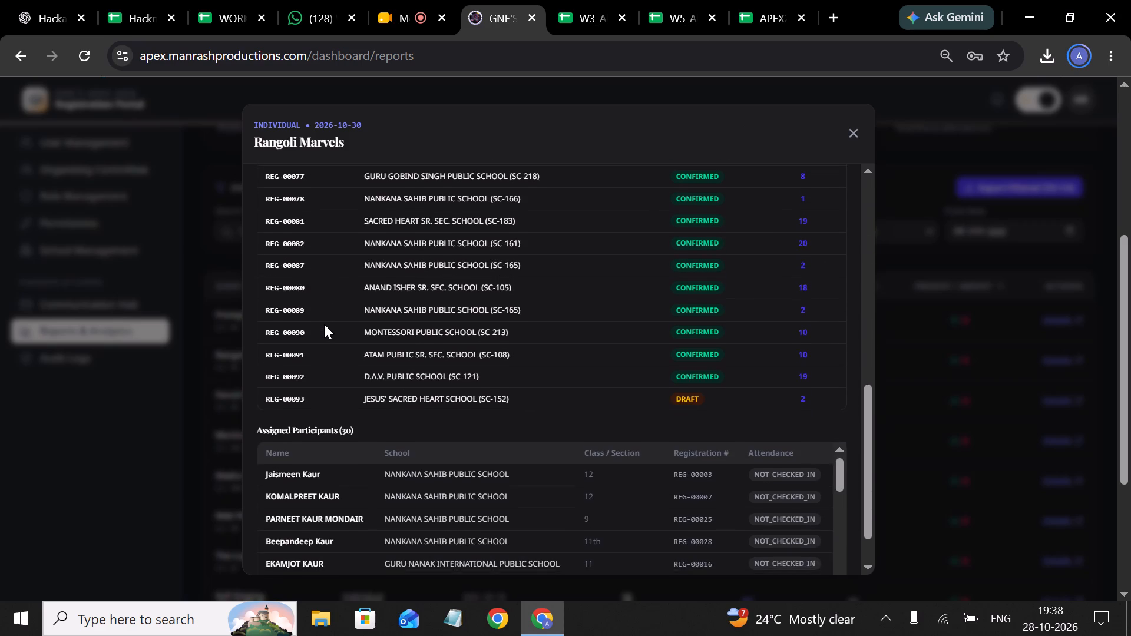
pyautogui.scroll(7, 324, 324)
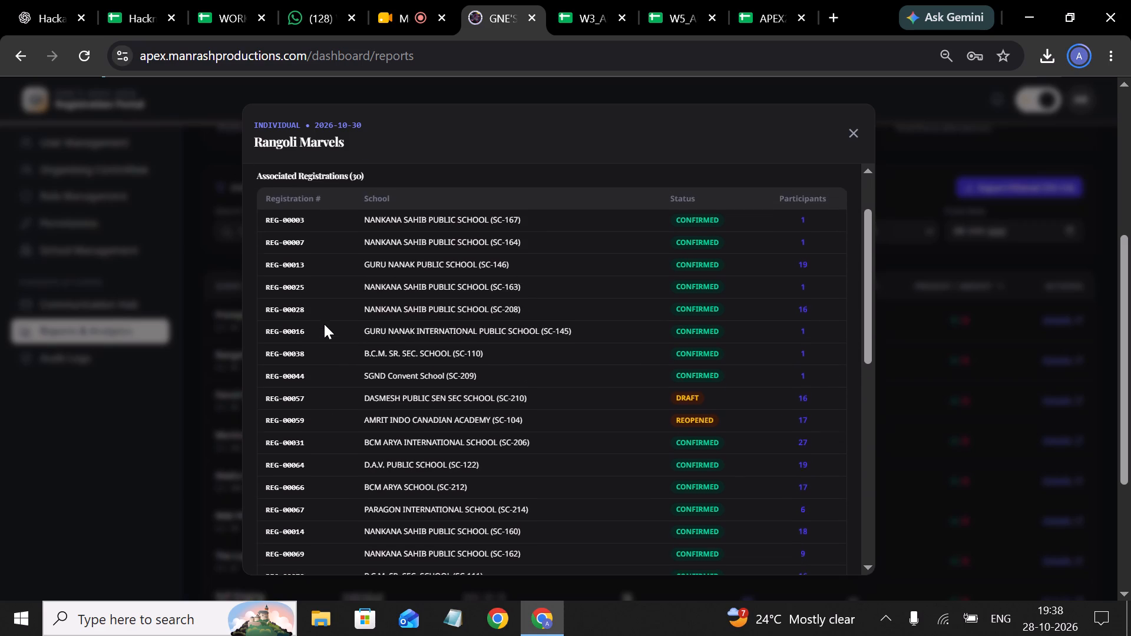
pyautogui.scroll(1, 324, 324)
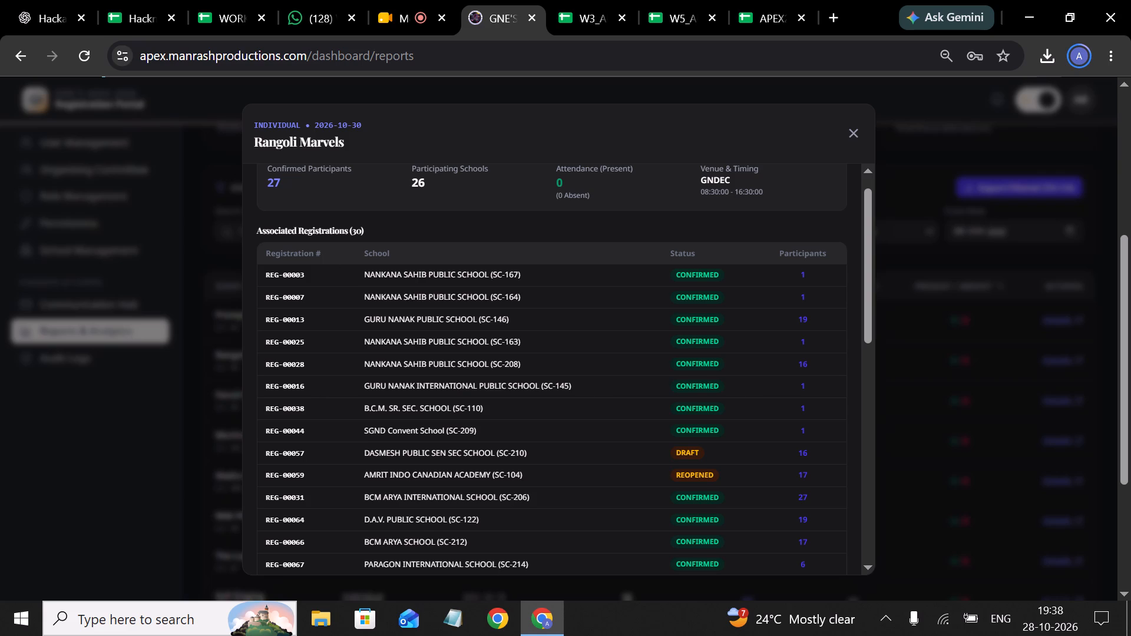
# Review the registration number and school columns of the Rangoli Marvels associated registrations, and close the event details.
pyautogui.moveTo(319, 253); pyautogui.dragTo(311, 253)
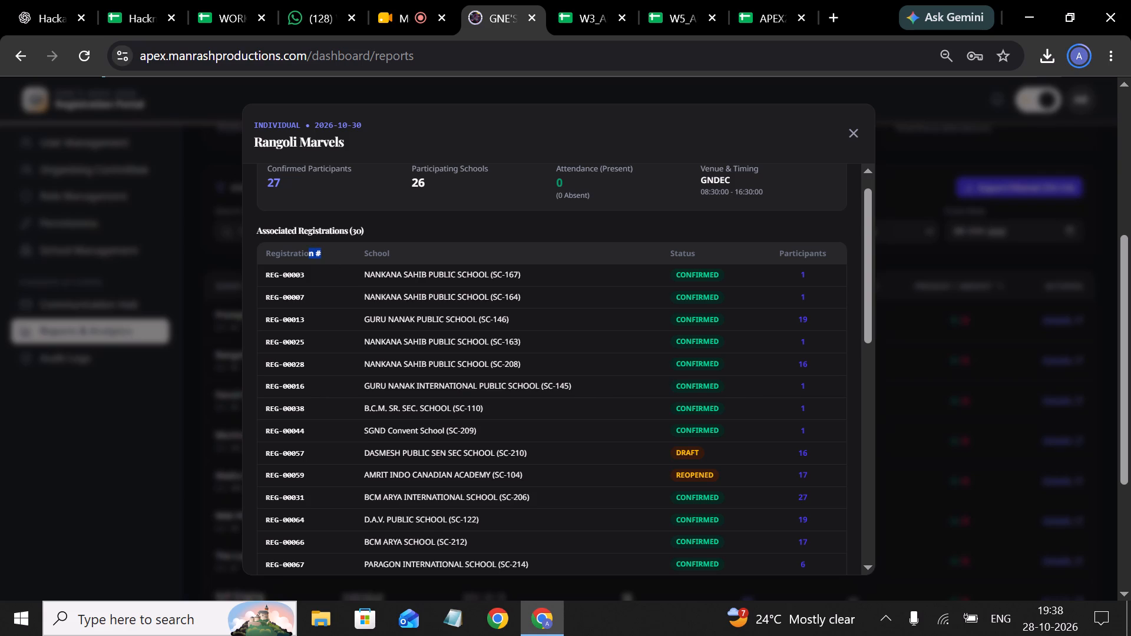
pyautogui.click(319, 253)
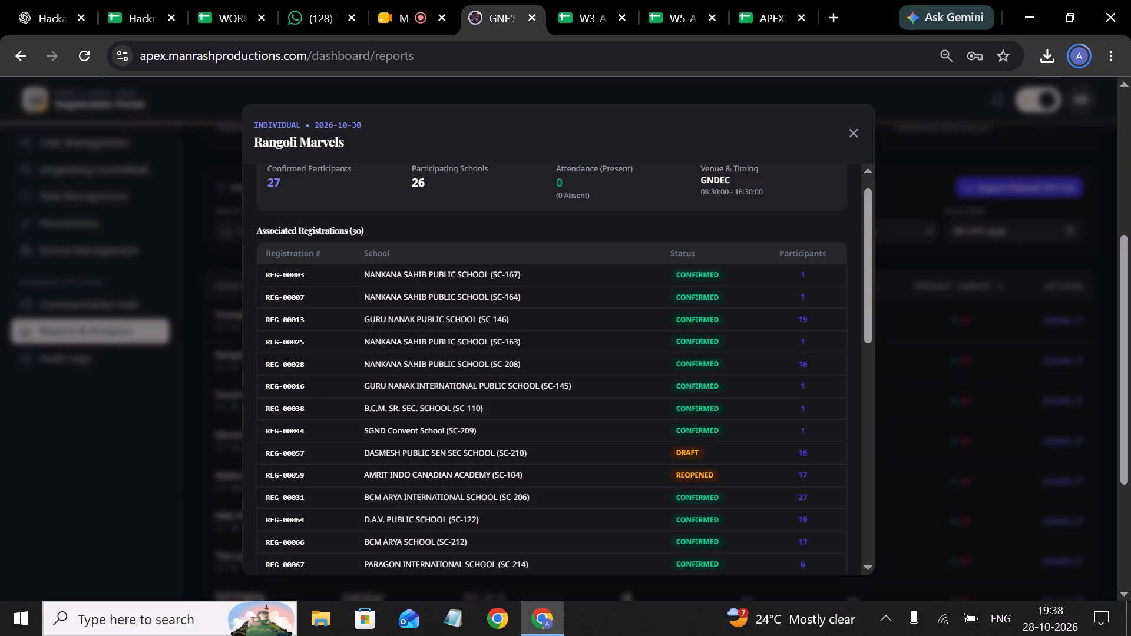
pyautogui.click(319, 253)
pyautogui.moveTo(362, 250); pyautogui.dragTo(389, 250)
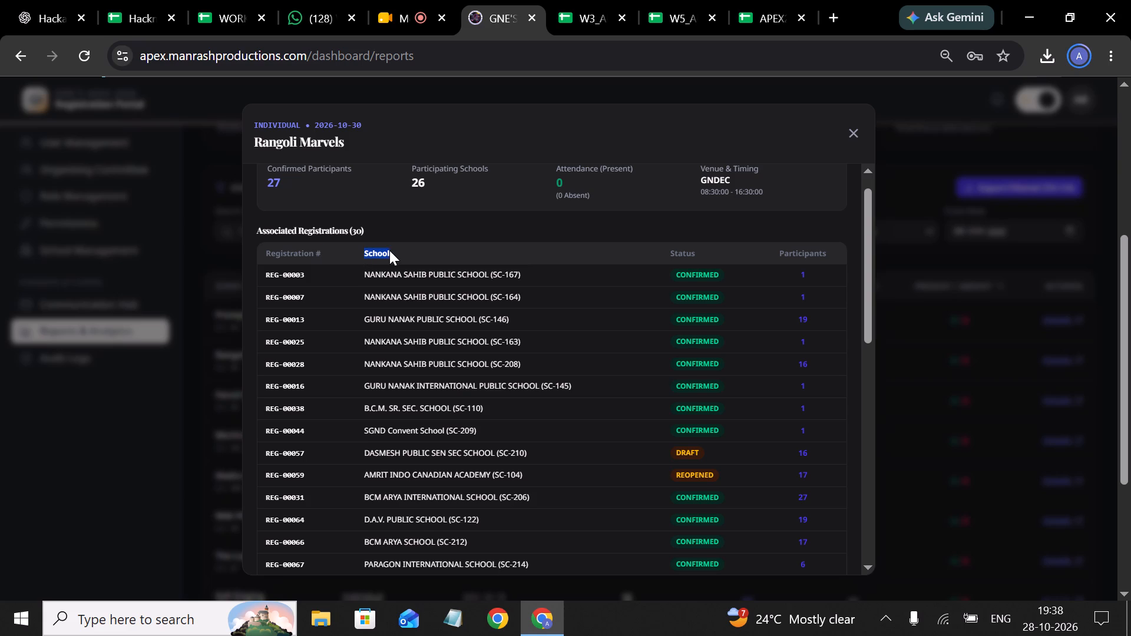
pyautogui.moveTo(389, 250); pyautogui.dragTo(393, 250)
pyautogui.click(393, 250)
pyautogui.scroll(-2, 594, 304)
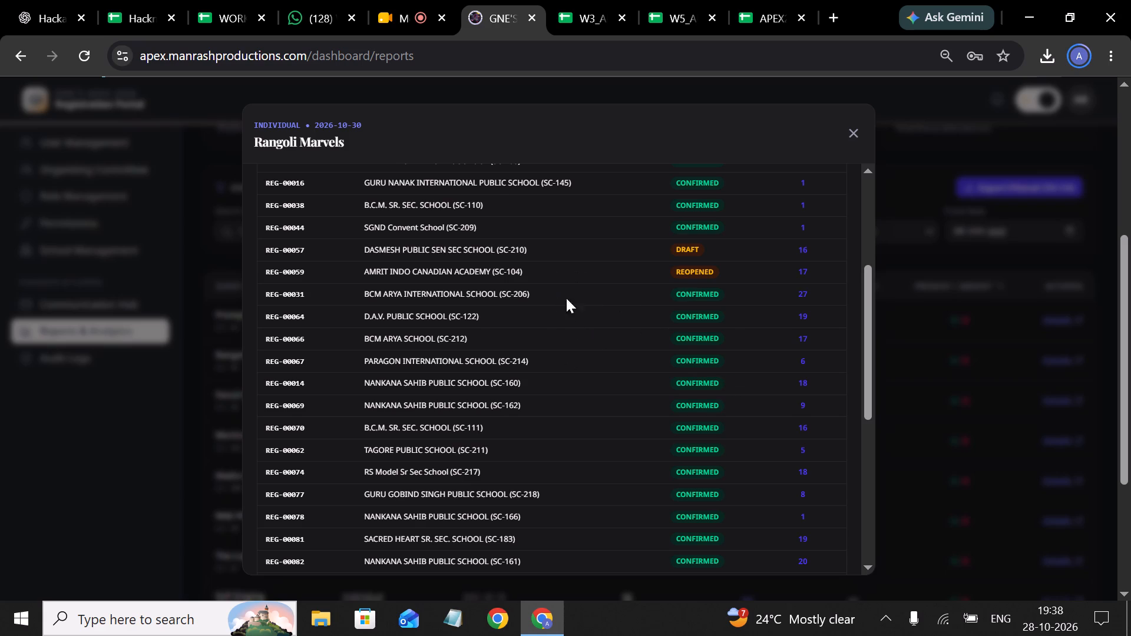
pyautogui.scroll(-2, 527, 268)
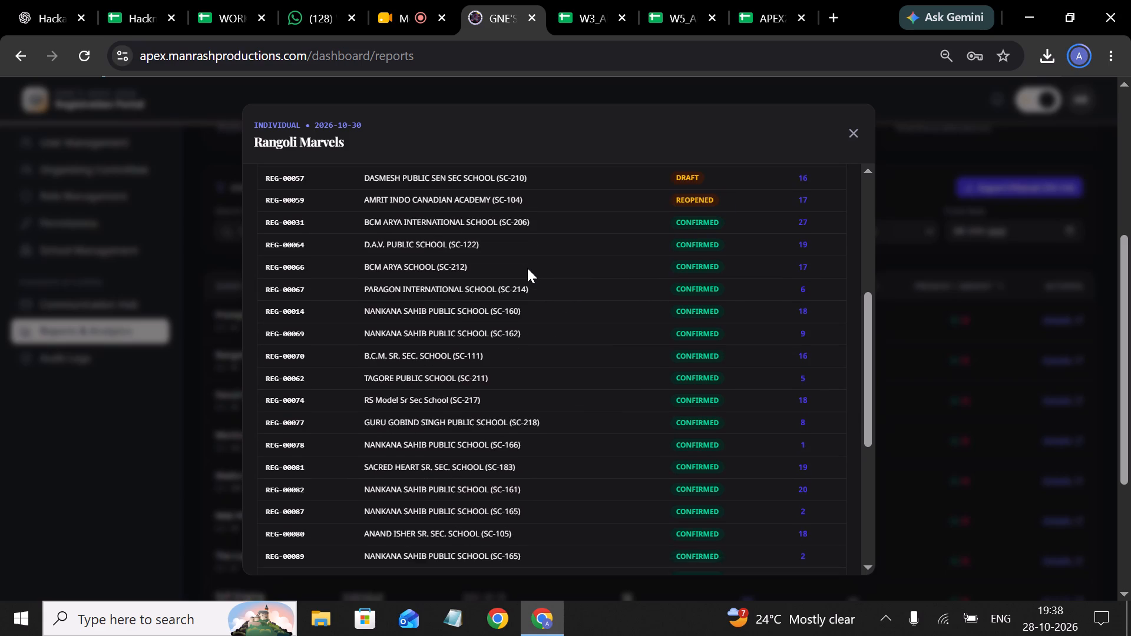
pyautogui.scroll(-1, 527, 268)
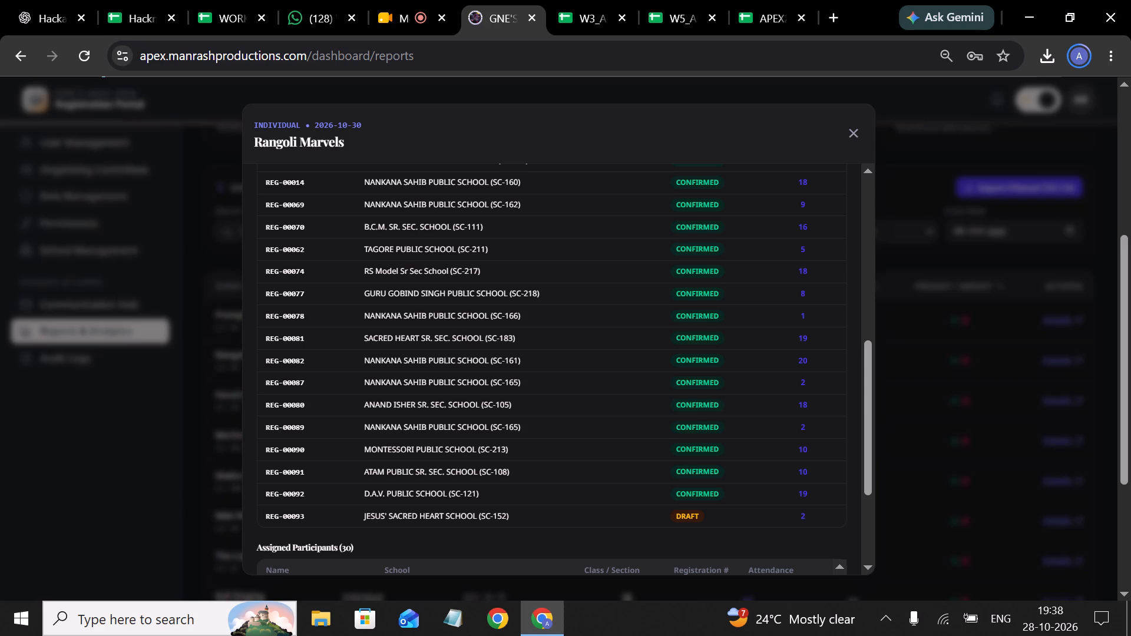
pyautogui.scroll(5, 557, 438)
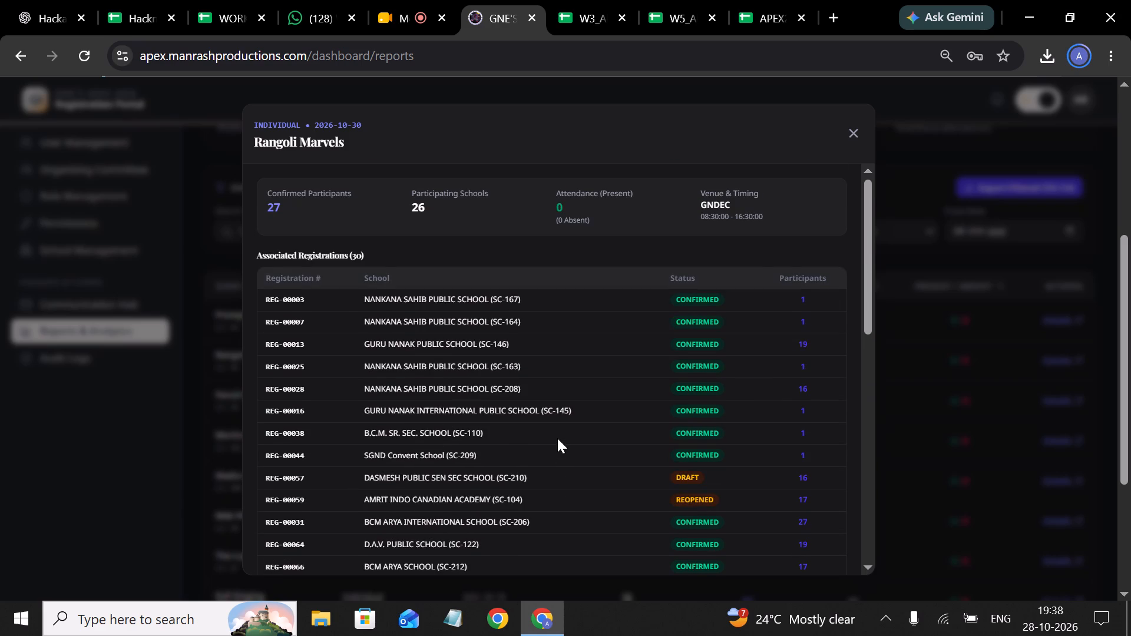
pyautogui.click(848, 131)
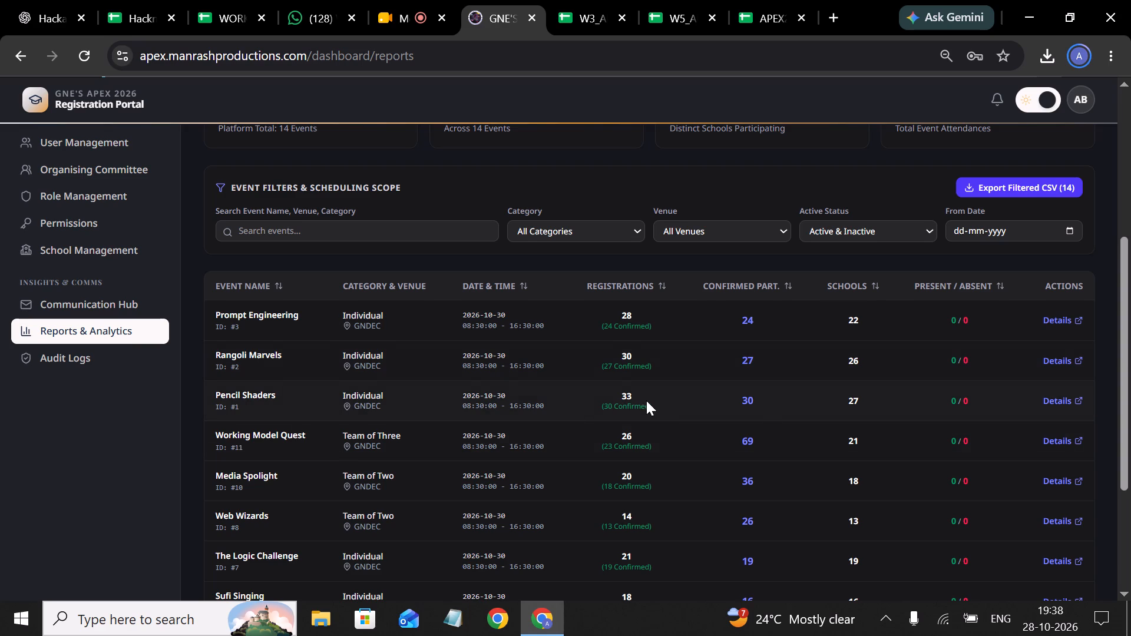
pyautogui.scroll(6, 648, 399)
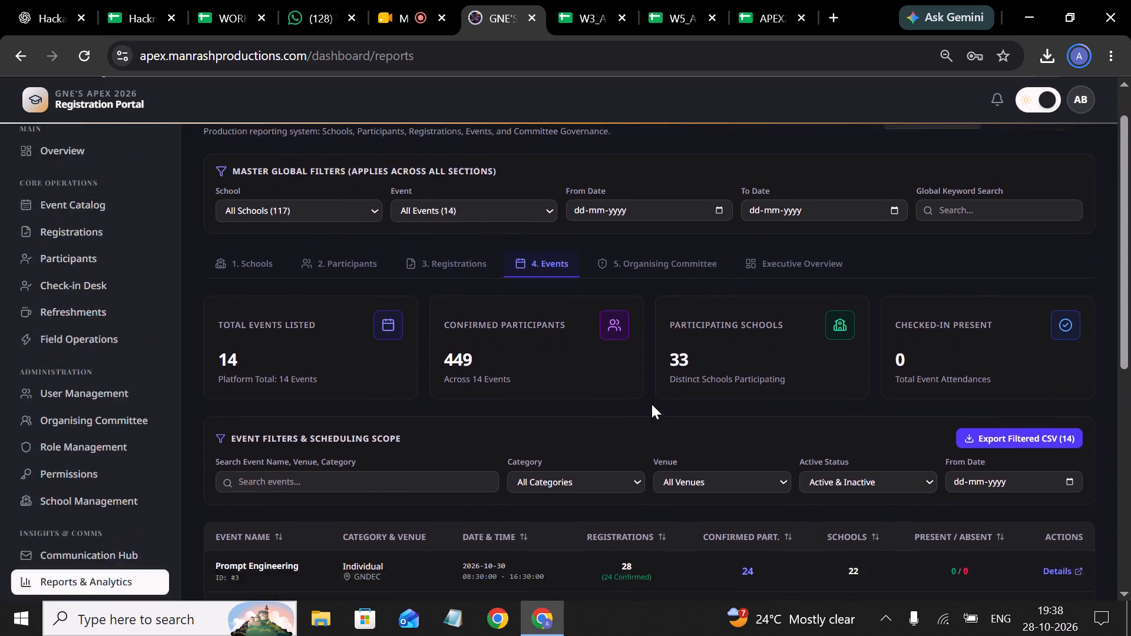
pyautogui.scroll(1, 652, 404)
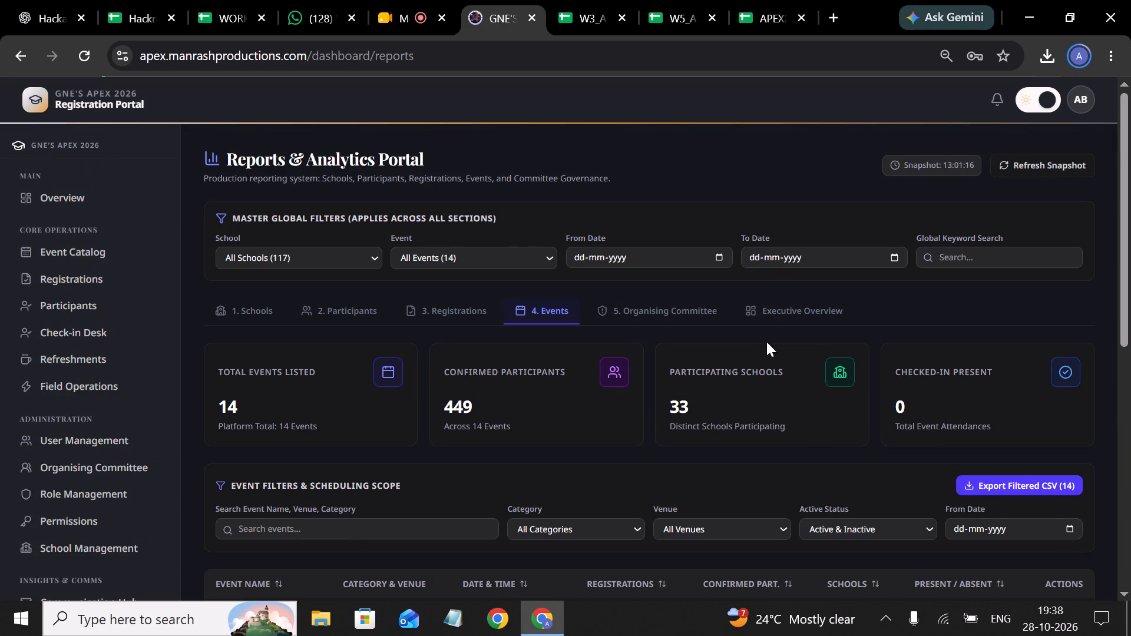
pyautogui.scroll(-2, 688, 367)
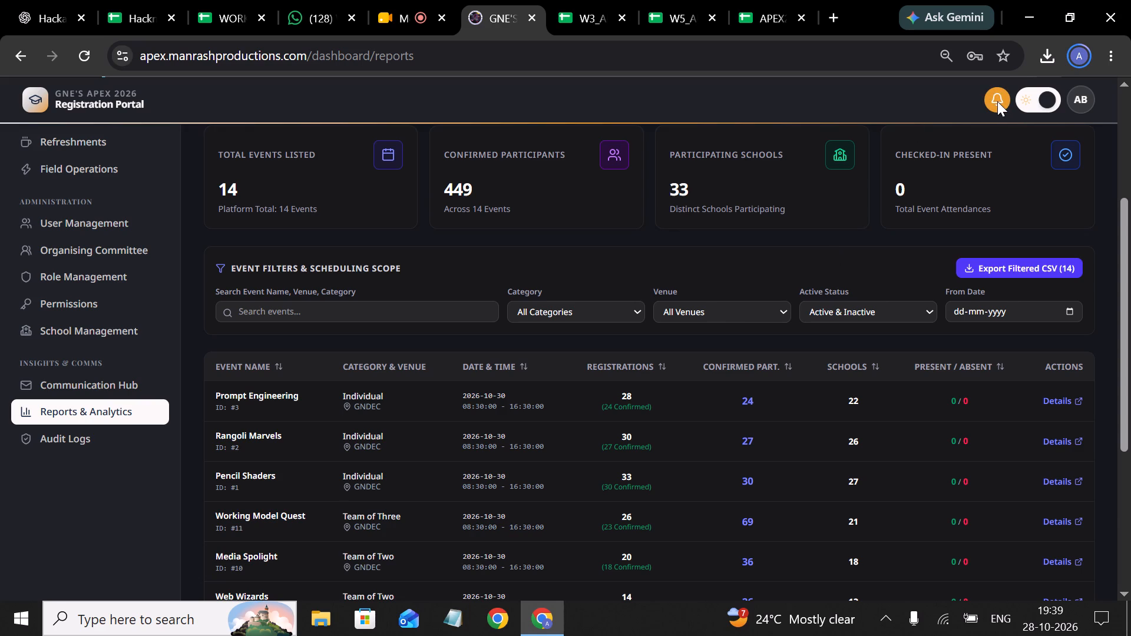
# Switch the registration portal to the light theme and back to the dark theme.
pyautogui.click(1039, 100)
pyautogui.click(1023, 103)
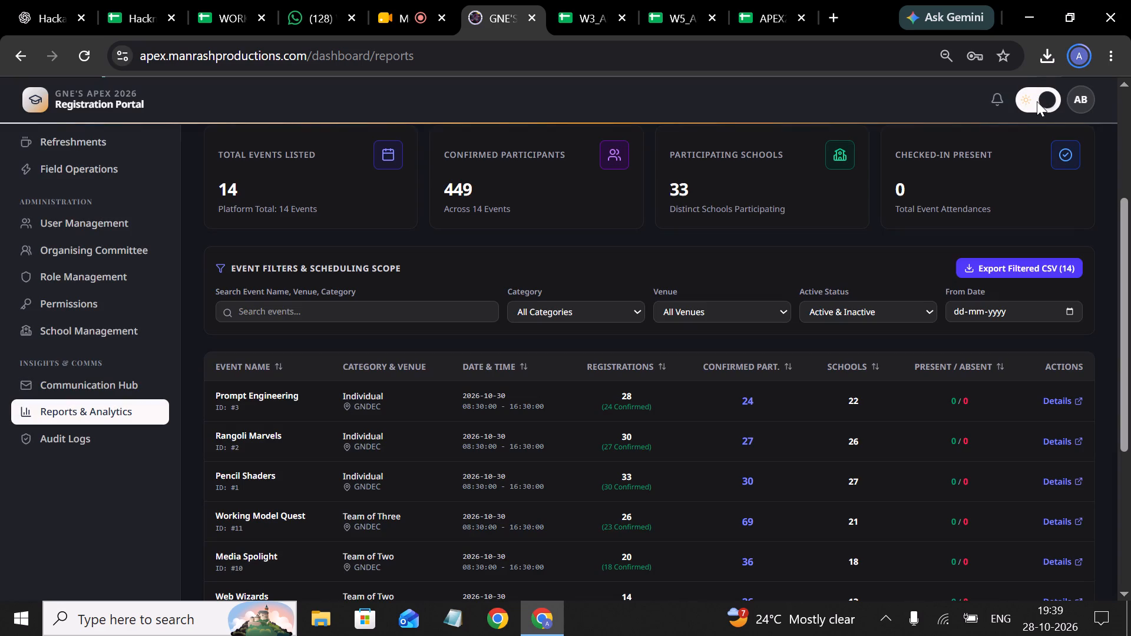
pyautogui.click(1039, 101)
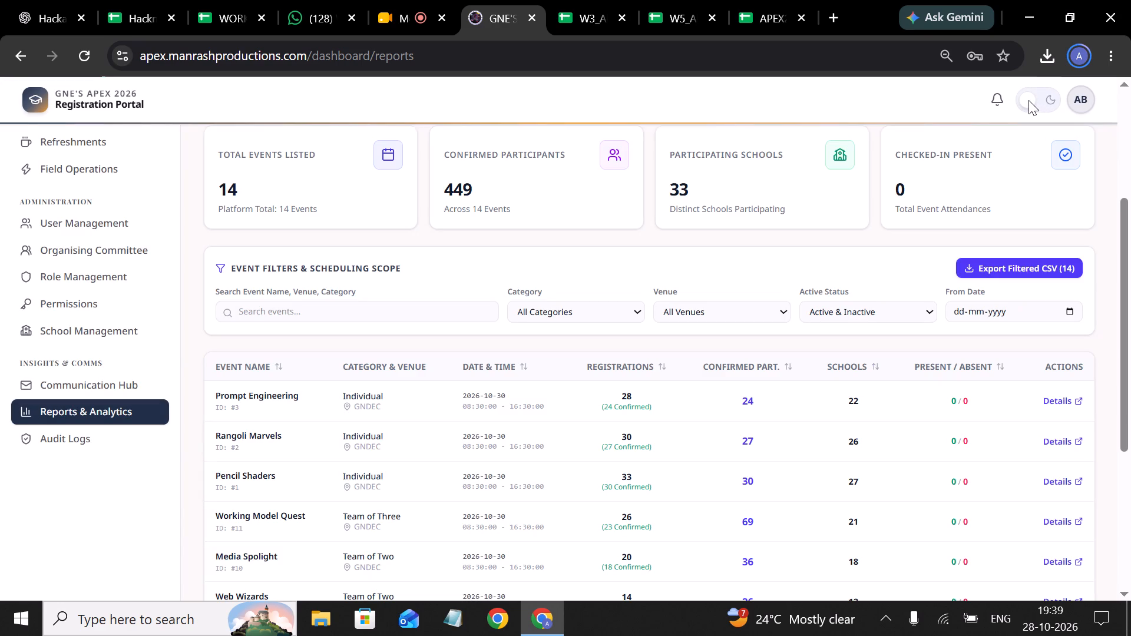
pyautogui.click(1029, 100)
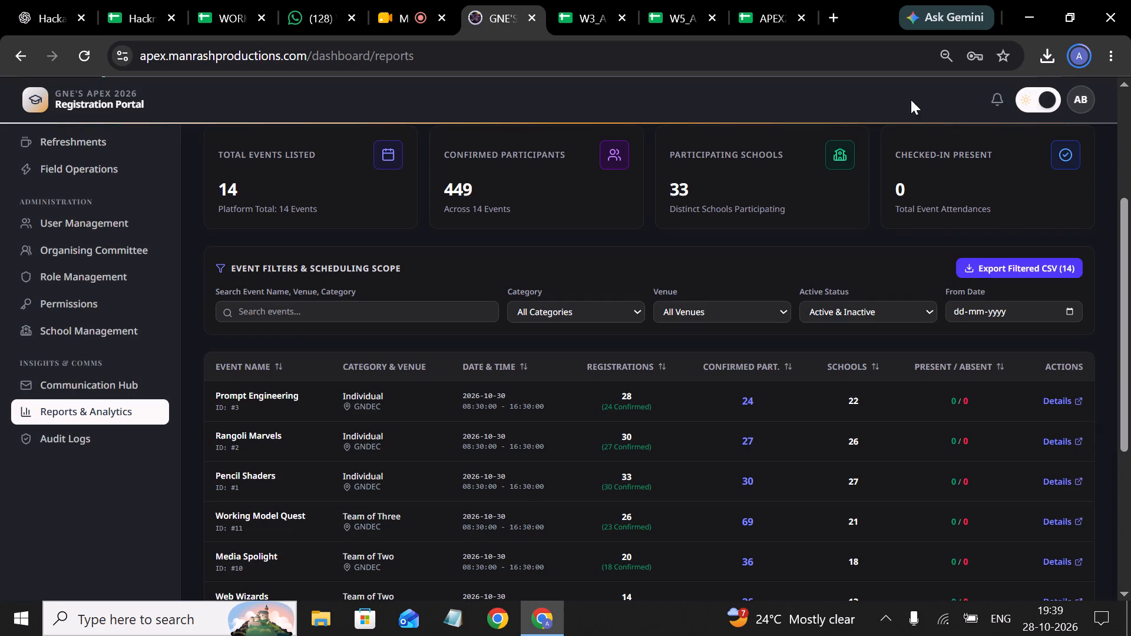
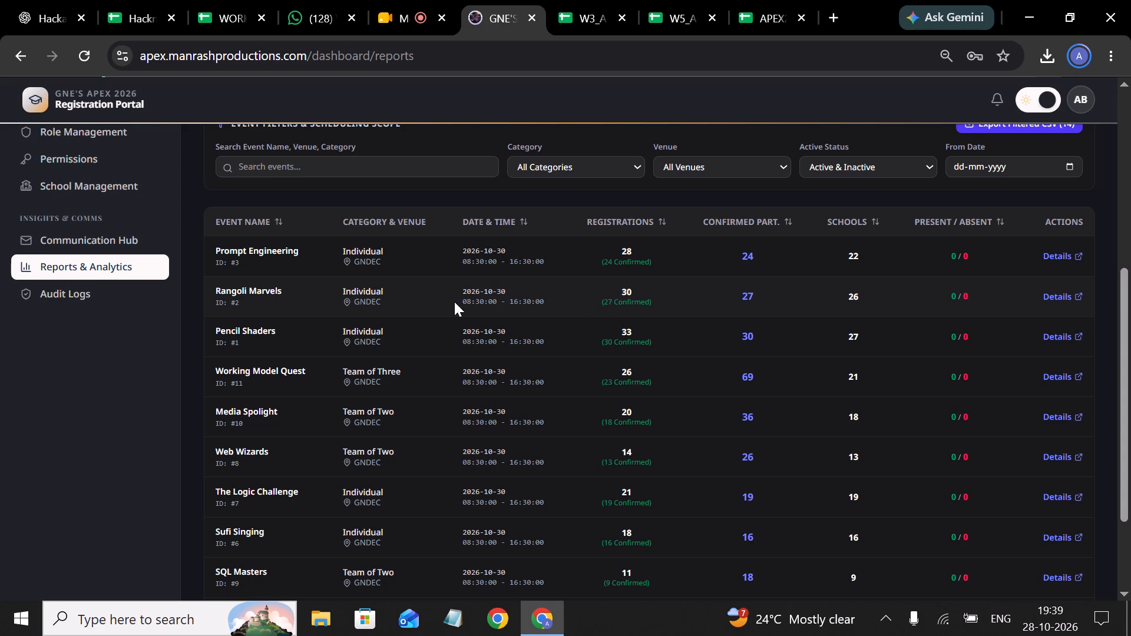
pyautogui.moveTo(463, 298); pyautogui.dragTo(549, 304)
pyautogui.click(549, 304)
# Open the Event Catalog and examine its events list.
pyautogui.scroll(2, 253, 243)
pyautogui.scroll(1, 102, 214)
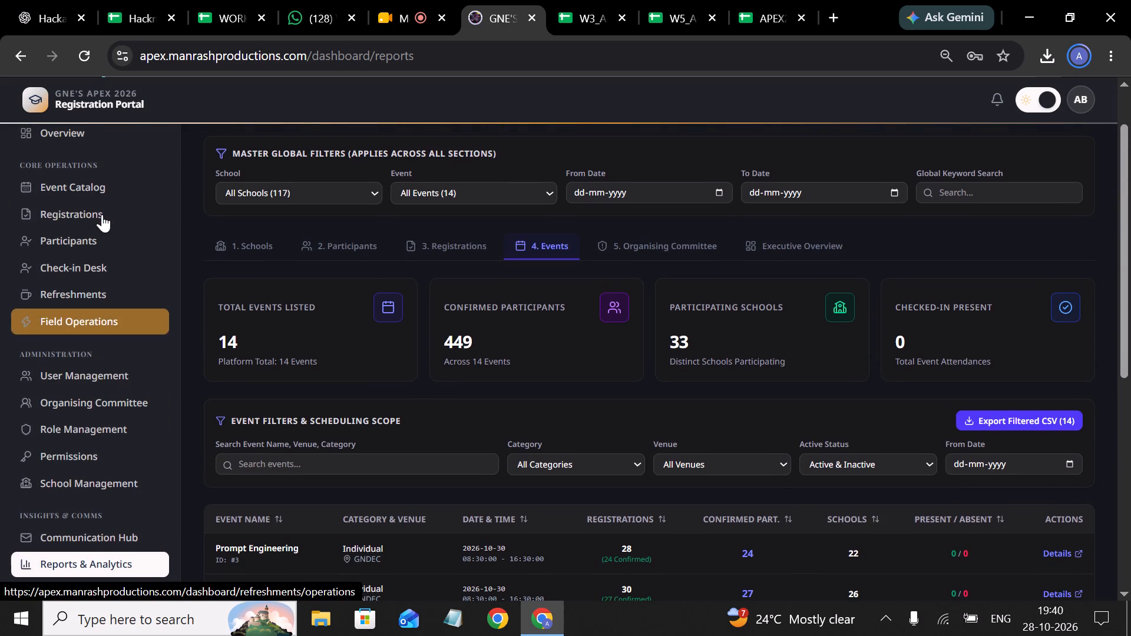
pyautogui.click(104, 196)
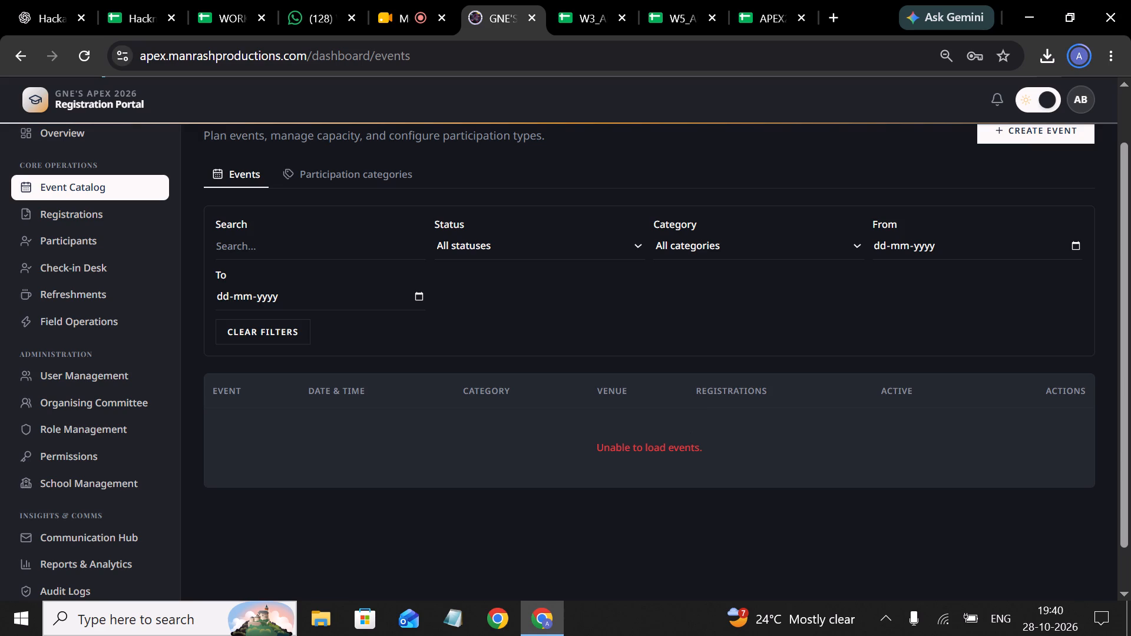
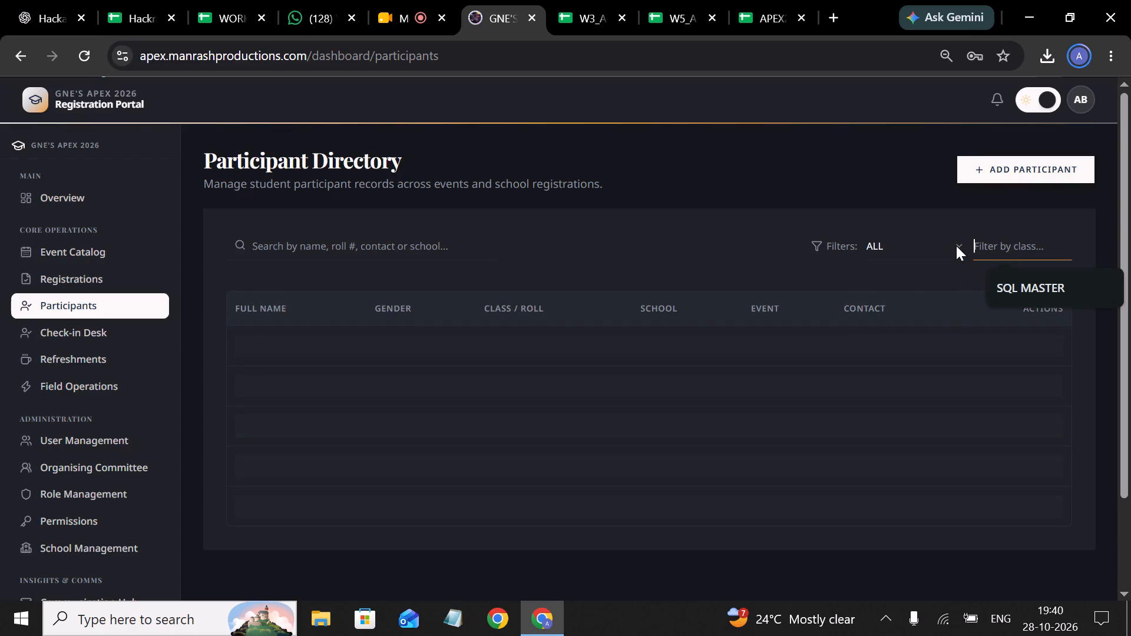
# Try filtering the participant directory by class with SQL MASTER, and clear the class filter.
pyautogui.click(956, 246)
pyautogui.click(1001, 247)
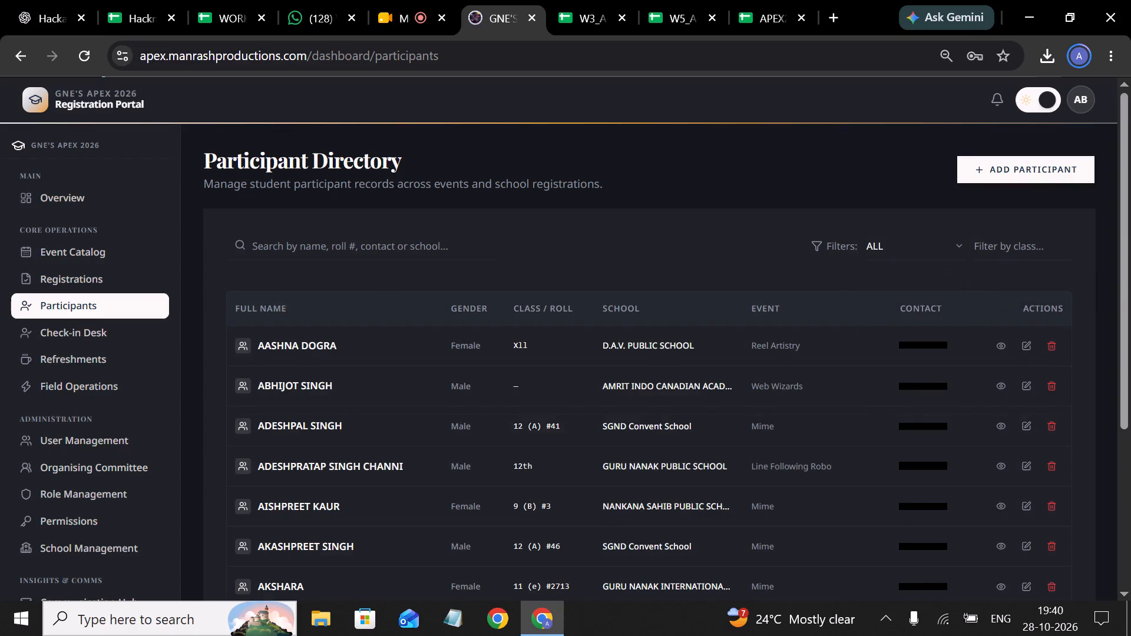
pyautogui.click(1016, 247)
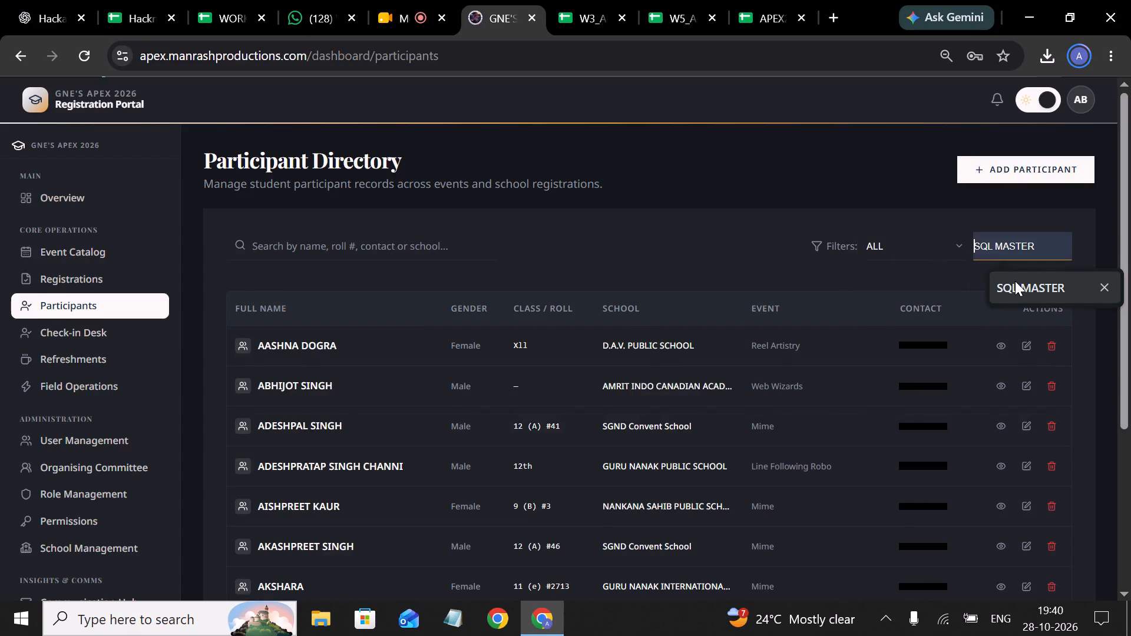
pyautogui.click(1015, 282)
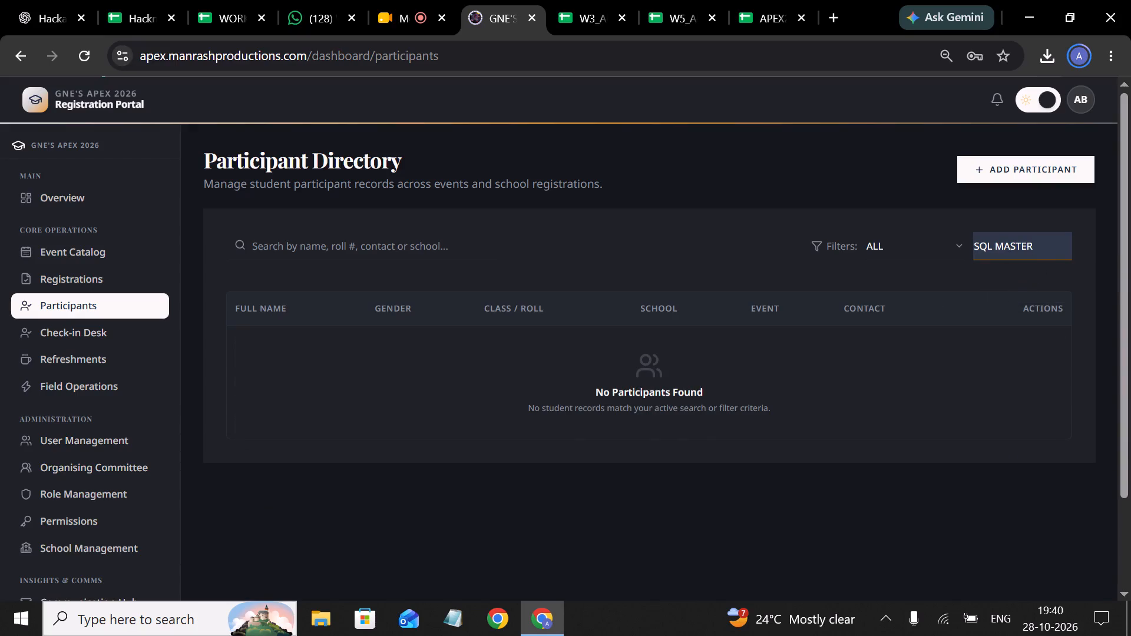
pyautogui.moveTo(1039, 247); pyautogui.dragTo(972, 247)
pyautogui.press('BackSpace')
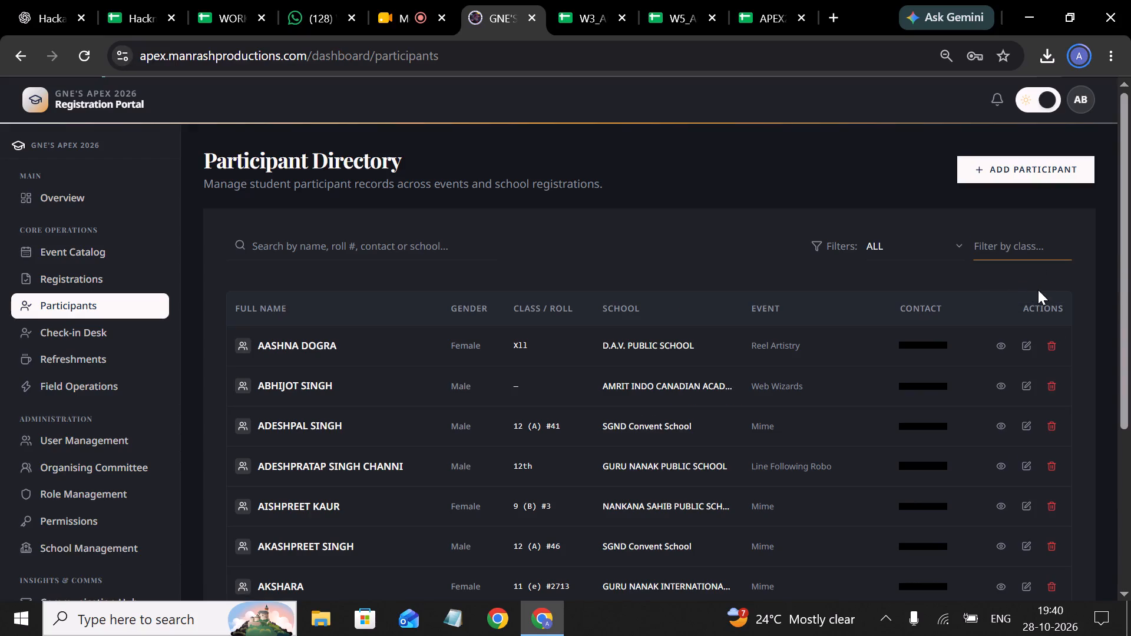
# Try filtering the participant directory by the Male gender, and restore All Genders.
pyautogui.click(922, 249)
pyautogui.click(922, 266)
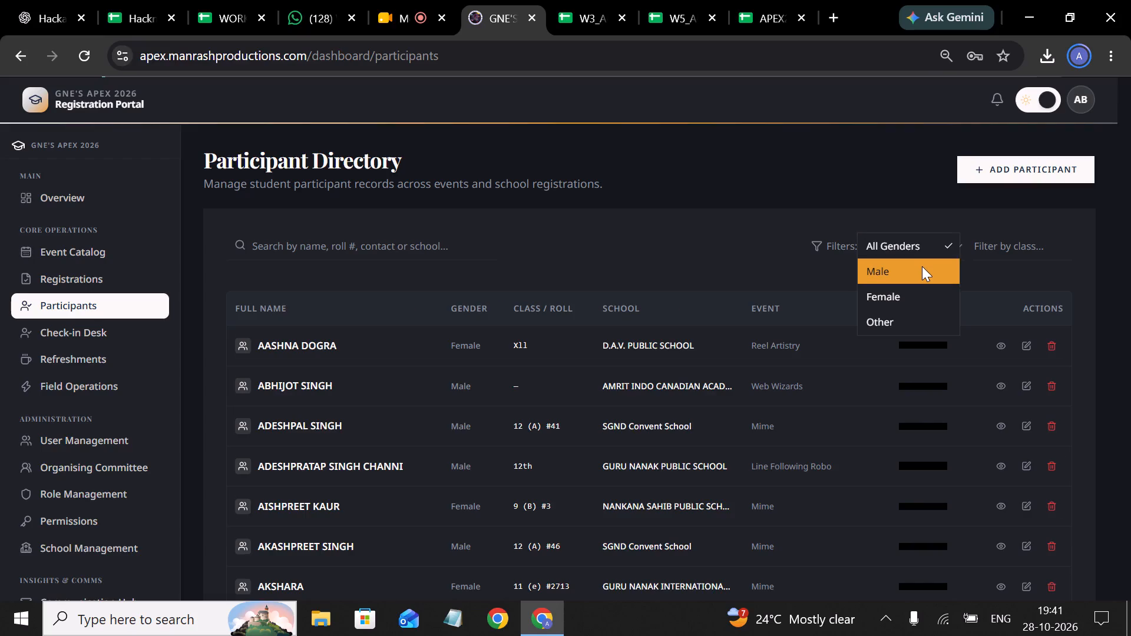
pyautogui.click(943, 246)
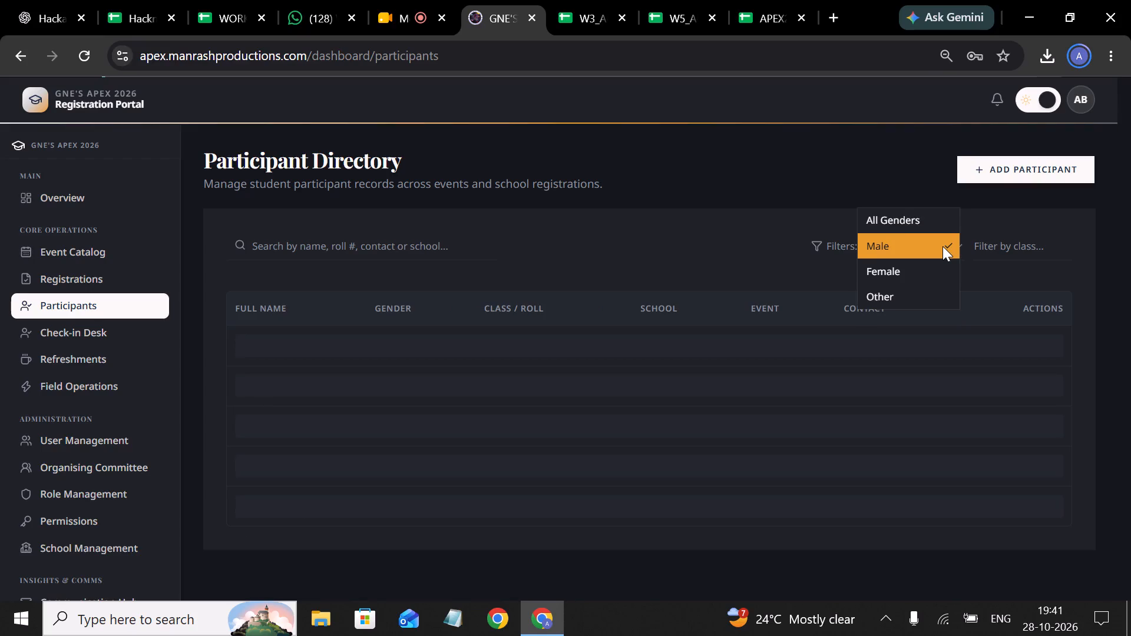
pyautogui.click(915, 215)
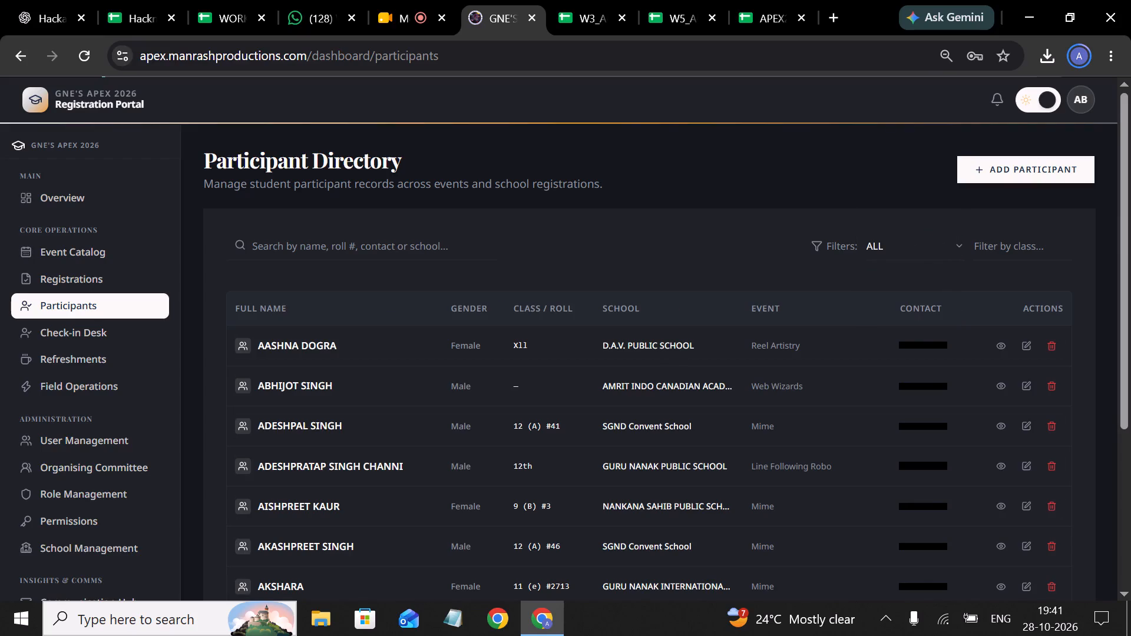
# View the first listed participant's record and examine the eligibility, school, event, academic and contact details.
pyautogui.scroll(-1, 824, 463)
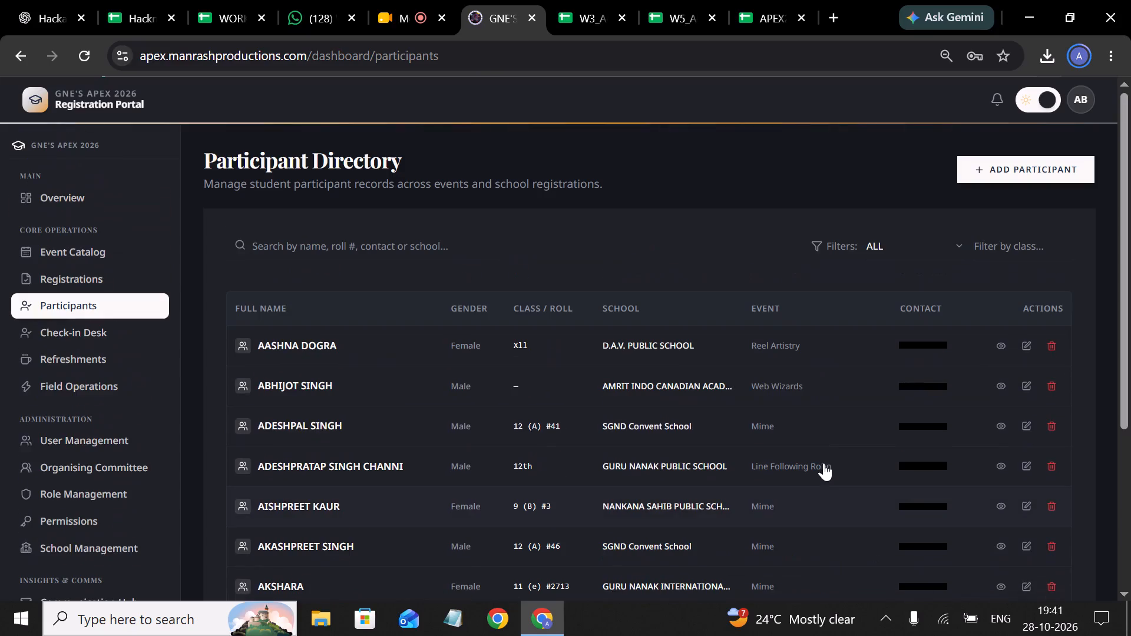
pyautogui.click(416, 251)
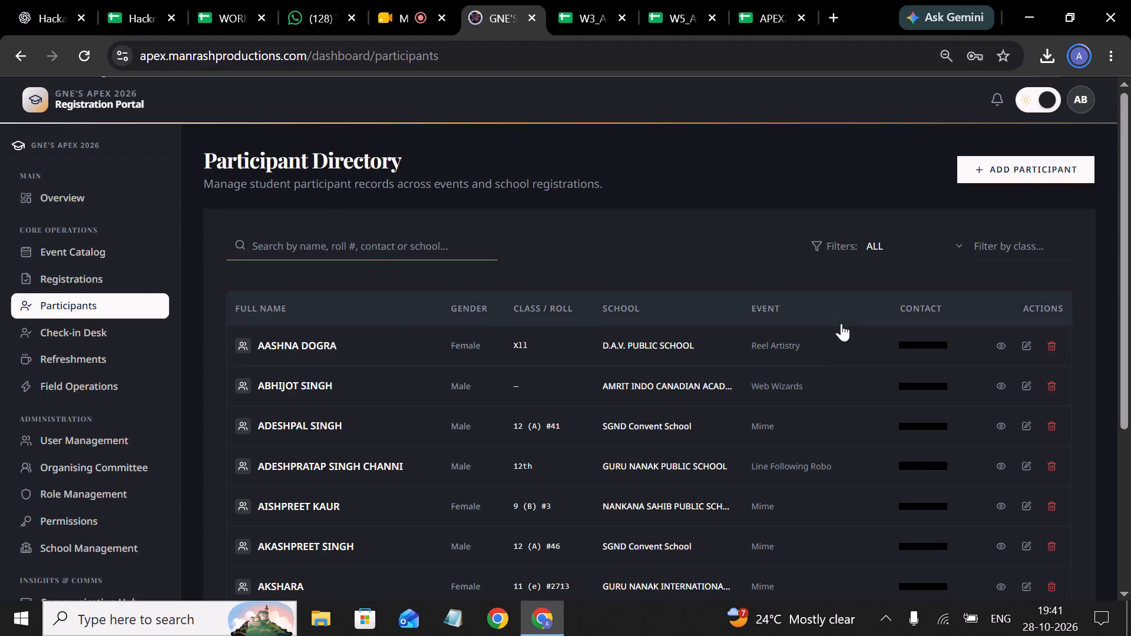
pyautogui.click(996, 342)
pyautogui.scroll(-1, 689, 381)
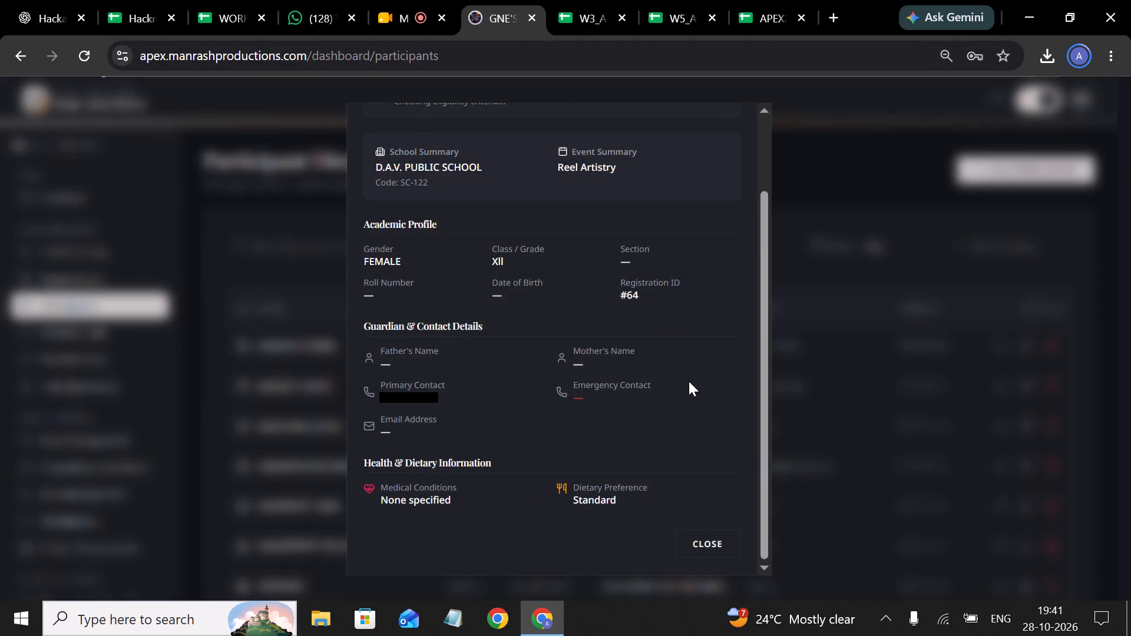
pyautogui.scroll(-1, 689, 381)
pyautogui.scroll(2, 613, 240)
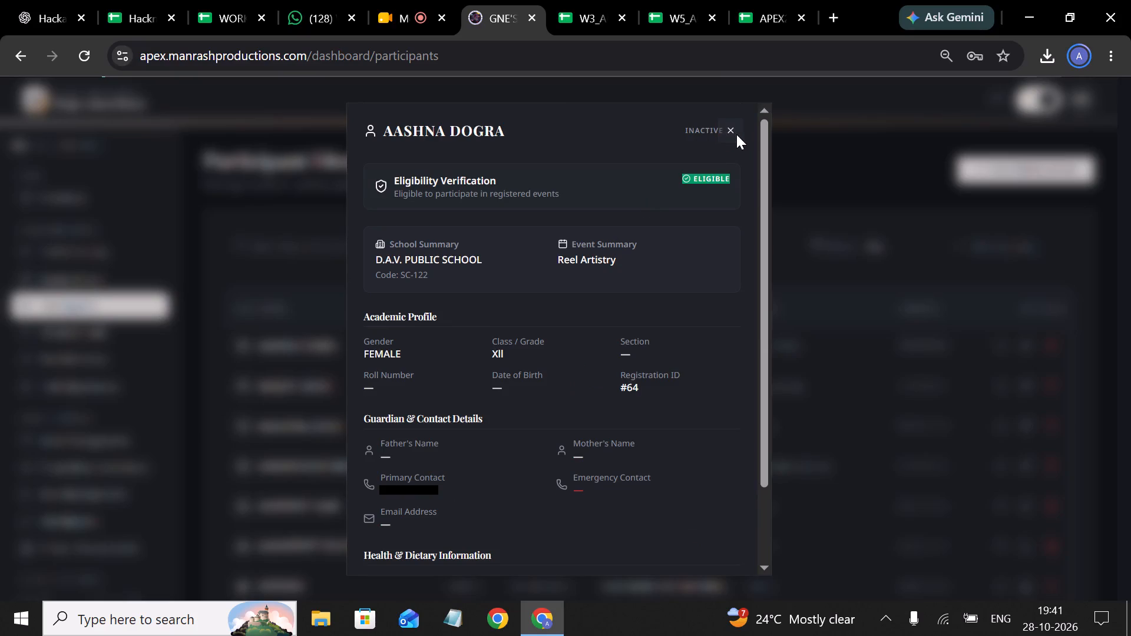
pyautogui.click(733, 129)
# Open the Events report in Reports & Analytics and examine its summary, filters and event list.
pyautogui.scroll(-1, 107, 514)
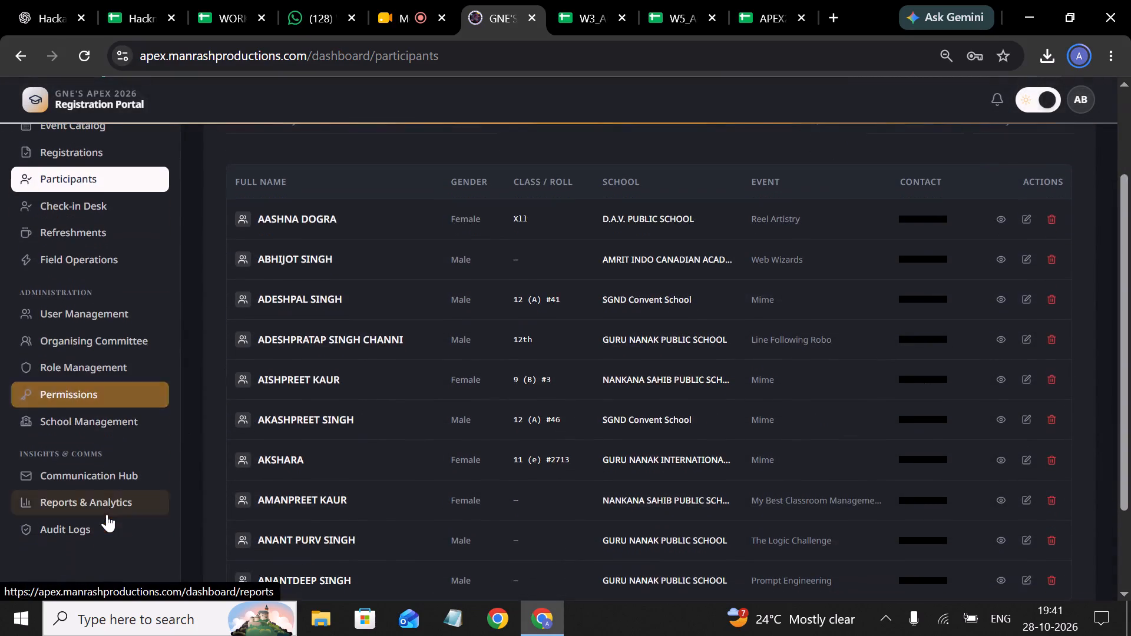
pyautogui.click(114, 505)
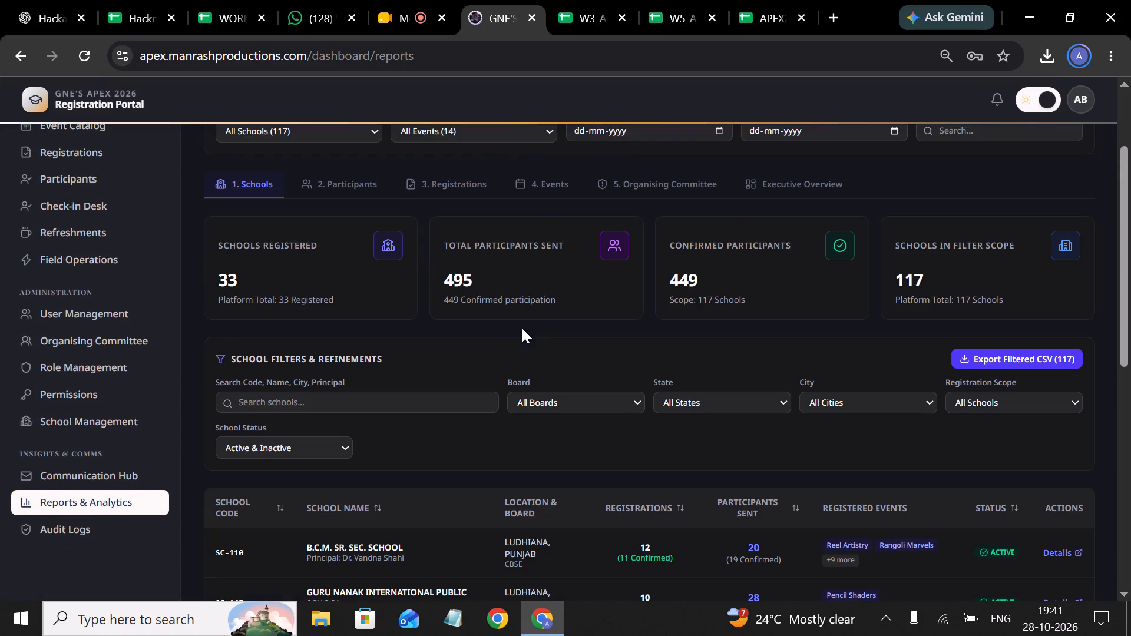
pyautogui.click(530, 188)
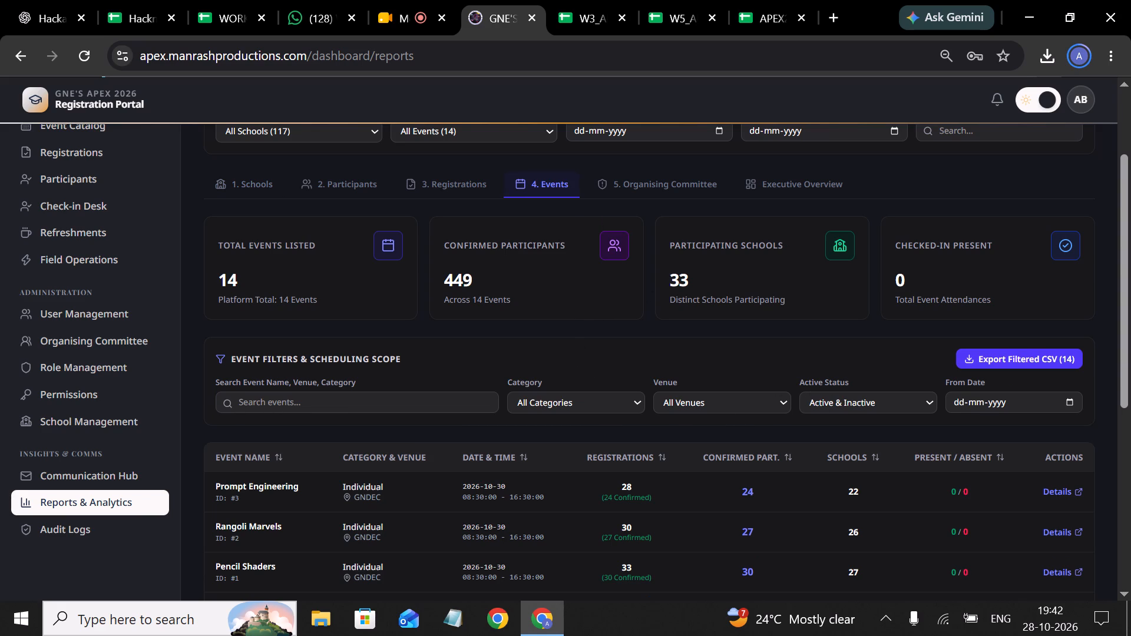
pyautogui.scroll(2, 477, 411)
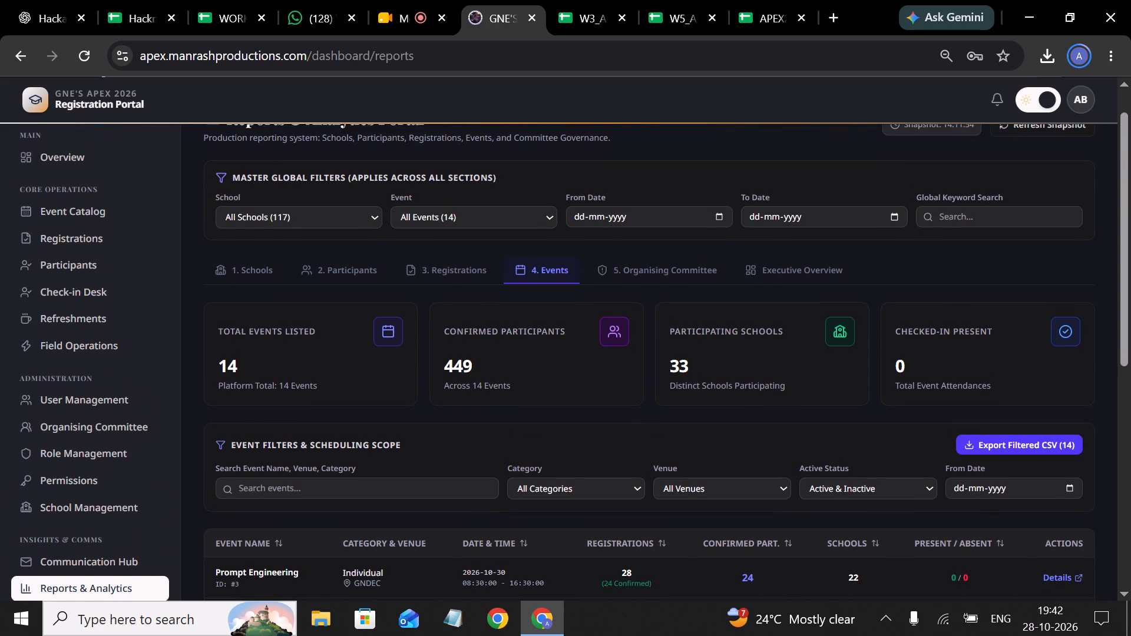
pyautogui.scroll(1, 477, 411)
pyautogui.scroll(2, 505, 234)
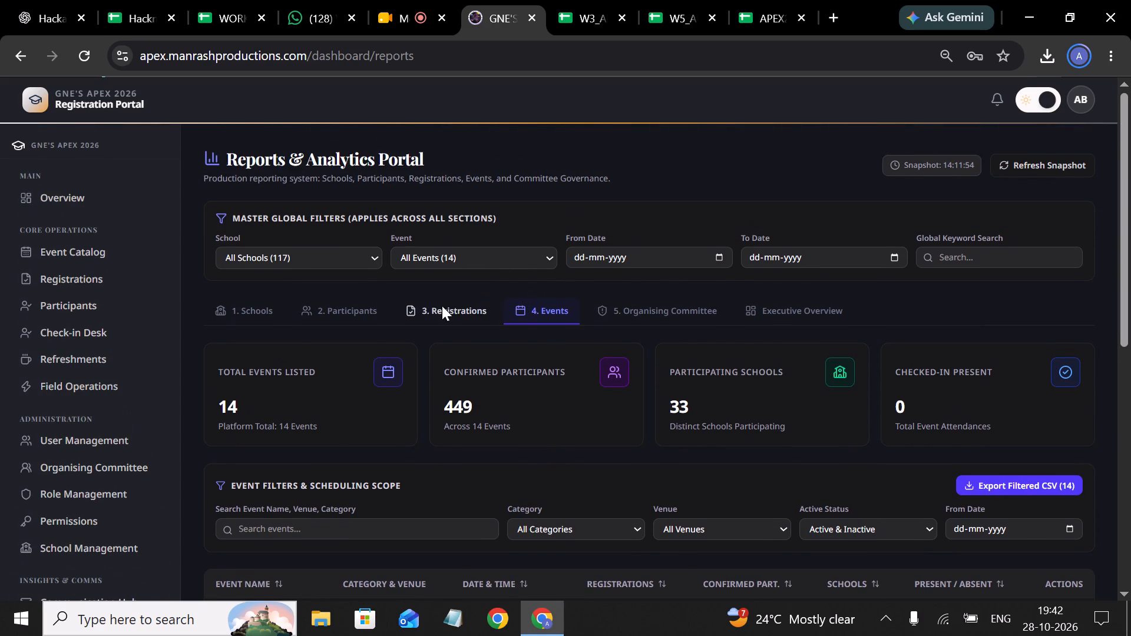
pyautogui.scroll(-1, 494, 404)
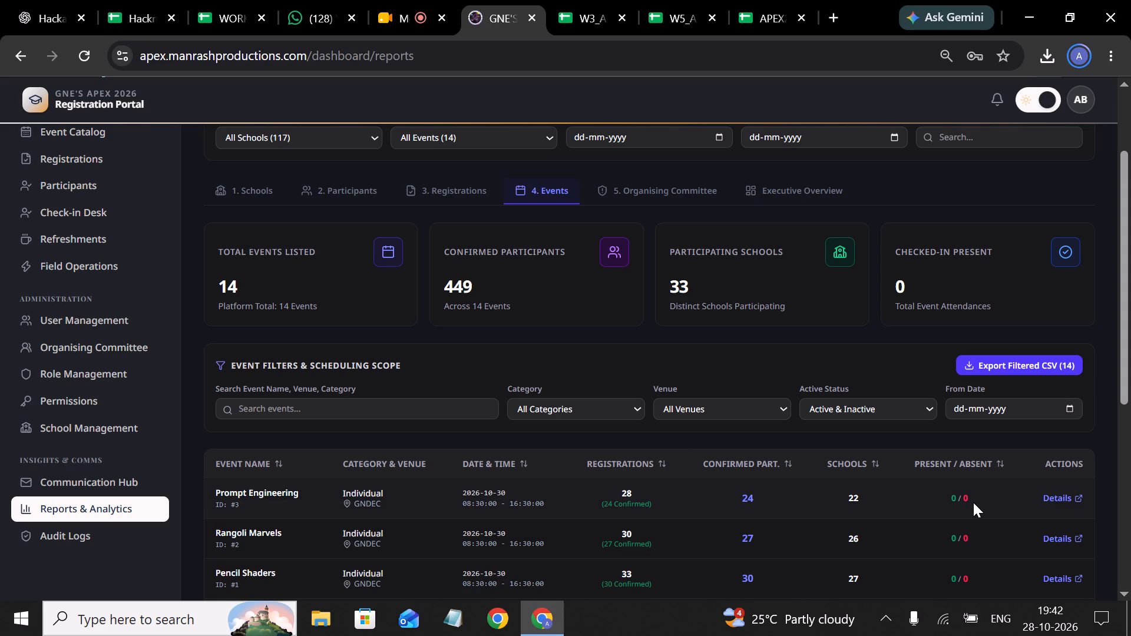
# Open the Prompt Engineering event's details and examine its school registrations and assigned participants.
pyautogui.click(1052, 496)
pyautogui.scroll(-5, 801, 395)
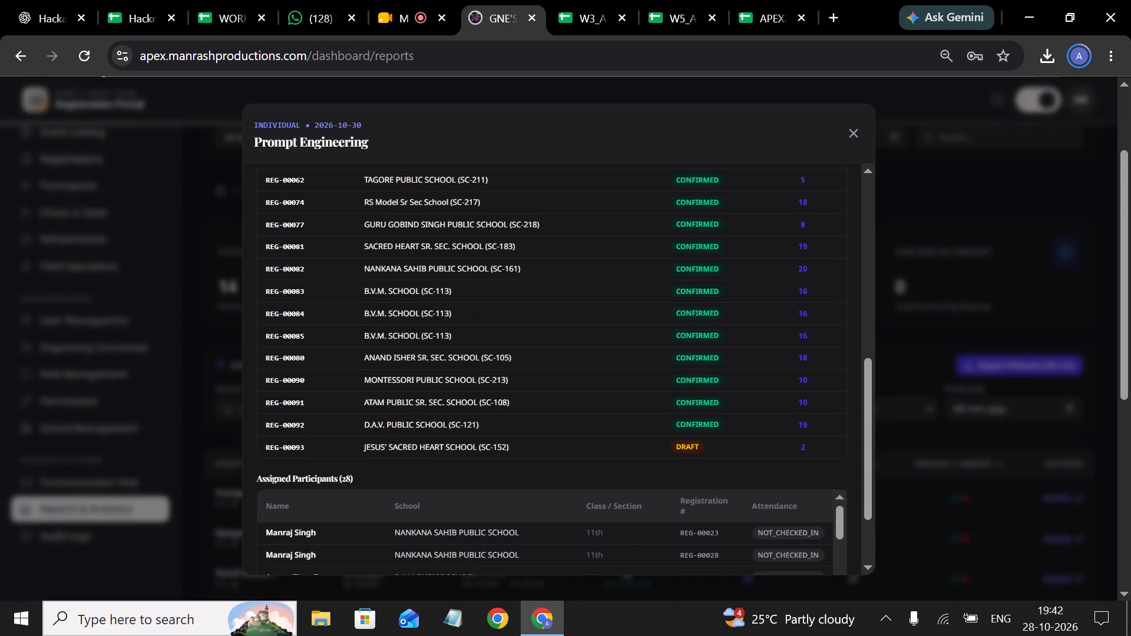
pyautogui.scroll(-3, 801, 395)
pyautogui.scroll(2, 801, 395)
pyautogui.scroll(3, 792, 216)
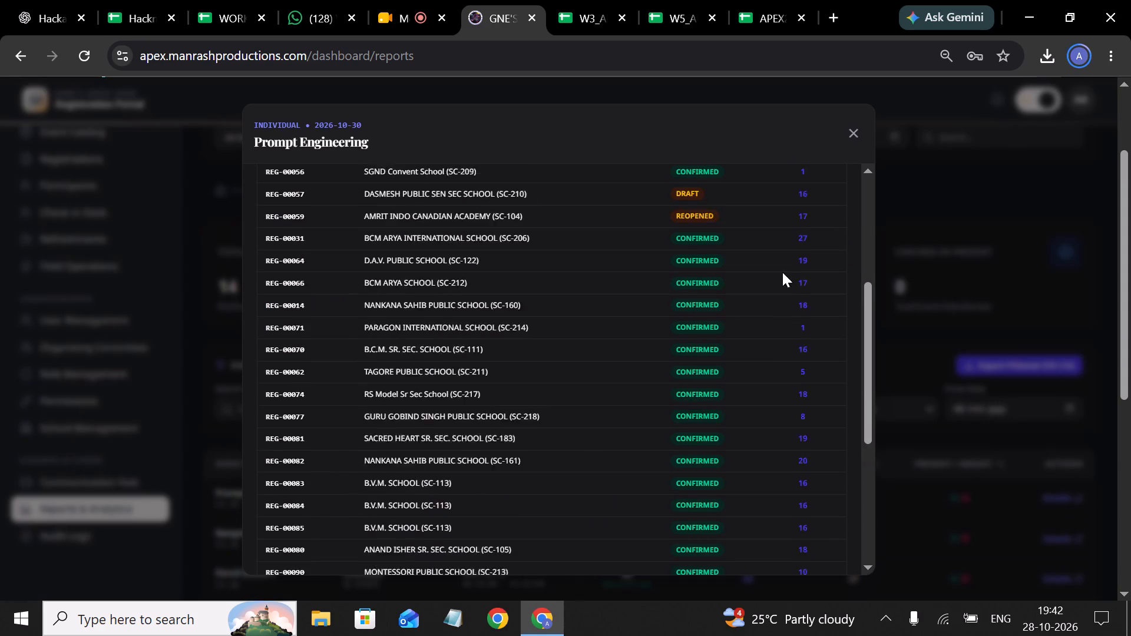
pyautogui.click(851, 135)
# Set the global event filter of the reports to Prompt Engineering (GNDEC).
pyautogui.scroll(1, 600, 310)
pyautogui.click(429, 257)
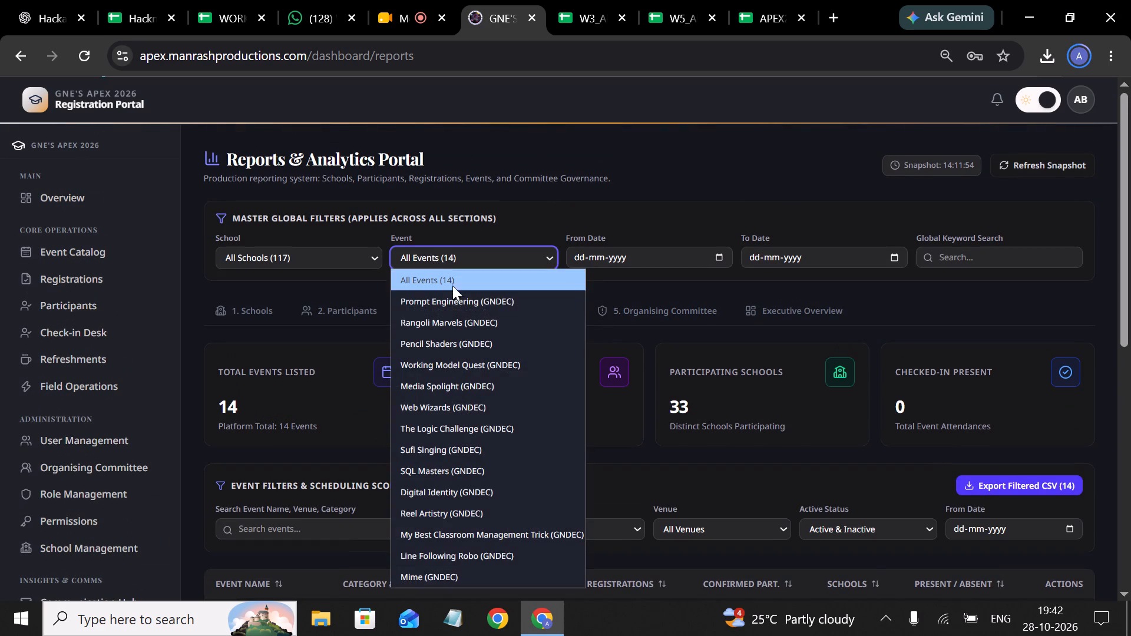
pyautogui.click(466, 297)
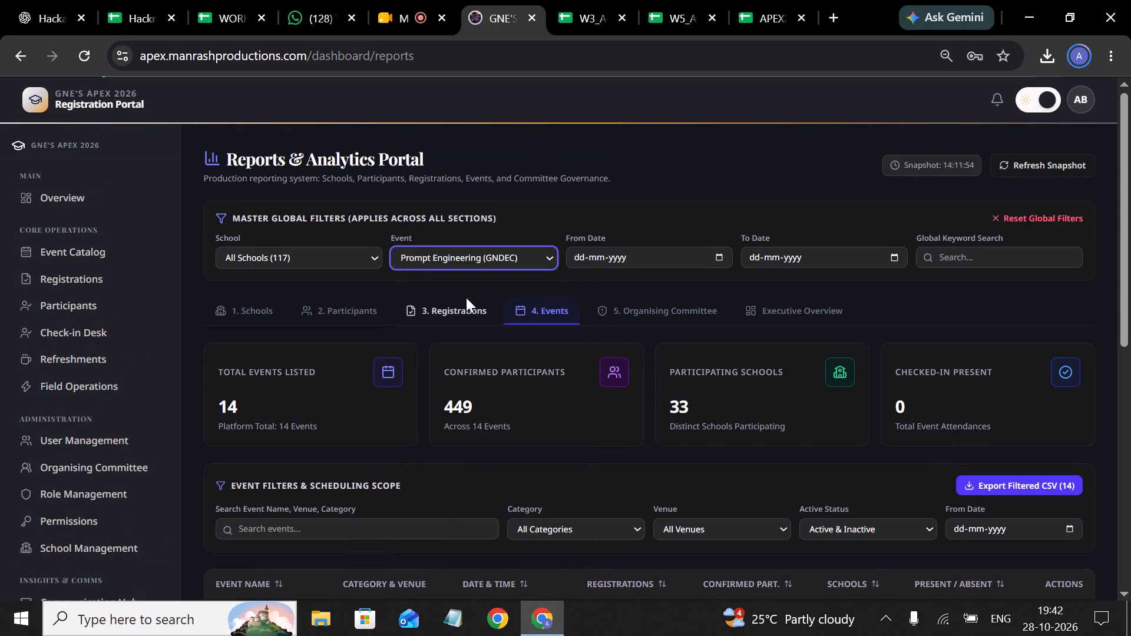
# Examine the school, keyword, venue and category filter options available for the Events report.
pyautogui.click(345, 254)
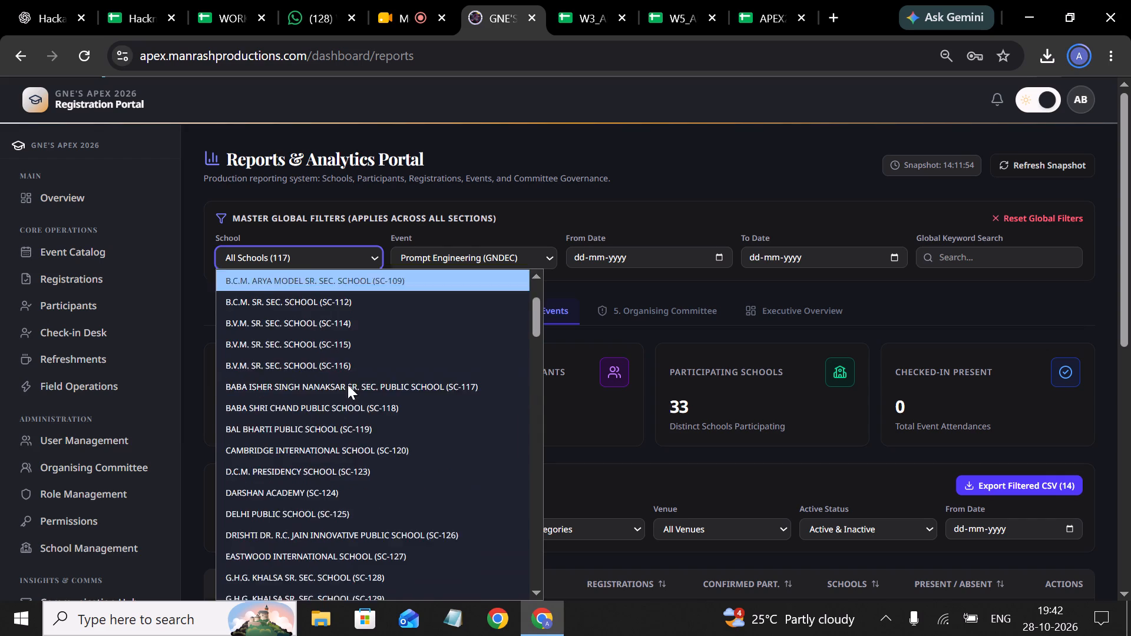
pyautogui.click(340, 249)
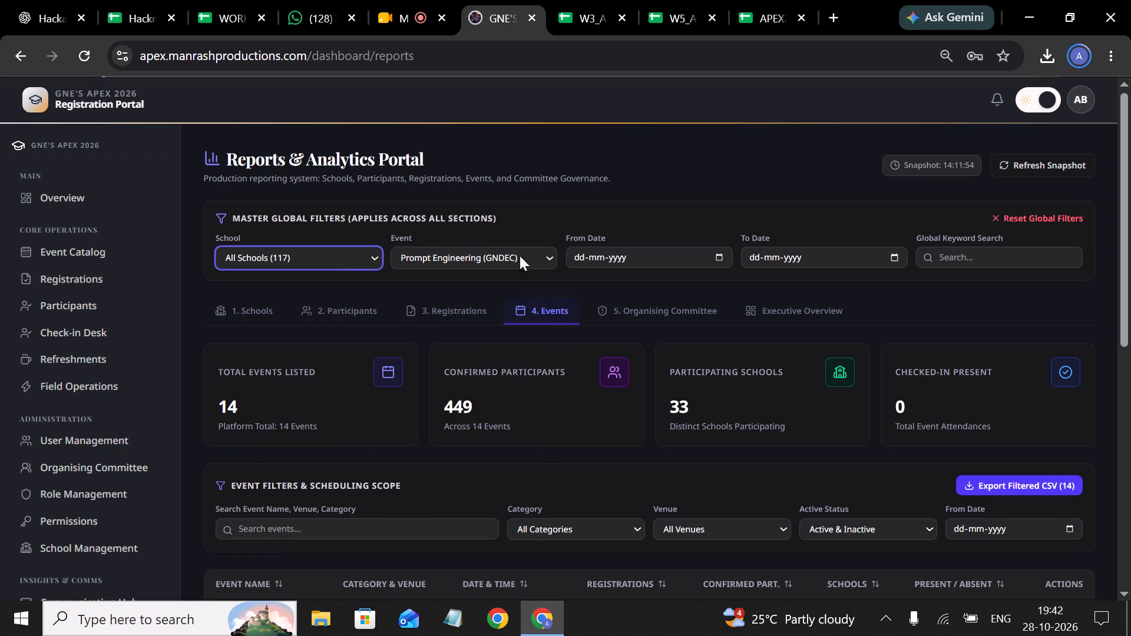
pyautogui.scroll(-2, 581, 266)
pyautogui.scroll(2, 581, 266)
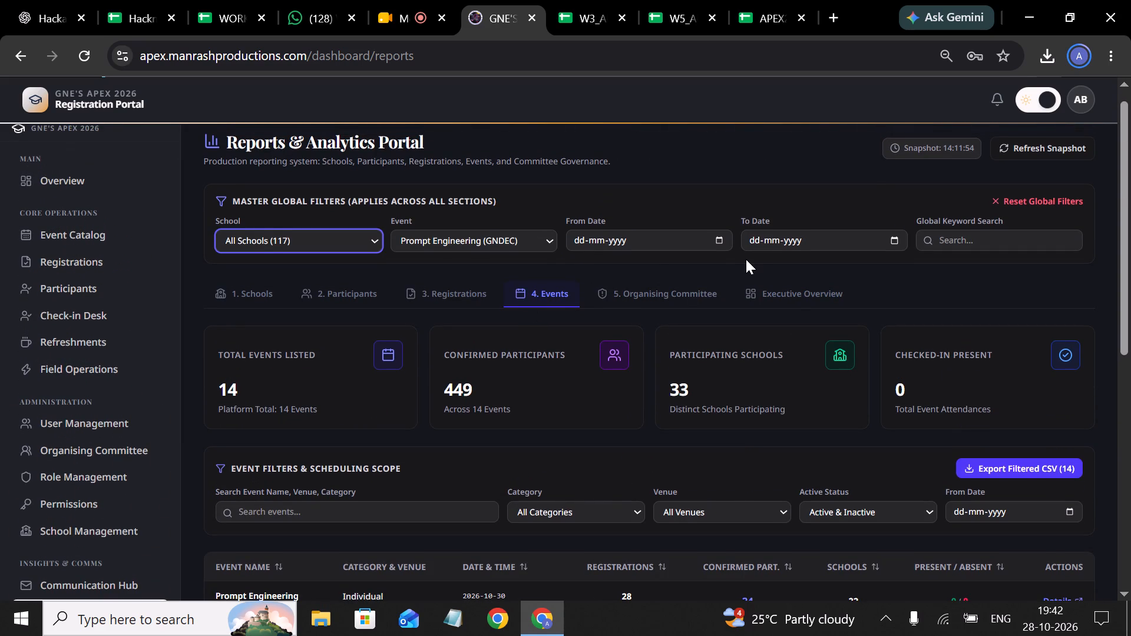
pyautogui.scroll(-2, 746, 259)
pyautogui.scroll(1, 746, 259)
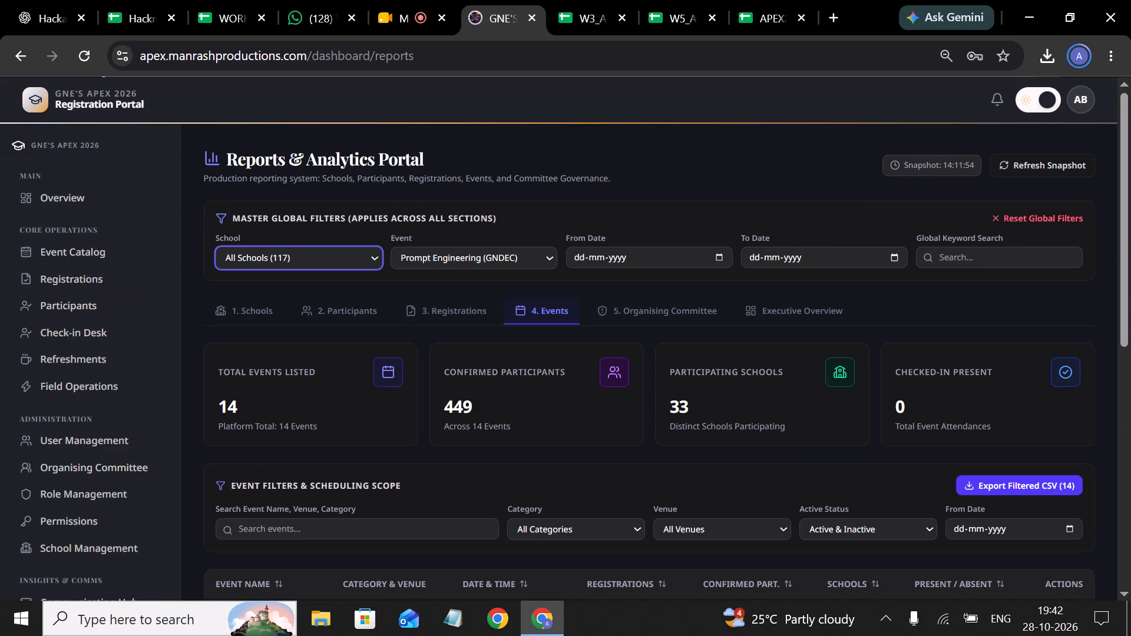
pyautogui.click(950, 256)
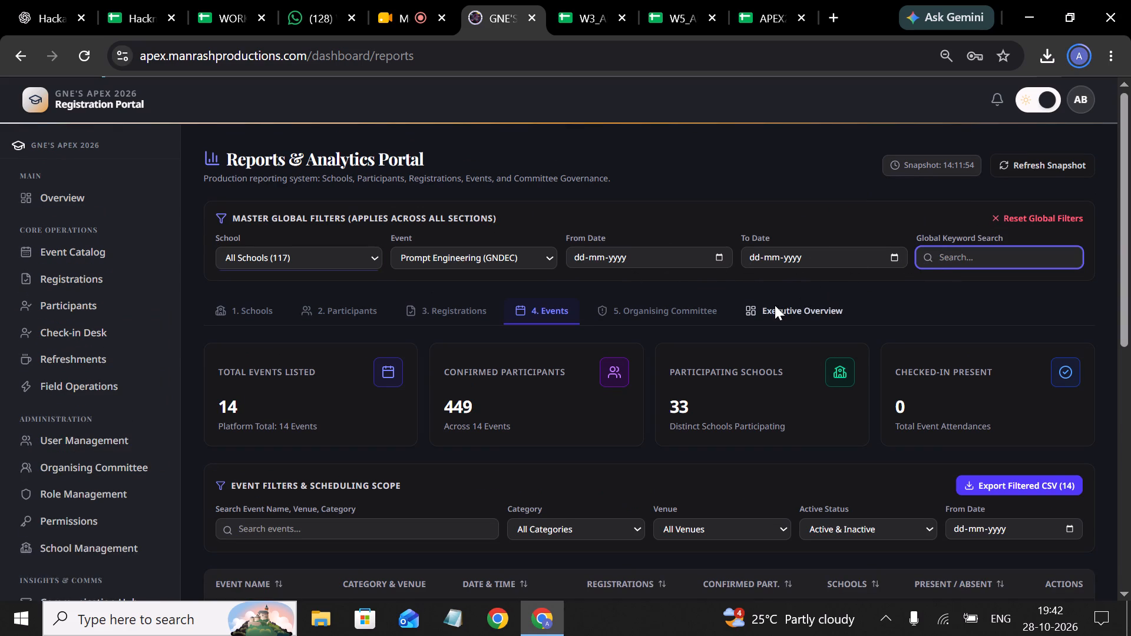
pyautogui.scroll(-1, 906, 347)
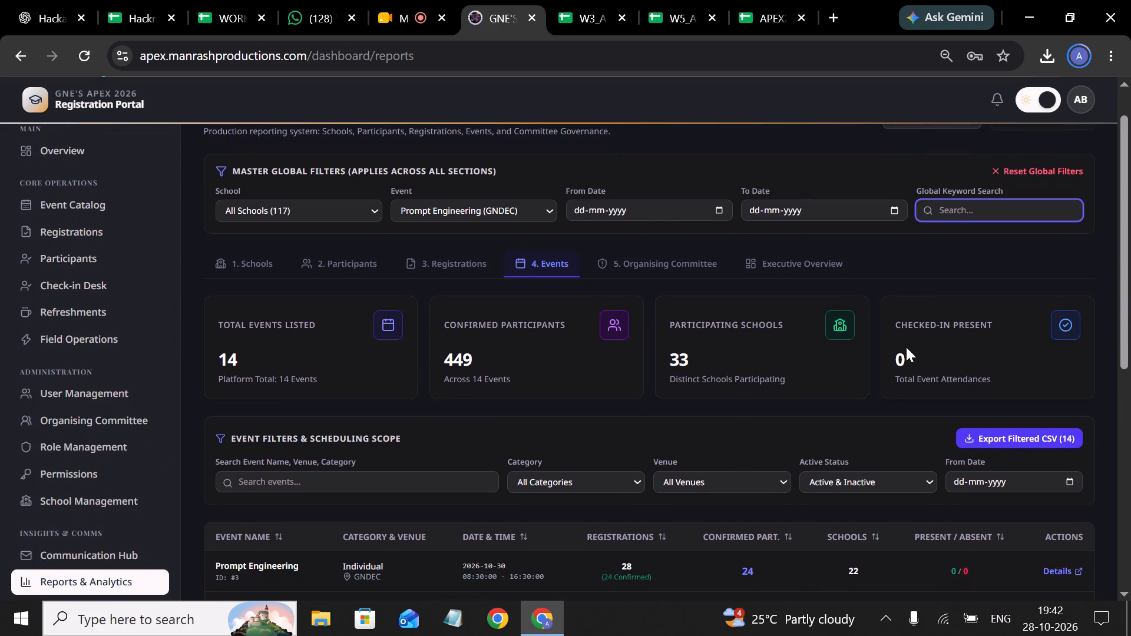
pyautogui.click(779, 481)
pyautogui.doubleClick(779, 481)
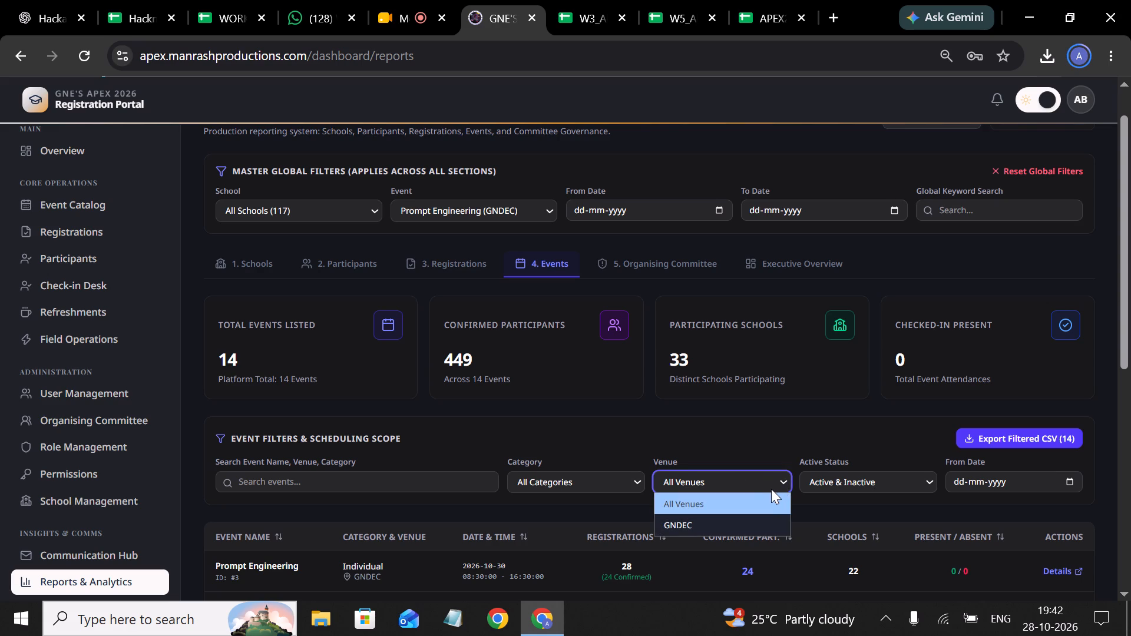
pyautogui.click(769, 479)
pyautogui.click(598, 481)
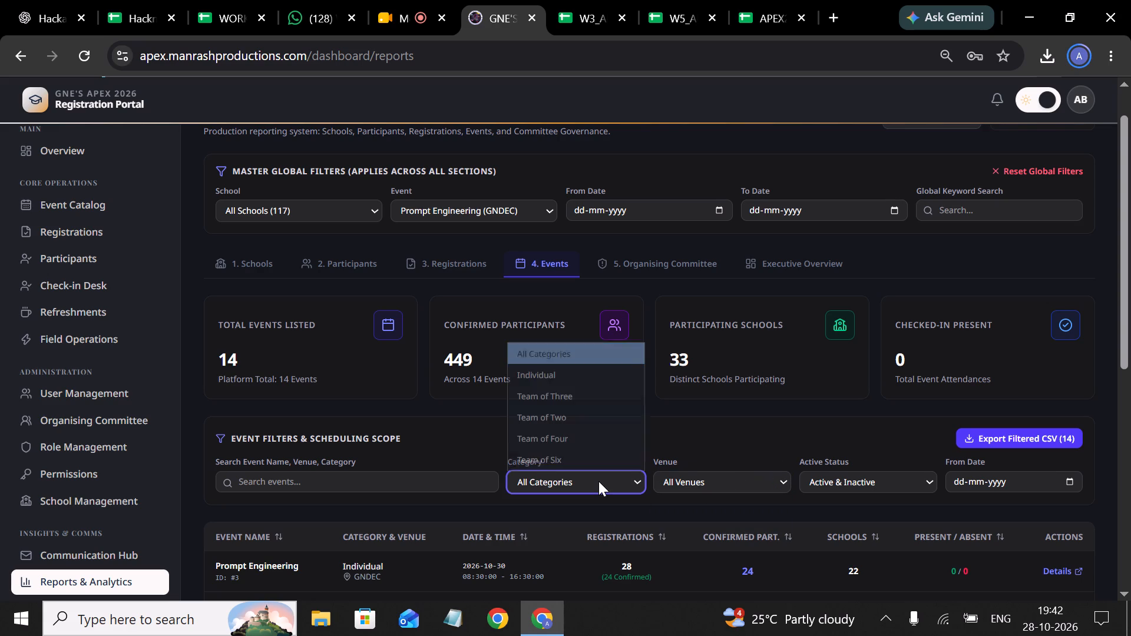
pyautogui.click(604, 482)
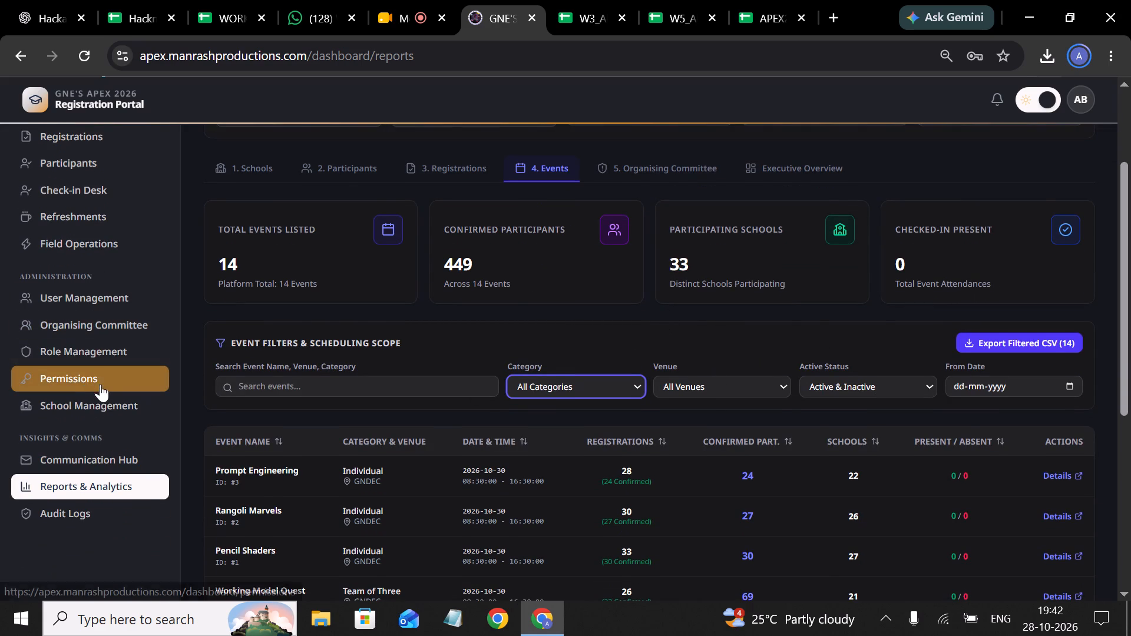
# Return to the Participant Directory and look over its filters and participant list.
pyautogui.scroll(1, 114, 284)
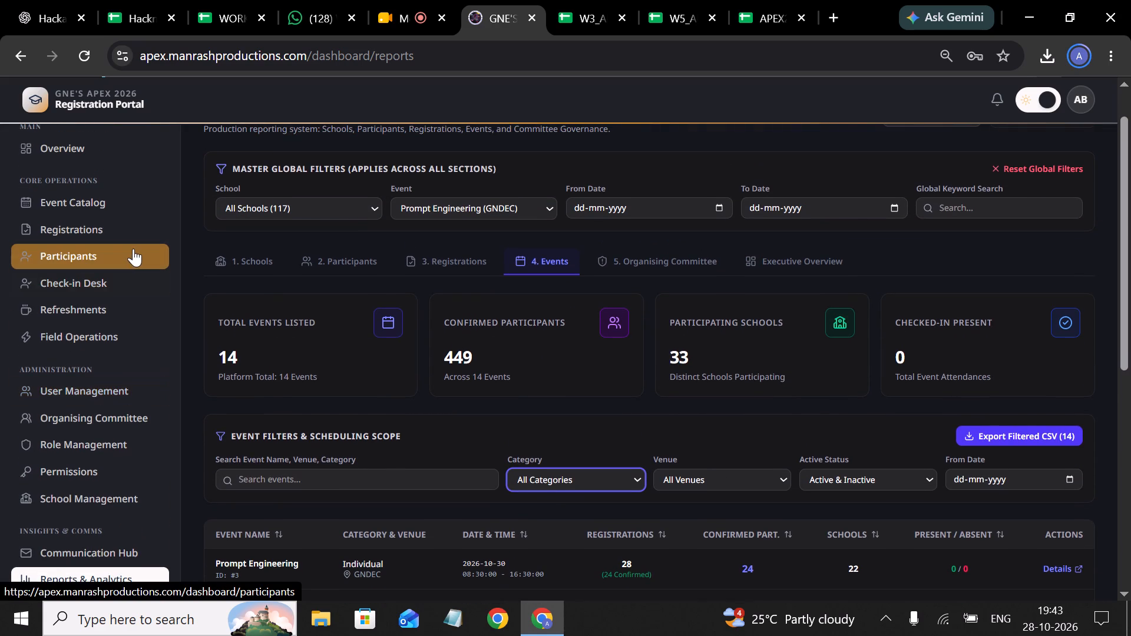
pyautogui.click(133, 249)
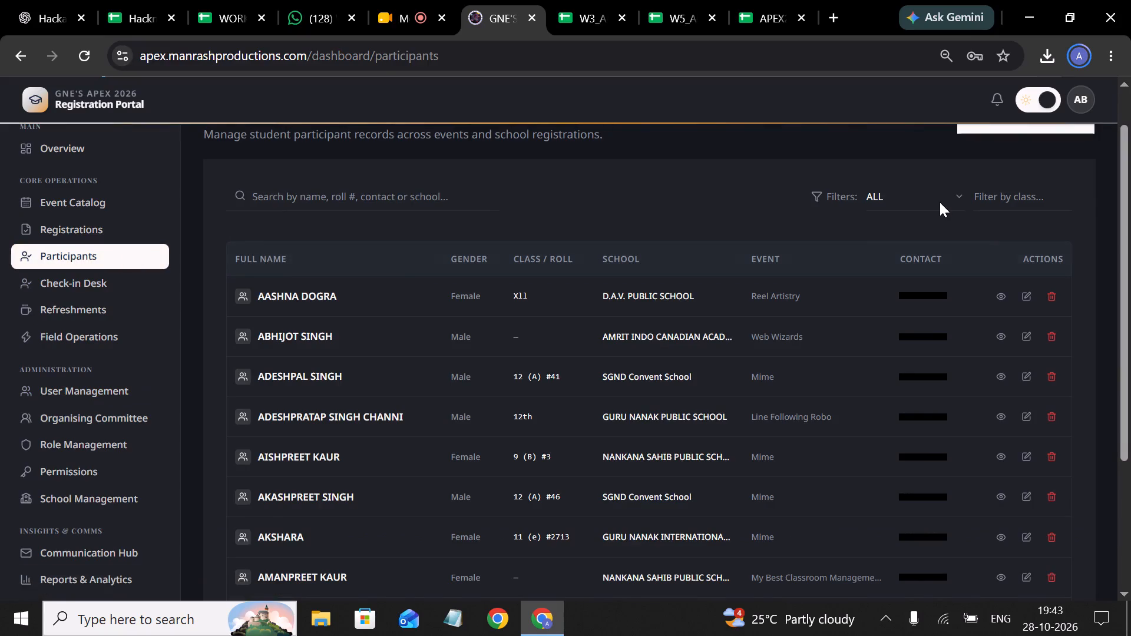
pyautogui.scroll(1, 940, 202)
pyautogui.scroll(-4, 840, 228)
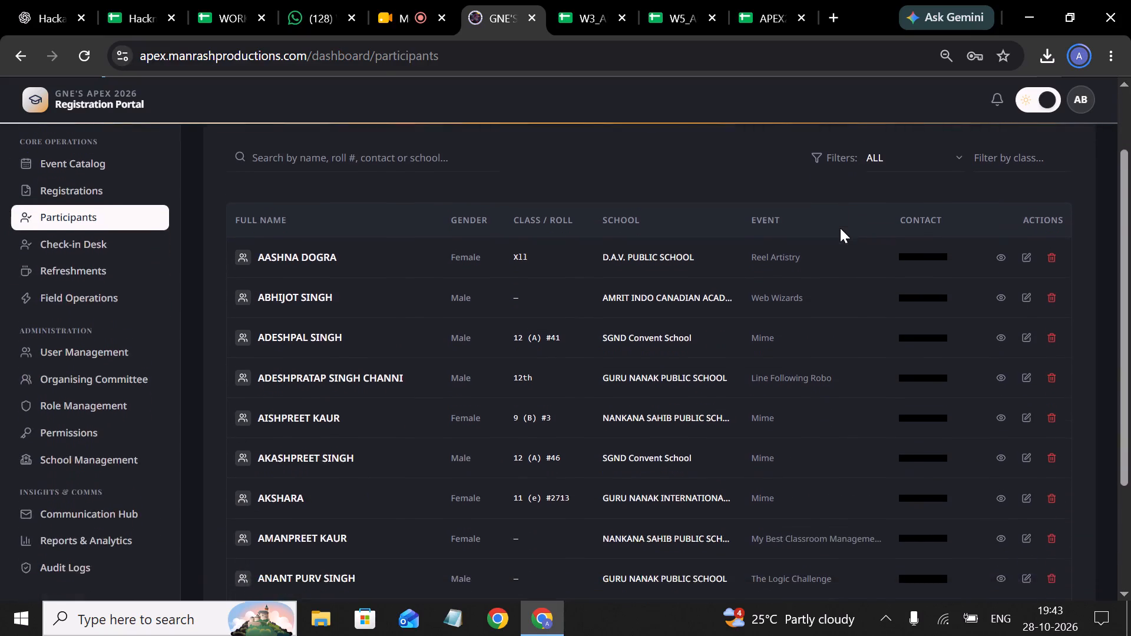
# Look over the first page of the Participant Directory list.
pyautogui.scroll(-3, 840, 228)
pyautogui.scroll(4, 840, 228)
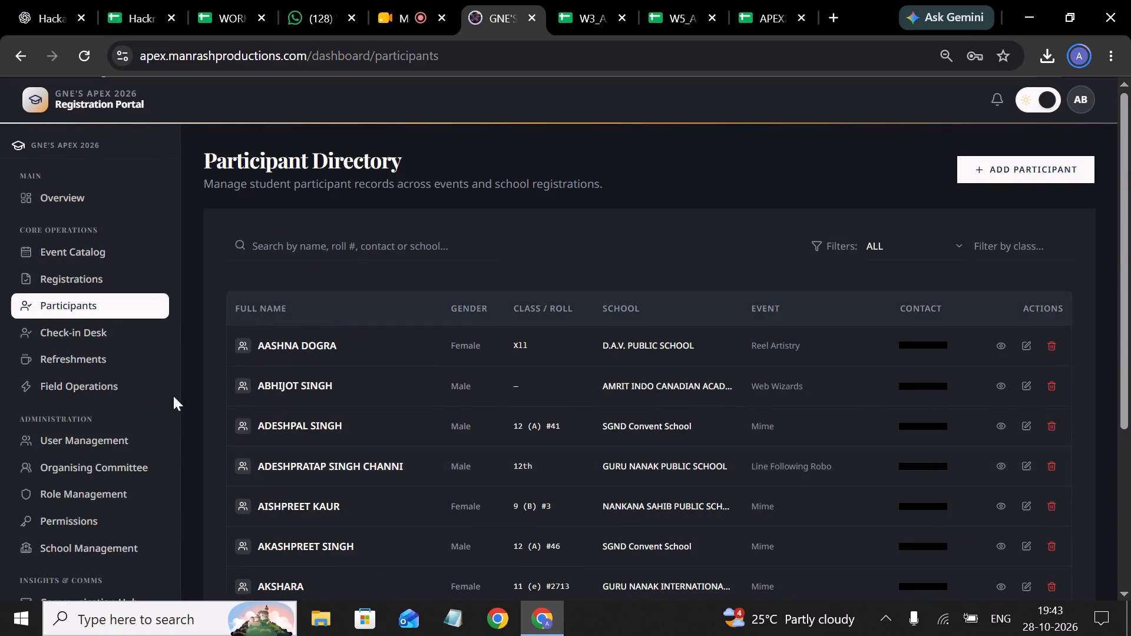
pyautogui.scroll(-1, 114, 513)
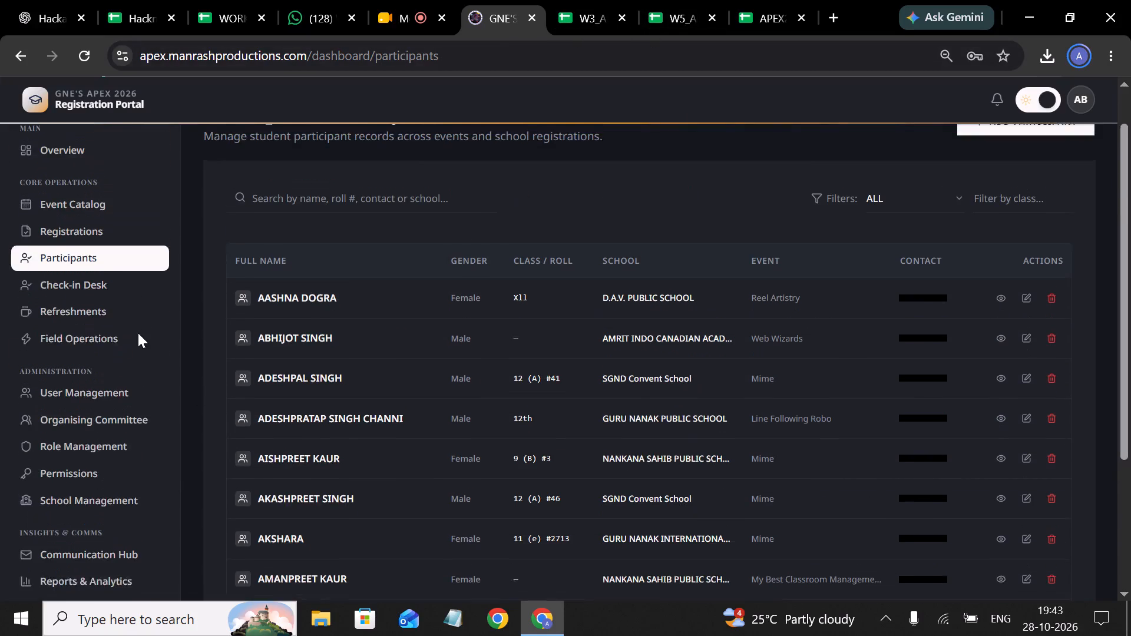
pyautogui.scroll(2, 379, 294)
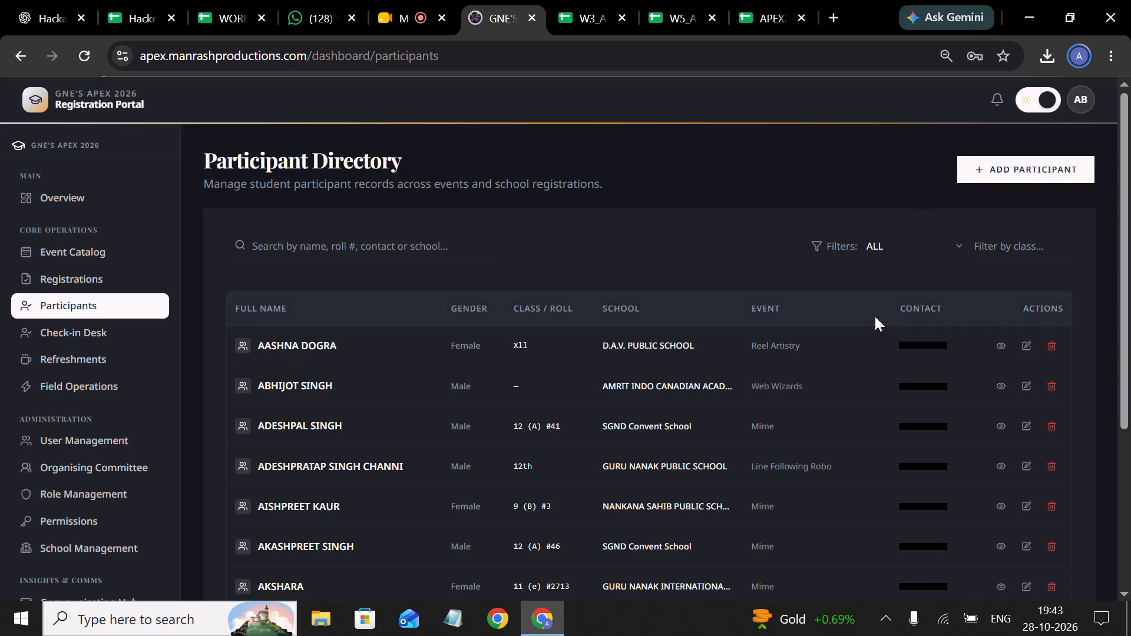
pyautogui.scroll(-3, 932, 444)
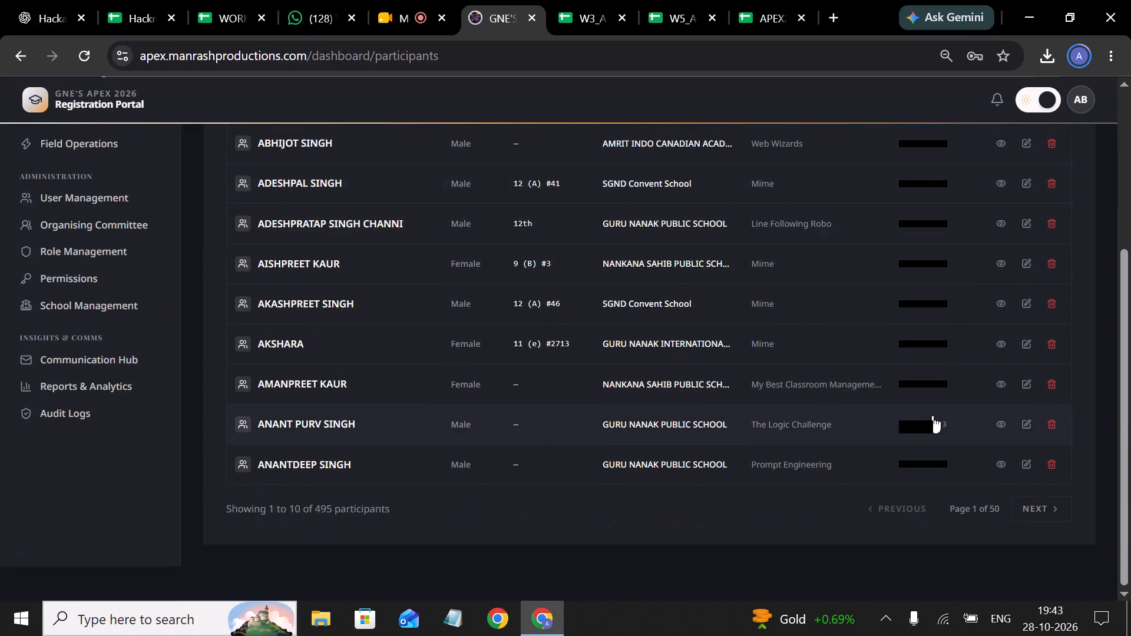
pyautogui.scroll(-1, 932, 415)
pyautogui.scroll(3, 932, 415)
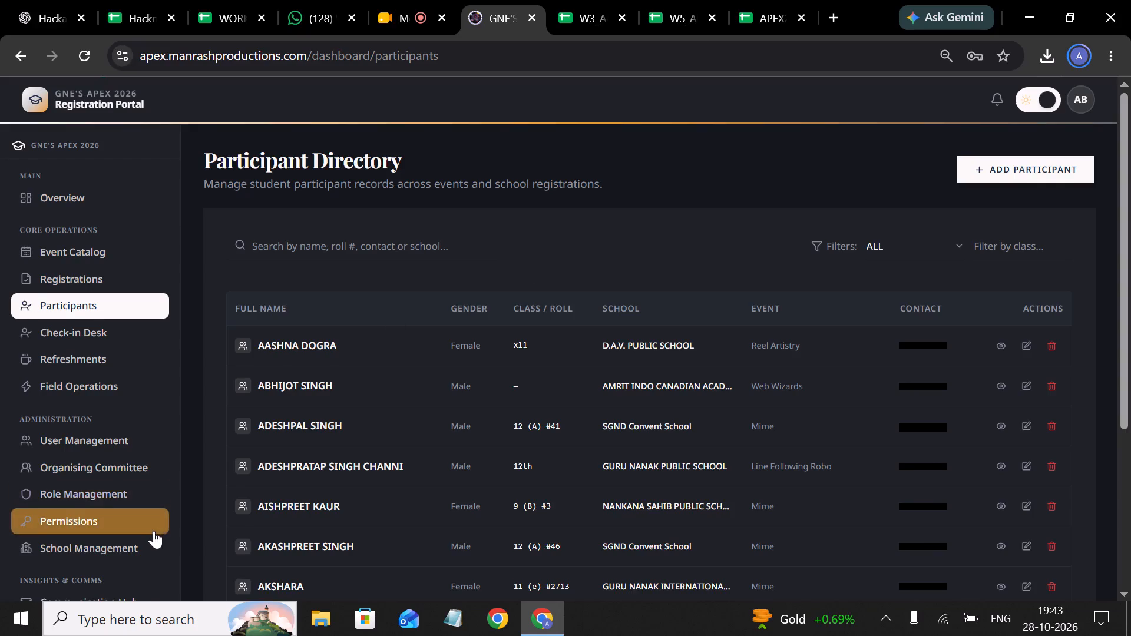
# Export the Participants report for all events as a CSV, saved in Downloads as eventops-participants-2026-10-28.
pyautogui.scroll(-1, 154, 531)
pyautogui.click(133, 528)
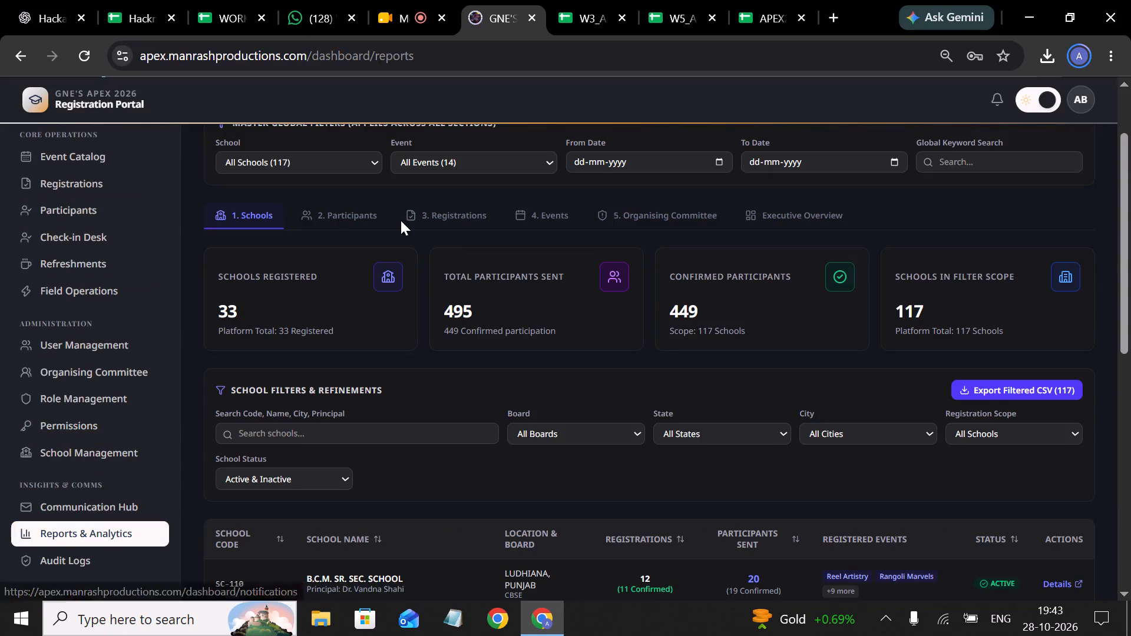
pyautogui.click(330, 213)
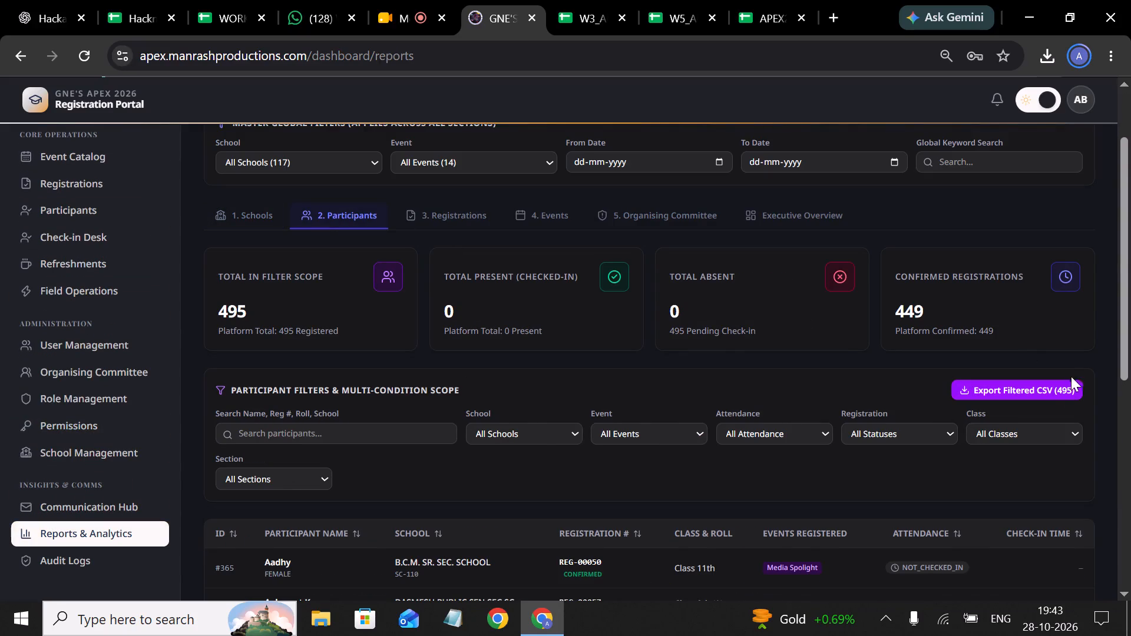
pyautogui.click(1056, 389)
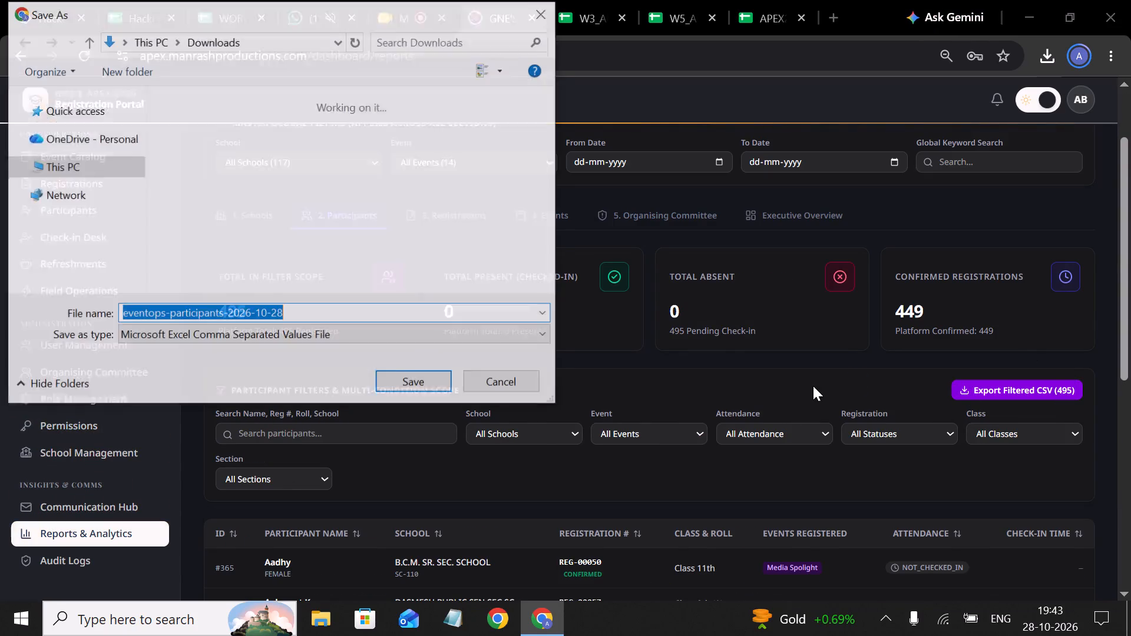
pyautogui.click(422, 384)
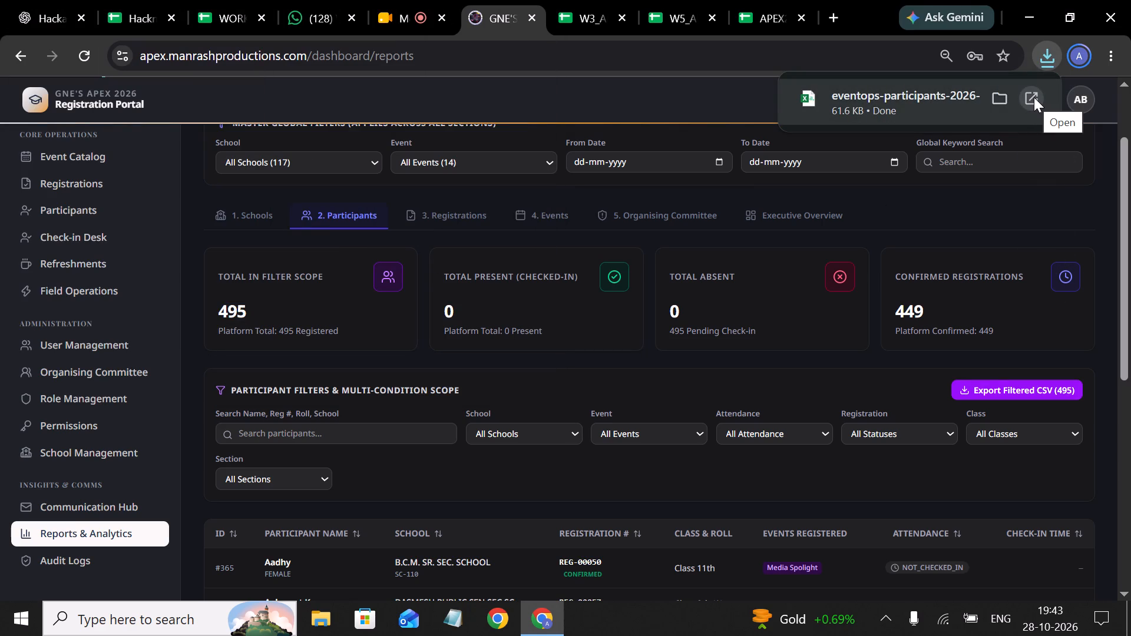
# Open the downloaded eventops-participants-2026-10-28 file in Excel and dismiss the licence notice.
pyautogui.click(1034, 97)
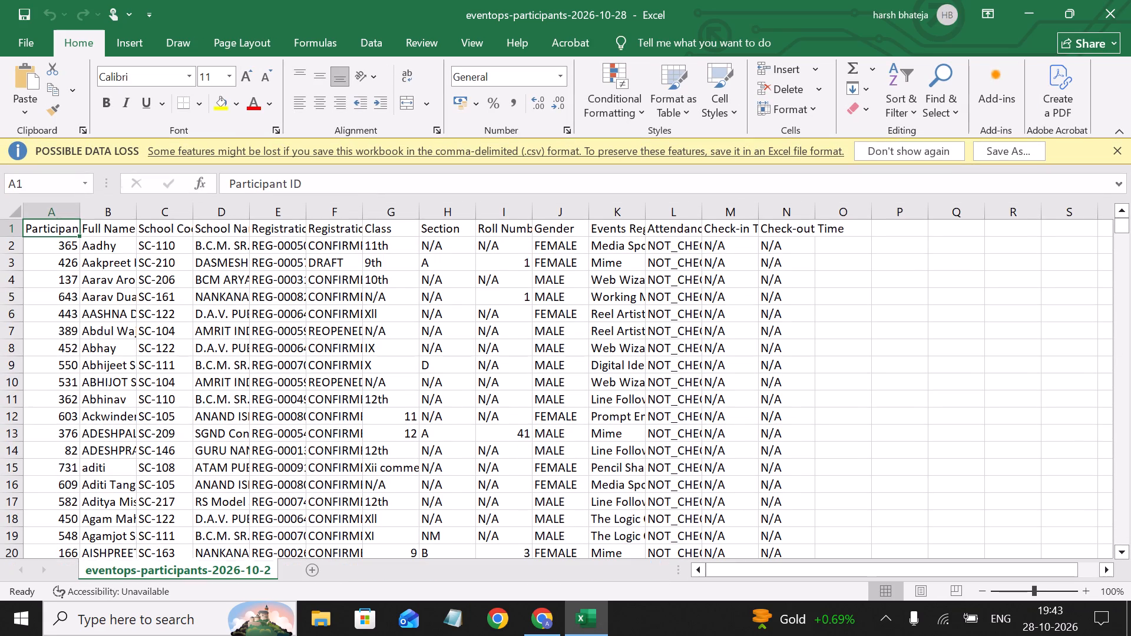
pyautogui.hscroll(1, 336, 337)
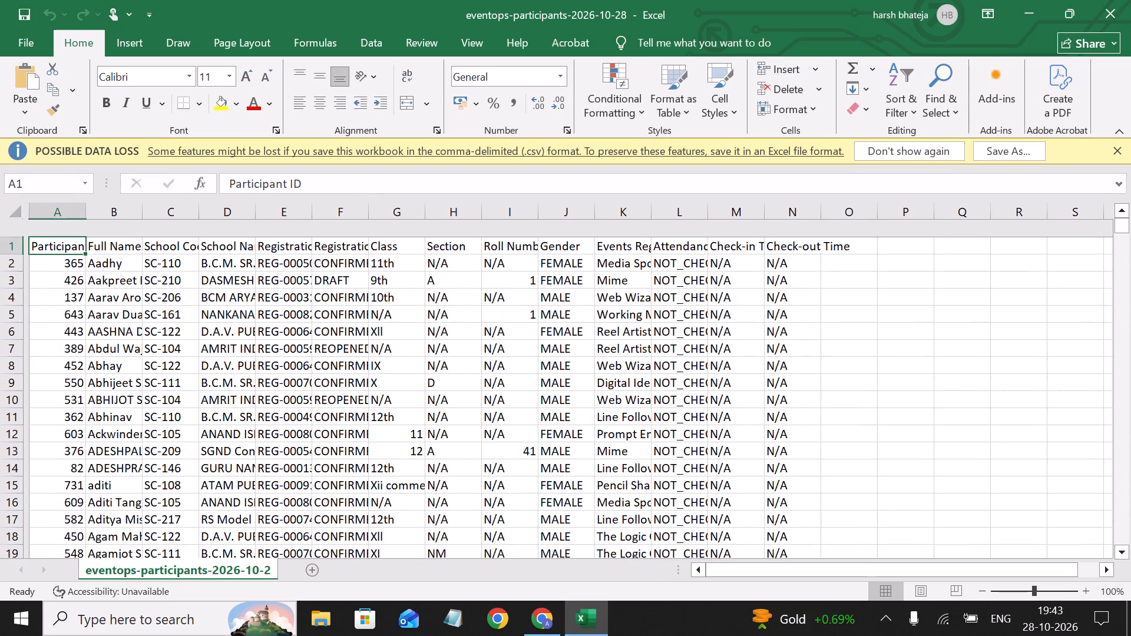
pyautogui.click(39, 247)
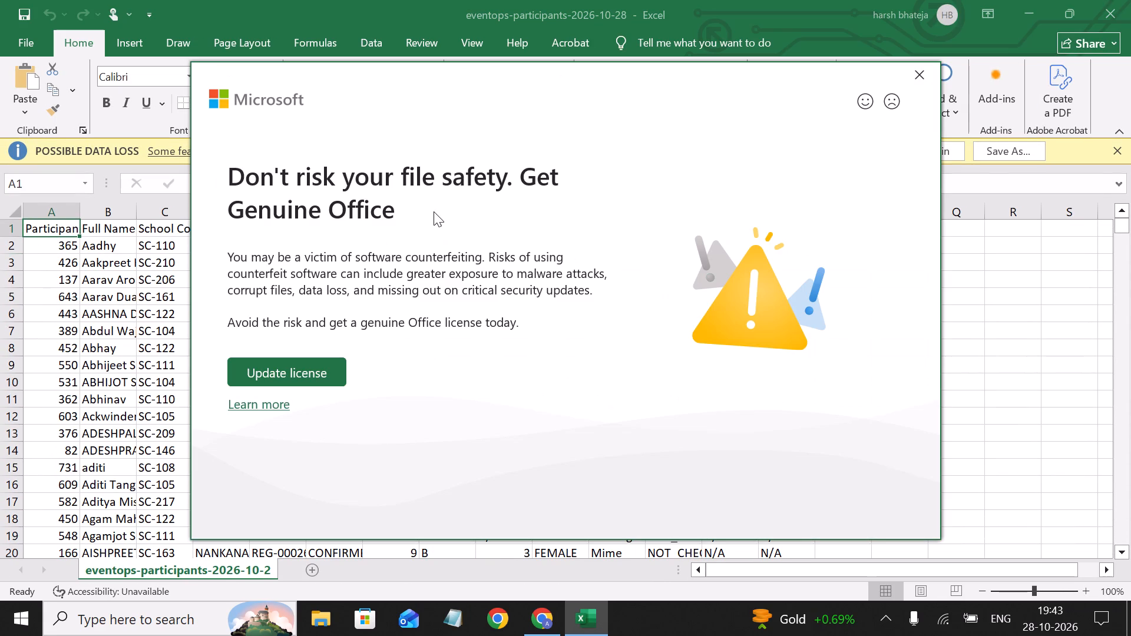
pyautogui.click(915, 84)
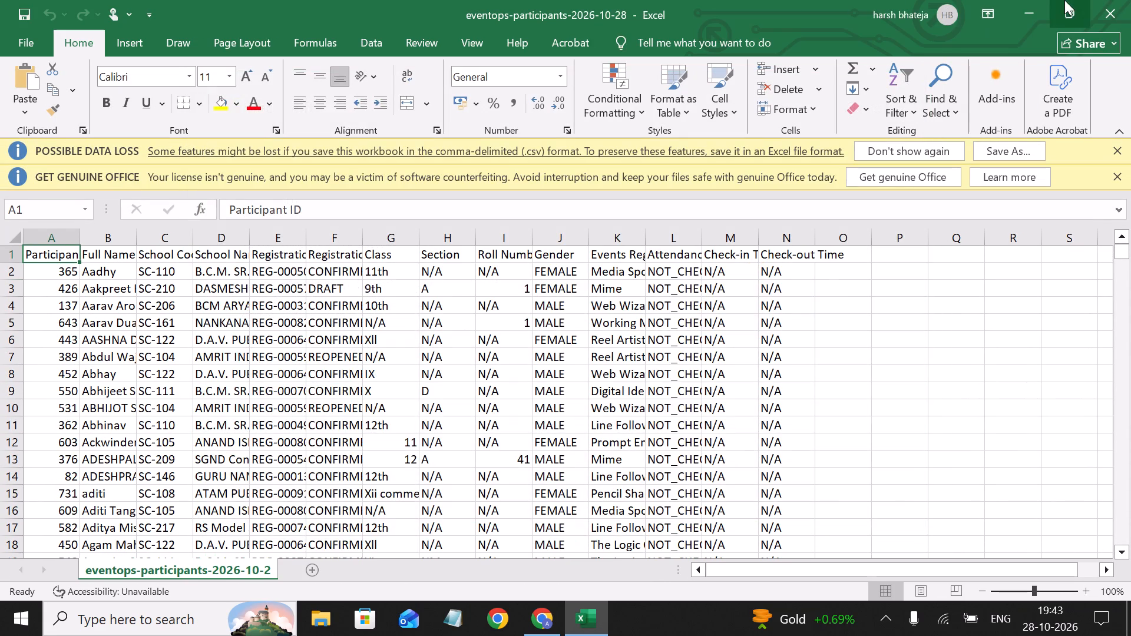
# Back in the portal, filter the Participants report to the Pencil Shaders event and examine the listed participants, schools and registrations.
pyautogui.click(1035, 2)
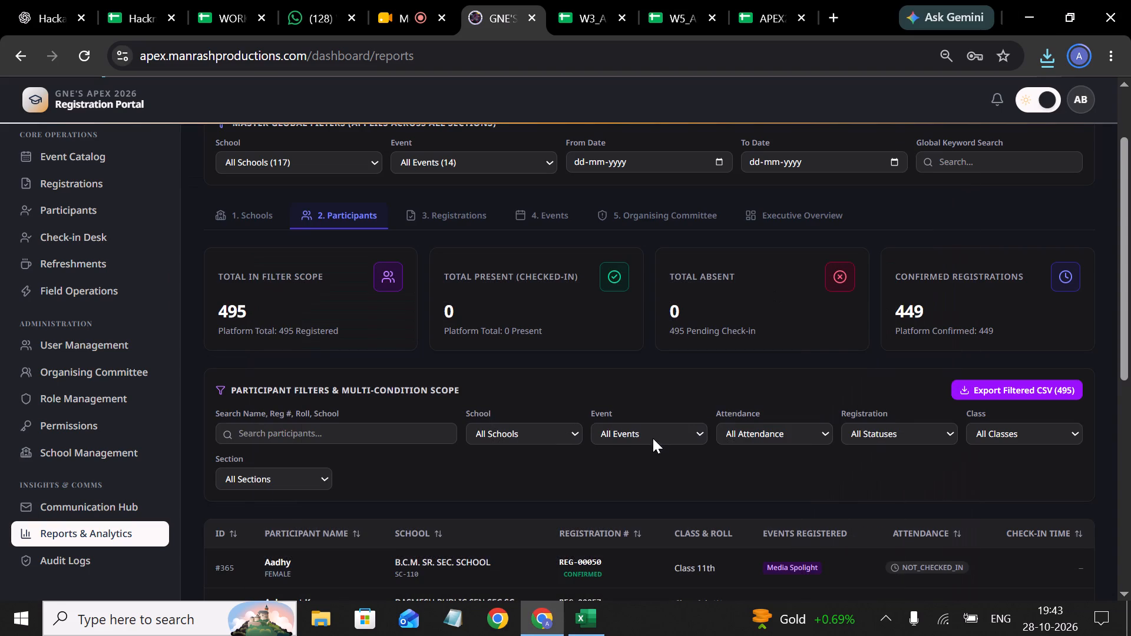
pyautogui.scroll(-1, 624, 453)
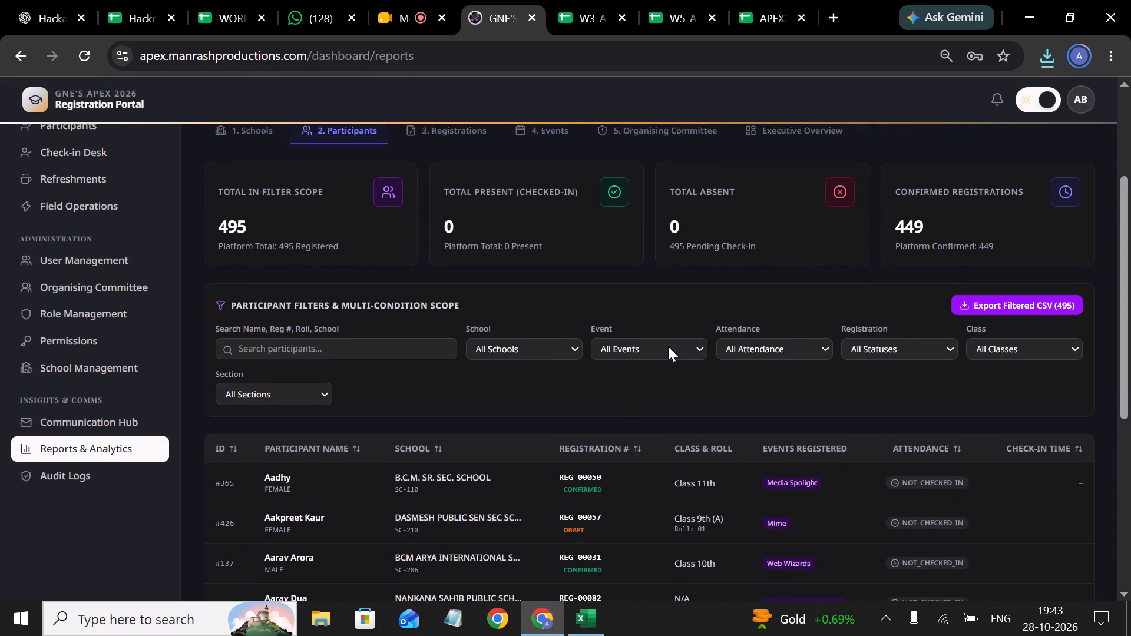
pyautogui.click(674, 342)
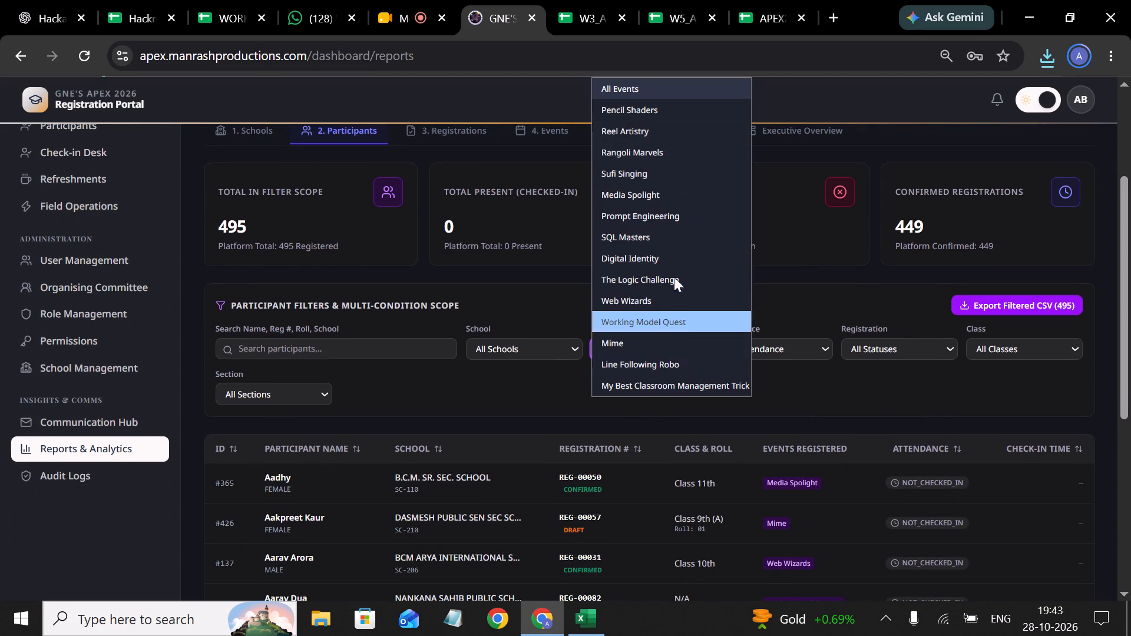
pyautogui.click(657, 115)
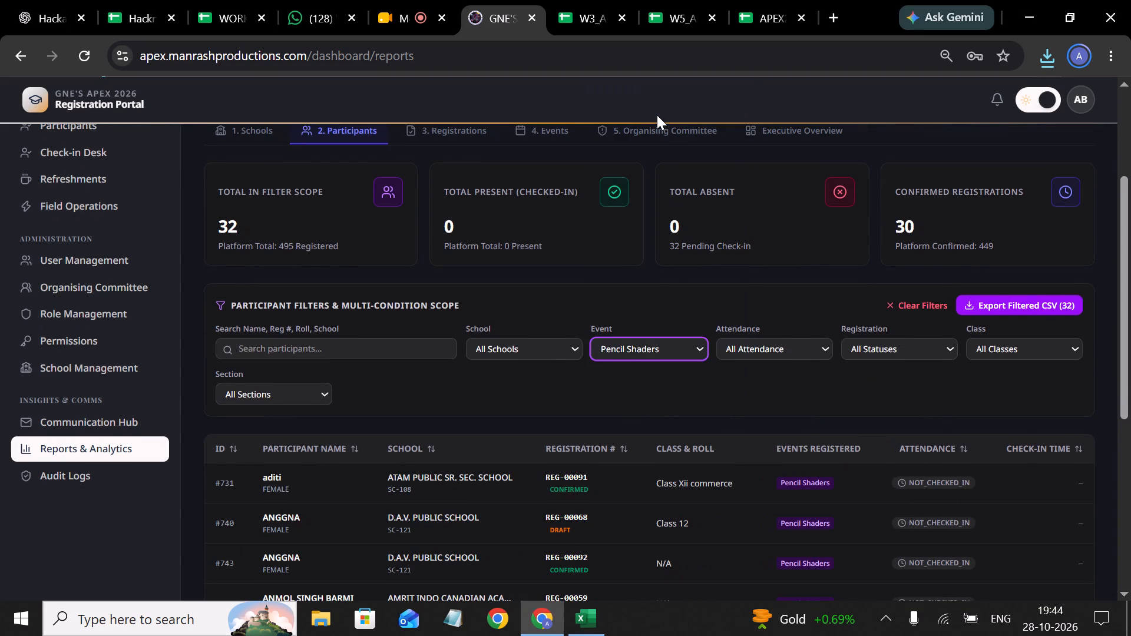
pyautogui.scroll(-3, 791, 443)
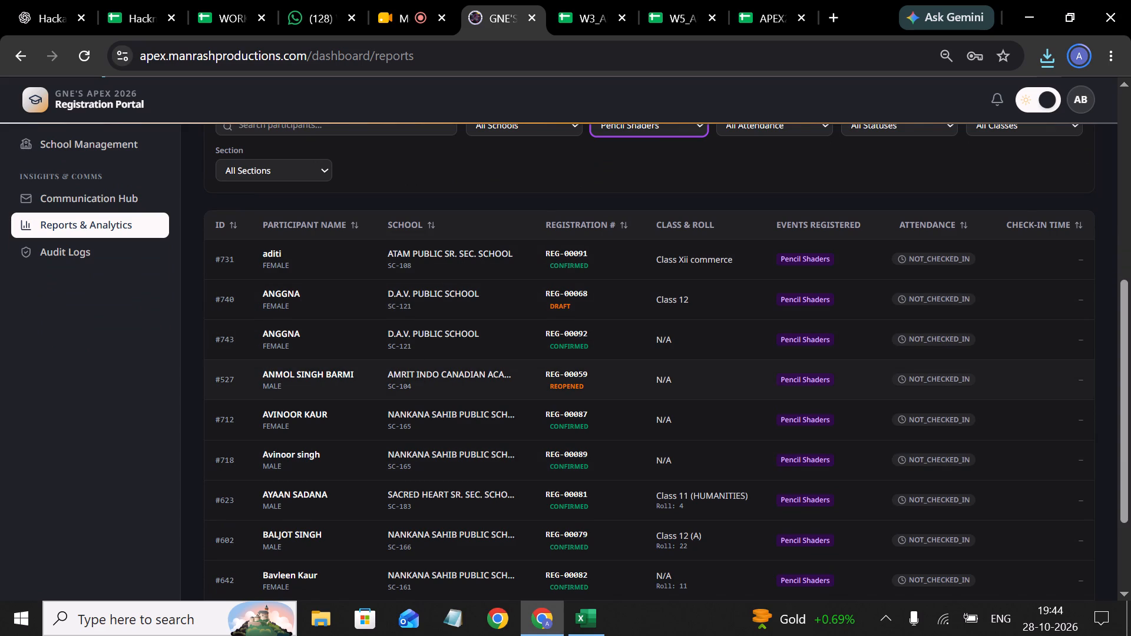
pyautogui.scroll(-4, 467, 373)
pyautogui.scroll(2, 492, 334)
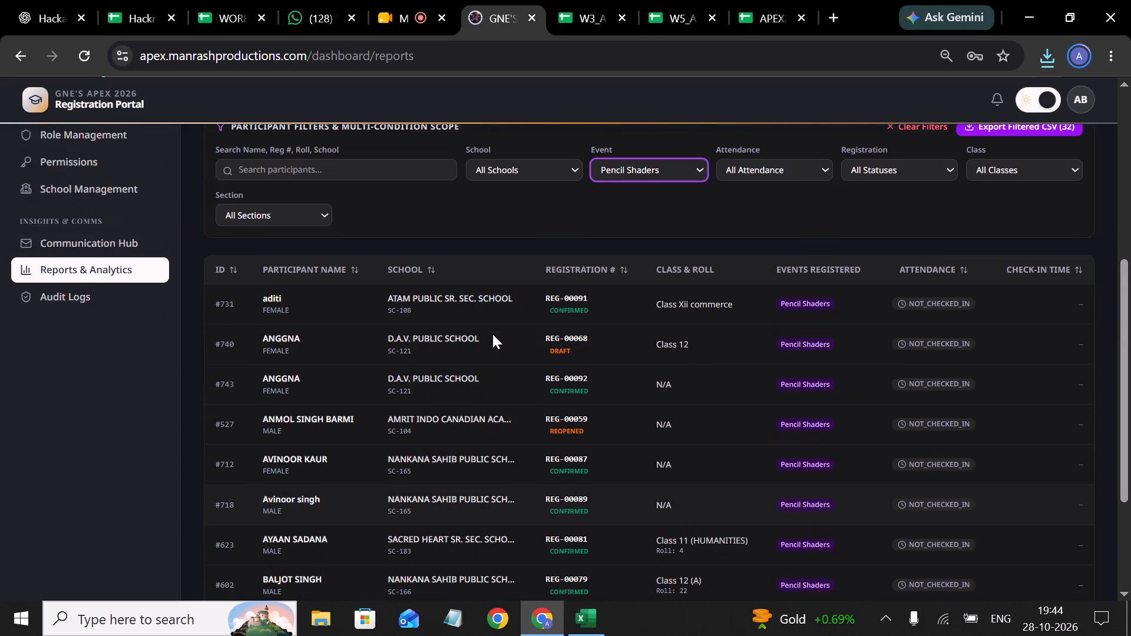
pyautogui.scroll(-1, 563, 375)
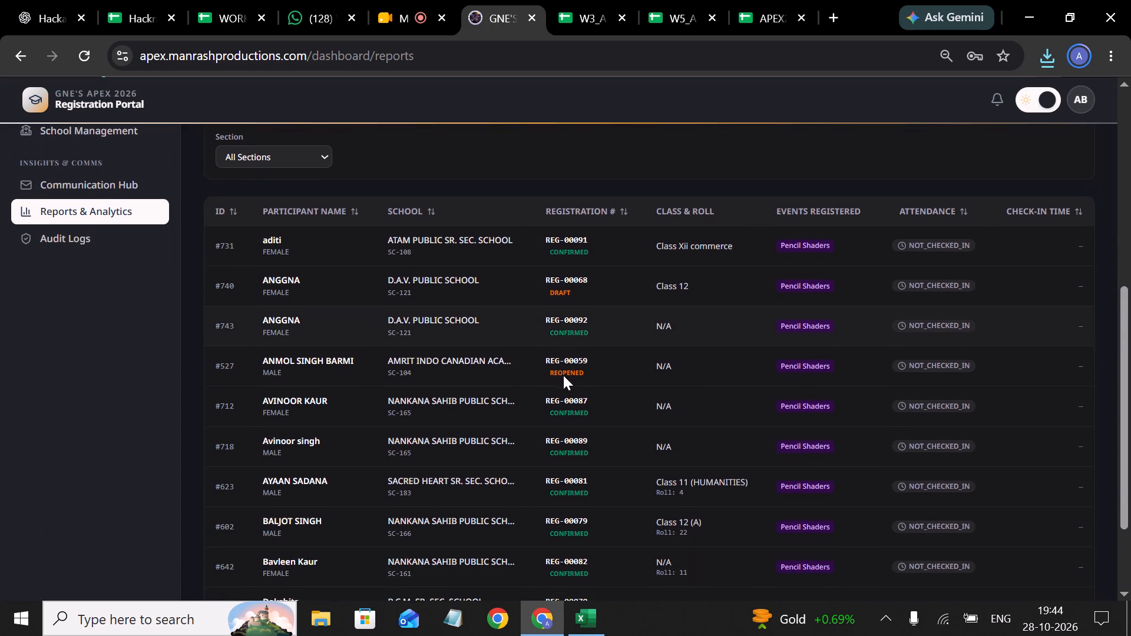
pyautogui.scroll(-1, 563, 375)
pyautogui.click(456, 367)
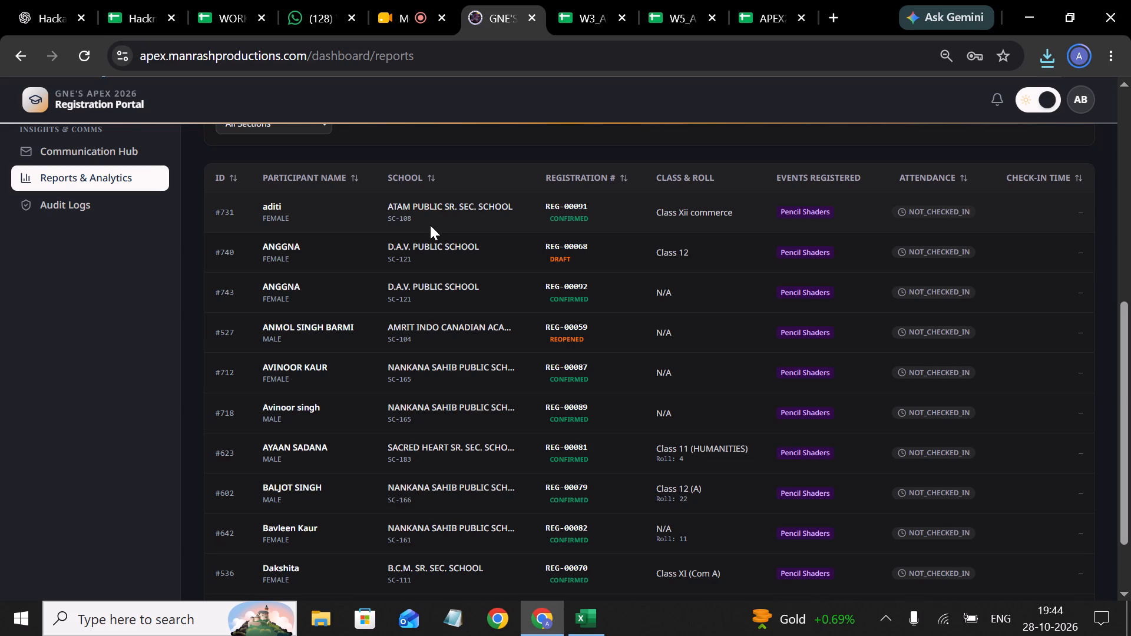
pyautogui.scroll(1, 441, 238)
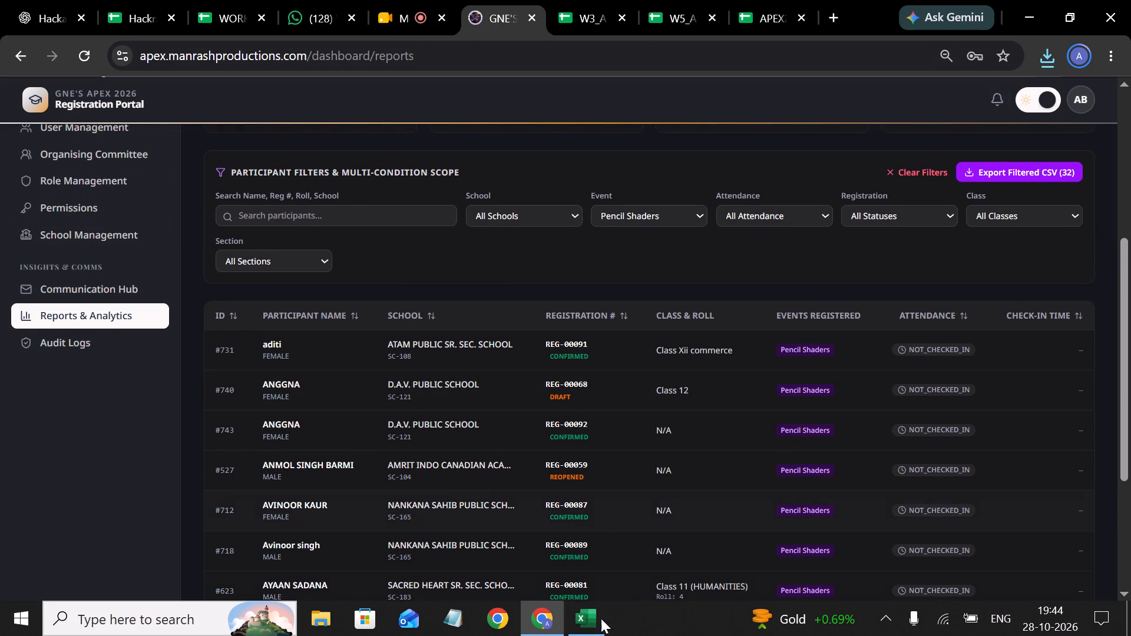
# Switch back to the exported participants file in Excel and look through its rows.
pyautogui.click(588, 626)
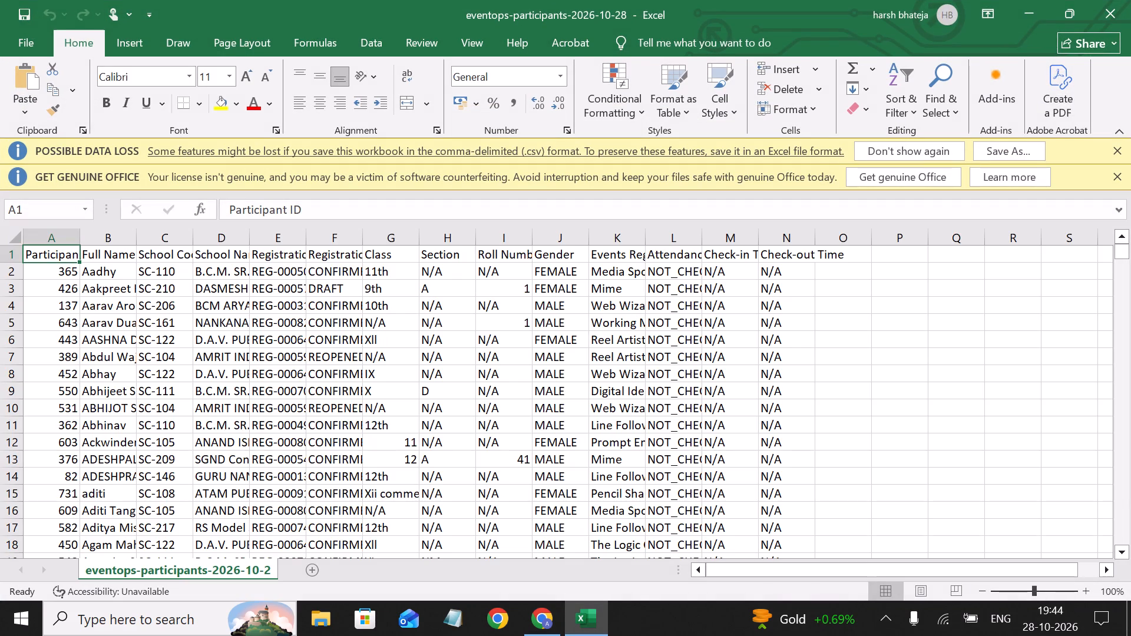
pyautogui.scroll(1, 132, 347)
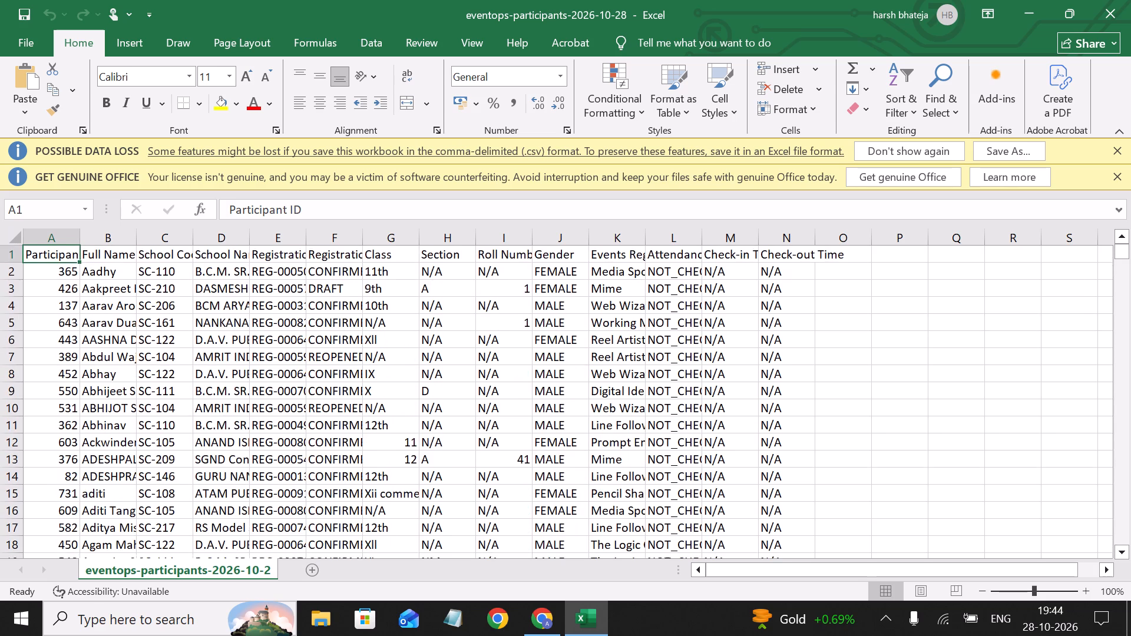
pyautogui.scroll(-3, 268, 366)
pyautogui.scroll(4, 503, 280)
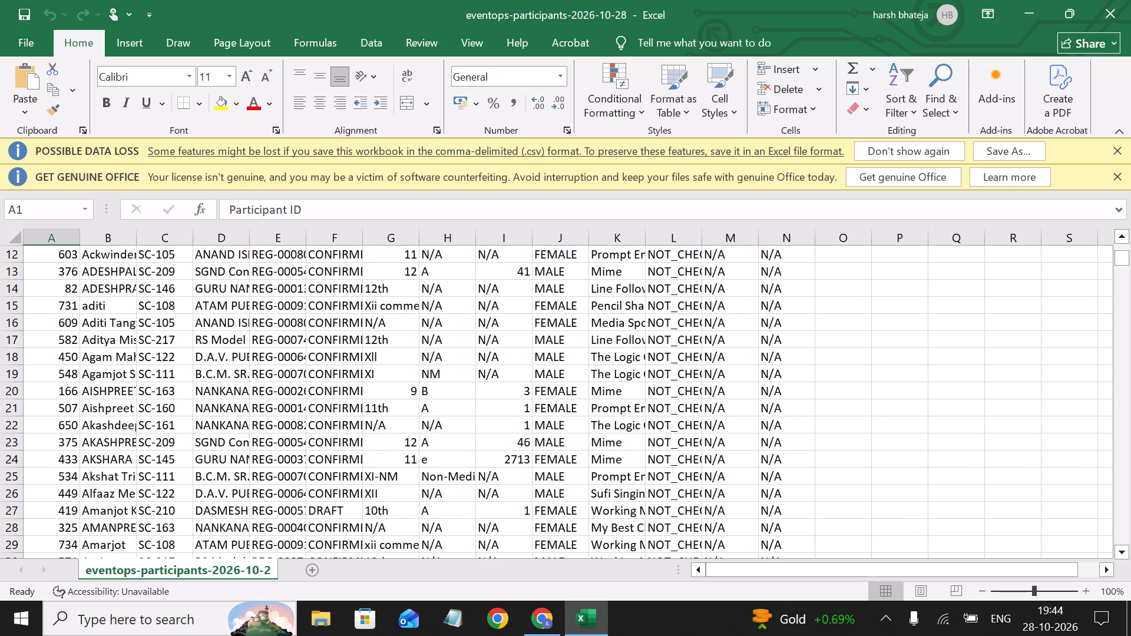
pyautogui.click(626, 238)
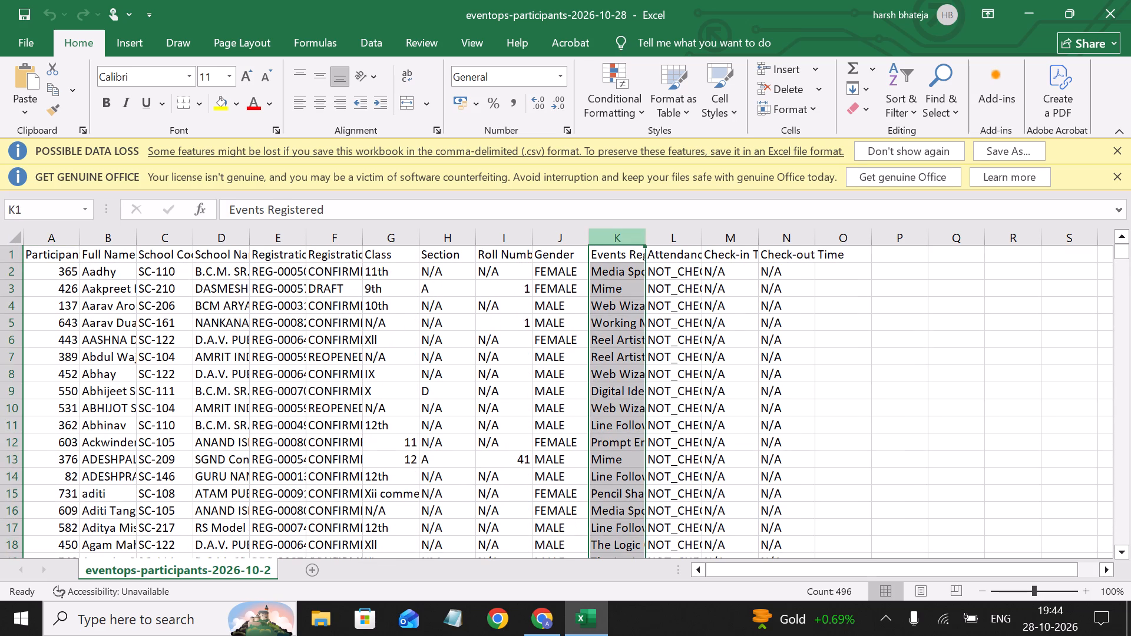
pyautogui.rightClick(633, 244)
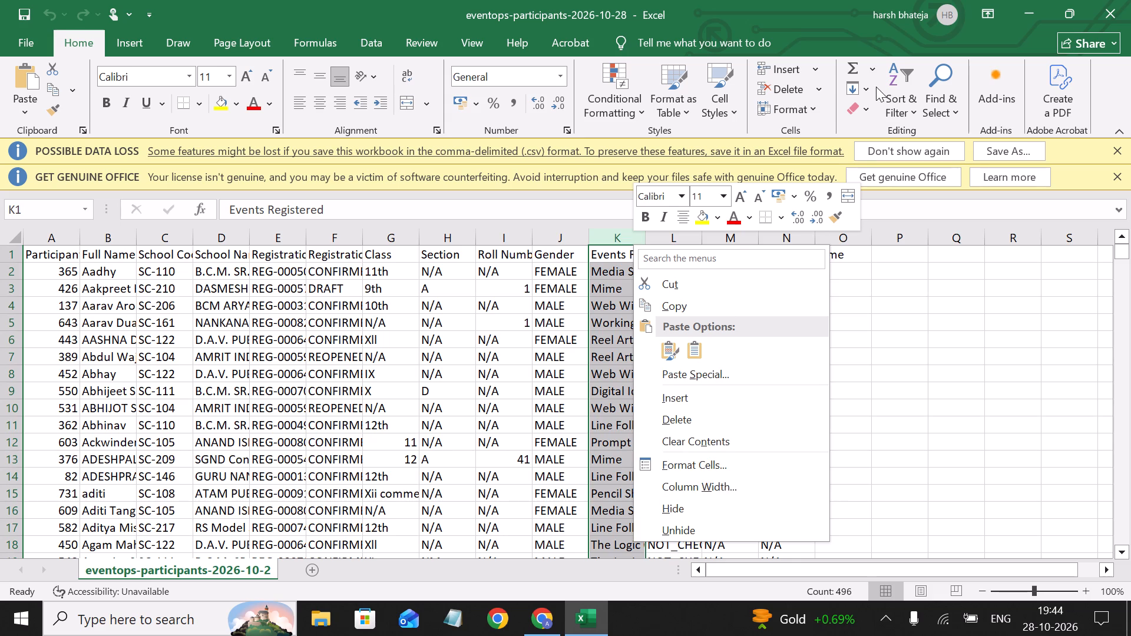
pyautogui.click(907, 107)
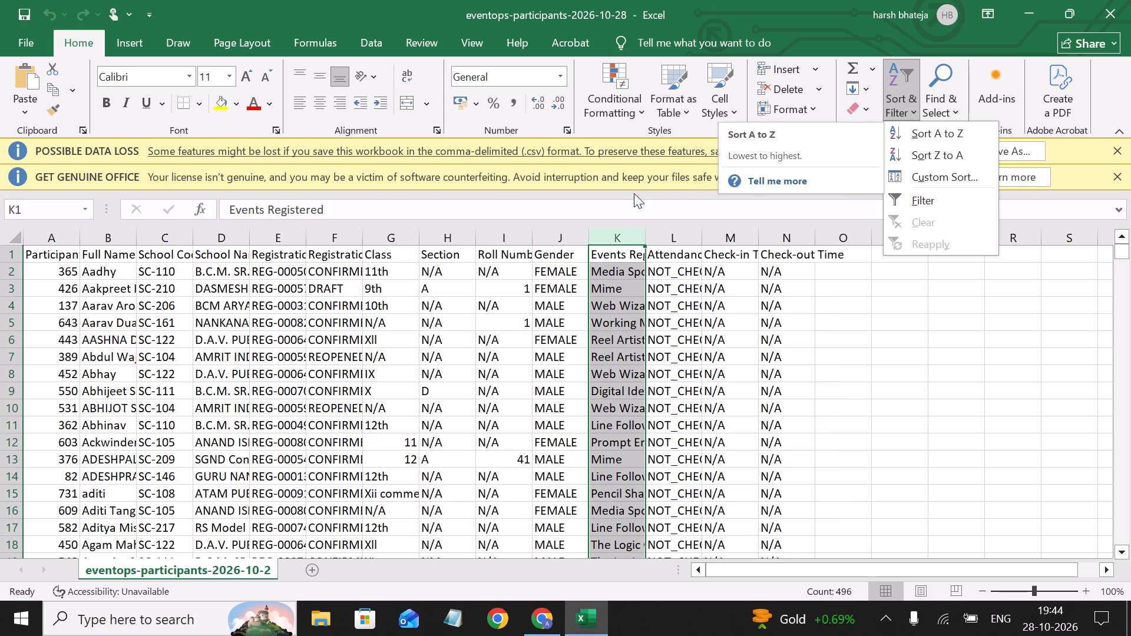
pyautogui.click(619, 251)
# Highlight all cells in the sheet containing the text "REEL " with Light Red Fill with Dark Red Text.
pyautogui.hotkey('ctrl', 'a')
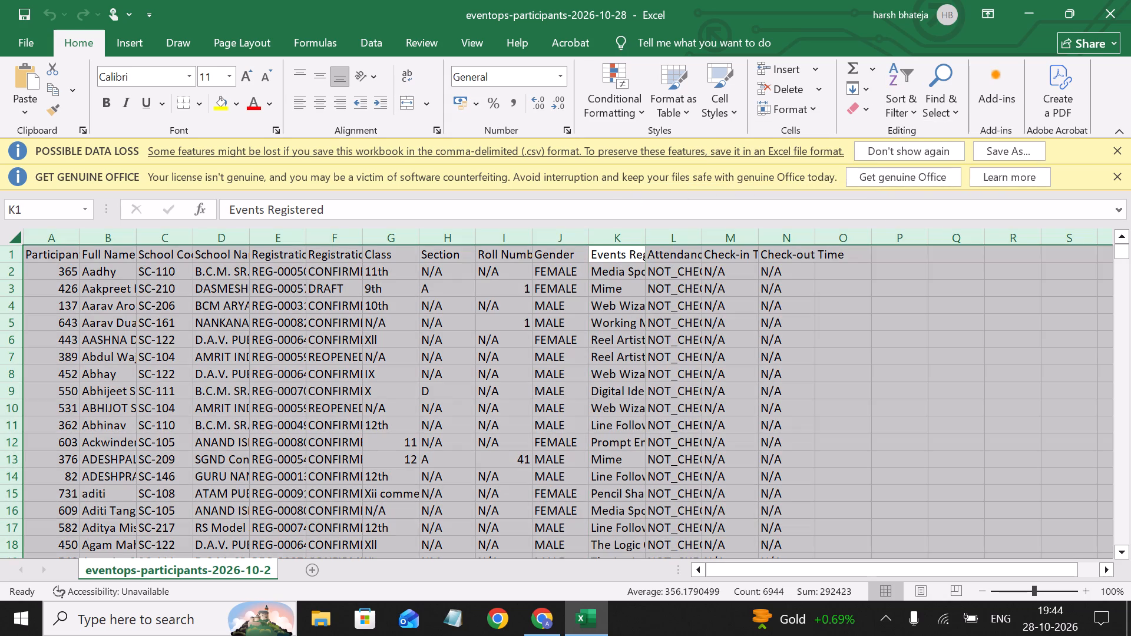
pyautogui.click(903, 114)
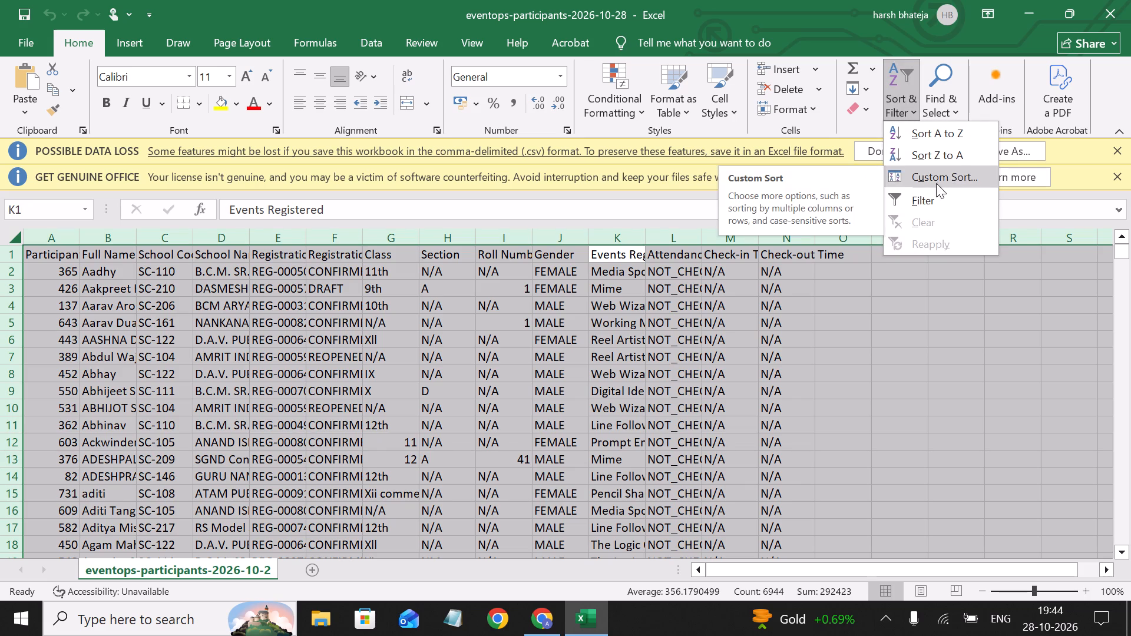
pyautogui.click(621, 117)
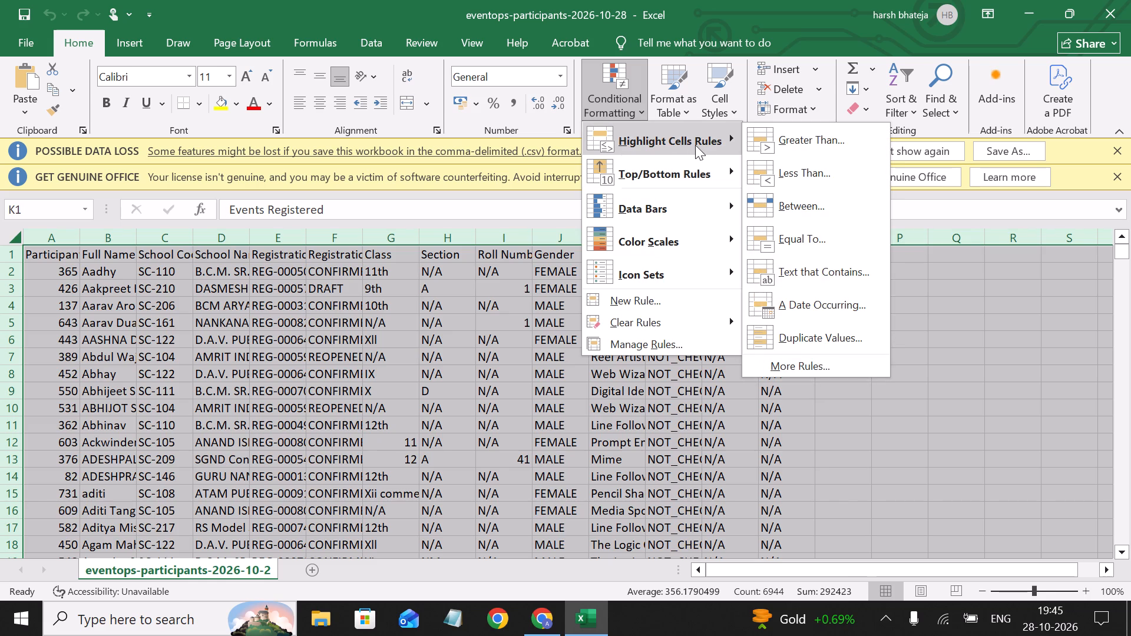
pyautogui.click(826, 273)
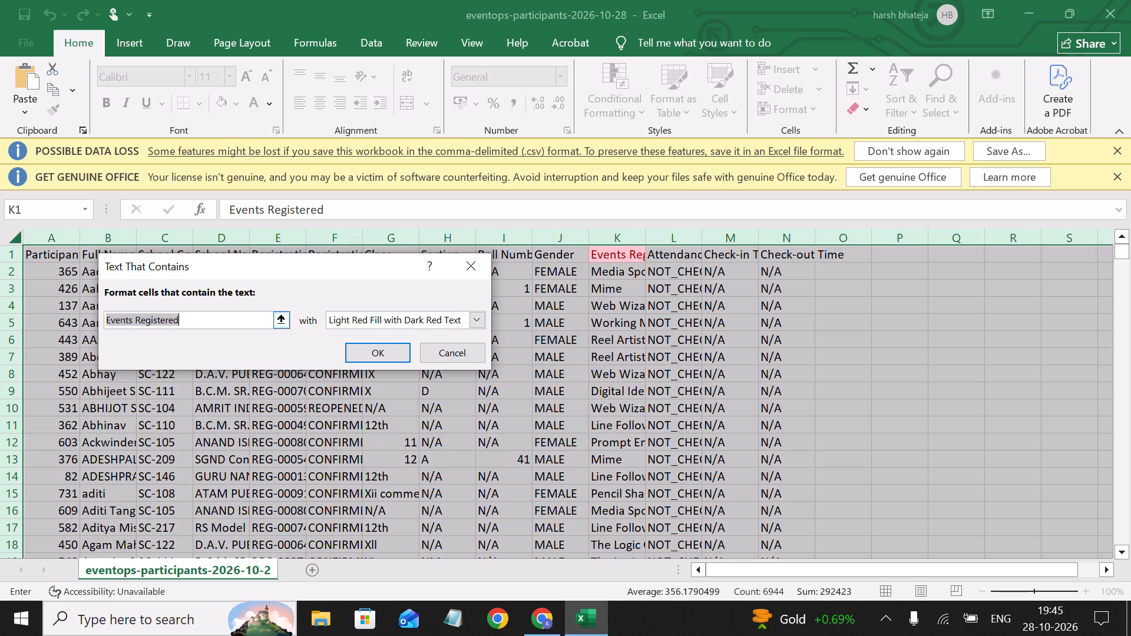
pyautogui.press('BackSpace')
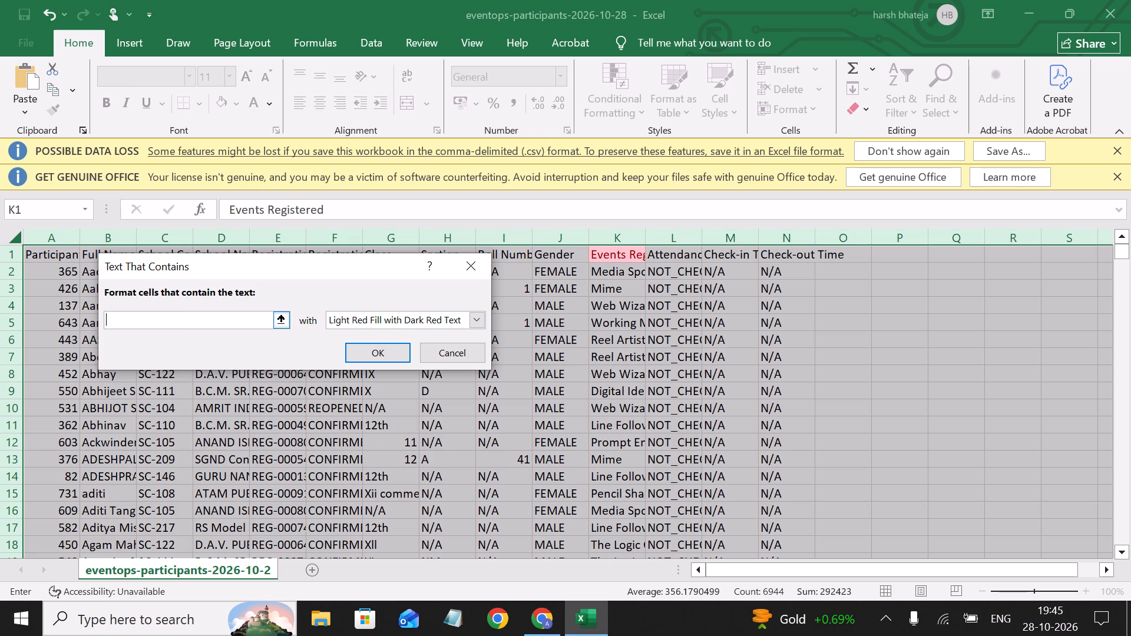
pyautogui.write('RE')
pyautogui.write('EL')
pyautogui.press('space')
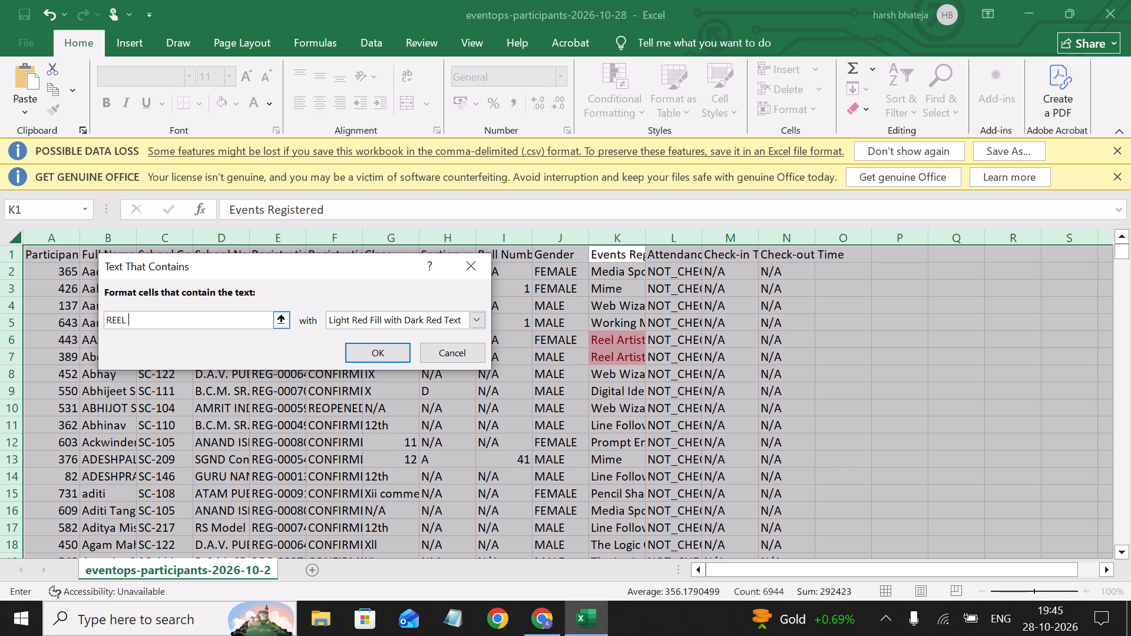
pyautogui.click(362, 344)
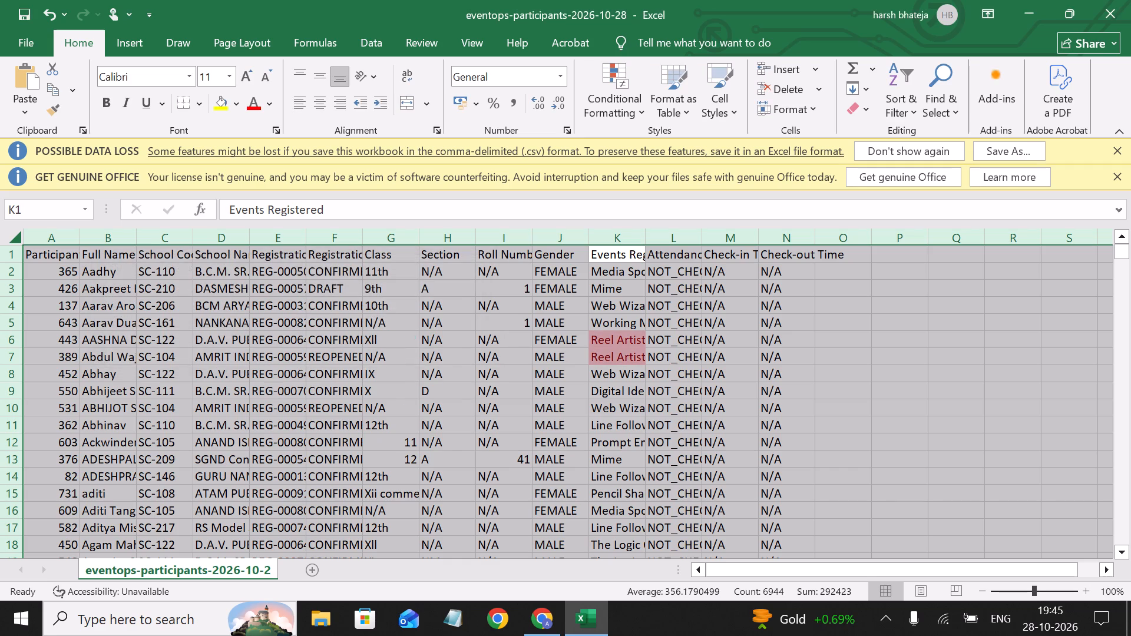
# Look through the exported participant rows for the highlighted Reel Artistry entries in the Events Registered column.
pyautogui.click(920, 351)
pyautogui.scroll(-7, 920, 351)
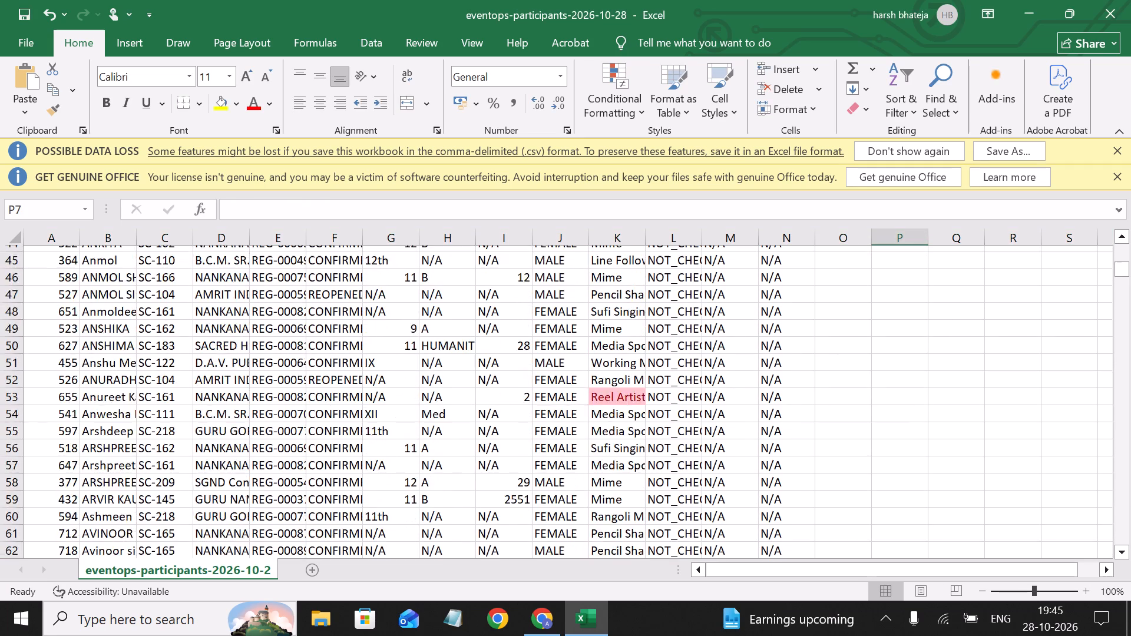
pyautogui.scroll(-9, 920, 351)
pyautogui.scroll(3, 920, 351)
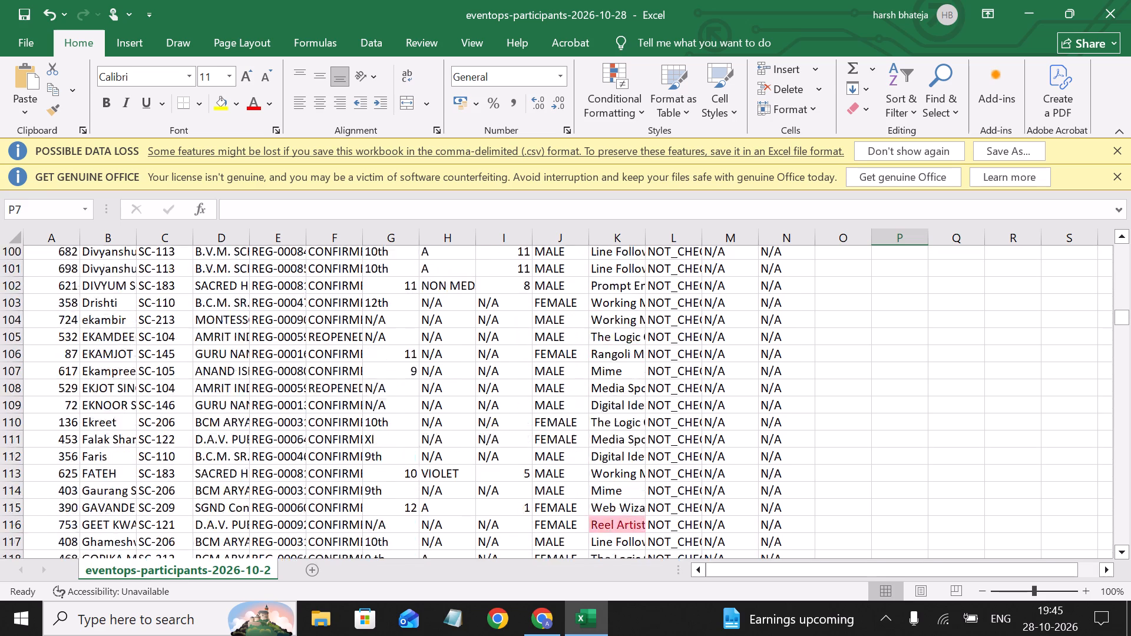
pyautogui.scroll(6, 920, 351)
pyautogui.scroll(3, 670, 291)
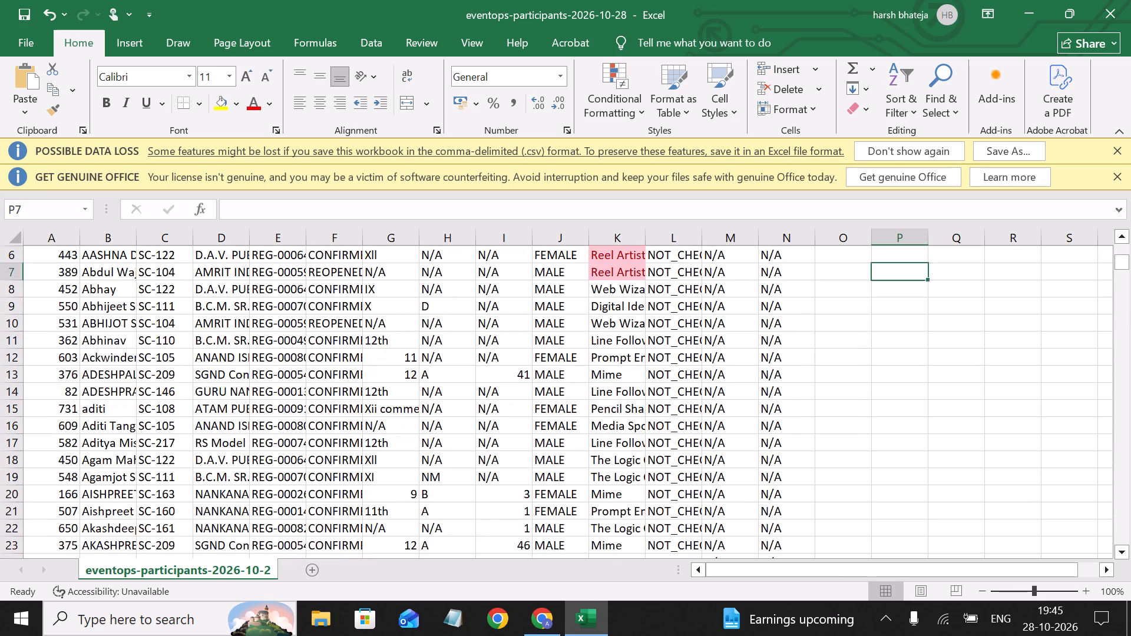
pyautogui.scroll(3, 598, 292)
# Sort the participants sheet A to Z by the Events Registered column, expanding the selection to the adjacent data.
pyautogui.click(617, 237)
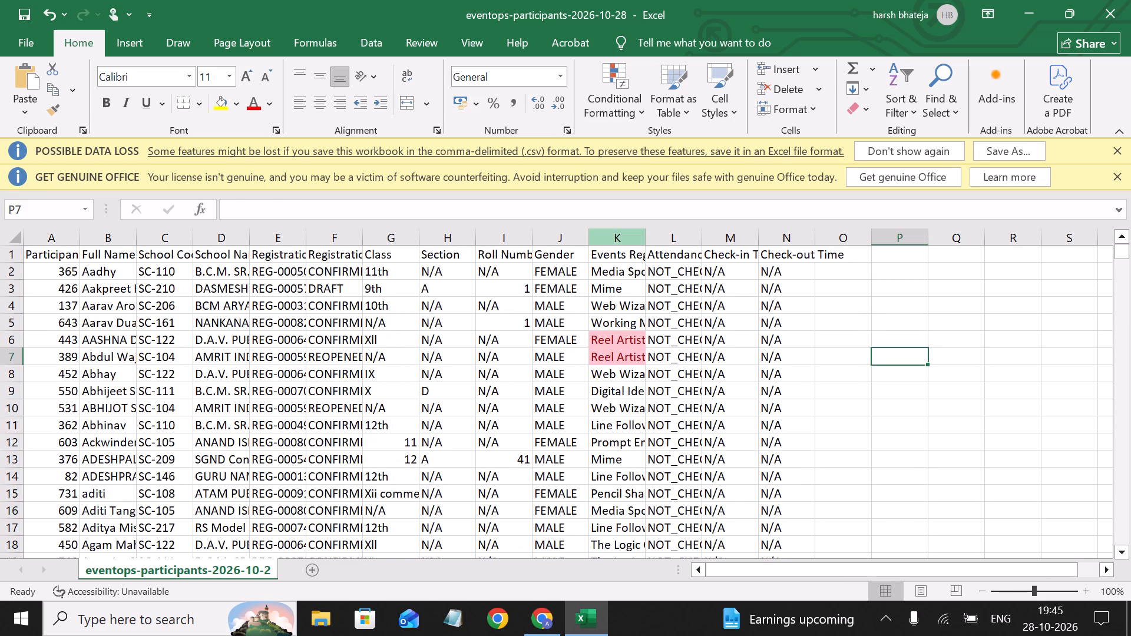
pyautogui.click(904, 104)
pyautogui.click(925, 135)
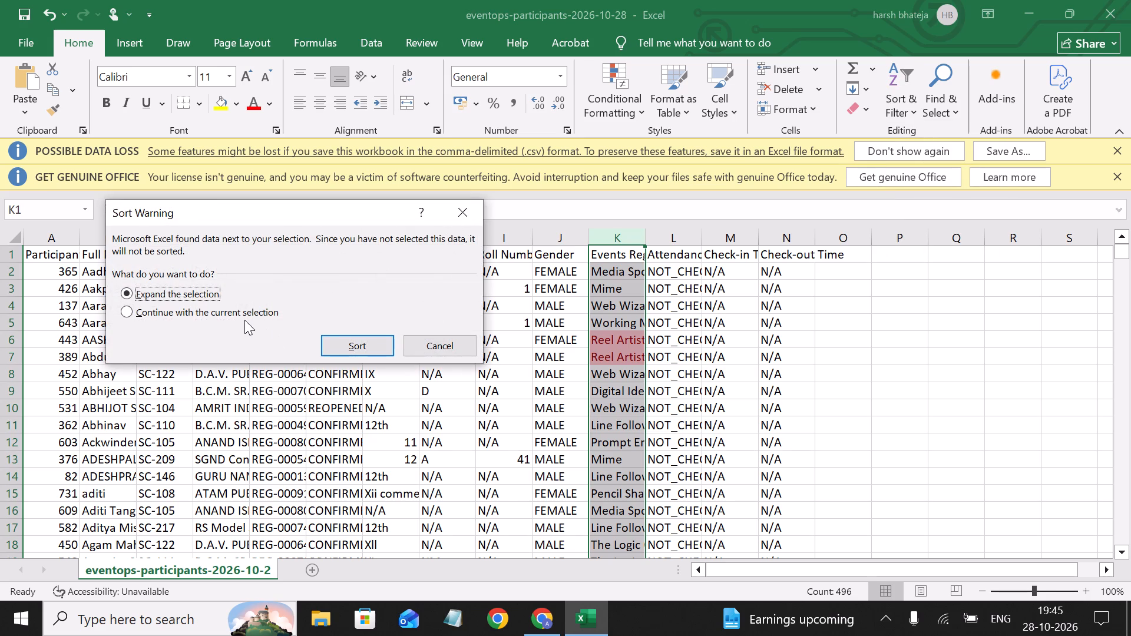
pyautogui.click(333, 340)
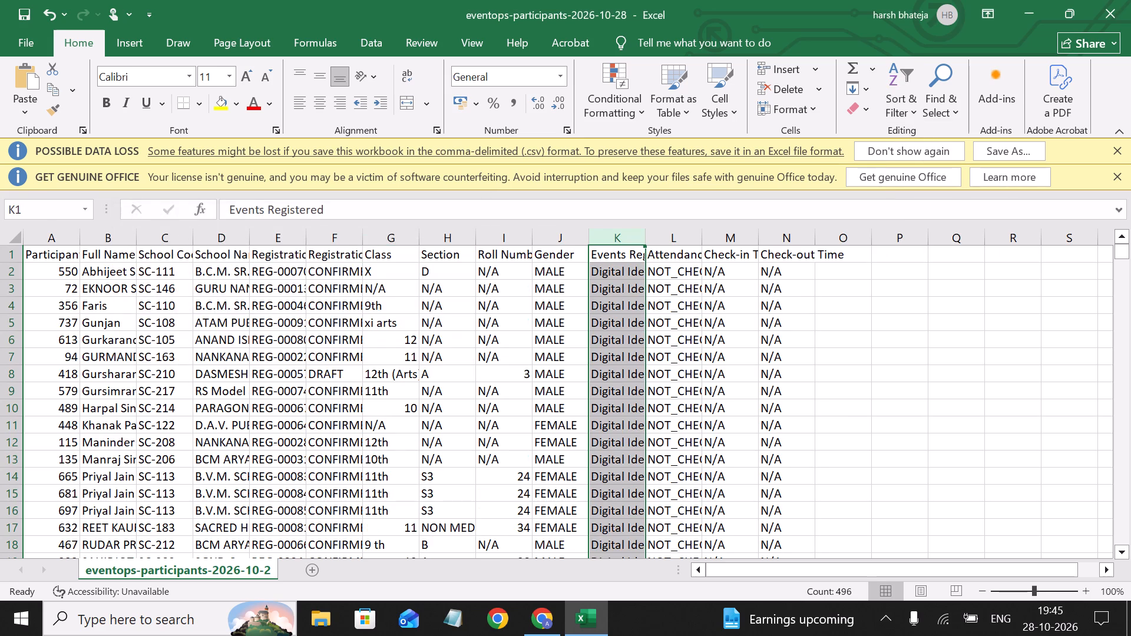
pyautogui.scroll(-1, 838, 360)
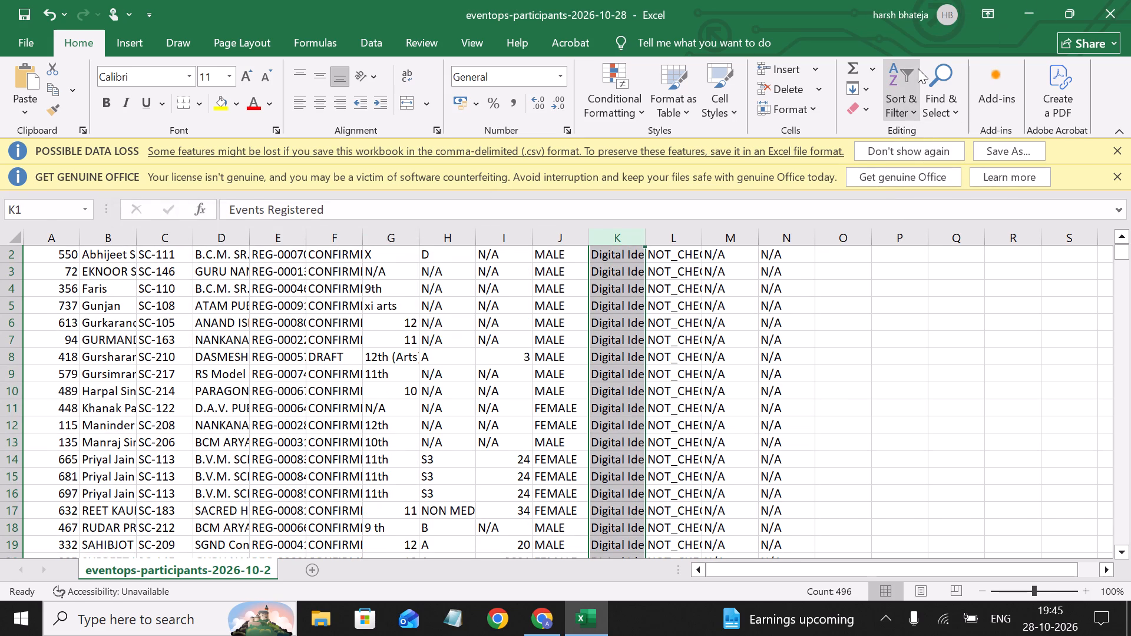
# Switch to the portal in Chrome and review the participant filters and listed Pencil Shaders participants.
pyautogui.click(1023, 1)
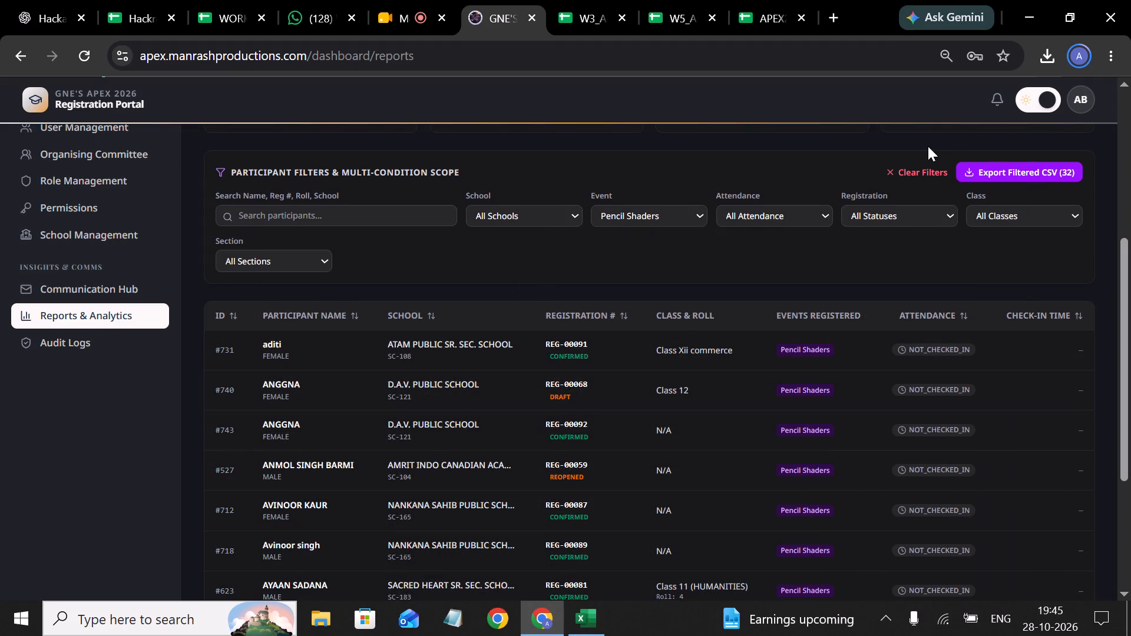
pyautogui.scroll(-1, 777, 303)
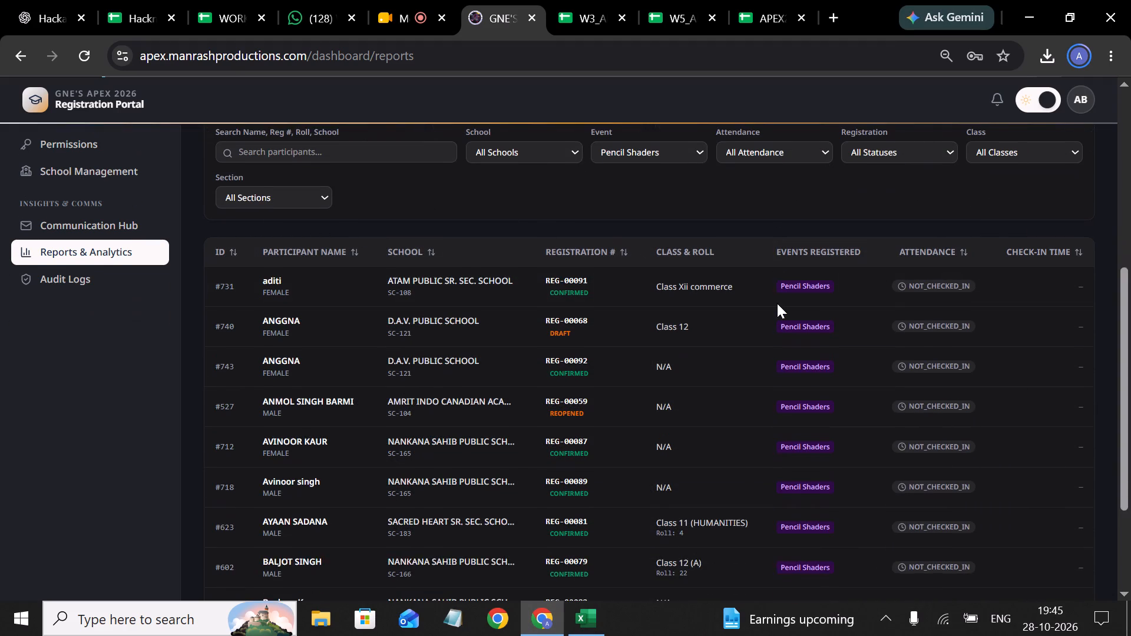
pyautogui.scroll(-2, 777, 303)
pyautogui.scroll(3, 777, 303)
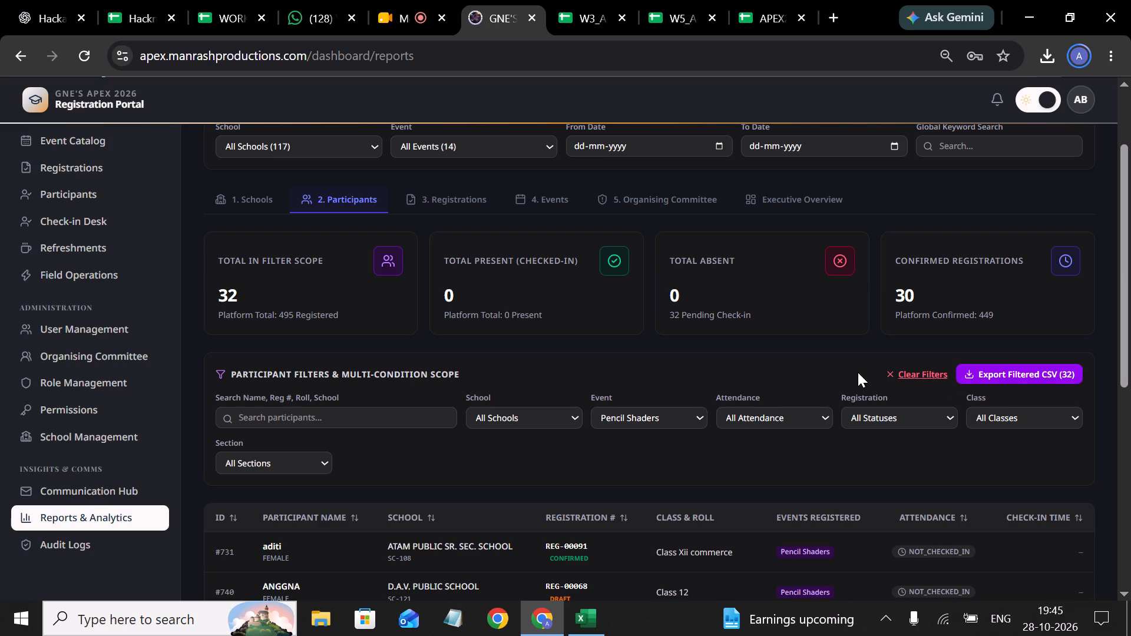
pyautogui.scroll(-4, 778, 366)
pyautogui.scroll(2, 778, 366)
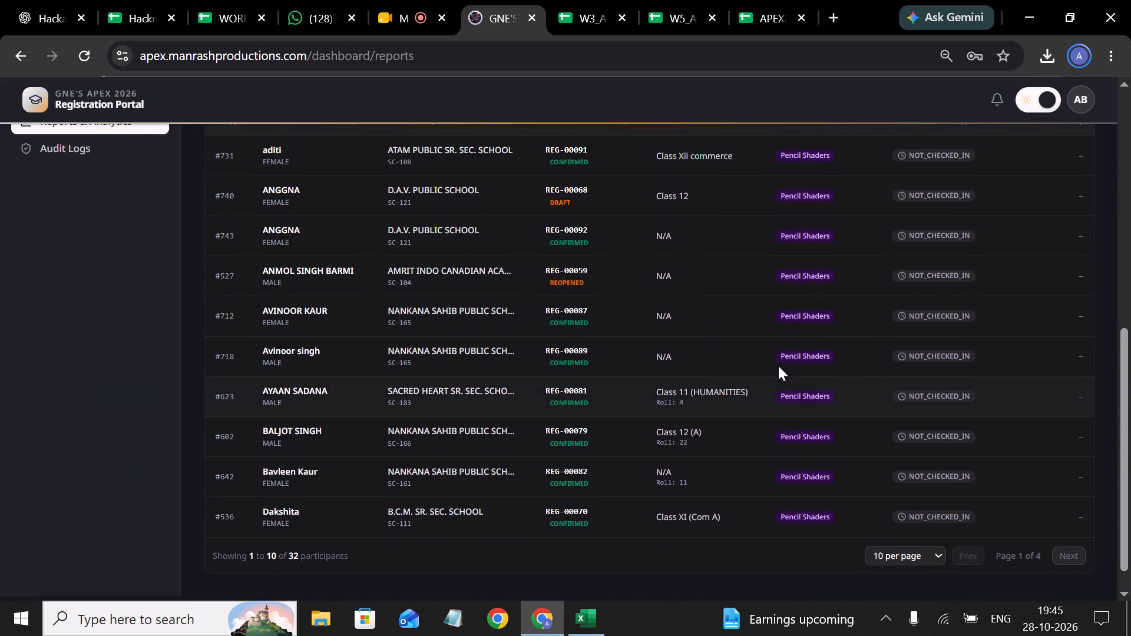
pyautogui.scroll(3, 778, 366)
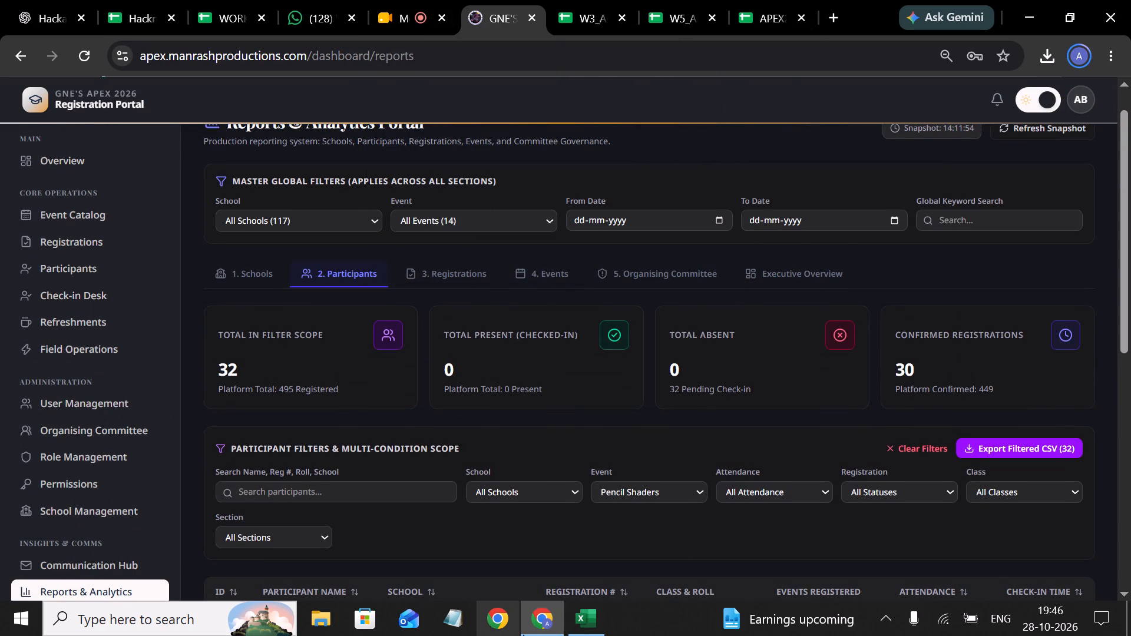
# Return to the participants file in Excel and look through the sorted rows grouped by registered event.
pyautogui.click(573, 621)
pyautogui.scroll(2, 662, 379)
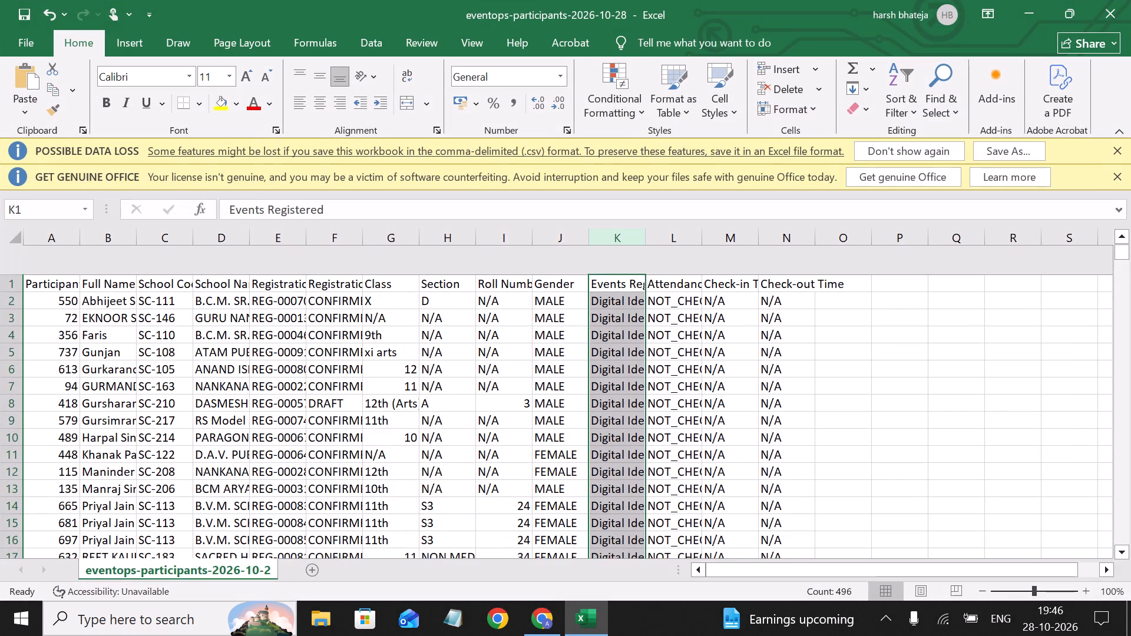
pyautogui.scroll(-13, 662, 379)
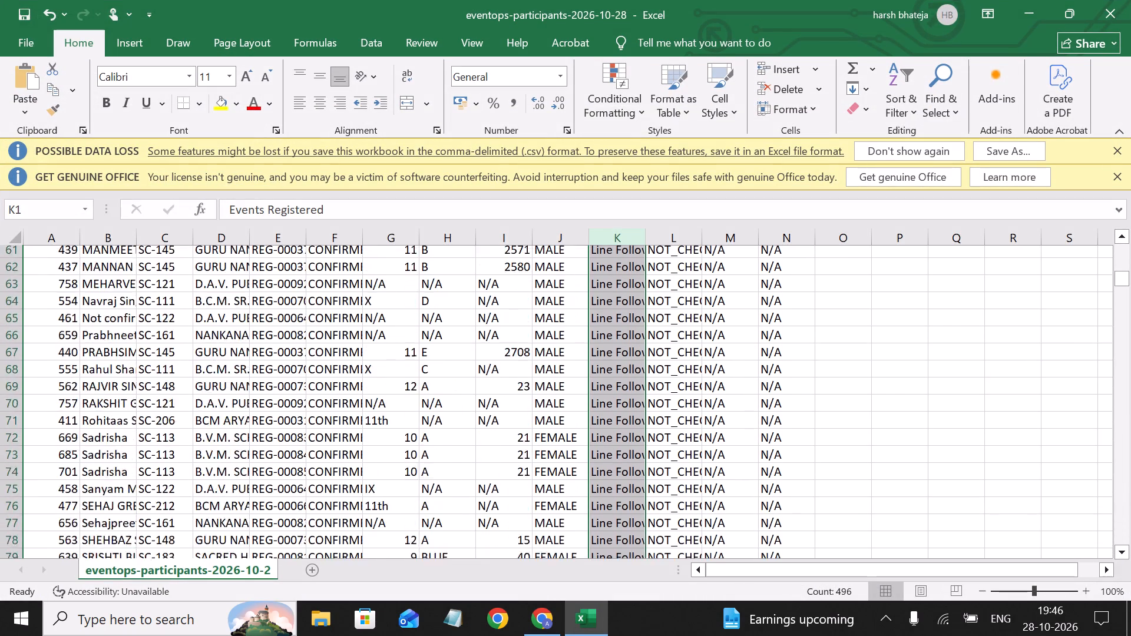
pyautogui.scroll(-6, 662, 379)
pyautogui.scroll(2, 662, 379)
pyautogui.scroll(-7, 662, 379)
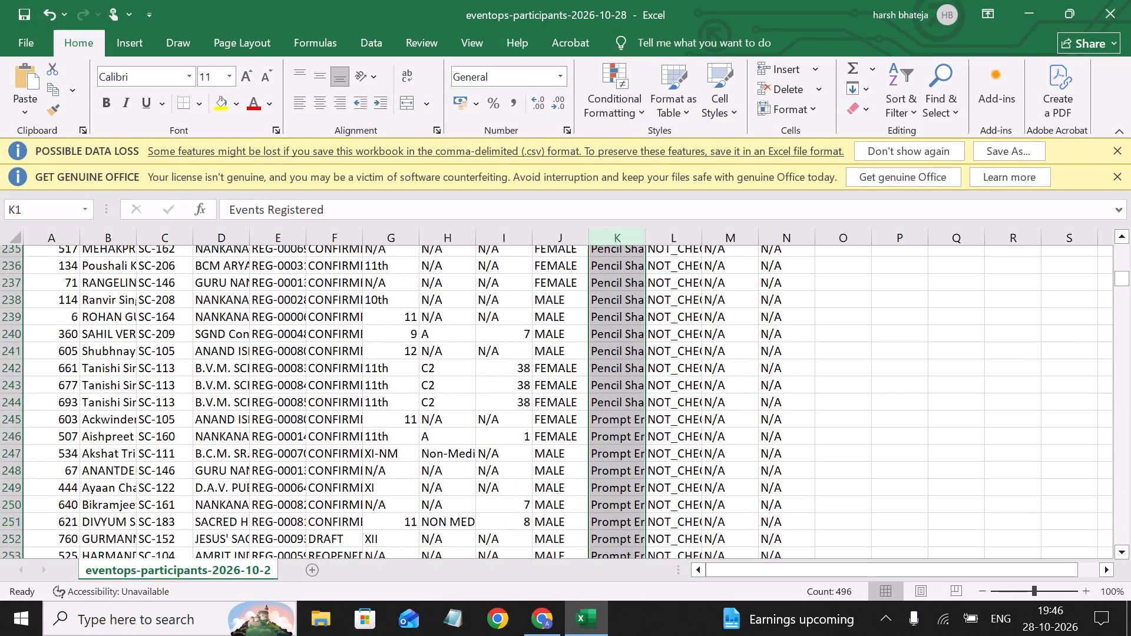
pyautogui.scroll(-10, 662, 379)
pyautogui.scroll(2, 662, 379)
pyautogui.scroll(-11, 662, 379)
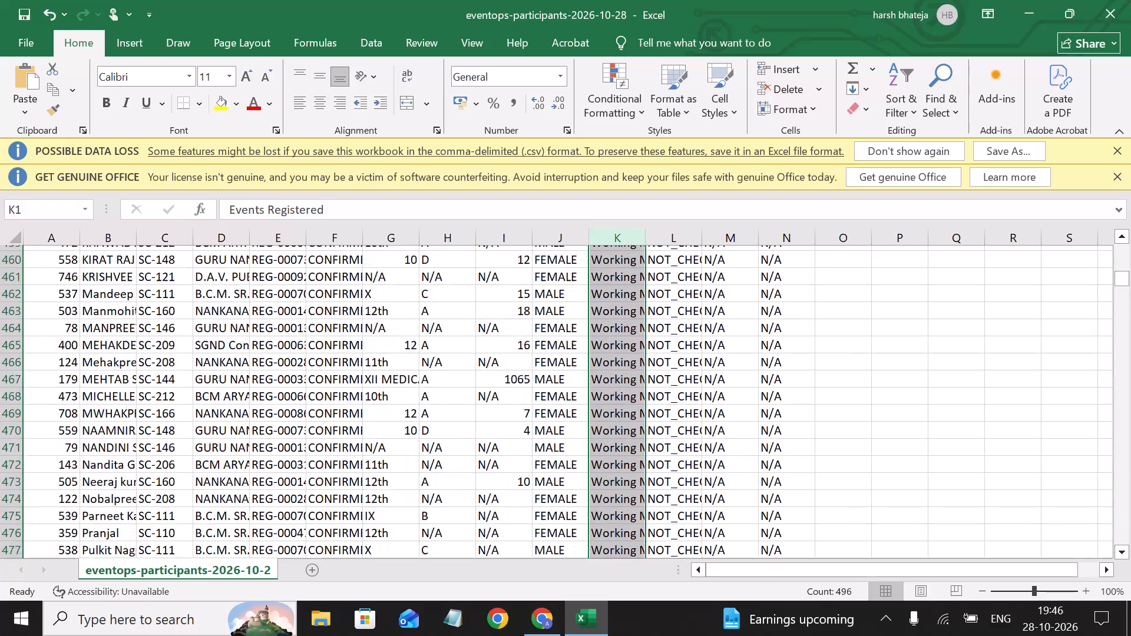
pyautogui.scroll(-11, 662, 379)
pyautogui.scroll(16, 662, 379)
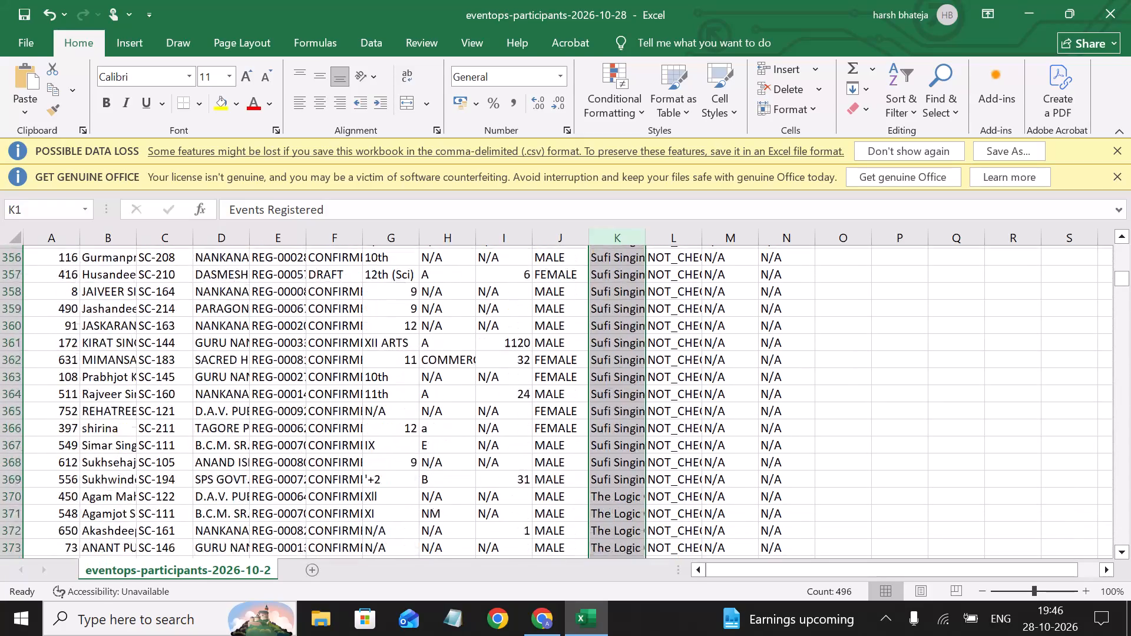
# Close the full participants file without saving the changes.
pyautogui.click(1129, 4)
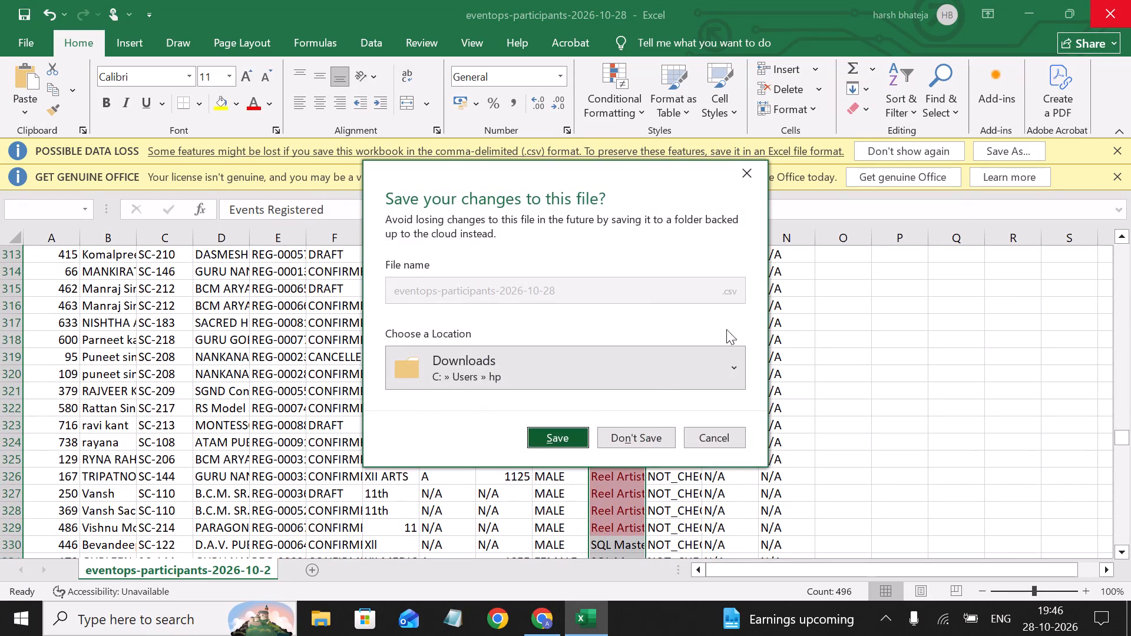
pyautogui.click(636, 440)
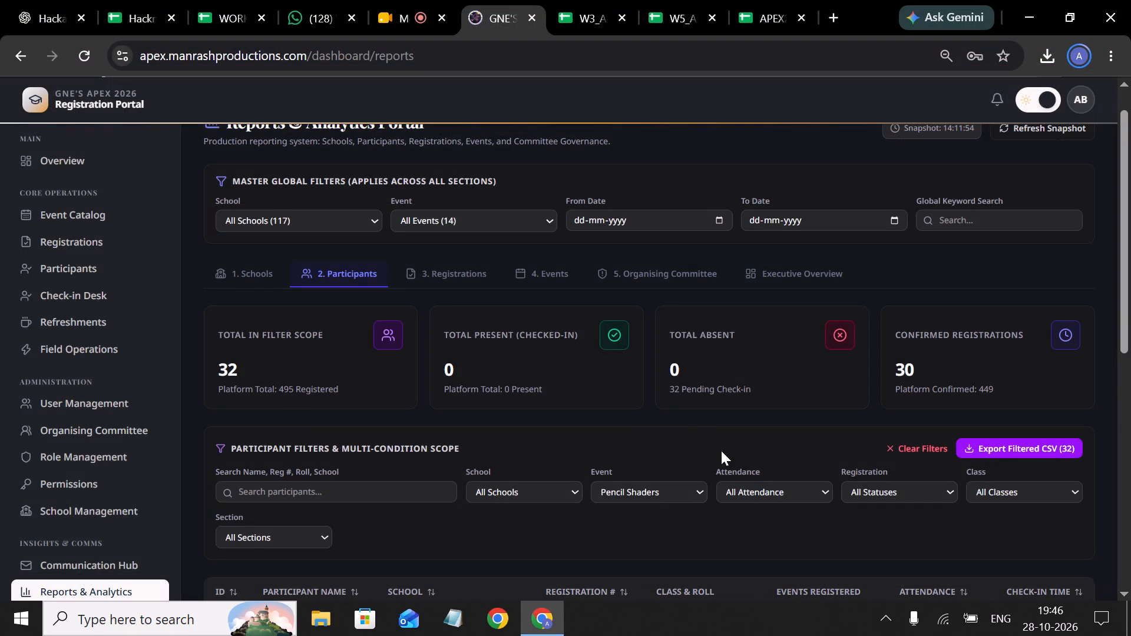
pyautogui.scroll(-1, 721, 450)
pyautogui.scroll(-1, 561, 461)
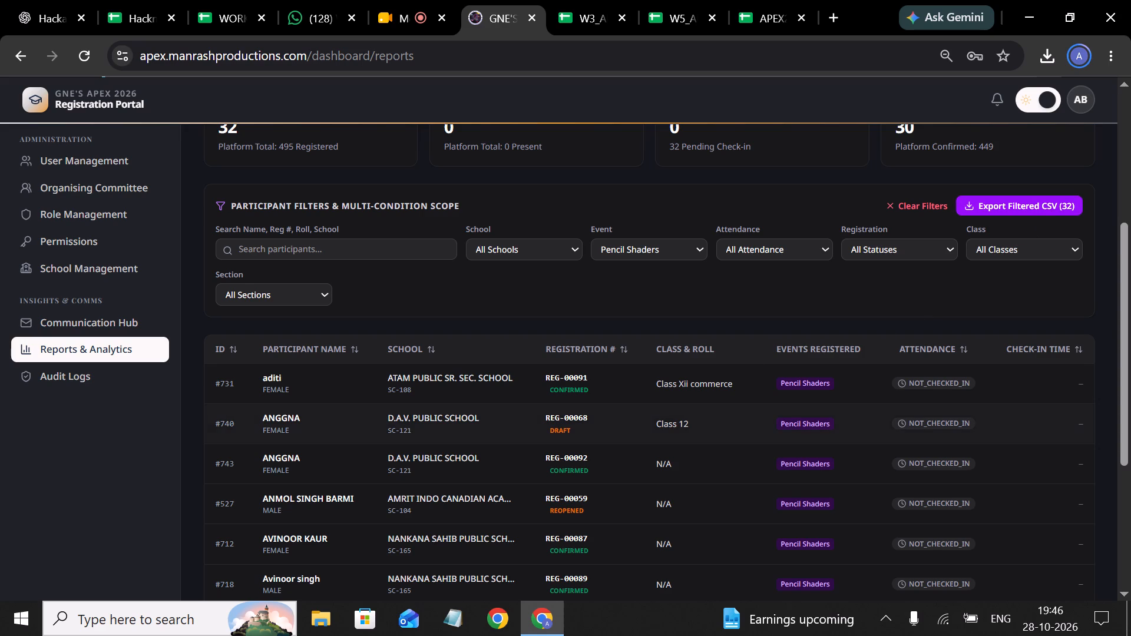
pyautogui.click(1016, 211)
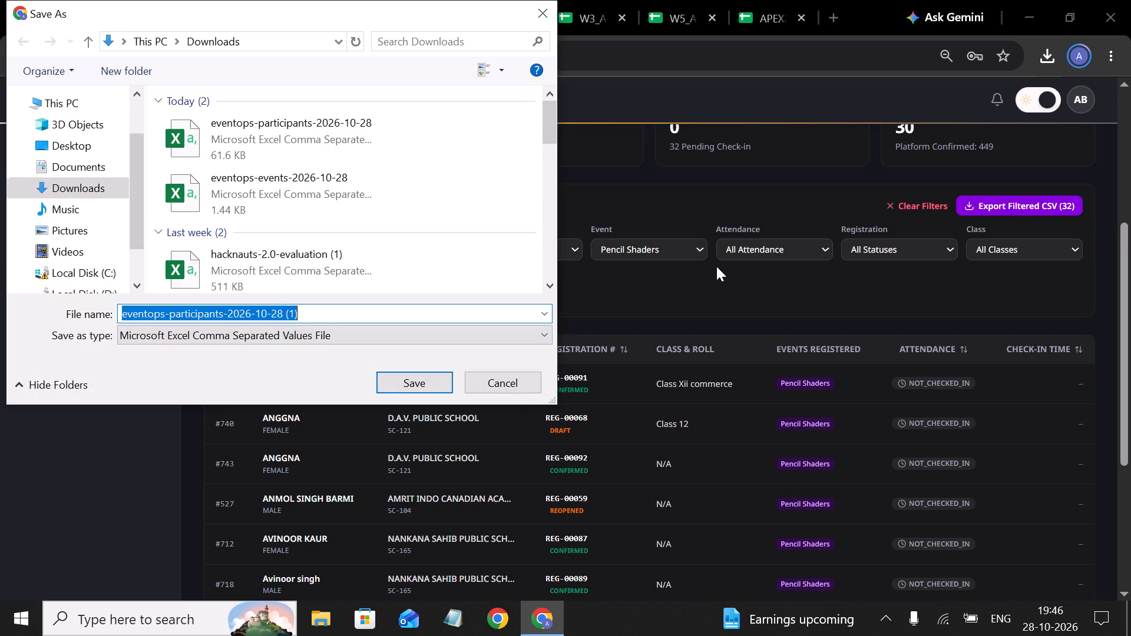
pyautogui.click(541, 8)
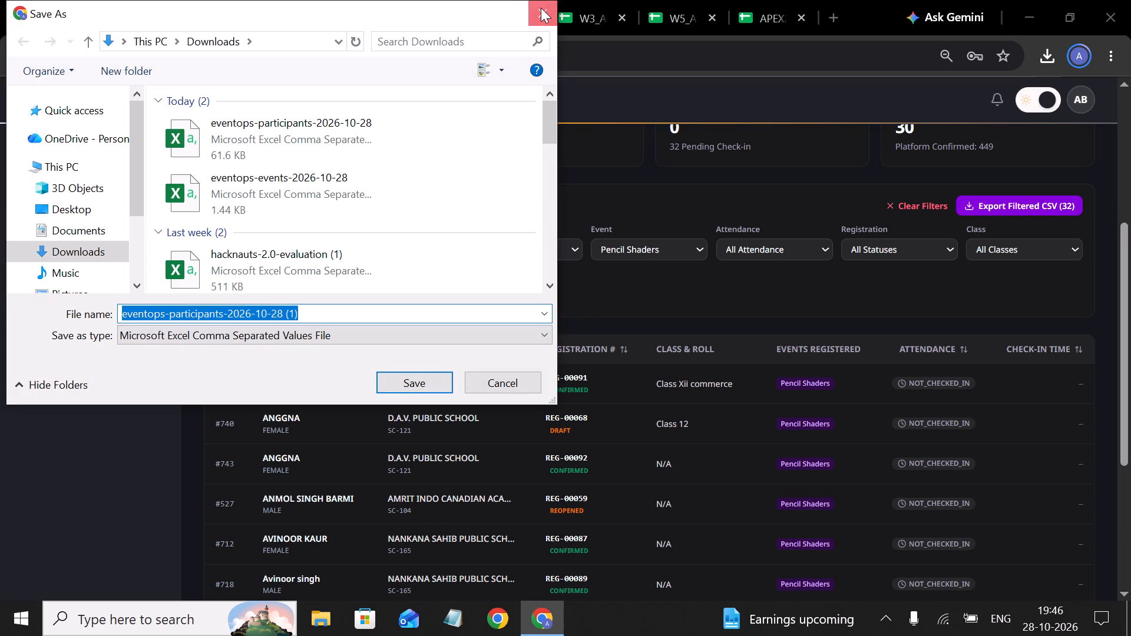
# Filter the portal's Participants report to the Reel Artistry event and export the filtered list as a CSV to Downloads.
pyautogui.scroll(-1, 547, 346)
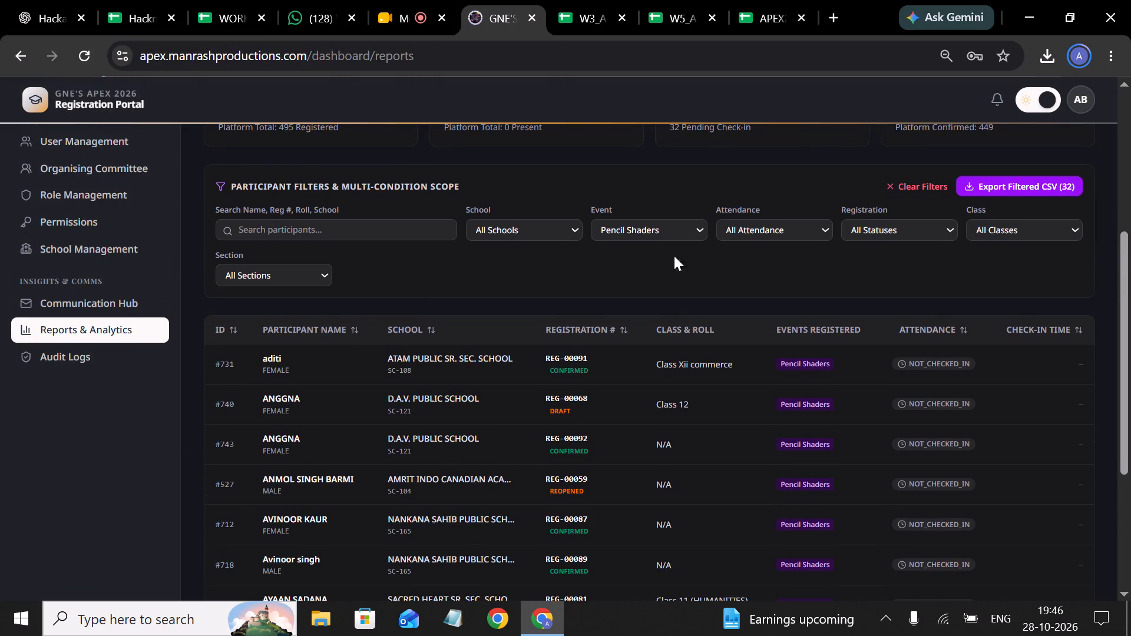
pyautogui.click(660, 223)
pyautogui.click(666, 293)
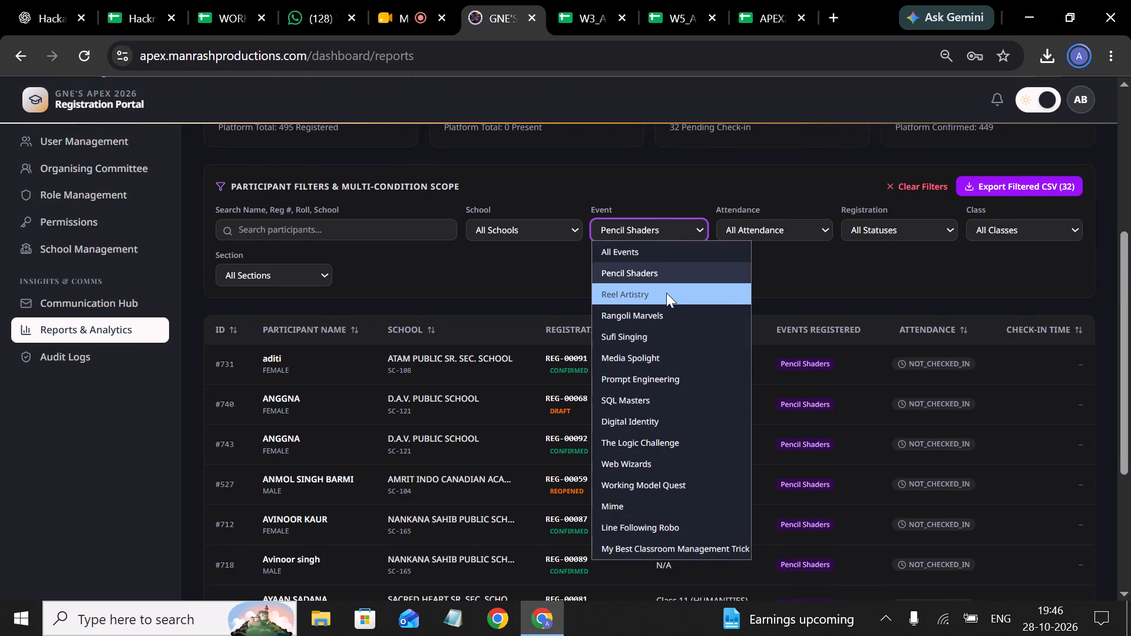
pyautogui.click(1034, 178)
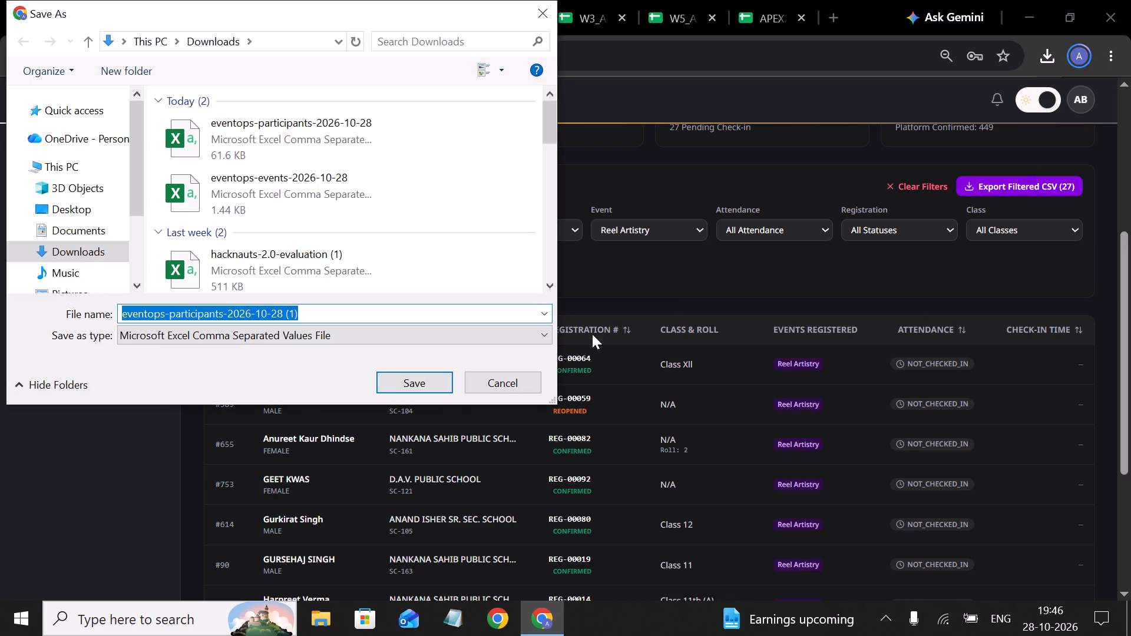
pyautogui.click(423, 378)
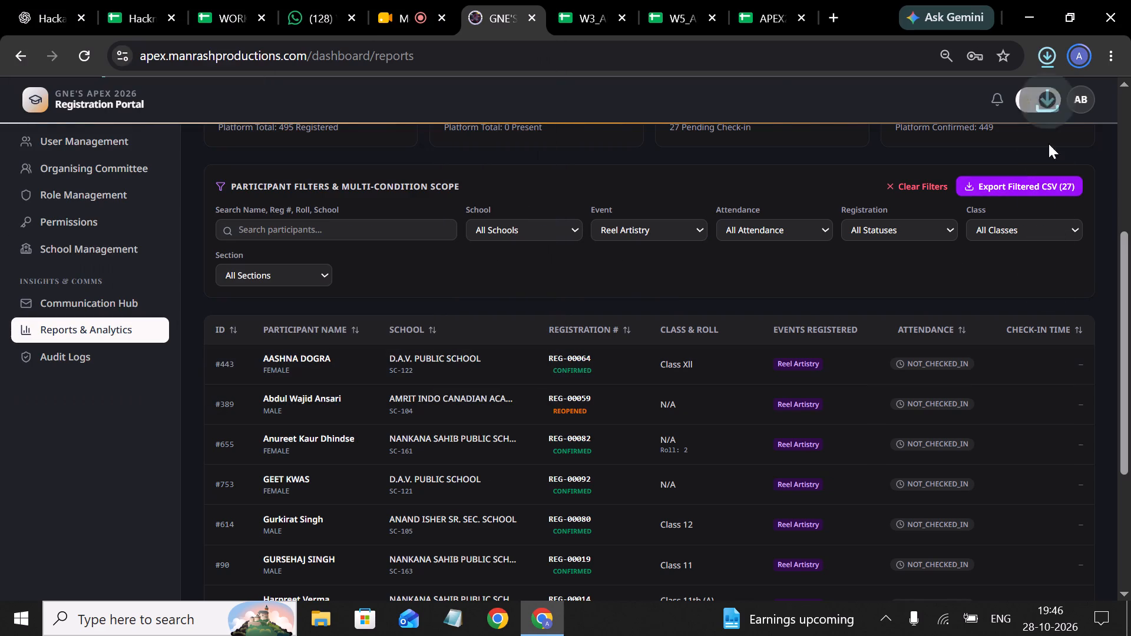
# Open the newly downloaded Reel Artistry CSV in Excel and look over its rows.
pyautogui.click(1034, 101)
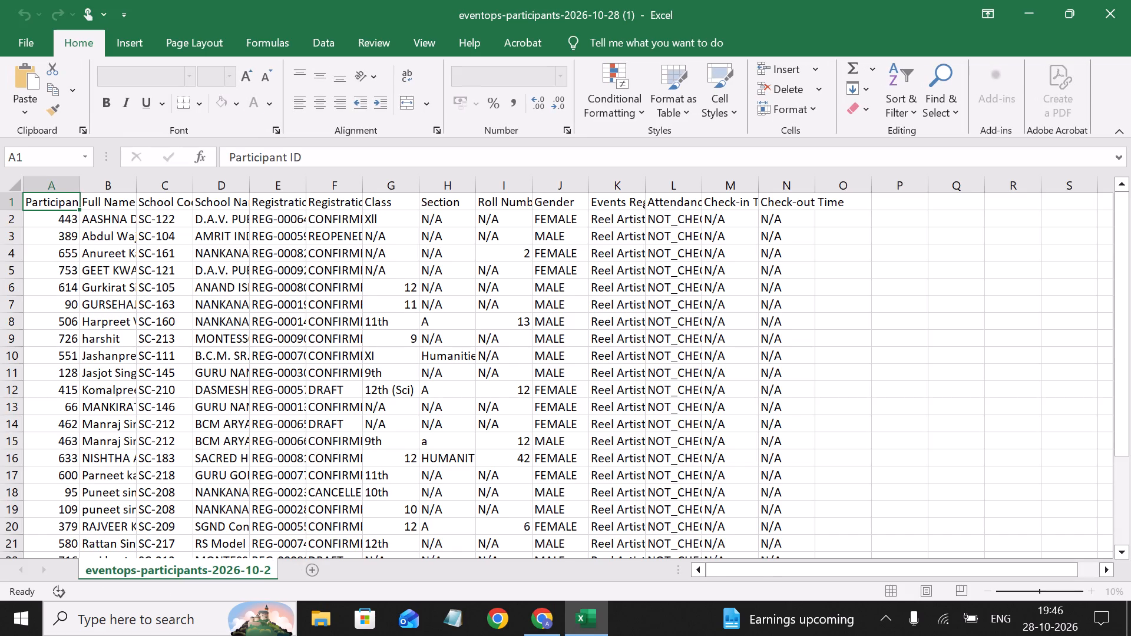
pyautogui.scroll(-2, 669, 319)
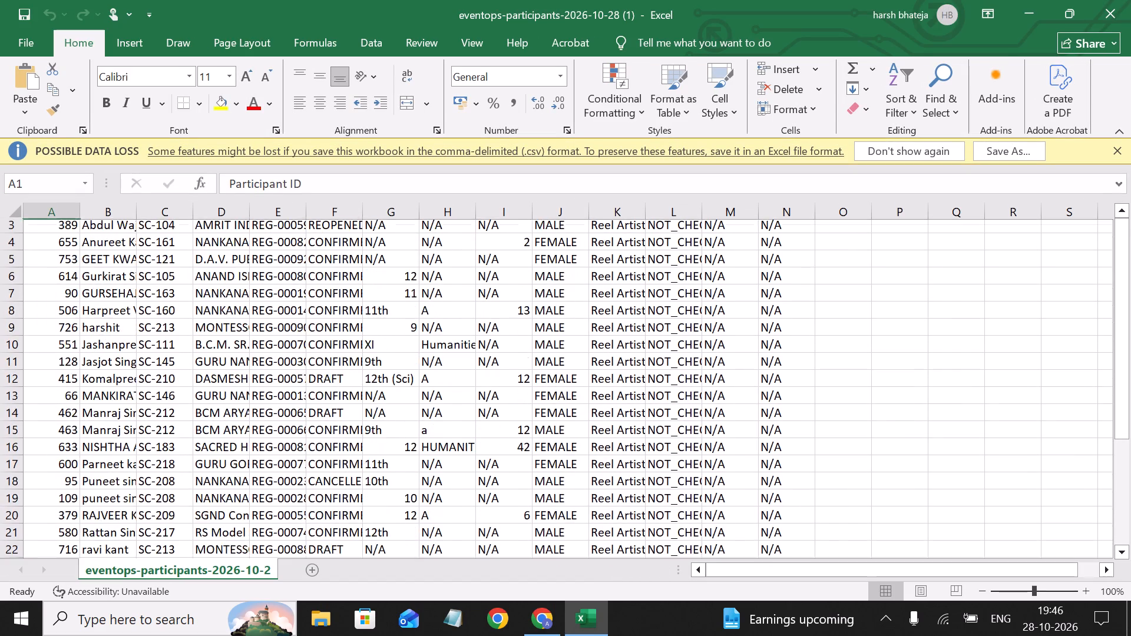
pyautogui.scroll(-1, 669, 319)
pyautogui.scroll(4, 669, 319)
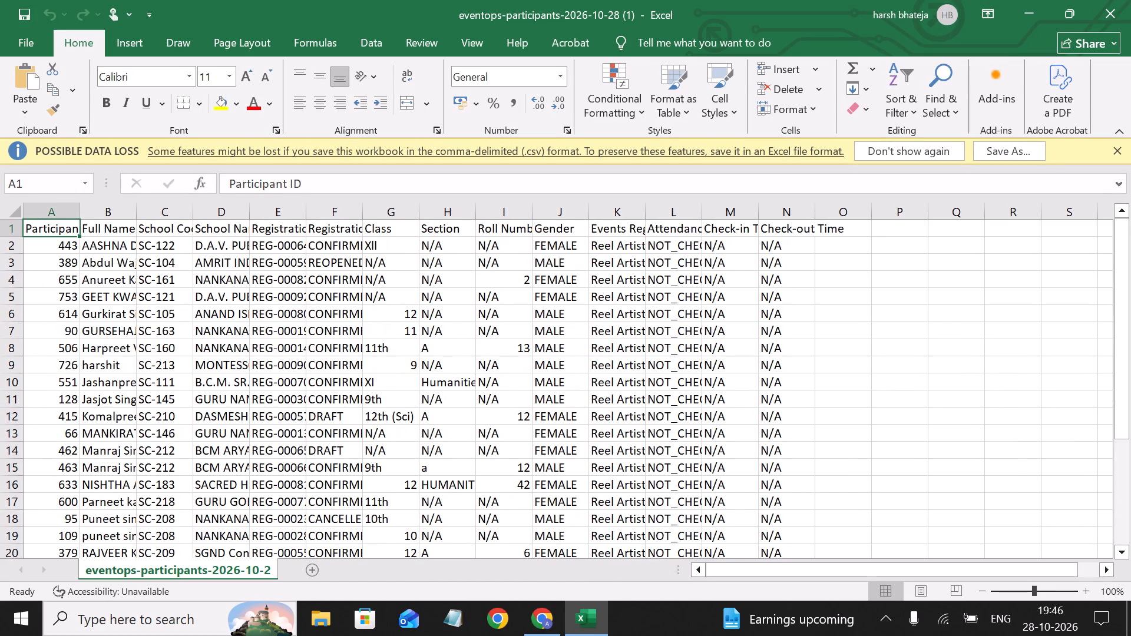
pyautogui.hscroll(2, 340, 273)
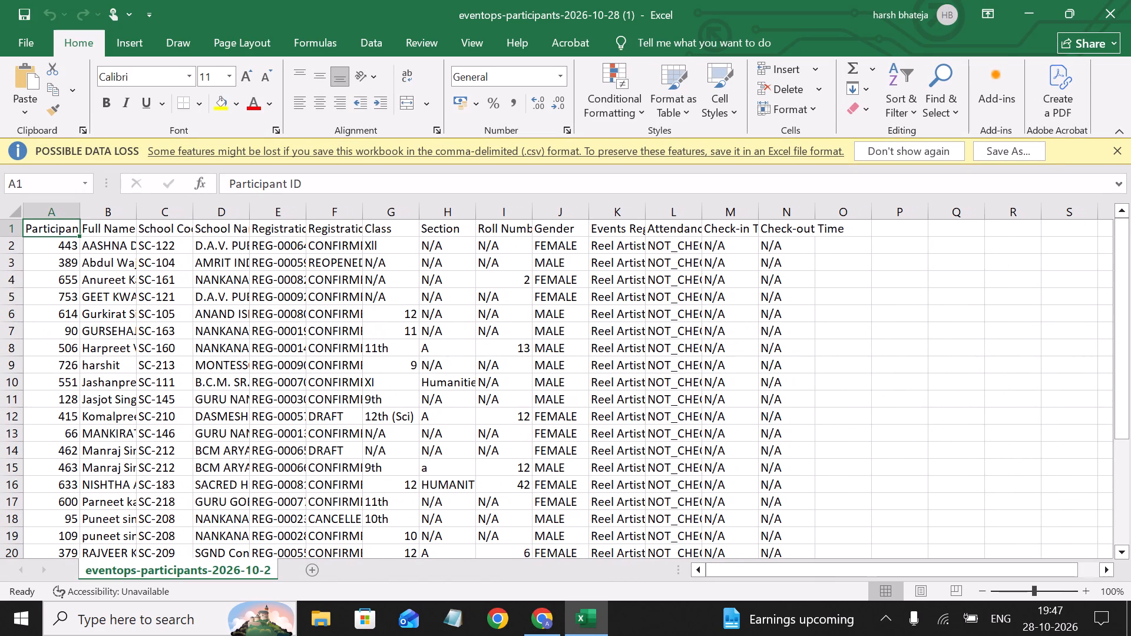
pyautogui.hscroll(1, 340, 273)
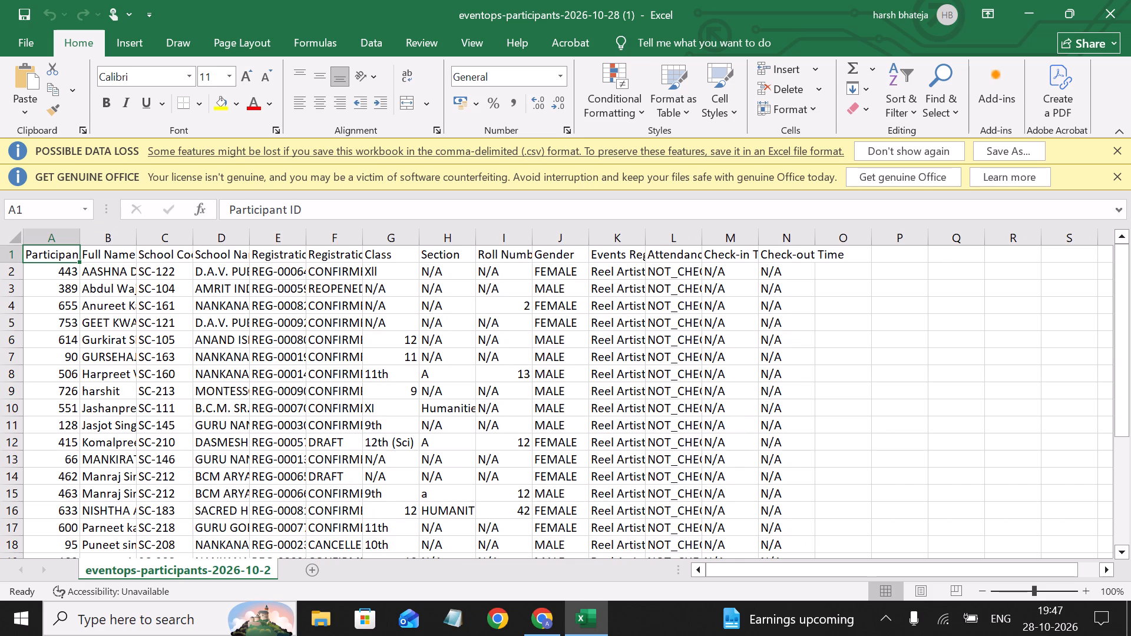
# Widen the Participant ID, Full Name, School Code and School Name columns so their contents are easier to read.
pyautogui.moveTo(77, 237); pyautogui.dragTo(125, 236)
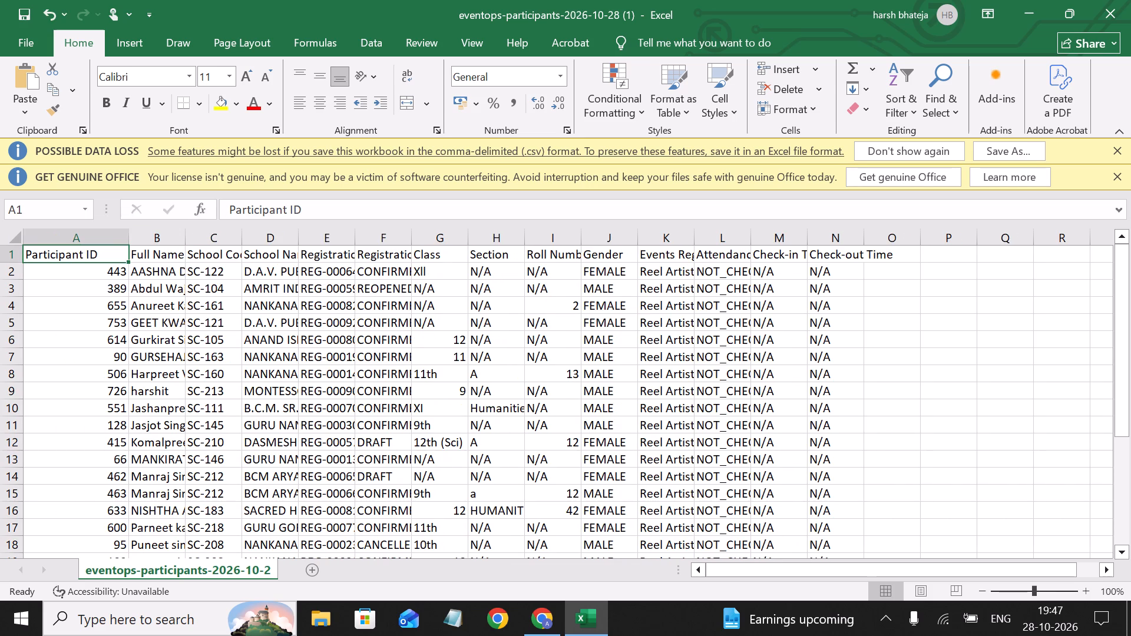
pyautogui.moveTo(182, 241); pyautogui.dragTo(256, 236)
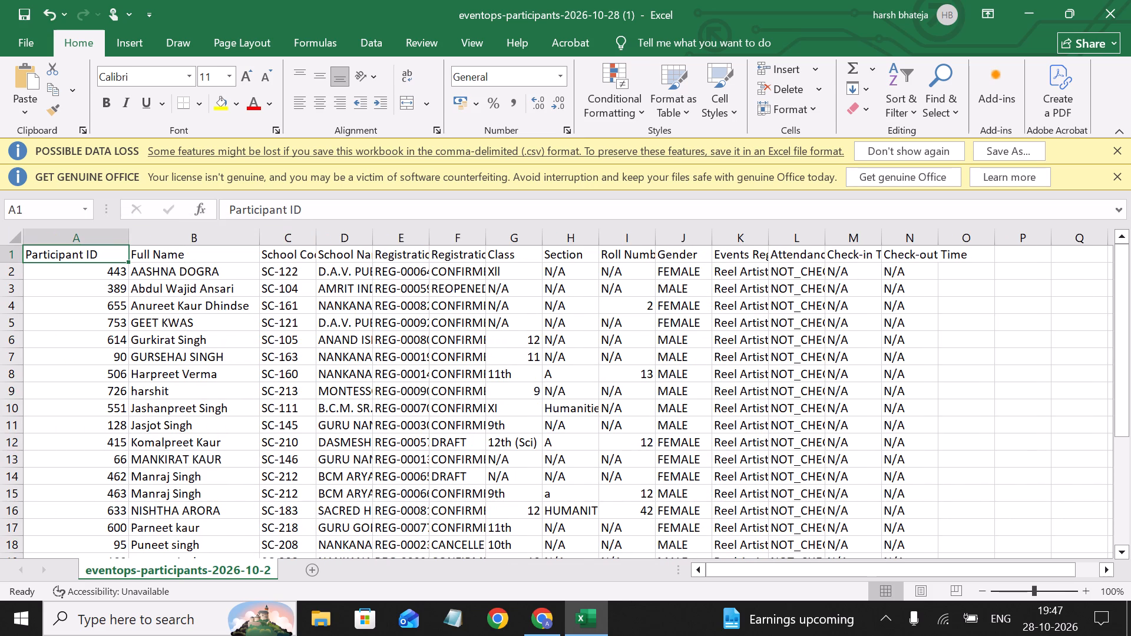
pyautogui.moveTo(314, 238); pyautogui.dragTo(368, 238)
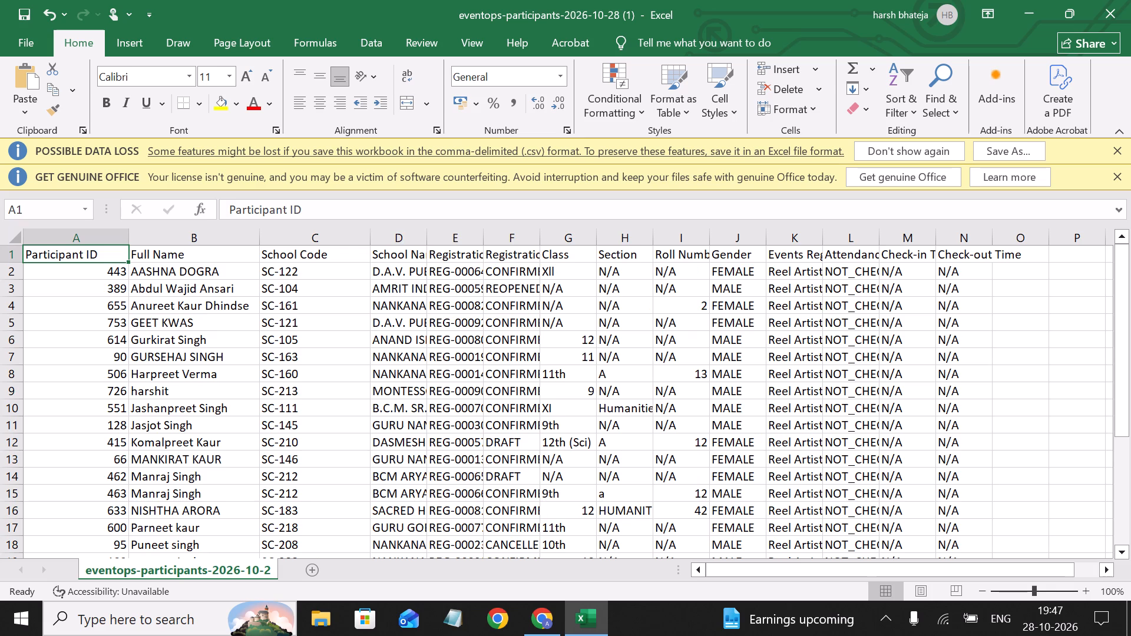
pyautogui.moveTo(424, 237); pyautogui.dragTo(501, 232)
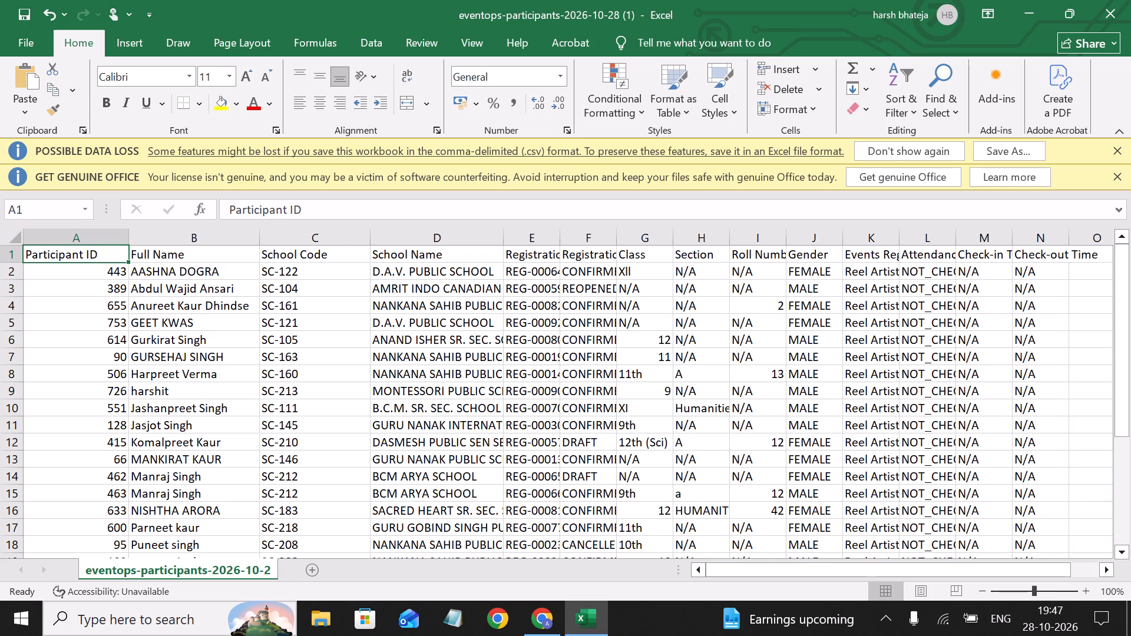
# Widen the Registration #, School Name, Registration Status and Class columns of the Reel Artistry export.
pyautogui.moveTo(560, 234); pyautogui.dragTo(640, 230)
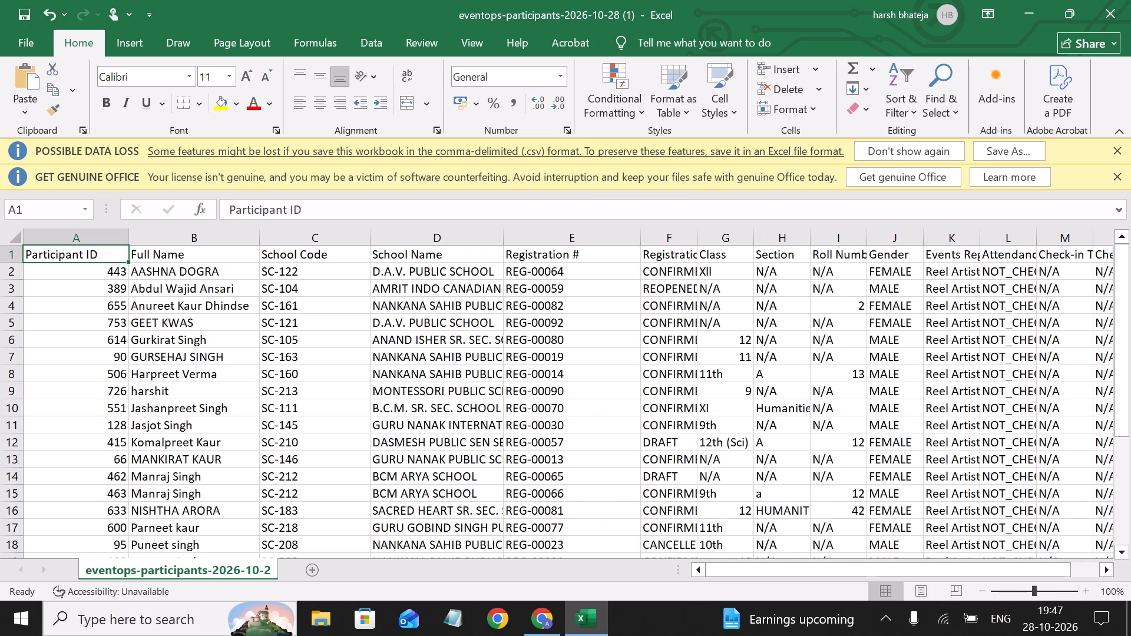
pyautogui.moveTo(500, 241); pyautogui.dragTo(527, 240)
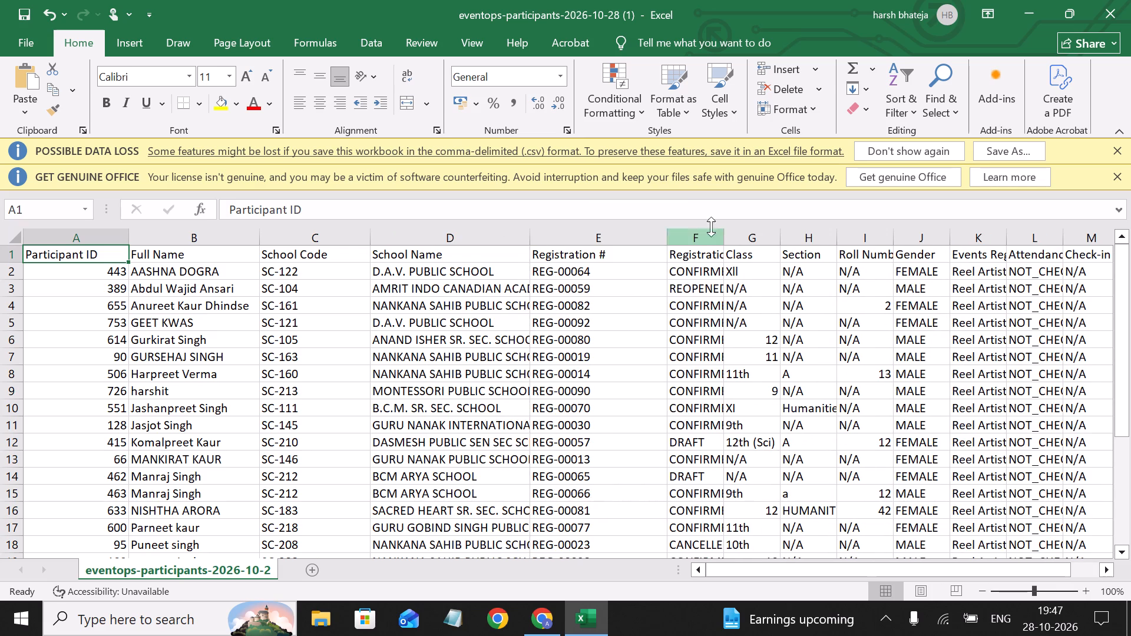
pyautogui.moveTo(722, 236); pyautogui.dragTo(765, 233)
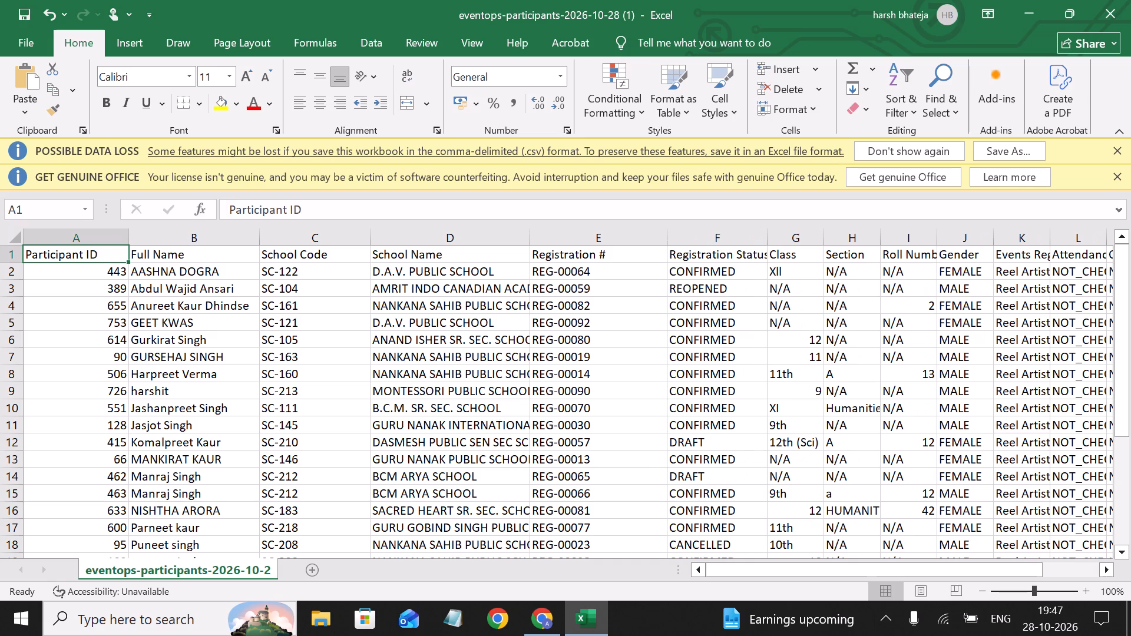
pyautogui.moveTo(826, 238); pyautogui.dragTo(892, 236)
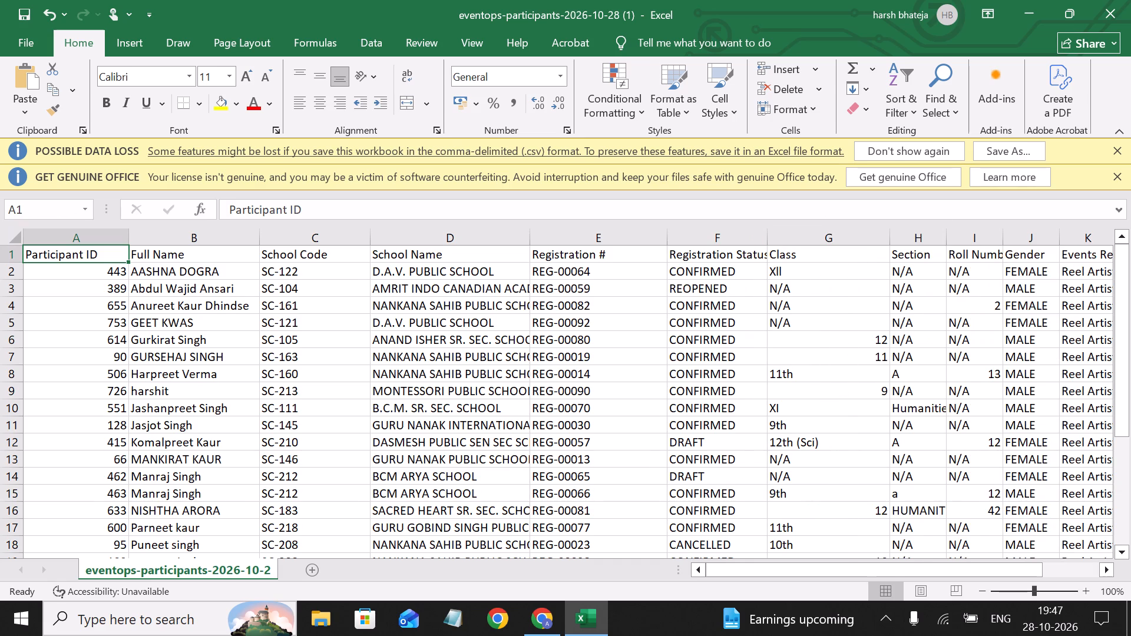
# Copy all school names from the Excel export into the SCHOOL NAME column of the Reel Artistry sheet in W3_APEX-26_Event_Wise in Chrome, starting at C2.
pyautogui.hscroll(3, 618, 314)
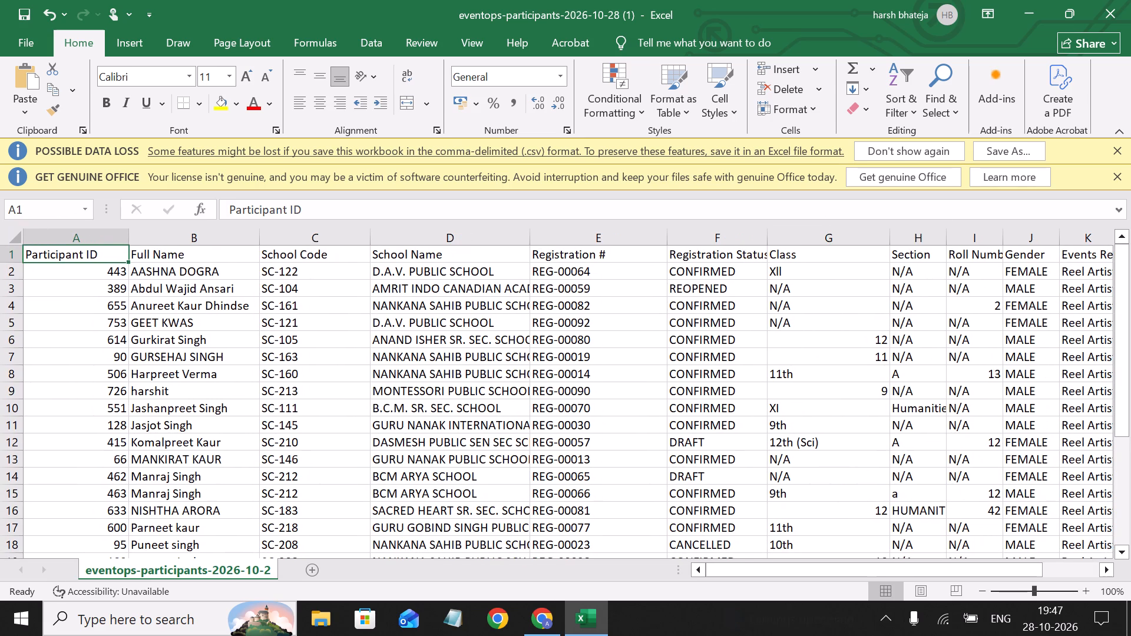
pyautogui.scroll(-4, 377, 338)
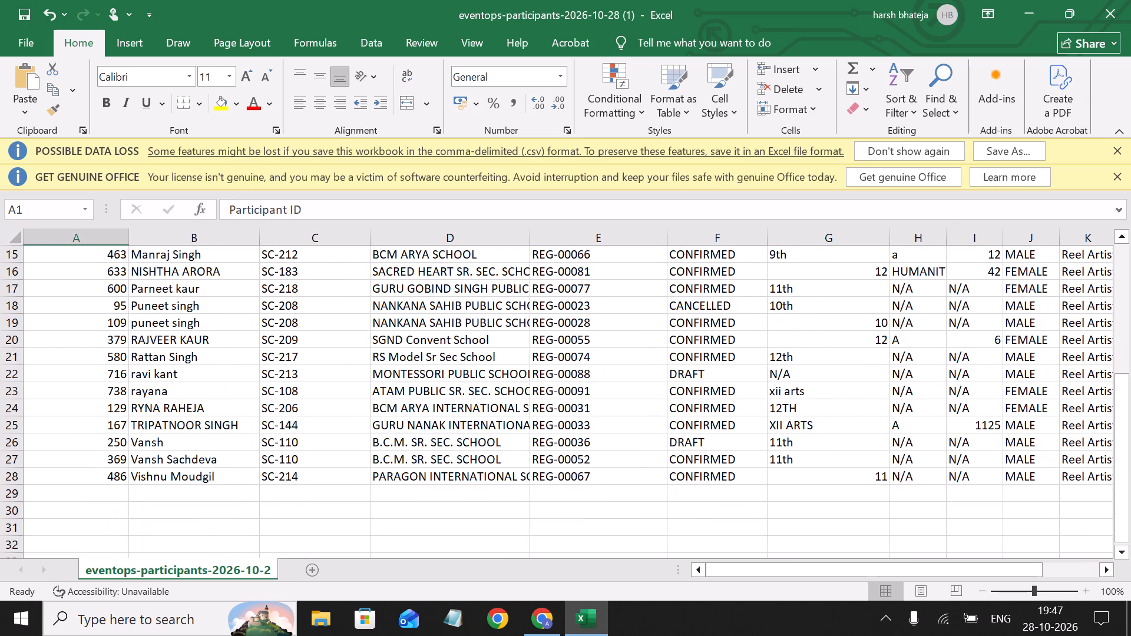
pyautogui.scroll(3, 377, 338)
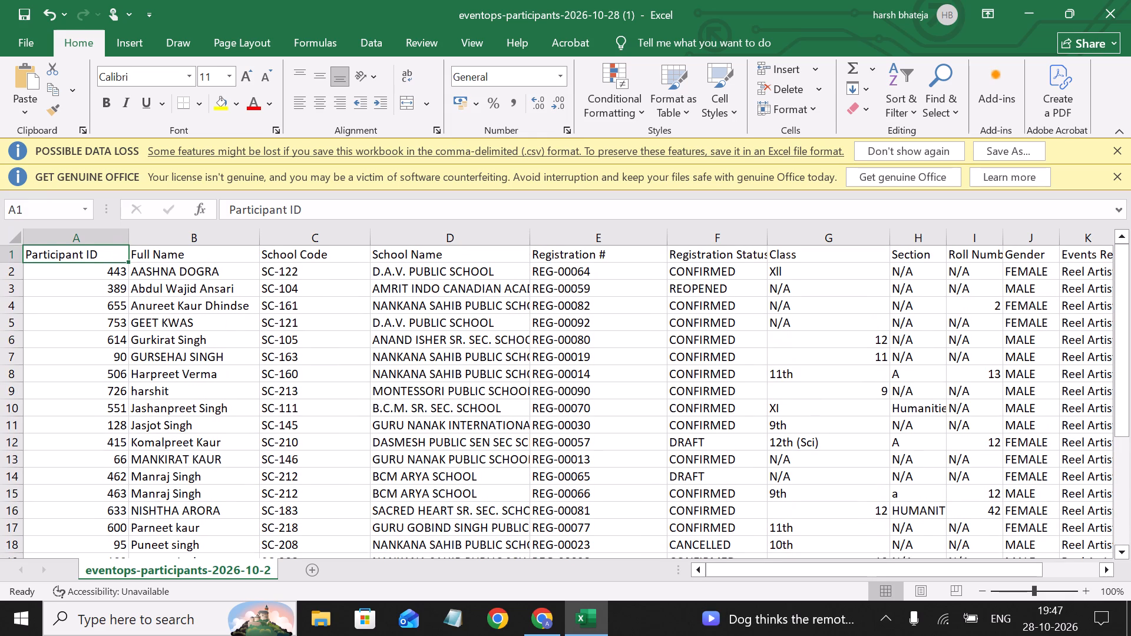
pyautogui.moveTo(382, 276); pyautogui.dragTo(434, 552)
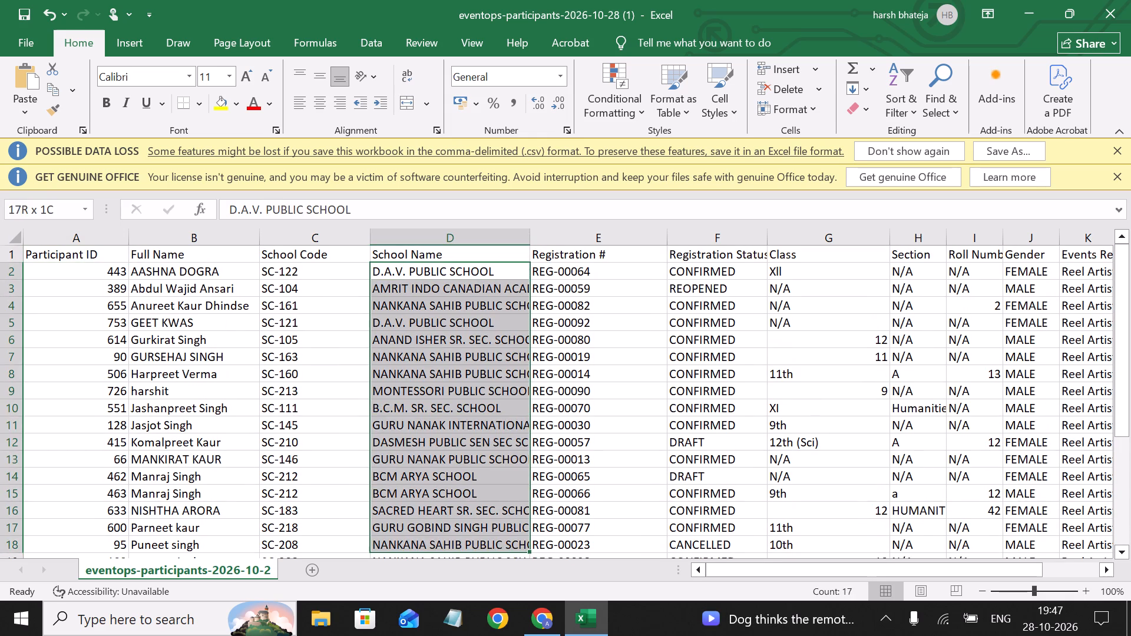
pyautogui.moveTo(434, 552); pyautogui.dragTo(439, 632)
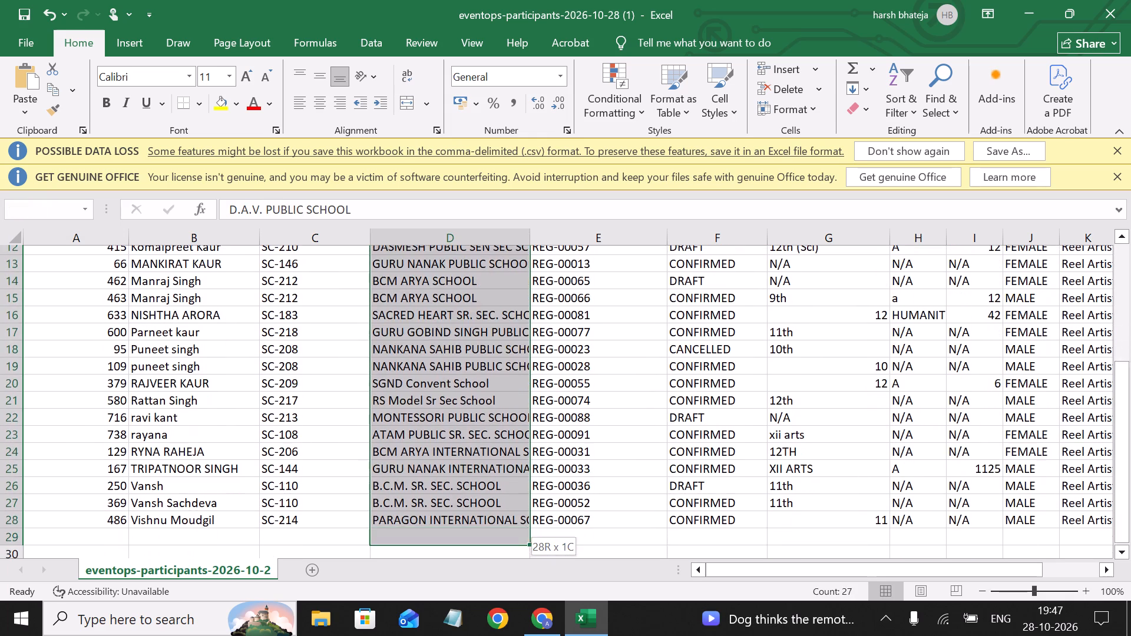
pyautogui.moveTo(439, 632); pyautogui.dragTo(474, 293)
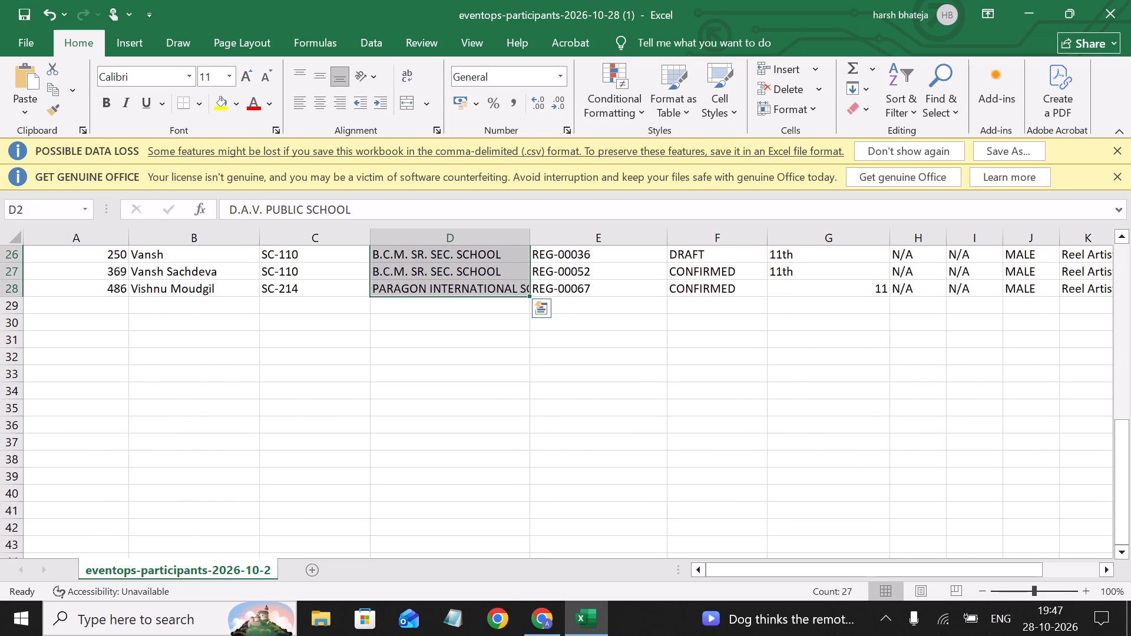
pyautogui.hotkey('ctrl', 'c')
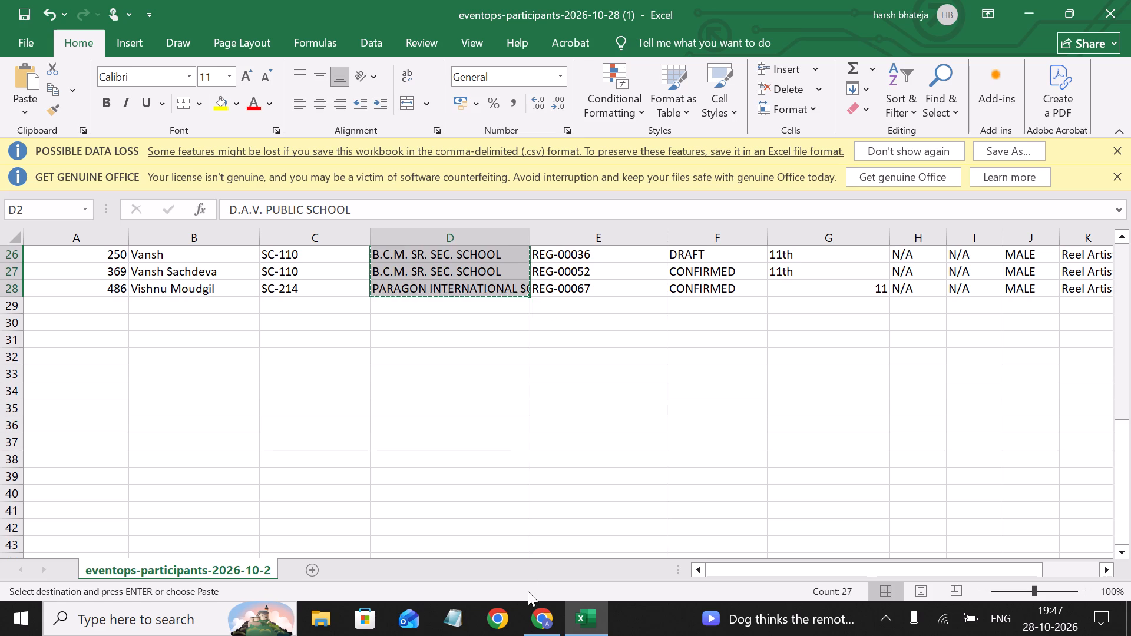
pyautogui.click(531, 633)
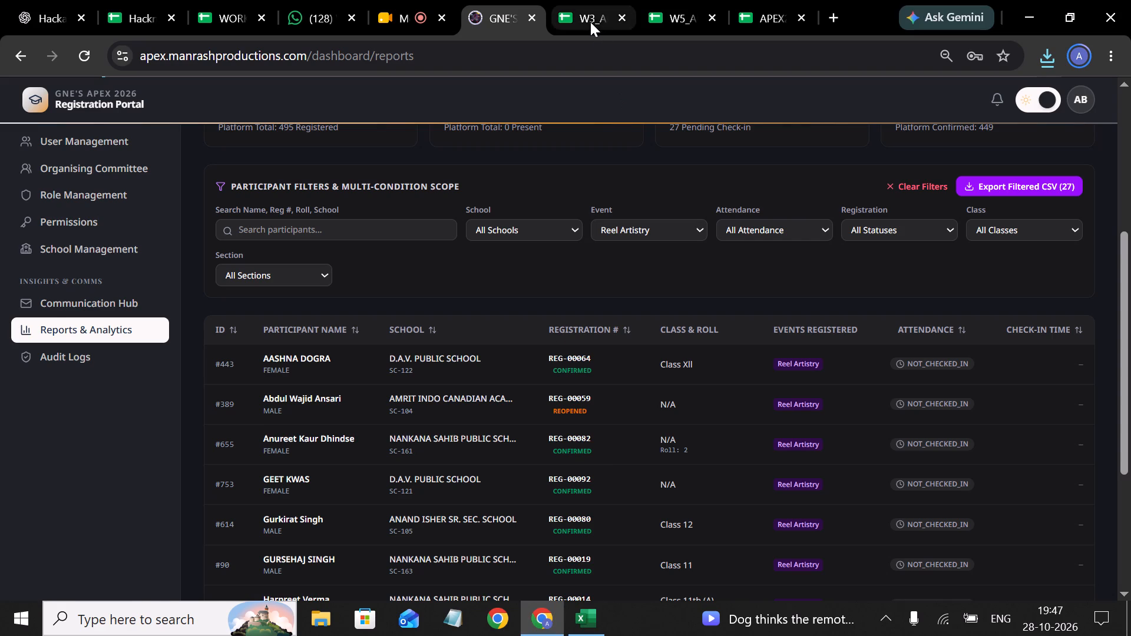
pyautogui.click(590, 22)
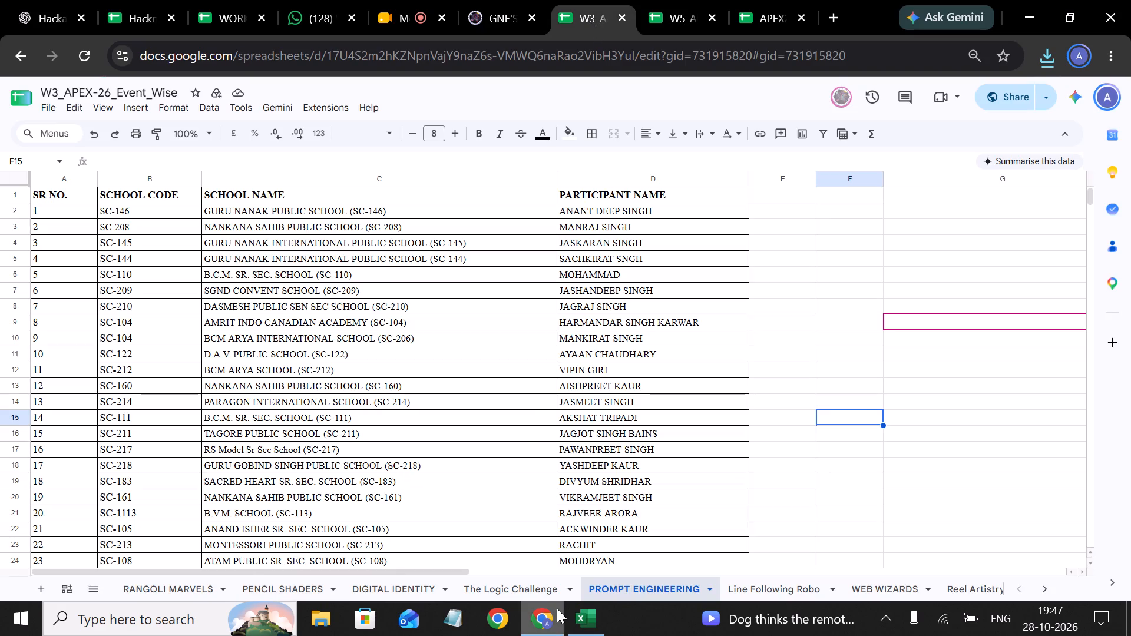
pyautogui.click(971, 584)
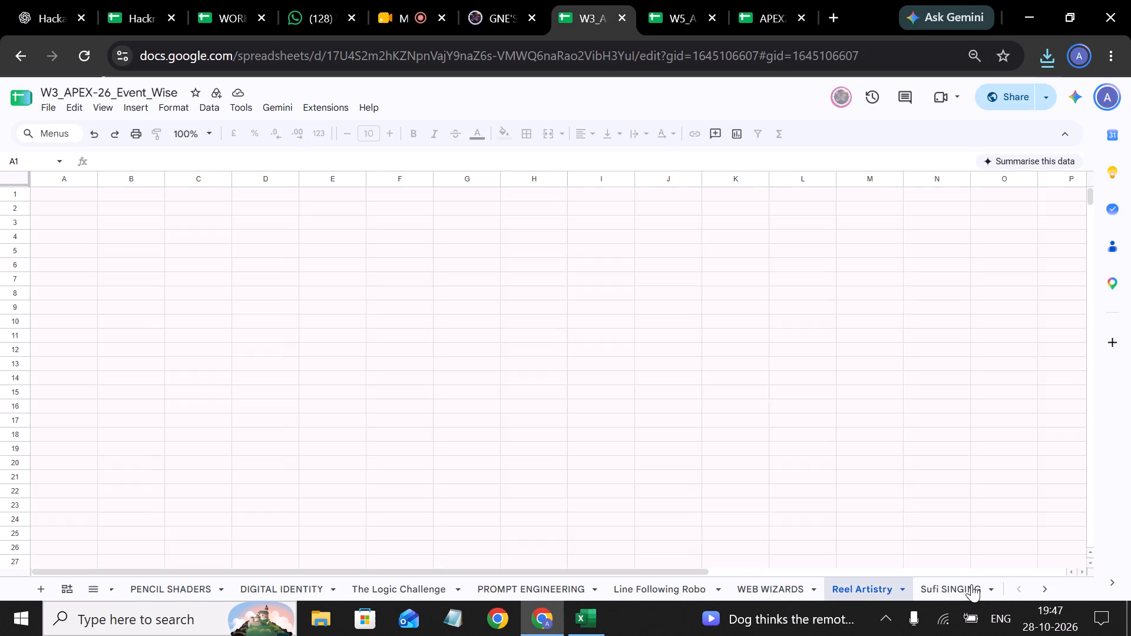
pyautogui.scroll(3, 535, 376)
pyautogui.click(329, 207)
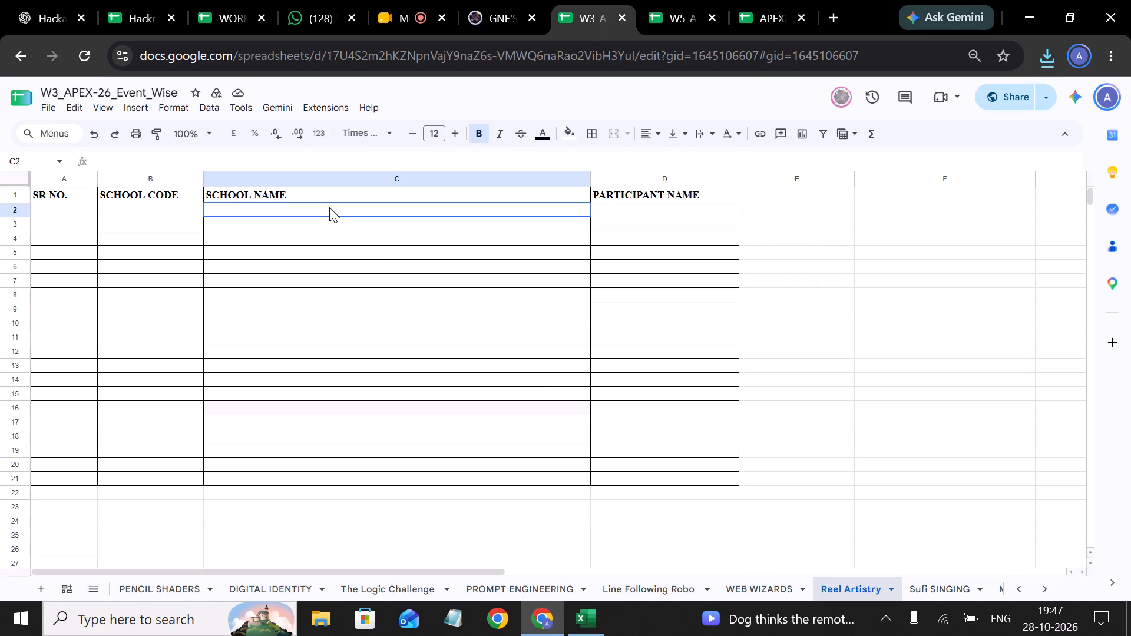
pyautogui.hotkey('ctrl', 'v')
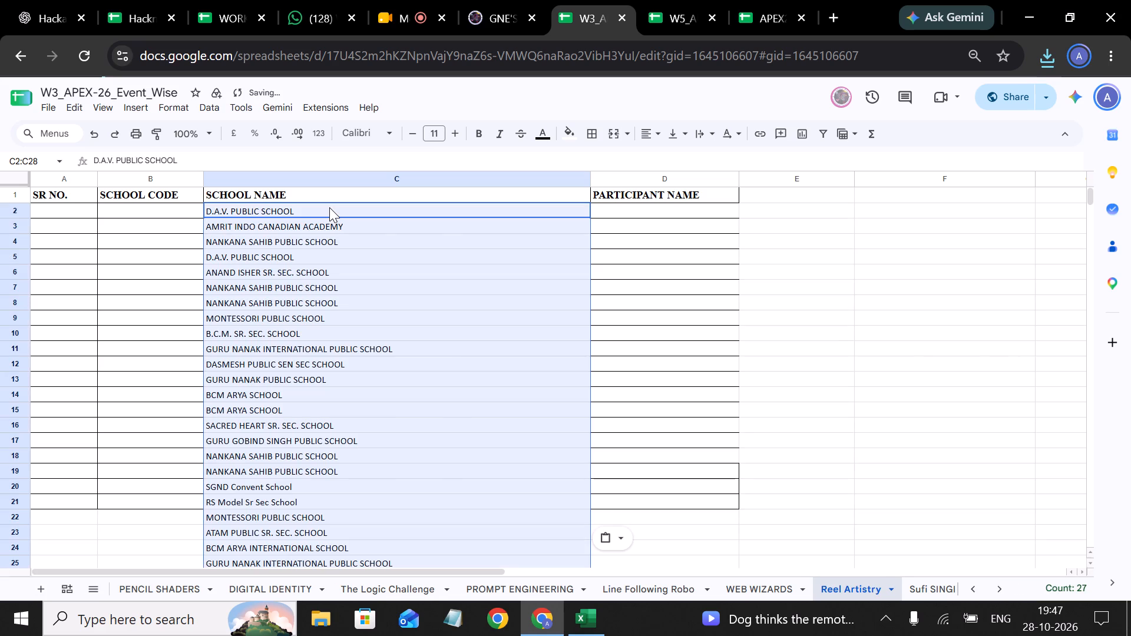
# Copy all school codes from the Excel export into the Reel Artistry sheet's SCHOOL CODE column in Chrome, starting at B2.
pyautogui.click(489, 12)
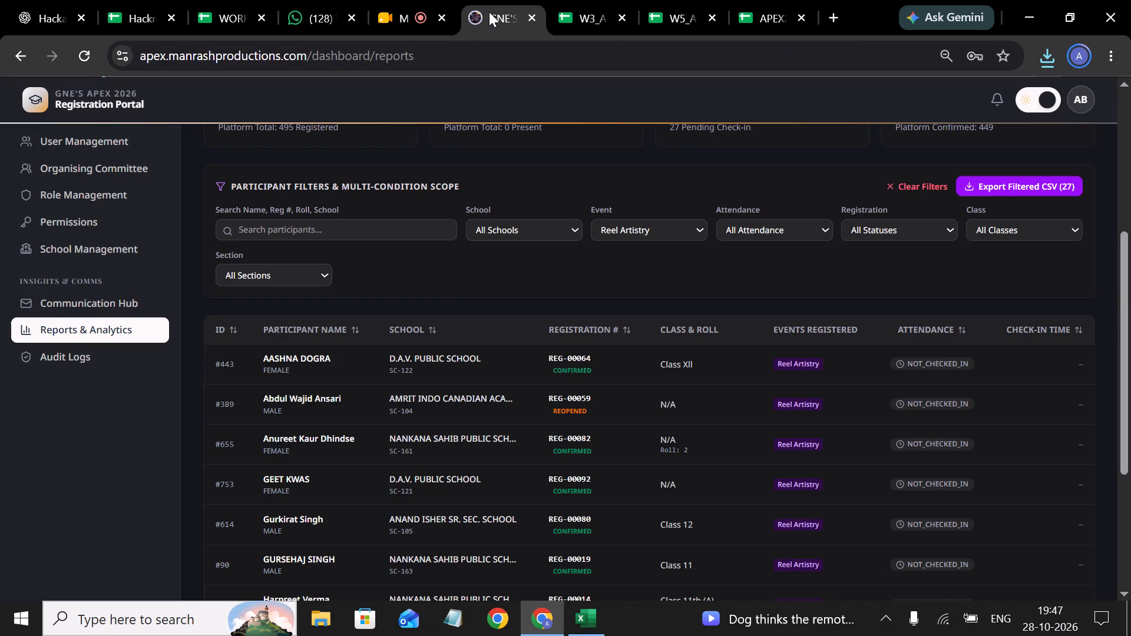
pyautogui.click(566, 24)
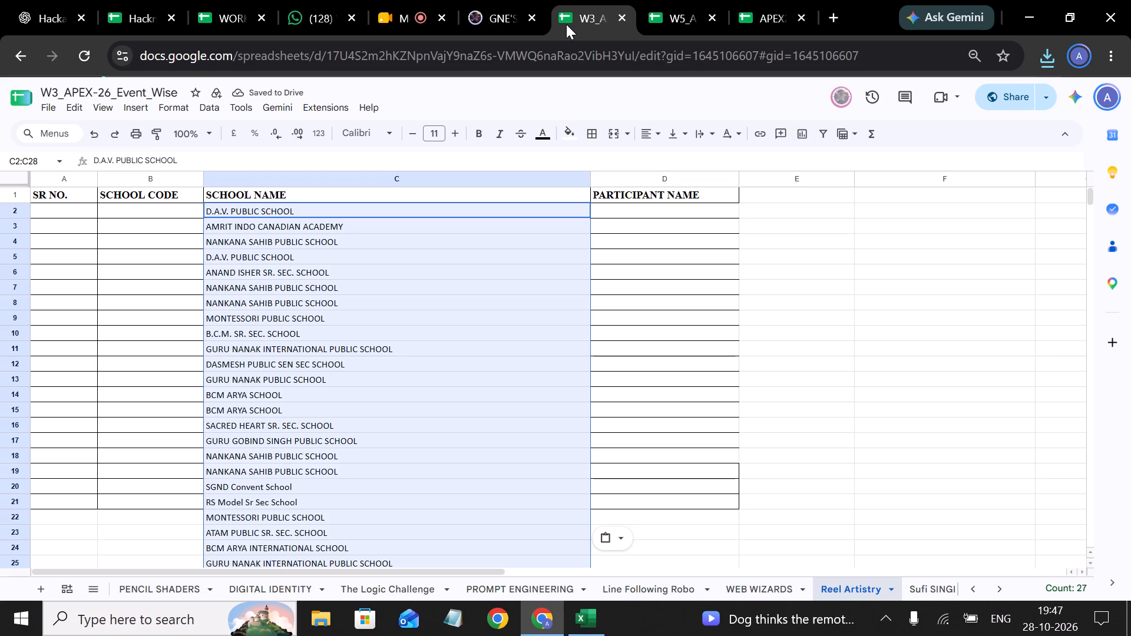
pyautogui.hotkey('alt', 'Tab')
pyautogui.scroll(2, 349, 88)
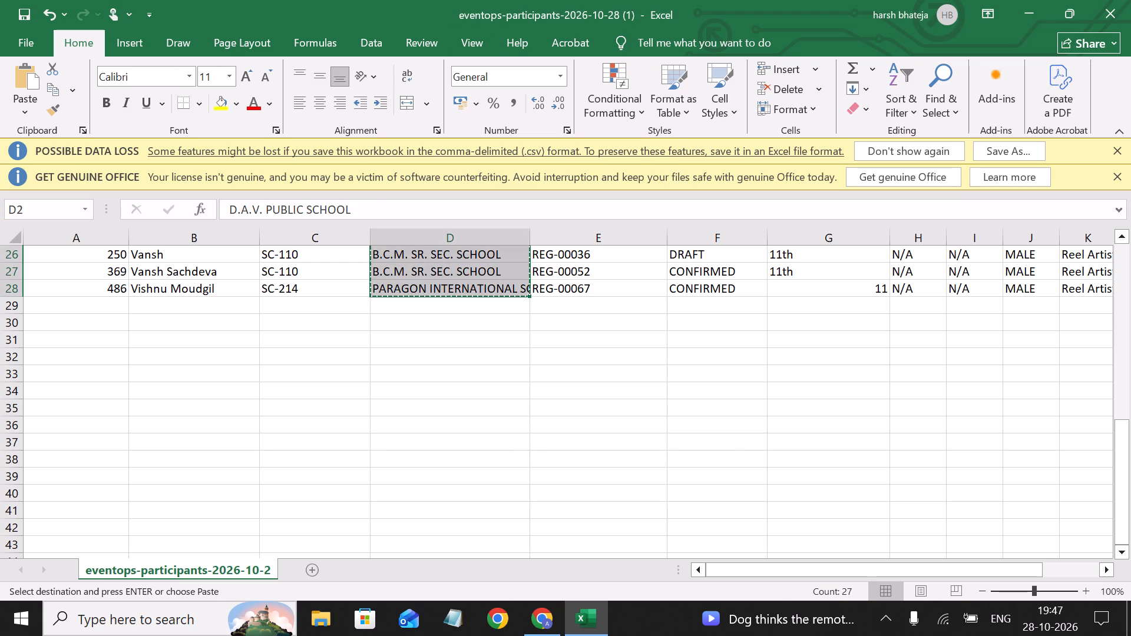
pyautogui.scroll(6, 365, 337)
pyautogui.moveTo(282, 273); pyautogui.dragTo(333, 597)
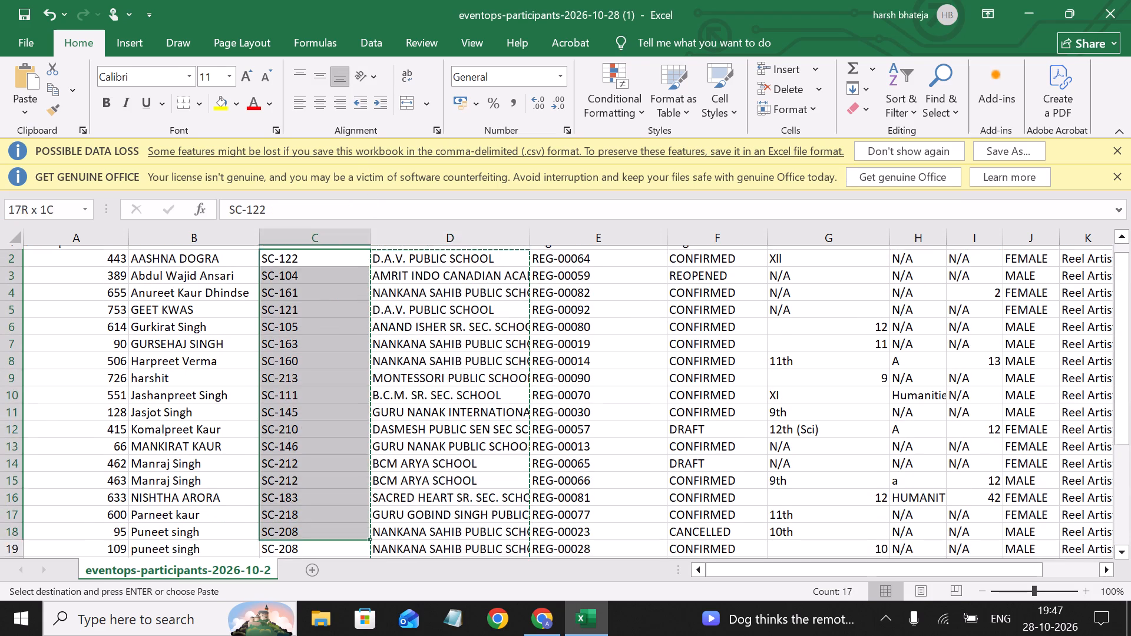
pyautogui.moveTo(333, 597); pyautogui.dragTo(338, 506)
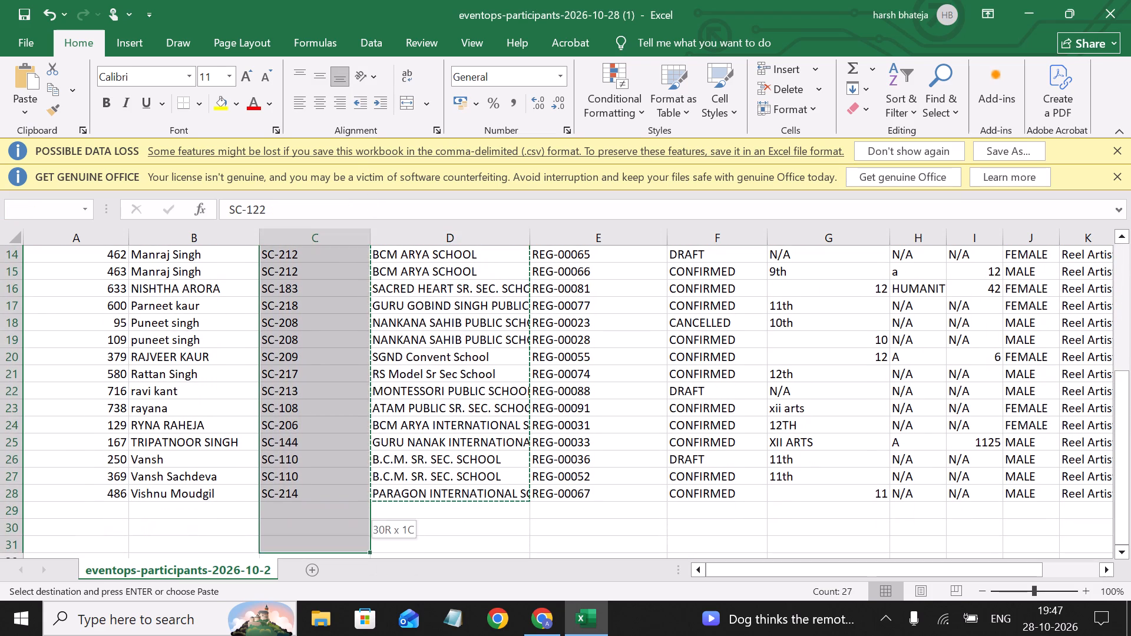
pyautogui.moveTo(338, 506); pyautogui.dragTo(336, 498)
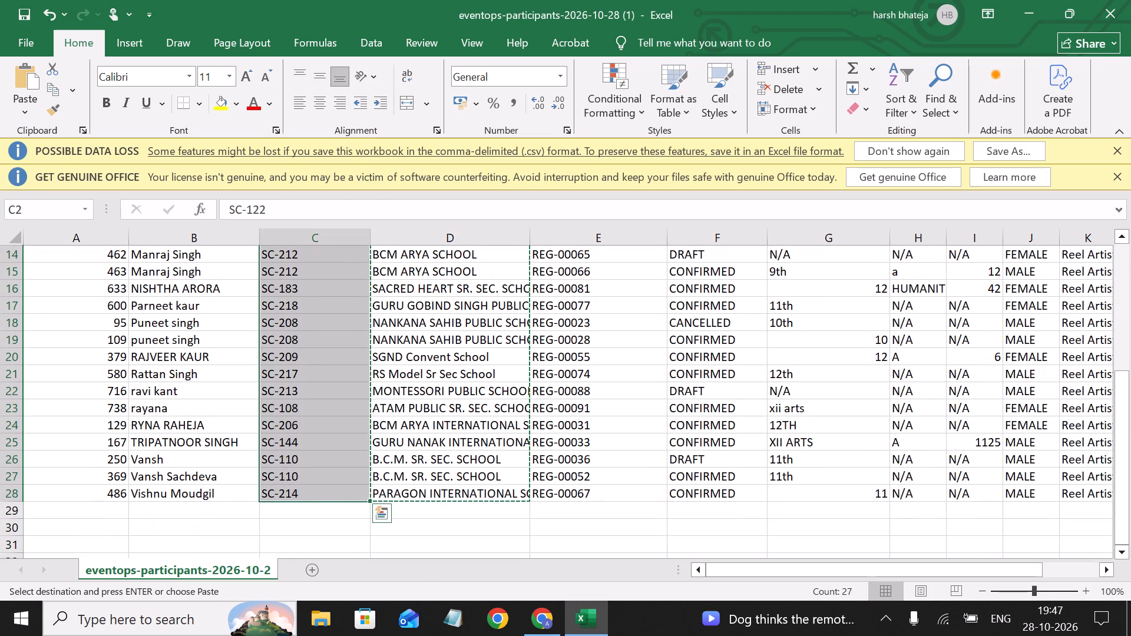
pyautogui.hotkey('ctrl', 'c')
pyautogui.hotkey('alt', 'Tab')
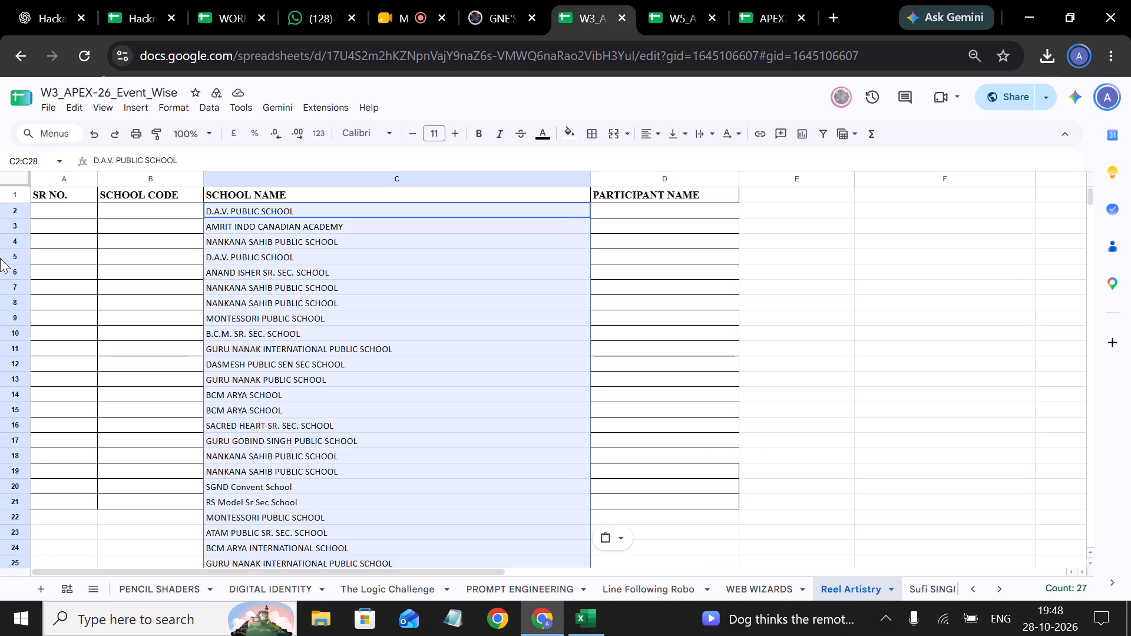
pyautogui.click(141, 214)
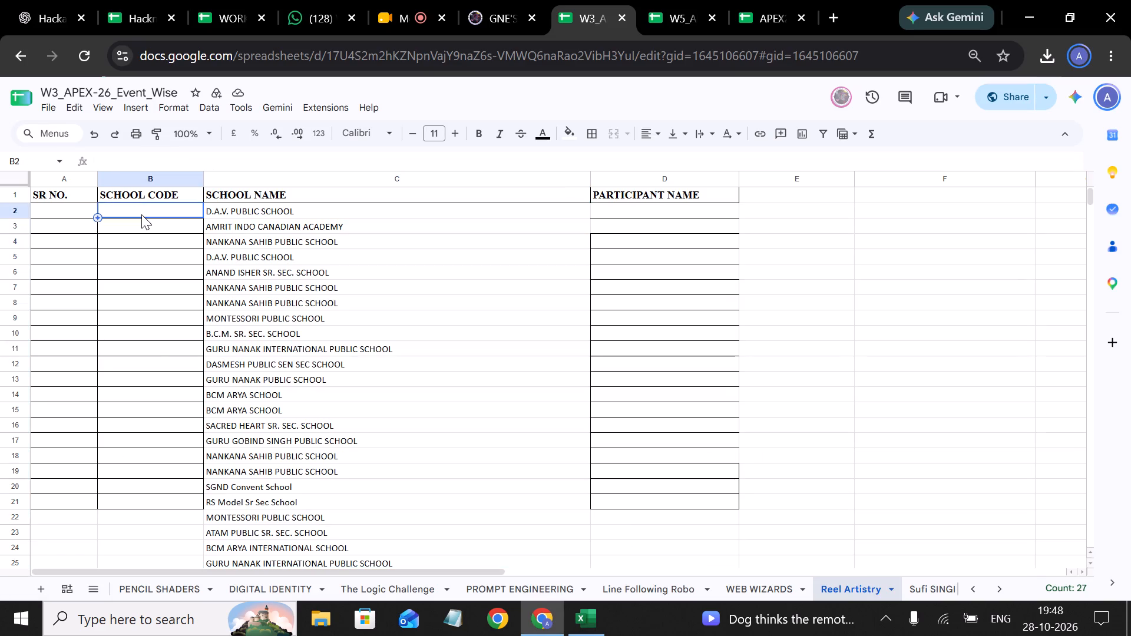
pyautogui.hotkey('ctrl', 'v')
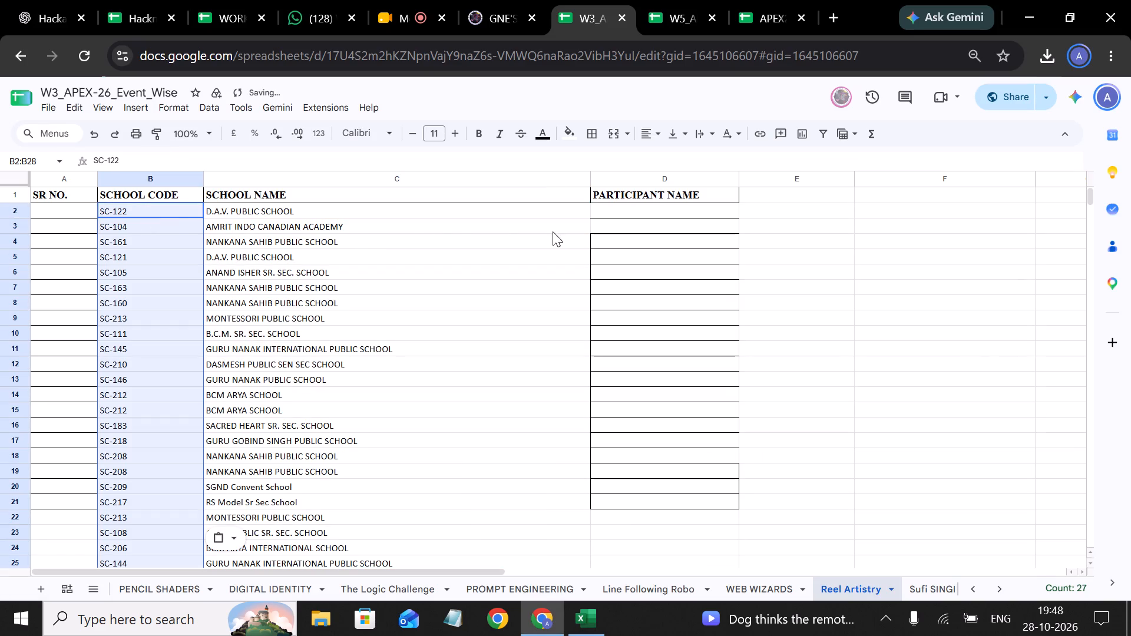
# Copy all participants' full names from the Excel export into the Reel Artistry sheet's PARTICIPANT NAME column in Chrome, starting at D2.
pyautogui.hotkey('alt', 'Tab')
pyautogui.scroll(3, 171, 302)
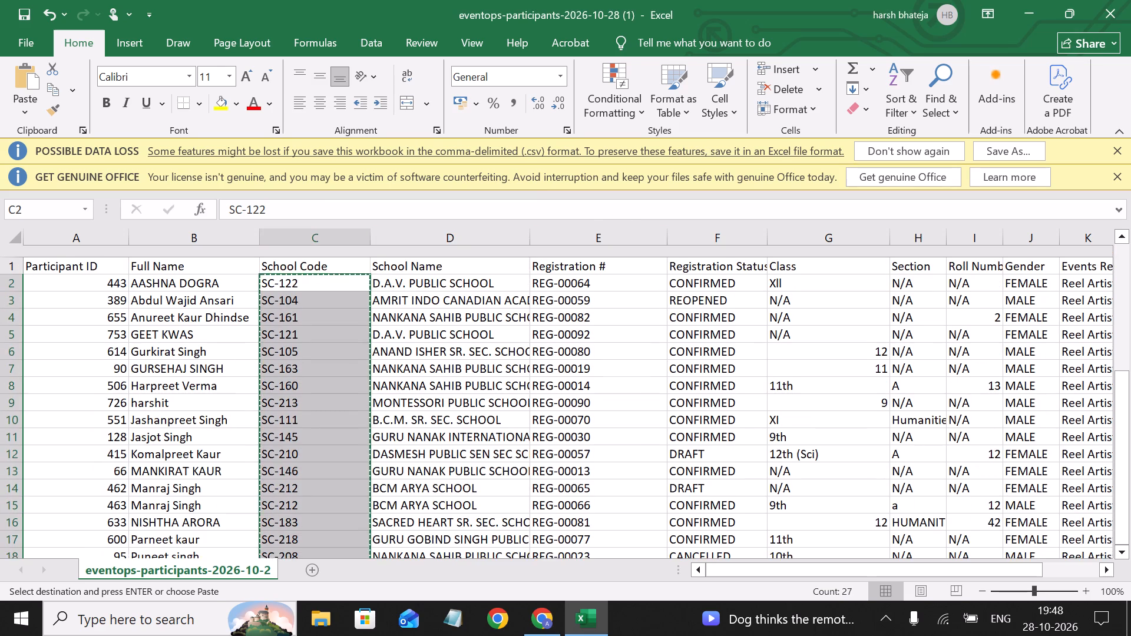
pyautogui.moveTo(137, 274); pyautogui.dragTo(233, 603)
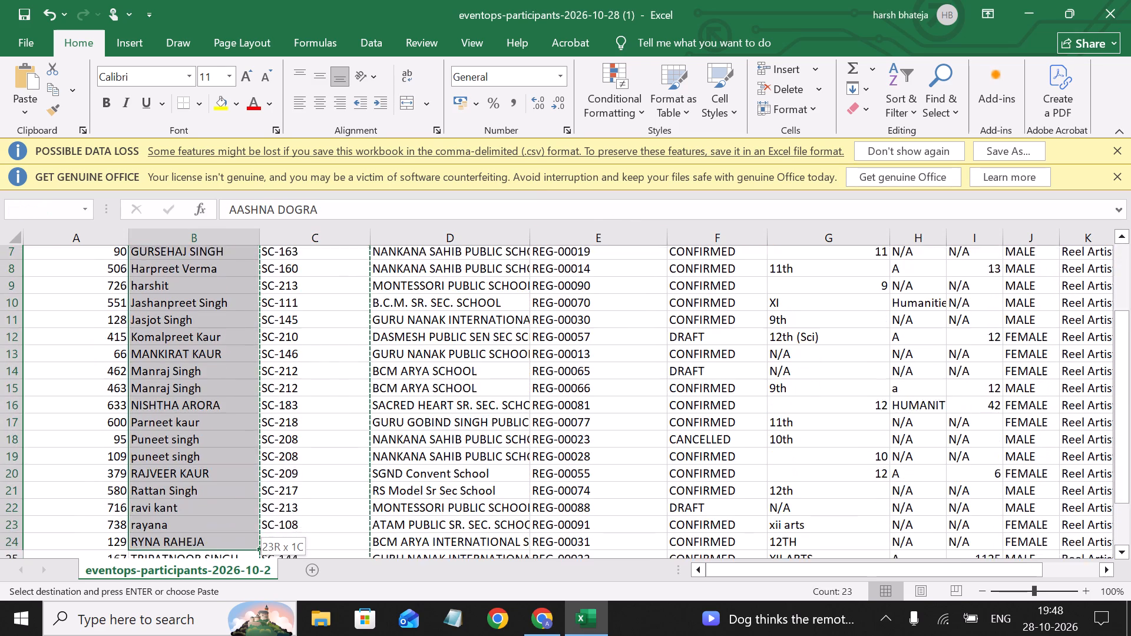
pyautogui.moveTo(233, 603); pyautogui.dragTo(229, 530)
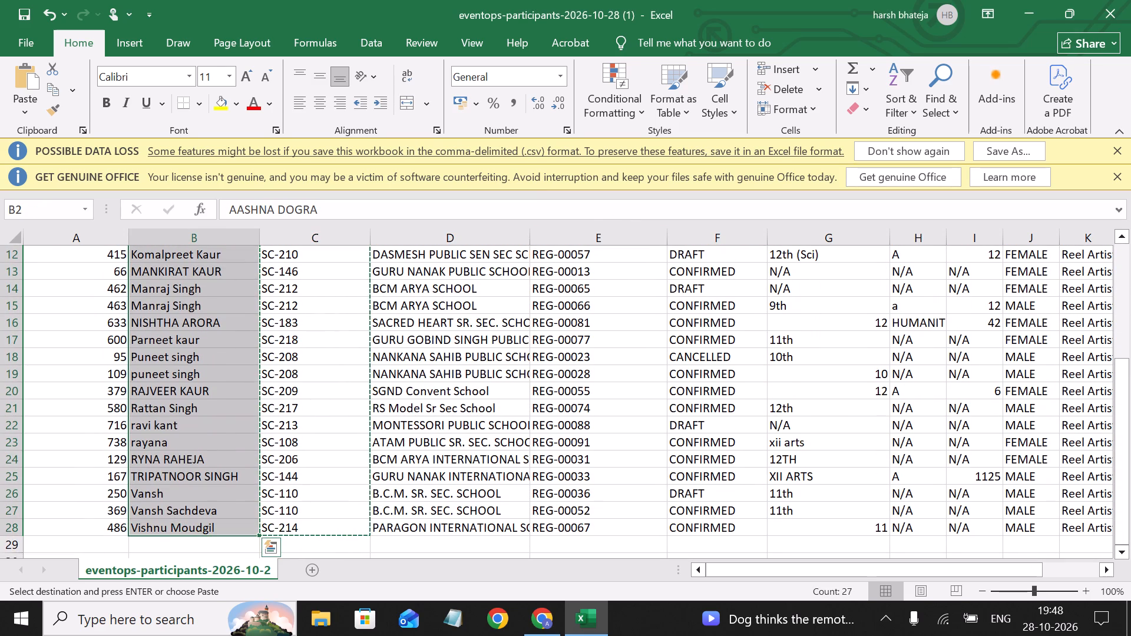
pyautogui.hotkey('ctrl', 'c')
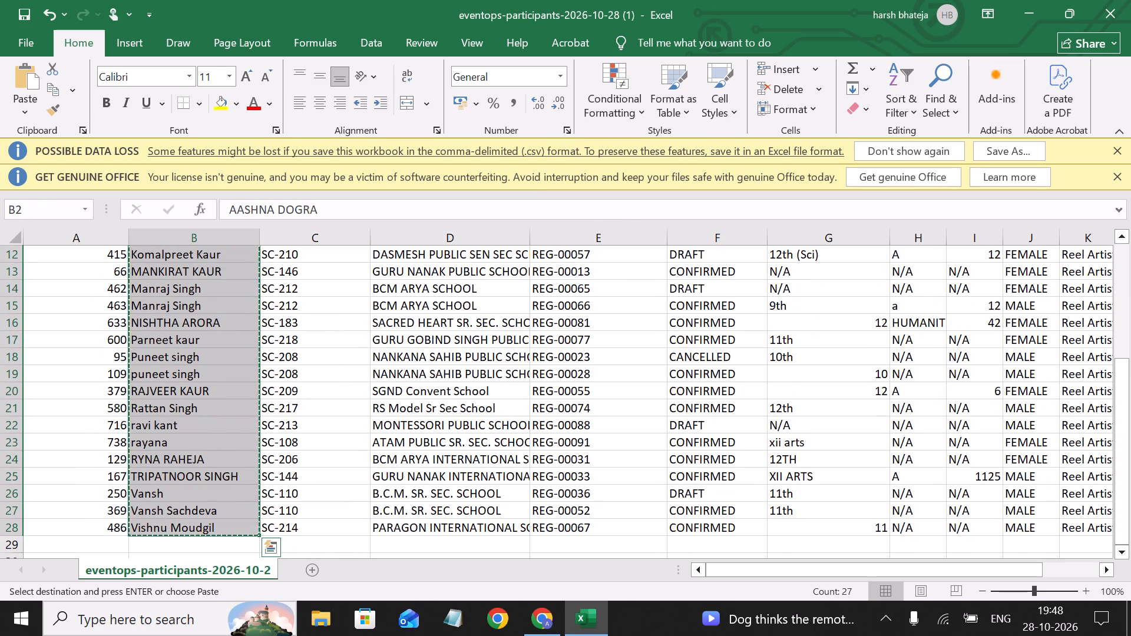
pyautogui.hotkey('alt', 'Tab')
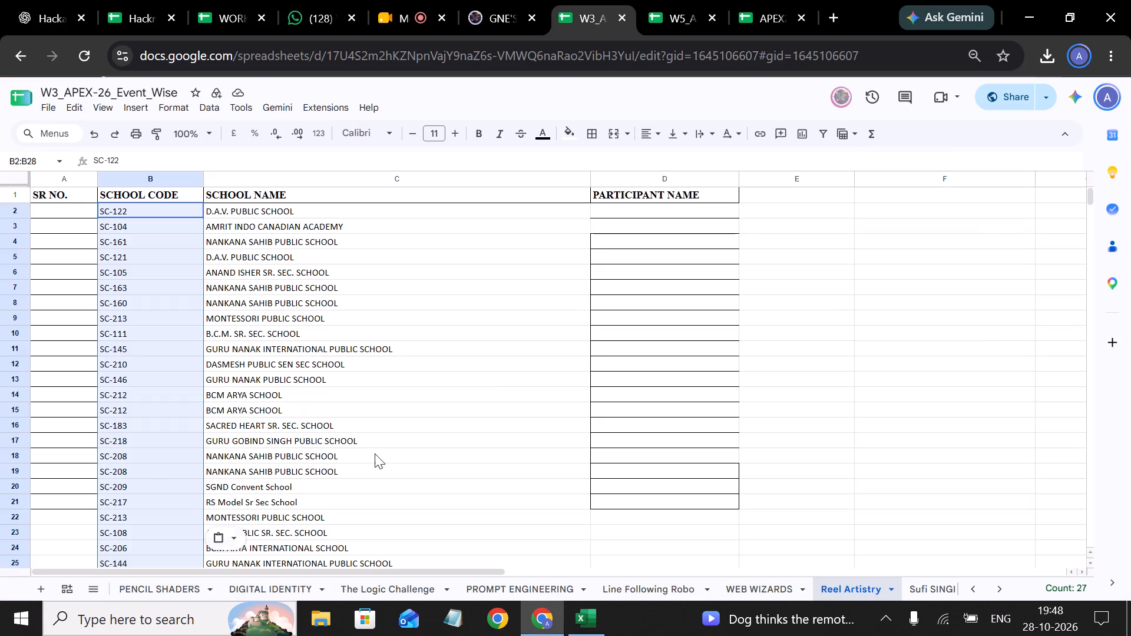
pyautogui.scroll(3, 534, 356)
pyautogui.click(675, 205)
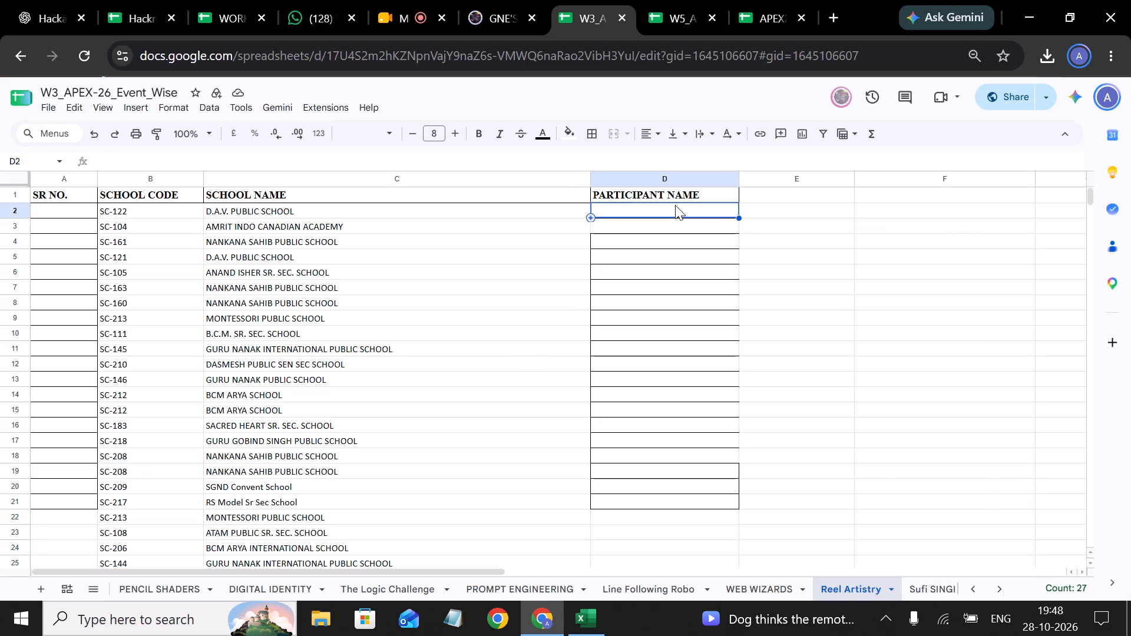
pyautogui.hotkey('ctrl', 'v')
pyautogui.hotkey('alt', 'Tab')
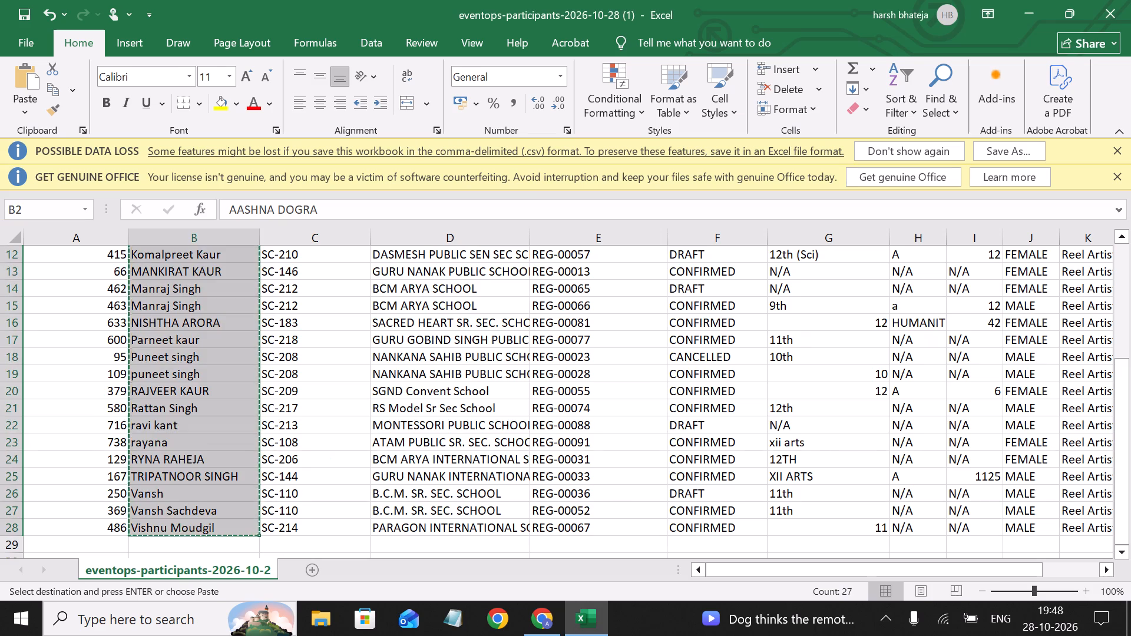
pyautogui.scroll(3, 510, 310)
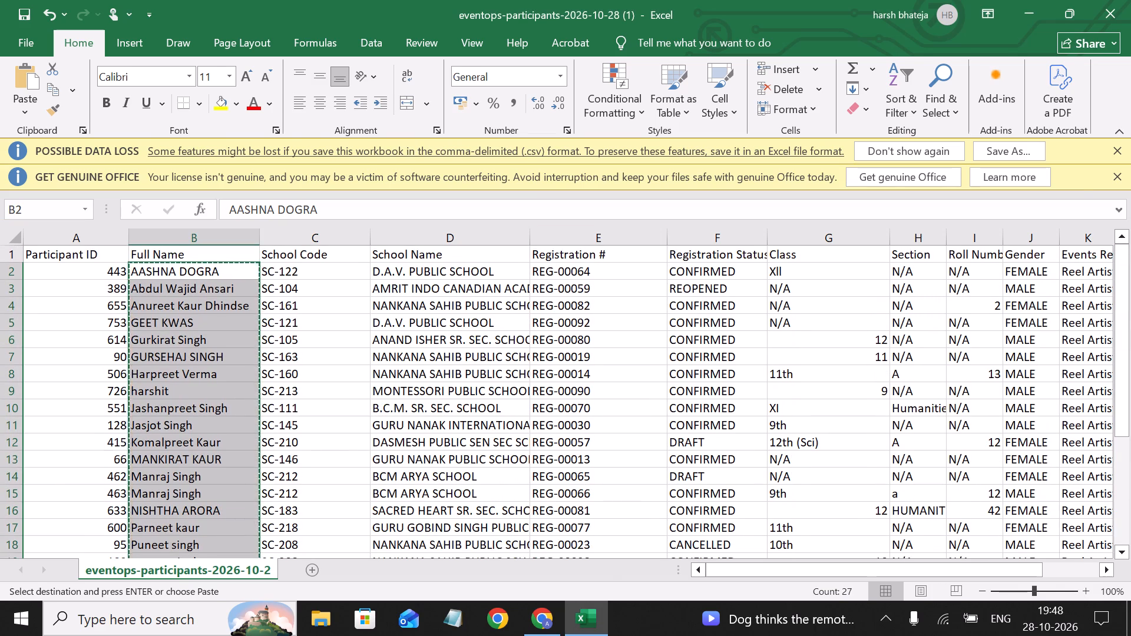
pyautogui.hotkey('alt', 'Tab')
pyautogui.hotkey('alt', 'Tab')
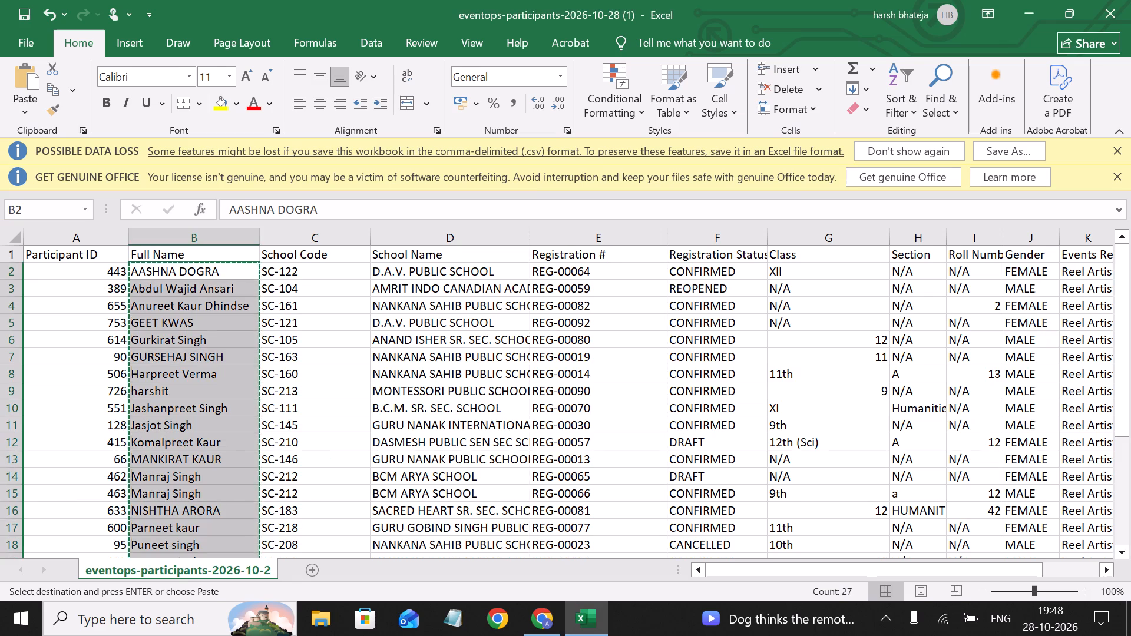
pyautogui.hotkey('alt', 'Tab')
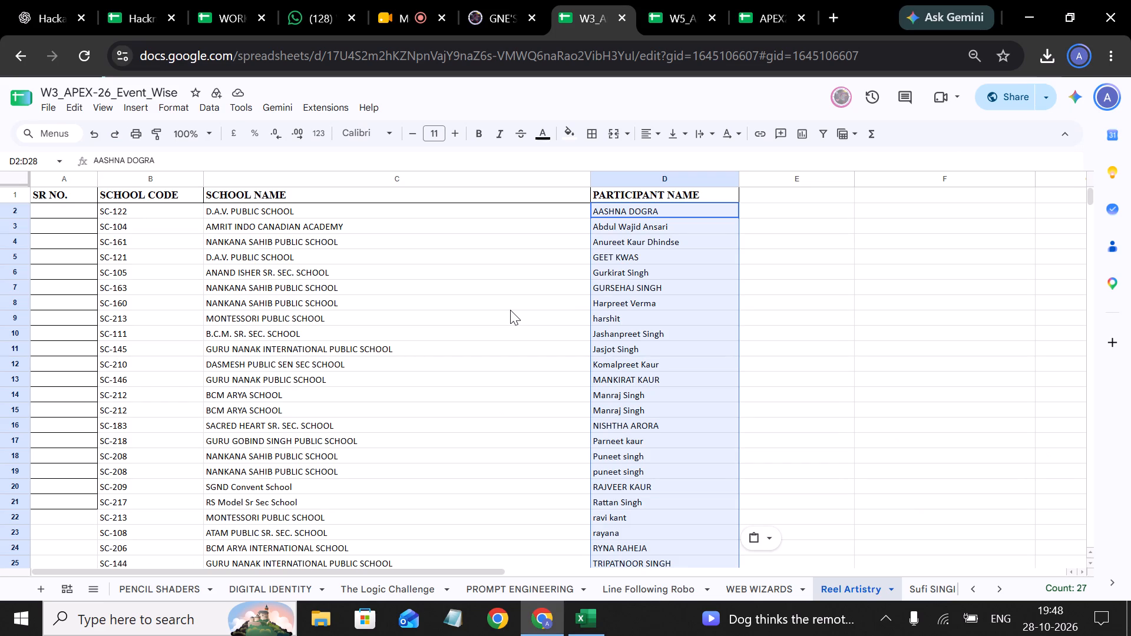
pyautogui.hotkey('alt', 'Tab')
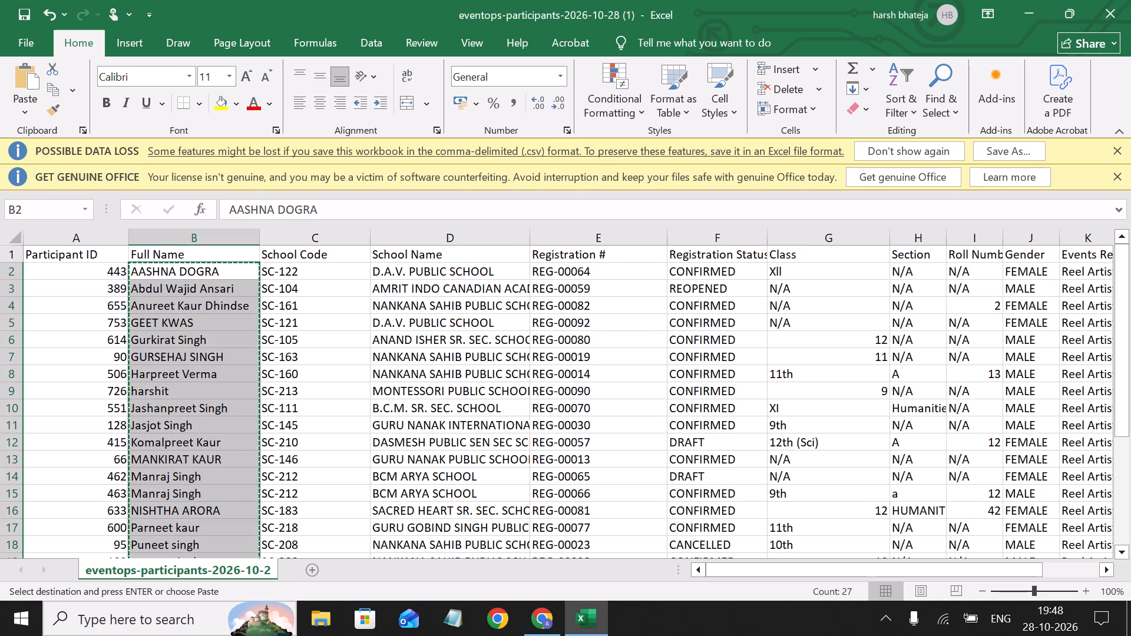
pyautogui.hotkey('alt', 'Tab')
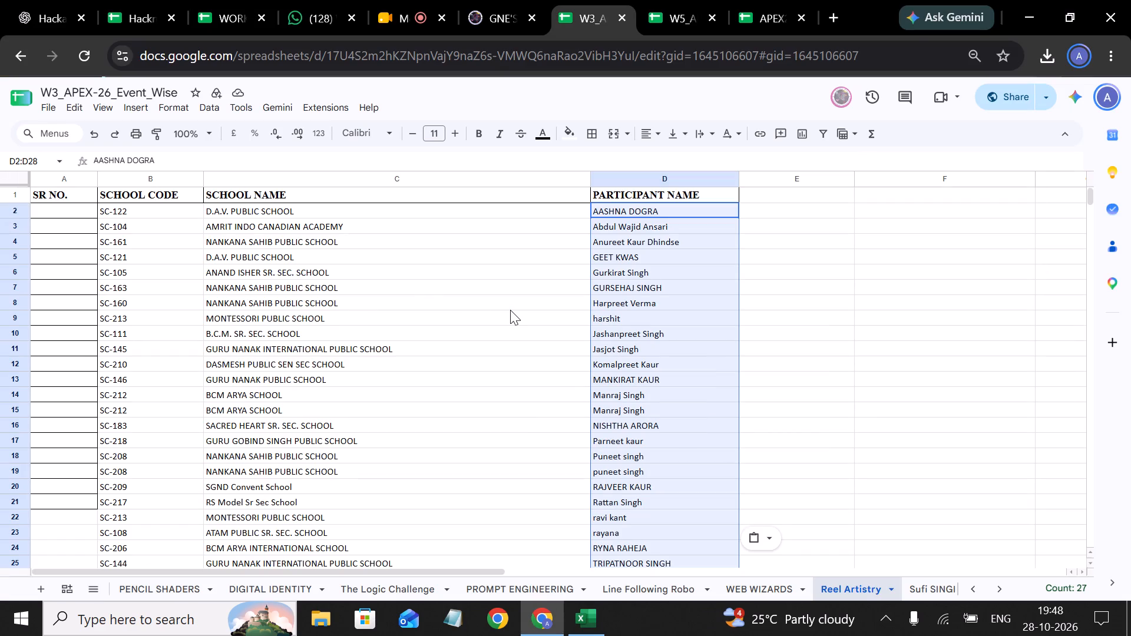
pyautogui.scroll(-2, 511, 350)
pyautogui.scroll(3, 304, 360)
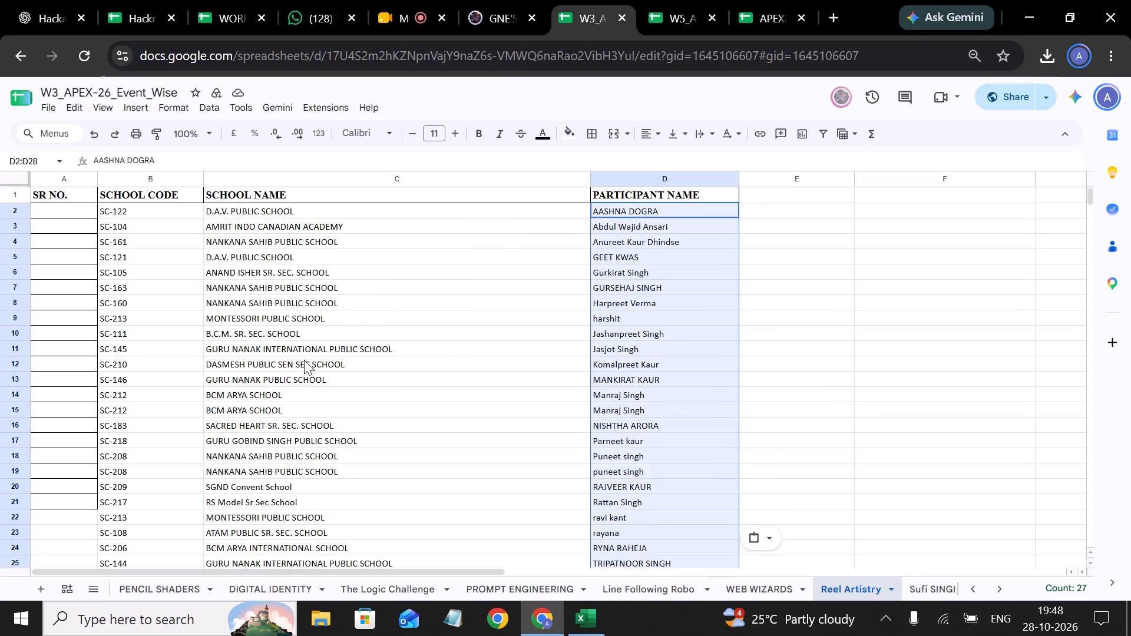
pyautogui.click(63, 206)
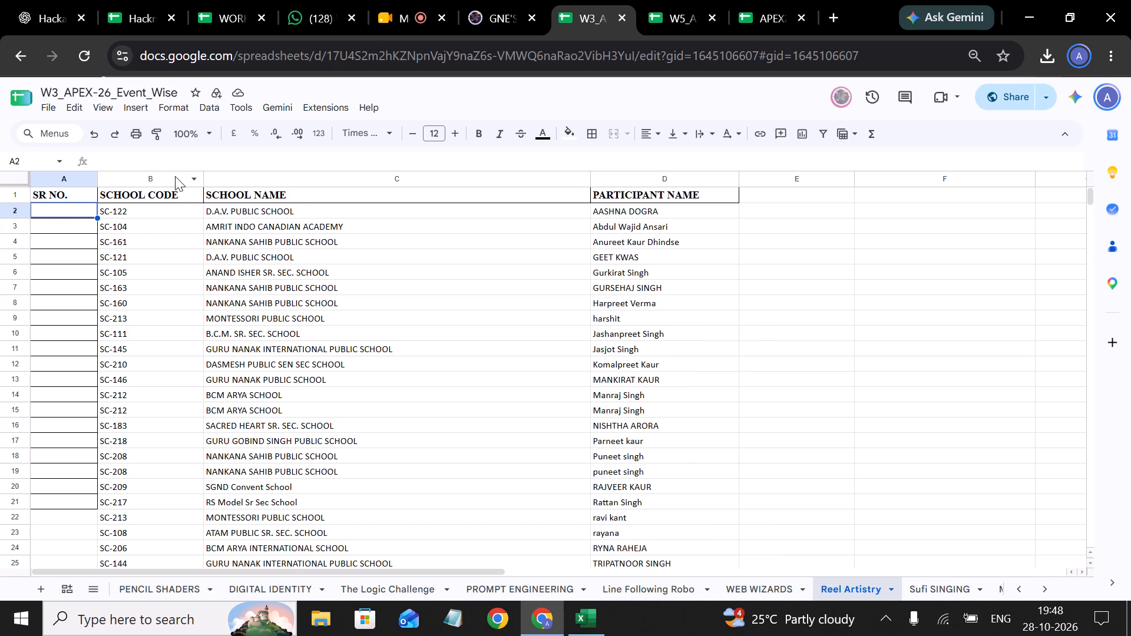
# Create a filter on the Reel Artistry table's header row and sort the rows by SCHOOL CODE from A to Z.
pyautogui.click(183, 193)
pyautogui.rightClick(183, 193)
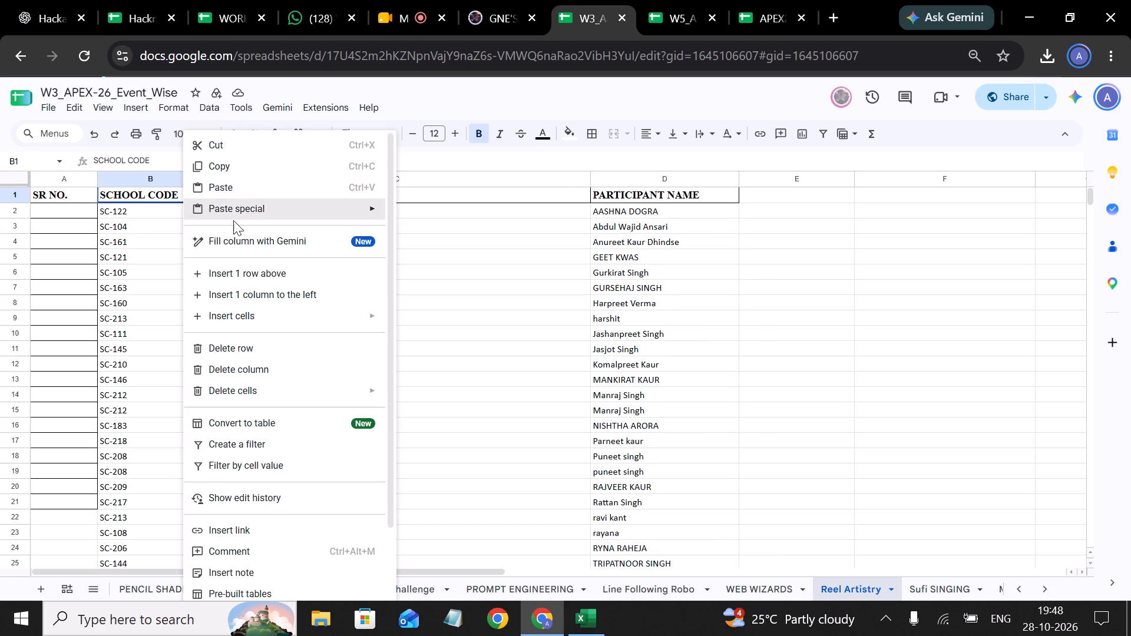
pyautogui.click(315, 451)
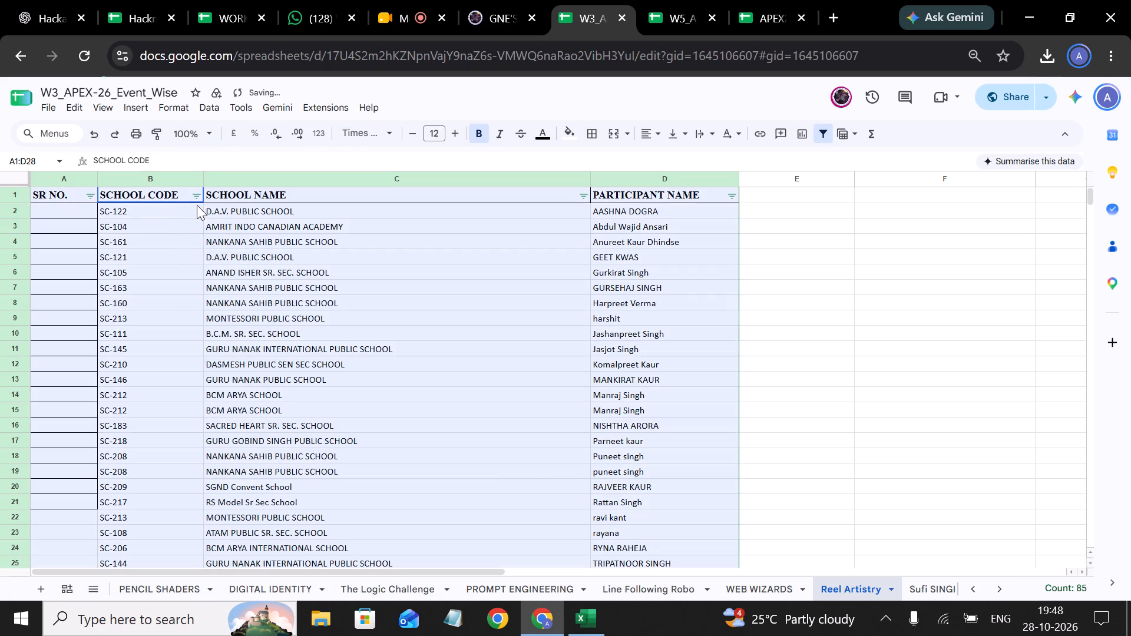
pyautogui.click(197, 198)
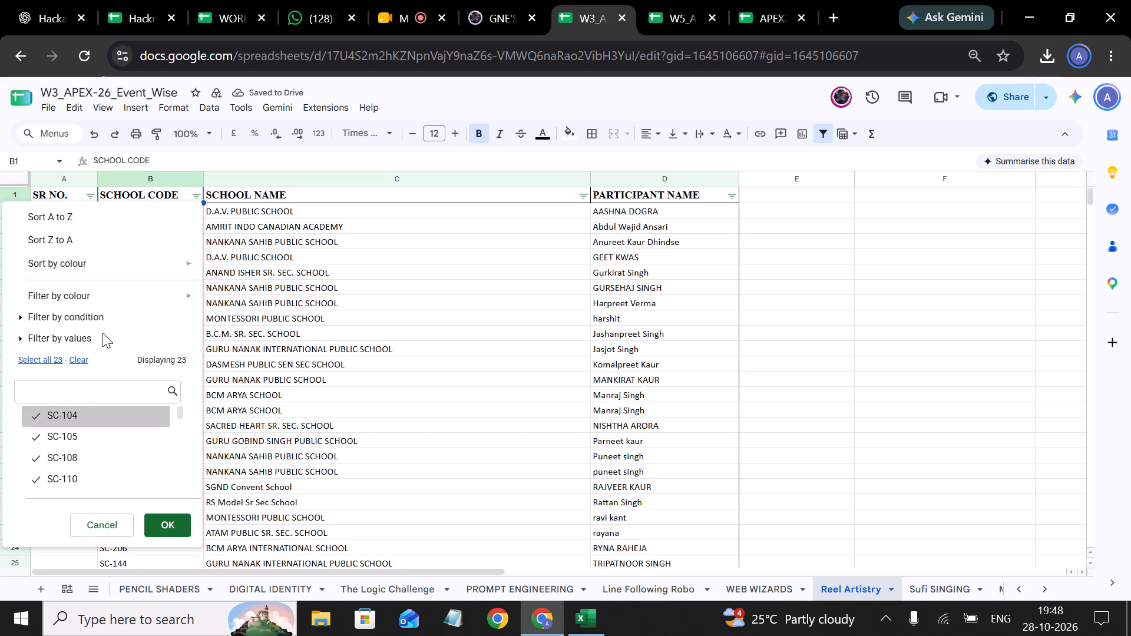
pyautogui.click(85, 219)
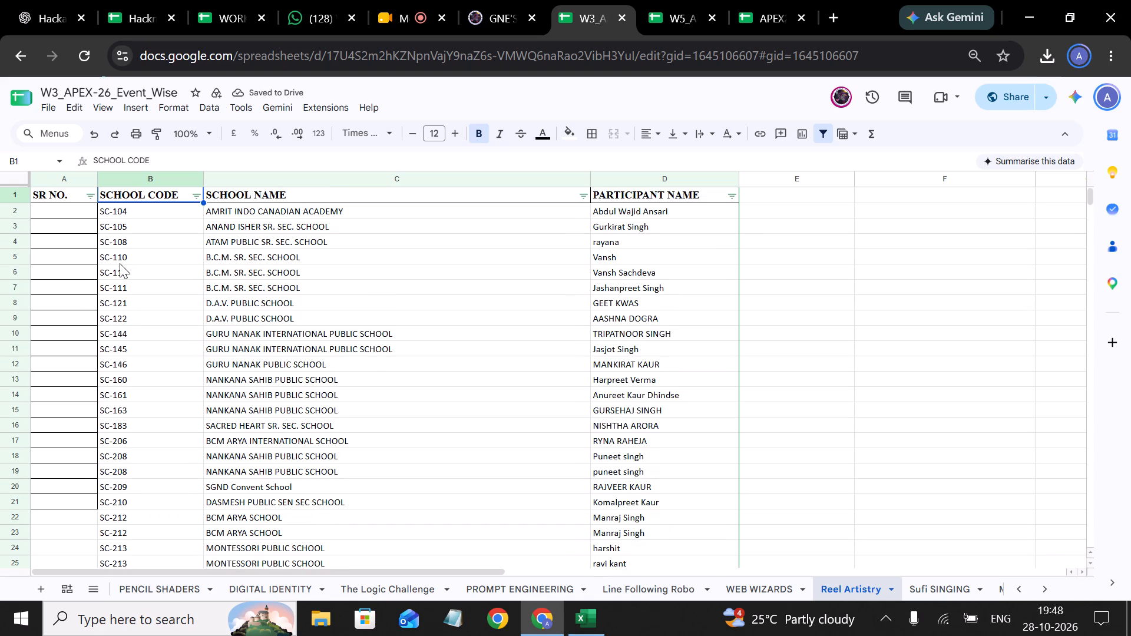
# Enter serial numbers 1, 2 and 3 in cells A2 to A4 of the SR NO. column.
pyautogui.click(72, 206)
pyautogui.press('1')
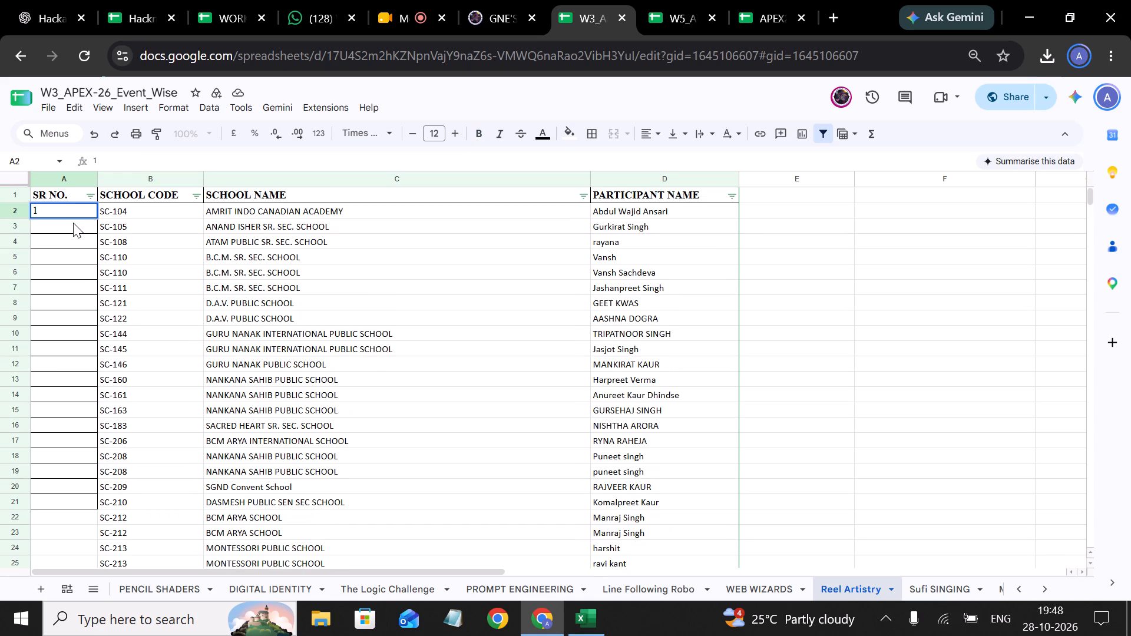
pyautogui.click(77, 225)
pyautogui.press('2')
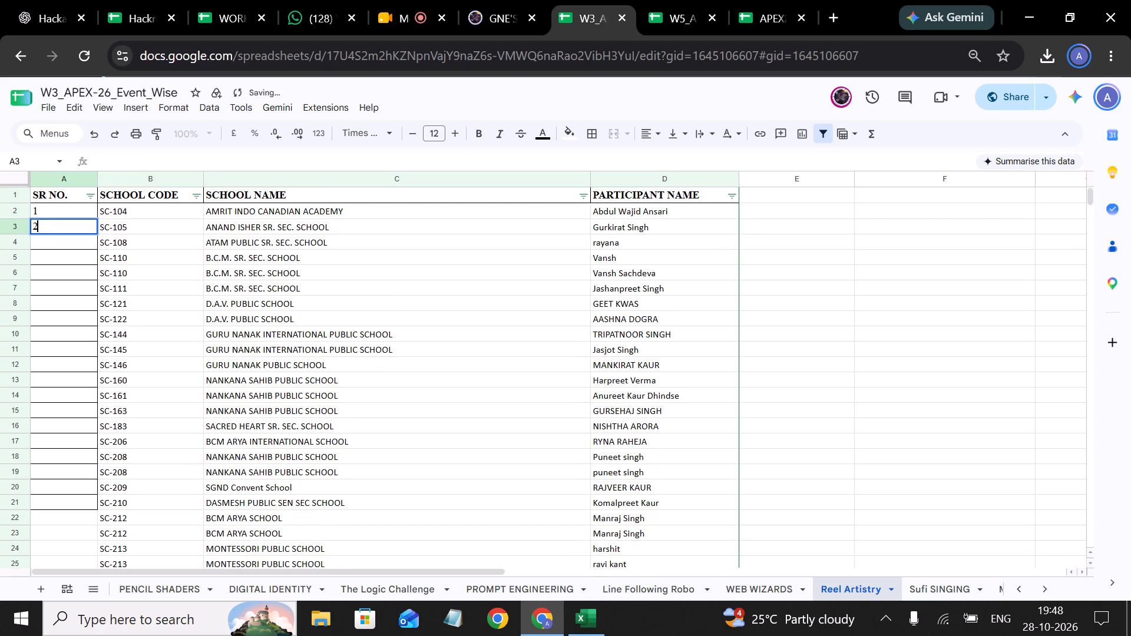
pyautogui.click(77, 240)
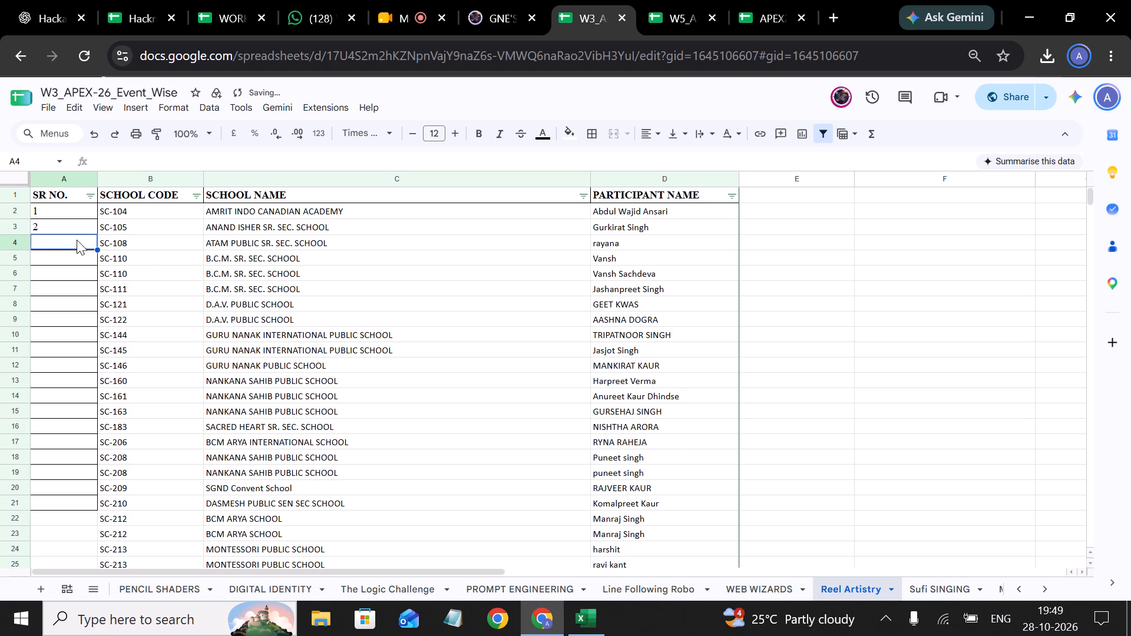
pyautogui.press('3')
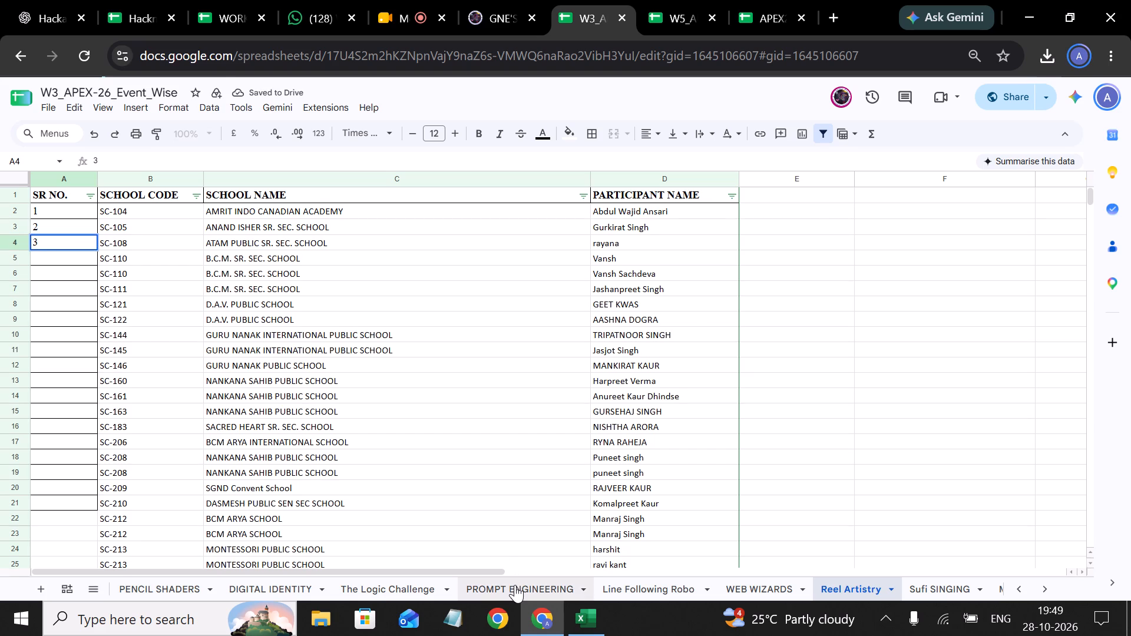
# Using the PROMPT ENGINEERING sheet as a reference, extend the Reel Artistry serial numbers from A2:A4 down to 27 in A28.
pyautogui.click(515, 585)
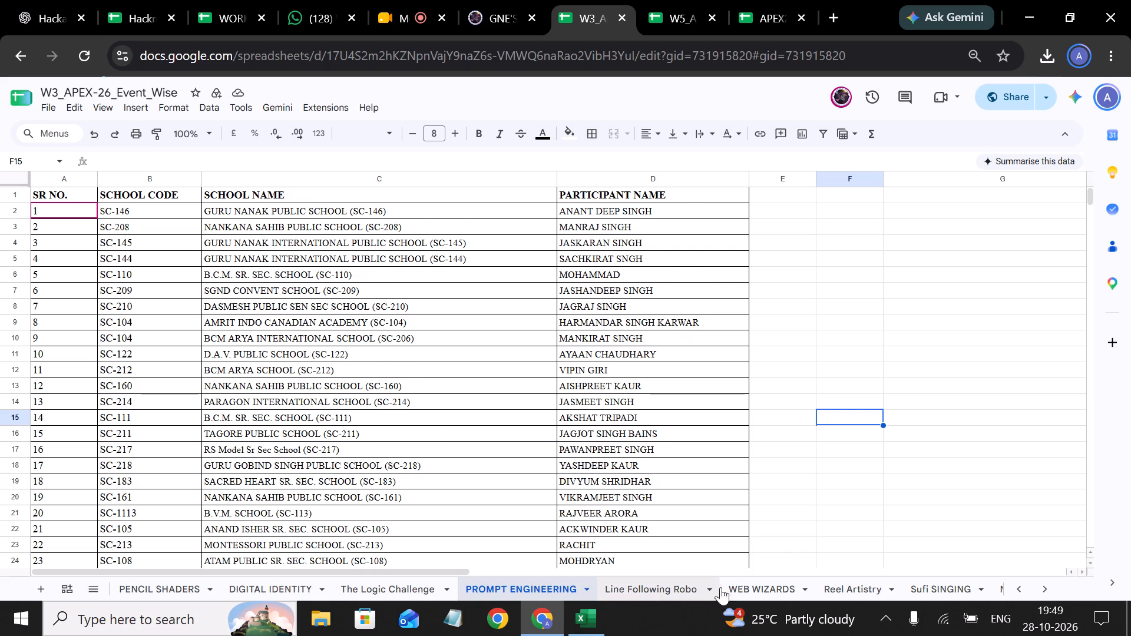
pyautogui.scroll(2, 508, 411)
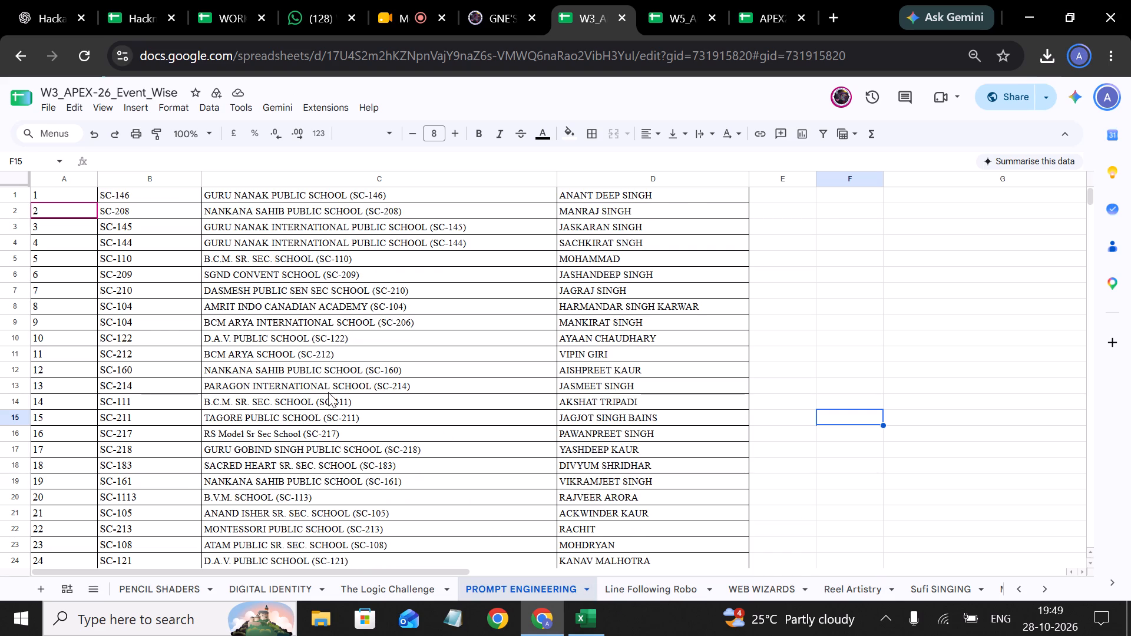
pyautogui.scroll(3, 115, 310)
pyautogui.scroll(1, 306, 267)
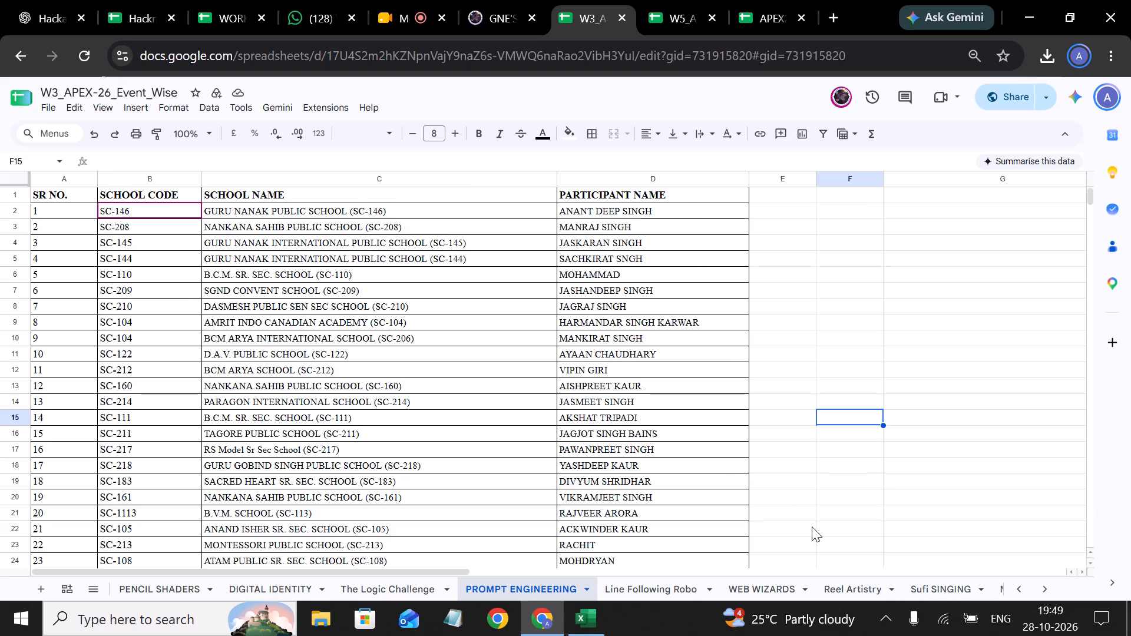
pyautogui.click(862, 597)
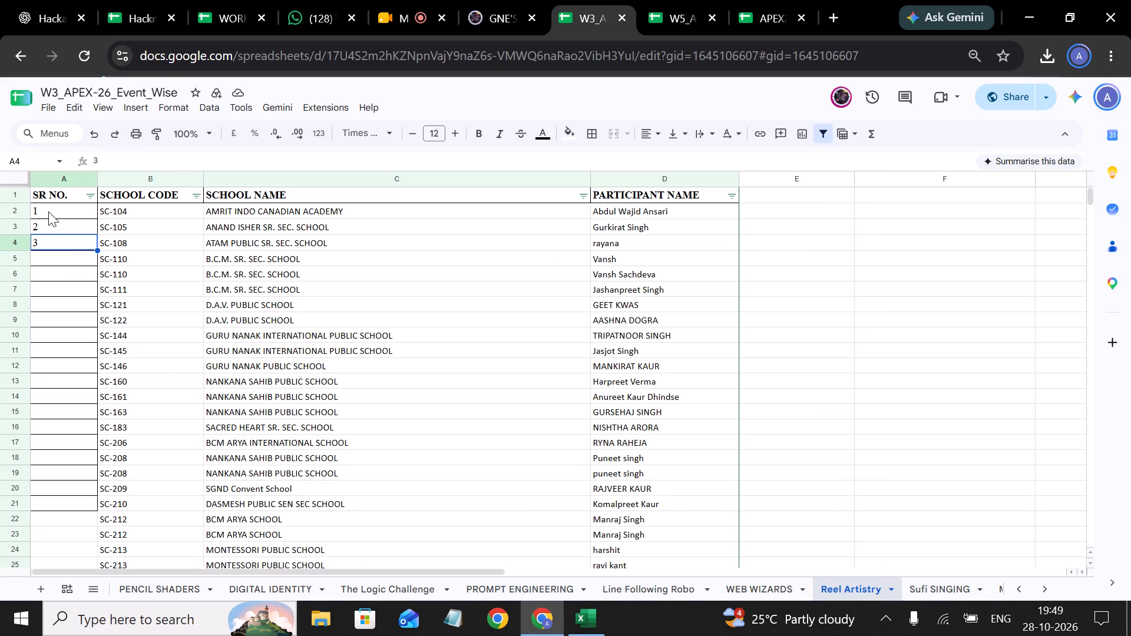
pyautogui.moveTo(48, 211); pyautogui.dragTo(70, 248)
pyautogui.moveTo(97, 249); pyautogui.dragTo(97, 250)
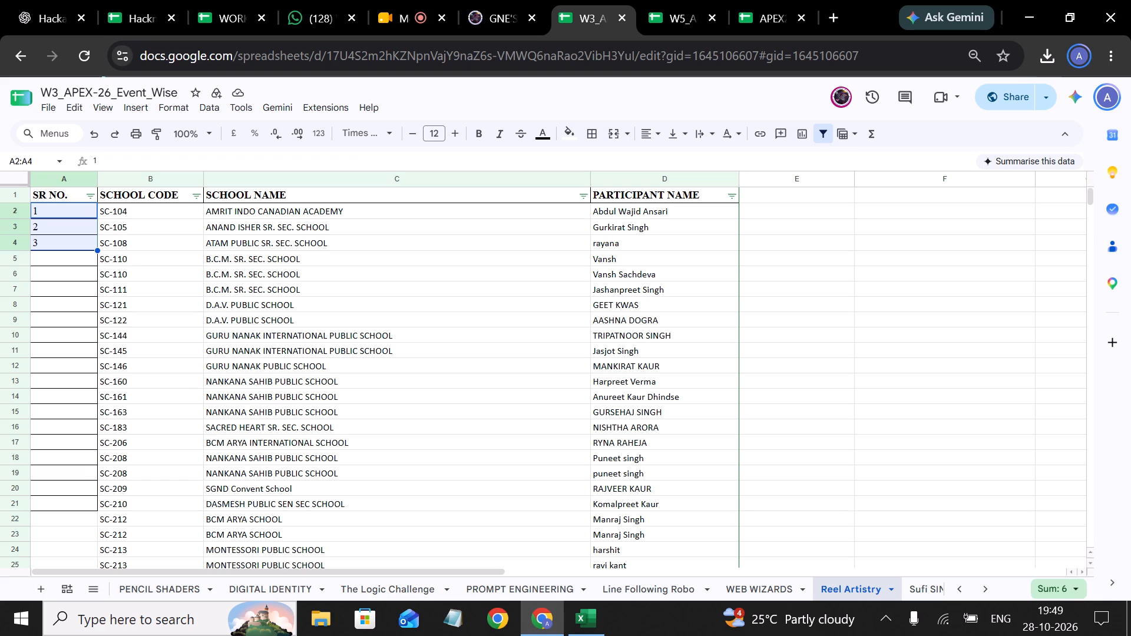
pyautogui.moveTo(97, 250); pyautogui.dragTo(93, 524)
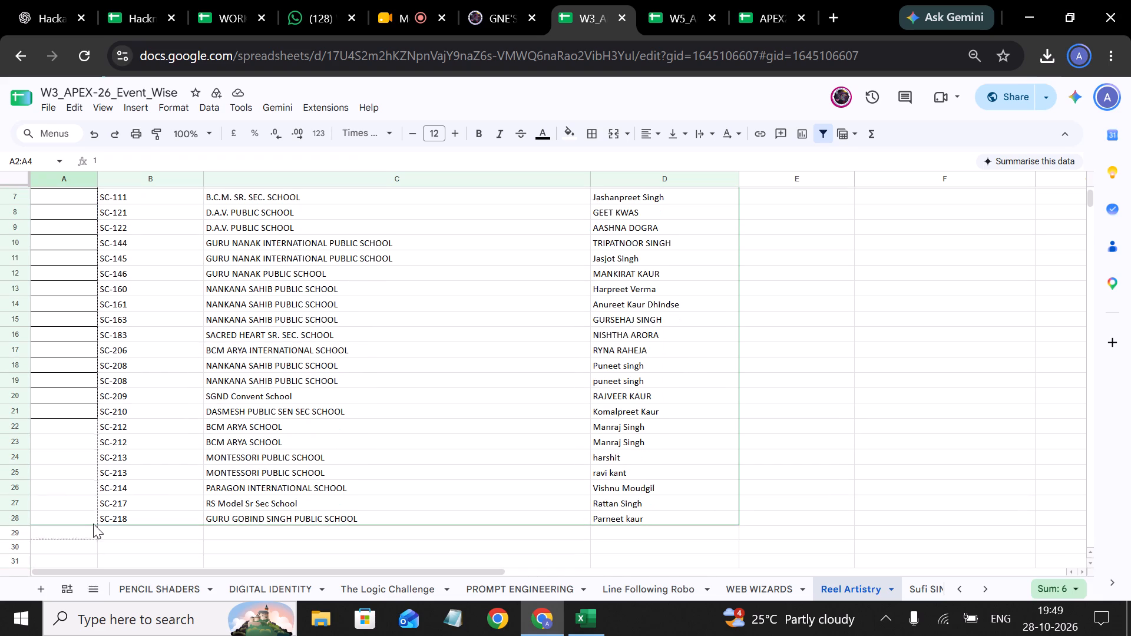
pyautogui.moveTo(93, 524); pyautogui.dragTo(91, 521)
pyautogui.scroll(3, 201, 409)
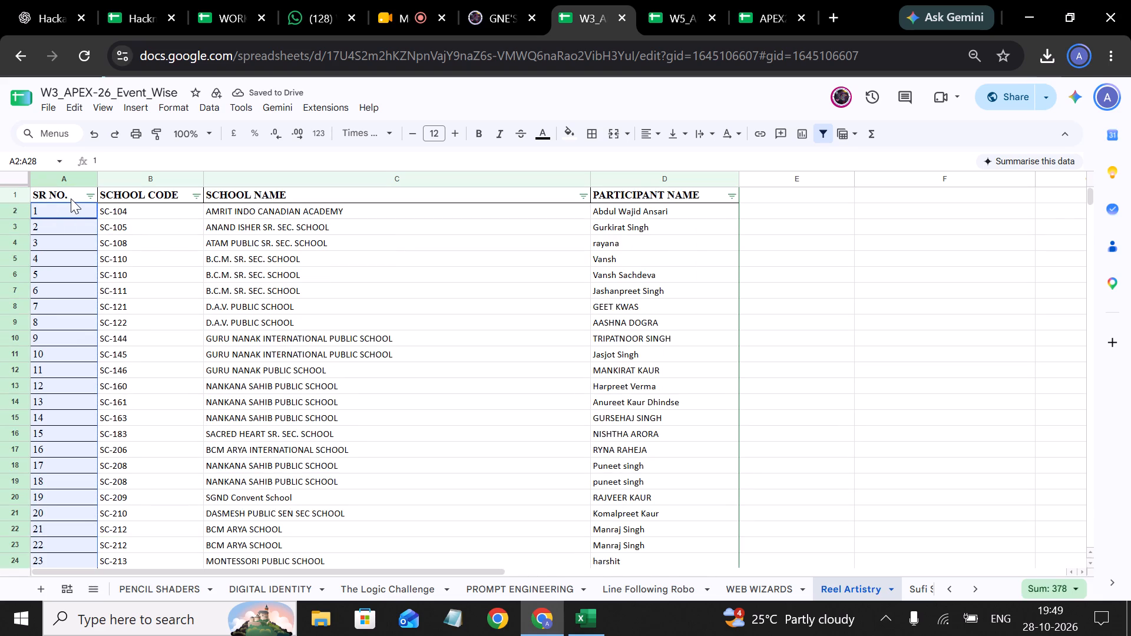
# Set Reel Artistry data range A2:D28 in Times New Roman, checking the PROMPT ENGINEERING sheet for the matching format.
pyautogui.moveTo(63, 196); pyautogui.dragTo(667, 549)
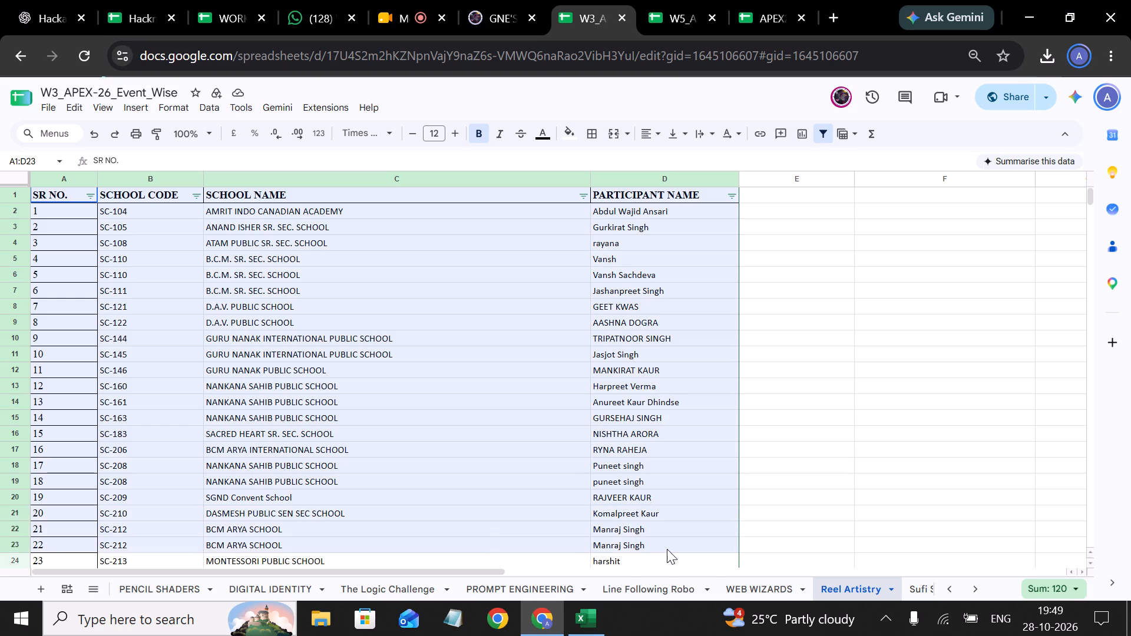
pyautogui.moveTo(667, 549); pyautogui.dragTo(579, 416)
pyautogui.moveTo(87, 211); pyautogui.dragTo(89, 211)
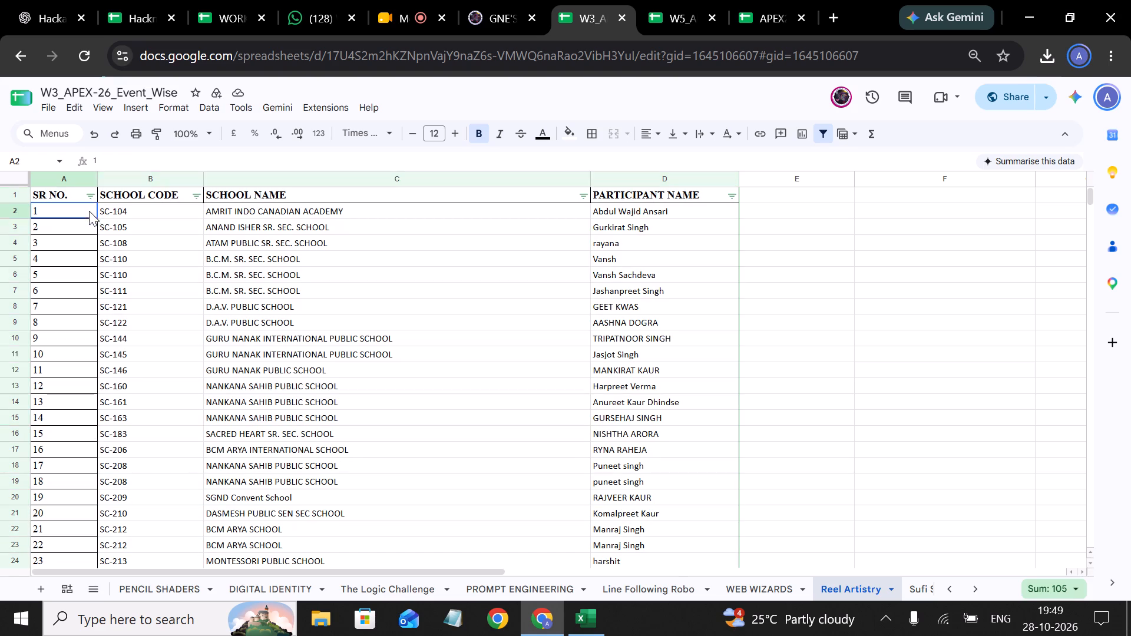
pyautogui.moveTo(89, 211); pyautogui.dragTo(683, 448)
pyautogui.scroll(2, 491, 358)
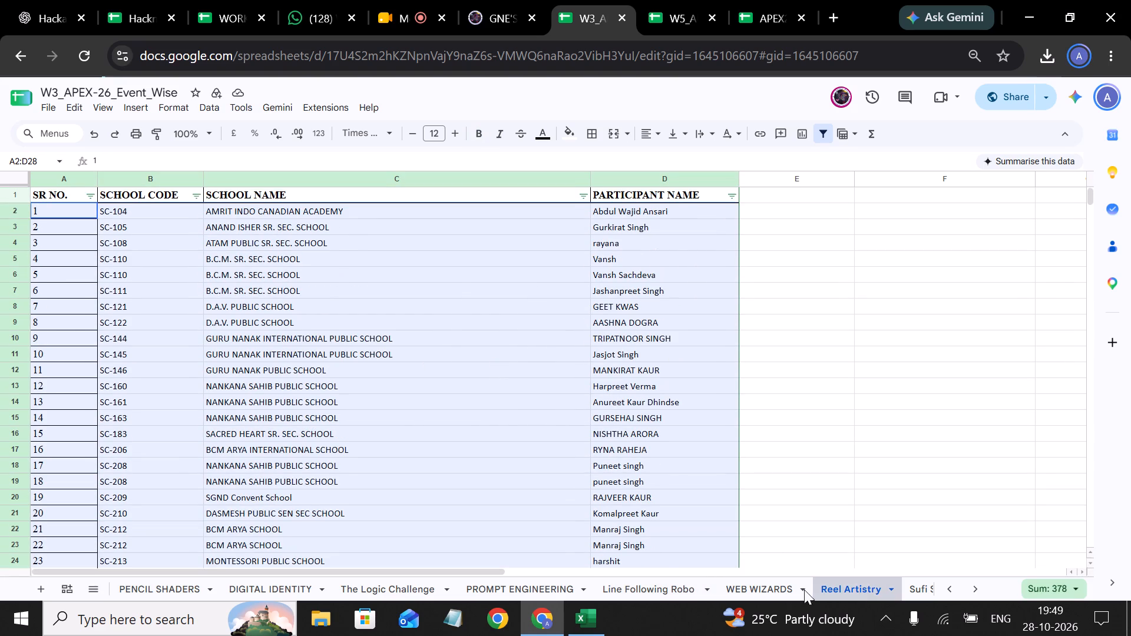
pyautogui.click(532, 593)
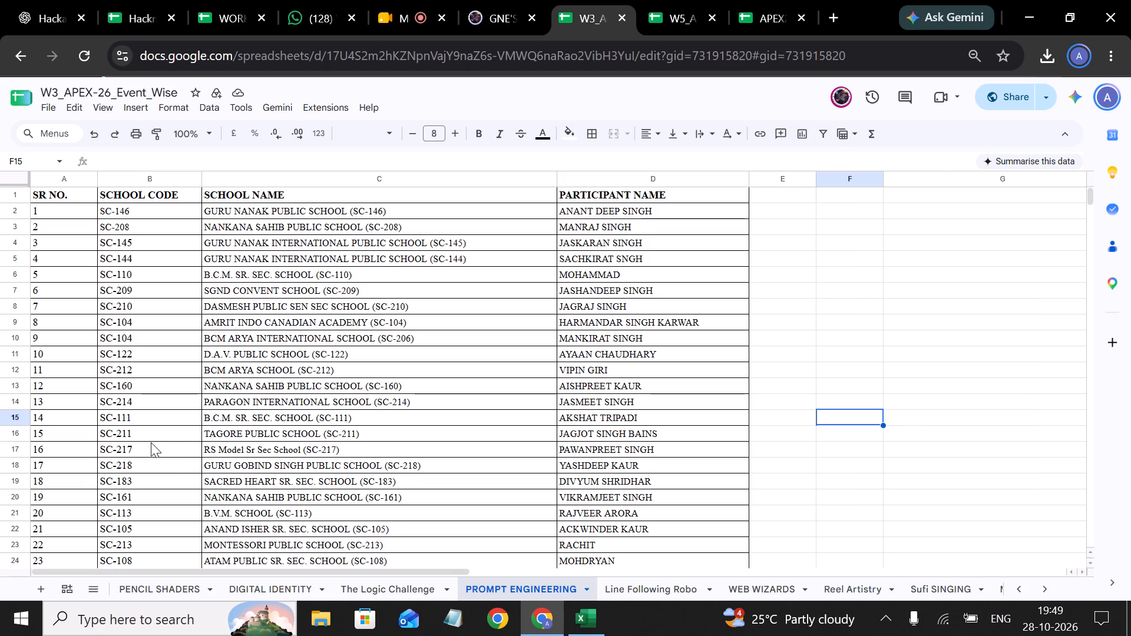
pyautogui.hscroll(1, 167, 466)
pyautogui.scroll(-2, 167, 466)
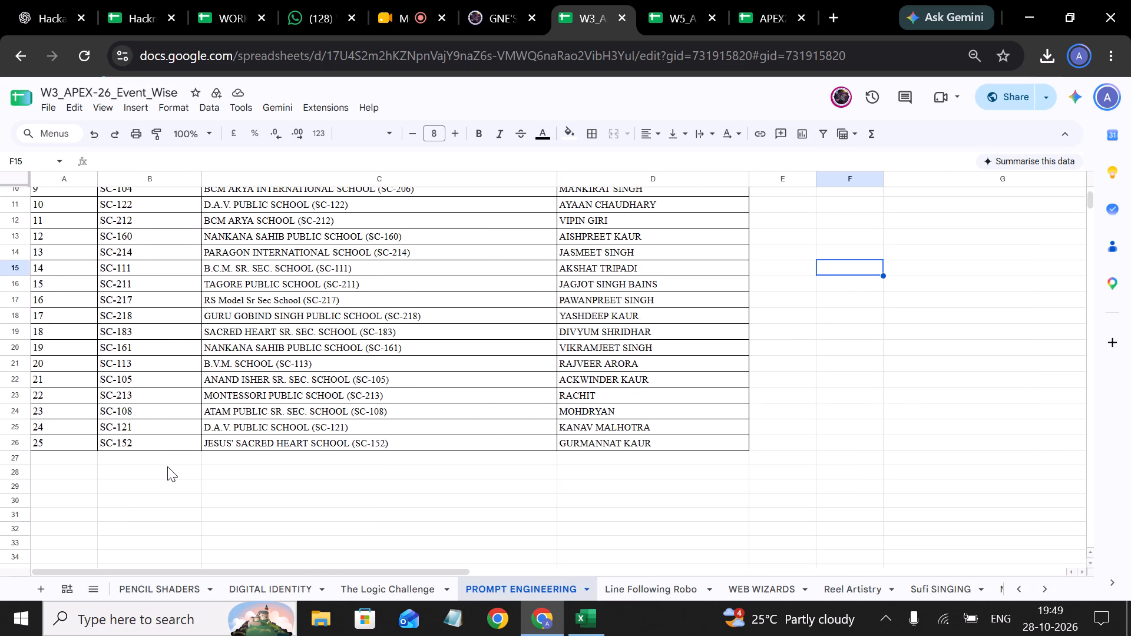
pyautogui.scroll(3, 129, 349)
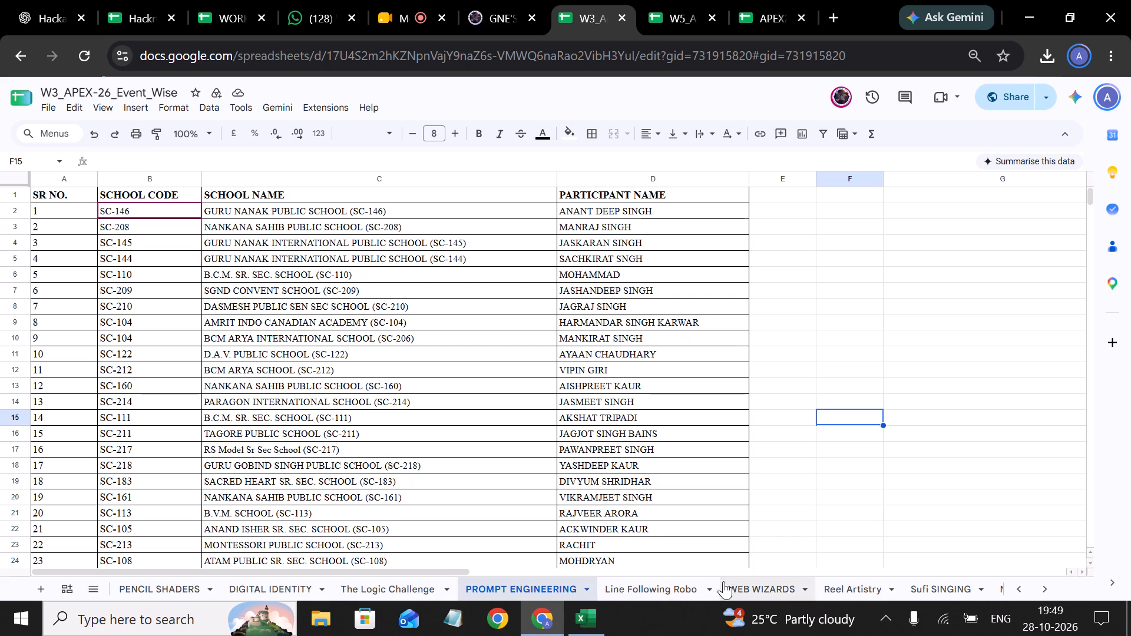
pyautogui.click(864, 579)
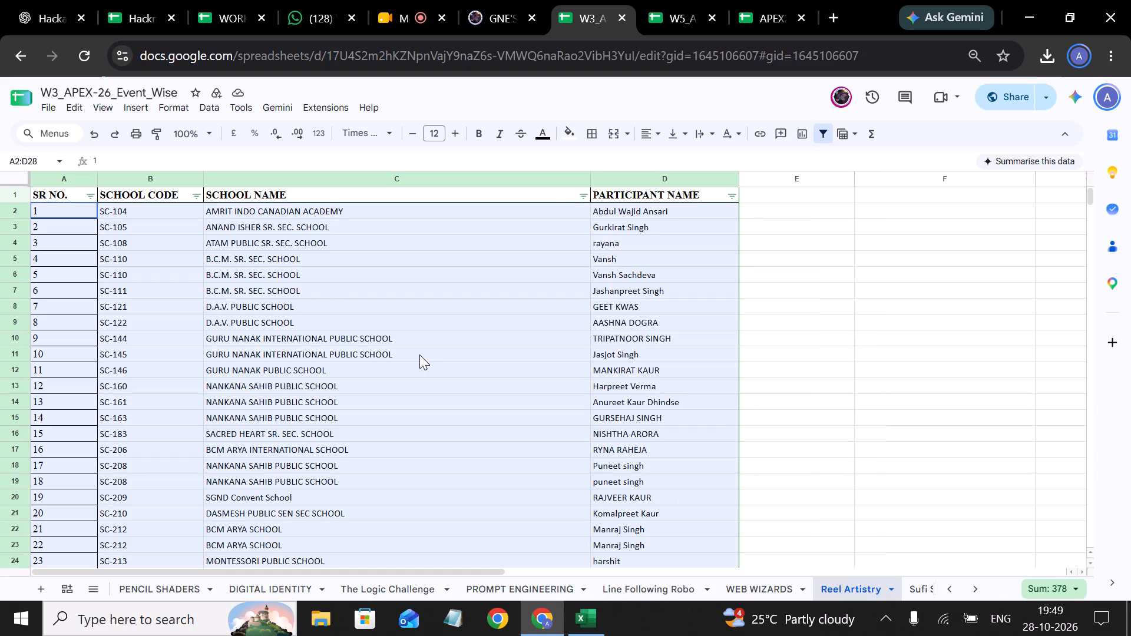
pyautogui.click(388, 136)
pyautogui.click(419, 266)
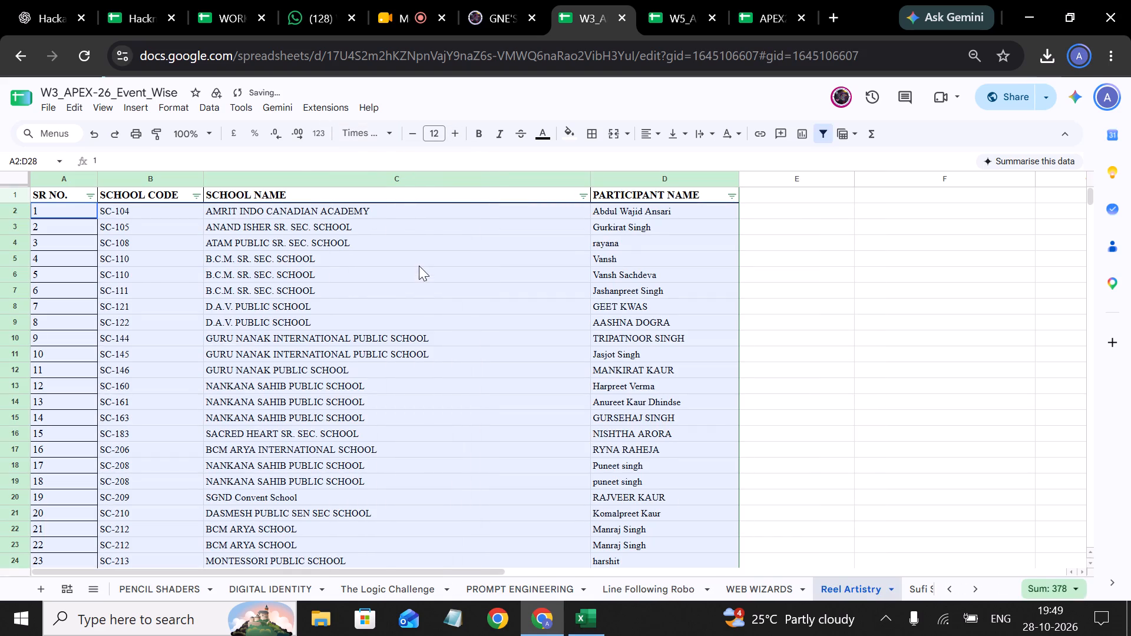
# Set the font size of the Reel Artistry data rows A2:D28 uniformly to 12.
pyautogui.click(452, 134)
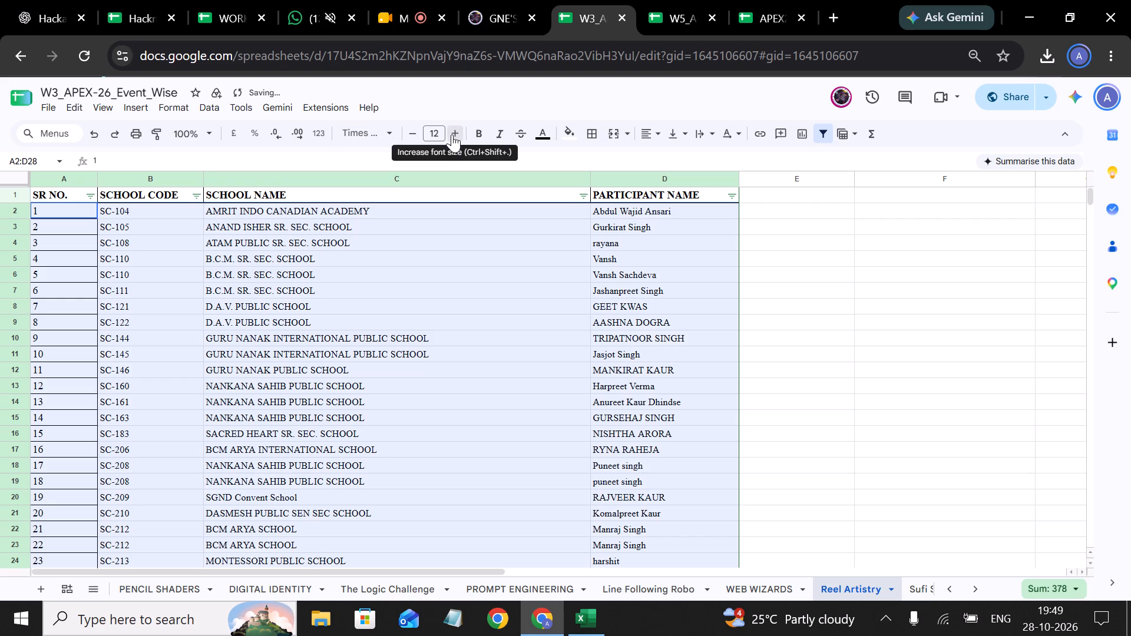
pyautogui.click(404, 134)
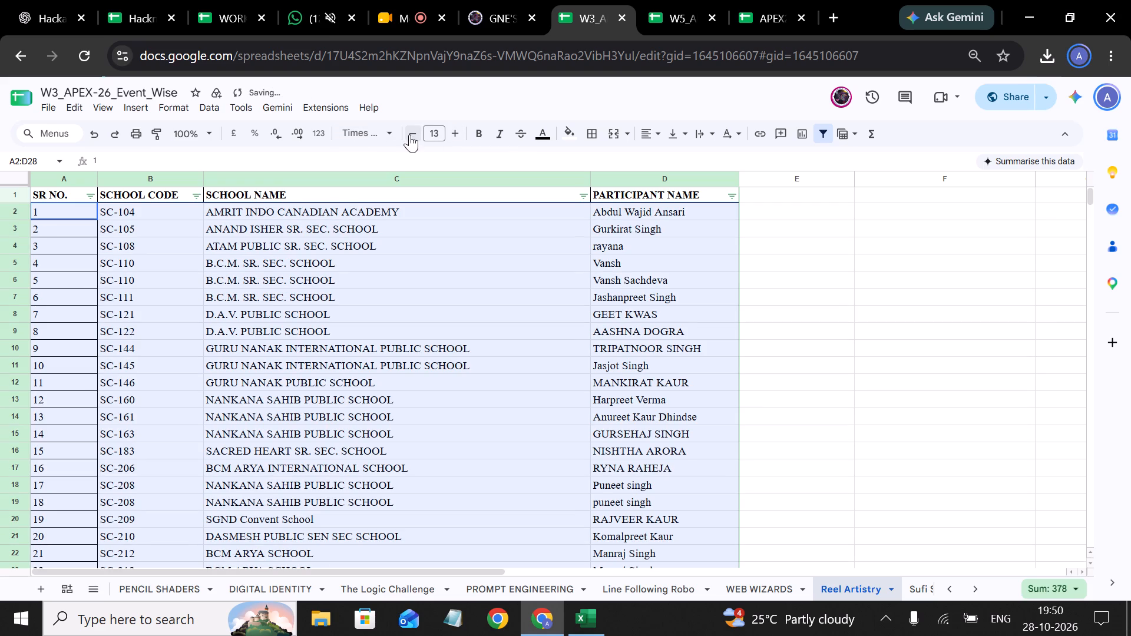
pyautogui.click(411, 134)
pyautogui.click(897, 411)
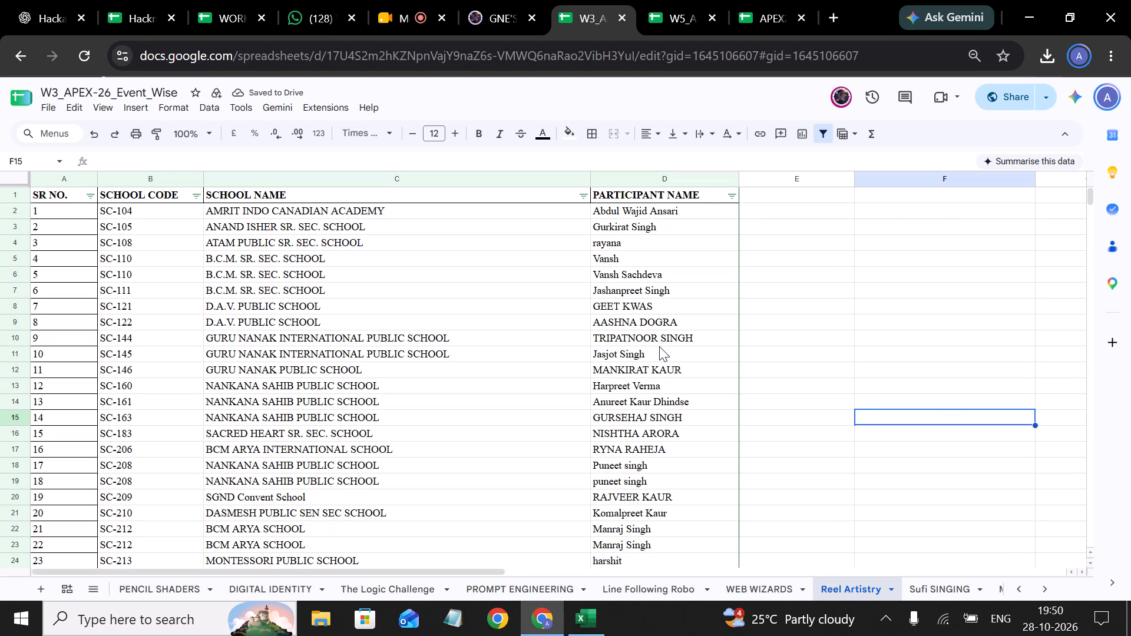
# Apply all borders to the Reel Artistry data range A2:D28.
pyautogui.scroll(-2, 659, 346)
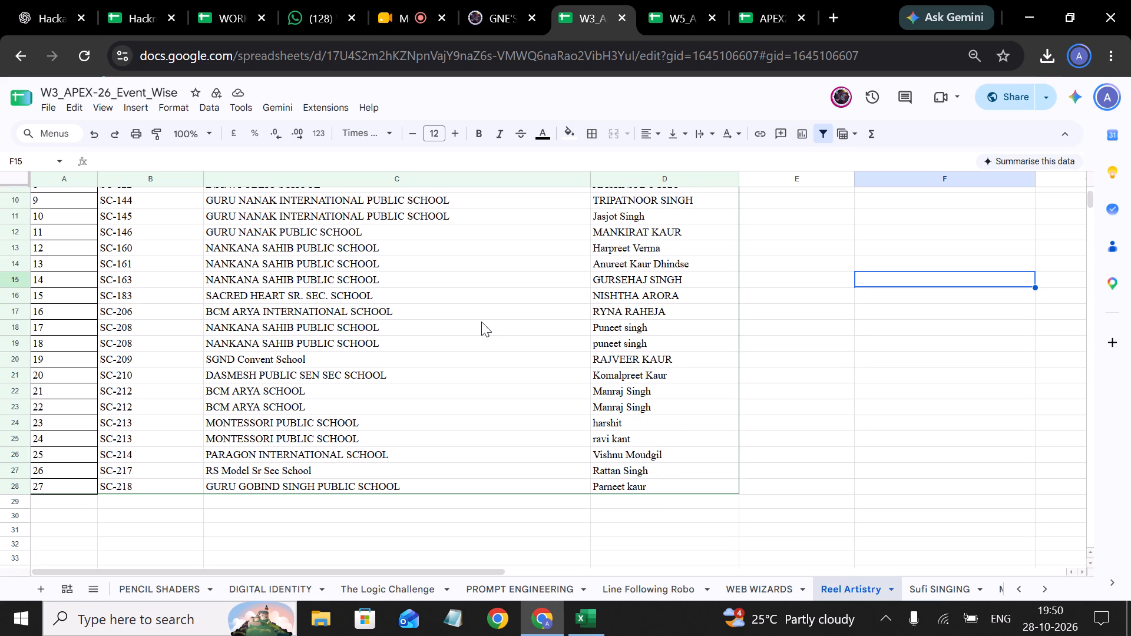
pyautogui.scroll(2, 477, 322)
pyautogui.moveTo(65, 212); pyautogui.dragTo(481, 496)
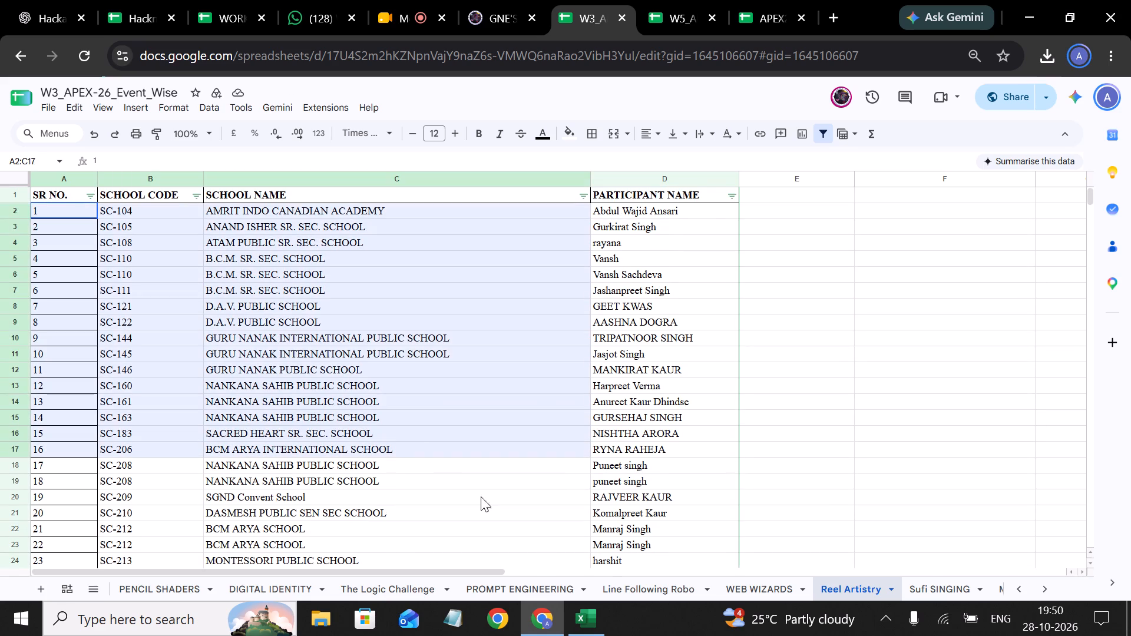
pyautogui.moveTo(481, 496); pyautogui.dragTo(688, 574)
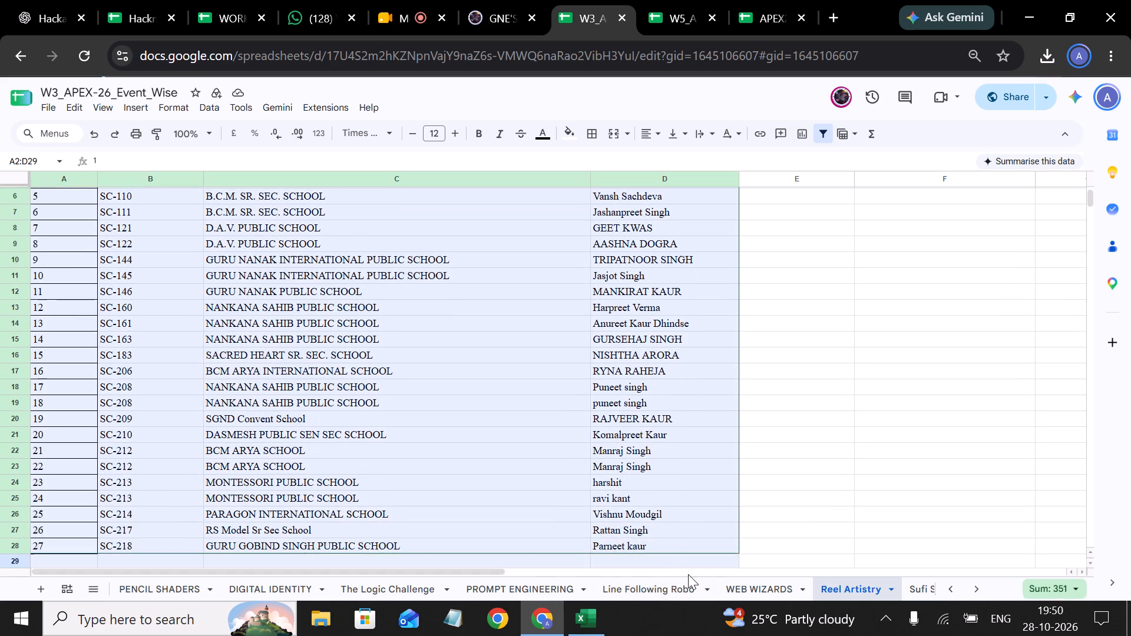
pyautogui.moveTo(688, 574); pyautogui.dragTo(695, 526)
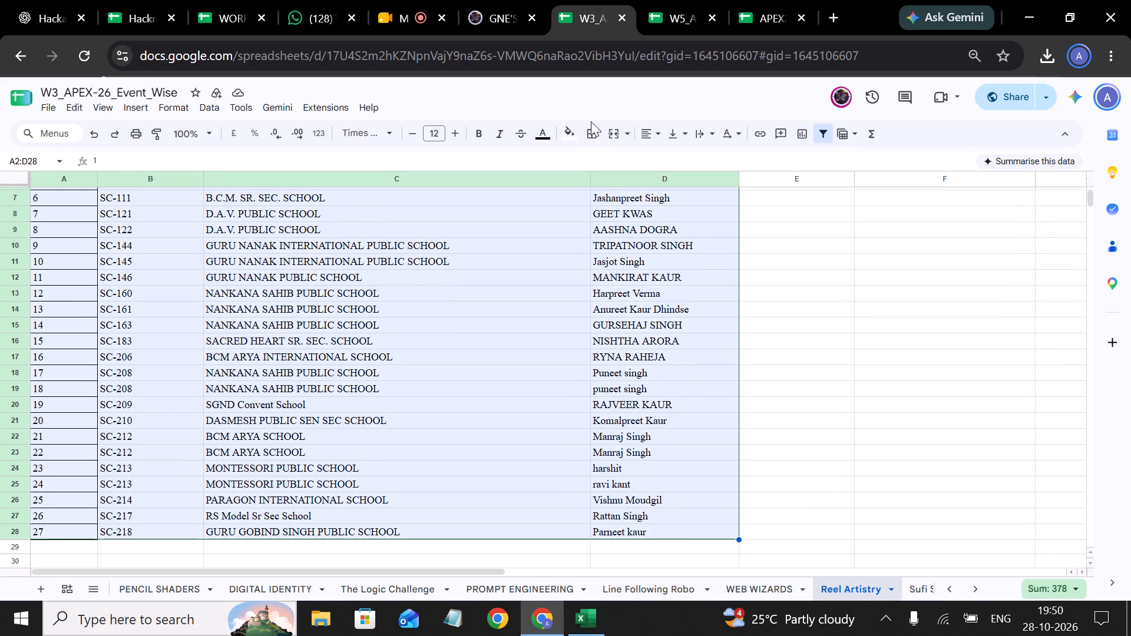
pyautogui.click(594, 128)
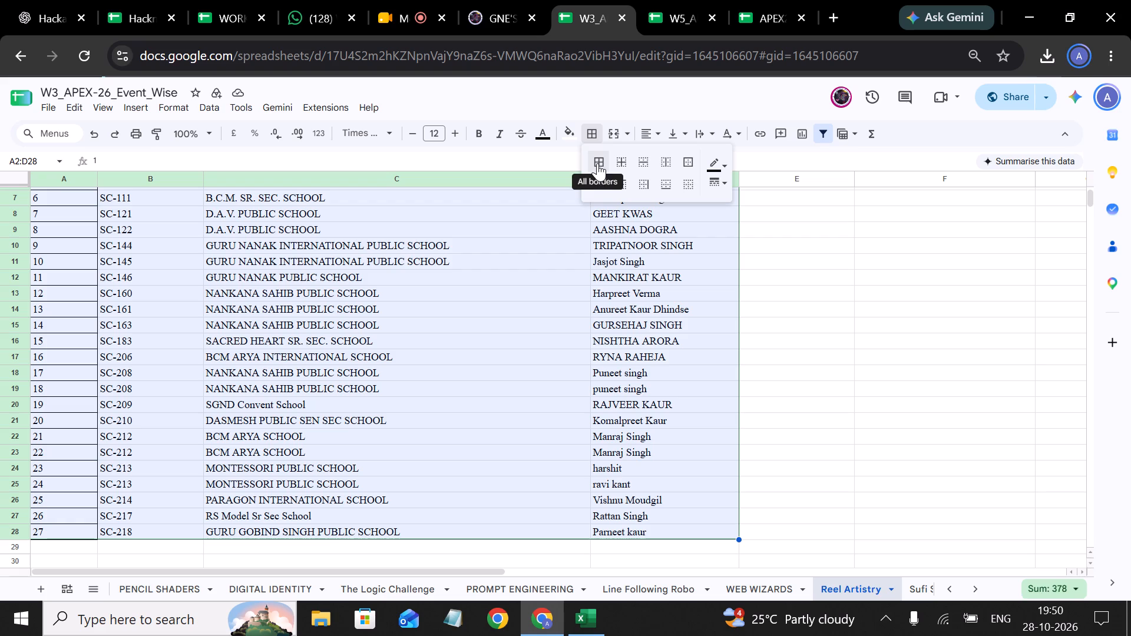
pyautogui.click(597, 163)
pyautogui.scroll(3, 841, 356)
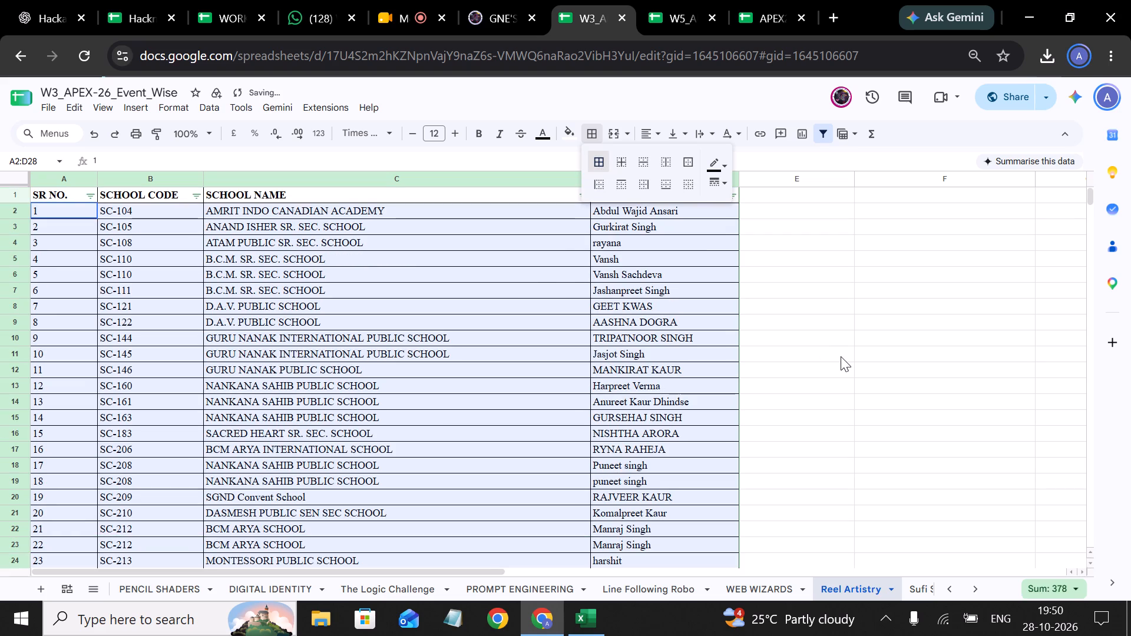
pyautogui.click(810, 232)
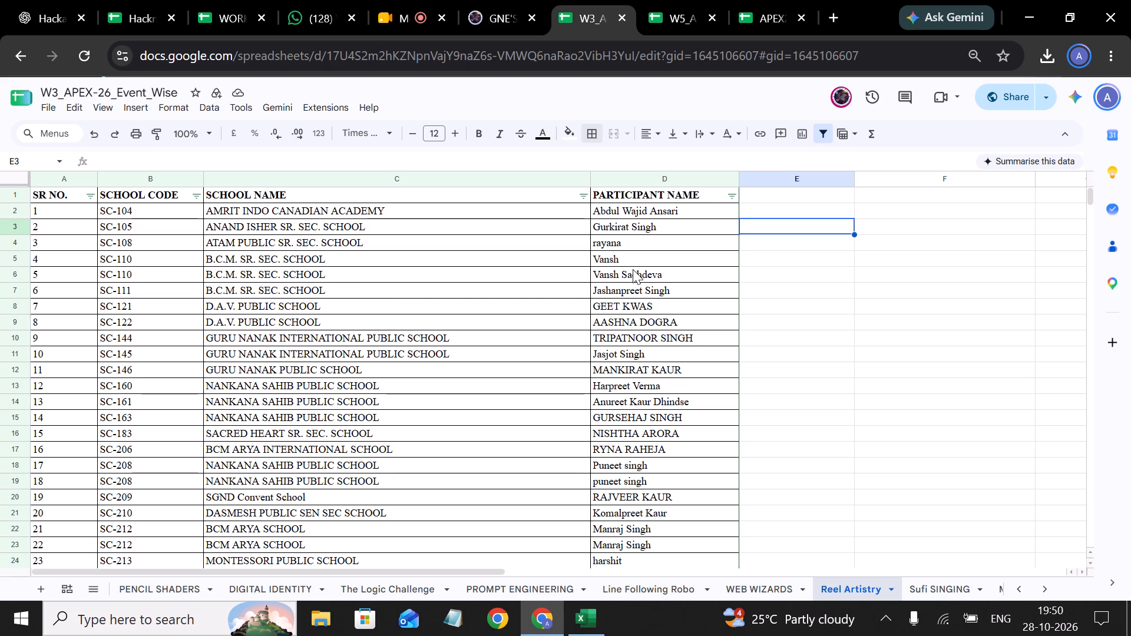
# Review the bordered Reel Artistry rows and look through the filter and cell options for the SCHOOL NAME header.
pyautogui.scroll(-1, 633, 269)
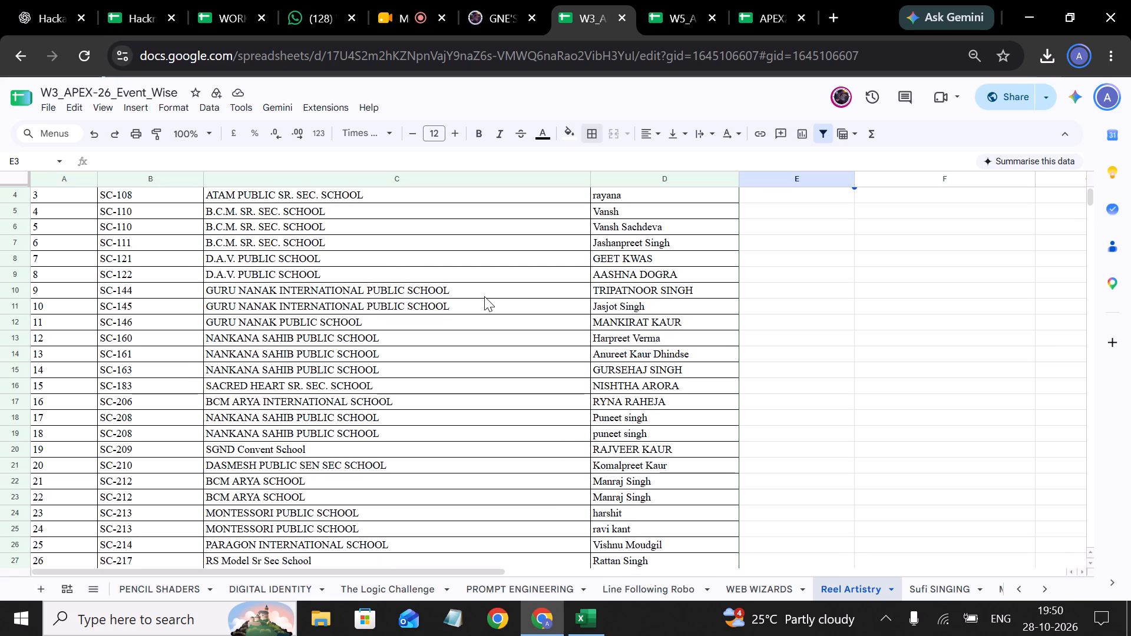
pyautogui.scroll(-1, 578, 326)
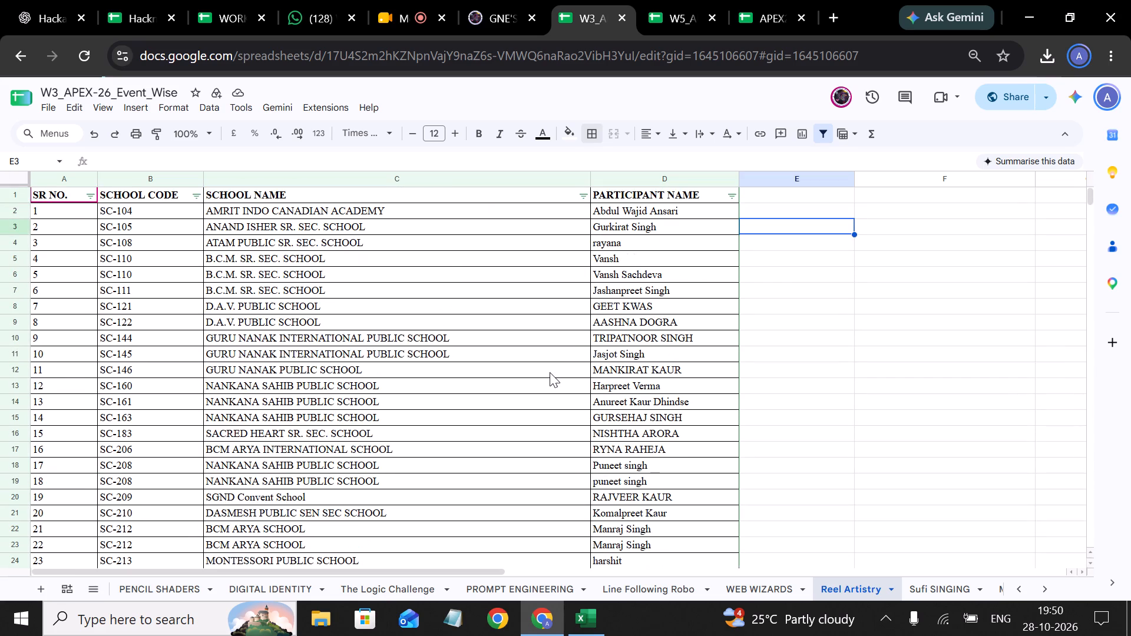
pyautogui.scroll(1, 550, 372)
pyautogui.scroll(-2, 713, 387)
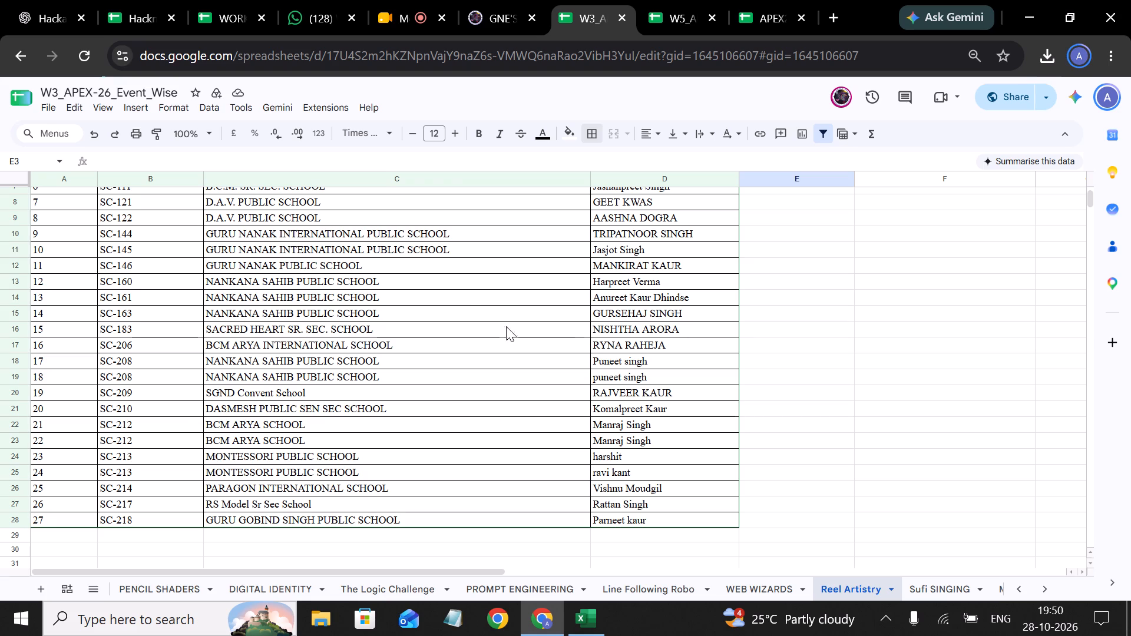
pyautogui.scroll(2, 440, 324)
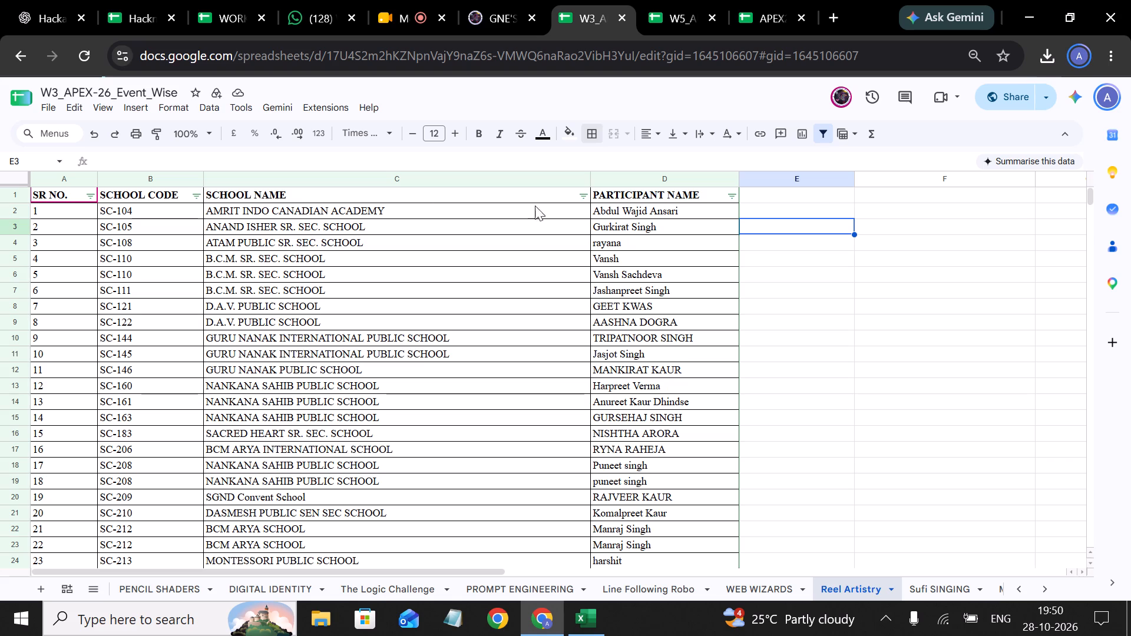
pyautogui.click(577, 198)
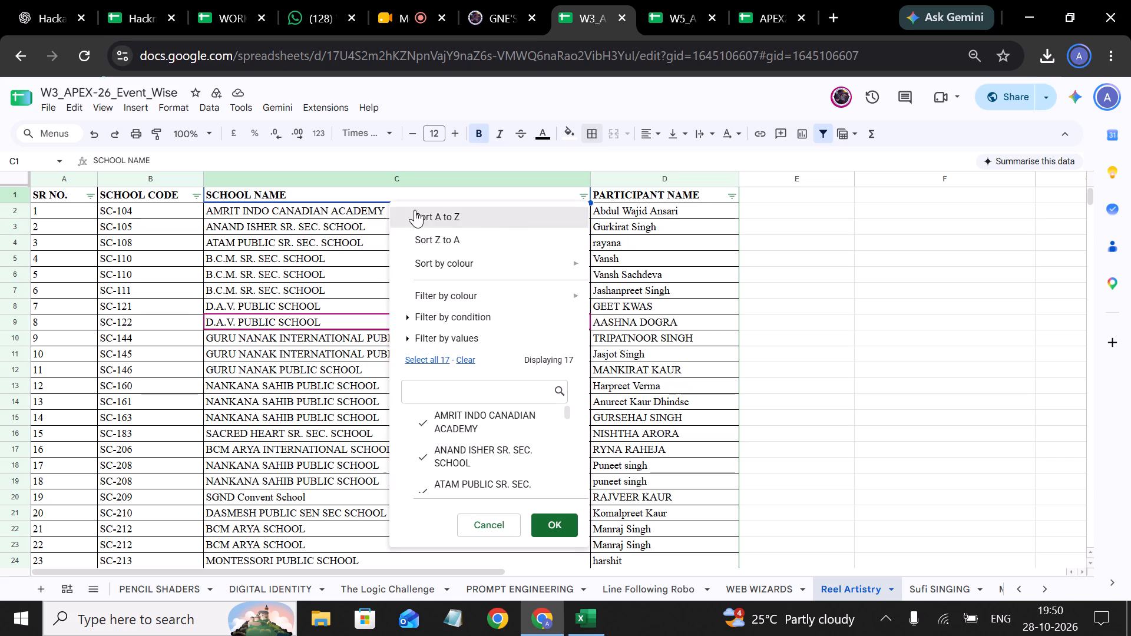
pyautogui.click(378, 196)
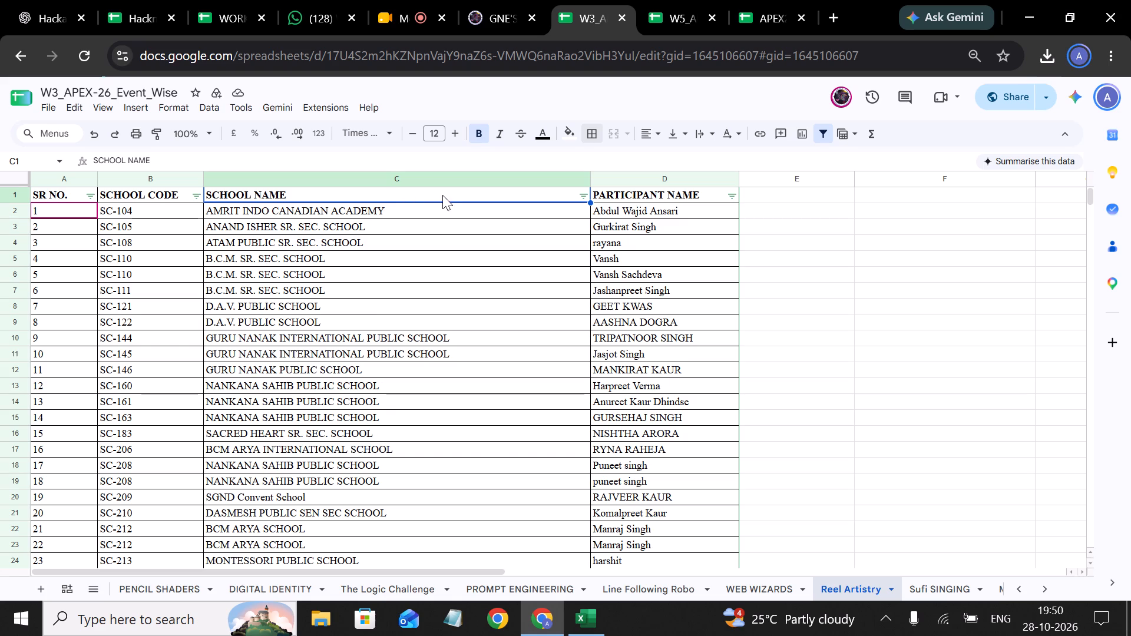
pyautogui.scroll(1, 436, 211)
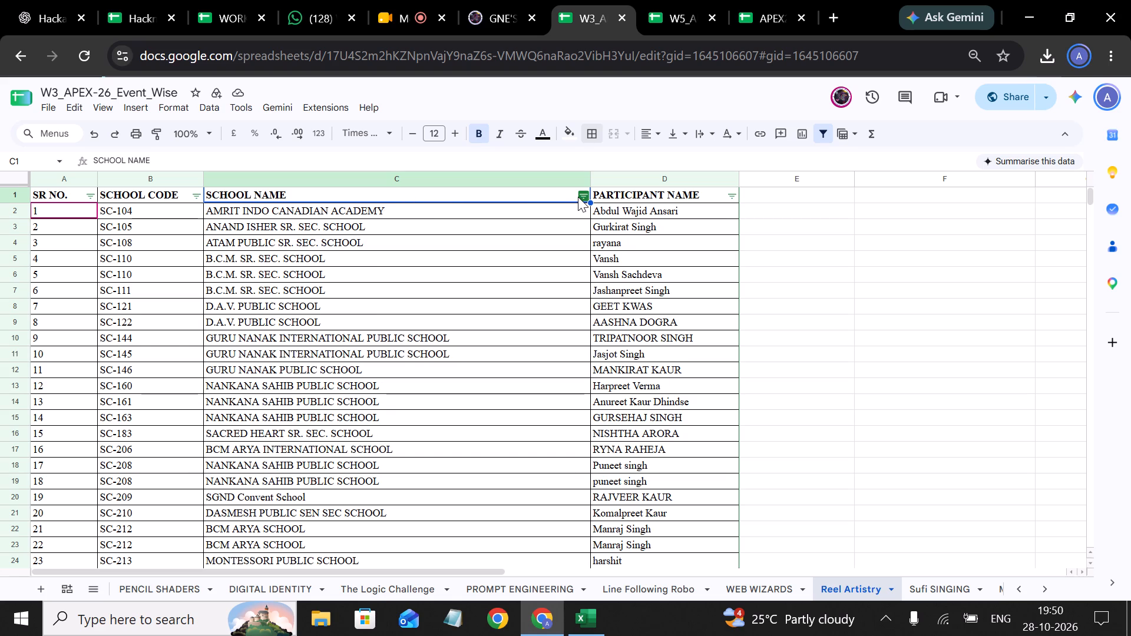
pyautogui.click(578, 197)
pyautogui.scroll(-1, 507, 332)
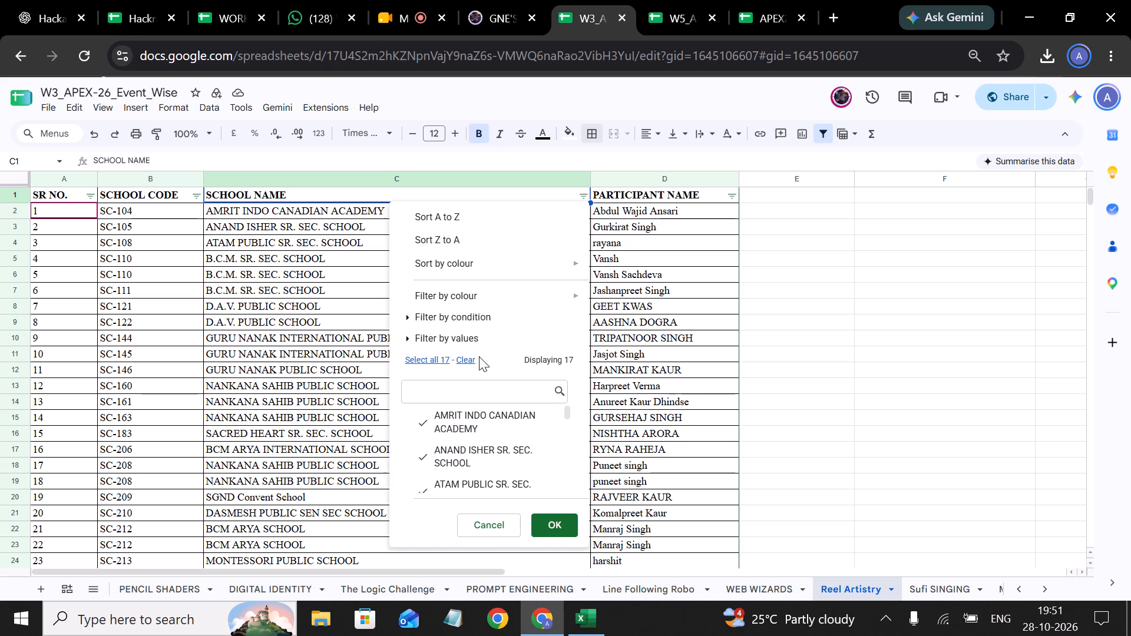
pyautogui.click(865, 316)
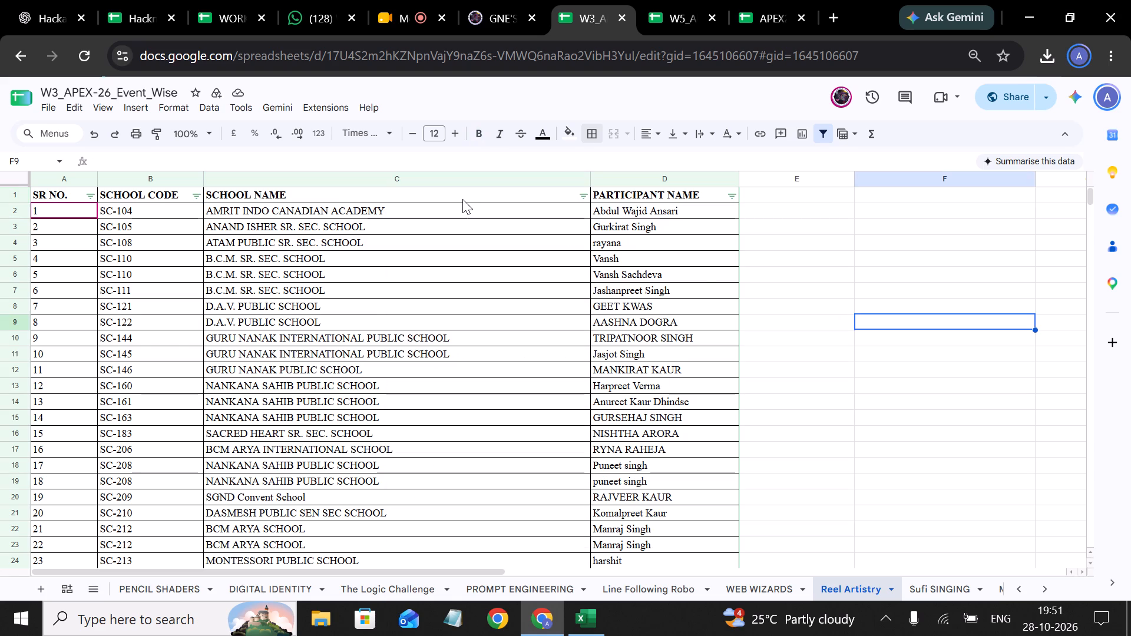
pyautogui.click(447, 199)
pyautogui.rightClick(447, 199)
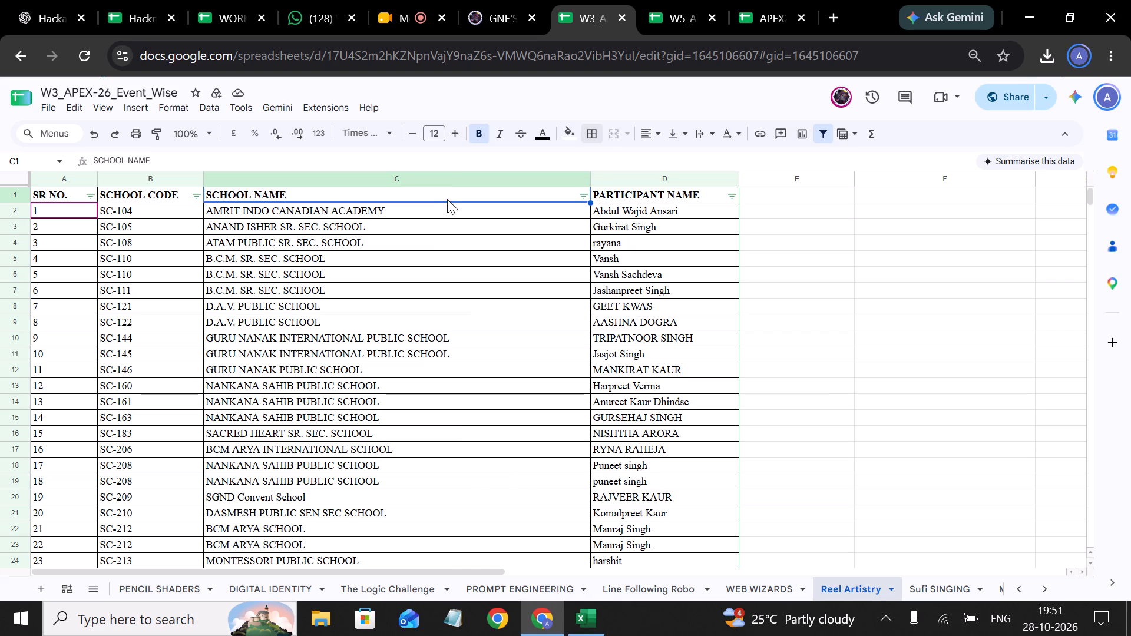
pyautogui.scroll(-1, 560, 494)
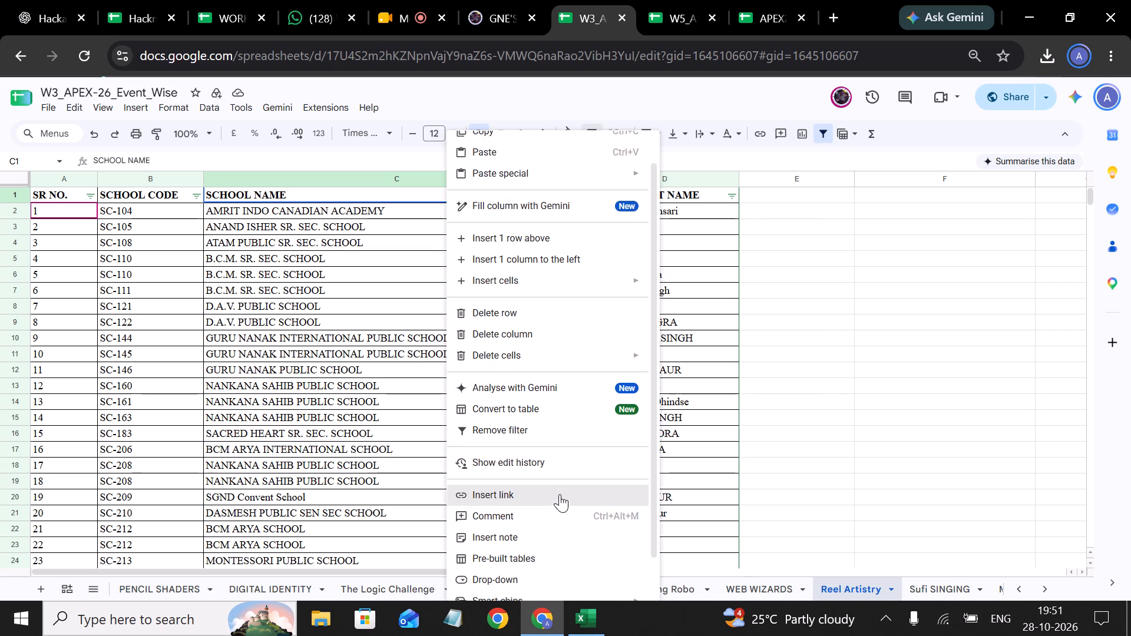
pyautogui.scroll(-1, 542, 478)
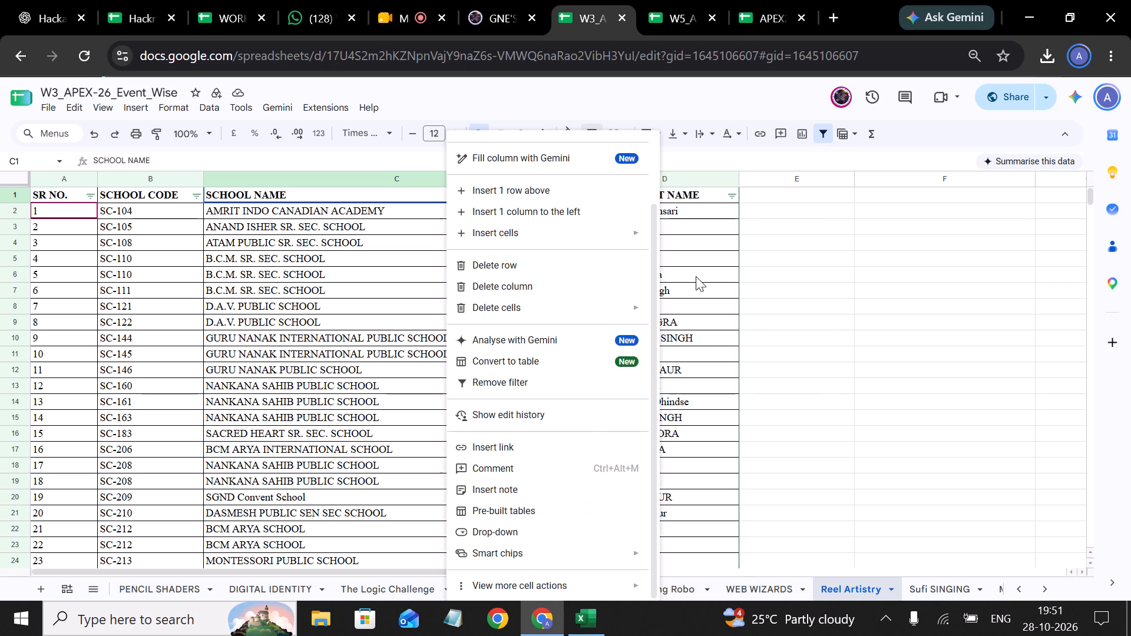
pyautogui.click(860, 317)
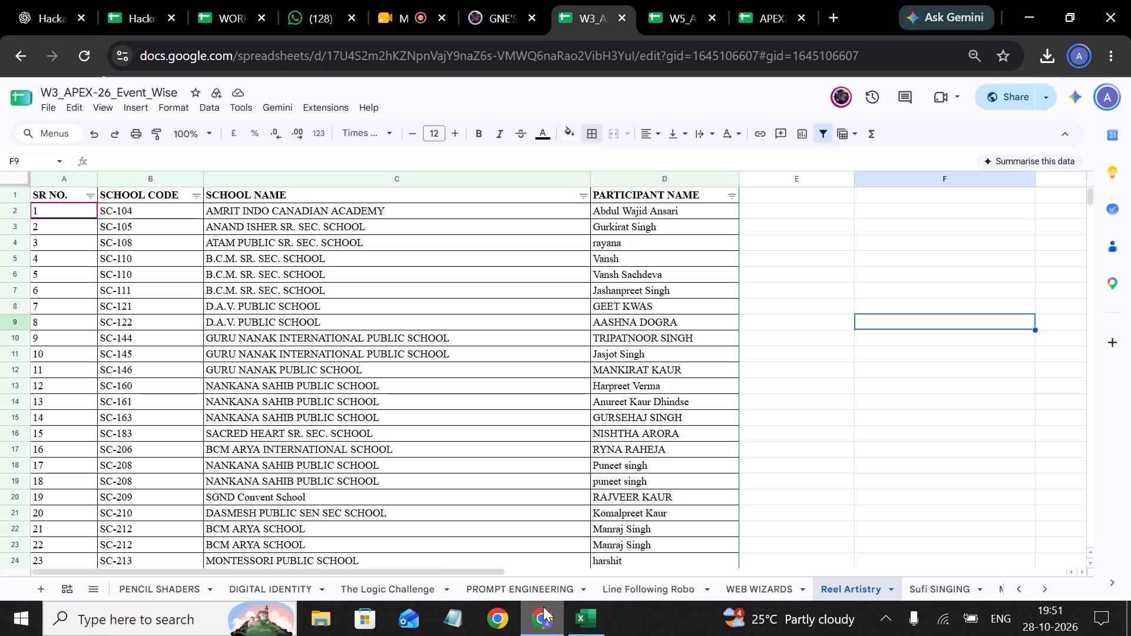
# Check the participant export in Excel, and review the school and participant entries on the Reel Artistry sheet down to row 28.
pyautogui.click(602, 605)
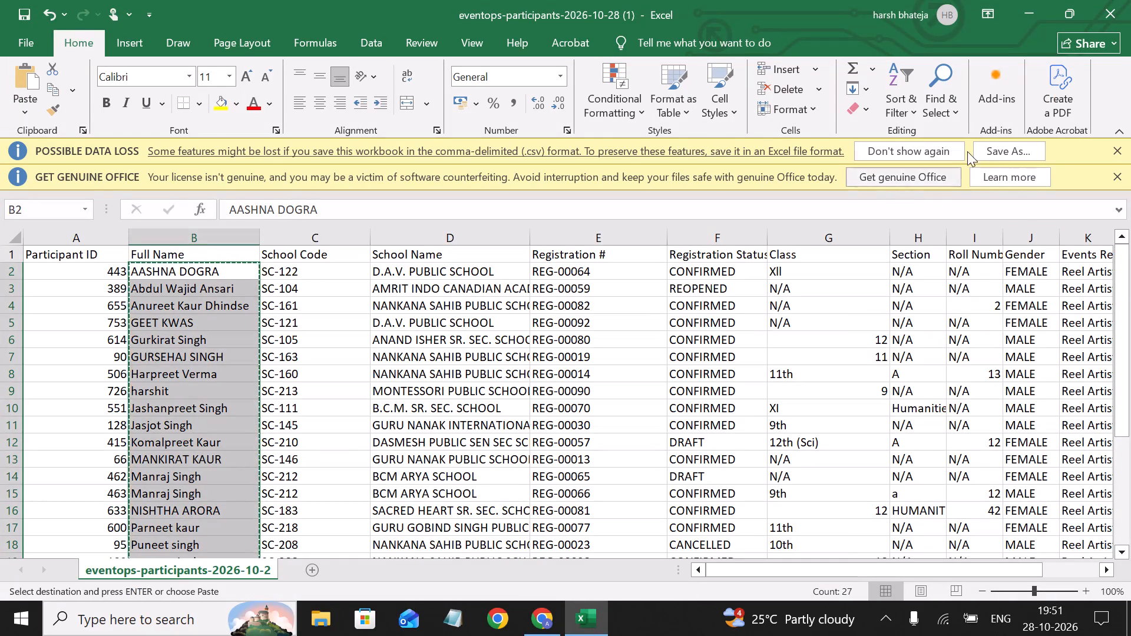
pyautogui.click(549, 626)
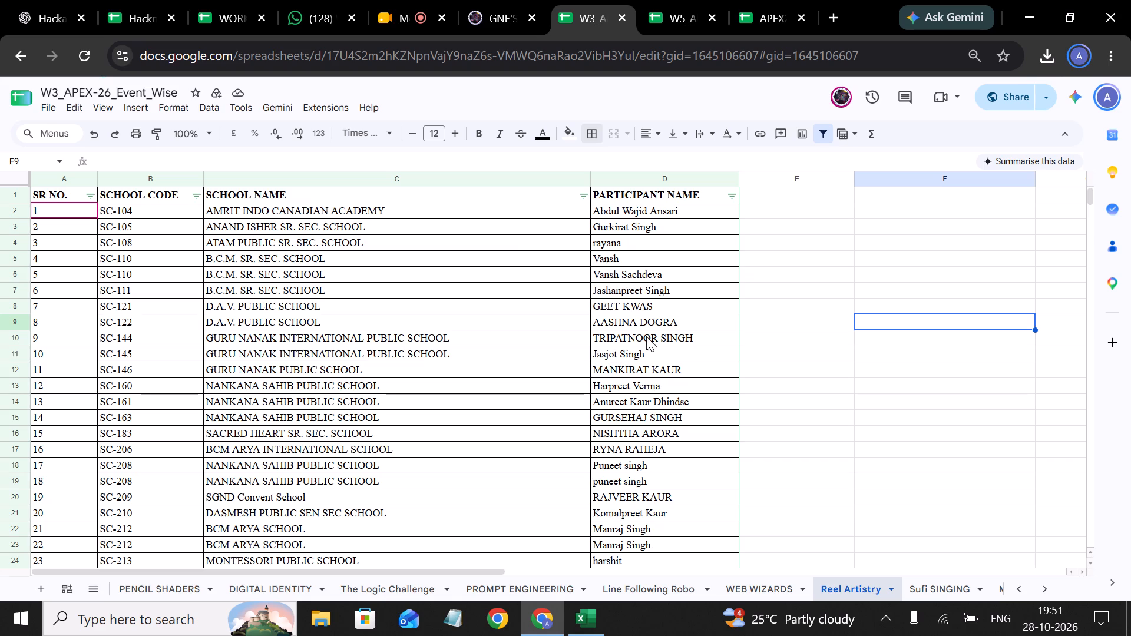
pyautogui.scroll(-1, 541, 360)
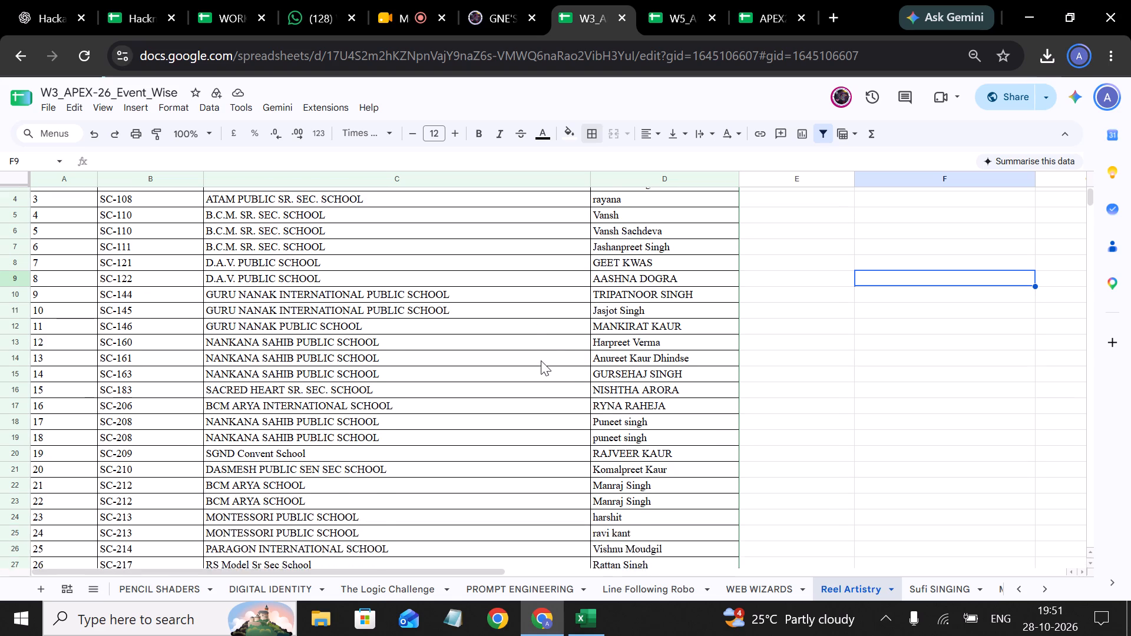
pyautogui.scroll(-1, 541, 360)
pyautogui.scroll(2, 541, 360)
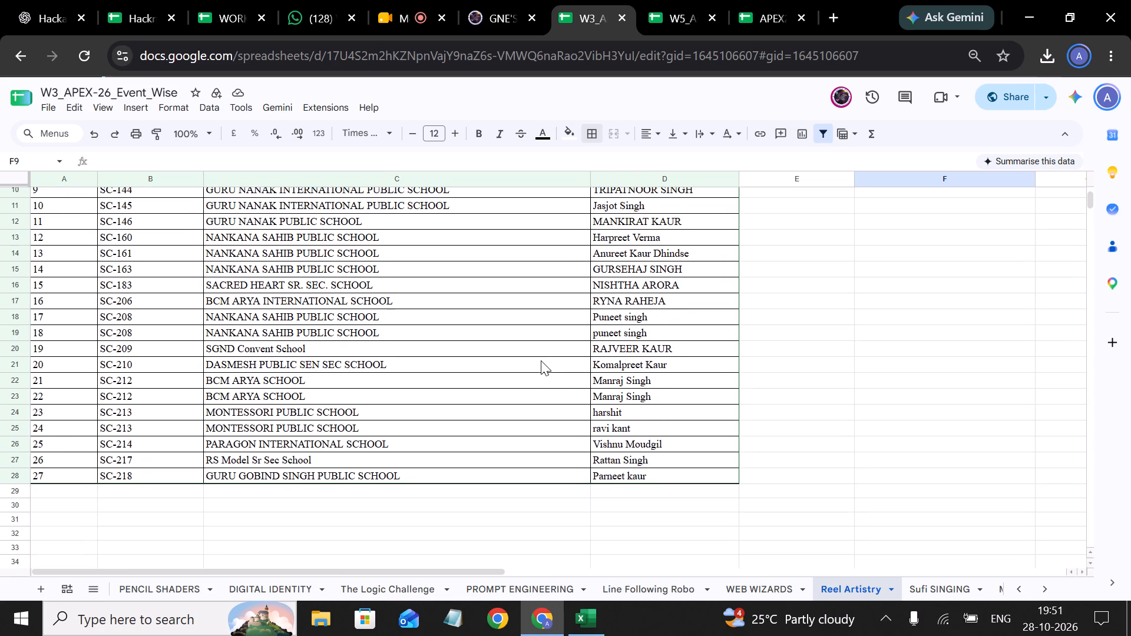
pyautogui.scroll(3, 541, 360)
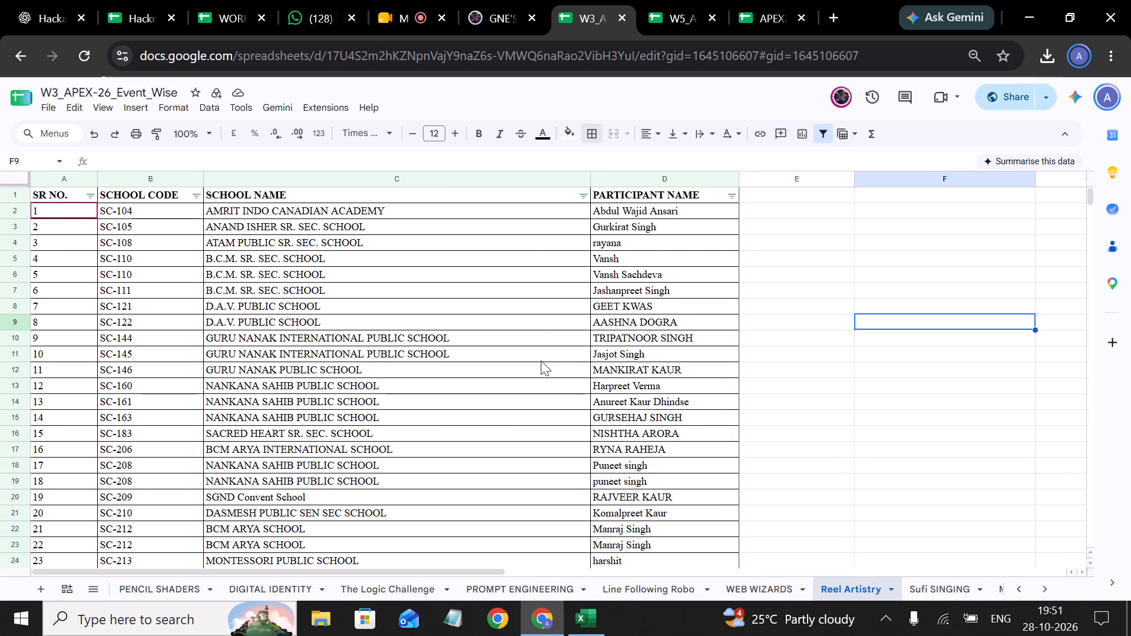
pyautogui.scroll(-1, 541, 360)
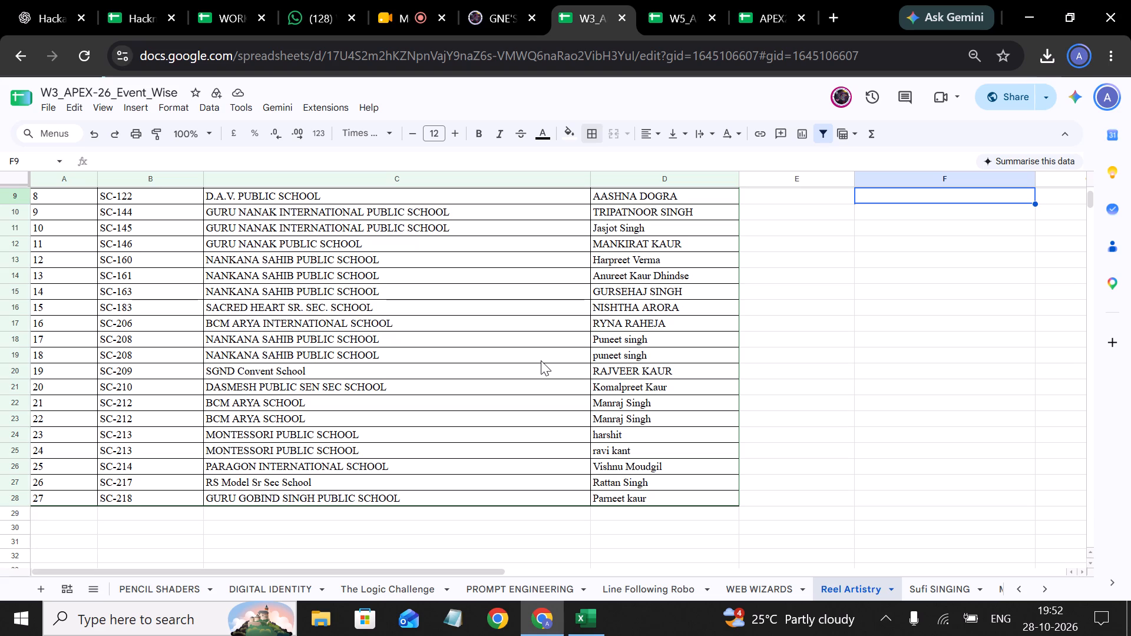
pyautogui.scroll(2, 533, 352)
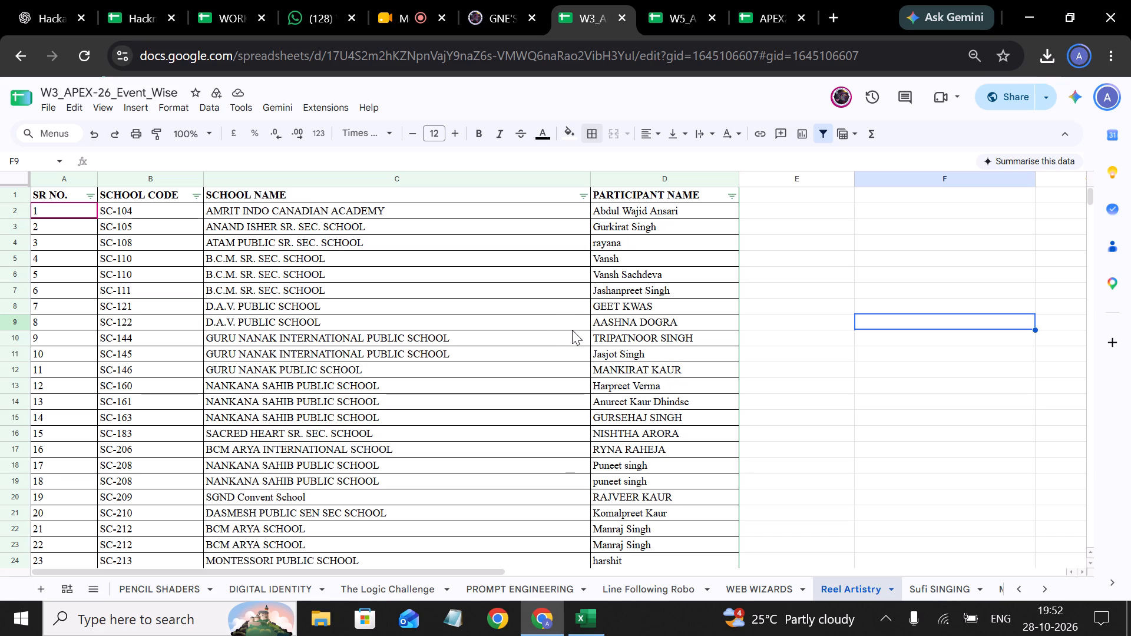
pyautogui.click(300, 495)
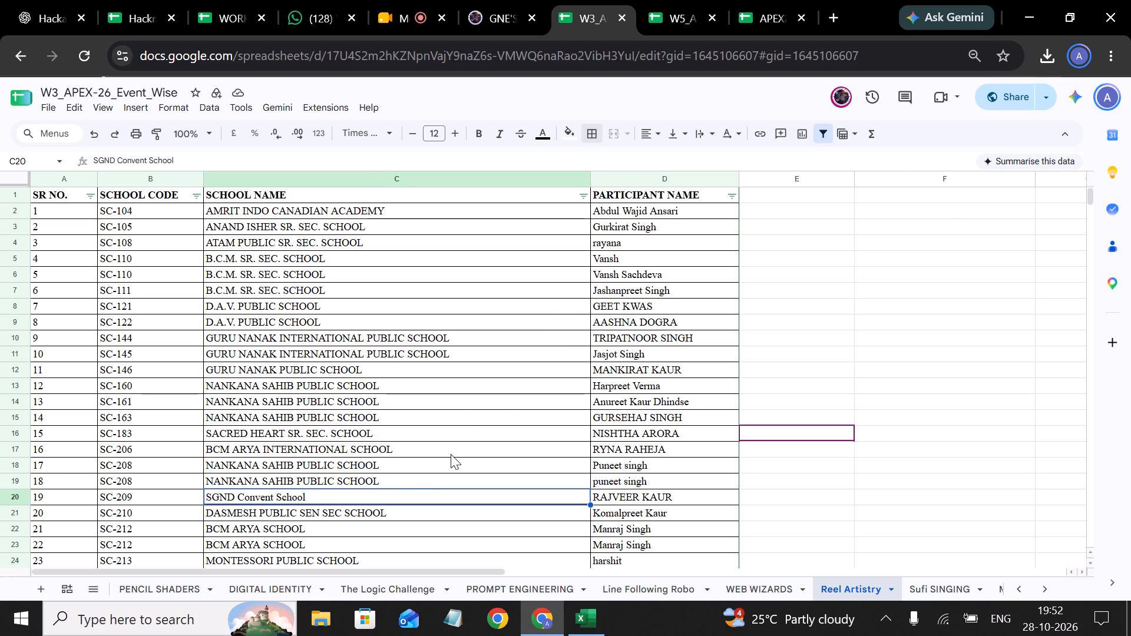
pyautogui.scroll(-1, 451, 454)
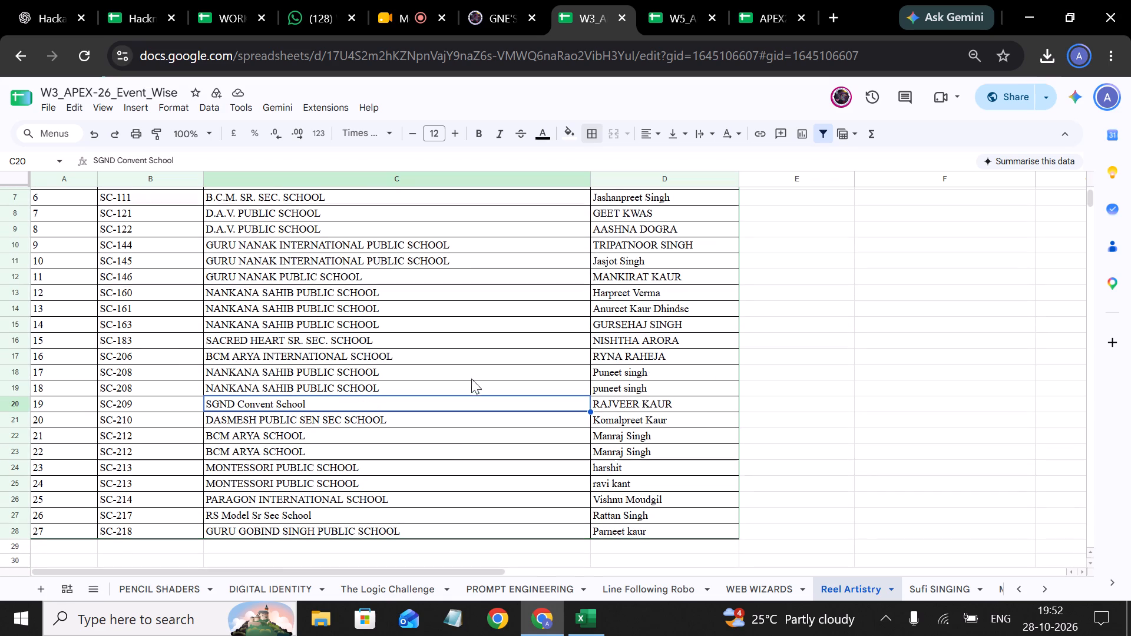
pyautogui.scroll(2, 411, 291)
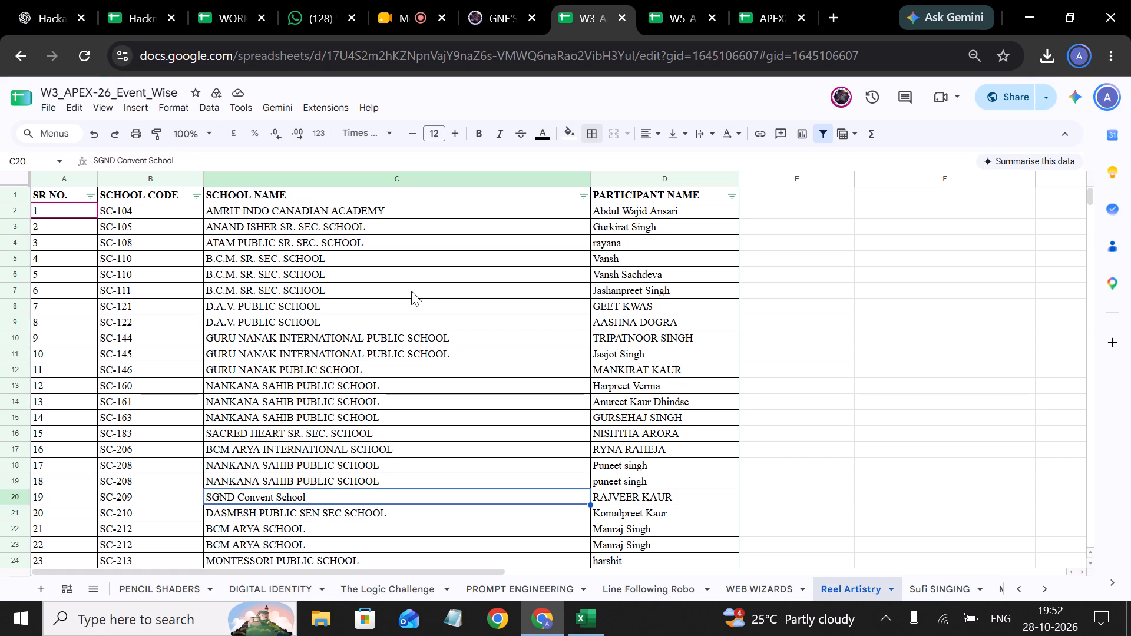
pyautogui.scroll(1, 409, 227)
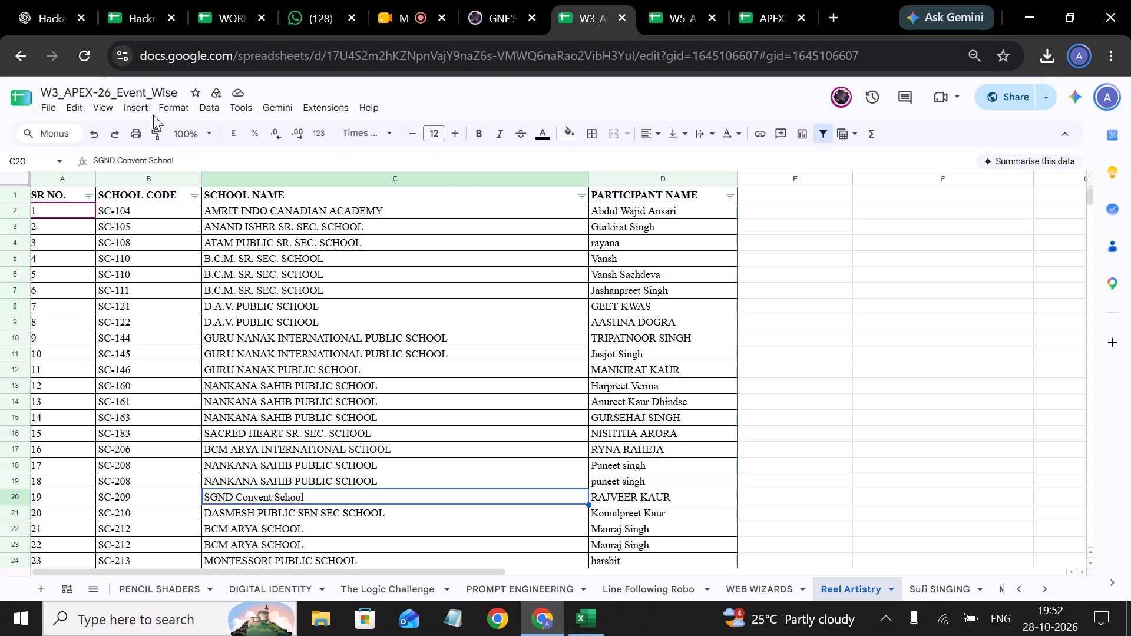
# Examine the SCHOOL NAME column entries on the Reel Artistry sheet by selecting the column and its data down to the last school.
pyautogui.click(218, 110)
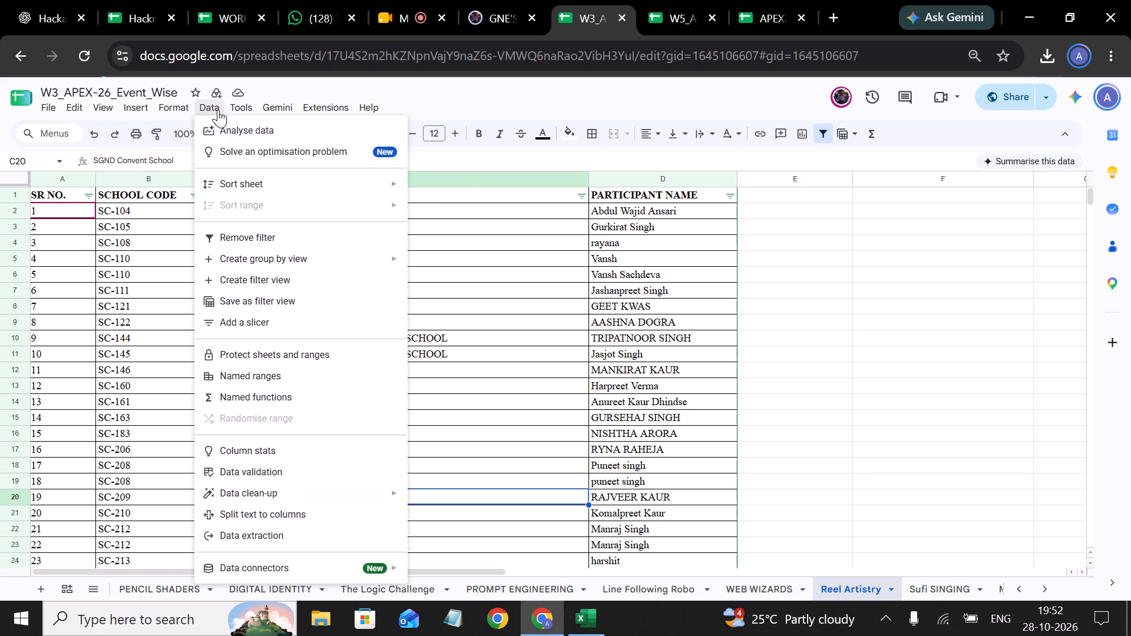
pyautogui.scroll(-1, 322, 324)
pyautogui.moveTo(496, 183); pyautogui.dragTo(495, 213)
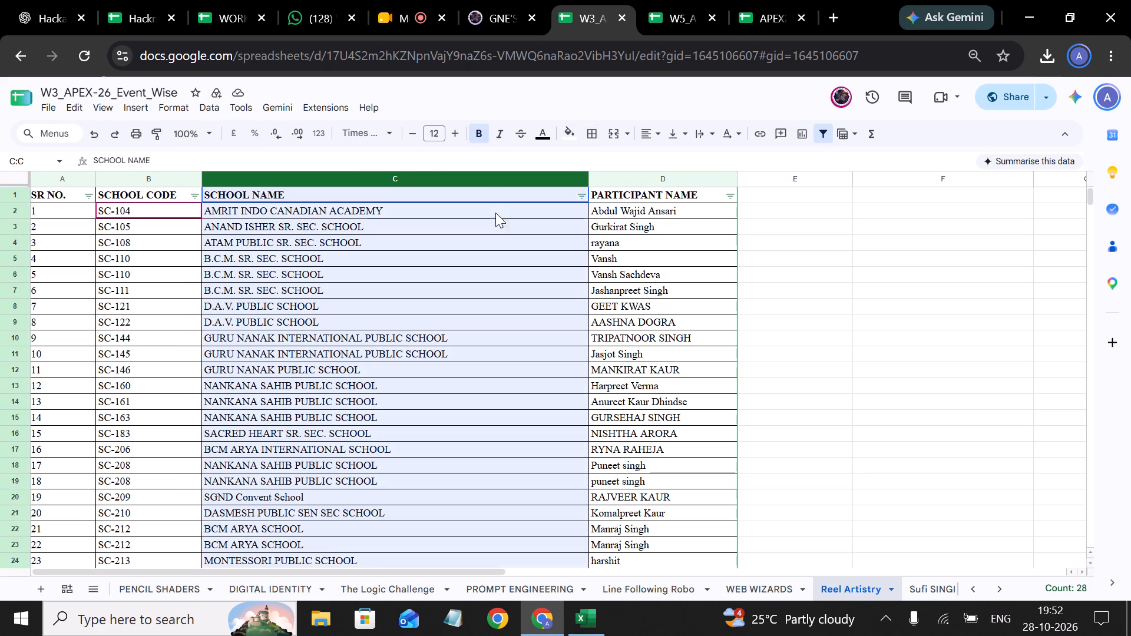
pyautogui.moveTo(495, 213); pyautogui.dragTo(494, 198)
pyautogui.scroll(-2, 420, 380)
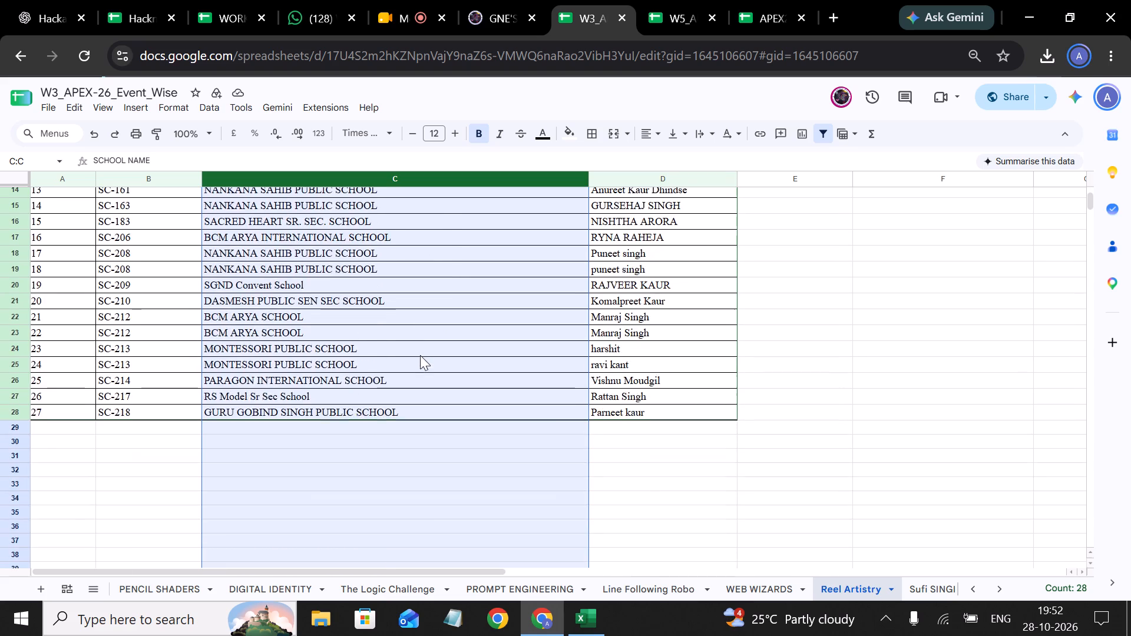
pyautogui.scroll(-4, 420, 355)
pyautogui.scroll(6, 420, 355)
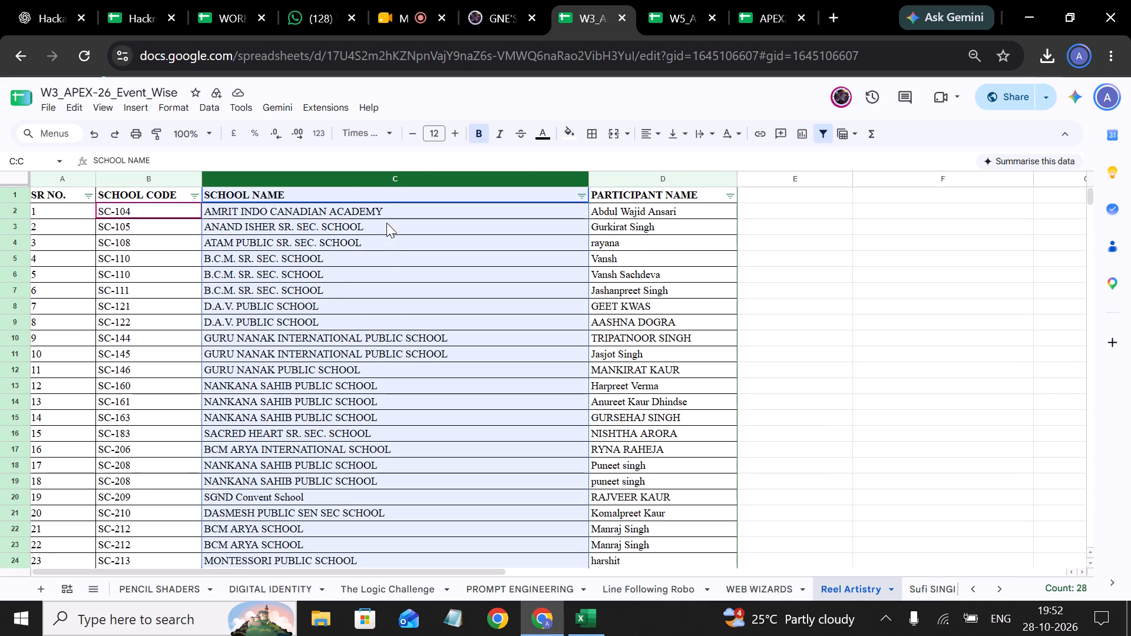
pyautogui.moveTo(392, 208); pyautogui.dragTo(423, 514)
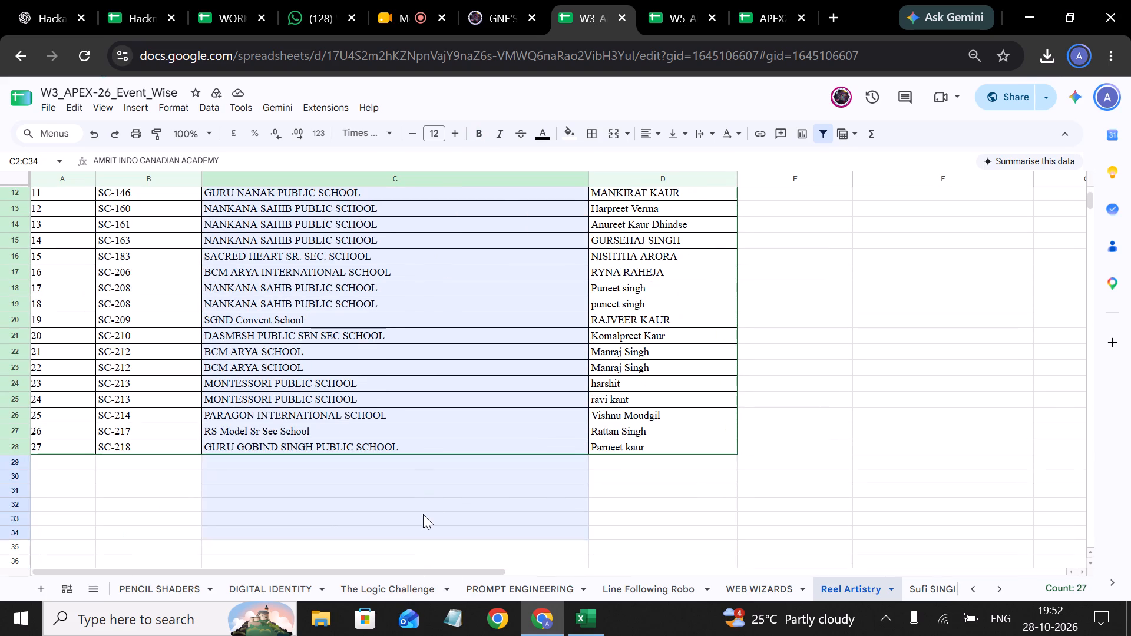
pyautogui.moveTo(423, 514); pyautogui.dragTo(456, 412)
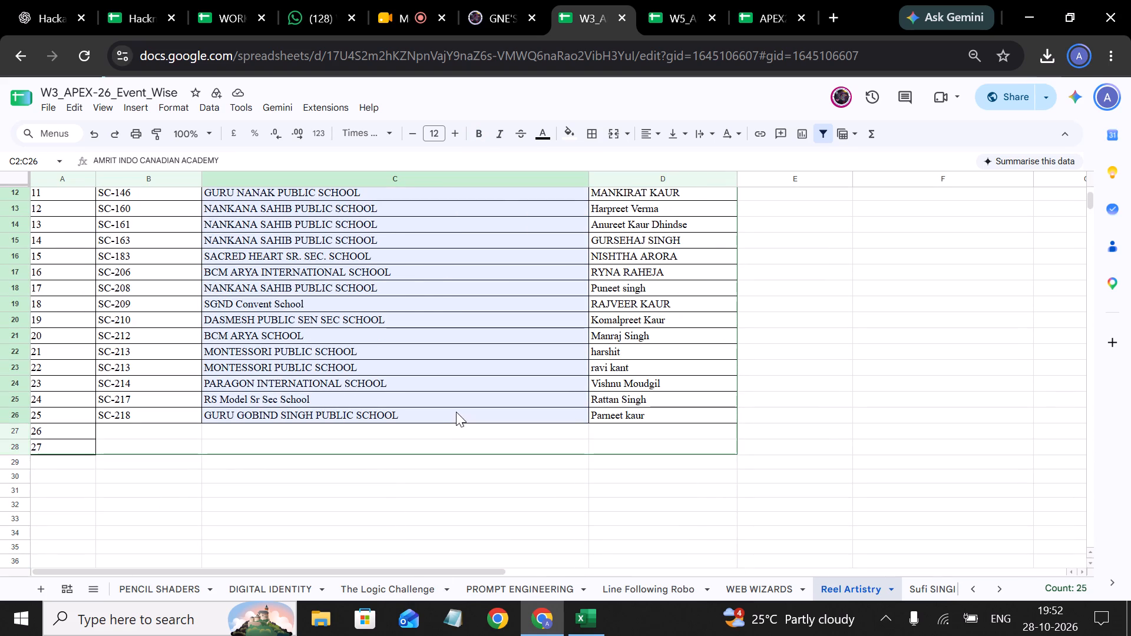
pyautogui.moveTo(456, 412); pyautogui.dragTo(456, 411)
pyautogui.scroll(3, 371, 483)
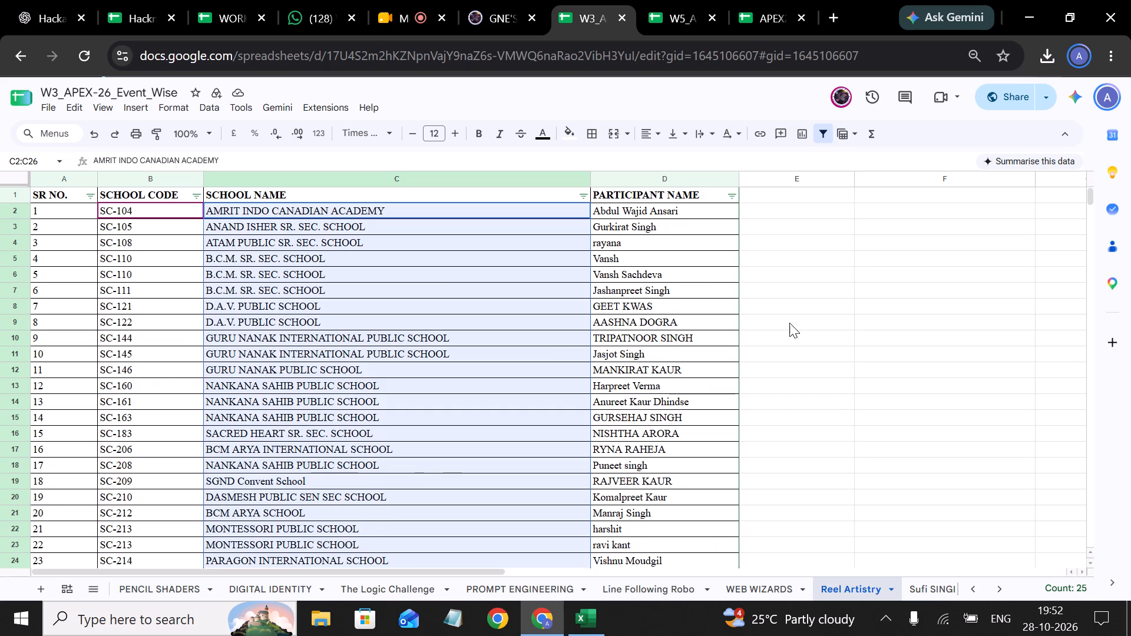
# Review the Reel Artistry serial numbers, school codes, school names and participants for rows that no longer line up.
pyautogui.click(790, 323)
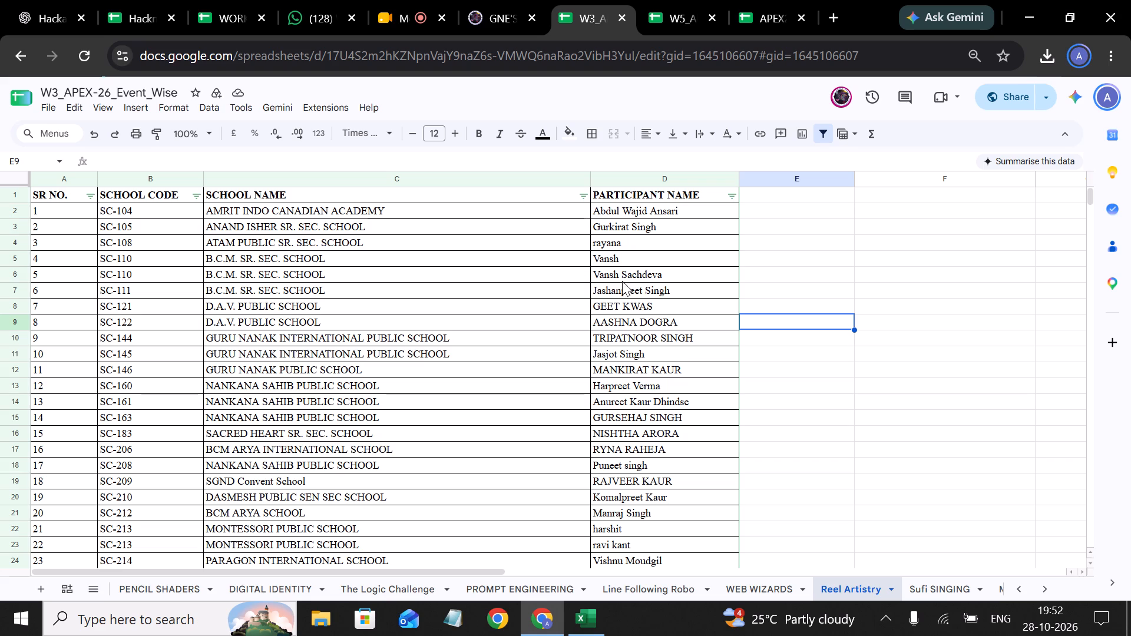
pyautogui.scroll(-1, 538, 331)
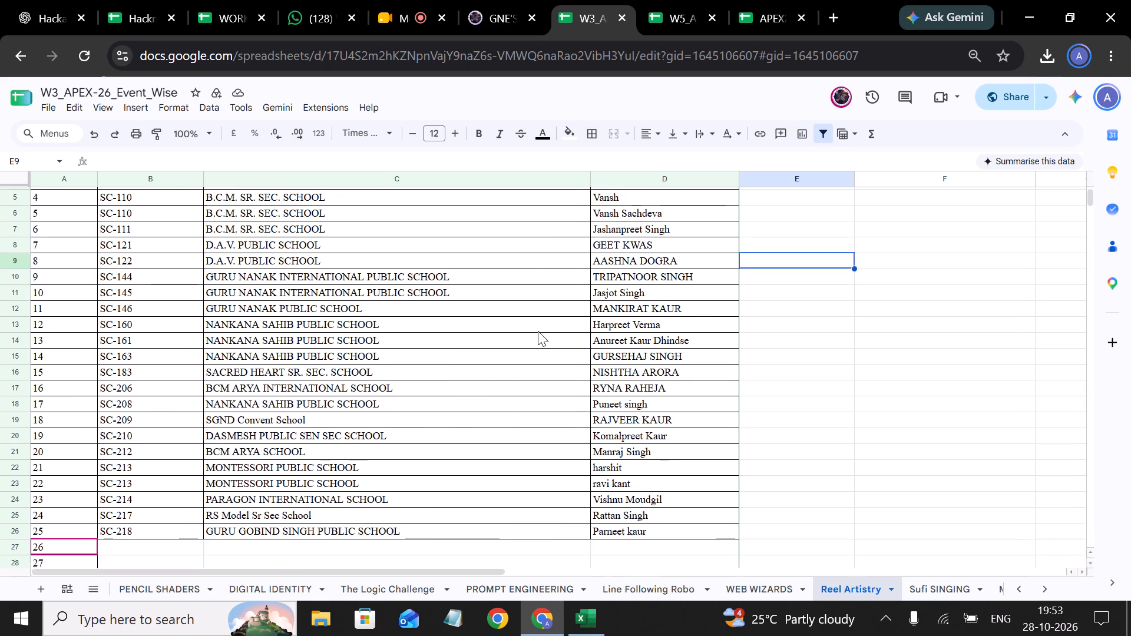
pyautogui.scroll(-1, 538, 331)
pyautogui.scroll(1, 538, 331)
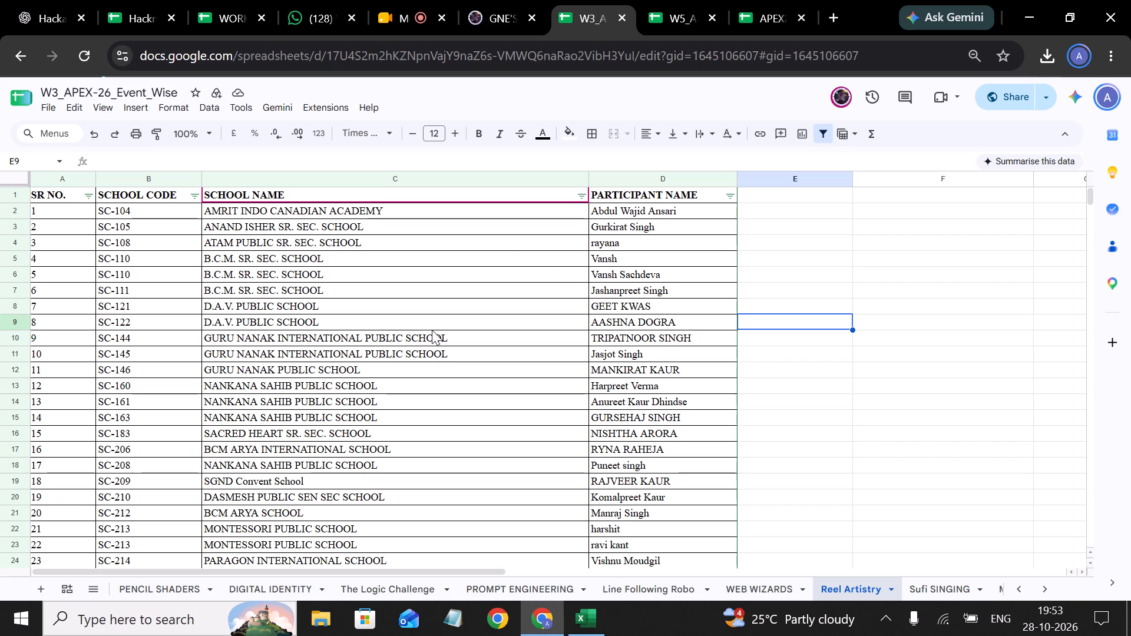
pyautogui.scroll(-1, 432, 330)
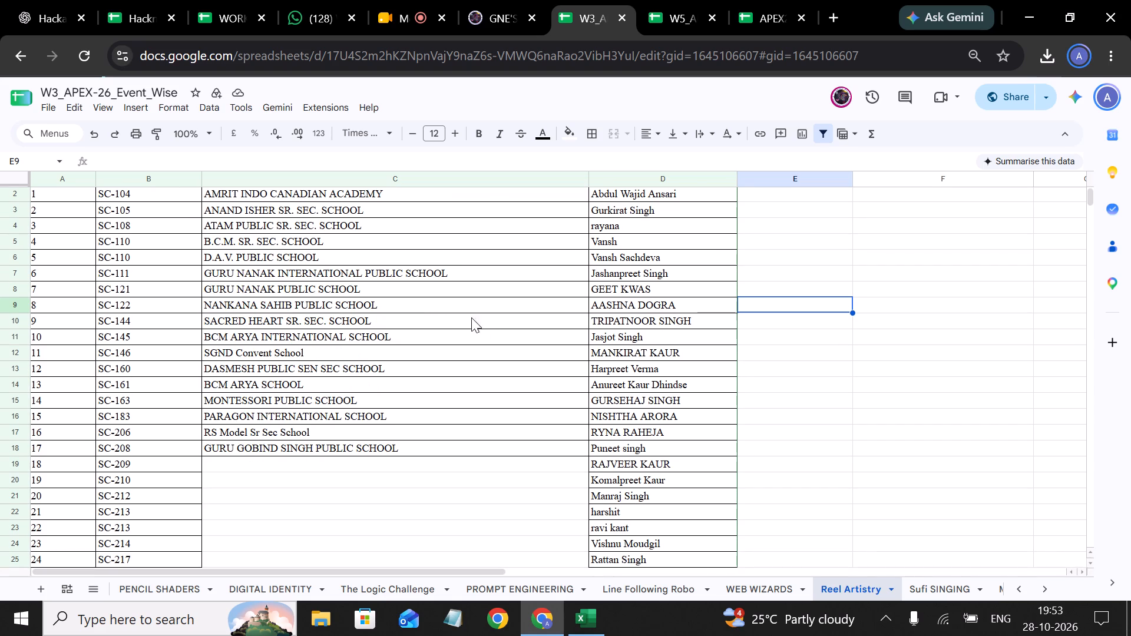
pyautogui.scroll(1, 462, 316)
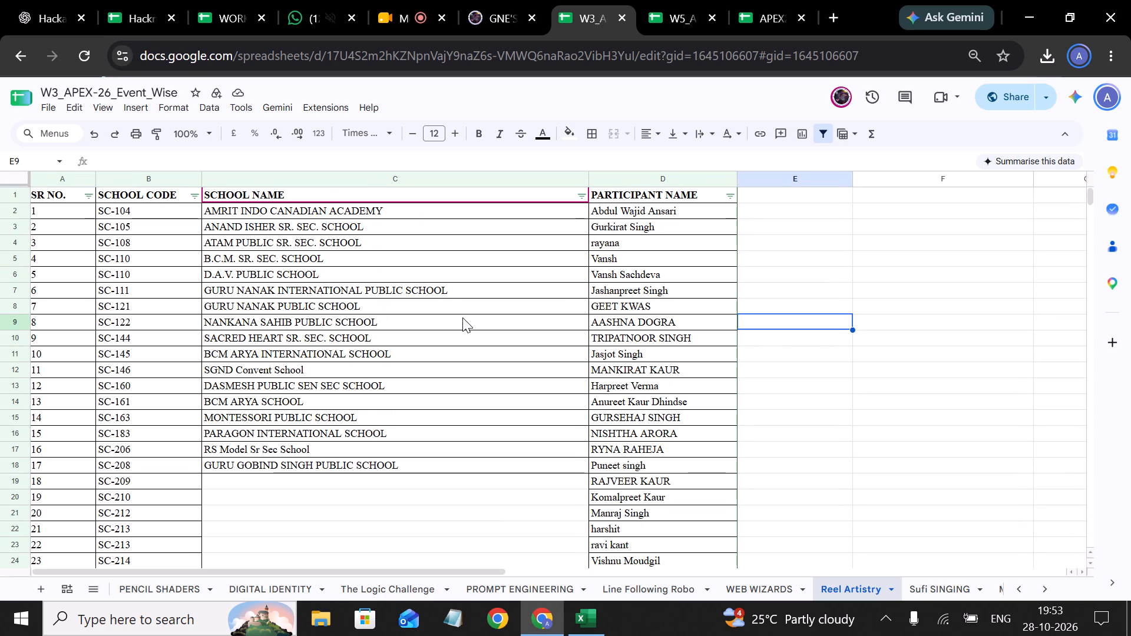
pyautogui.hscroll(1, 462, 317)
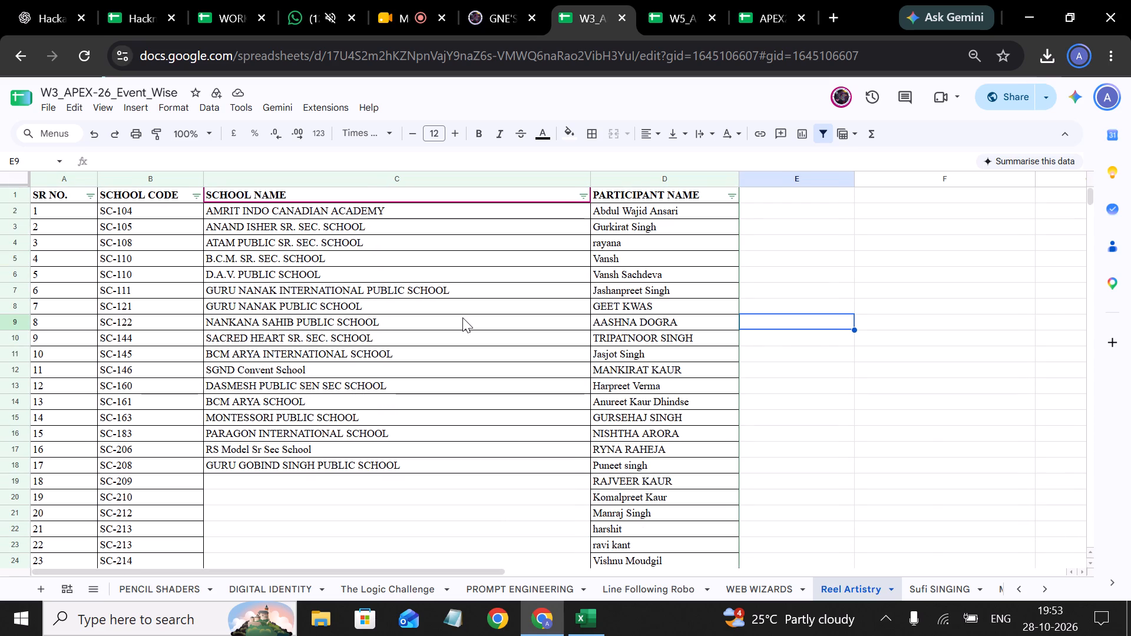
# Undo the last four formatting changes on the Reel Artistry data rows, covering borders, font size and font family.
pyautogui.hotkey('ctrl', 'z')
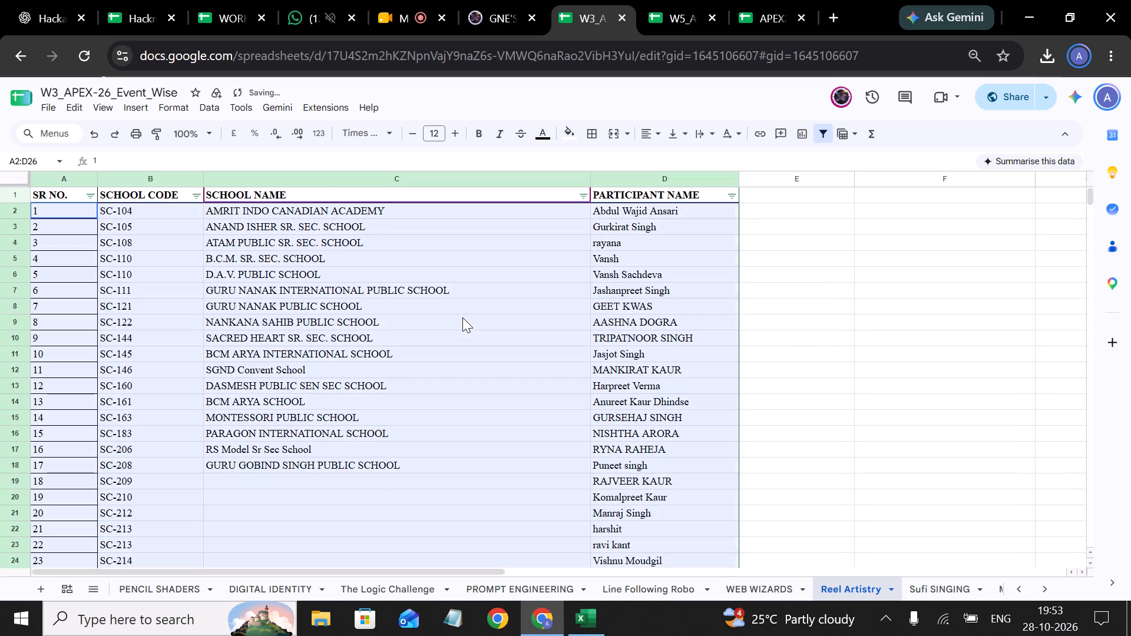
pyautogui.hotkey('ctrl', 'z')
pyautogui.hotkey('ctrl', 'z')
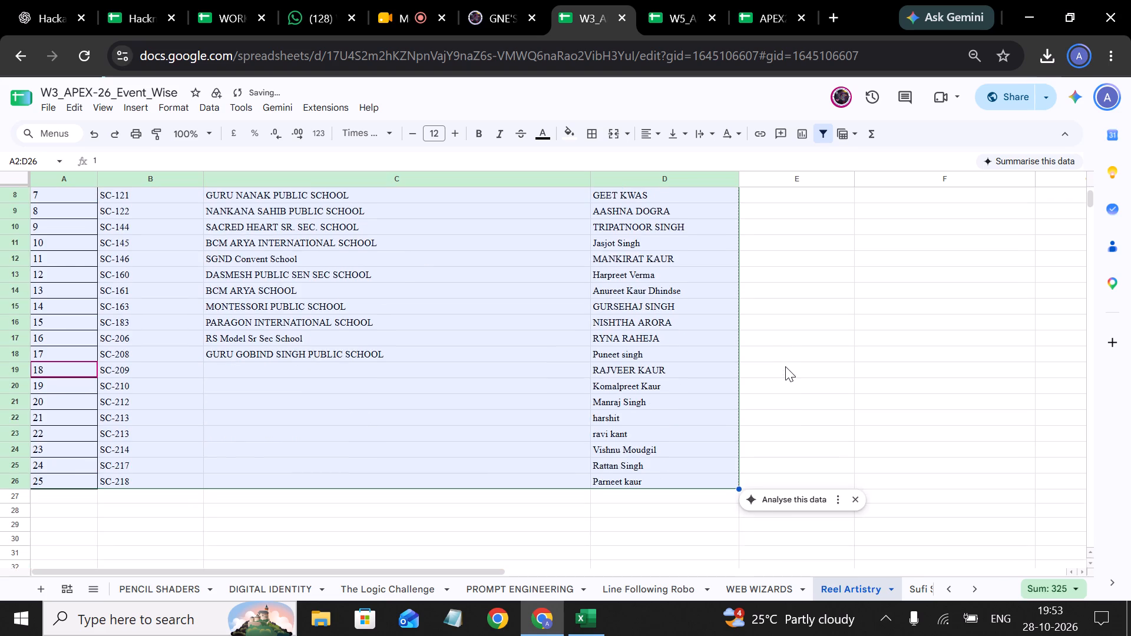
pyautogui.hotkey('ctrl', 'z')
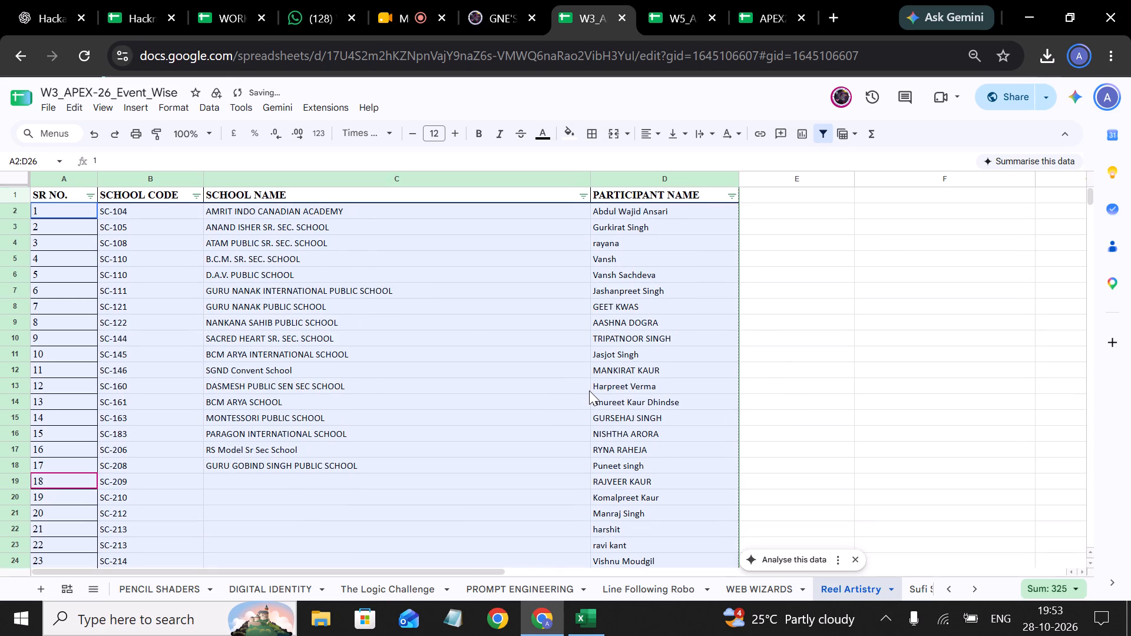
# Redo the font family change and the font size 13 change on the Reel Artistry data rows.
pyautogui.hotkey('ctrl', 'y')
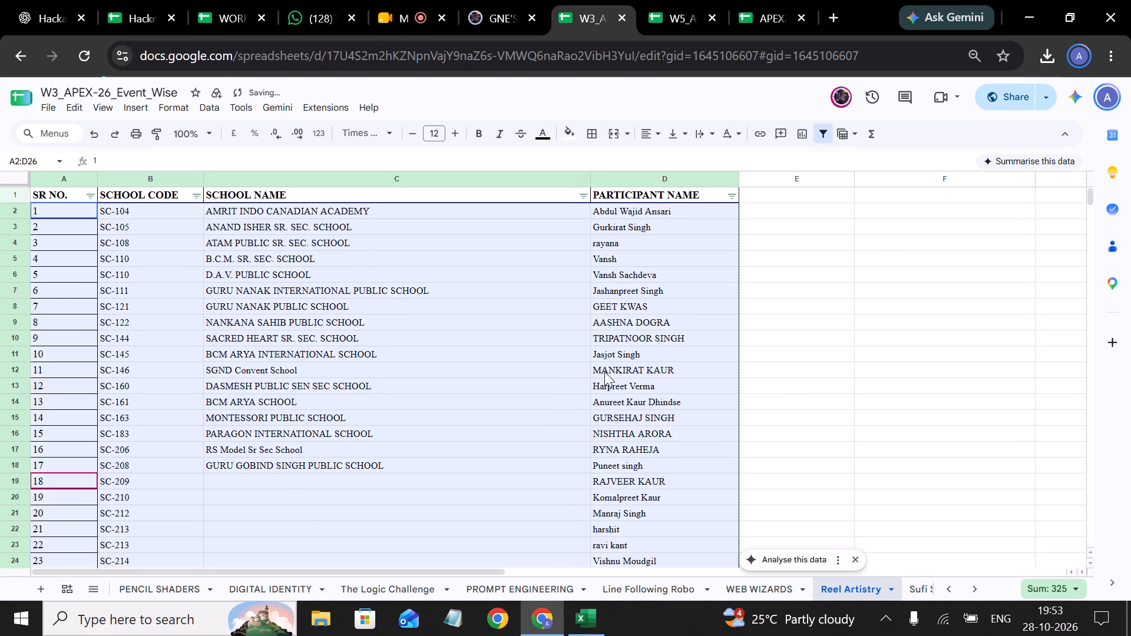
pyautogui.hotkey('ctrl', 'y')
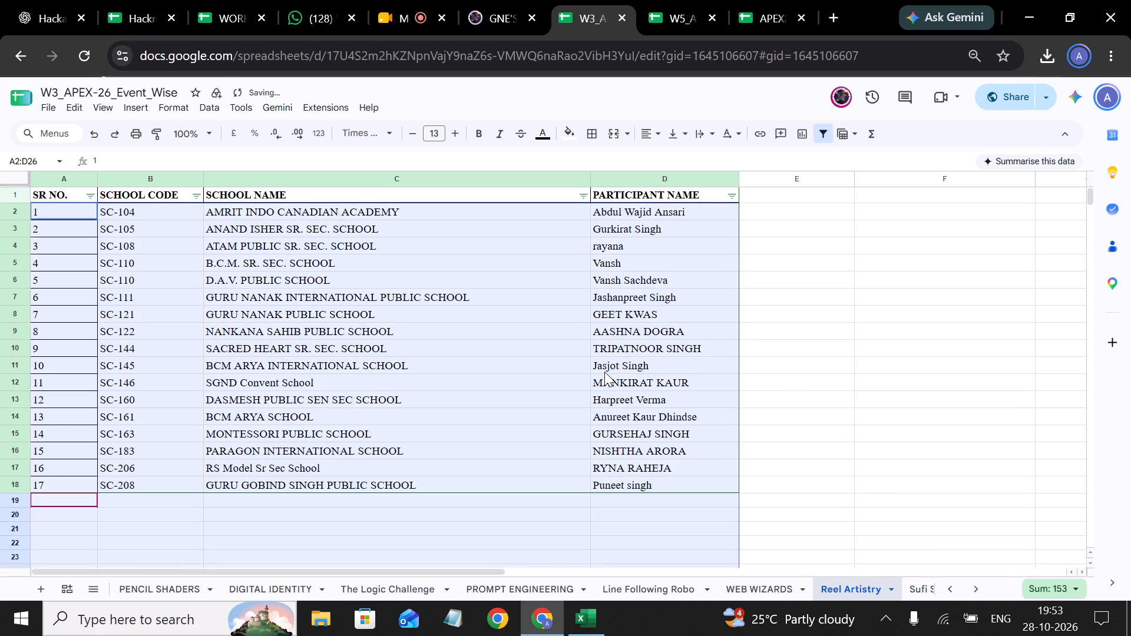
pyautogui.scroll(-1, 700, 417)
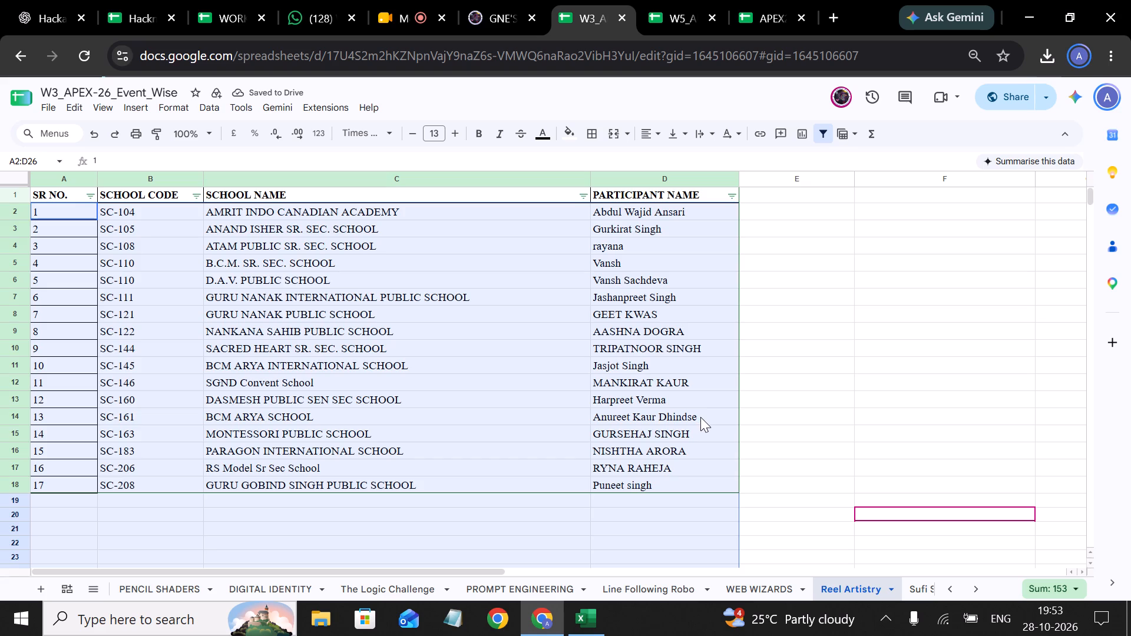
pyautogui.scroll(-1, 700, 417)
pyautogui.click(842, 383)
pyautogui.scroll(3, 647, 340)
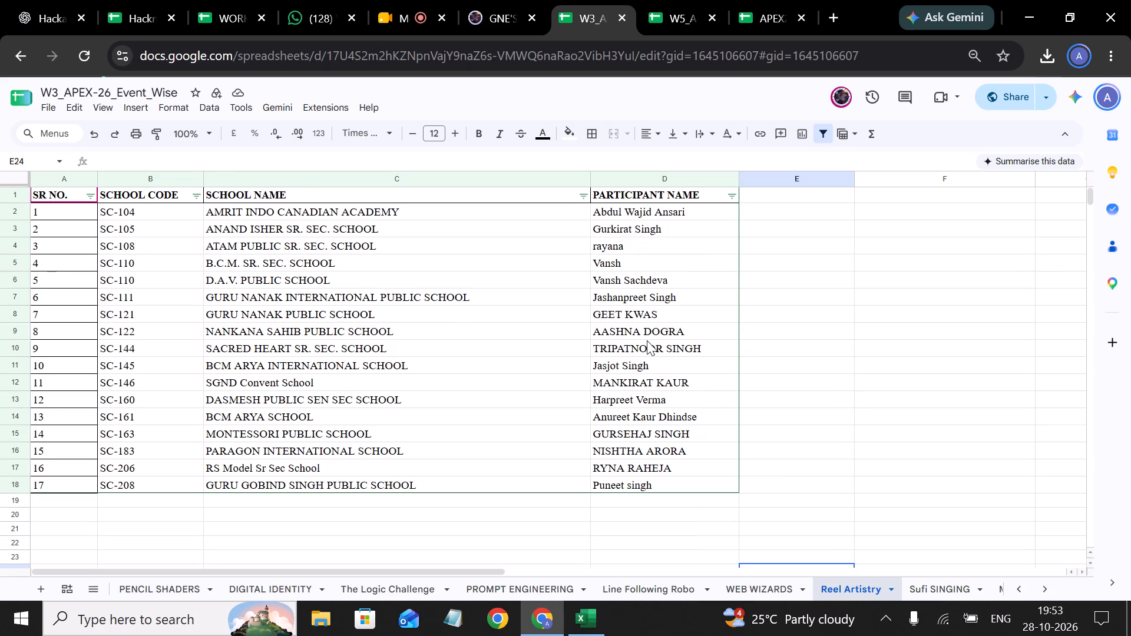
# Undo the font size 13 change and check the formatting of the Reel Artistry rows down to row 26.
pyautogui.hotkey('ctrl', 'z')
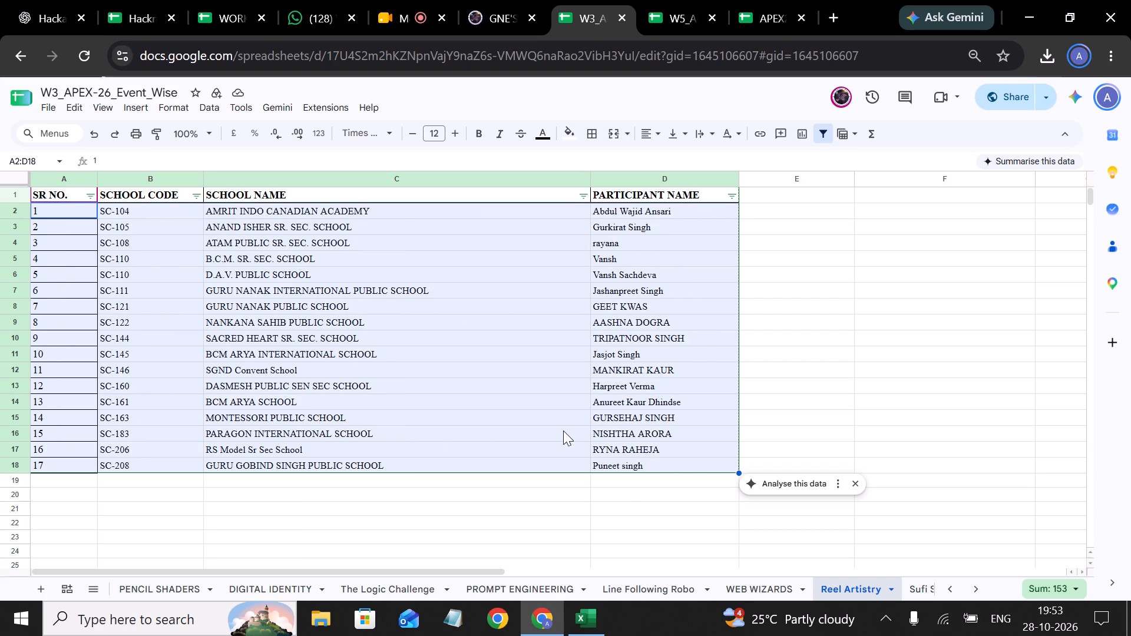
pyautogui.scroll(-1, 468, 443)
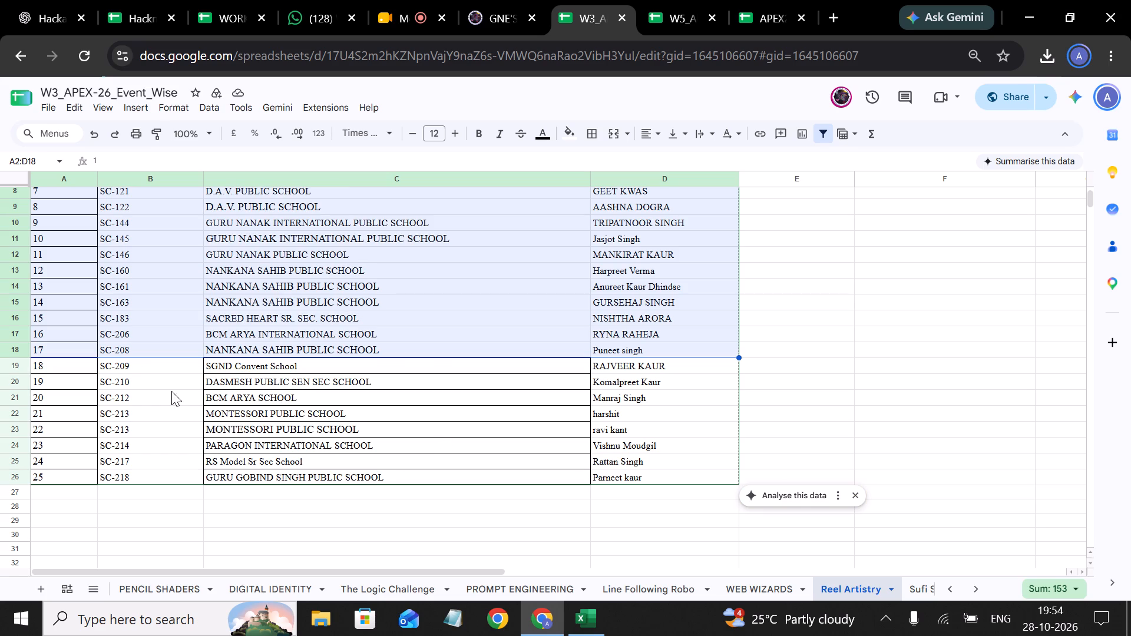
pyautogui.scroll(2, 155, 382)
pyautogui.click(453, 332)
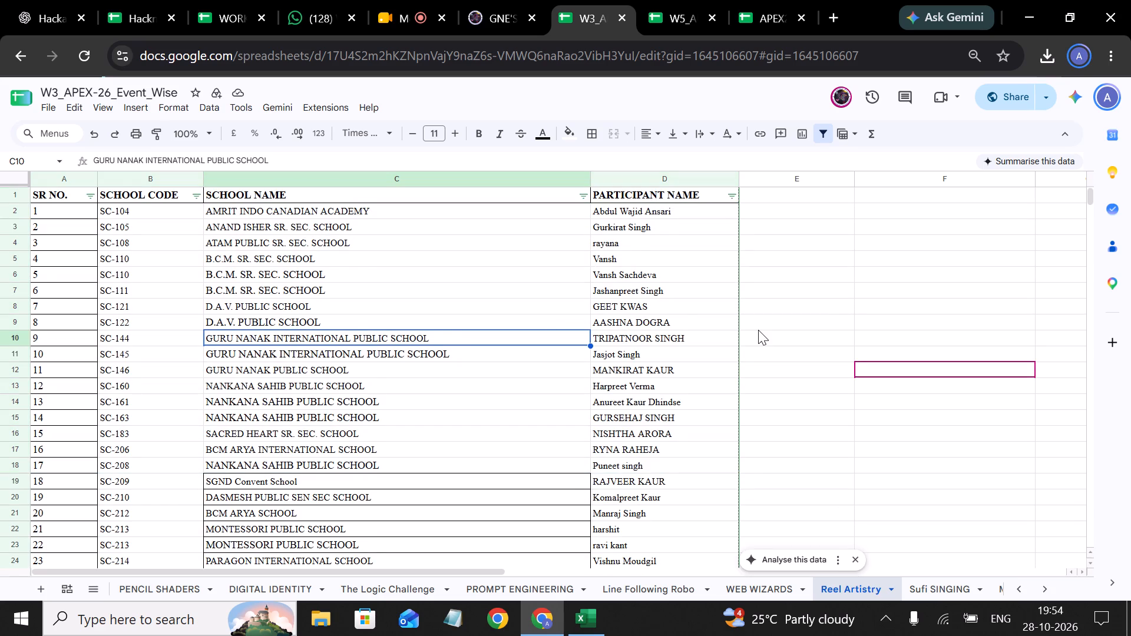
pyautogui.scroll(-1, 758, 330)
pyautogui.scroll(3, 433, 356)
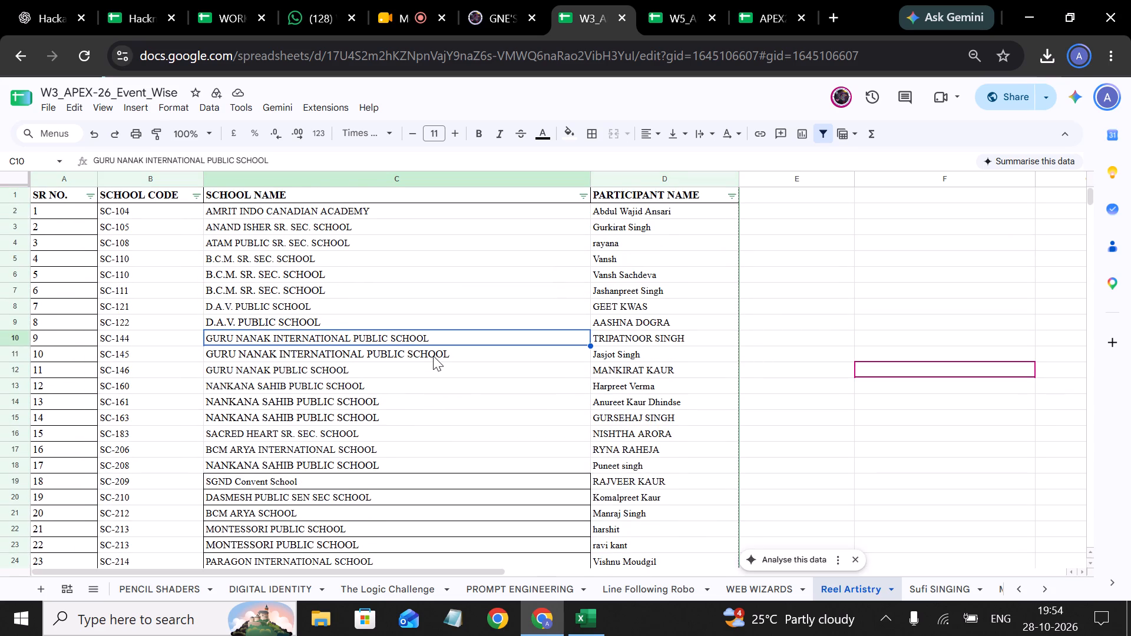
# Apply all borders to the Reel Artistry data range A2:D26.
pyautogui.moveTo(41, 207); pyautogui.dragTo(475, 450)
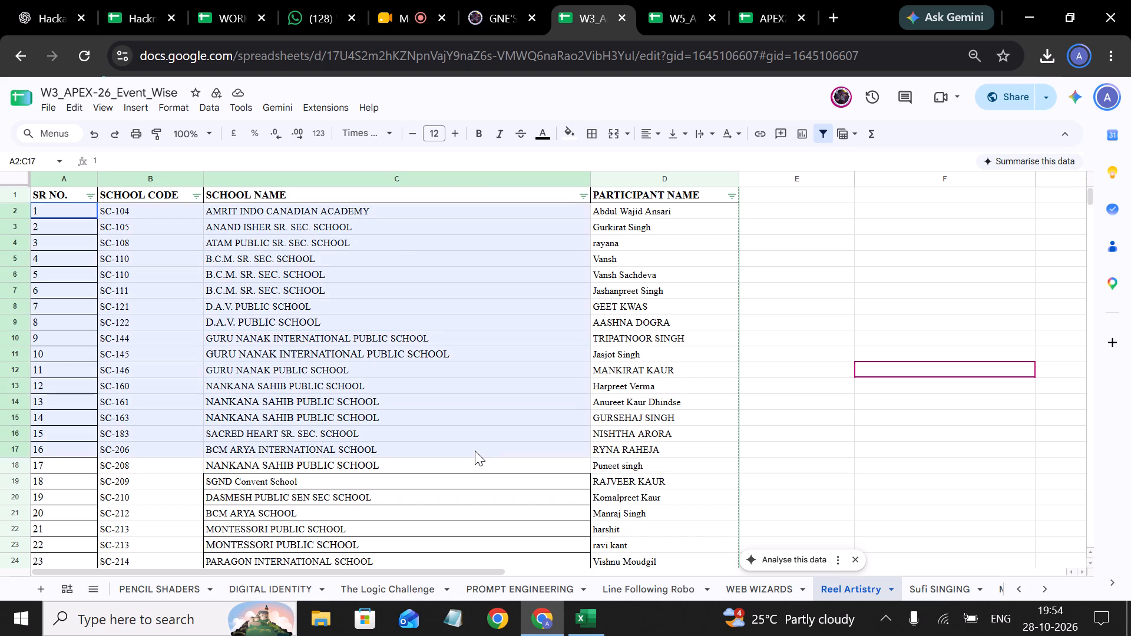
pyautogui.moveTo(475, 450); pyautogui.dragTo(702, 443)
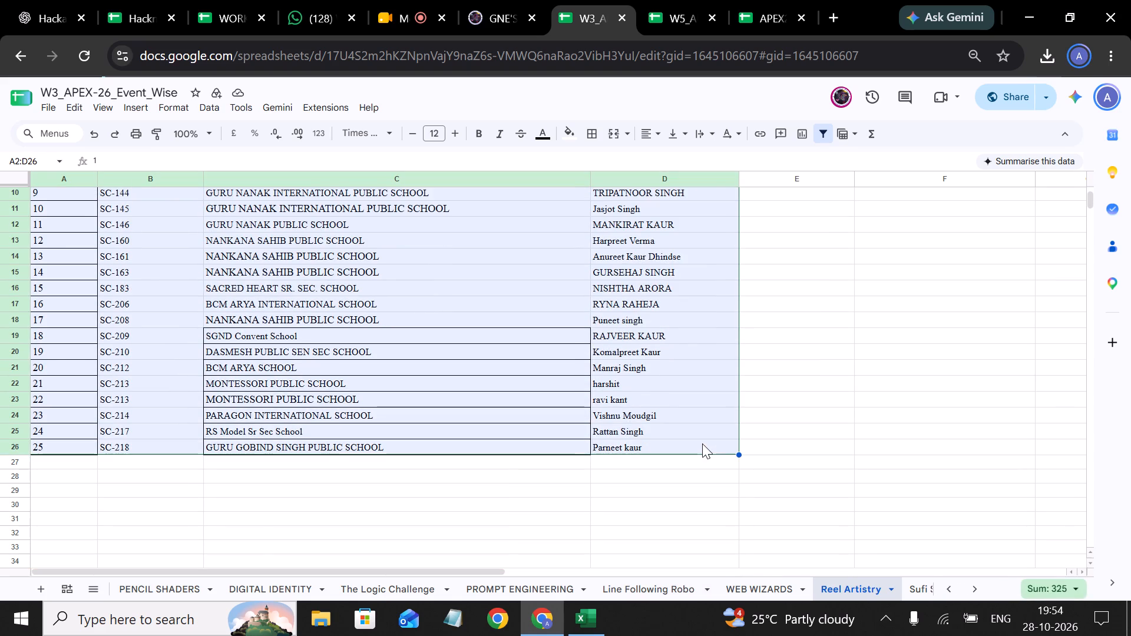
pyautogui.click(588, 134)
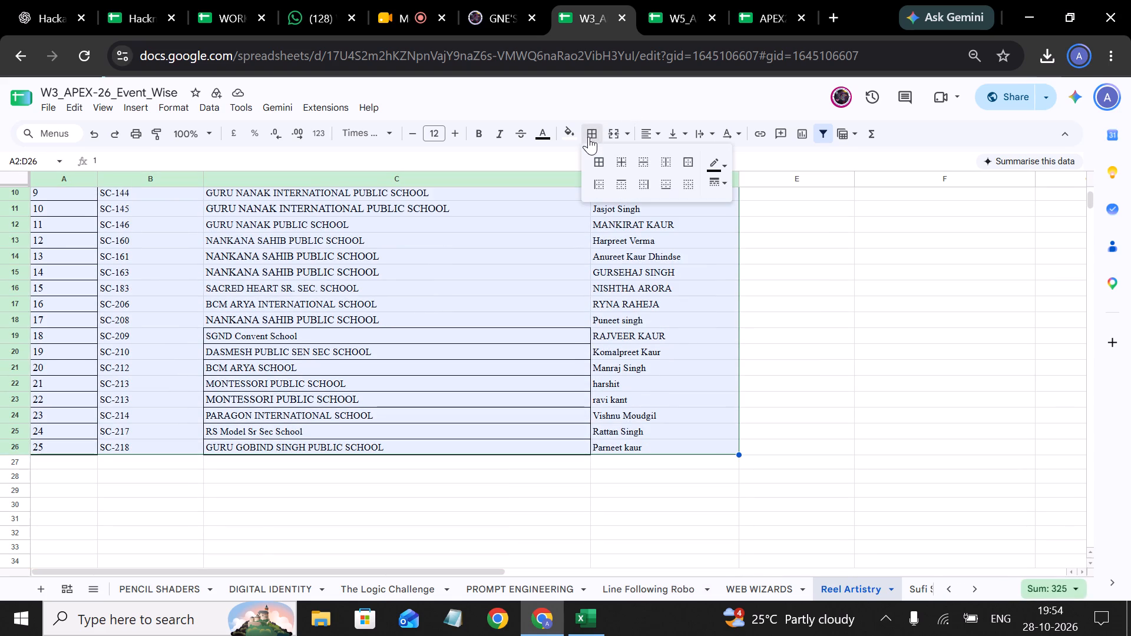
pyautogui.click(599, 157)
pyautogui.scroll(3, 339, 307)
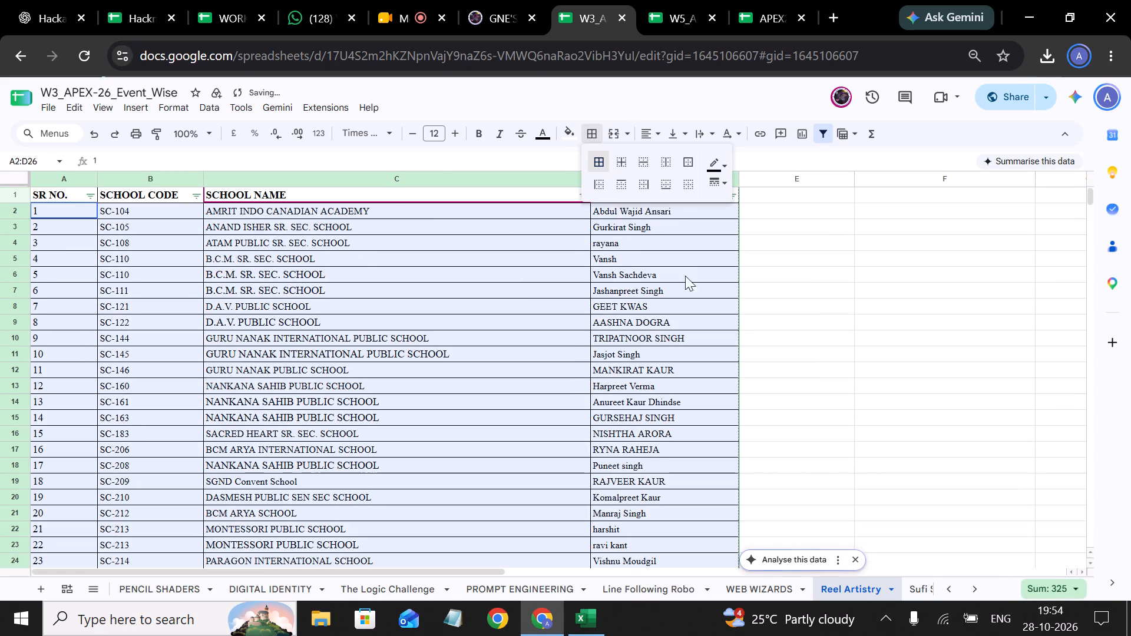
pyautogui.click(361, 260)
pyautogui.click(168, 271)
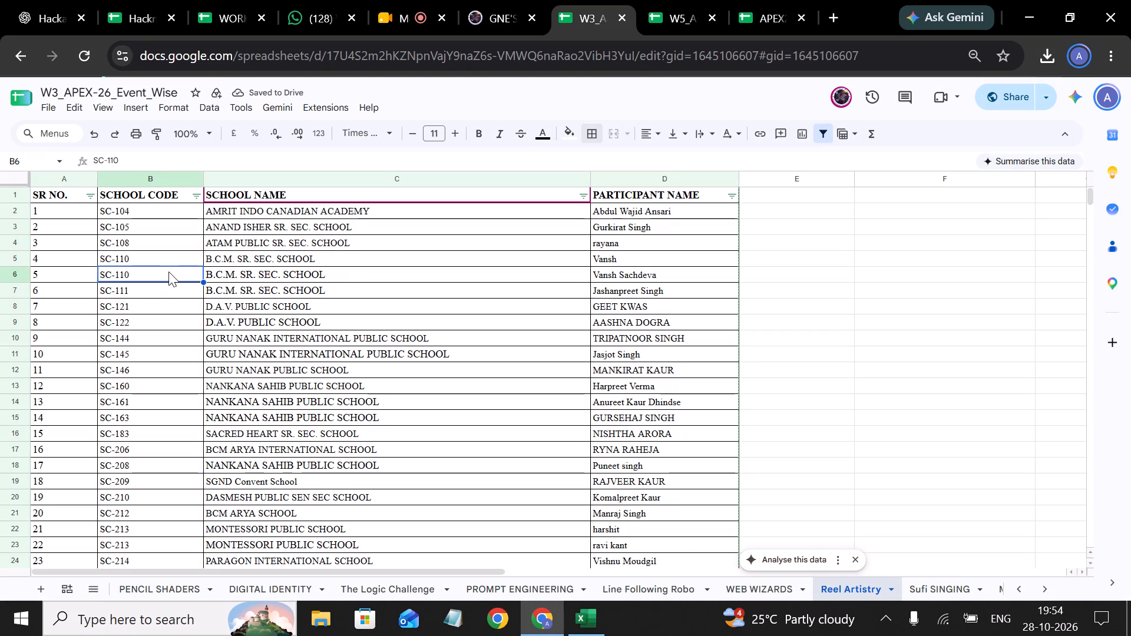
pyautogui.click(270, 247)
# Set the font size of the Reel Artistry data range A2:D26 uniformly to 12 and check the rows.
pyautogui.moveTo(61, 206); pyautogui.dragTo(567, 488)
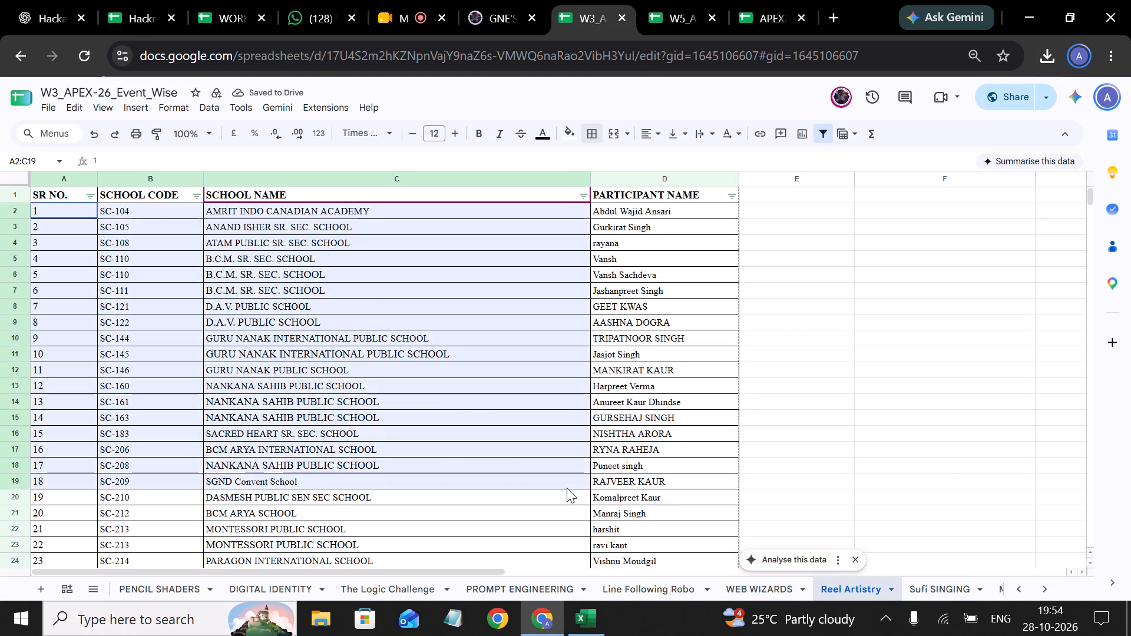
pyautogui.moveTo(567, 488); pyautogui.dragTo(707, 220)
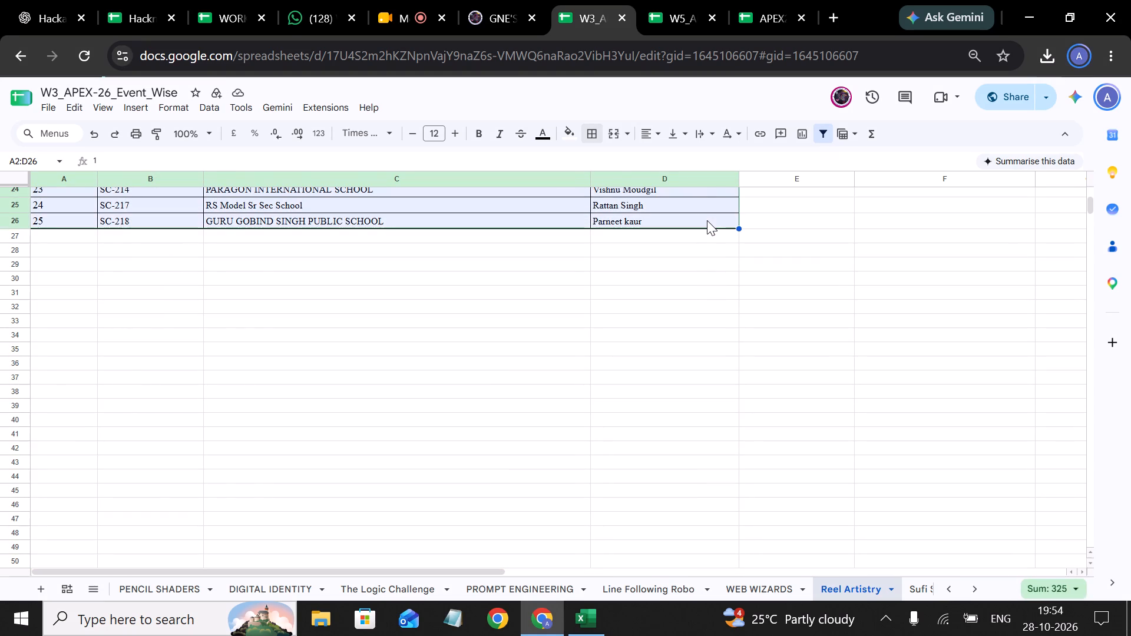
pyautogui.click(448, 132)
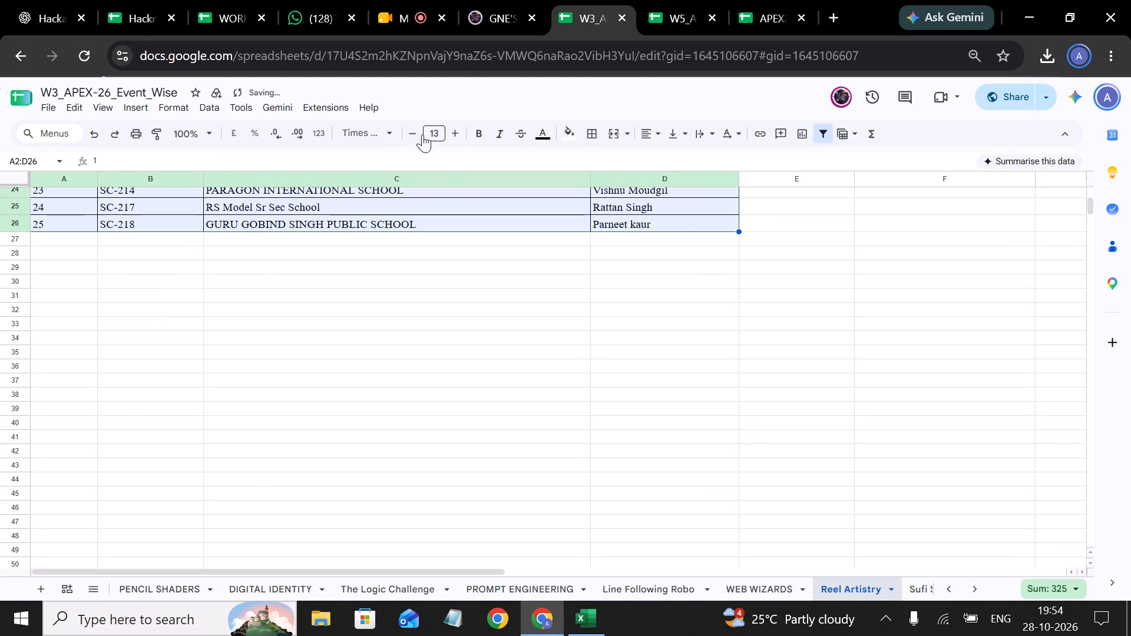
pyautogui.click(411, 134)
pyautogui.scroll(1, 426, 259)
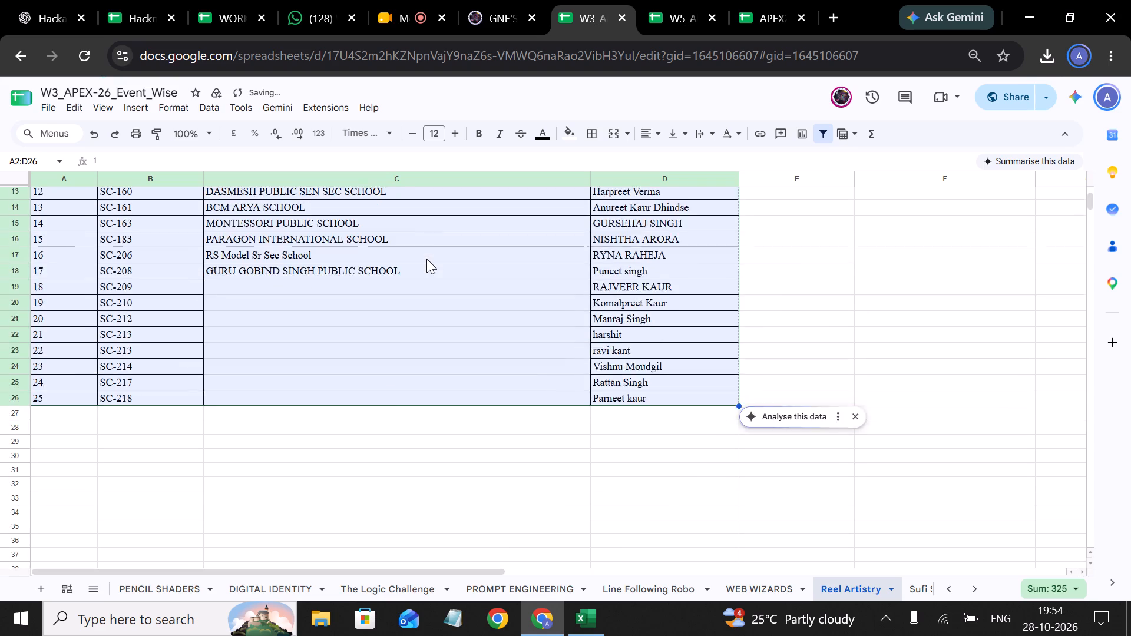
pyautogui.scroll(3, 426, 259)
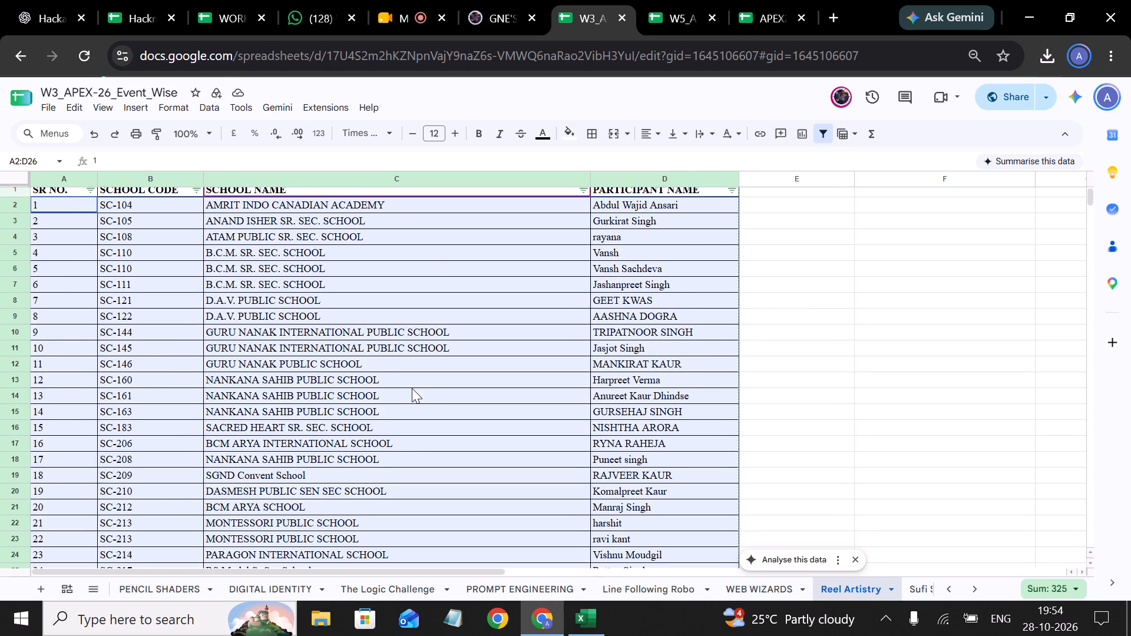
# Review the Reel Artistry rows from the header to row 26, checking serial numbers, school codes, school names and participants for alignment.
pyautogui.scroll(-1, 412, 388)
pyautogui.click(492, 353)
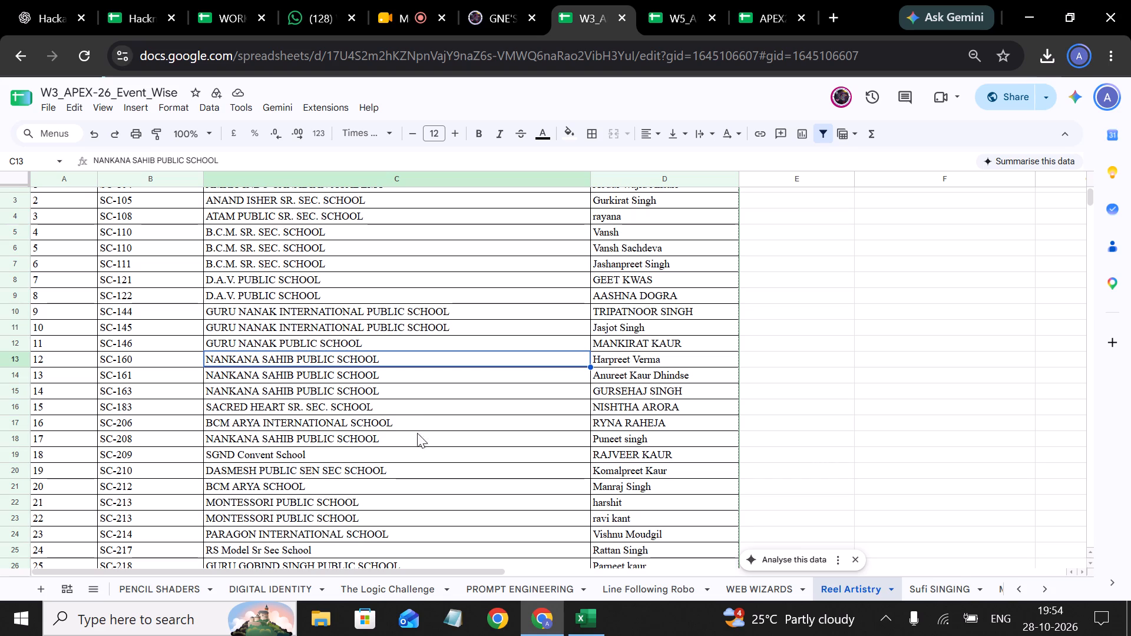
pyautogui.scroll(-2, 426, 415)
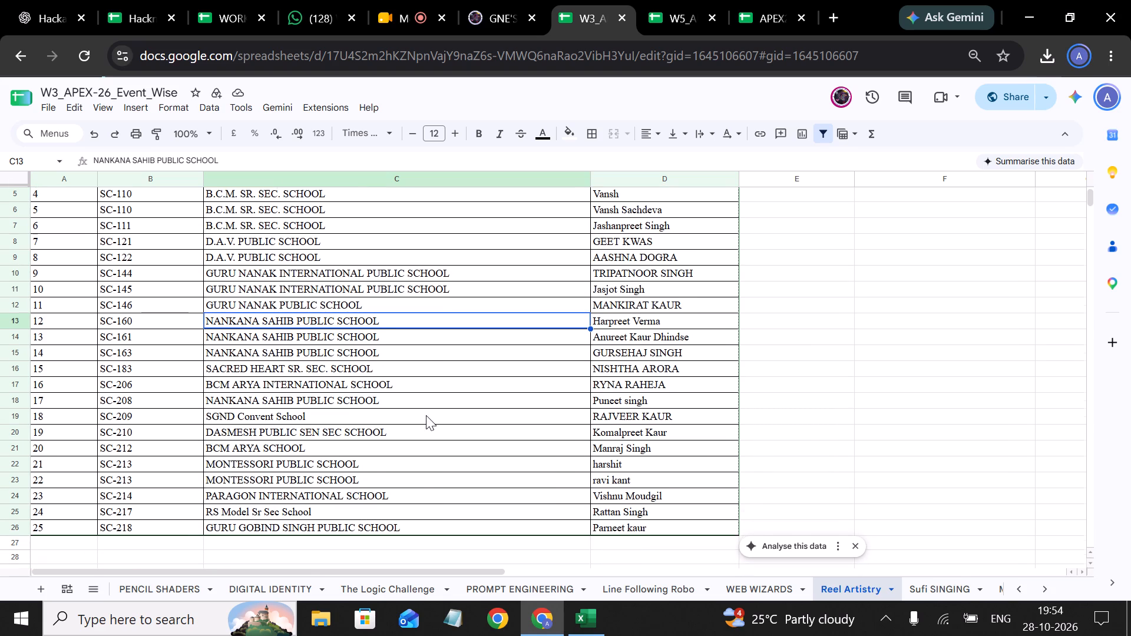
pyautogui.scroll(-1, 426, 415)
pyautogui.scroll(2, 162, 307)
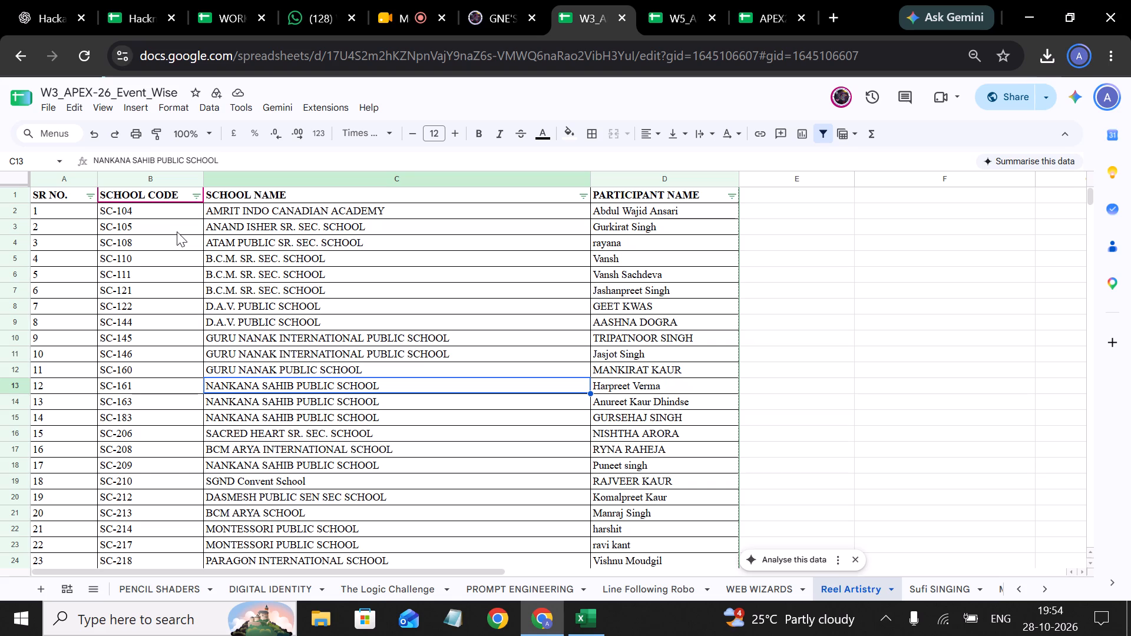
pyautogui.scroll(-1, 272, 324)
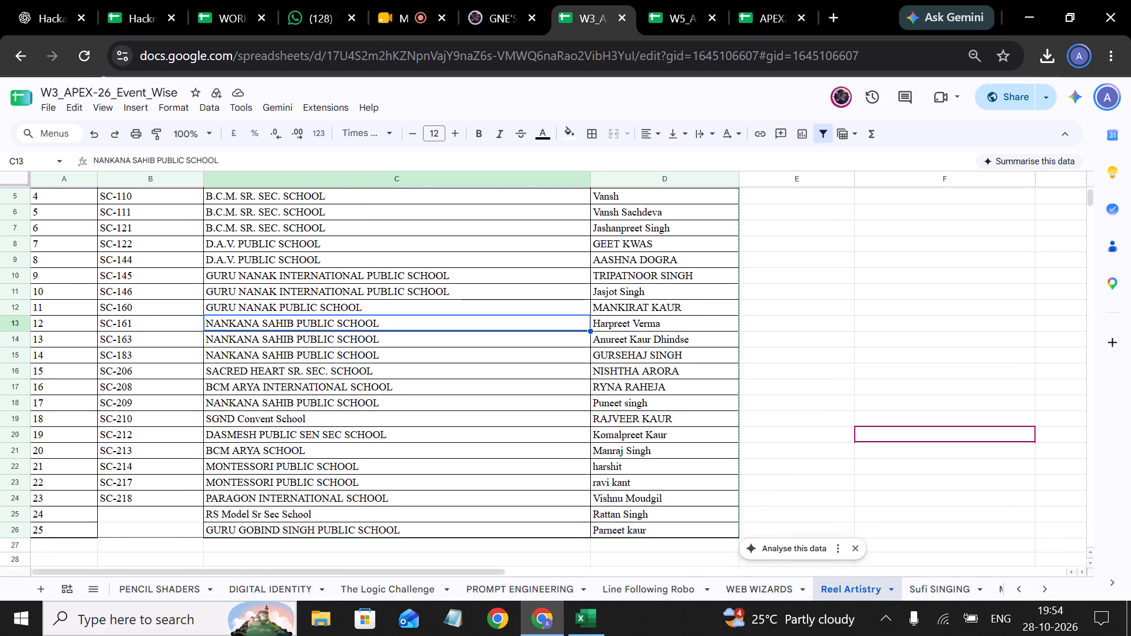
pyautogui.scroll(-3, 271, 316)
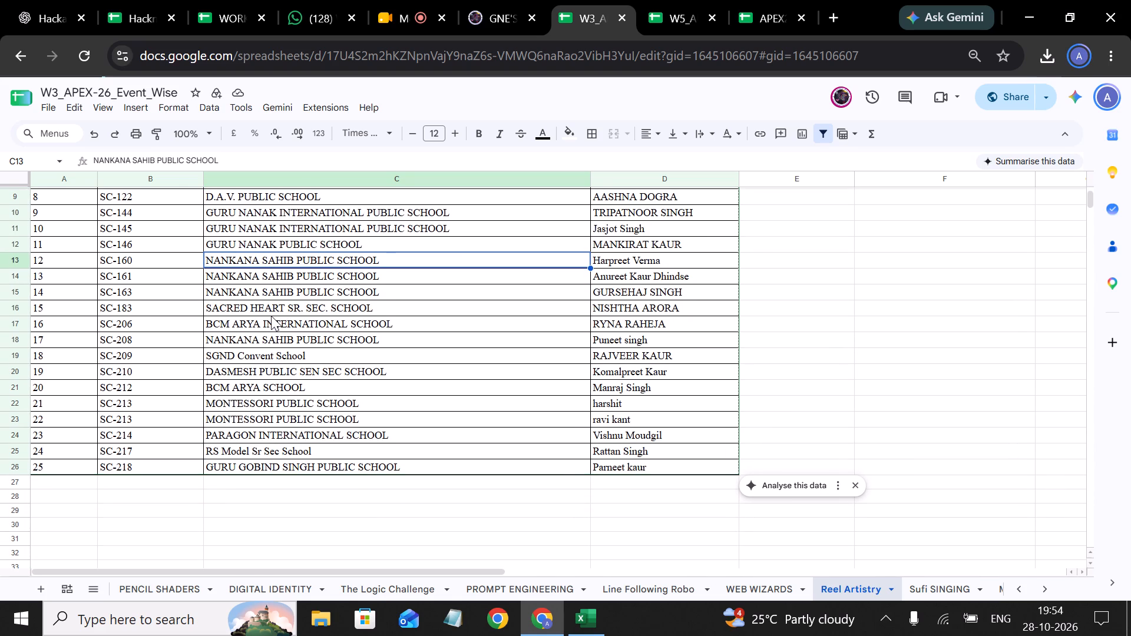
pyautogui.scroll(-1, 271, 316)
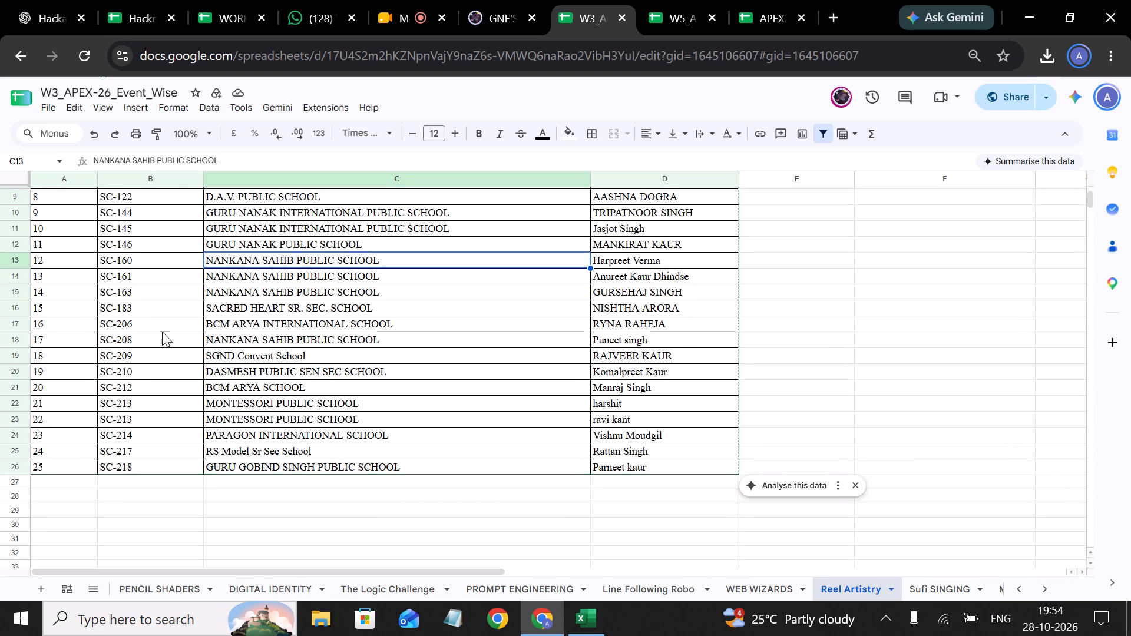
pyautogui.scroll(2, 243, 360)
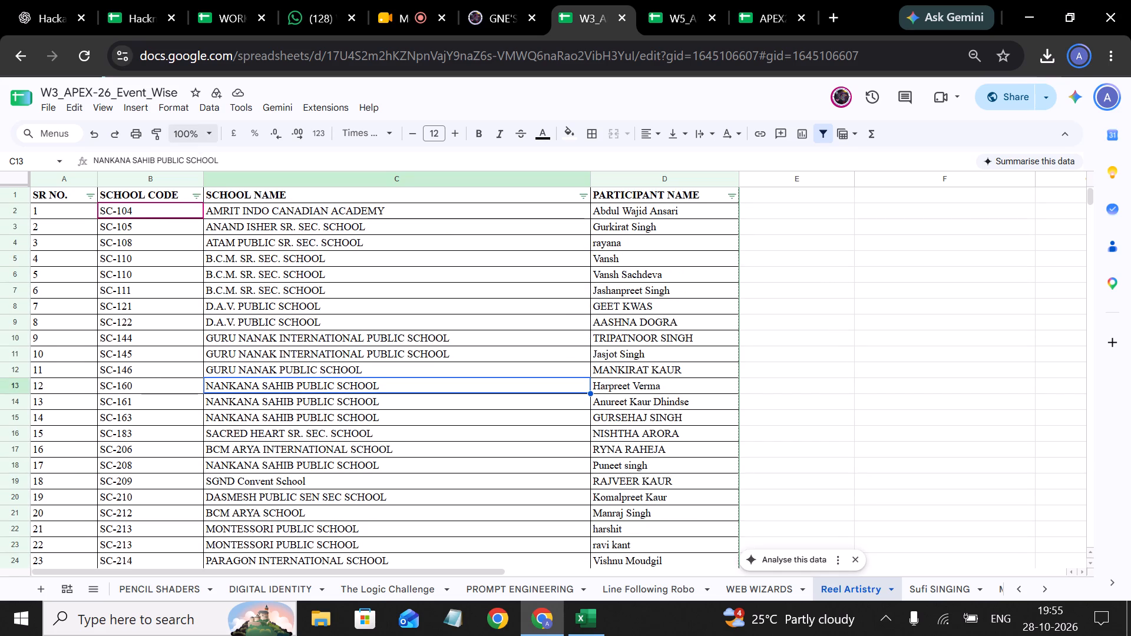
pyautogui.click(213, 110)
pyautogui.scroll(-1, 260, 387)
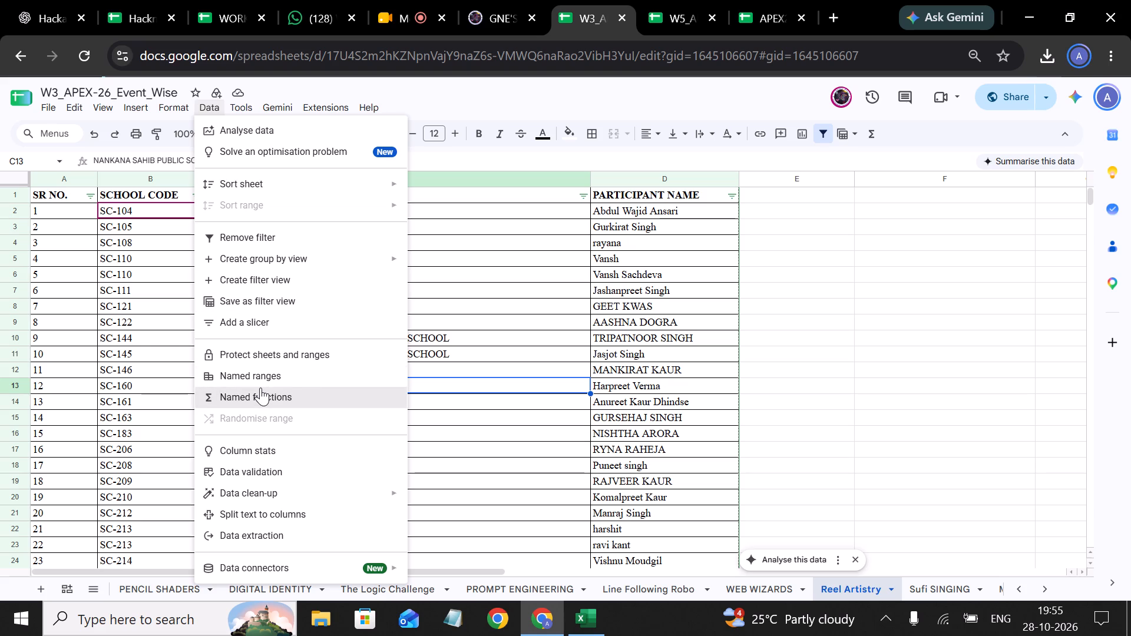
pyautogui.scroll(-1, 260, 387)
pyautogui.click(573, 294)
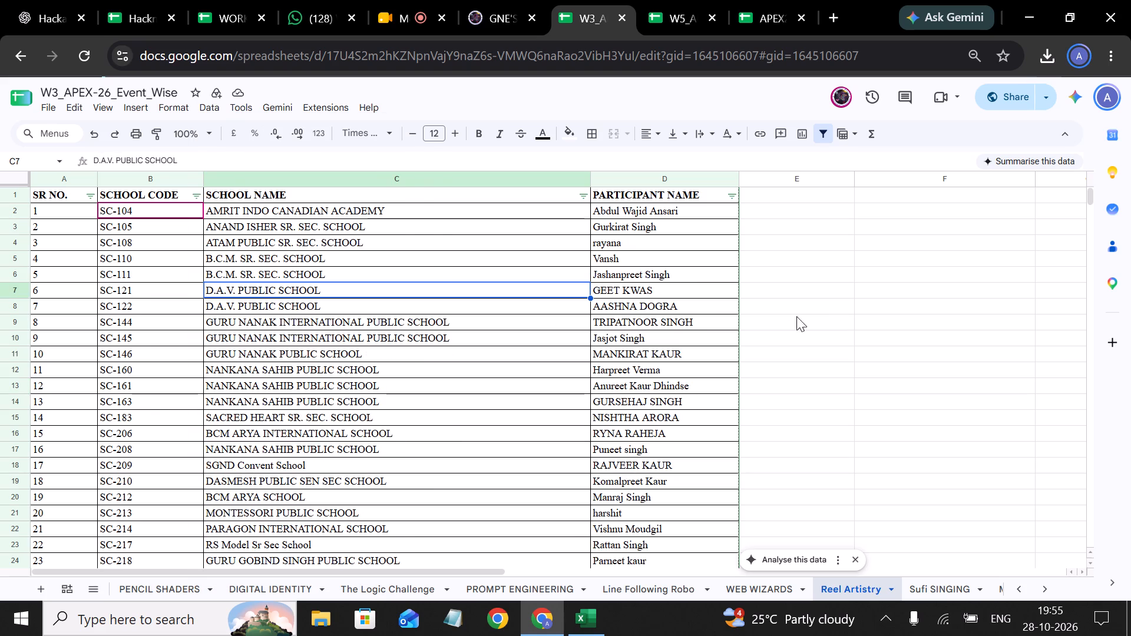
# Clear the leftover serial numbers 24 and 25 from cells A25:A26 of the Reel Artistry sheet.
pyautogui.scroll(-1, 629, 387)
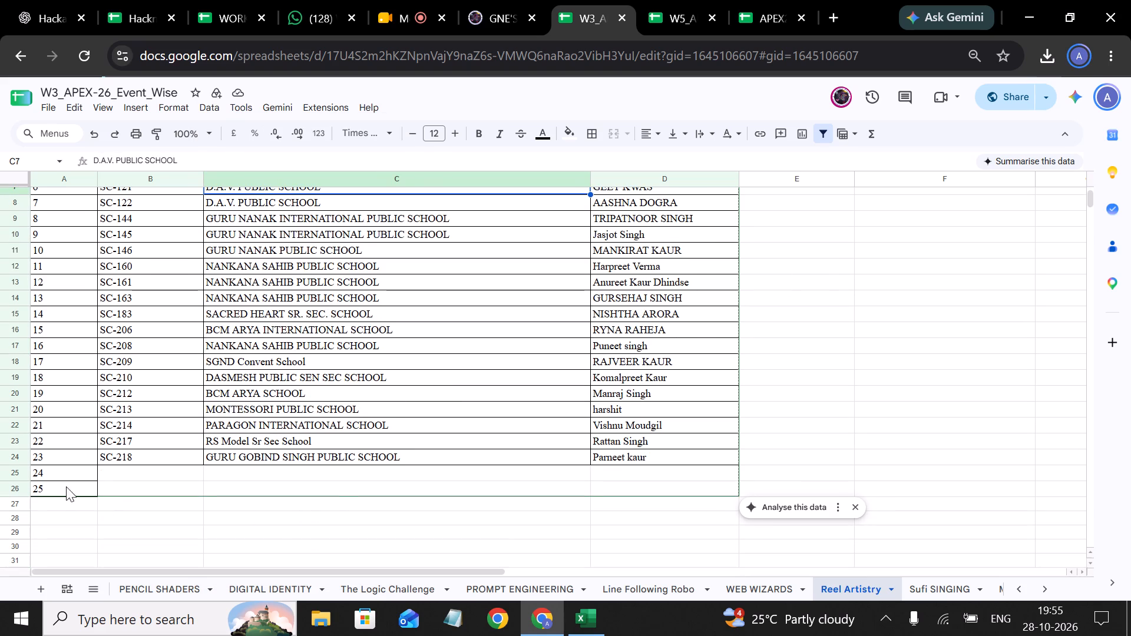
pyautogui.moveTo(64, 473); pyautogui.dragTo(71, 489)
pyautogui.press('BackSpace')
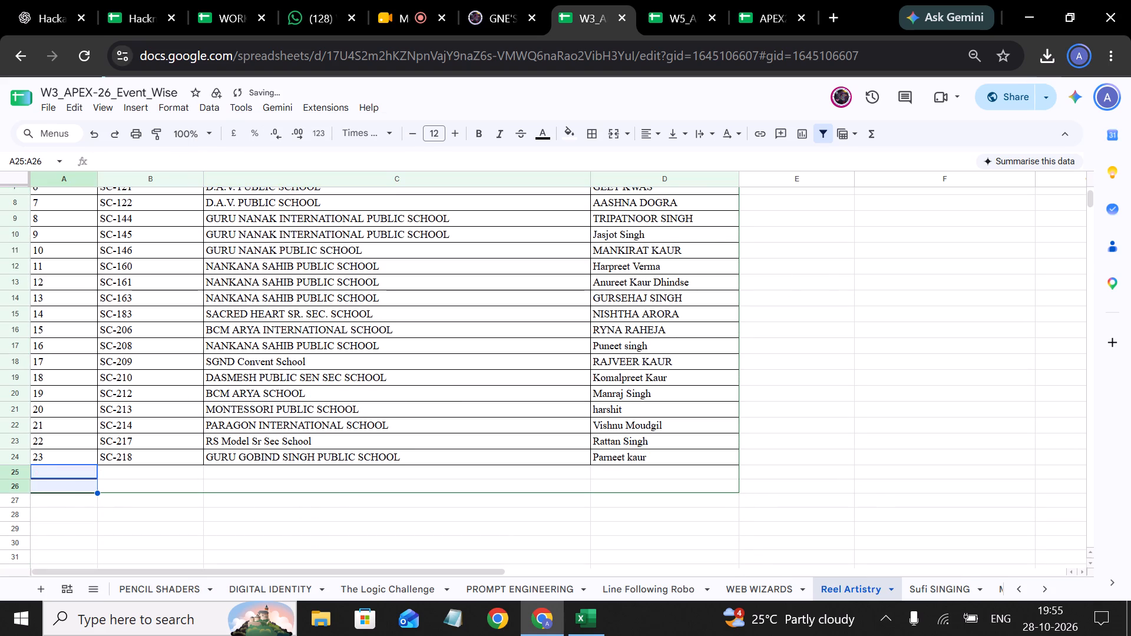
pyautogui.click(355, 490)
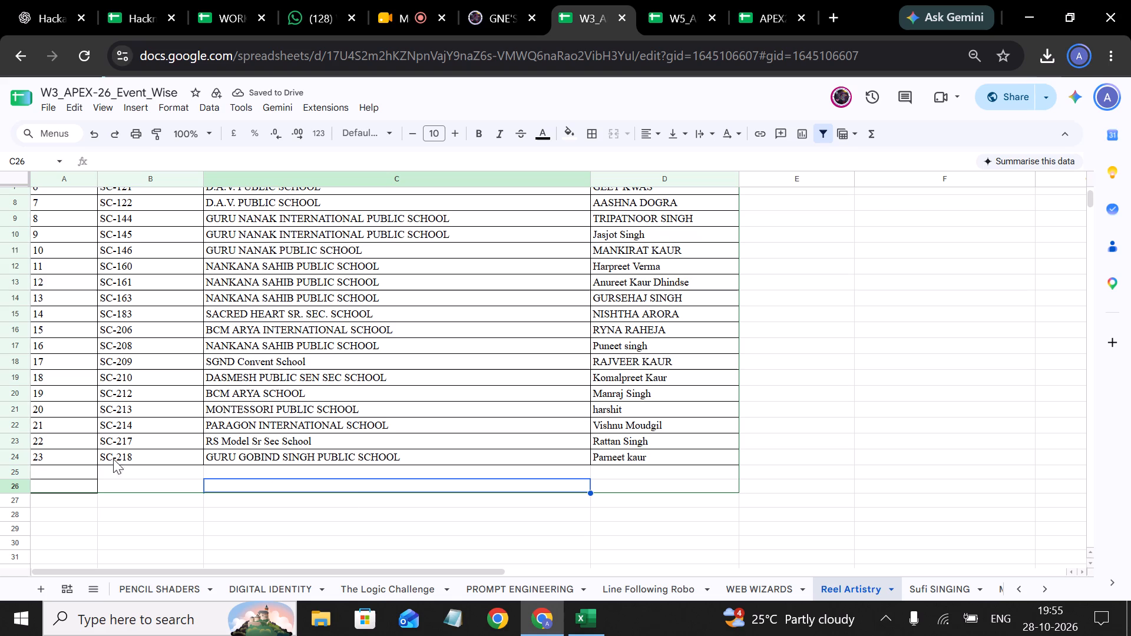
# Remove all borders from the emptied cells A25:A26 on the Reel Artistry sheet.
pyautogui.moveTo(81, 468); pyautogui.dragTo(87, 483)
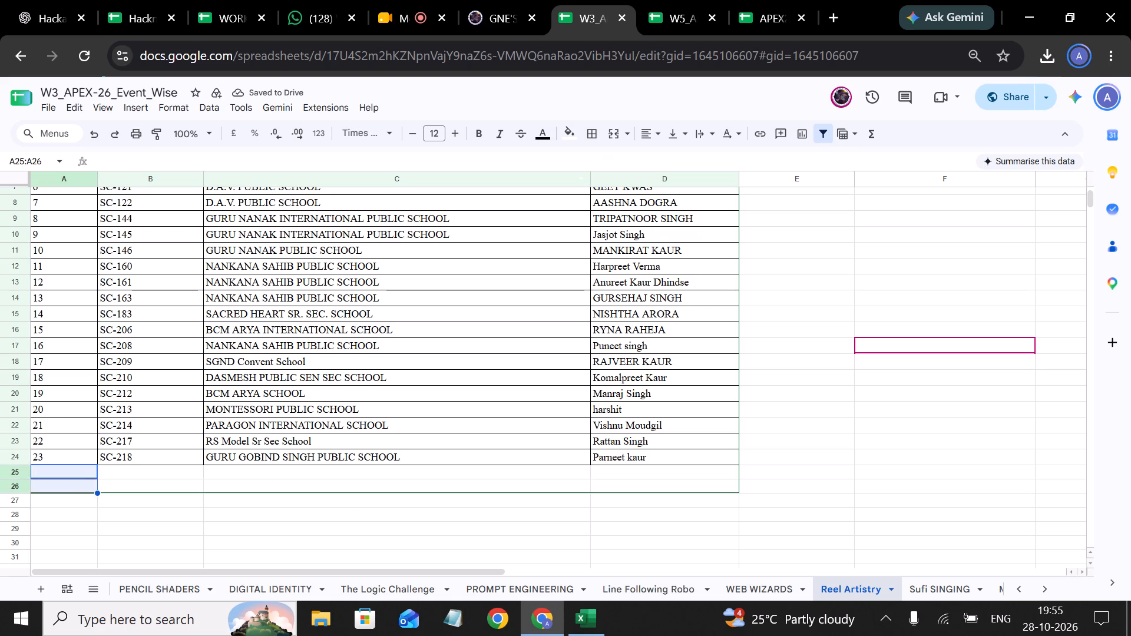
pyautogui.click(593, 135)
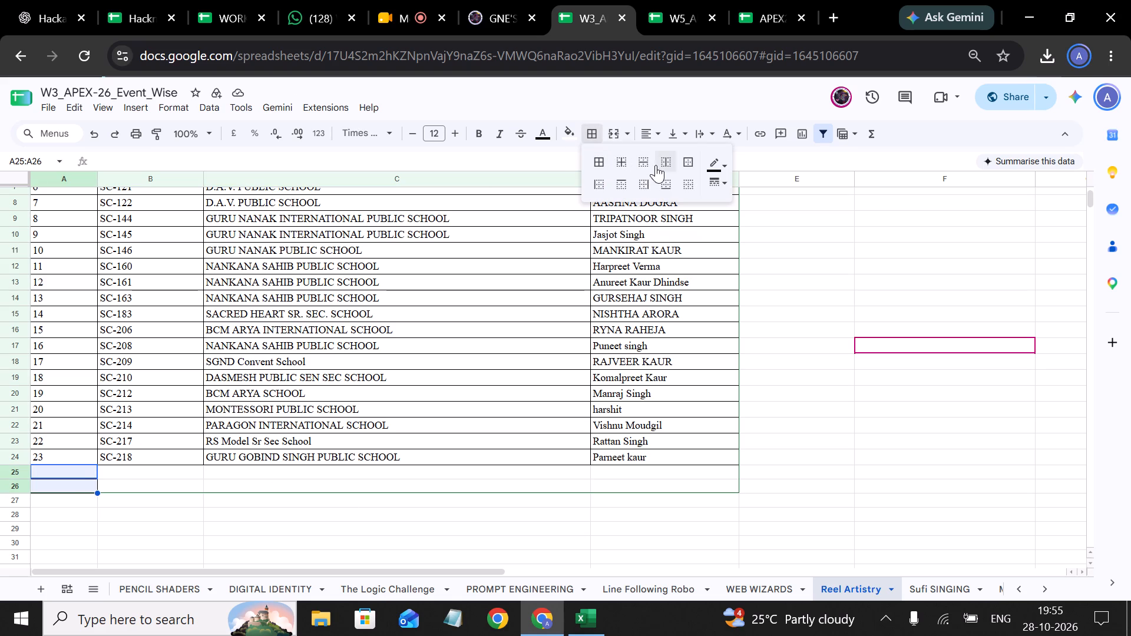
pyautogui.click(689, 181)
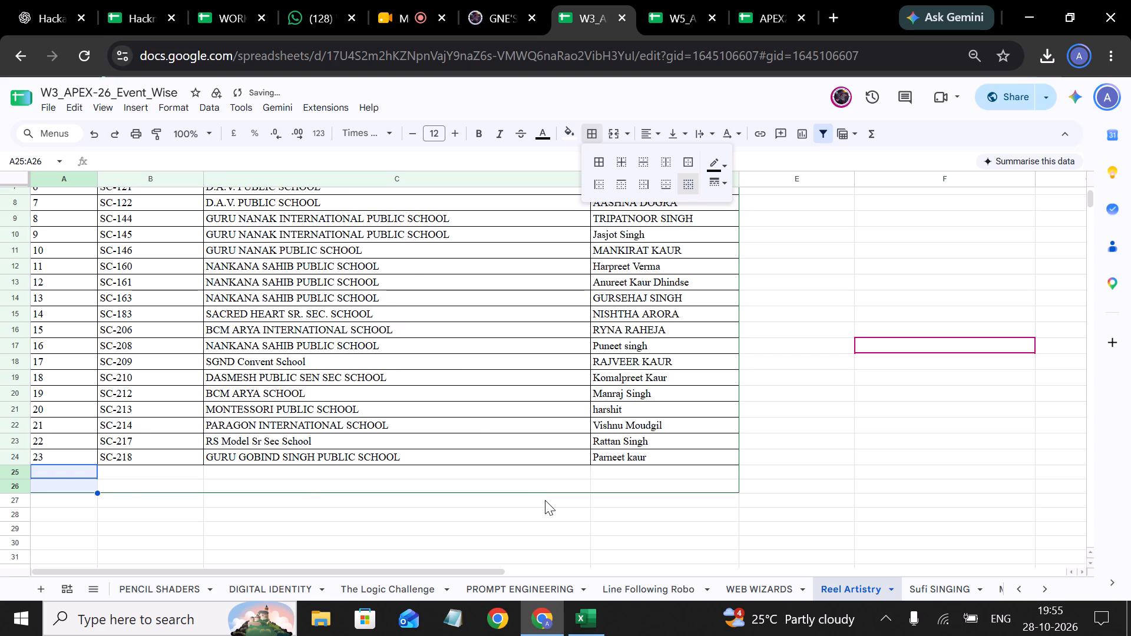
# Switch to the APEX 2026 registration portal and examine the first page of Reel Artistry participants with their schools, codes and registration statuses.
pyautogui.scroll(1, 545, 500)
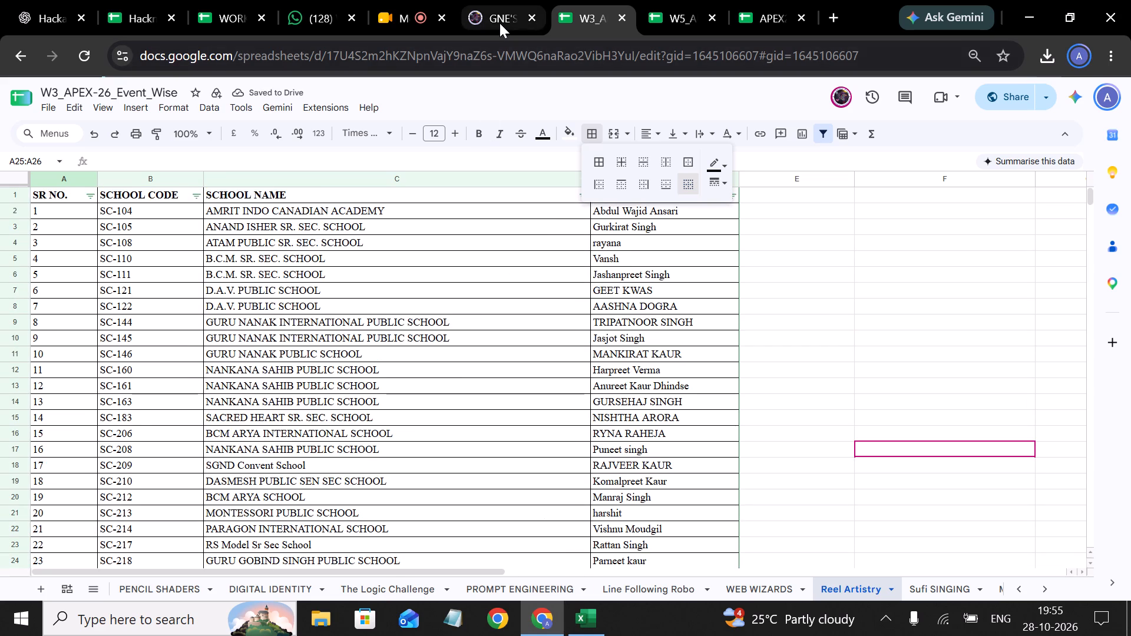
pyautogui.click(500, 23)
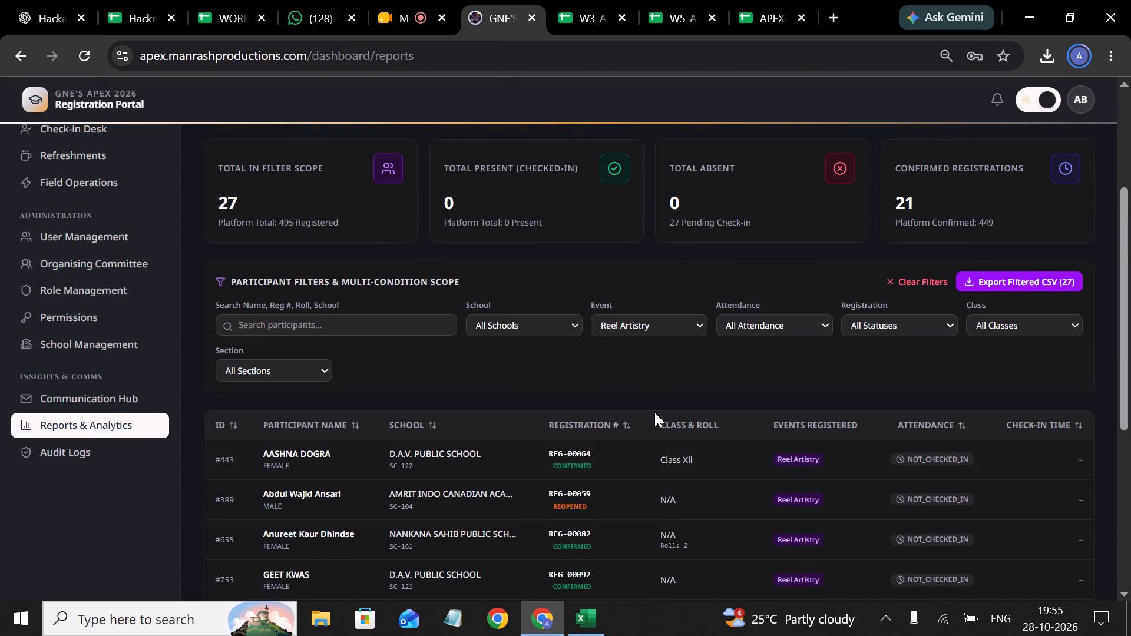
pyautogui.scroll(-2, 654, 412)
pyautogui.scroll(2, 732, 343)
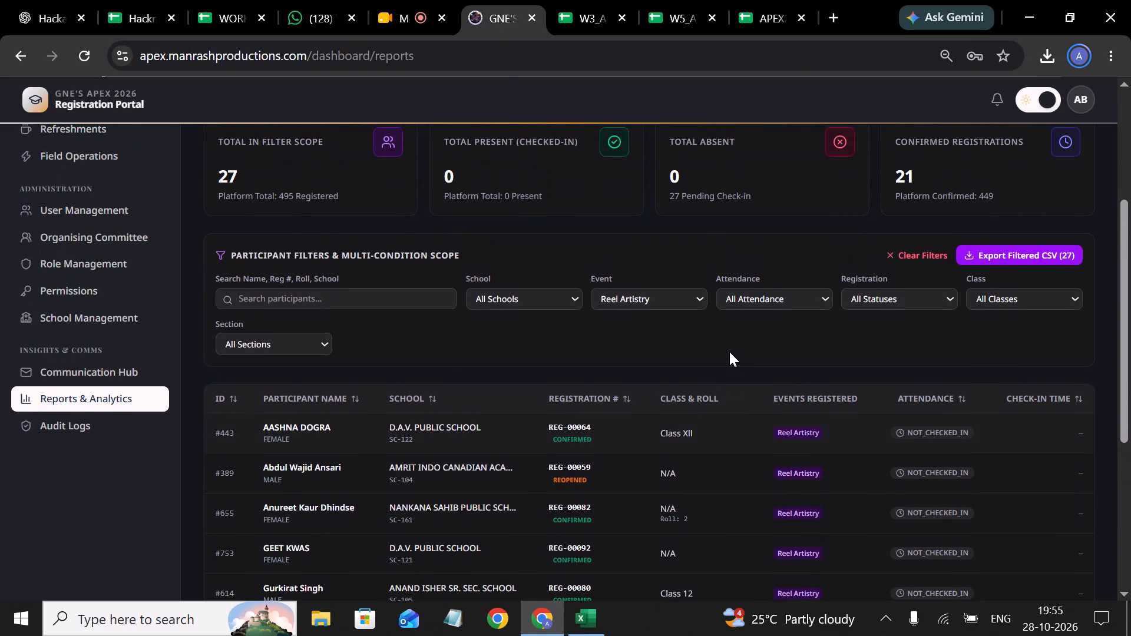
pyautogui.scroll(1, 351, 273)
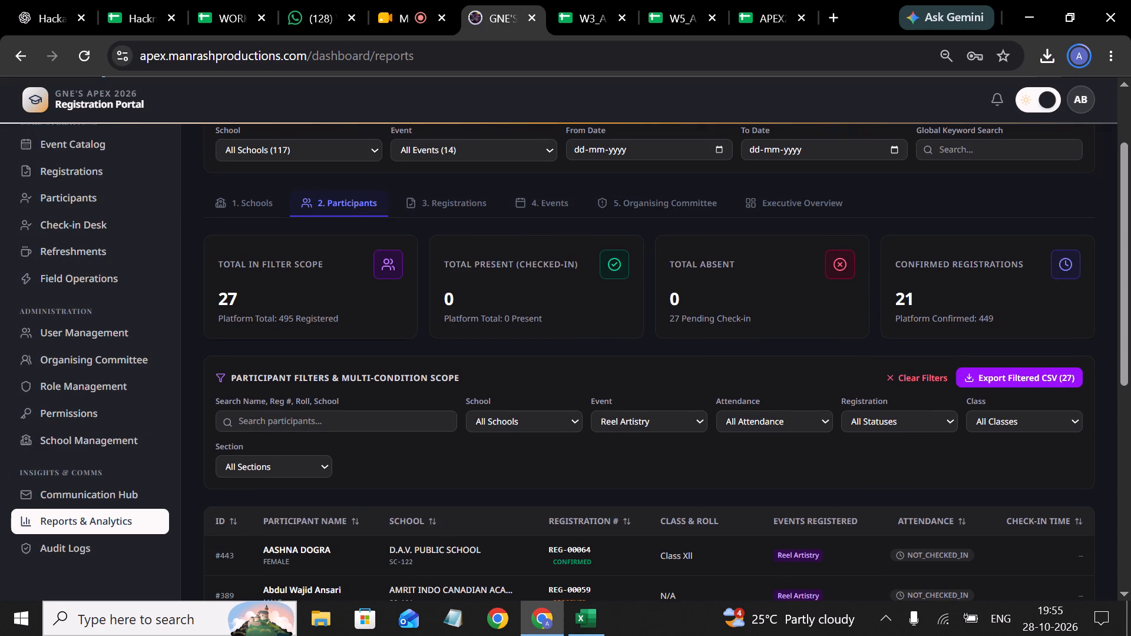
pyautogui.scroll(-1, 296, 319)
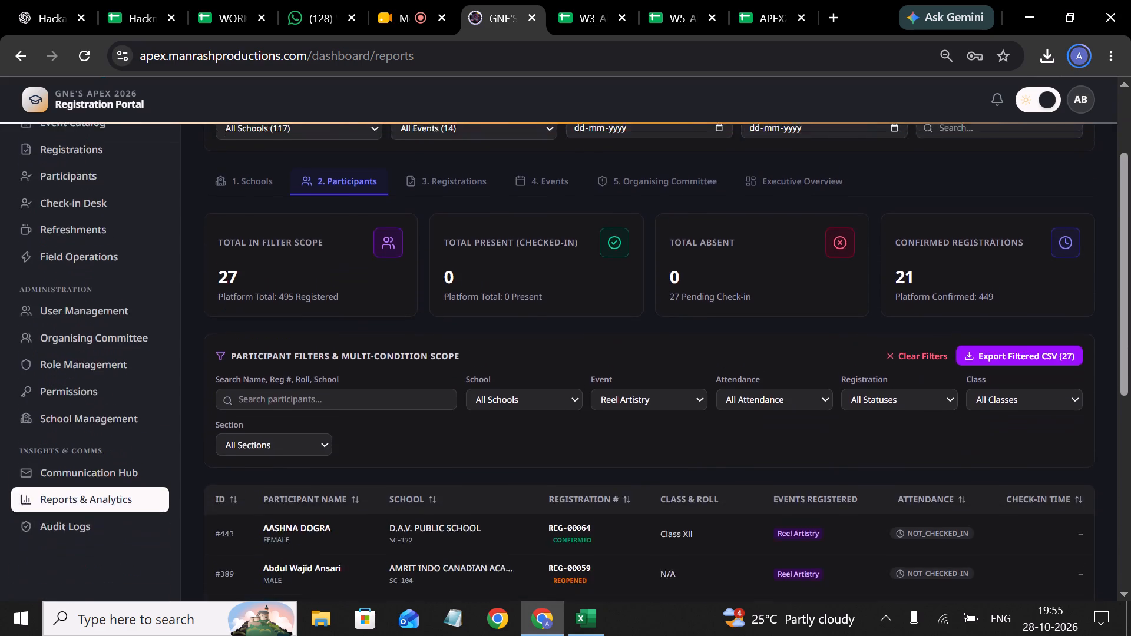
pyautogui.scroll(-1, 296, 319)
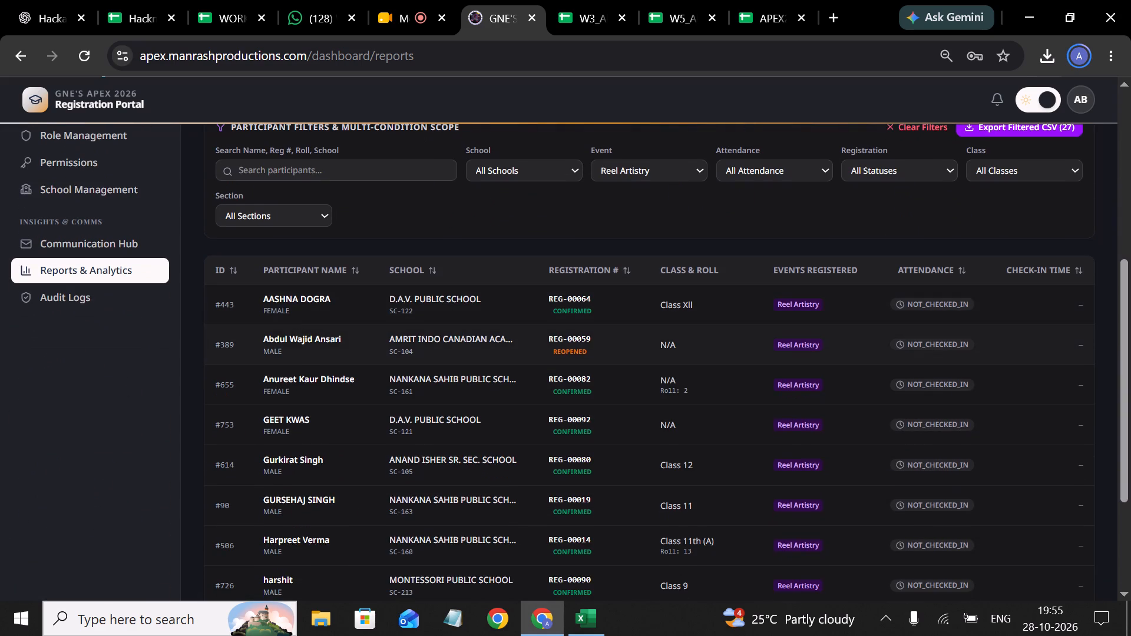
pyautogui.scroll(-1, 309, 397)
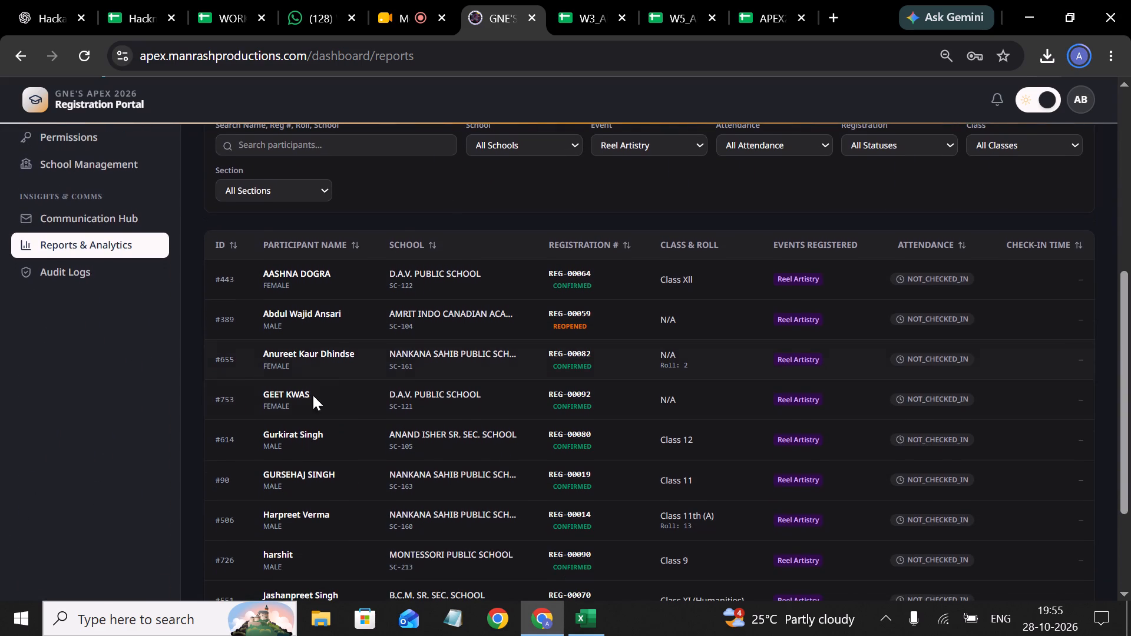
pyautogui.scroll(-1, 418, 399)
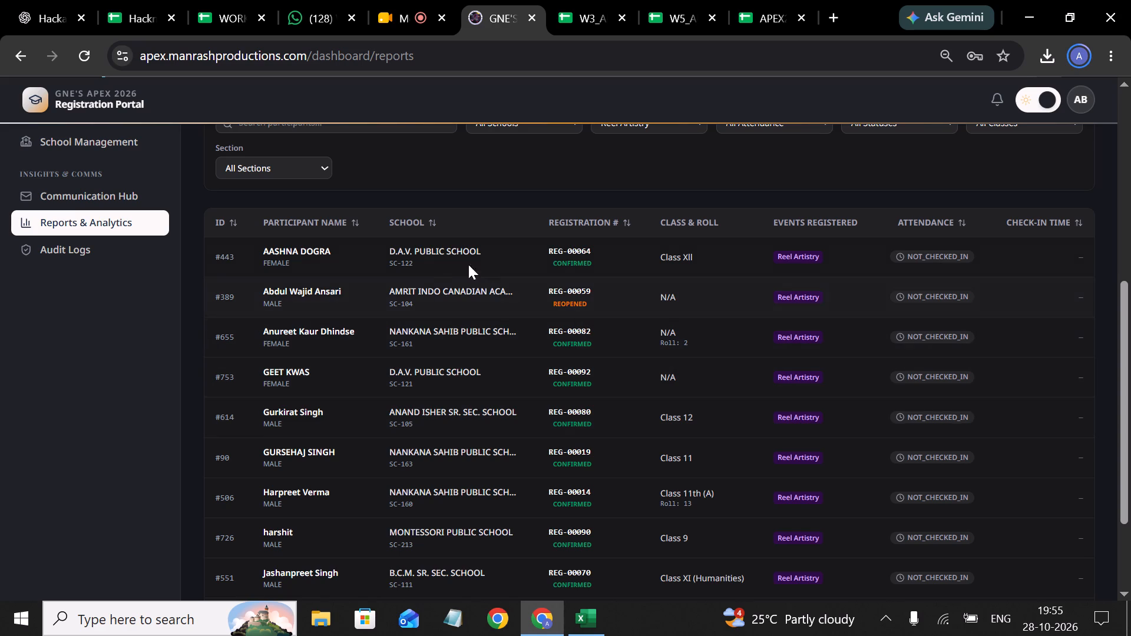
pyautogui.scroll(-4, 371, 271)
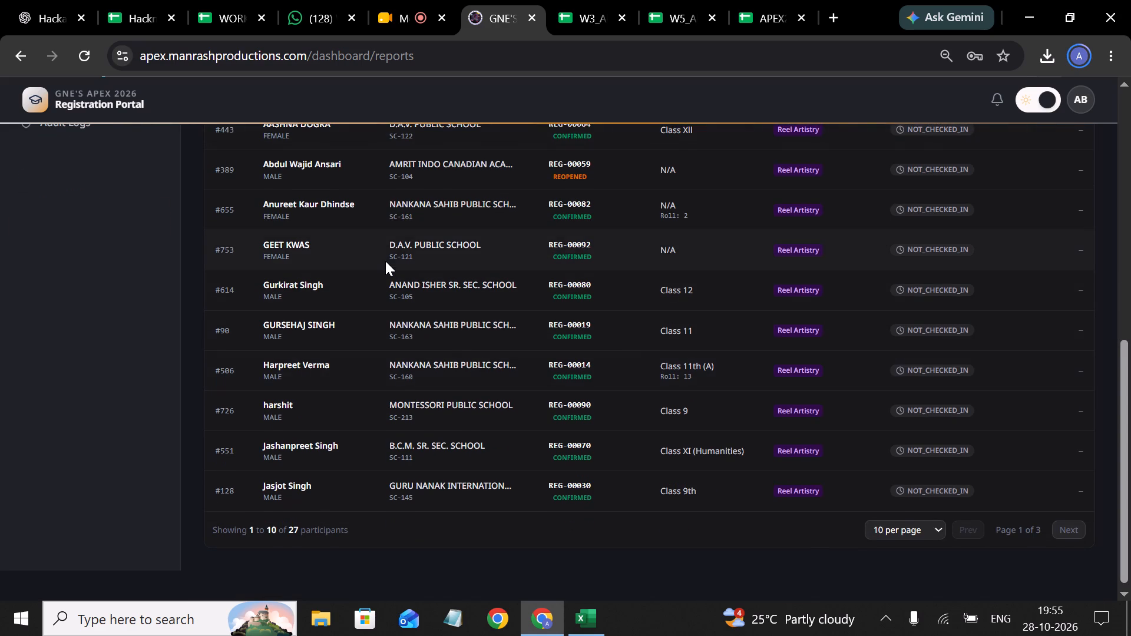
pyautogui.scroll(2, 385, 261)
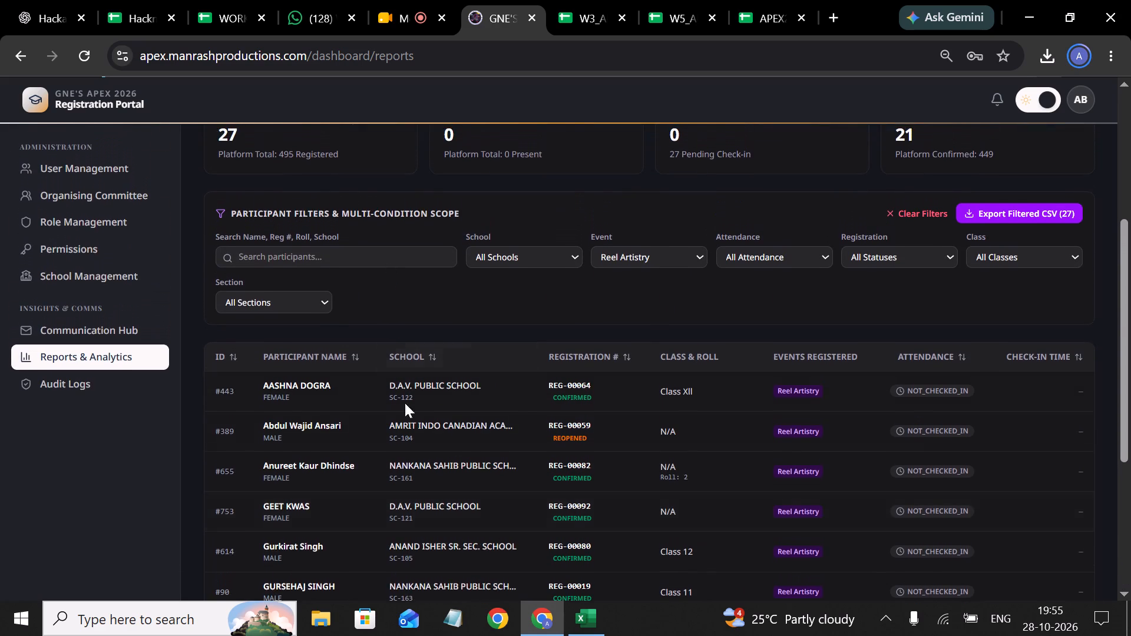
pyautogui.scroll(-2, 399, 416)
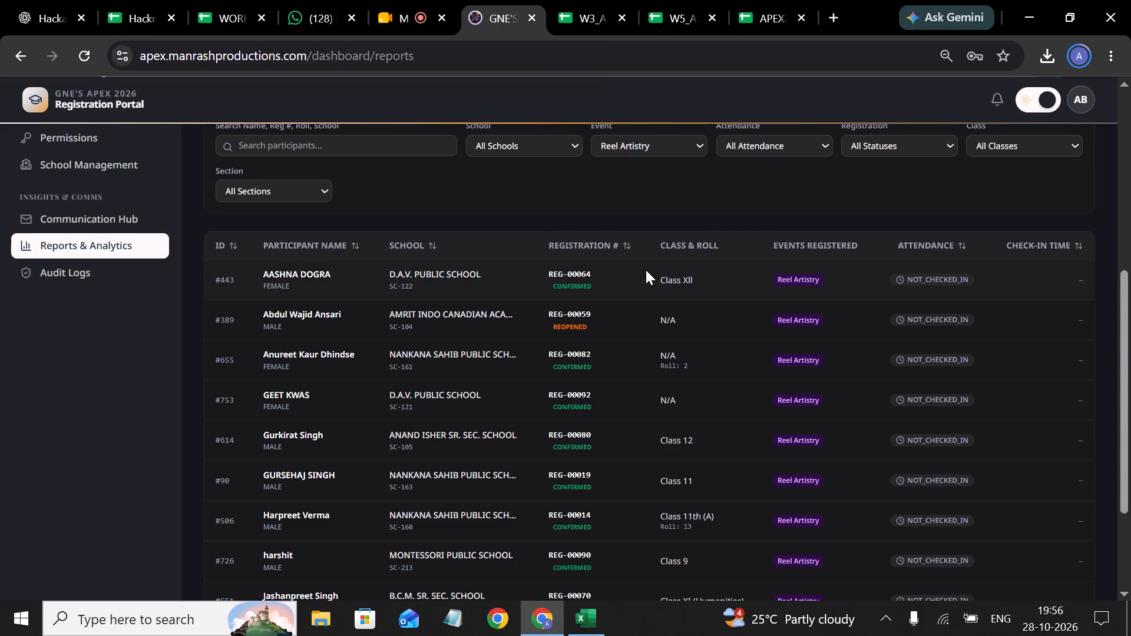
# Return to the W3 event-wise workbook and check the portal's Reel Artistry participants against the participant name column.
pyautogui.click(576, 8)
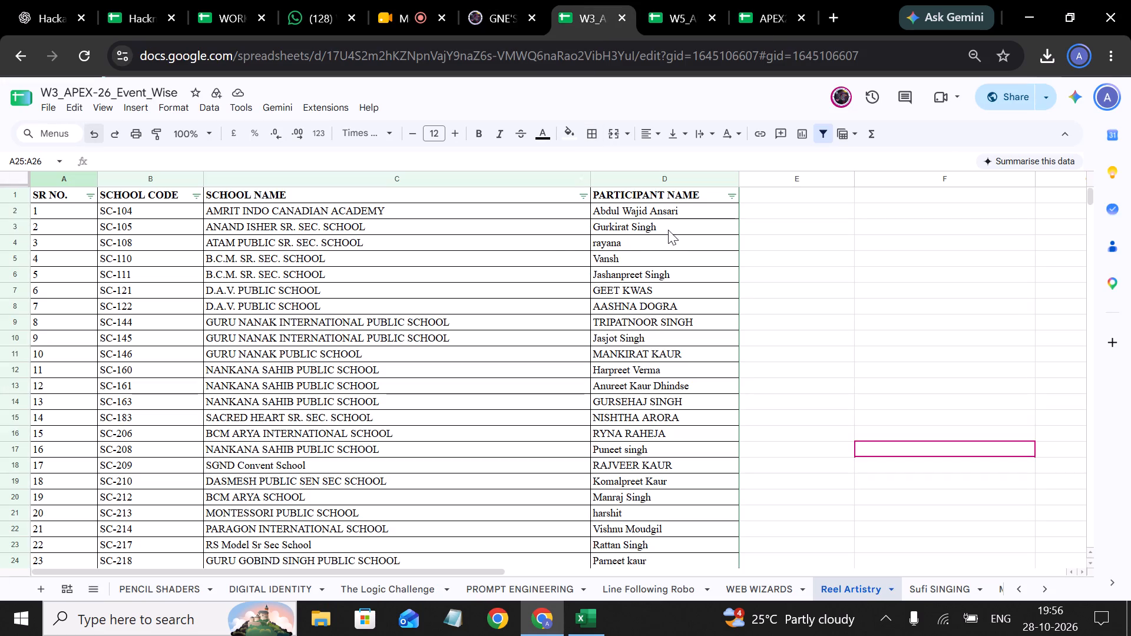
pyautogui.click(634, 303)
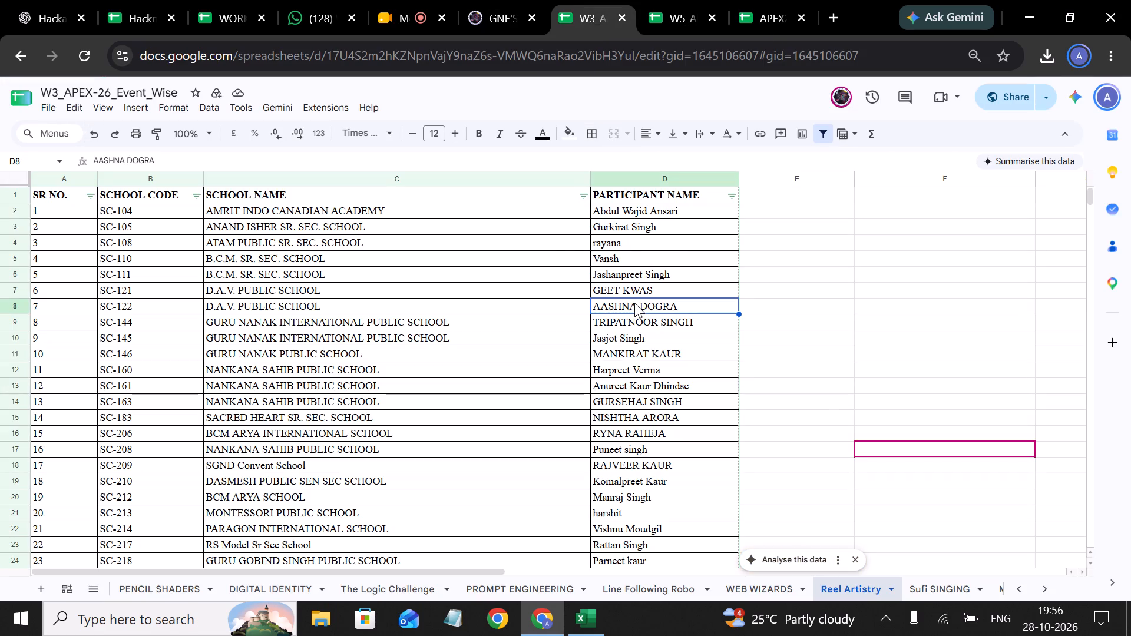
pyautogui.click(679, 207)
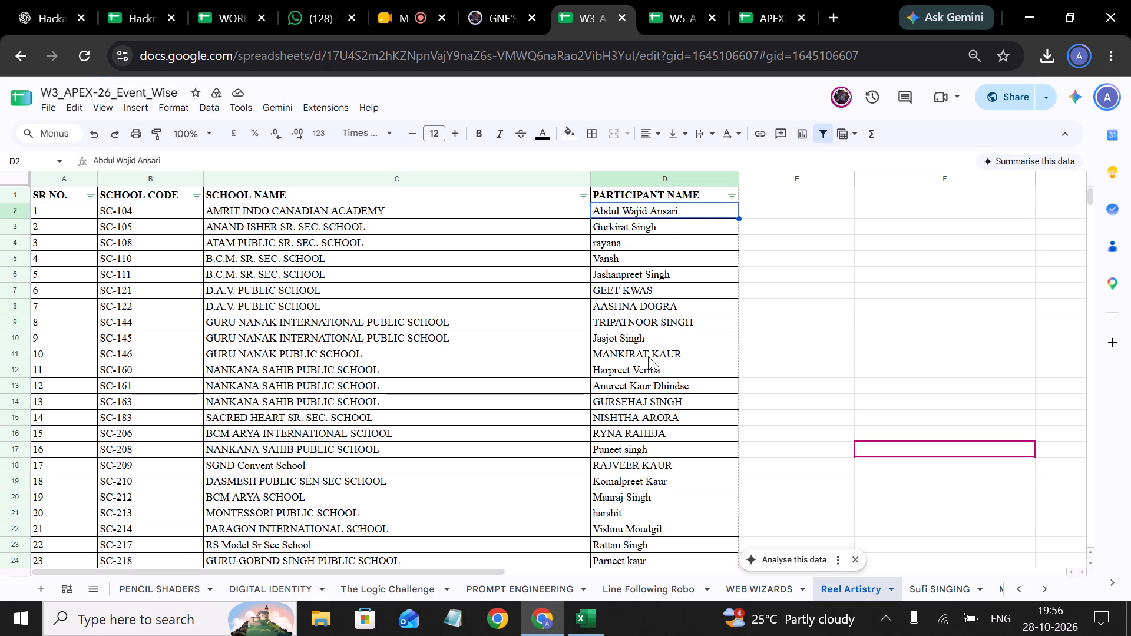
pyautogui.click(659, 379)
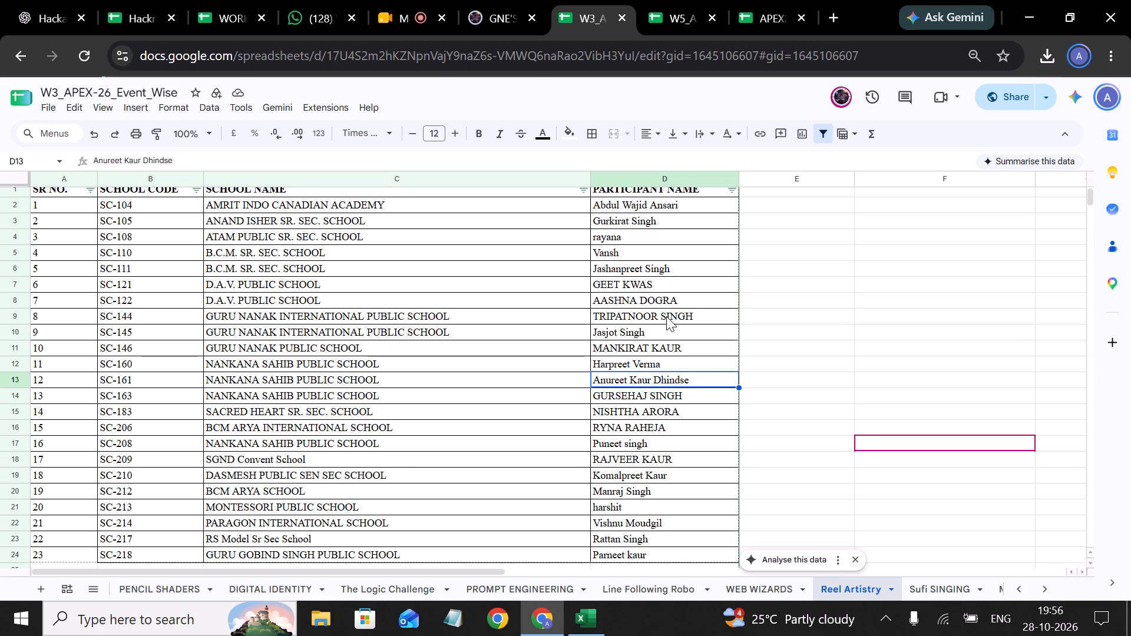
pyautogui.scroll(1, 668, 326)
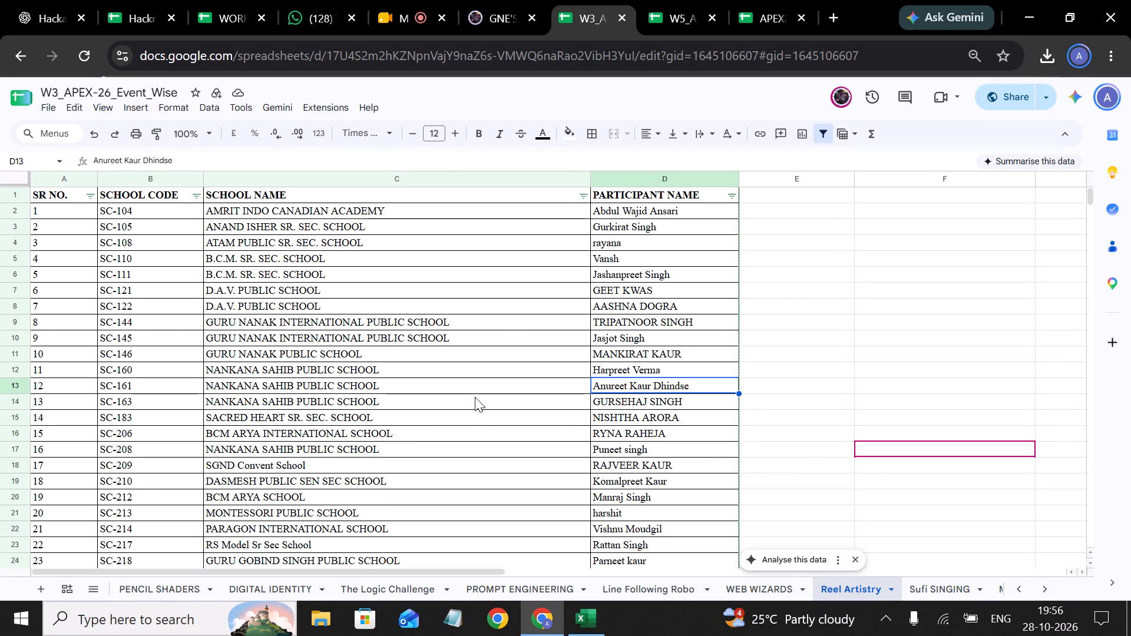
pyautogui.click(637, 289)
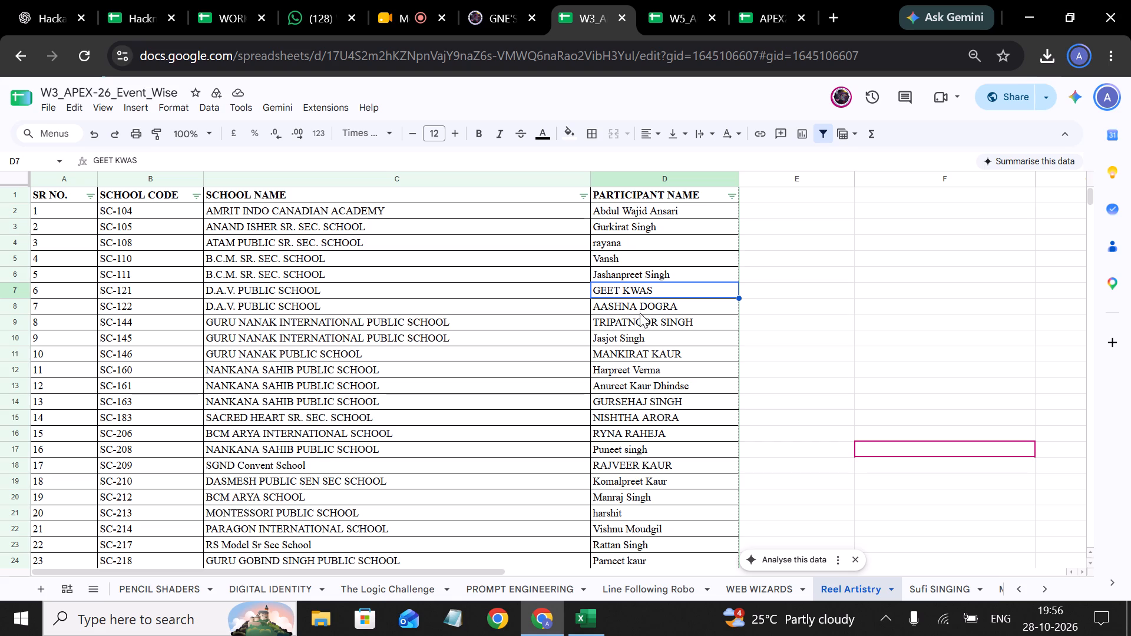
pyautogui.scroll(-1, 631, 425)
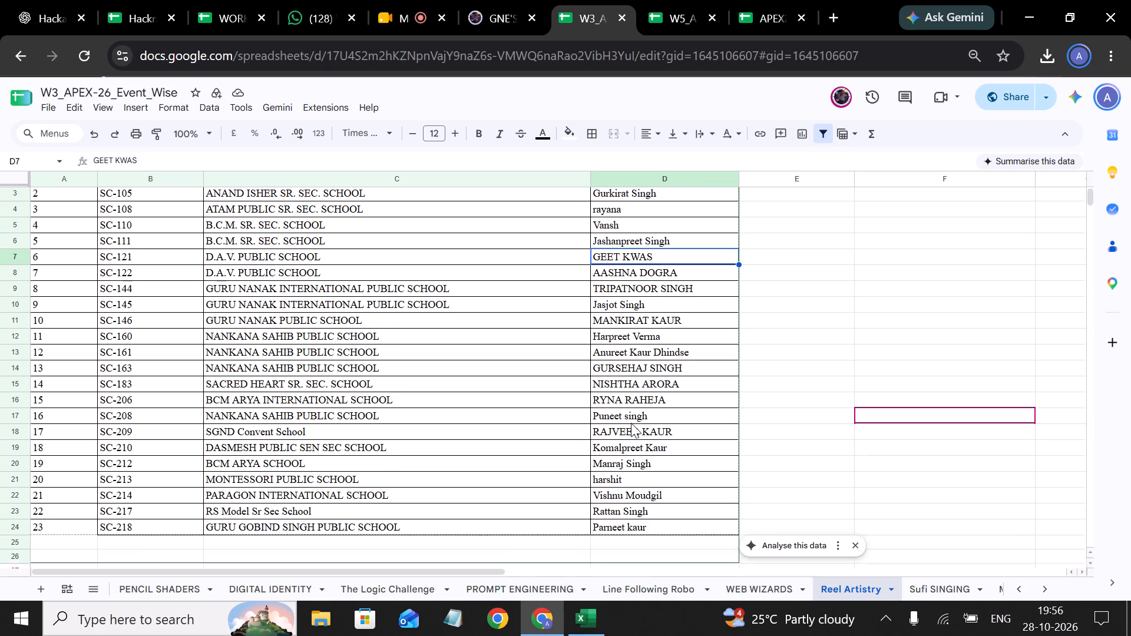
pyautogui.scroll(-1, 631, 423)
pyautogui.scroll(2, 634, 396)
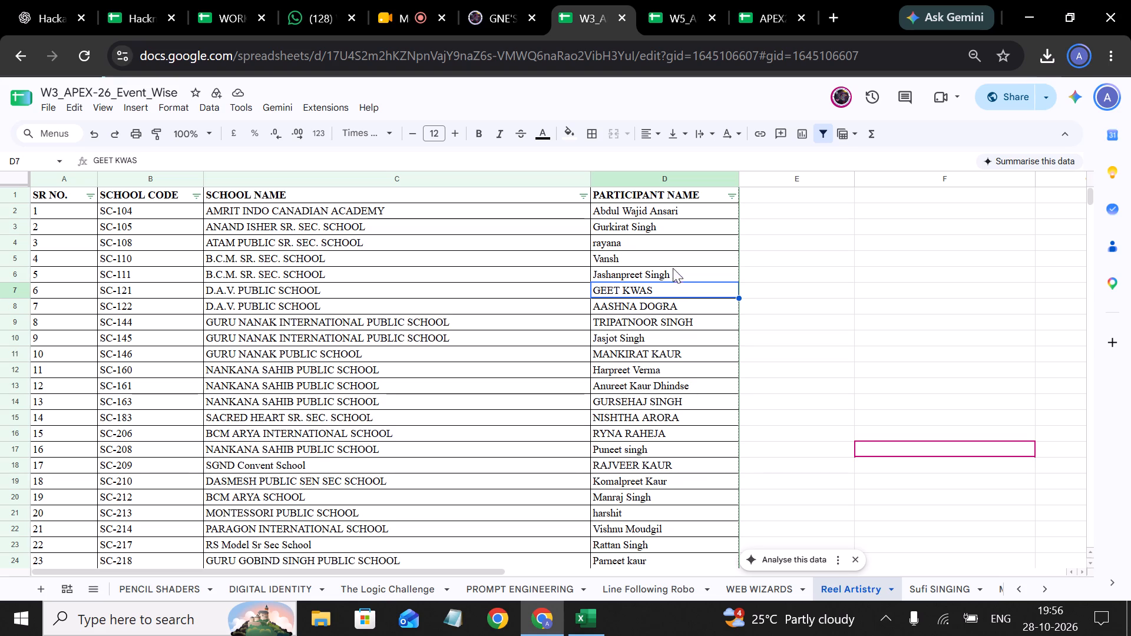
pyautogui.scroll(-1, 625, 492)
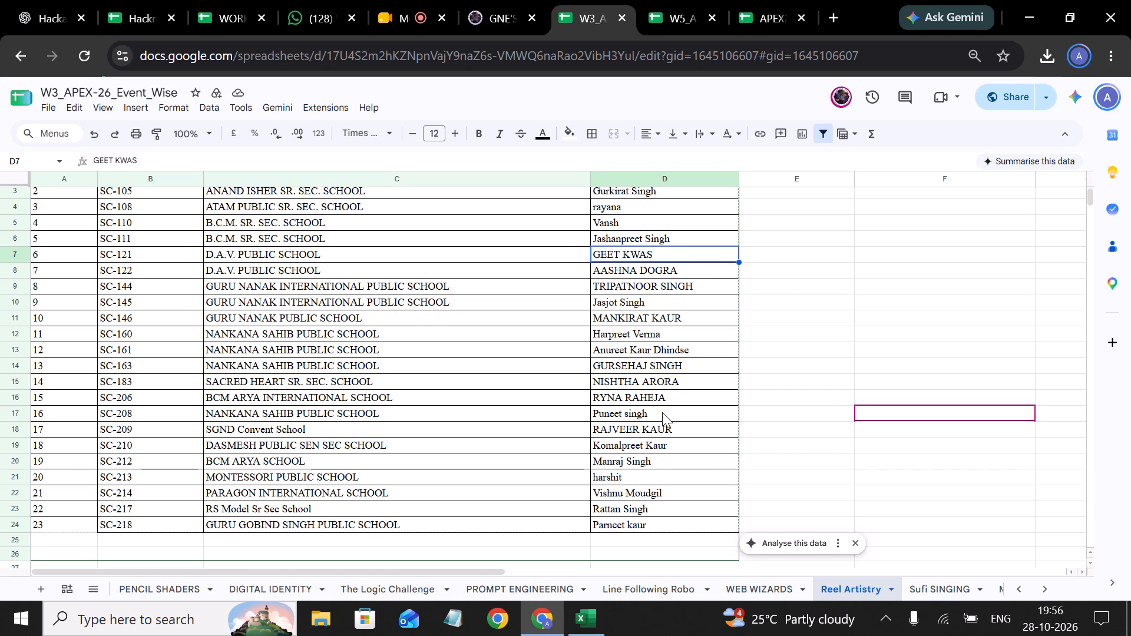
# Examine the participant names and school codes on the Reel Artistry sheet, from the first entry through the last, for the portal cross-check.
pyautogui.scroll(1, 637, 366)
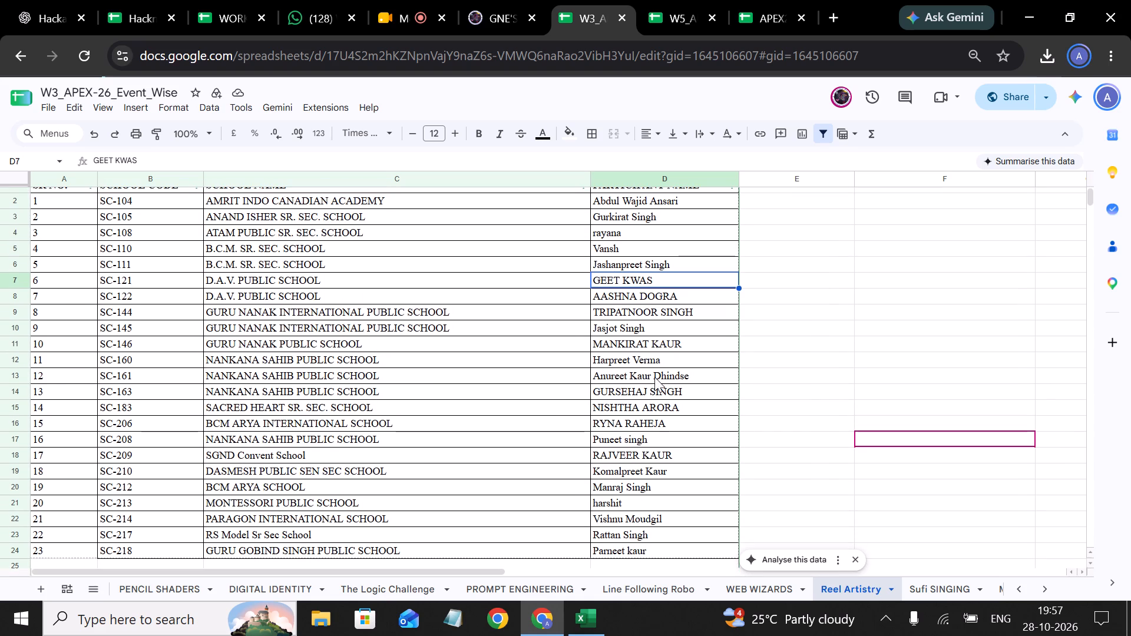
pyautogui.scroll(1, 659, 320)
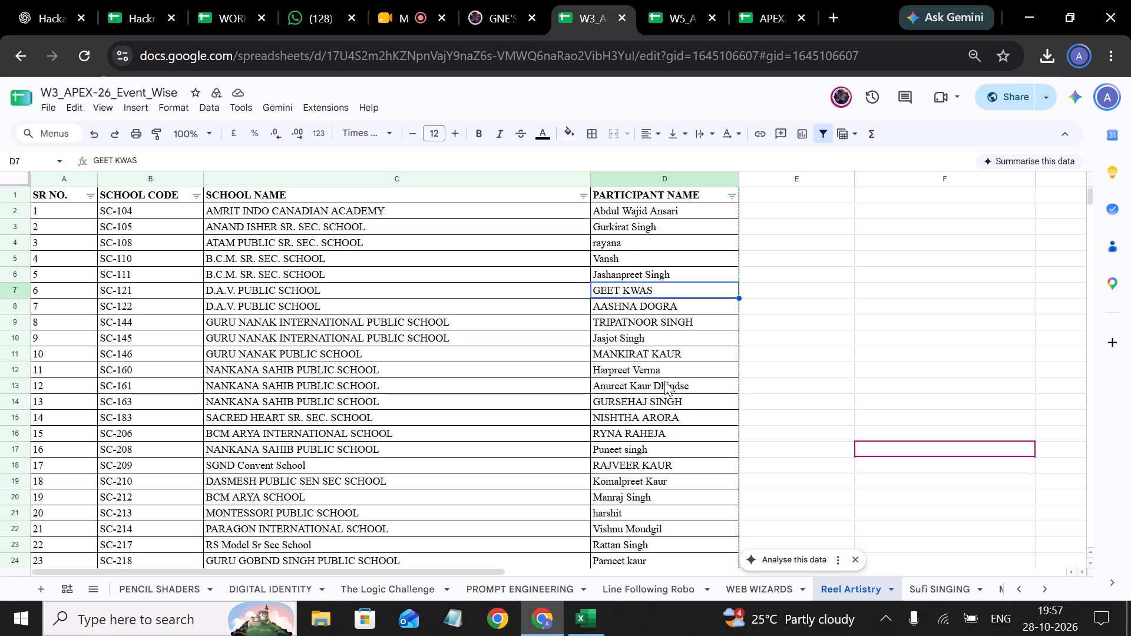
pyautogui.scroll(-1, 664, 381)
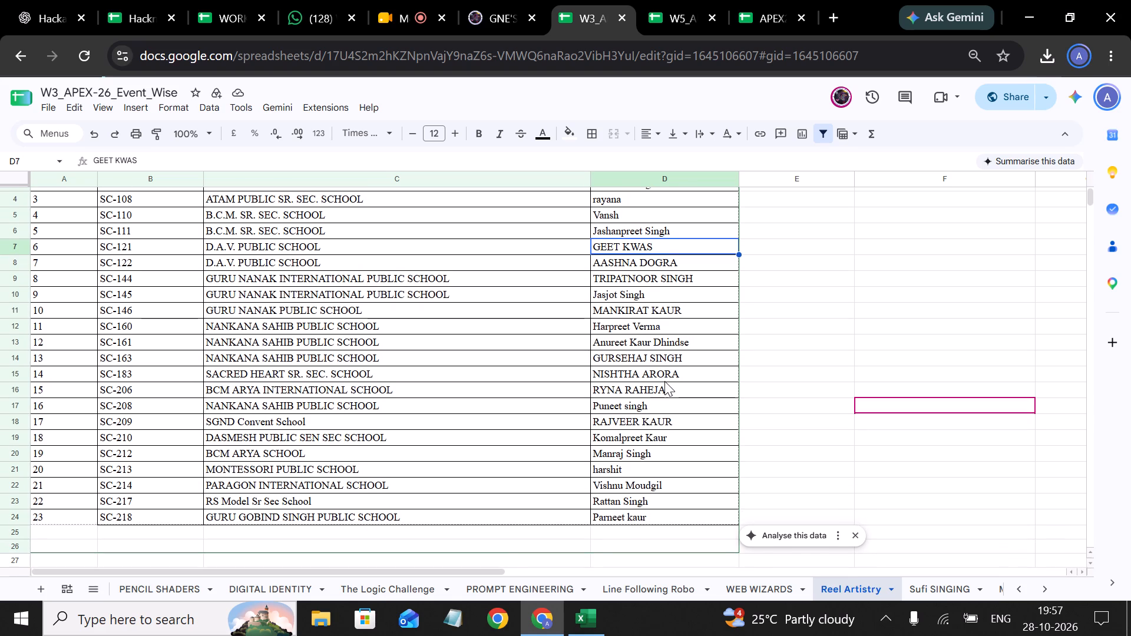
pyautogui.scroll(-3, 664, 381)
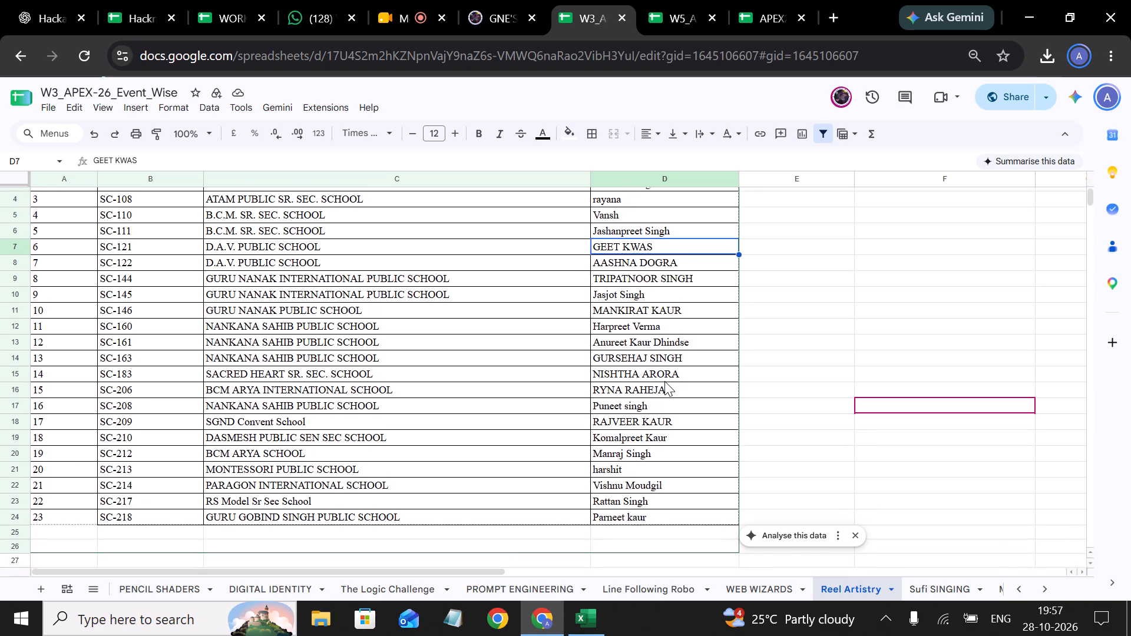
pyautogui.scroll(-1, 664, 381)
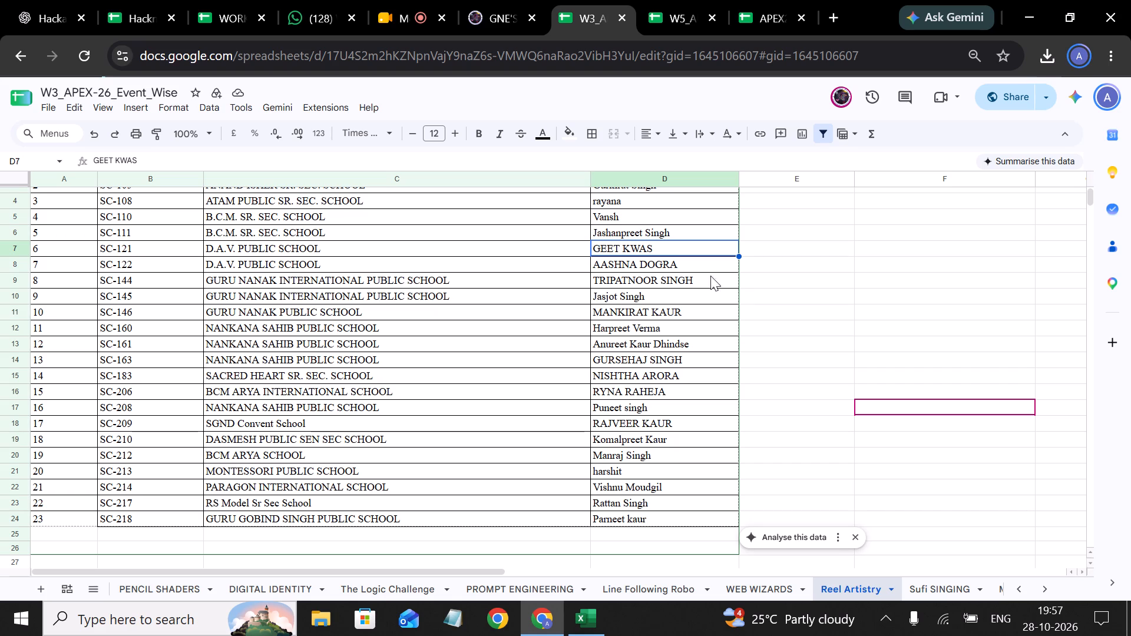
# Switch to the APEX 2026 registration portal to compare its Reel Artistry participant report with the sheet.
pyautogui.click(482, 4)
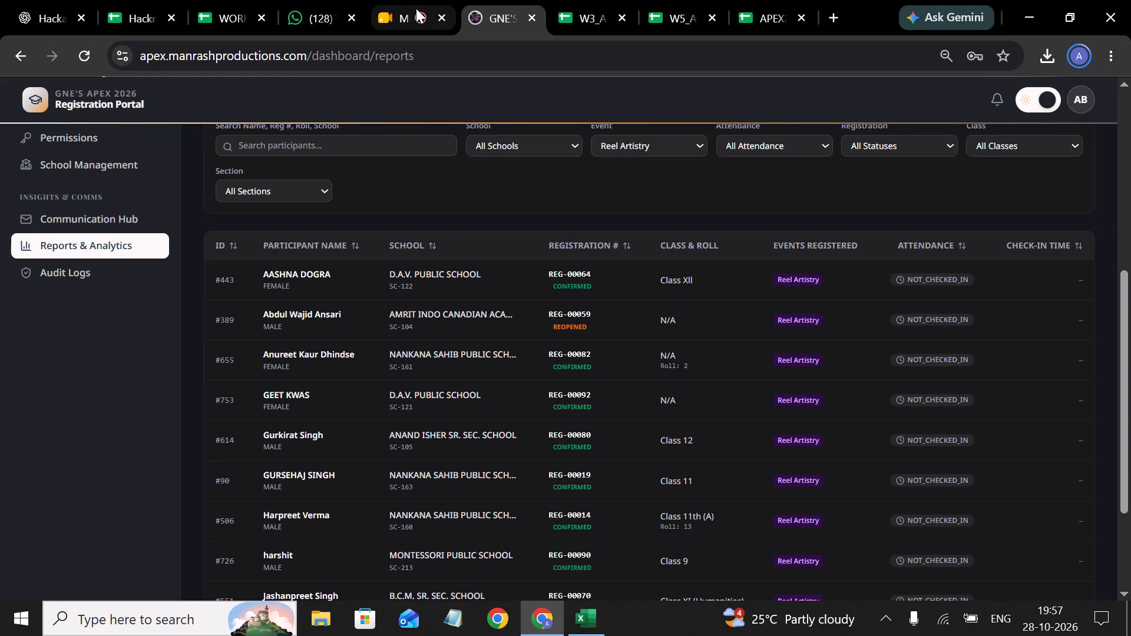
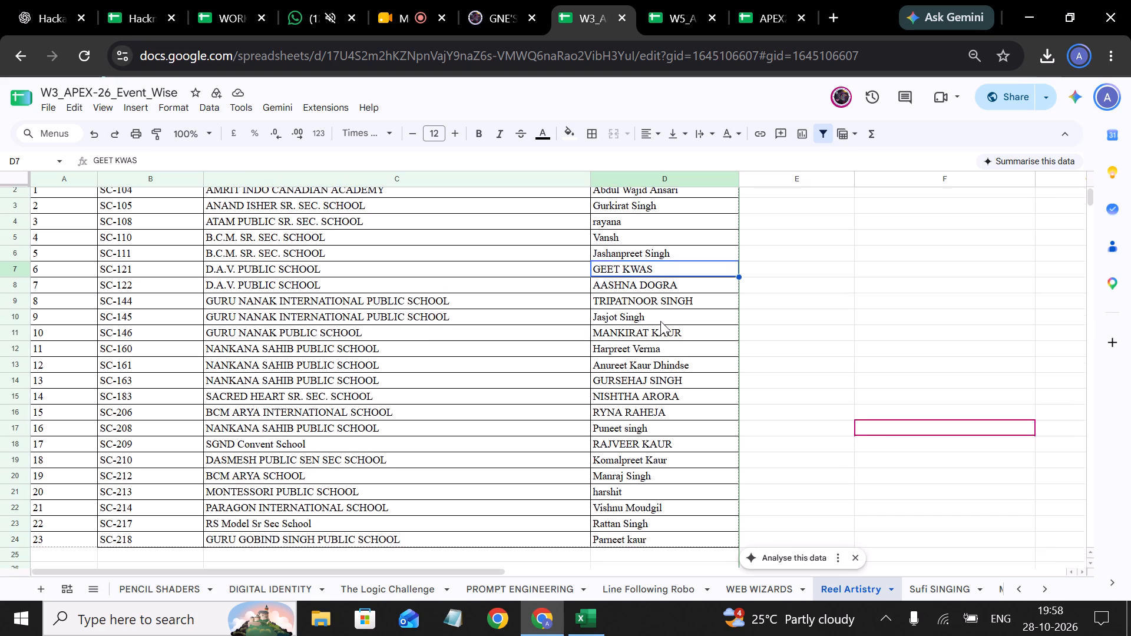
# Review the participant names and schools listed on the Reel Artistry sheet.
pyautogui.scroll(1, 660, 321)
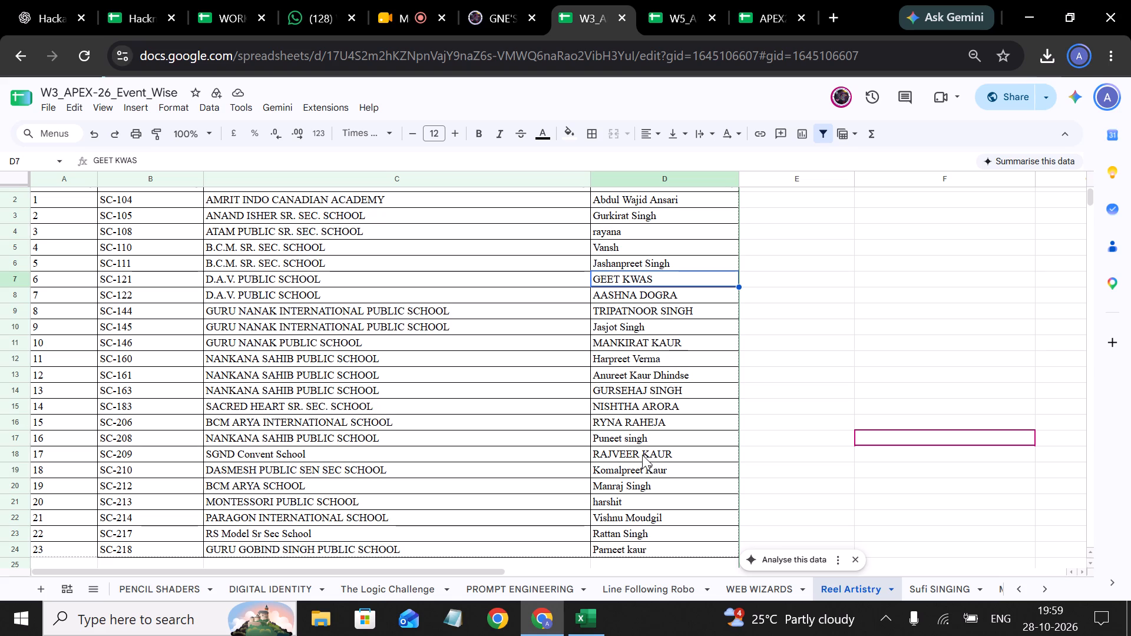
pyautogui.scroll(-1, 642, 454)
pyautogui.scroll(2, 606, 261)
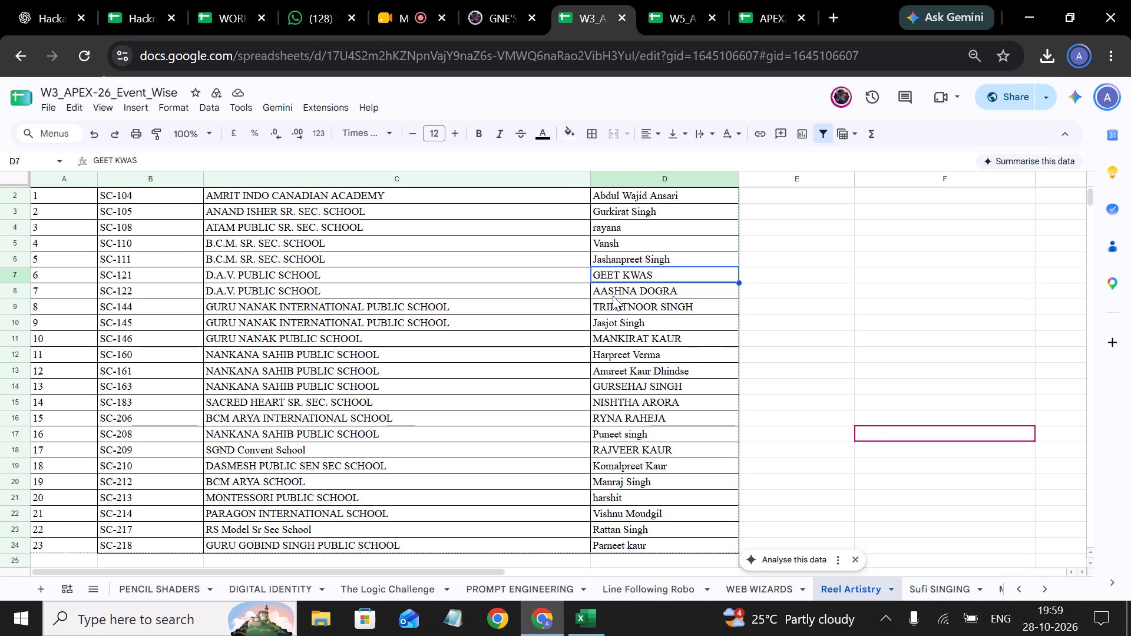
pyautogui.scroll(1, 613, 296)
pyautogui.scroll(-1, 648, 404)
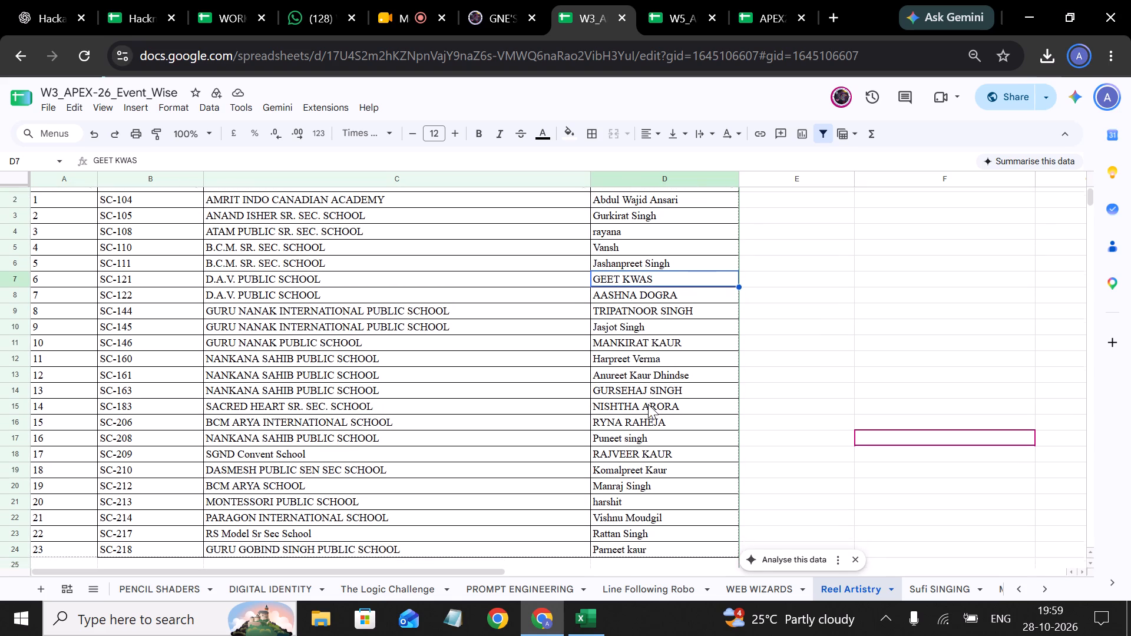
pyautogui.scroll(-1, 648, 404)
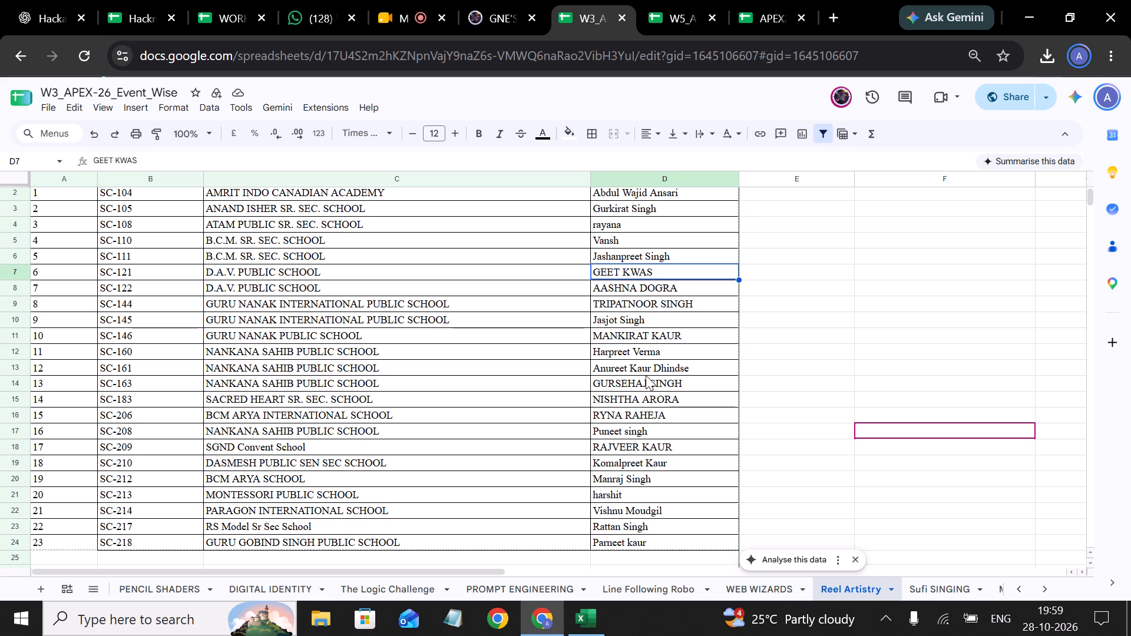
pyautogui.scroll(1, 640, 395)
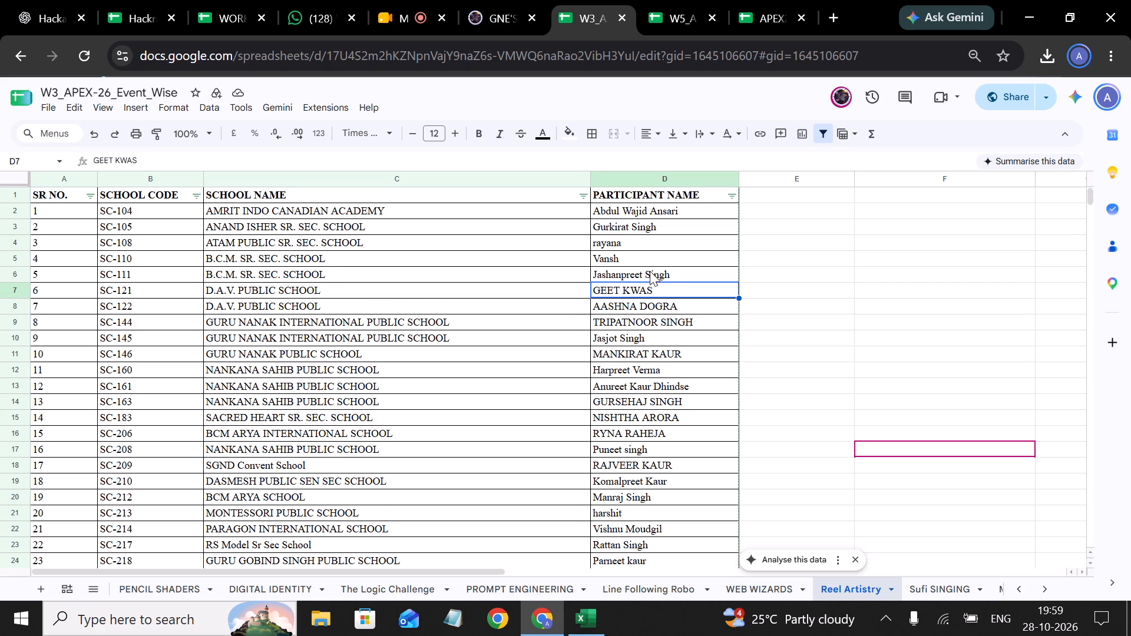
pyautogui.scroll(-1, 634, 387)
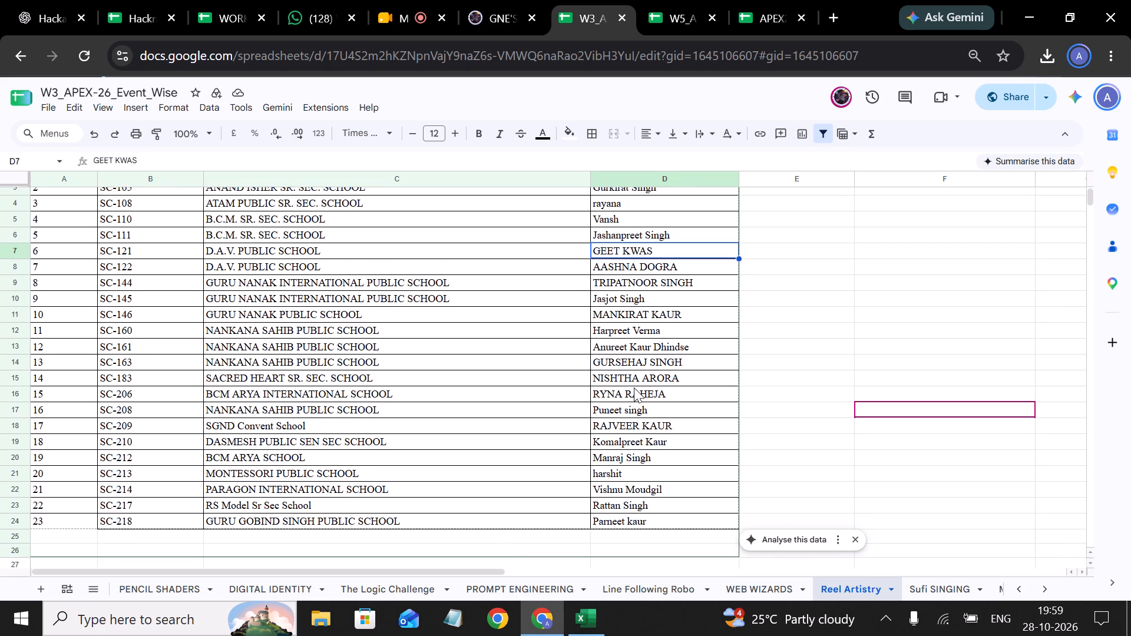
pyautogui.scroll(-2, 634, 387)
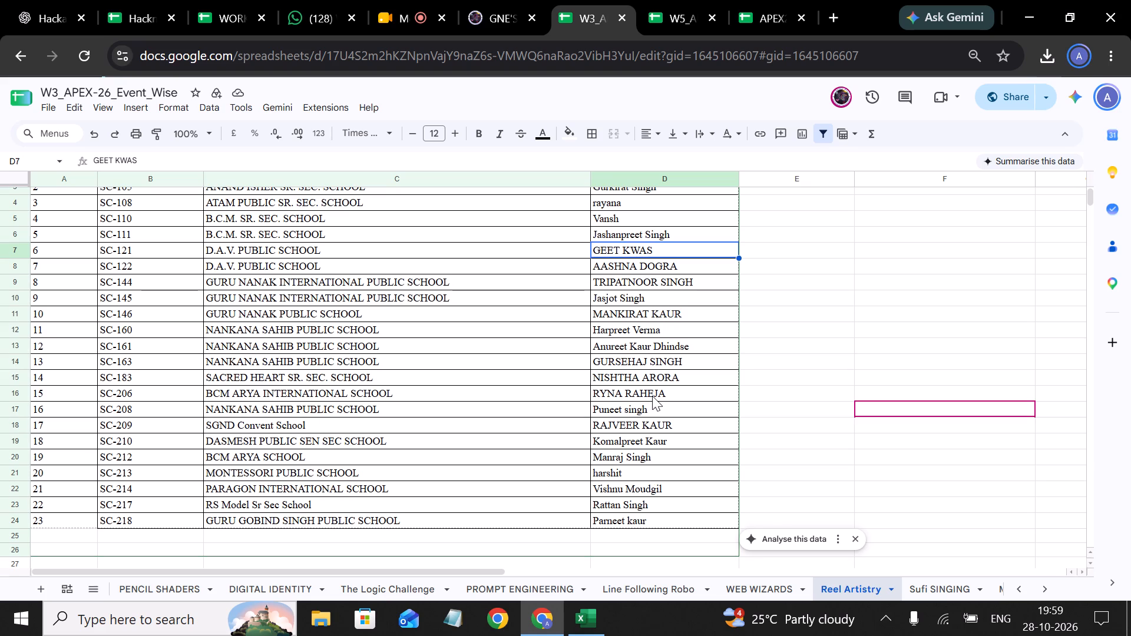
pyautogui.scroll(1, 649, 350)
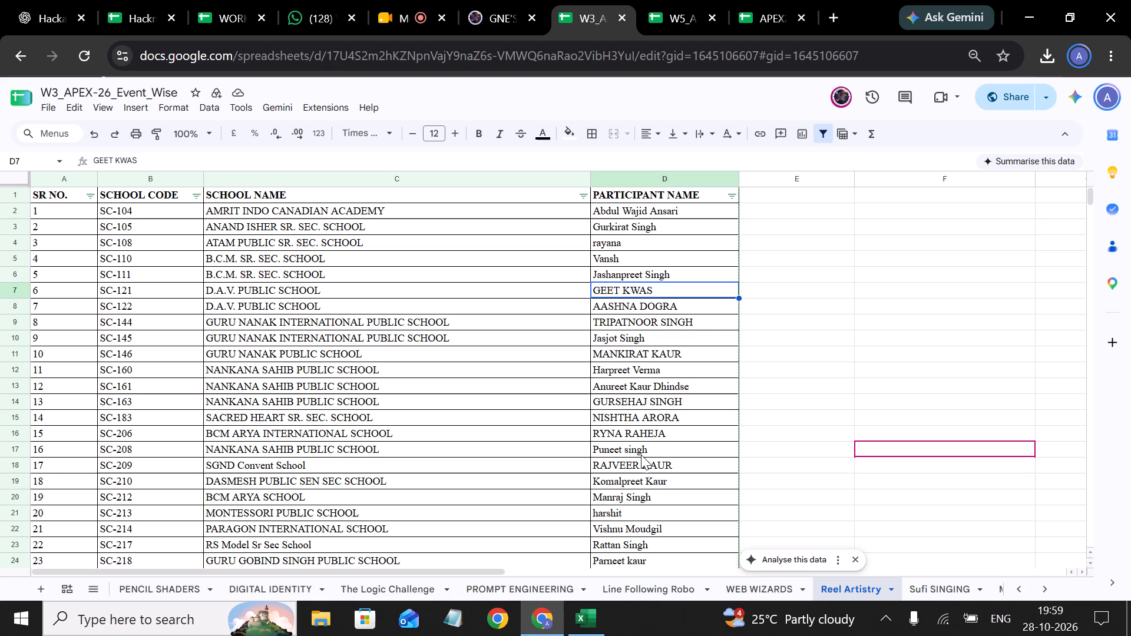
pyautogui.scroll(-1, 650, 481)
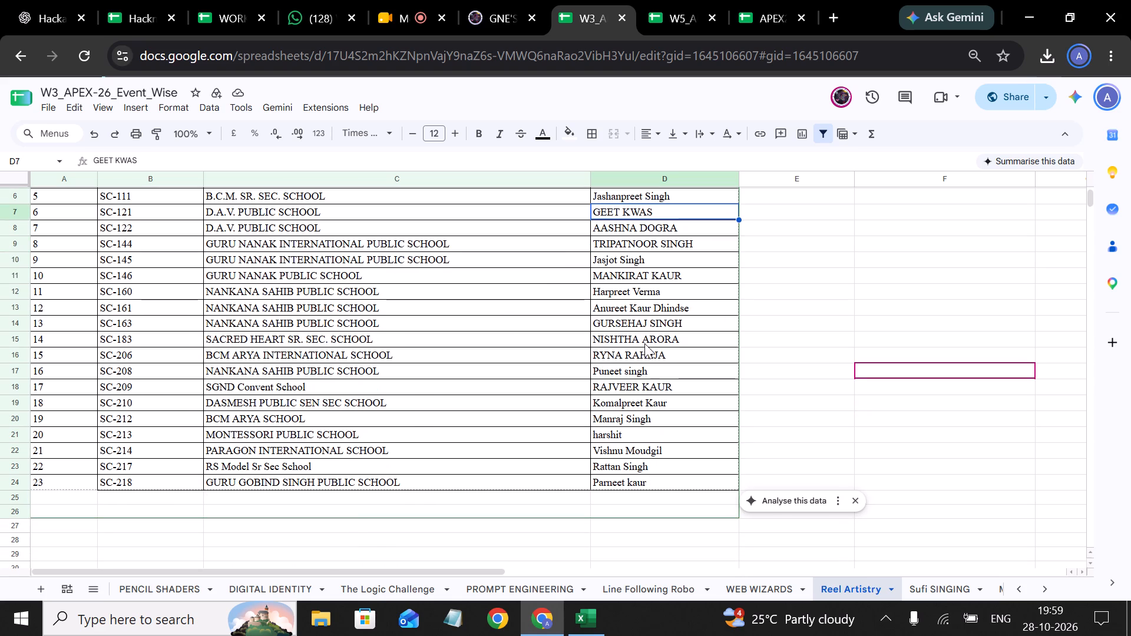
pyautogui.scroll(2, 664, 258)
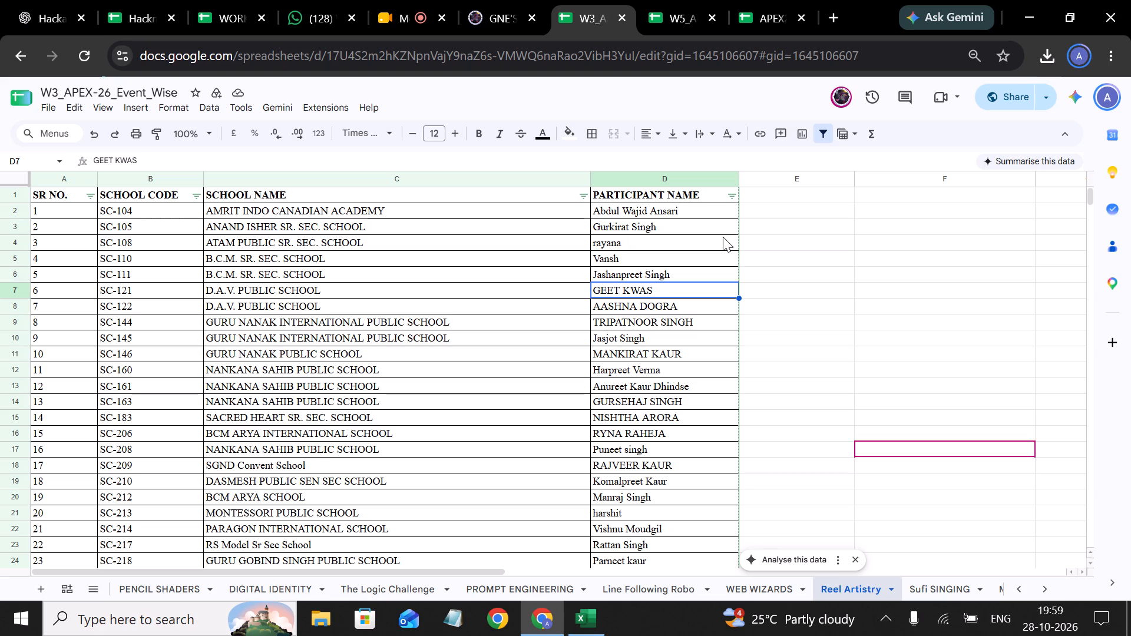
# Search the Reel Artistry sheet for "RAVI".
pyautogui.hotkey('ctrl', 'f')
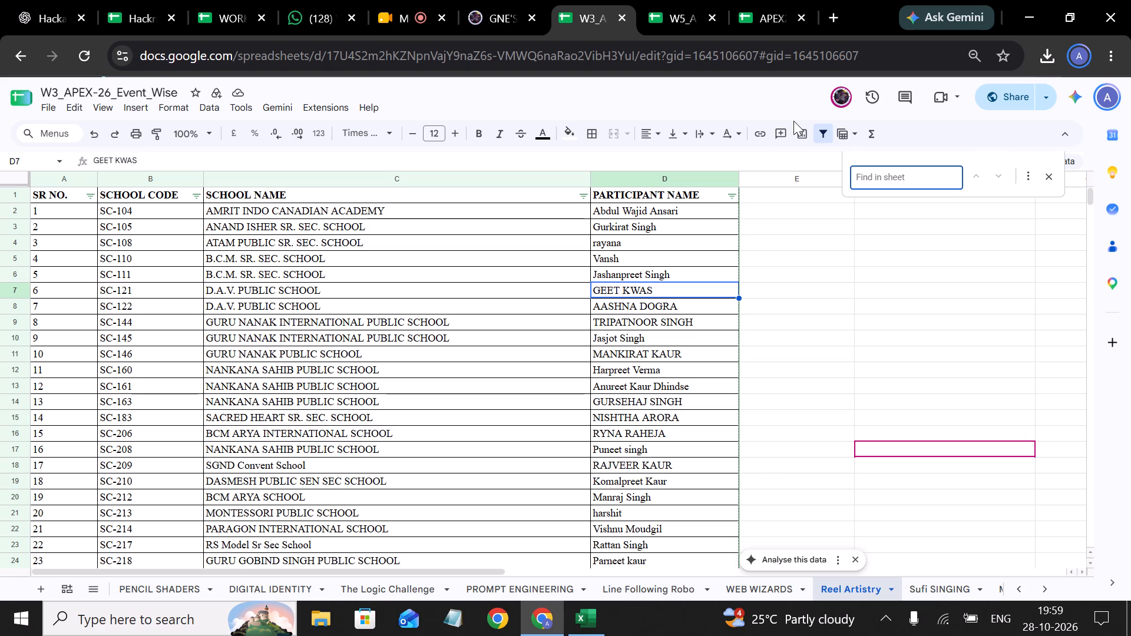
pyautogui.write('RAV')
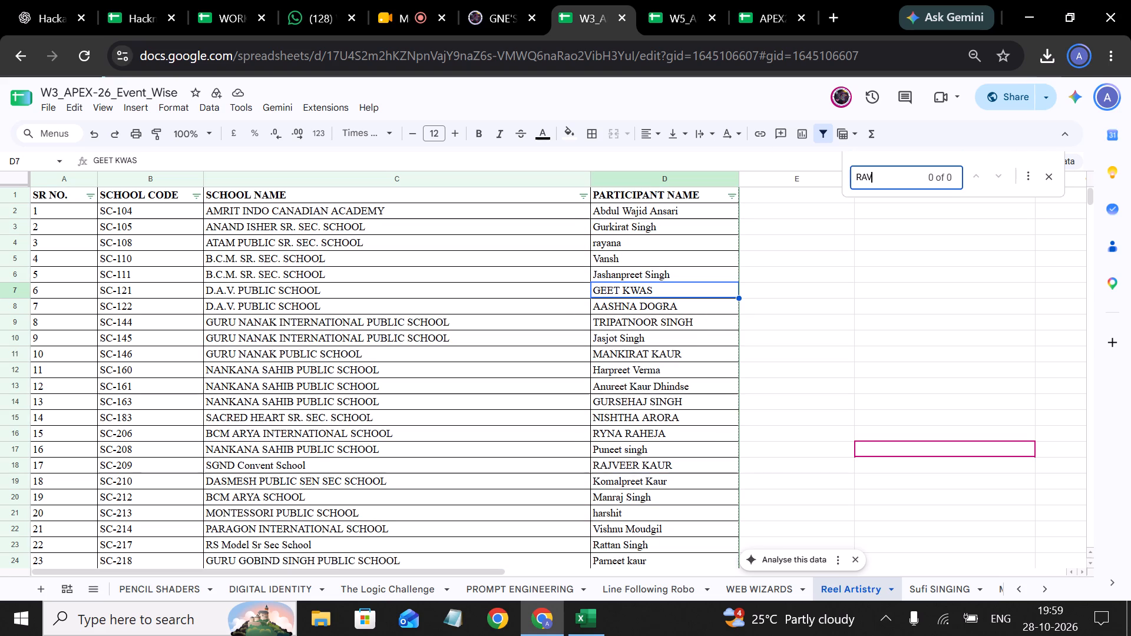
pyautogui.press('i')
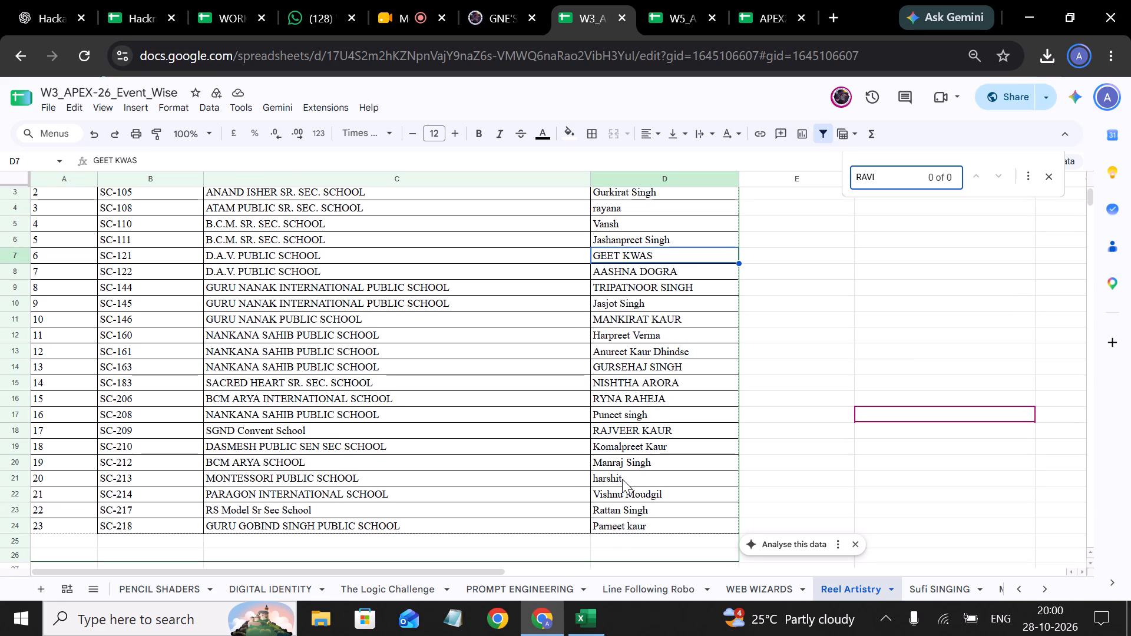
# Recheck the Reel Artistry participants against their schools, including the SC-110 and SC-213 entries.
pyautogui.click(622, 479)
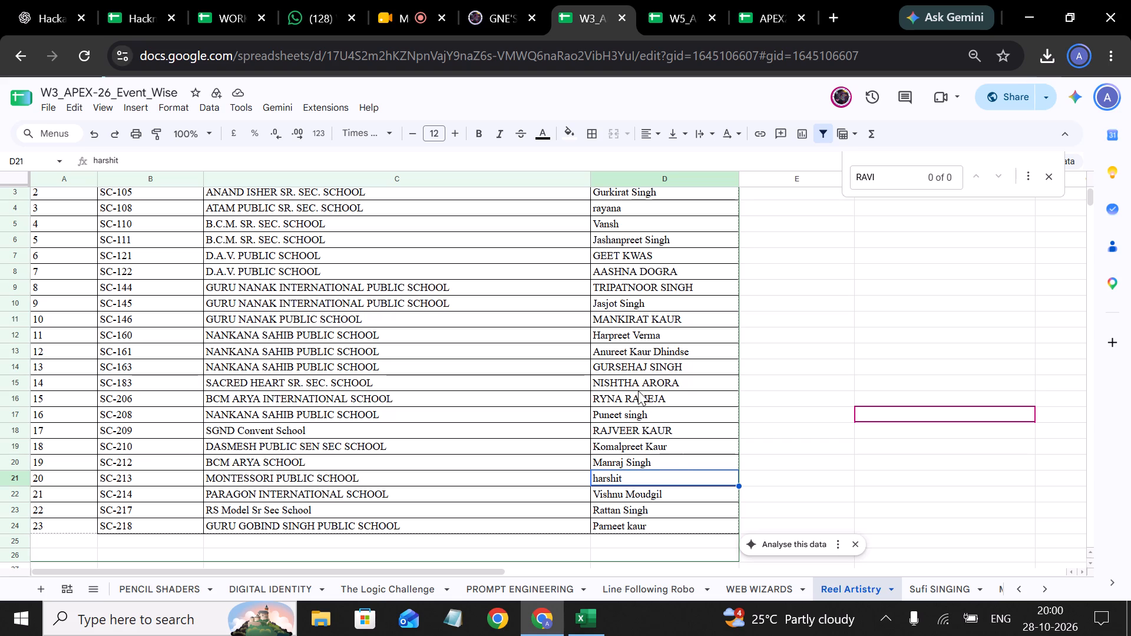
pyautogui.scroll(1, 630, 357)
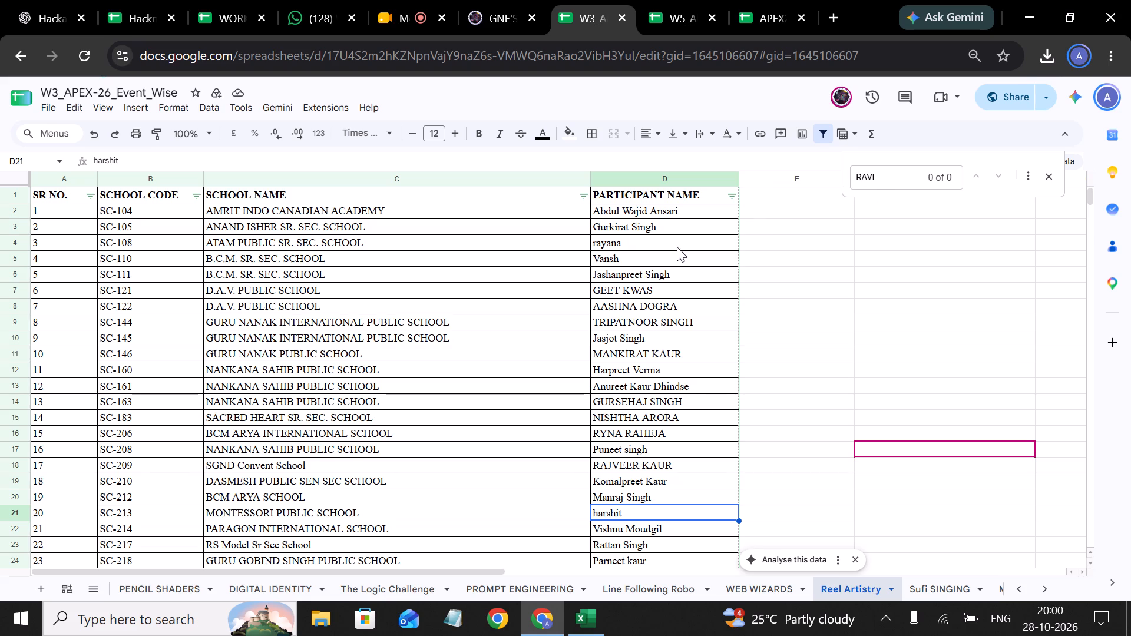
pyautogui.scroll(-1, 657, 367)
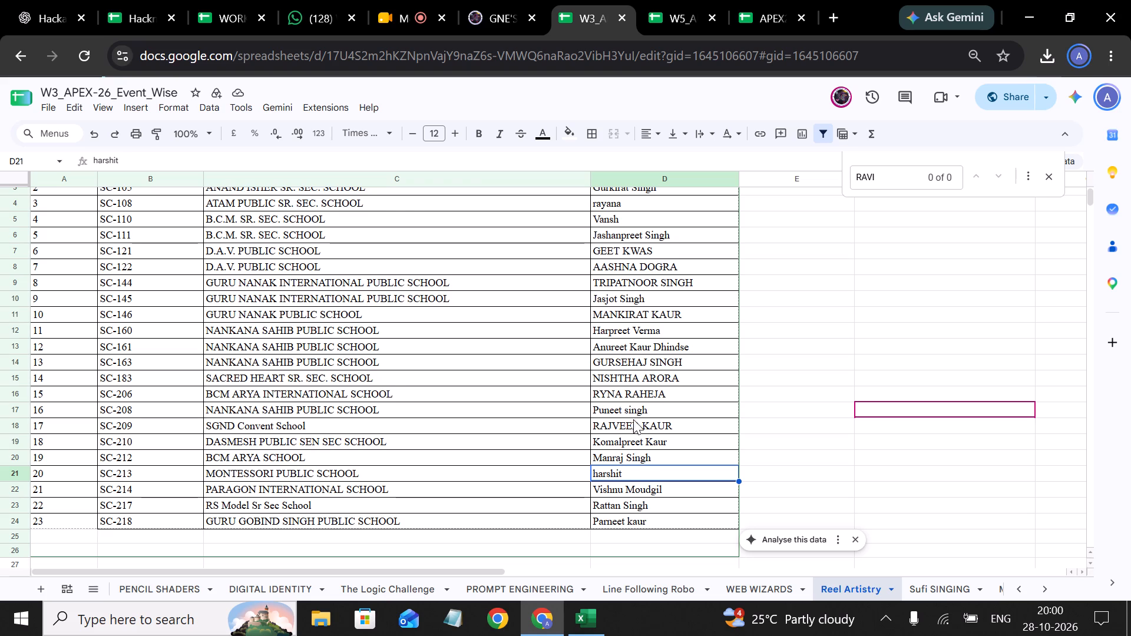
pyautogui.scroll(1, 636, 392)
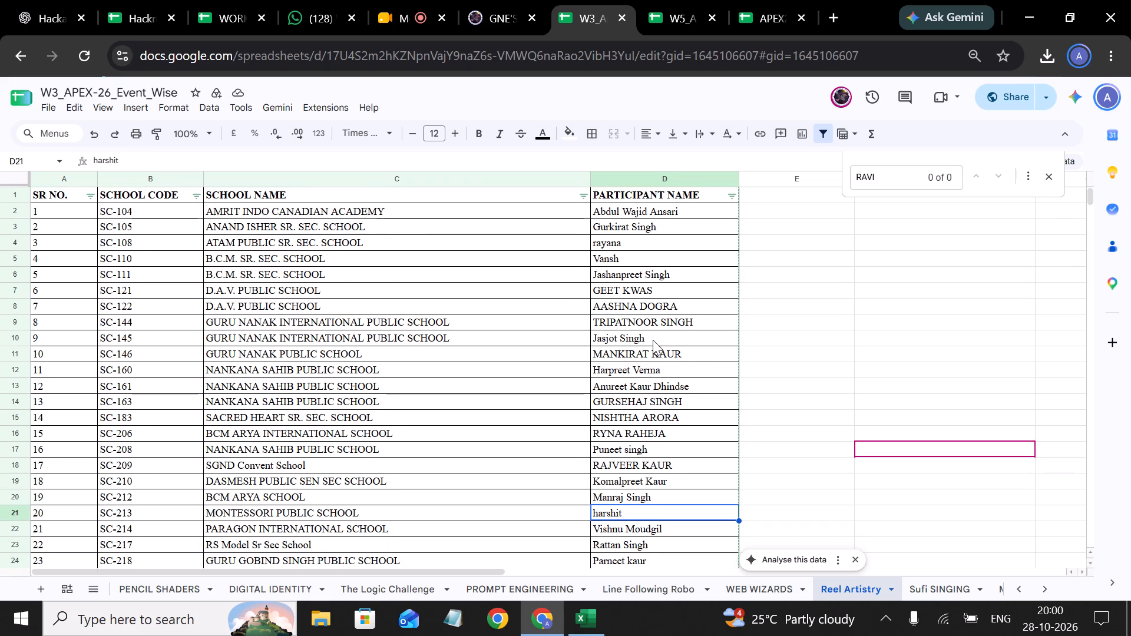
pyautogui.scroll(-1, 655, 352)
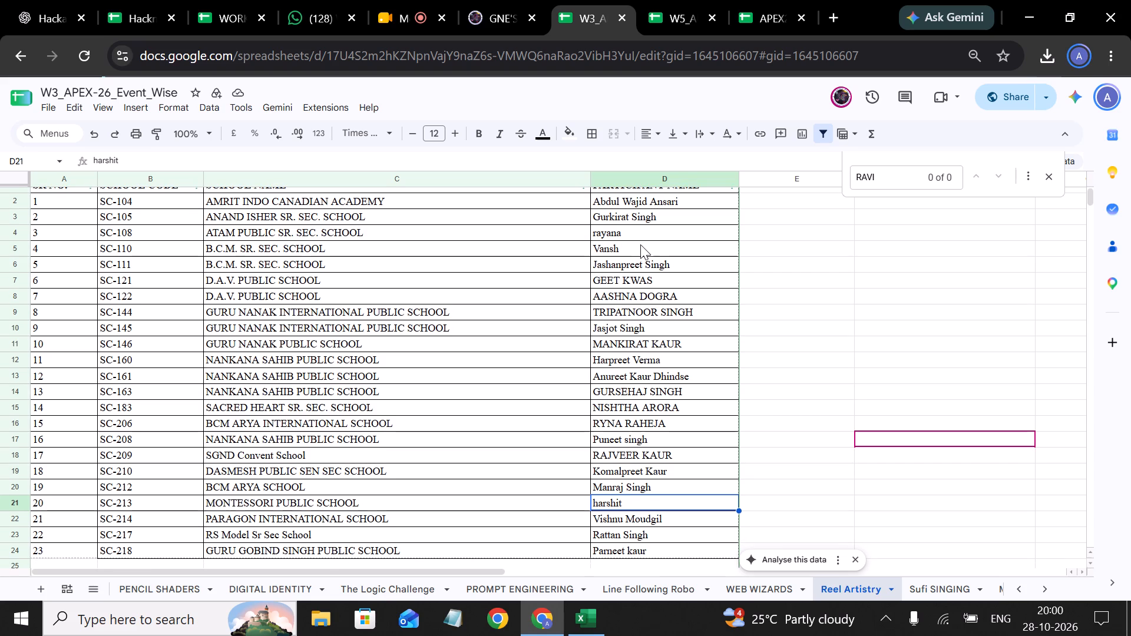
pyautogui.click(640, 246)
pyautogui.scroll(1, 656, 284)
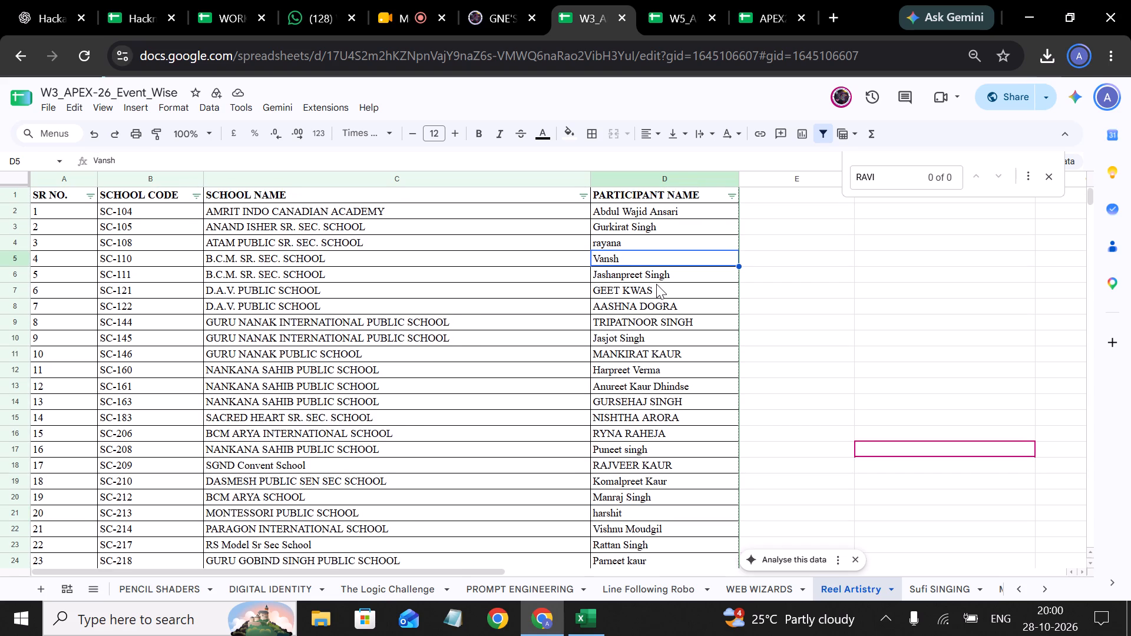
pyautogui.scroll(1, 656, 284)
pyautogui.scroll(-1, 656, 284)
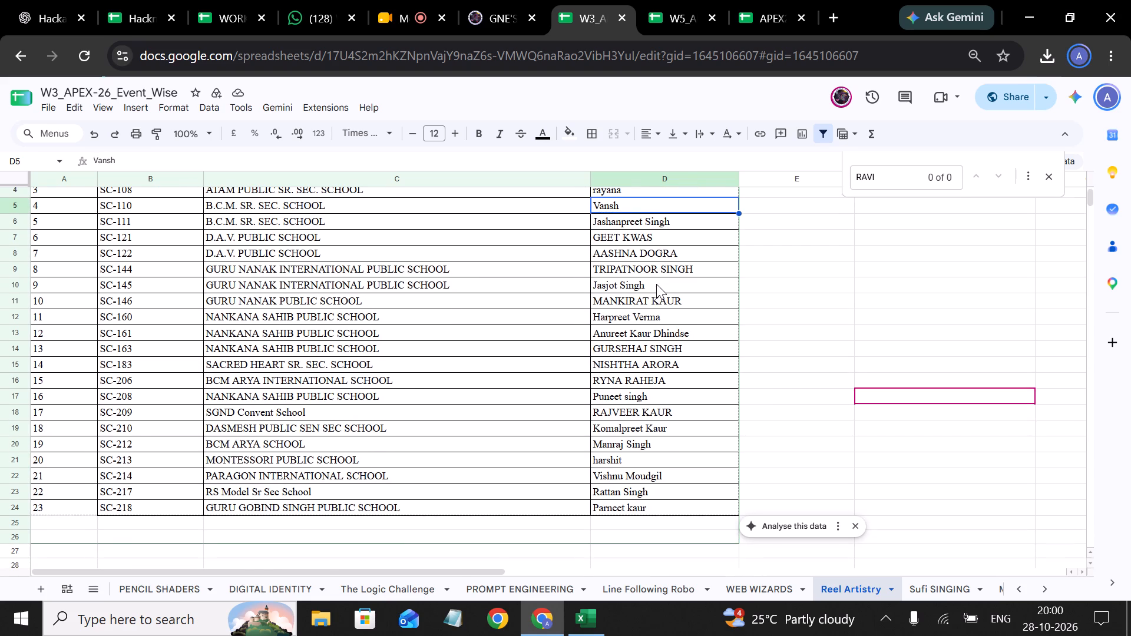
pyautogui.scroll(-1, 656, 284)
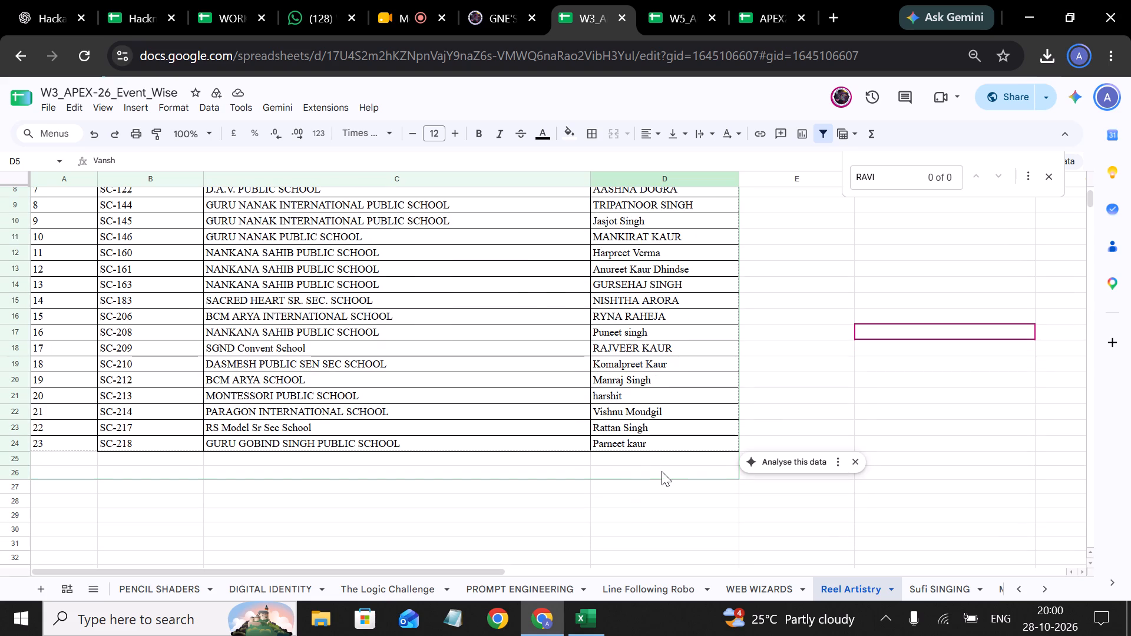
pyautogui.scroll(3, 577, 442)
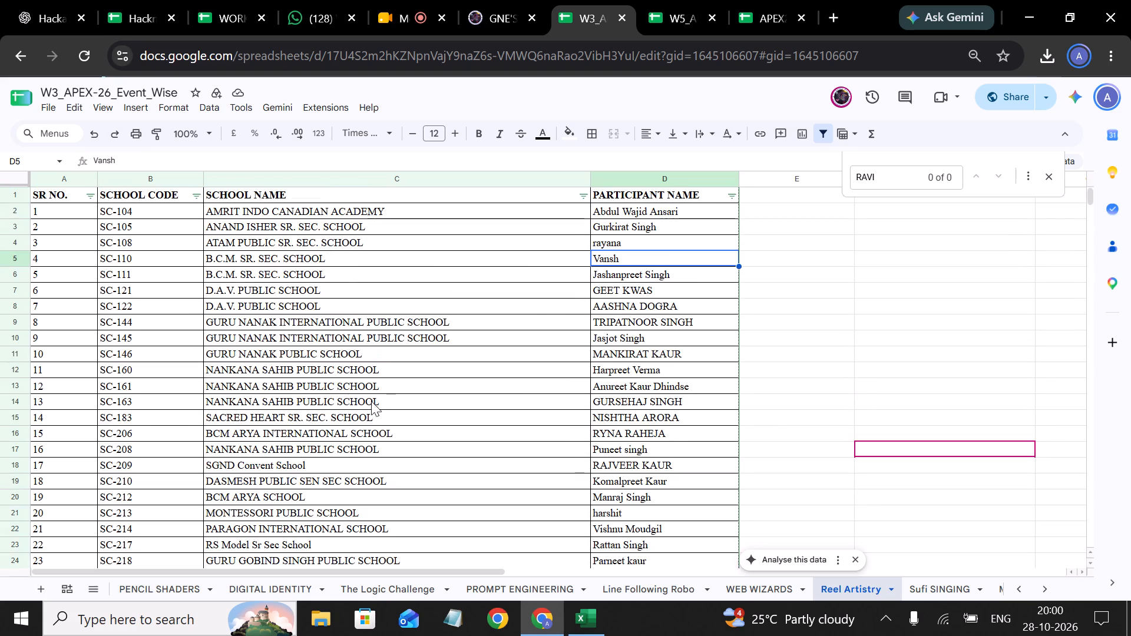
pyautogui.scroll(-1, 309, 417)
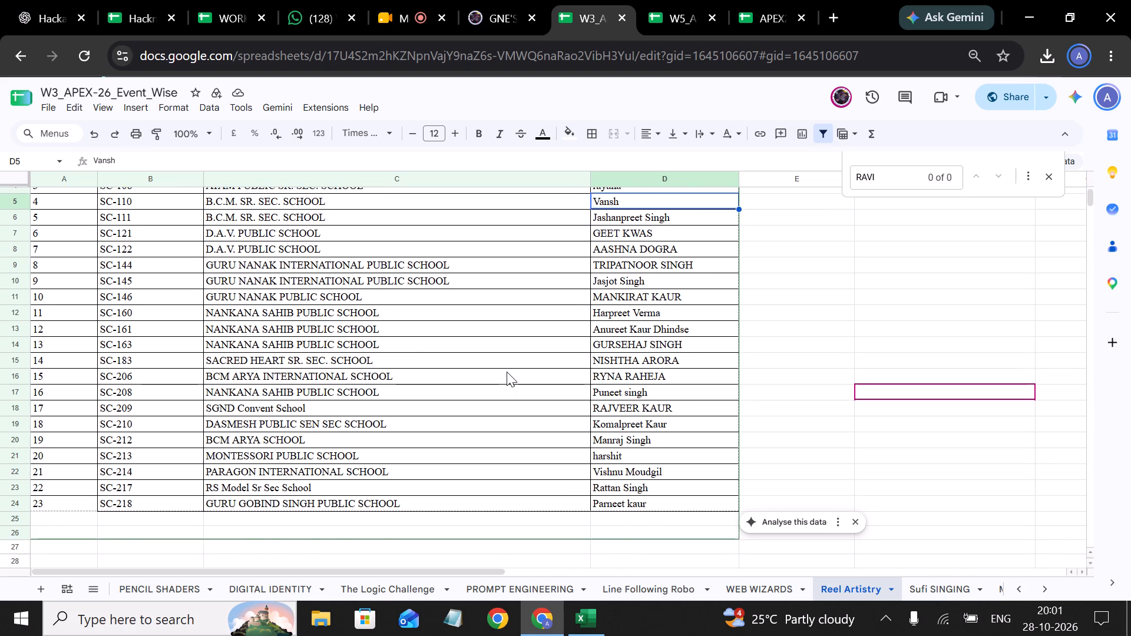
pyautogui.scroll(2, 507, 372)
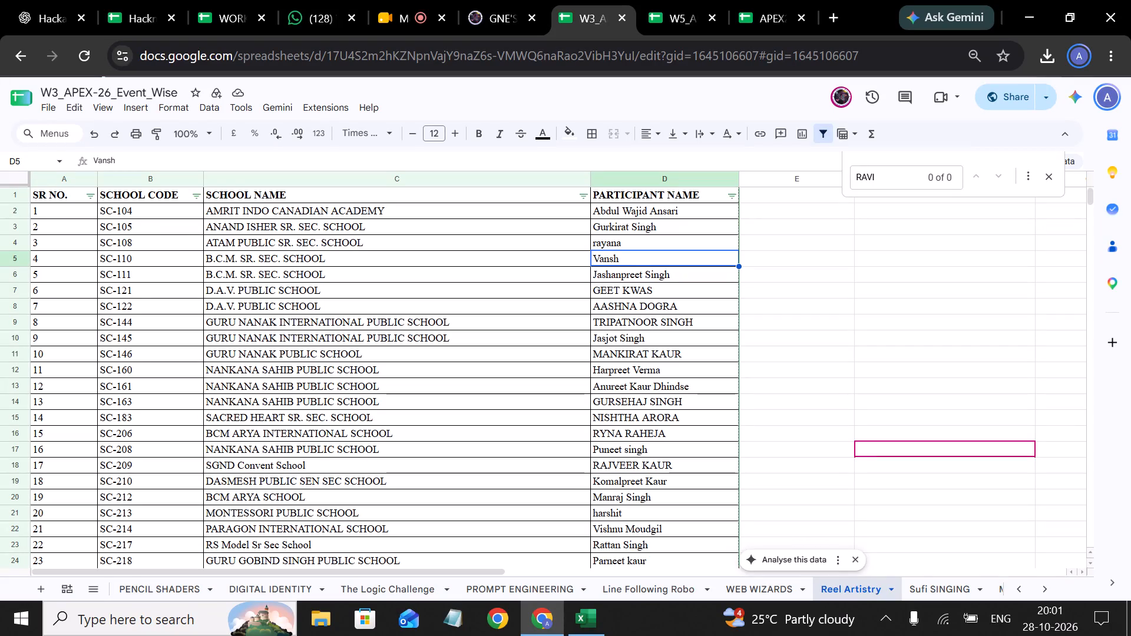
pyautogui.scroll(-1, 753, 425)
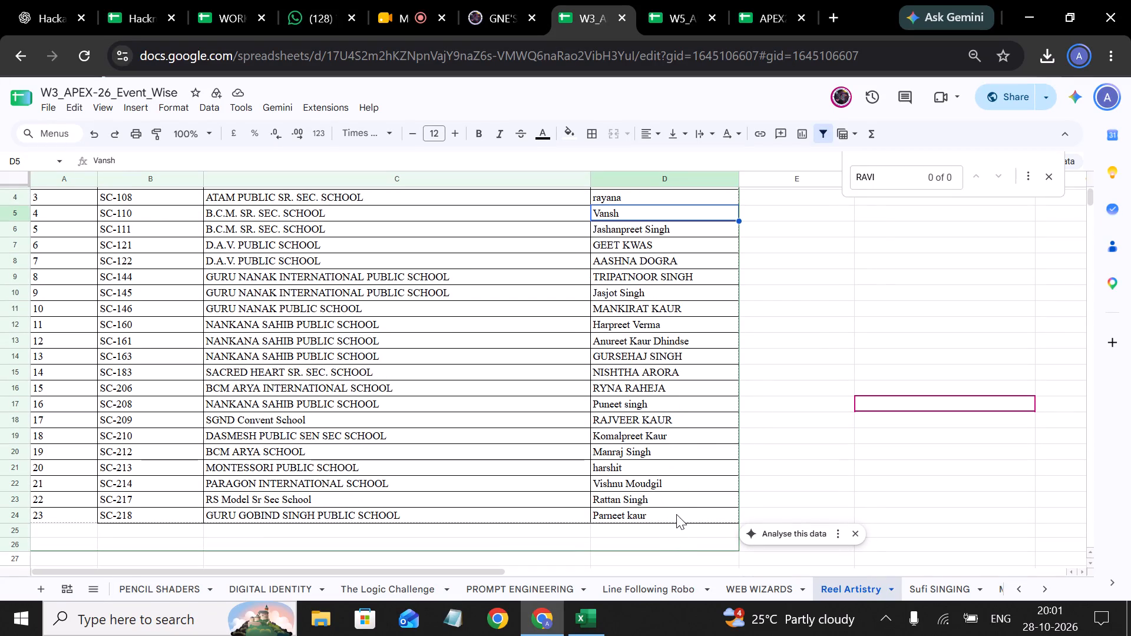
pyautogui.click(631, 466)
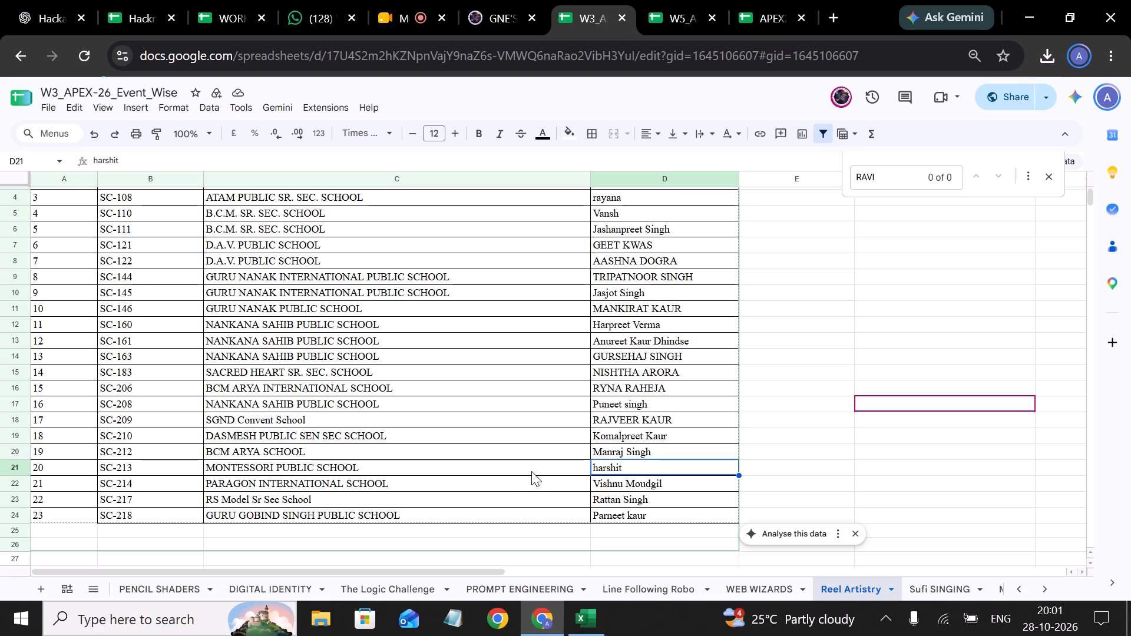
pyautogui.click(564, 467)
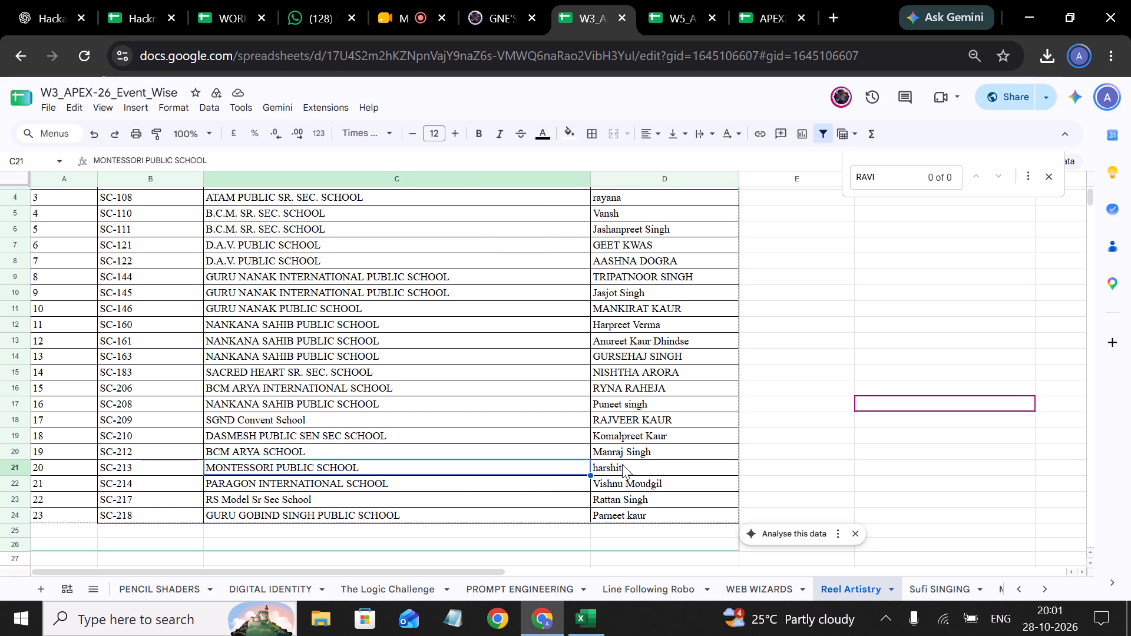
pyautogui.click(622, 464)
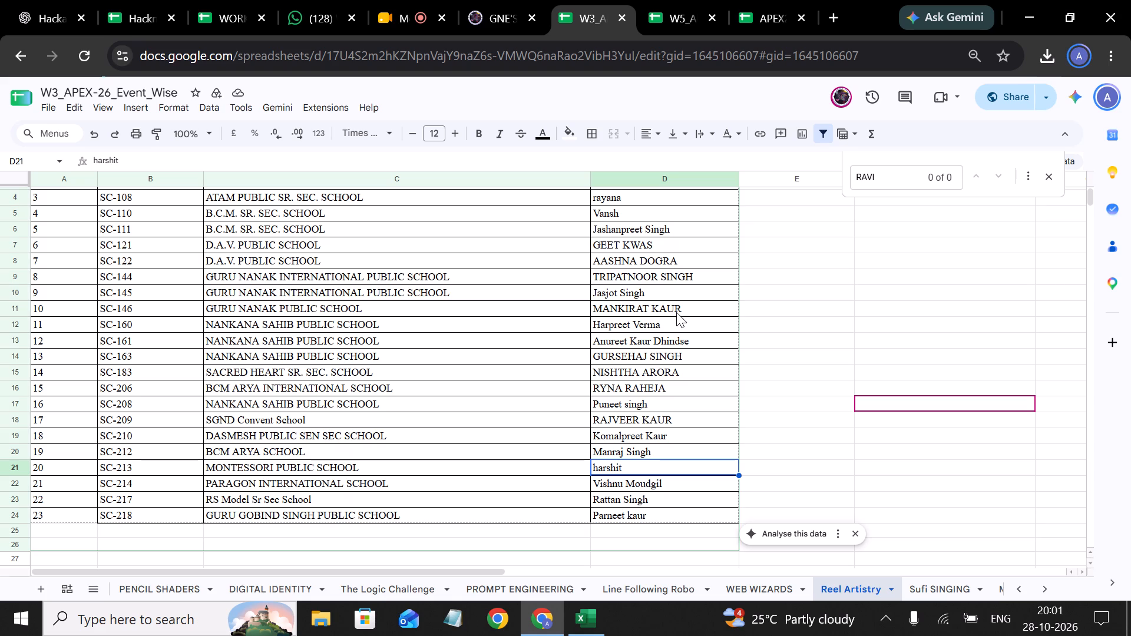
pyautogui.scroll(2, 676, 312)
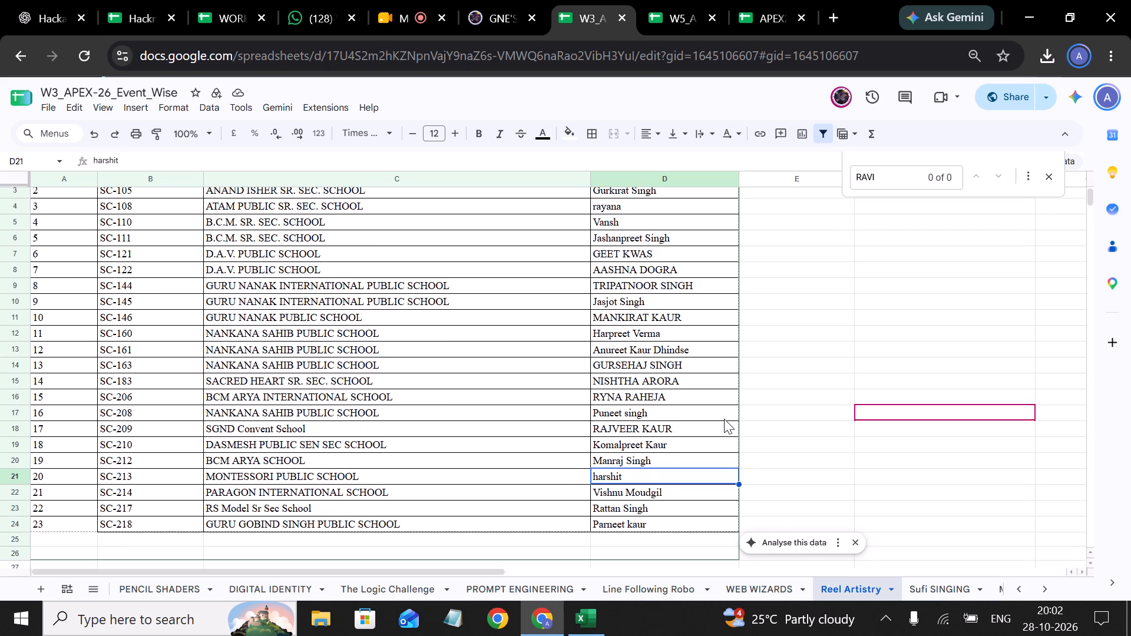
pyautogui.scroll(1, 724, 419)
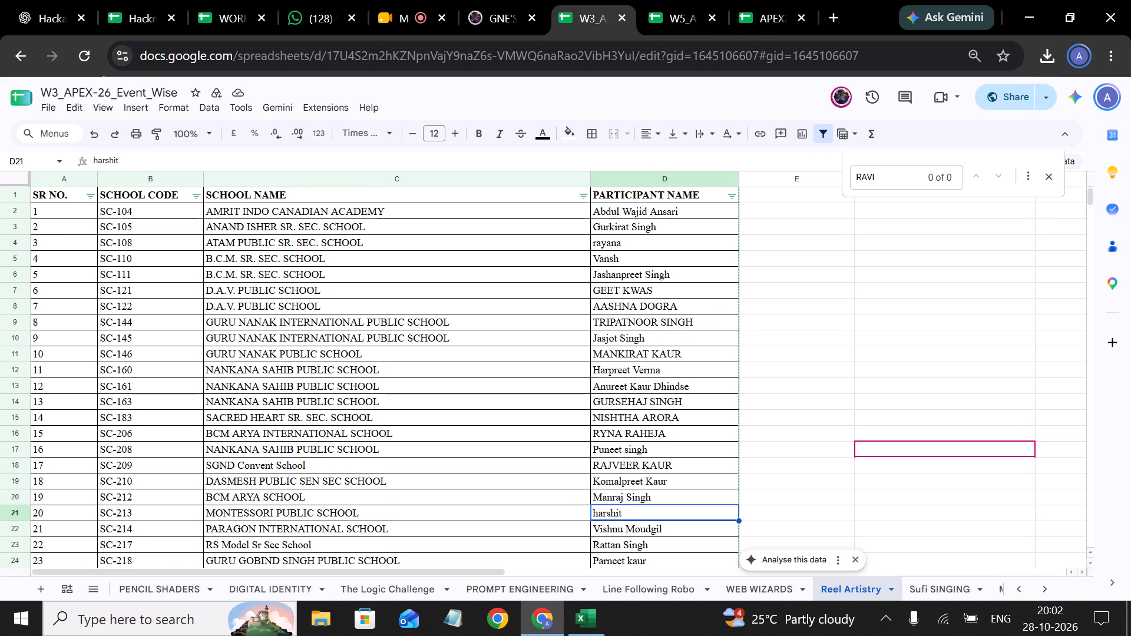
# Switch to the eventops-participants export in Excel and examine the participants' Registration Status values, highlighting them from the header through row 15.
pyautogui.click(593, 614)
pyautogui.hscroll(-2, 826, 479)
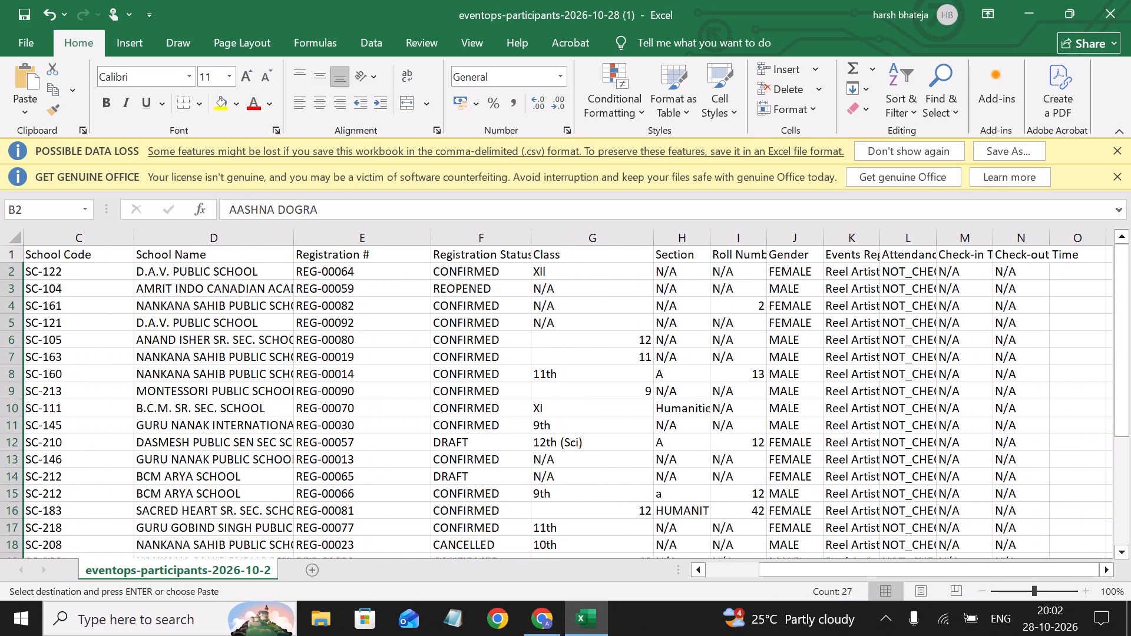
pyautogui.hscroll(4, 666, 343)
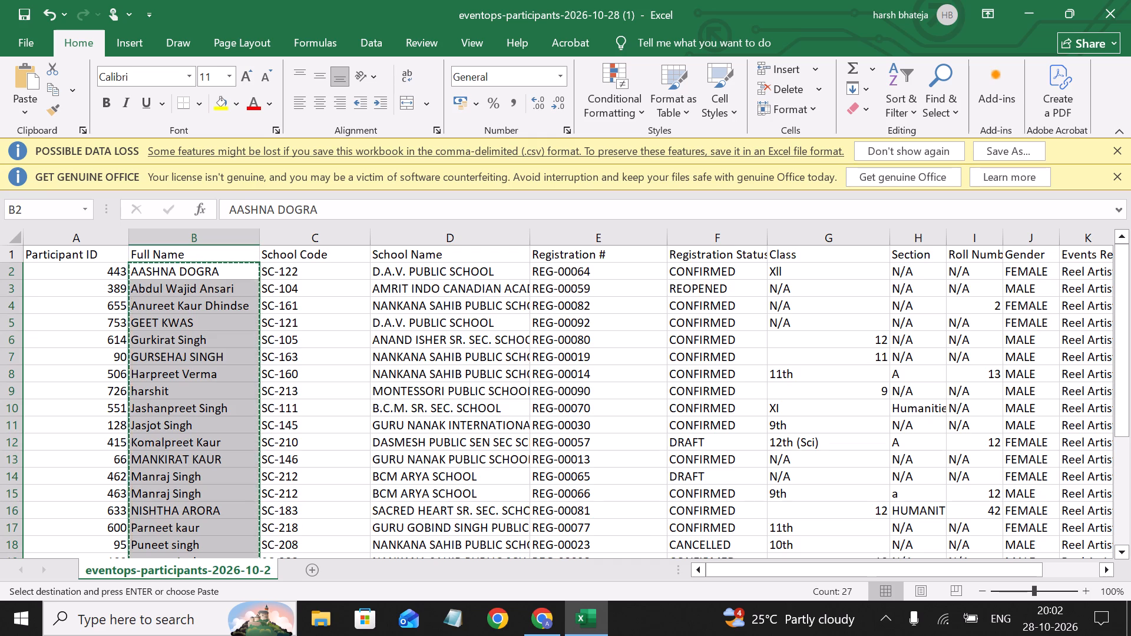
pyautogui.click(719, 281)
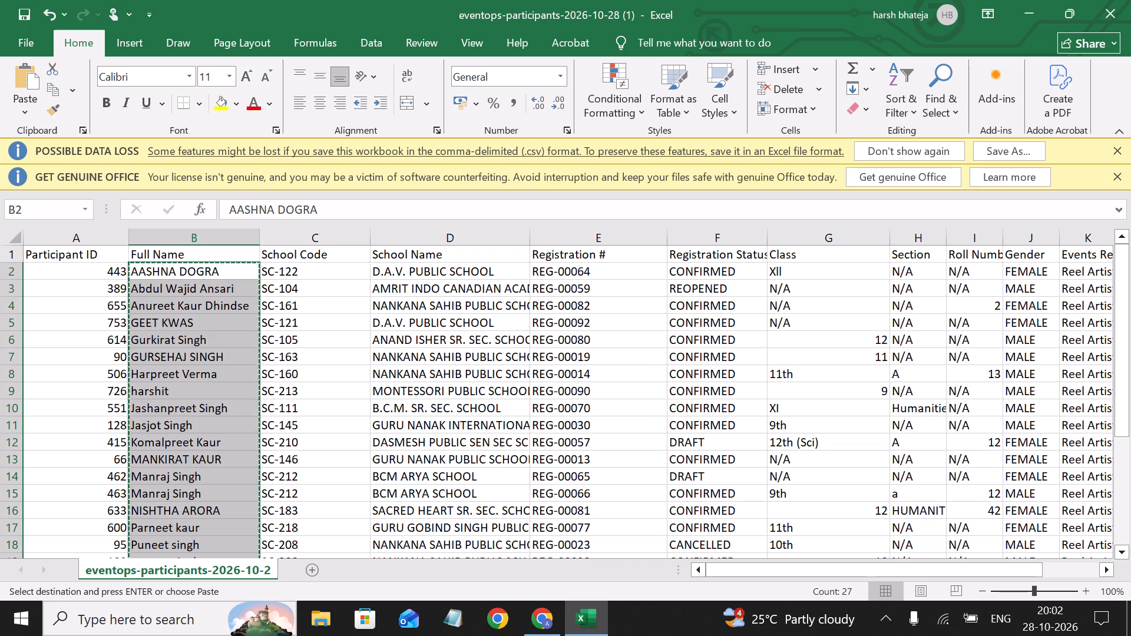
pyautogui.scroll(-1, 712, 408)
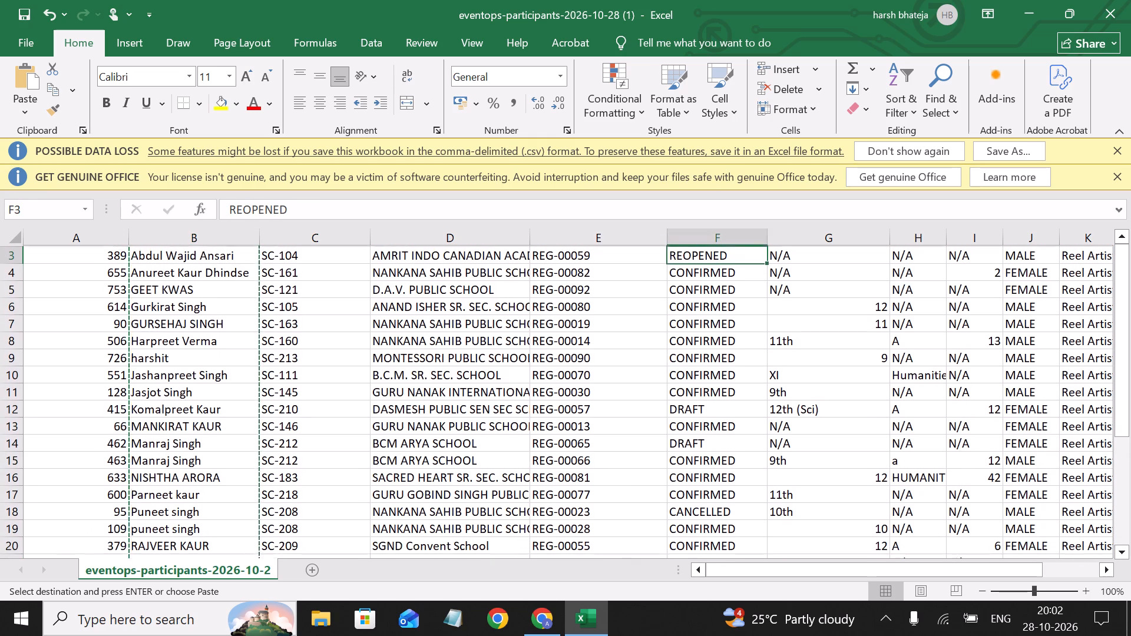
pyautogui.scroll(-4, 712, 408)
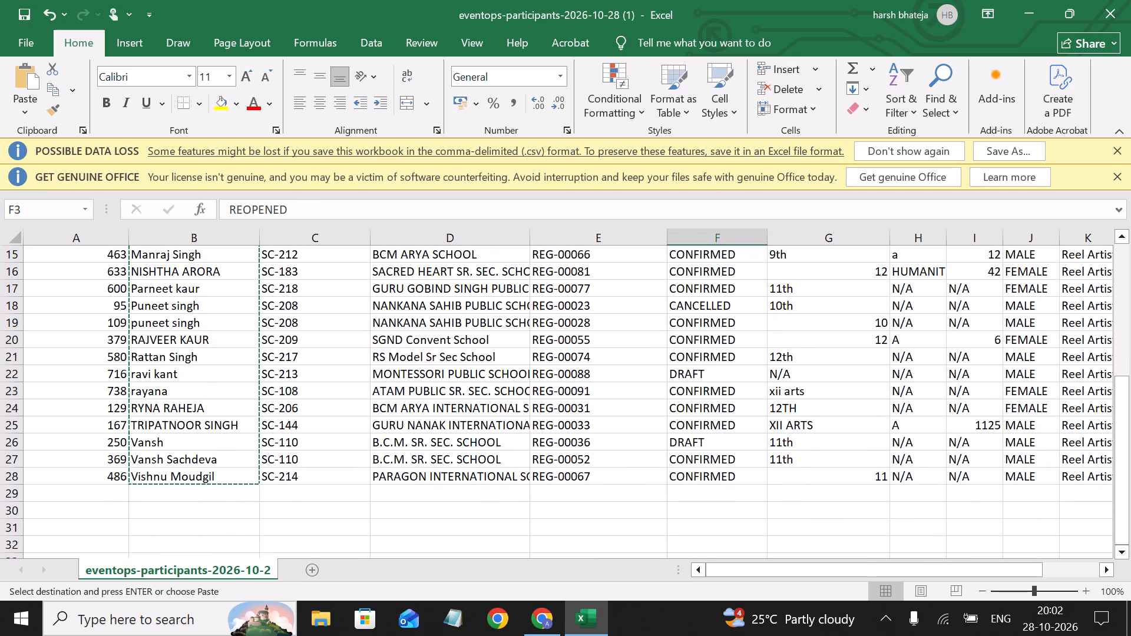
pyautogui.hscroll(-1, 712, 408)
pyautogui.scroll(4, 712, 408)
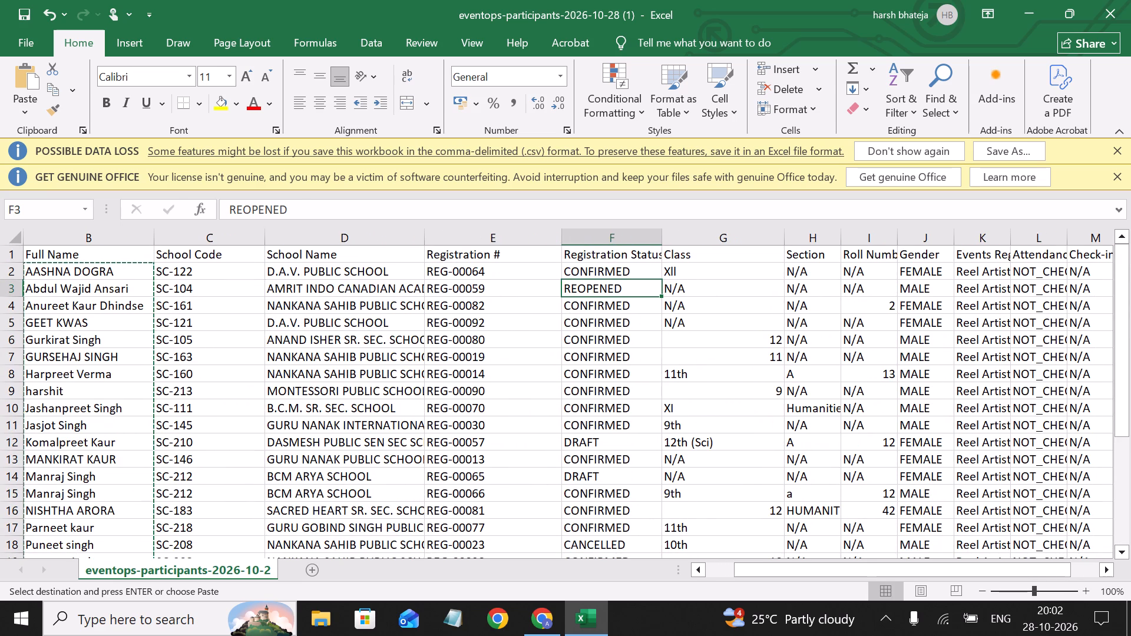
pyautogui.moveTo(579, 260); pyautogui.dragTo(607, 501)
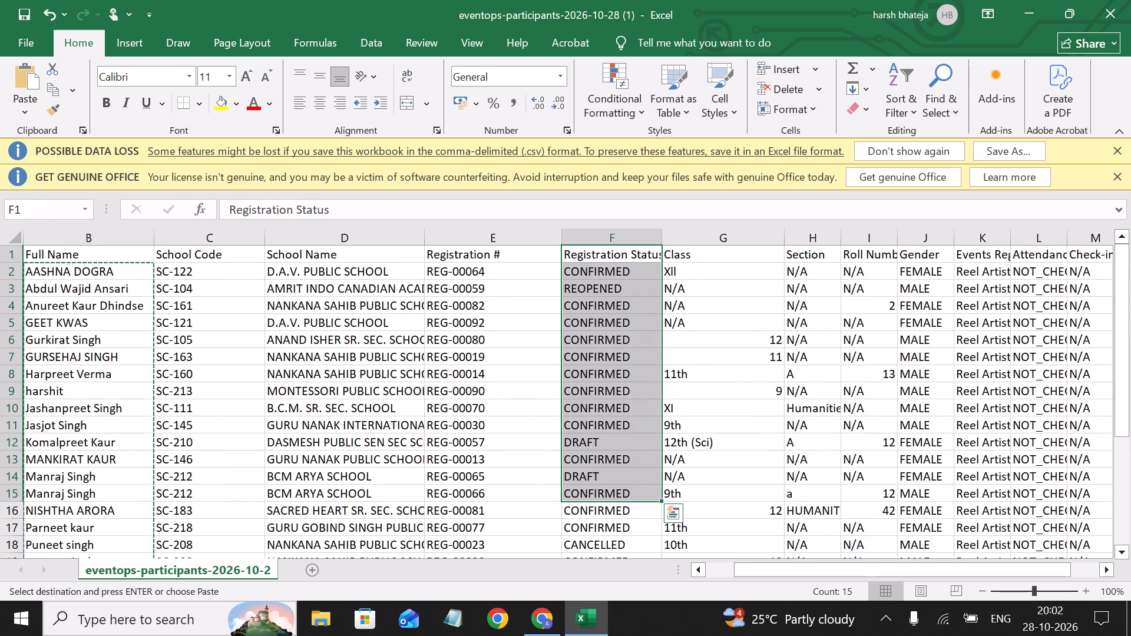
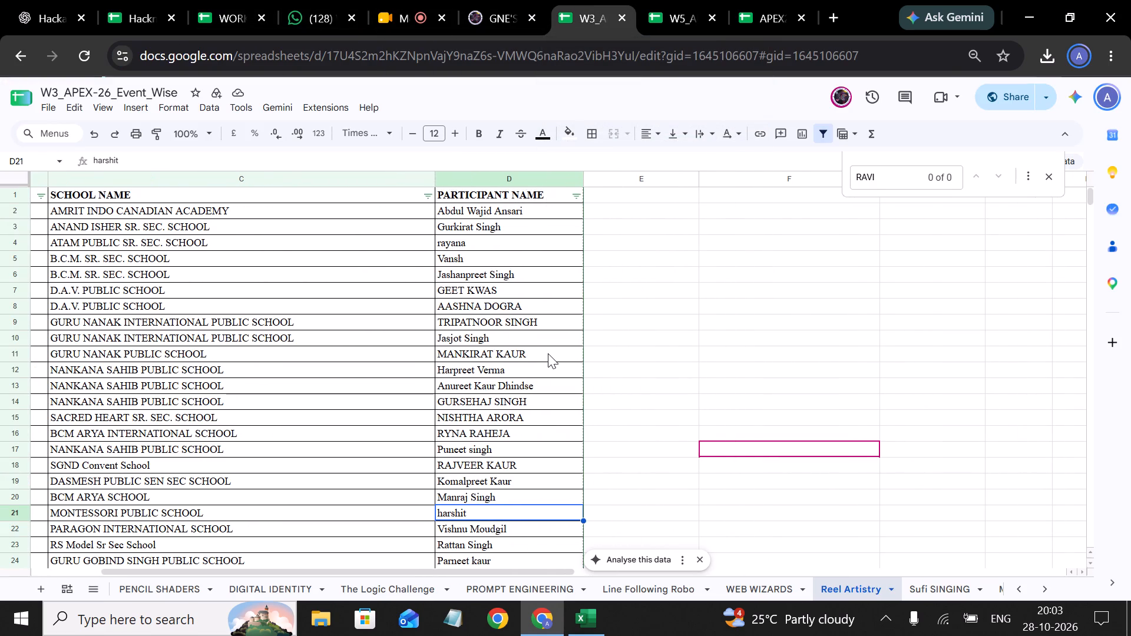
# Copy the Registration Status column, from the header through row 28, from the eventops-participants export in Excel.
pyautogui.hscroll(3, 548, 353)
pyautogui.scroll(1, 548, 353)
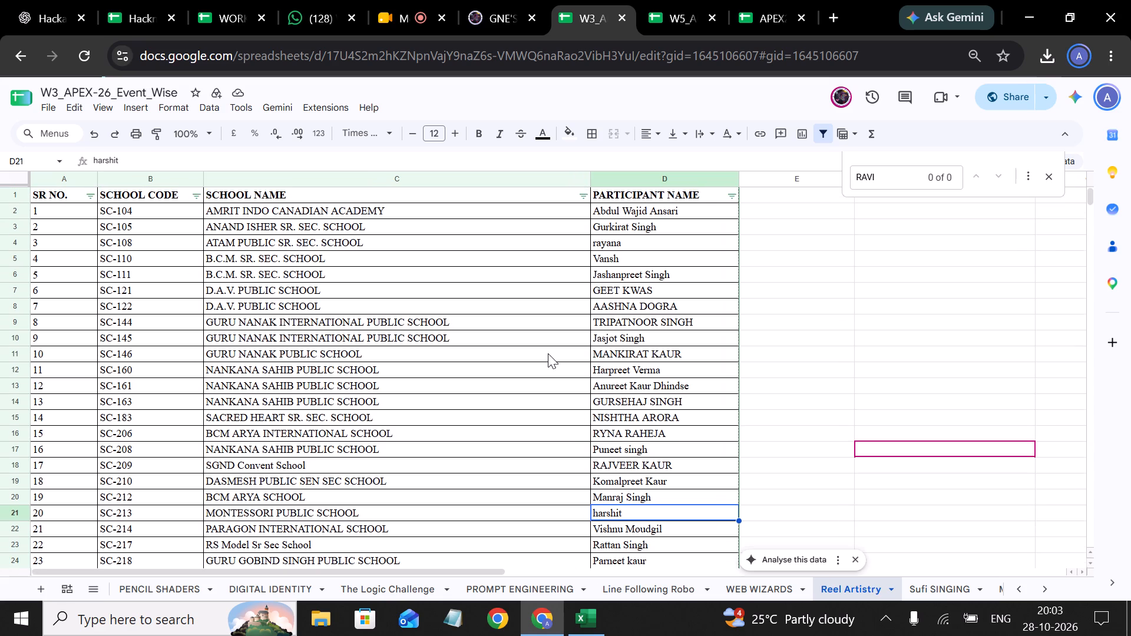
pyautogui.scroll(1, 548, 353)
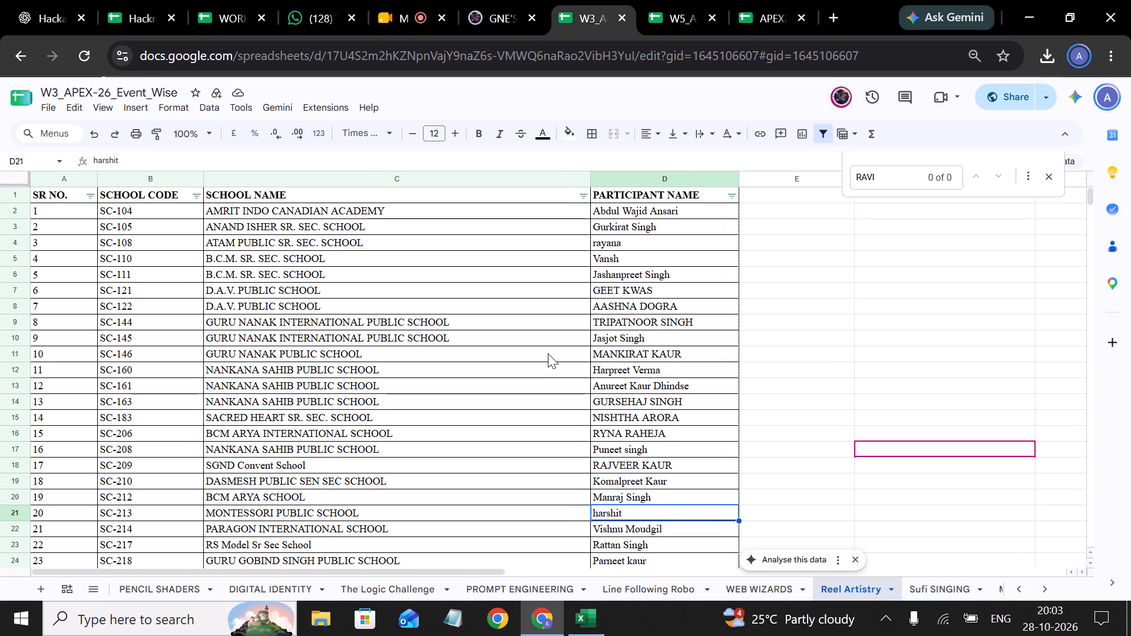
pyautogui.click(803, 198)
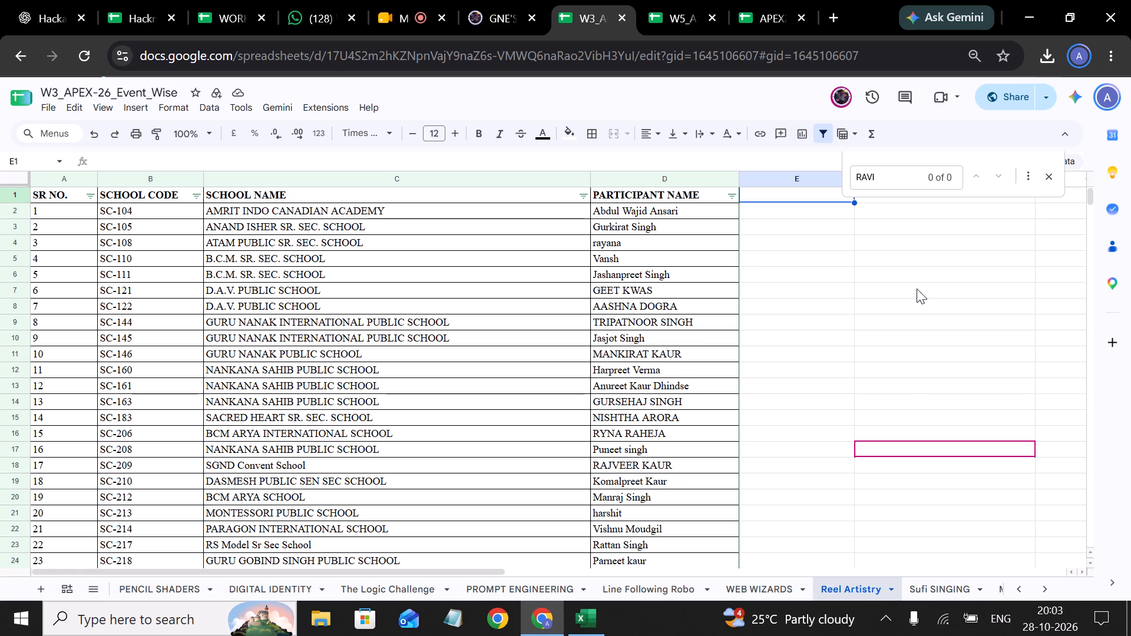
pyautogui.click(748, 197)
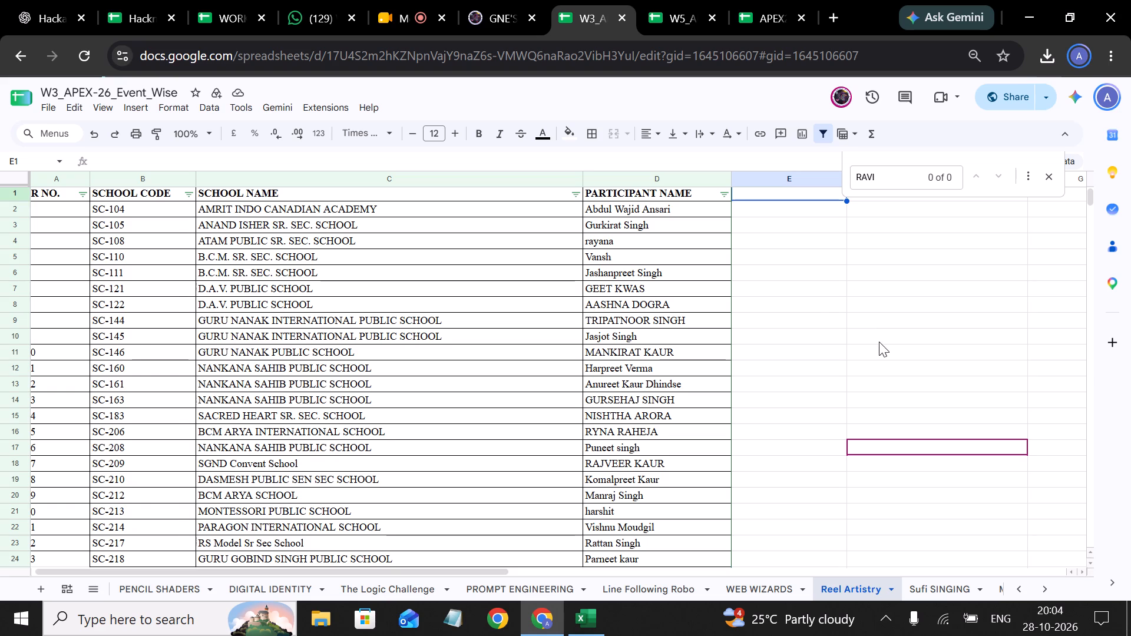
pyautogui.hscroll(-1, 822, 306)
pyautogui.scroll(1, 822, 306)
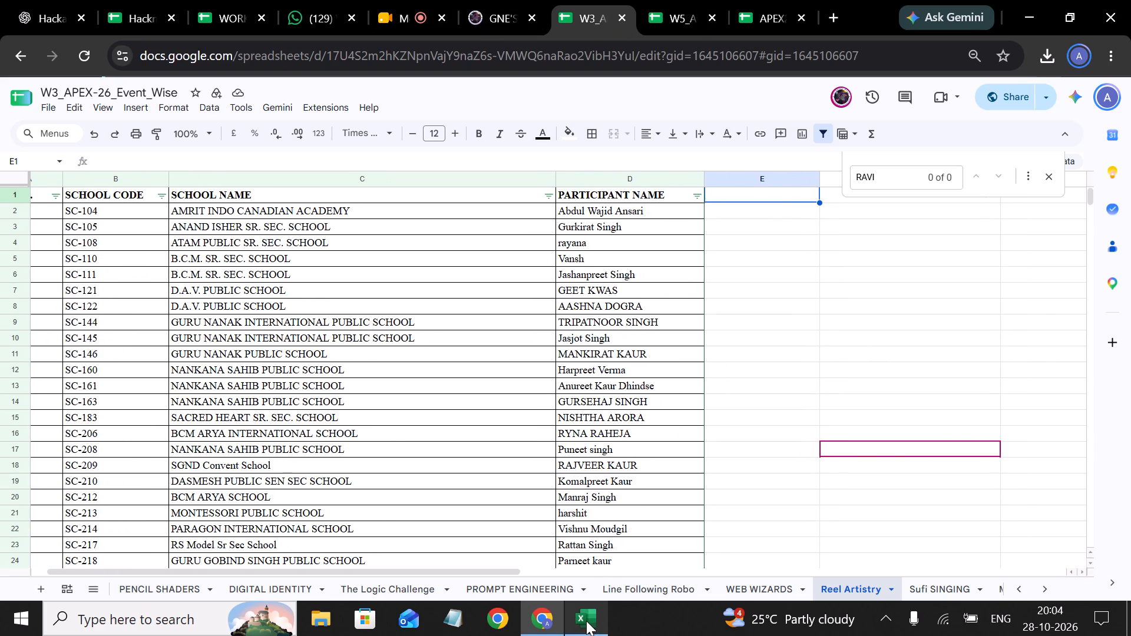
pyautogui.hotkey('alt', 'Tab')
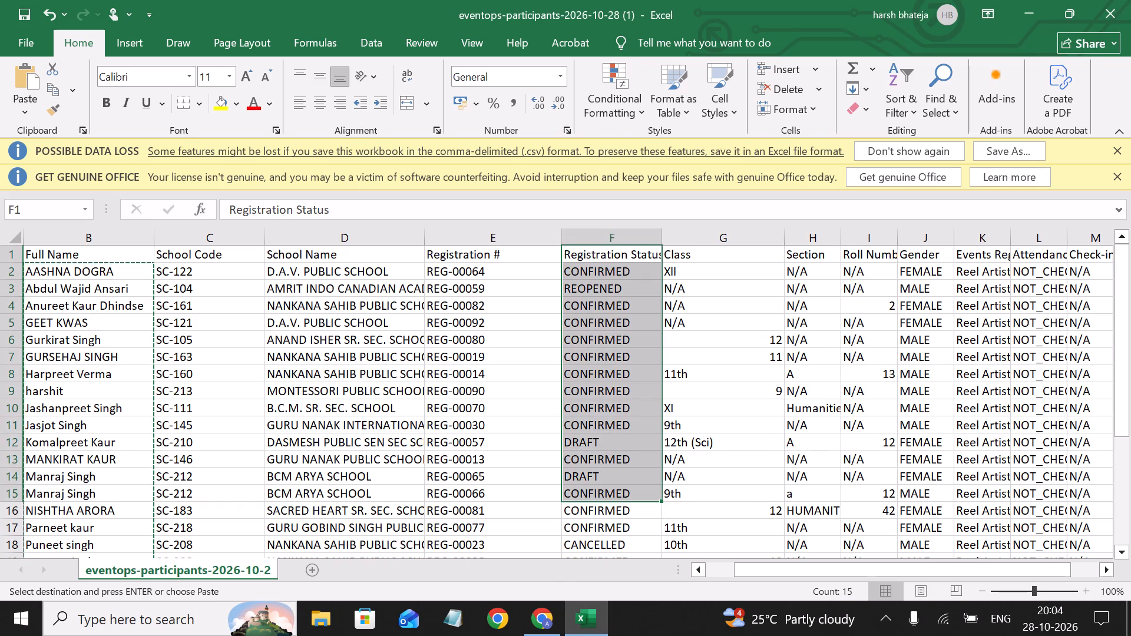
pyautogui.moveTo(573, 254); pyautogui.dragTo(637, 594)
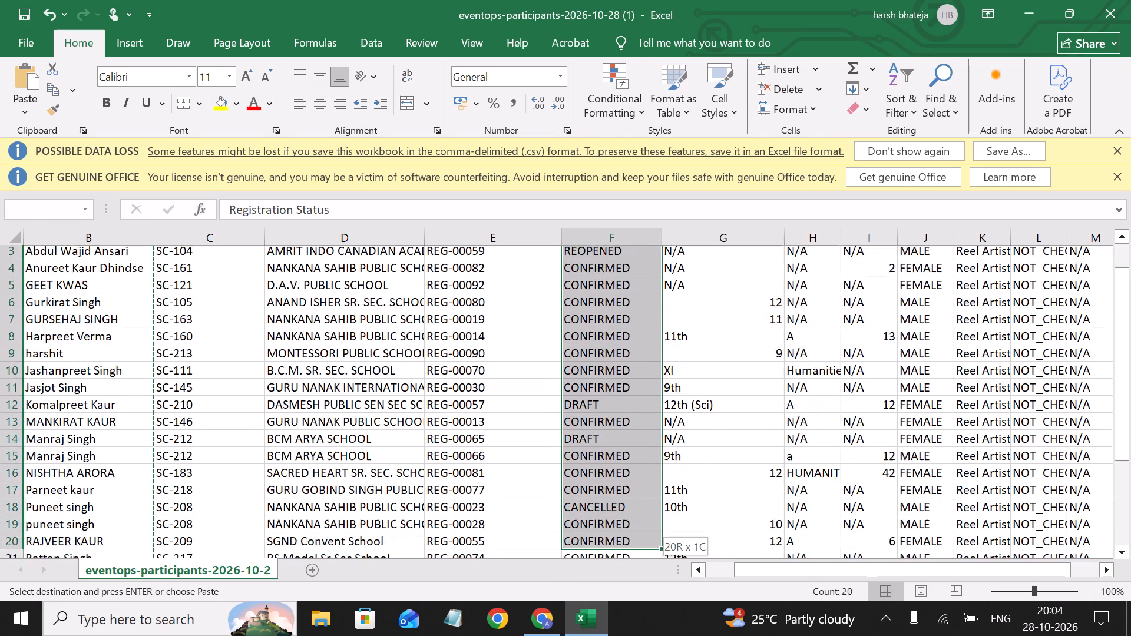
pyautogui.moveTo(637, 594); pyautogui.dragTo(635, 497)
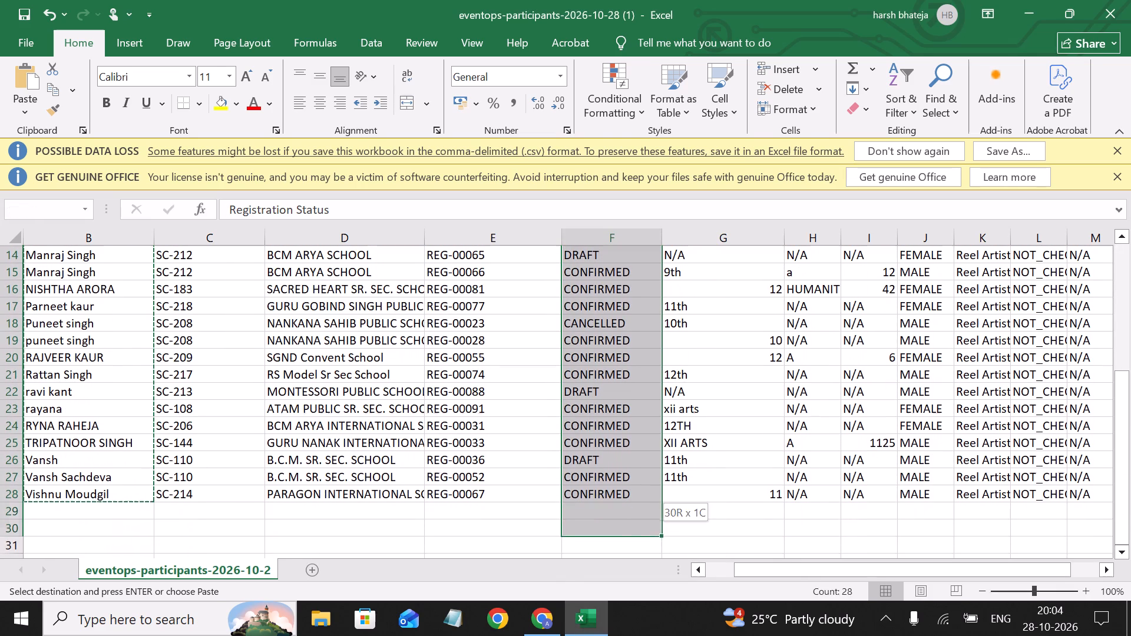
pyautogui.moveTo(635, 497); pyautogui.dragTo(634, 497)
pyautogui.hotkey('ctrl', 'c')
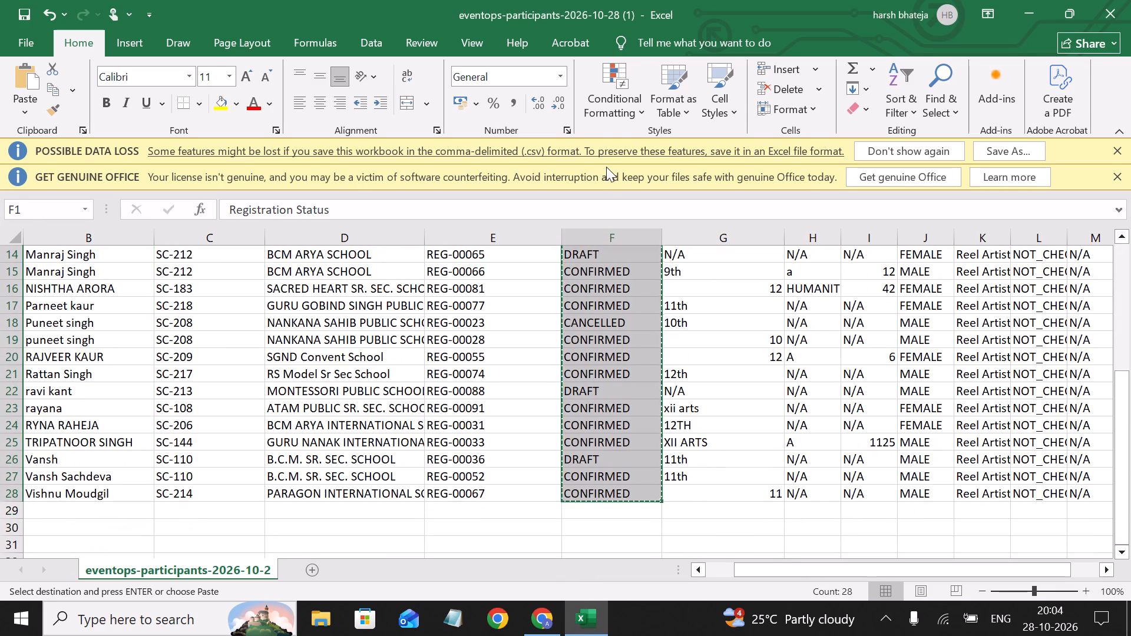
# Paste the copied Registration Status column into the Reel Artistry sheet beside PARTICIPANT NAME, starting at cell E1, and look over the rows.
pyautogui.hotkey('alt', 'Tab')
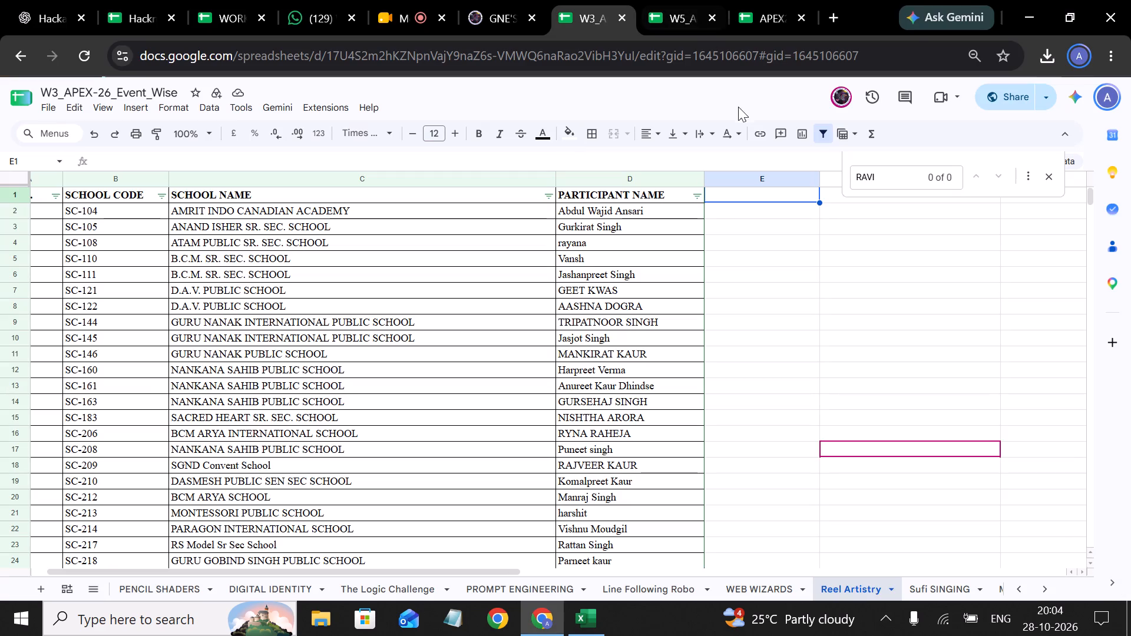
pyautogui.click(733, 196)
pyautogui.hotkey('ctrl', 'v')
pyautogui.click(867, 284)
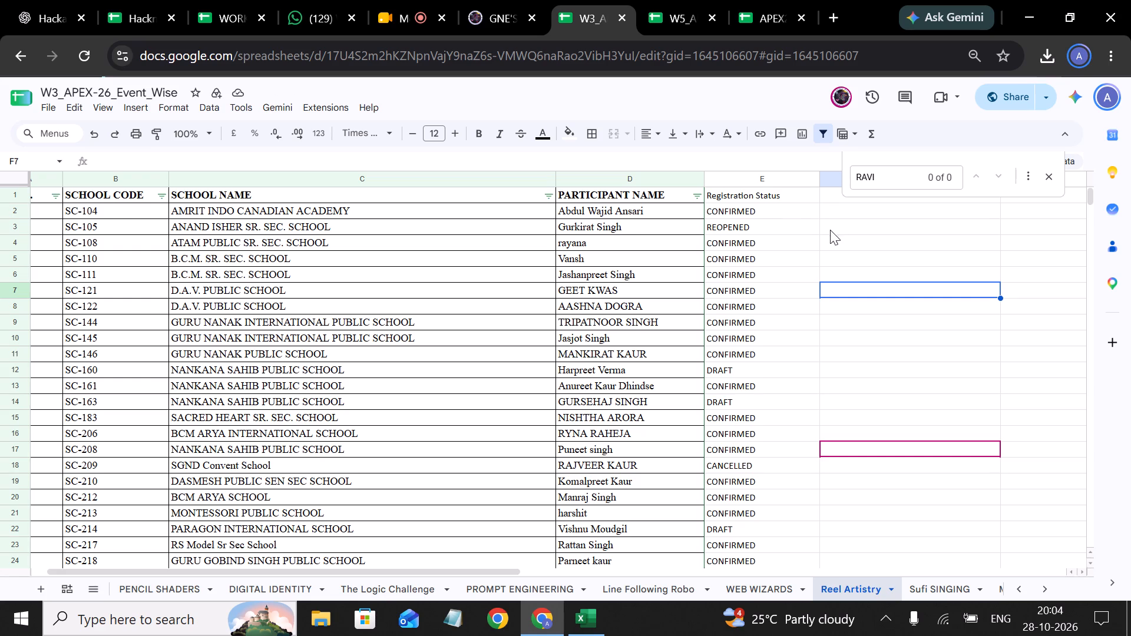
pyautogui.scroll(-1, 845, 392)
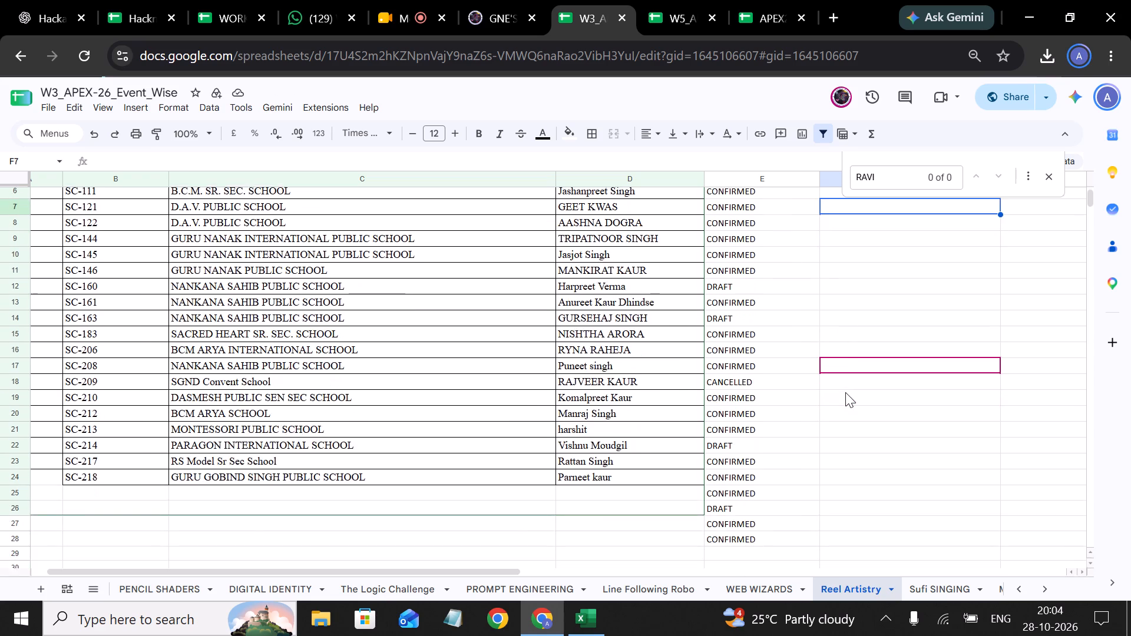
pyautogui.scroll(-1, 845, 392)
pyautogui.scroll(4, 715, 324)
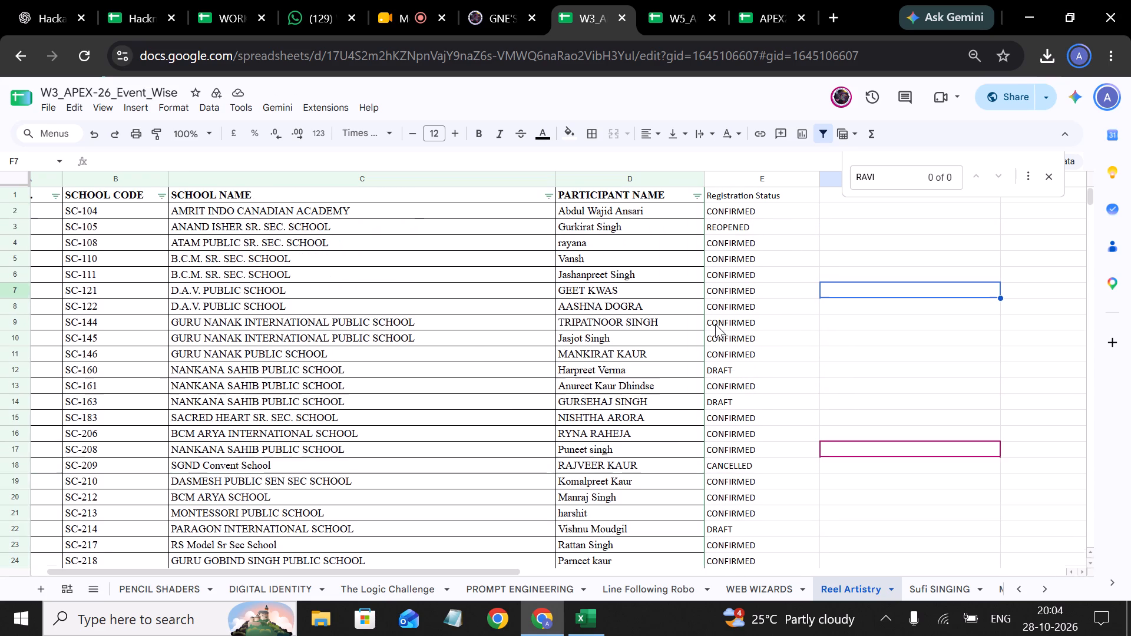
# Switch to the Registration Portal's Reports & Analytics page and examine the Reel Artistry participant summary and filters.
pyautogui.click(498, 8)
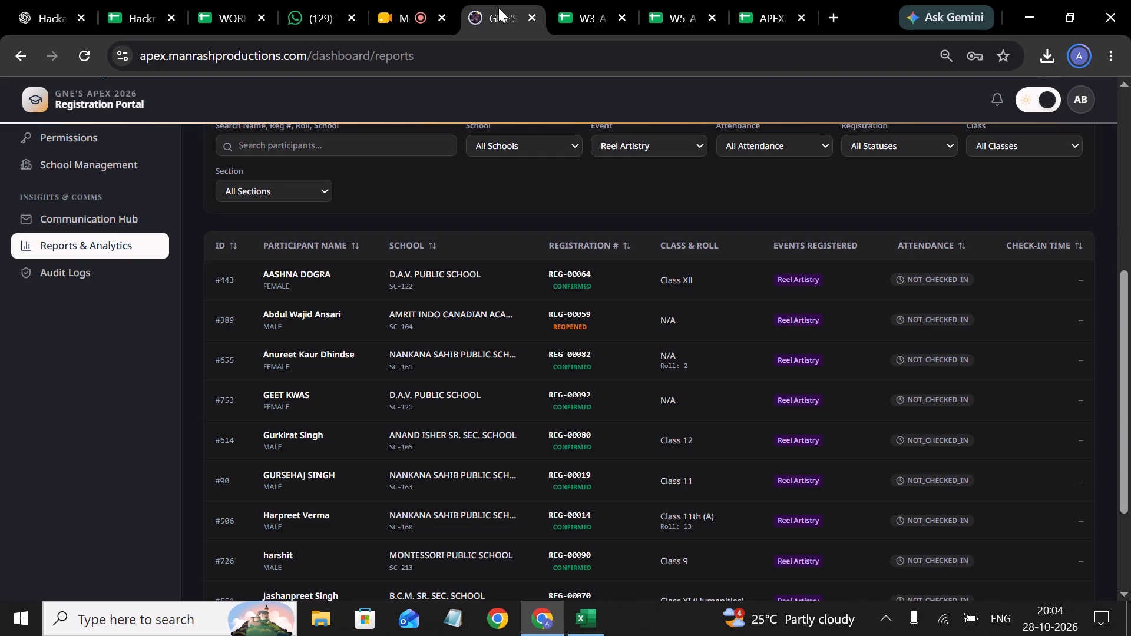
pyautogui.scroll(2, 452, 225)
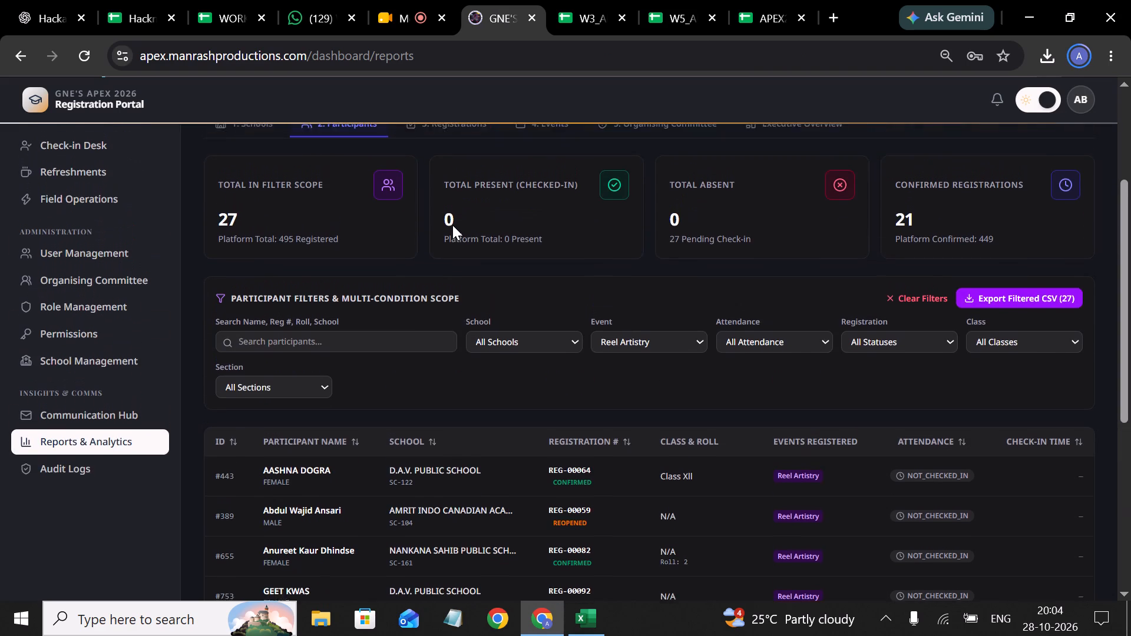
pyautogui.scroll(1, 452, 225)
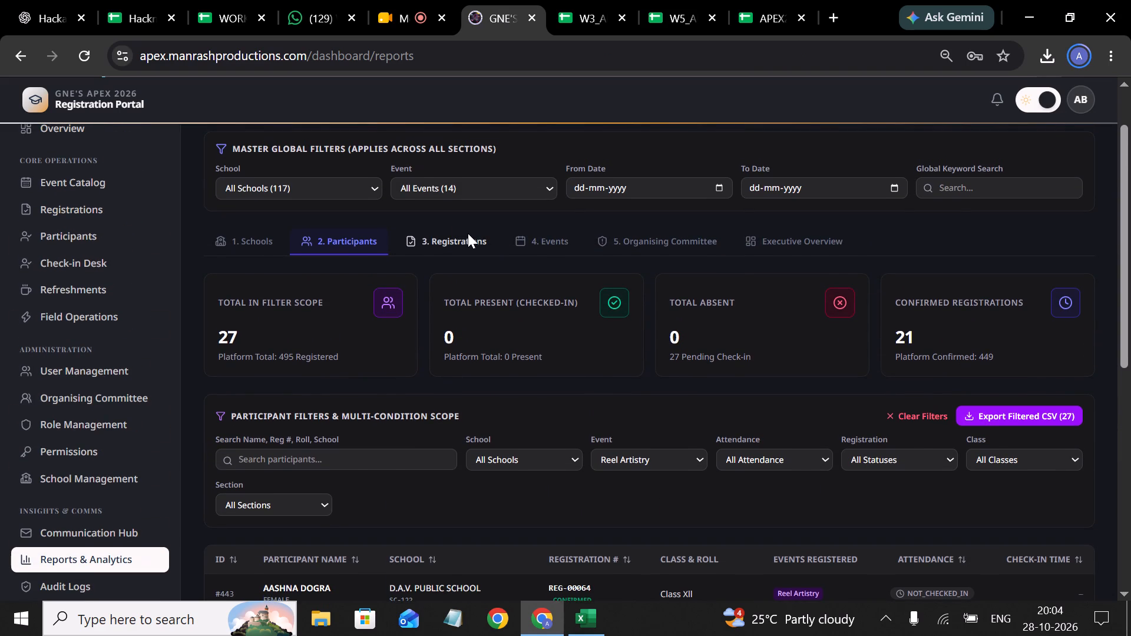
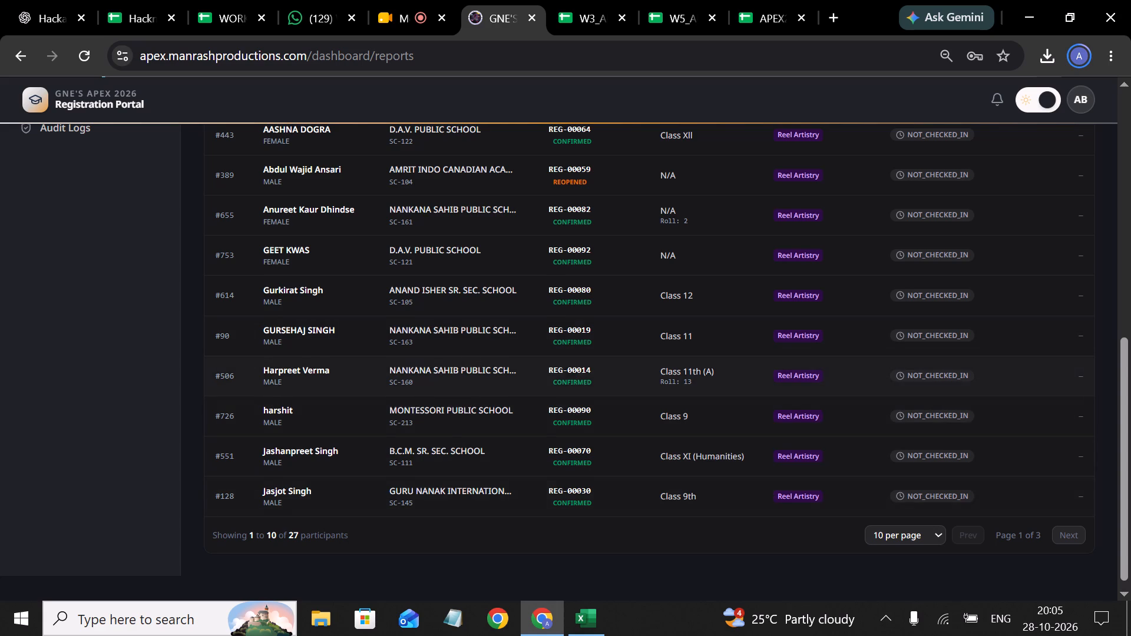
# Examine the filtered Reel Artistry participant table and its summary cards in the portal report, checking each entry's registration status.
pyautogui.scroll(1, 793, 375)
pyautogui.scroll(-1, 642, 412)
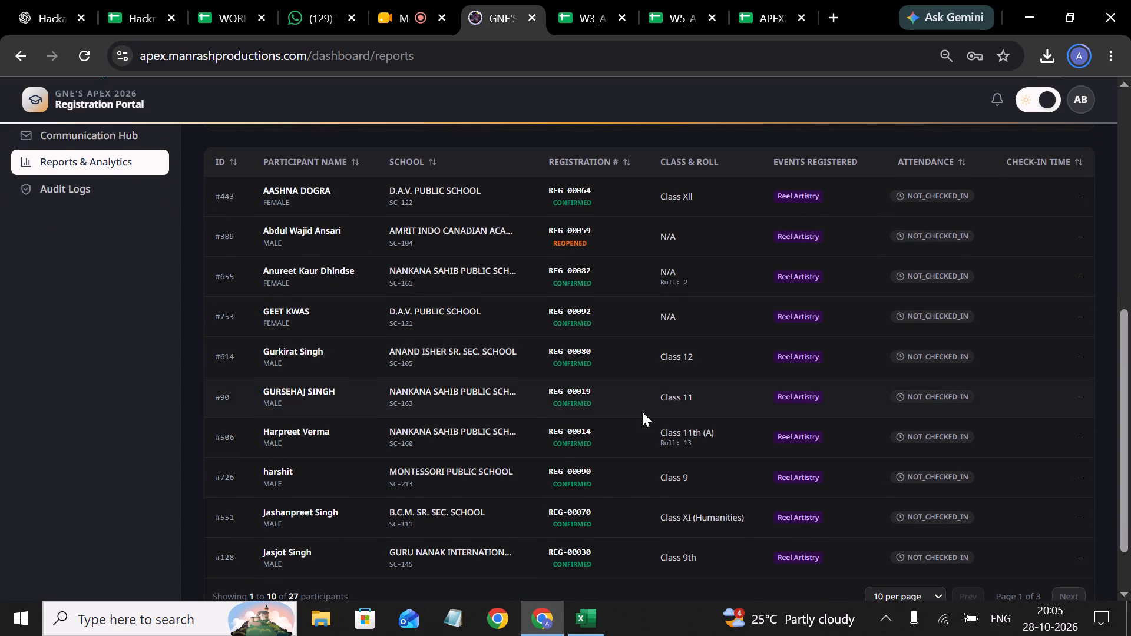
pyautogui.scroll(1, 642, 412)
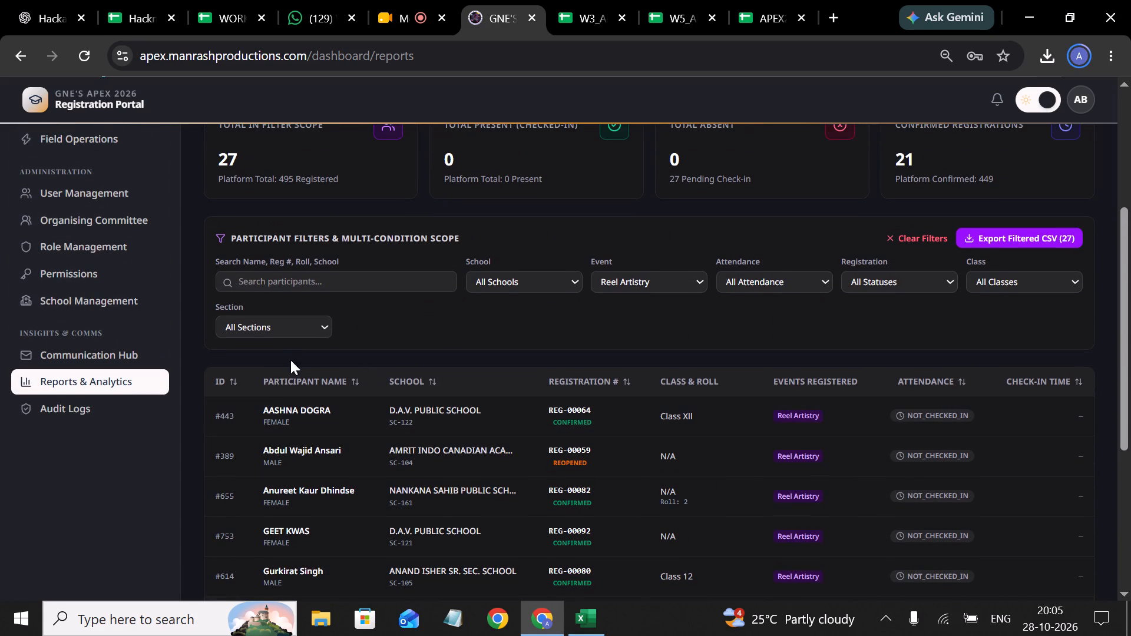
pyautogui.scroll(2, 387, 287)
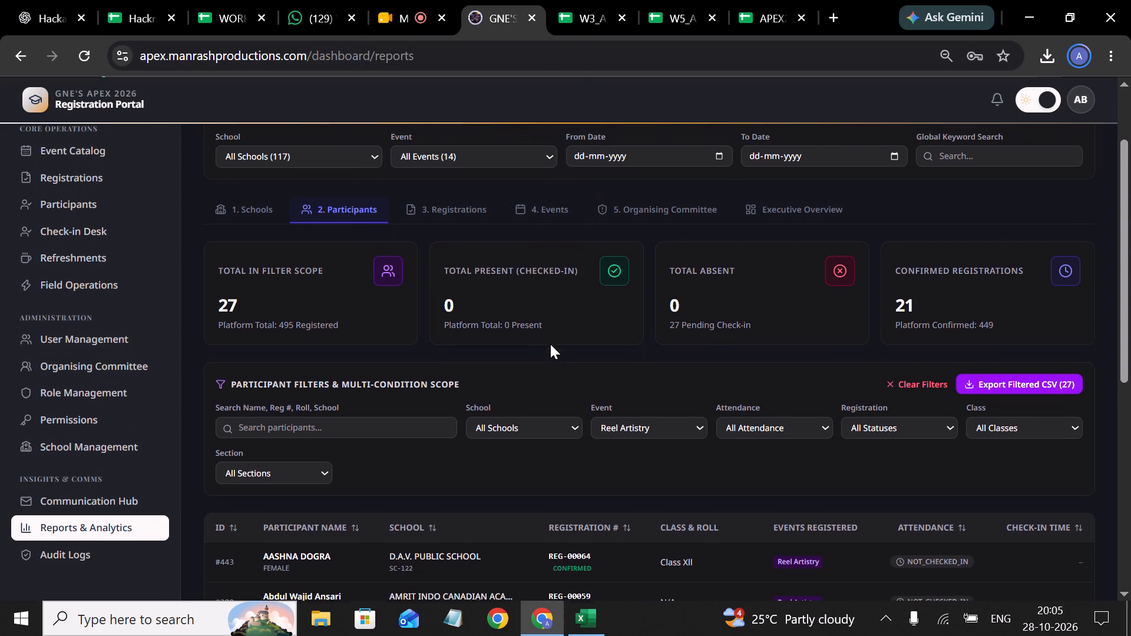
pyautogui.scroll(1, 424, 296)
pyautogui.scroll(-1, 470, 286)
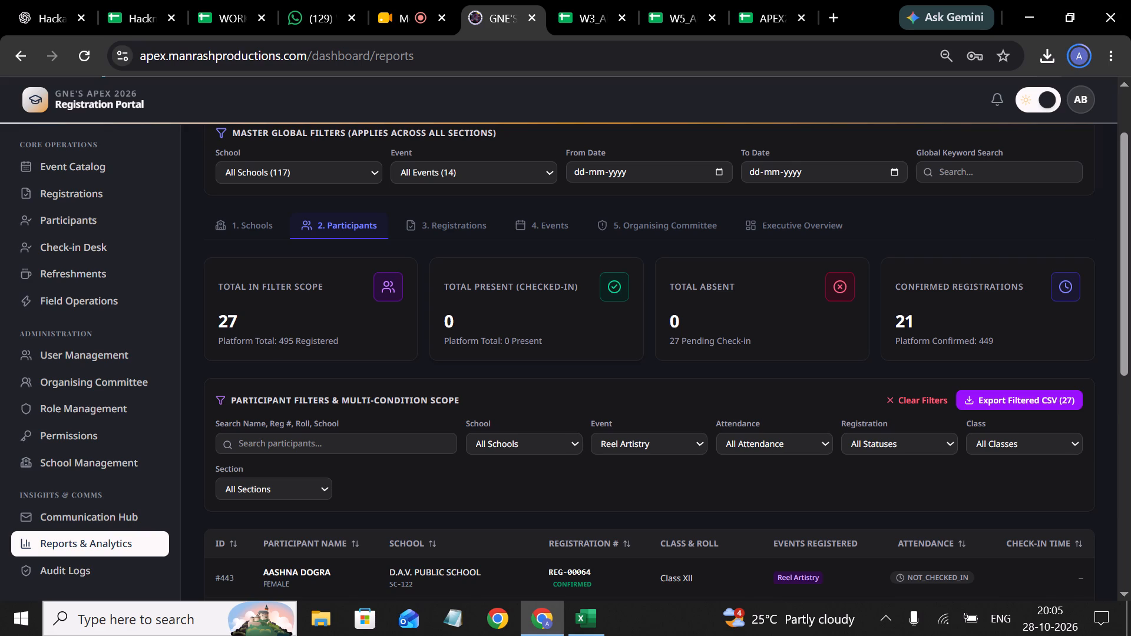
pyautogui.scroll(-4, 470, 286)
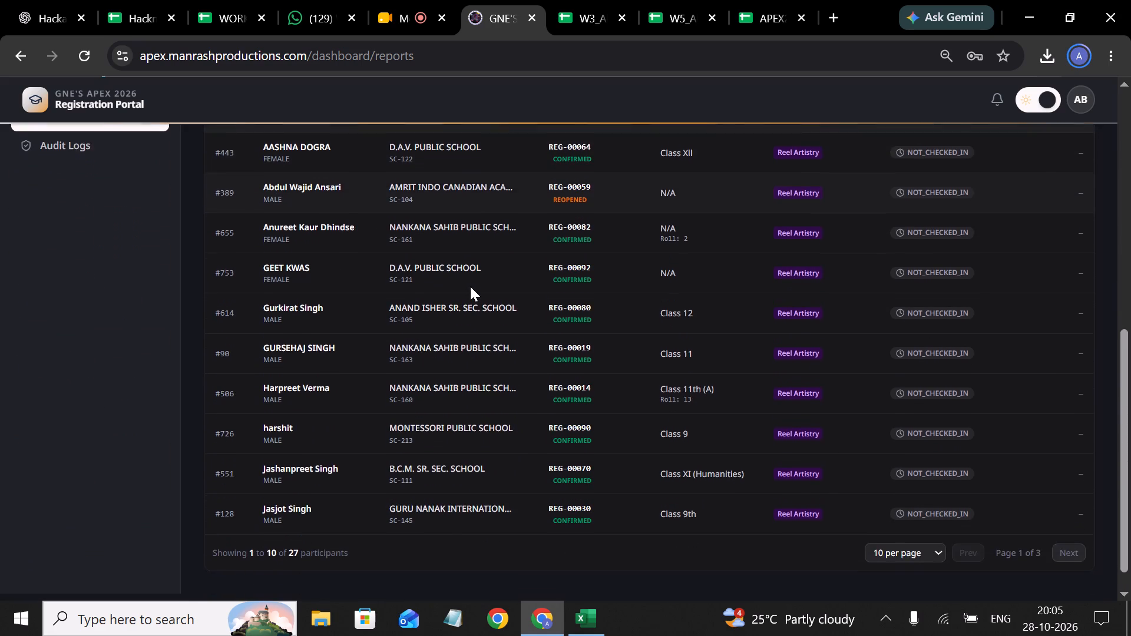
pyautogui.scroll(-1, 470, 286)
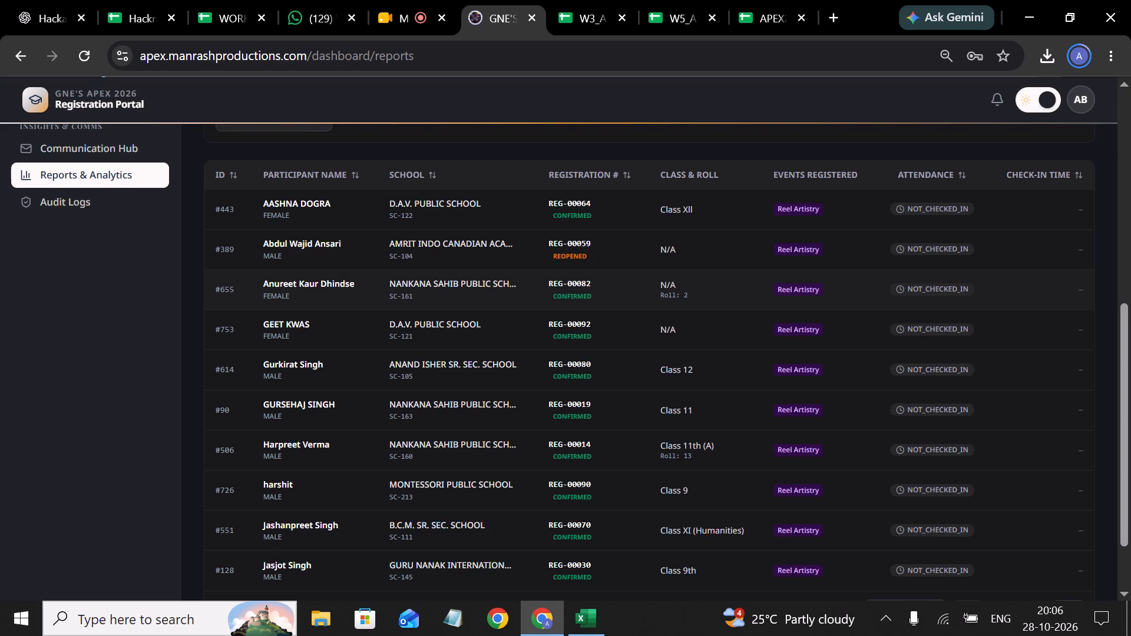
pyautogui.scroll(-2, 520, 382)
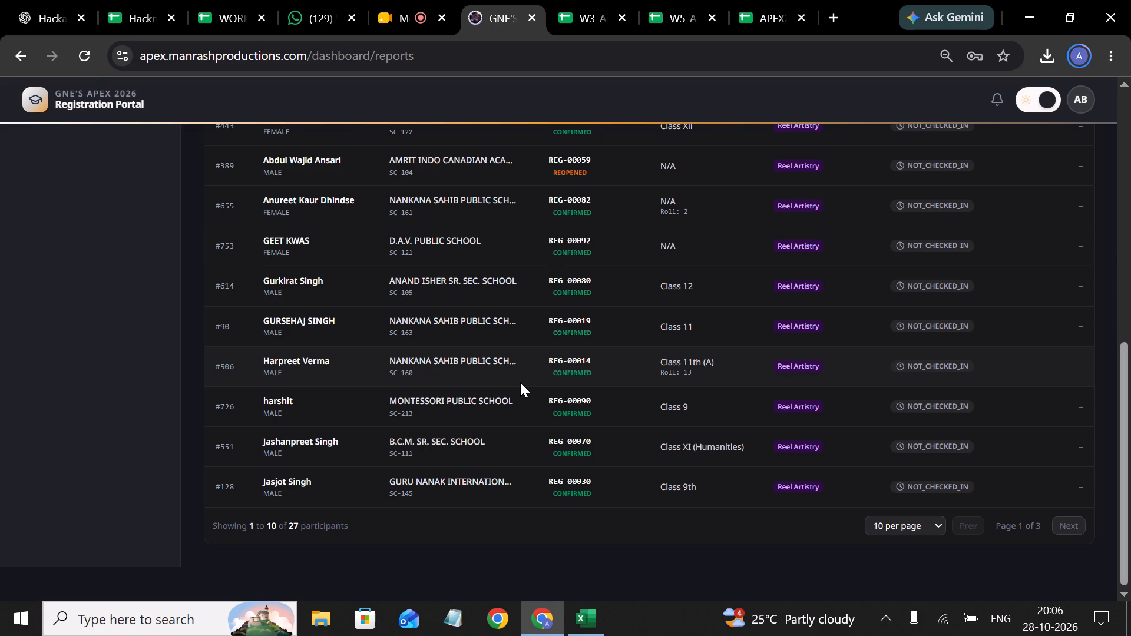
pyautogui.scroll(2, 530, 340)
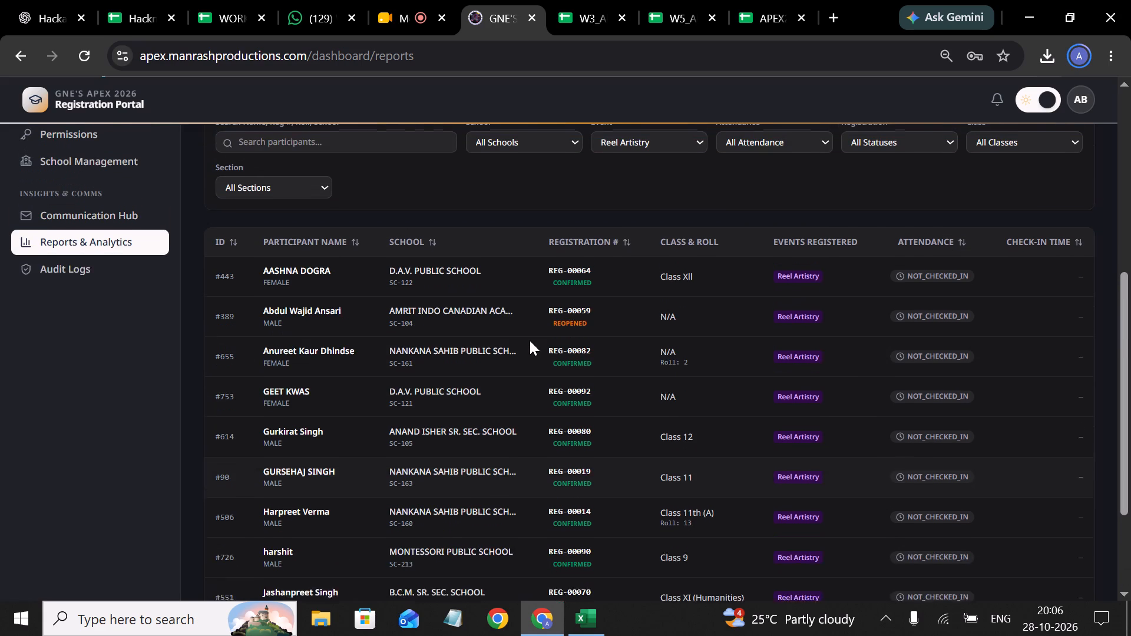
# Switch to the W3_APEX-26_Event_Wise spreadsheet and compare the Reel Artistry schools and participant names with the Registration Status column through row 28.
pyautogui.click(590, 6)
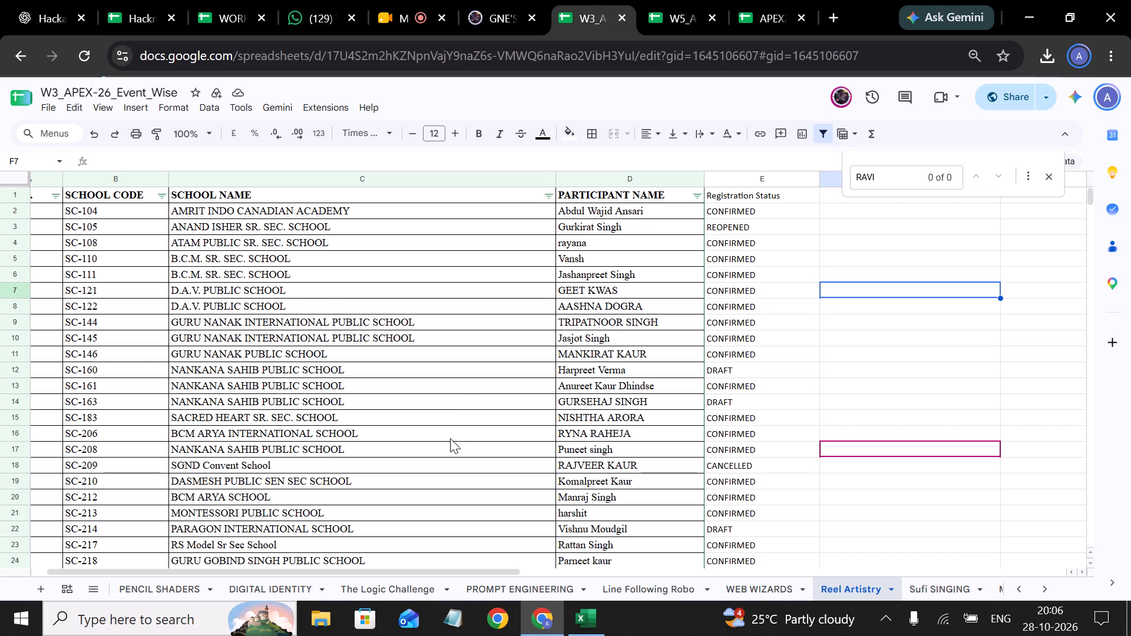
pyautogui.scroll(-1, 479, 390)
pyautogui.scroll(1, 458, 291)
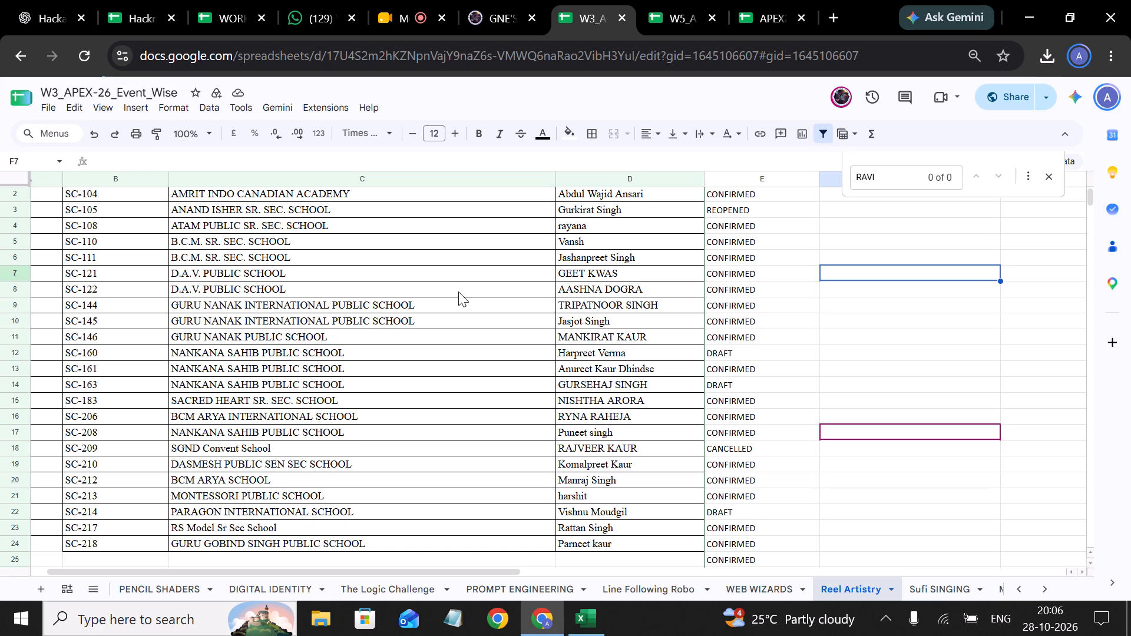
pyautogui.scroll(1, 458, 291)
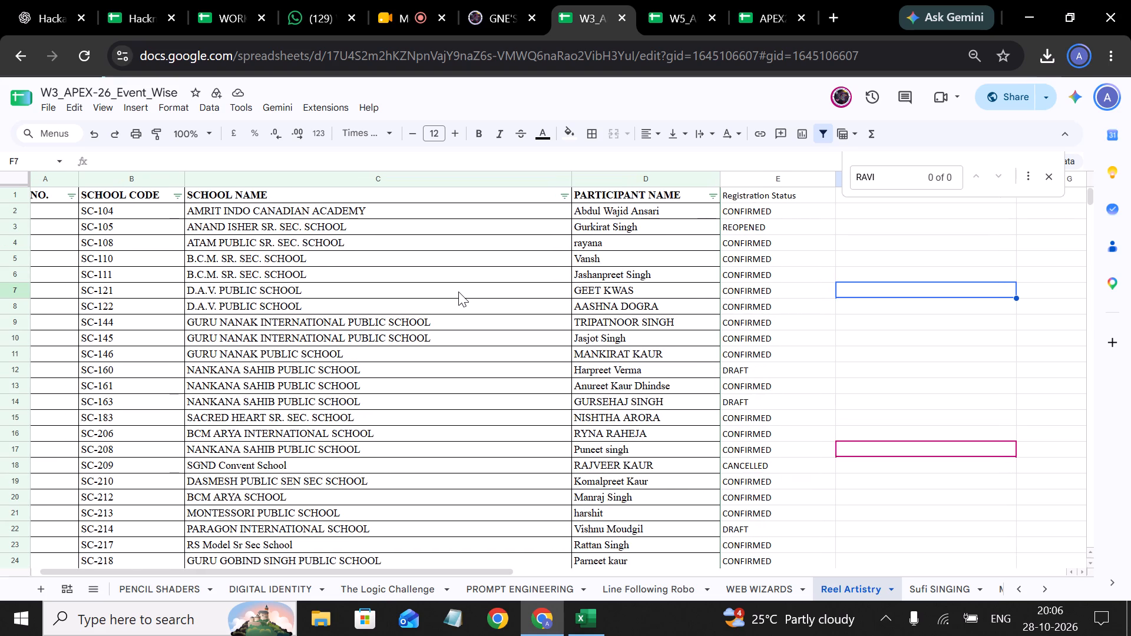
pyautogui.scroll(1, 458, 291)
pyautogui.scroll(-1, 442, 277)
pyautogui.scroll(1, 442, 277)
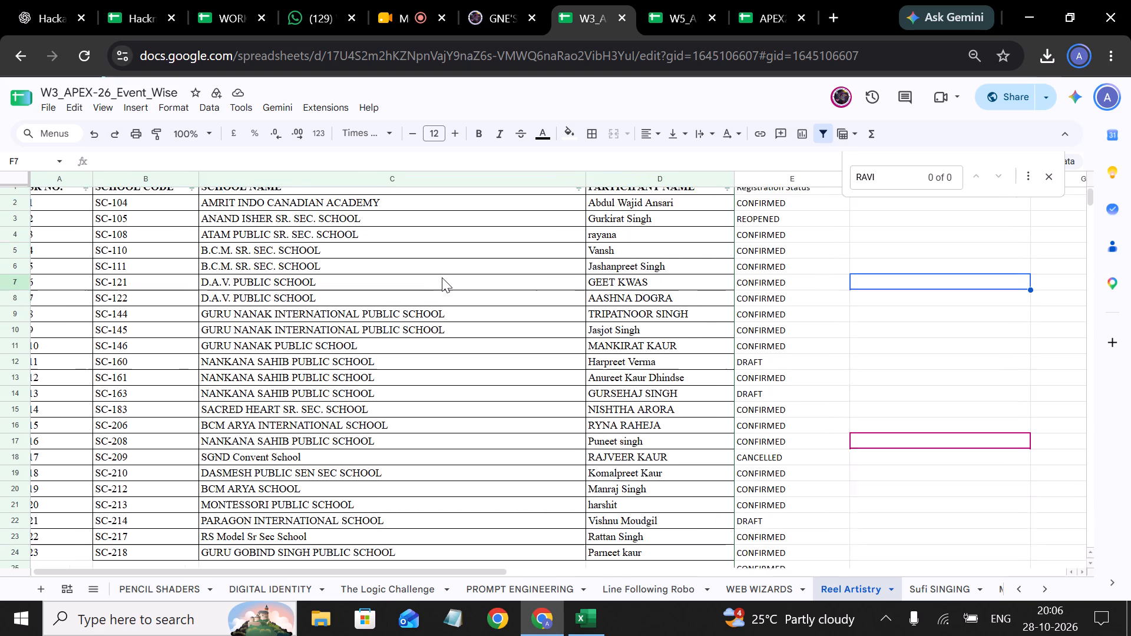
pyautogui.scroll(1, 442, 277)
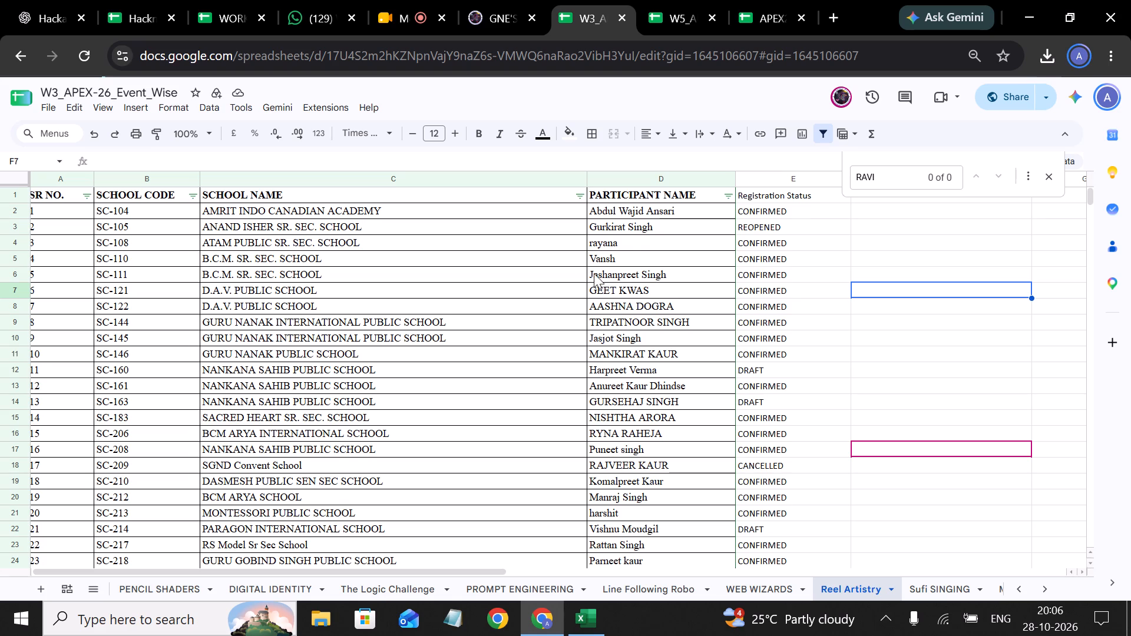
pyautogui.scroll(-1, 593, 276)
pyautogui.scroll(1, 593, 276)
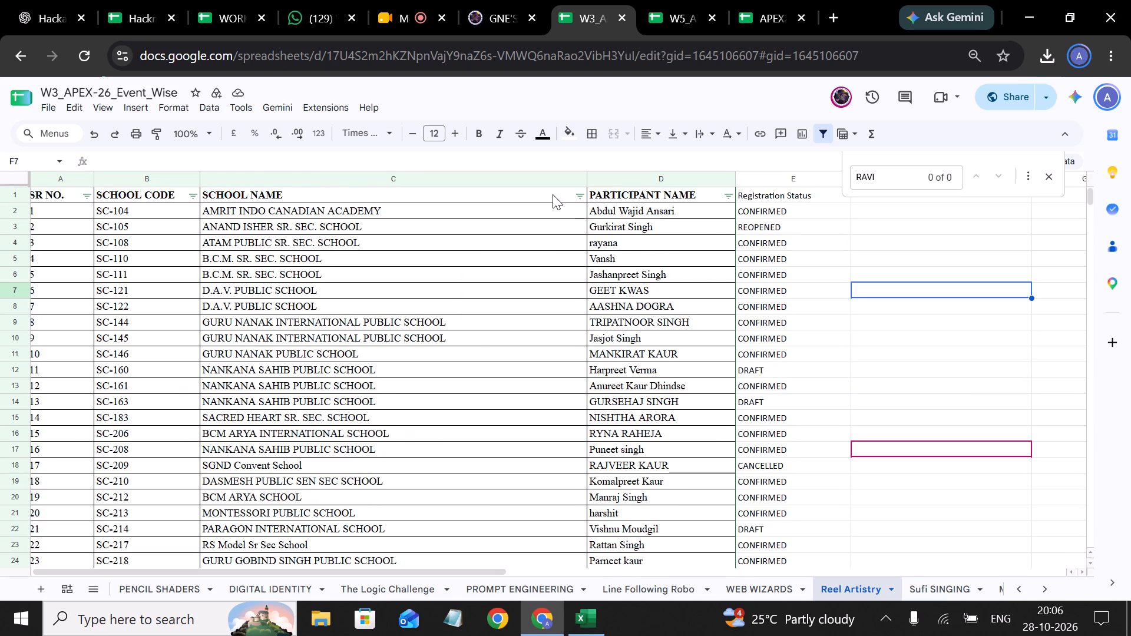
pyautogui.click(549, 196)
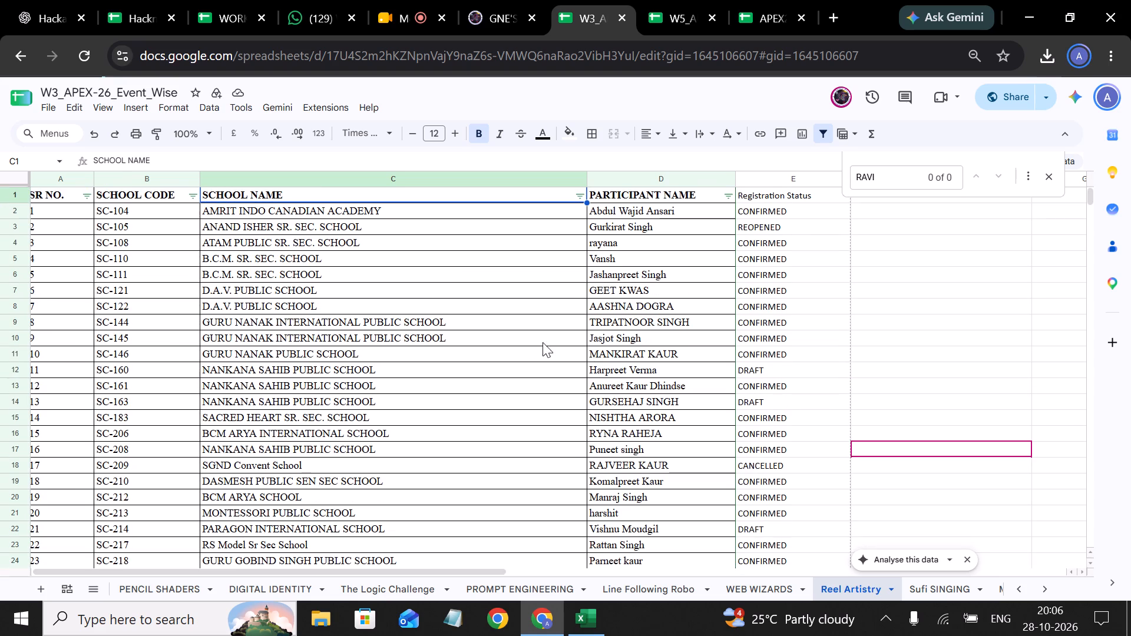
pyautogui.click(512, 342)
pyautogui.click(449, 327)
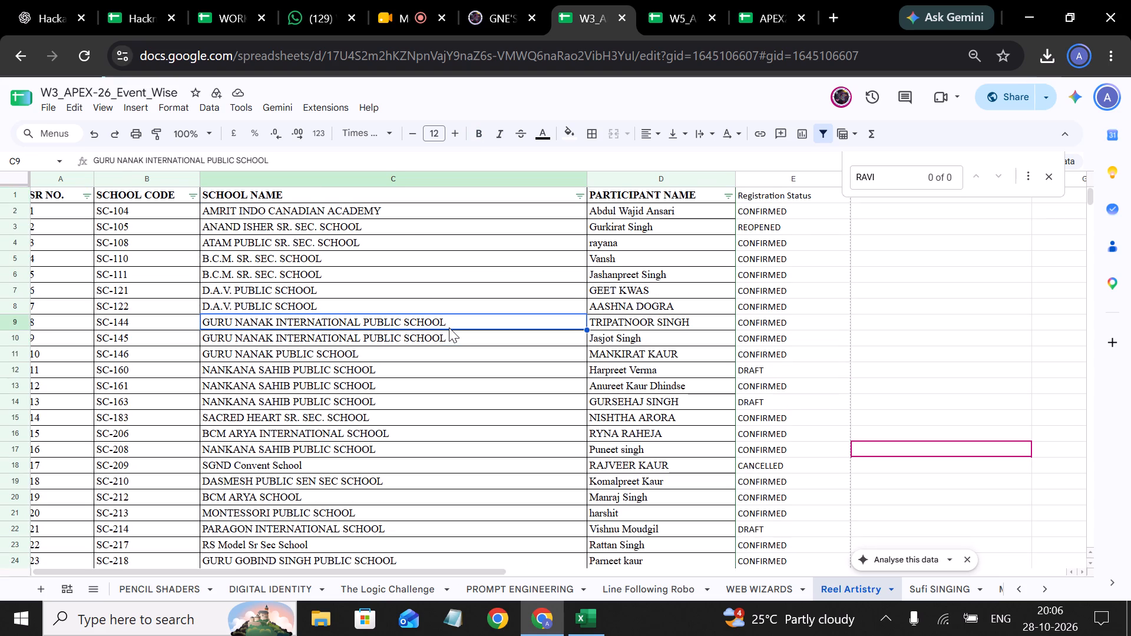
pyautogui.click(463, 336)
pyautogui.click(598, 334)
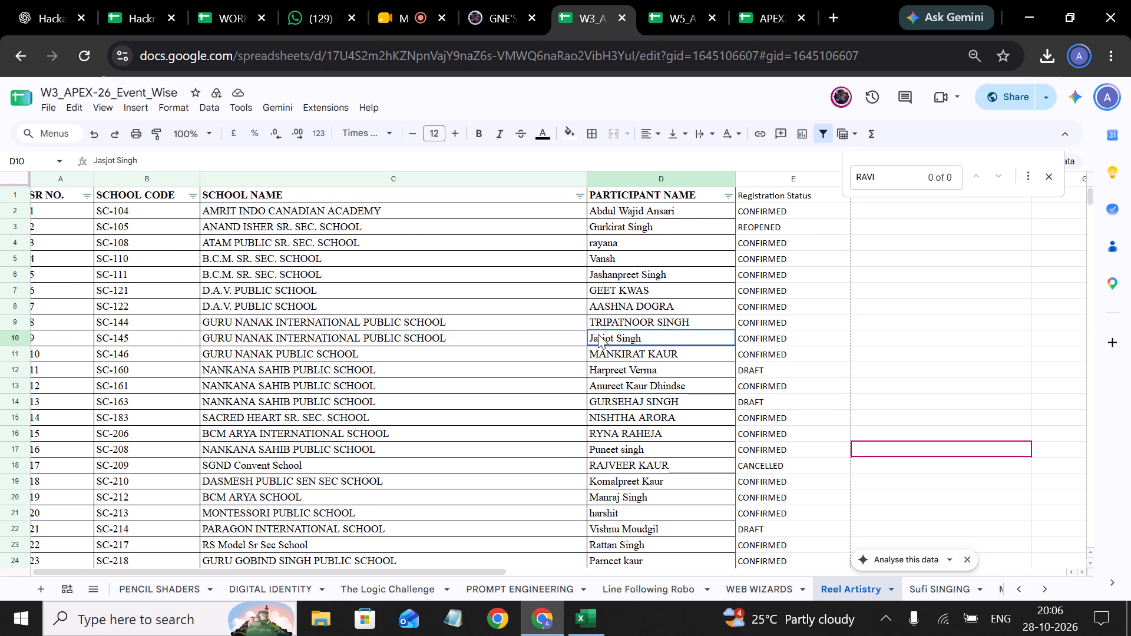
pyautogui.click(622, 323)
pyautogui.scroll(-1, 647, 398)
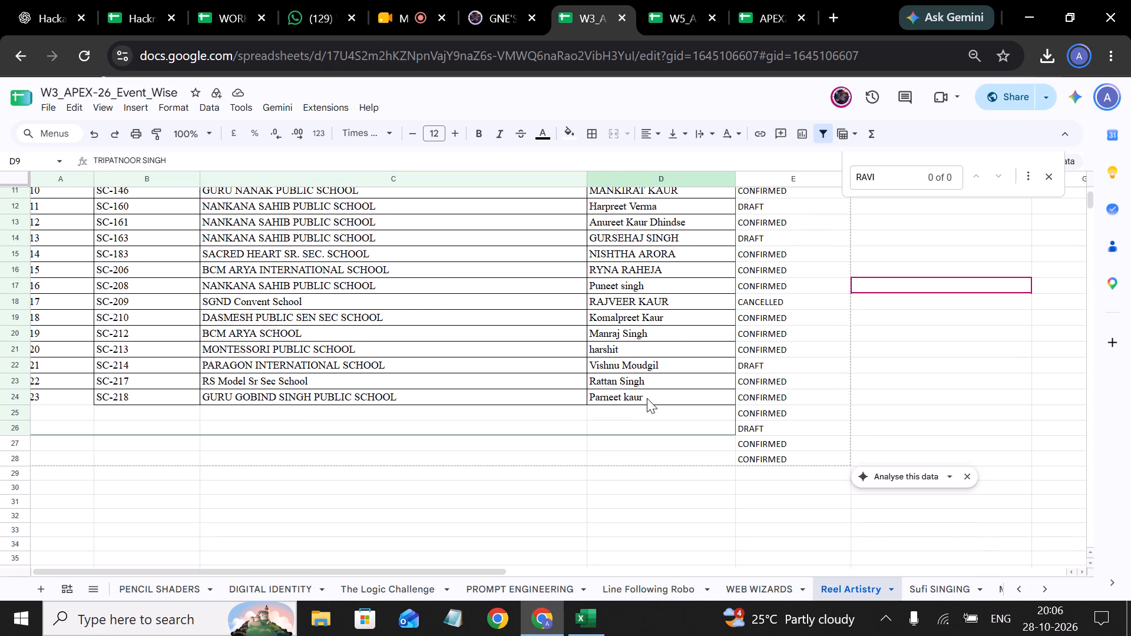
pyautogui.scroll(-1, 647, 398)
pyautogui.scroll(1, 555, 373)
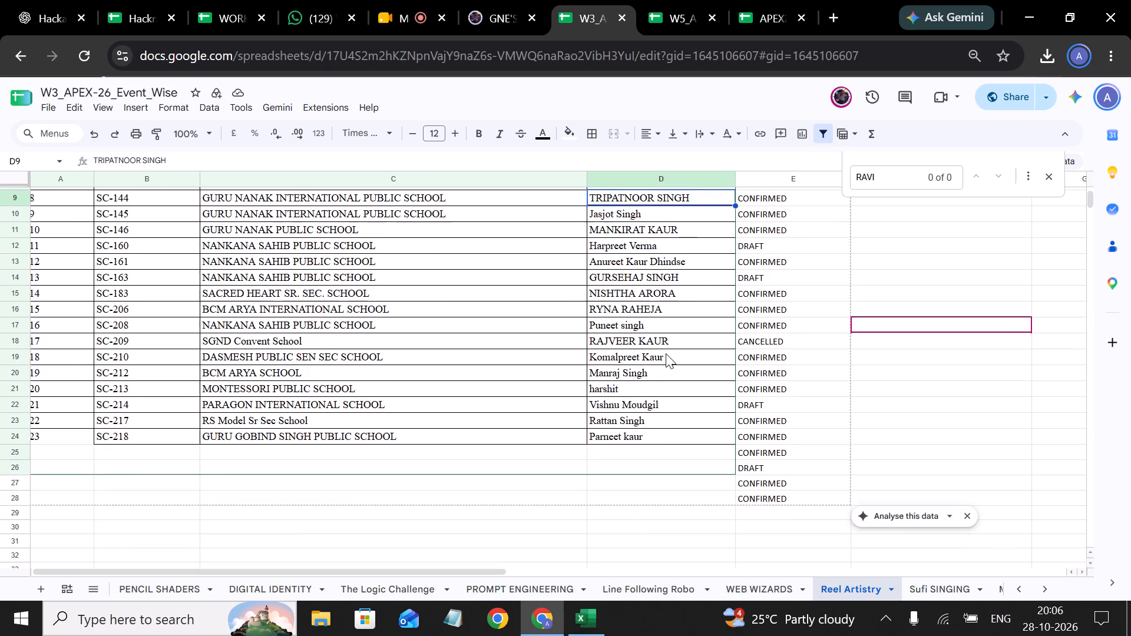
pyautogui.click(782, 197)
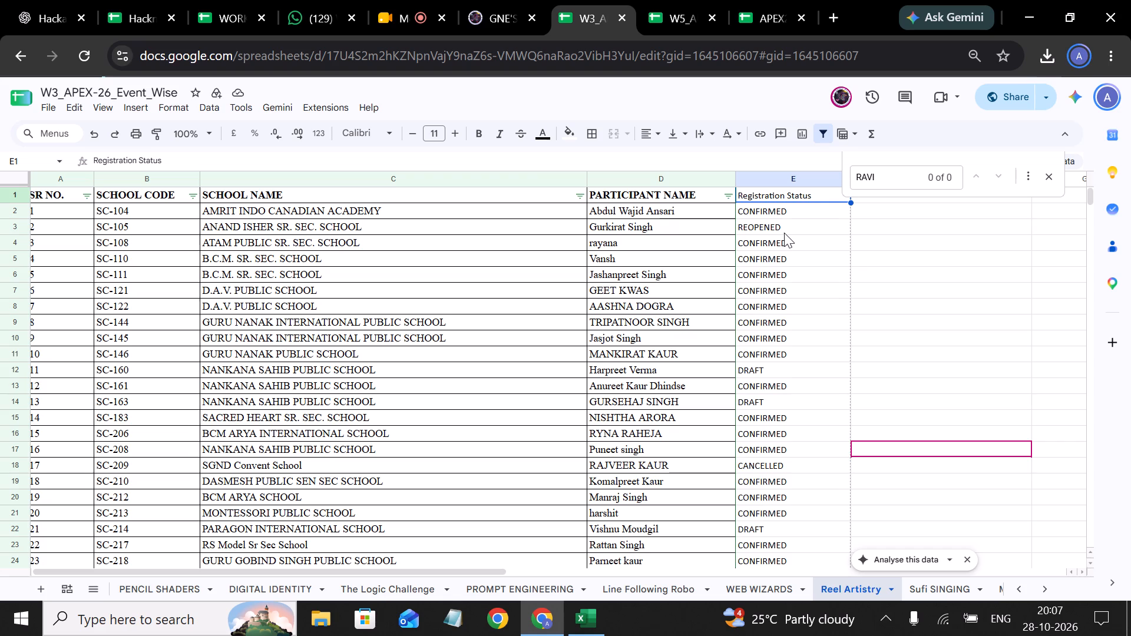
pyautogui.scroll(-1, 784, 233)
pyautogui.scroll(1, 624, 290)
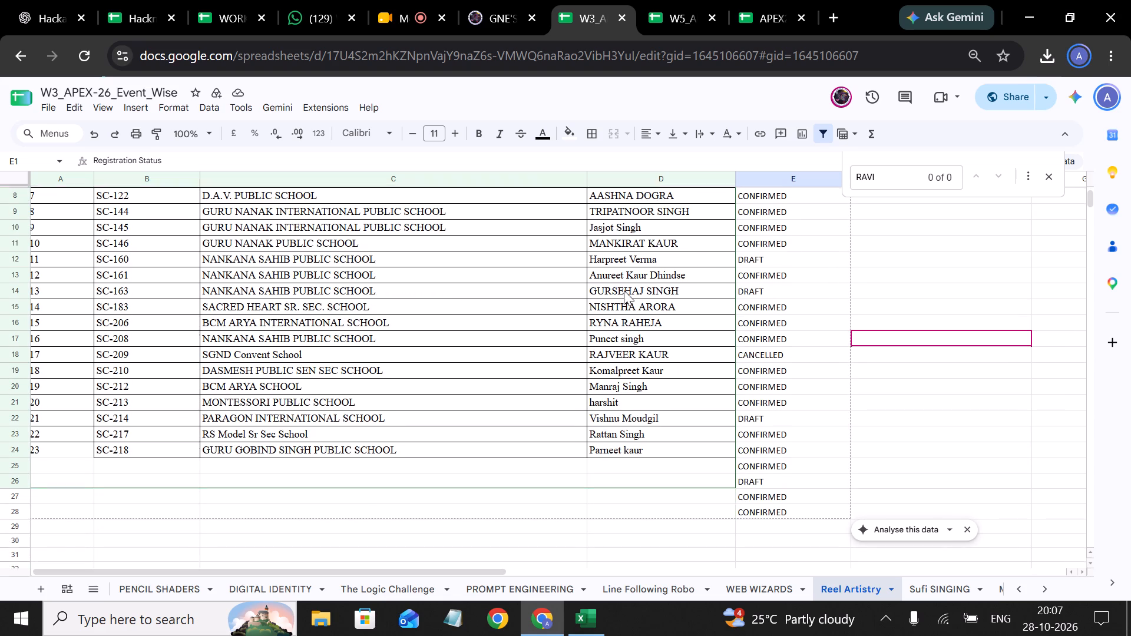
pyautogui.scroll(1, 624, 290)
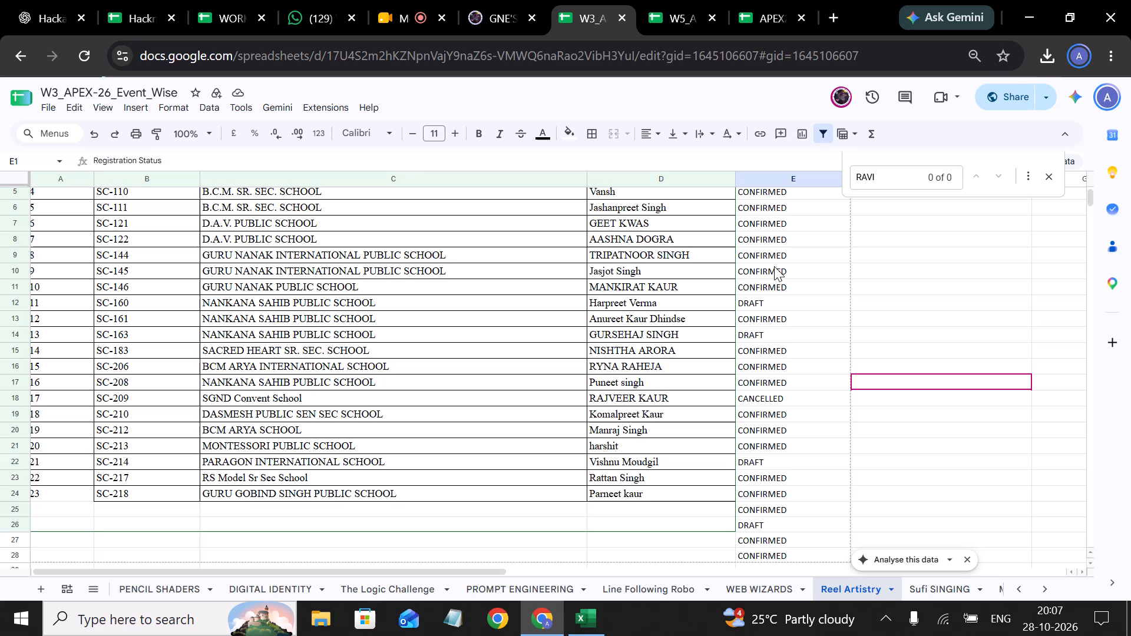
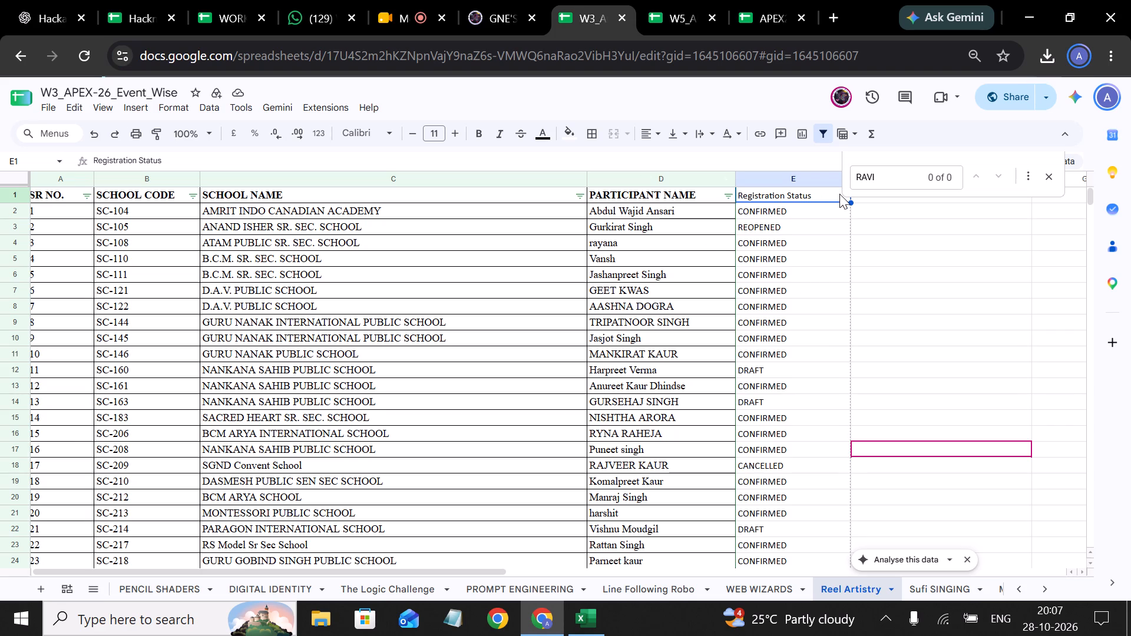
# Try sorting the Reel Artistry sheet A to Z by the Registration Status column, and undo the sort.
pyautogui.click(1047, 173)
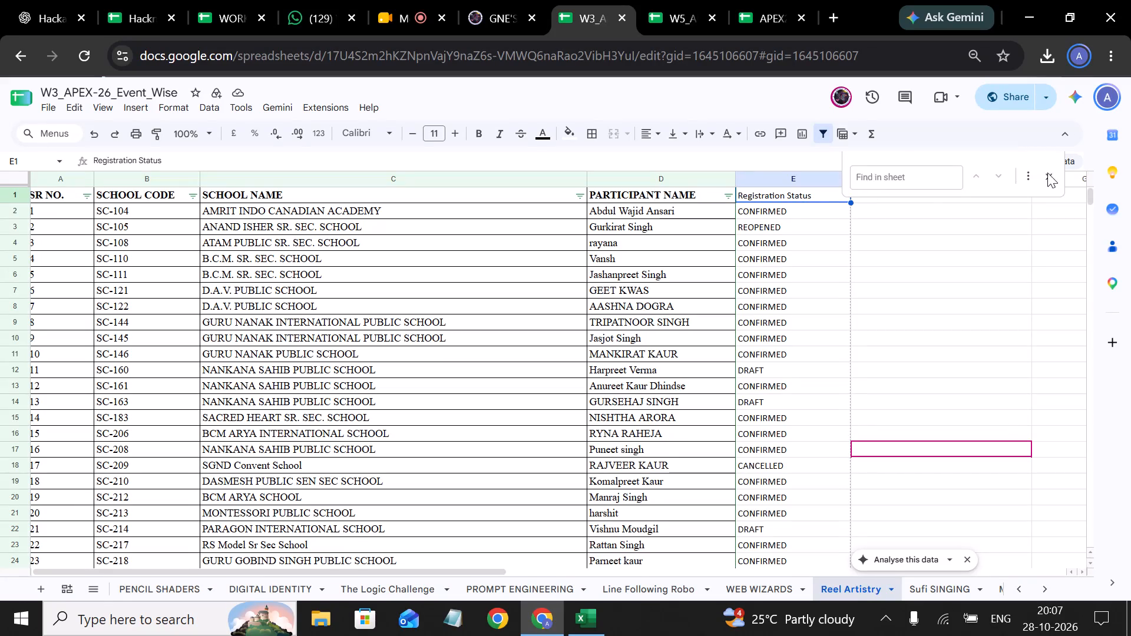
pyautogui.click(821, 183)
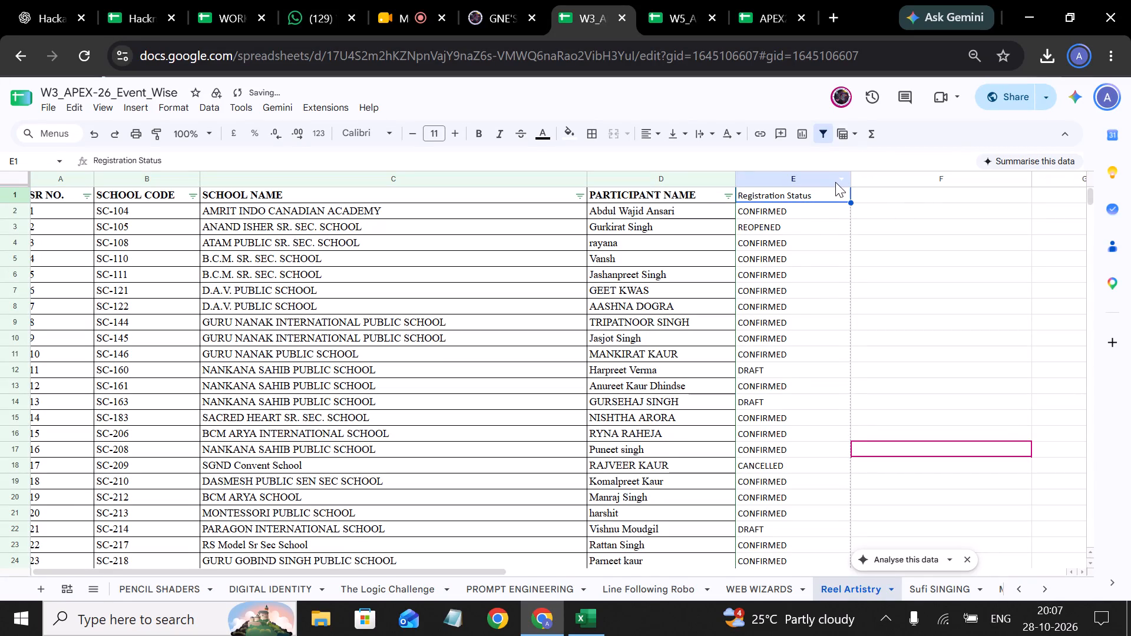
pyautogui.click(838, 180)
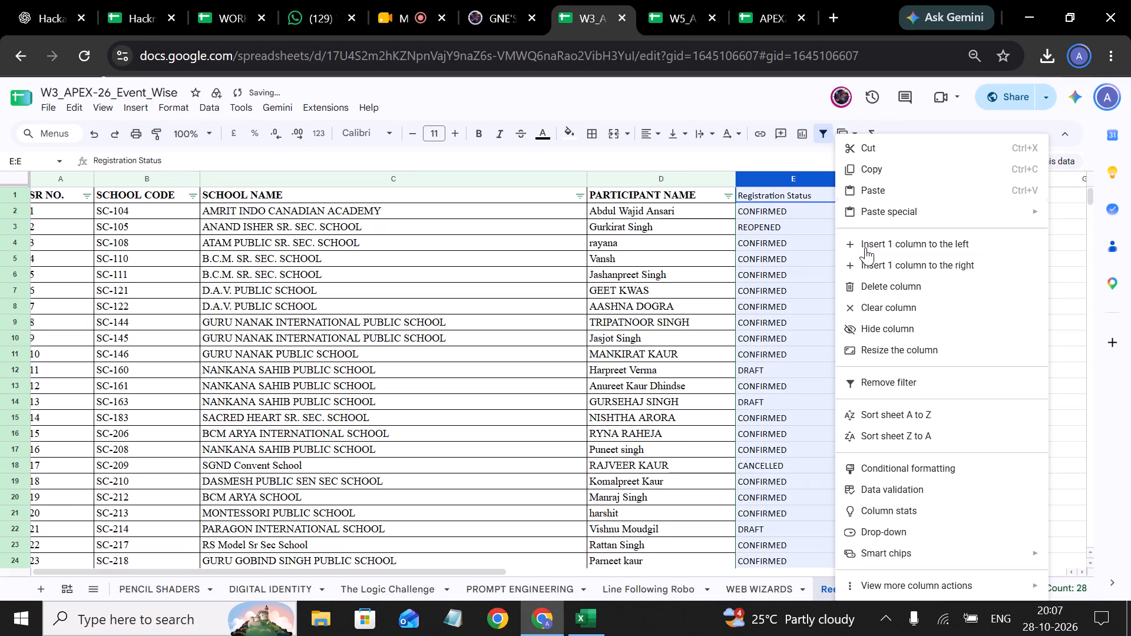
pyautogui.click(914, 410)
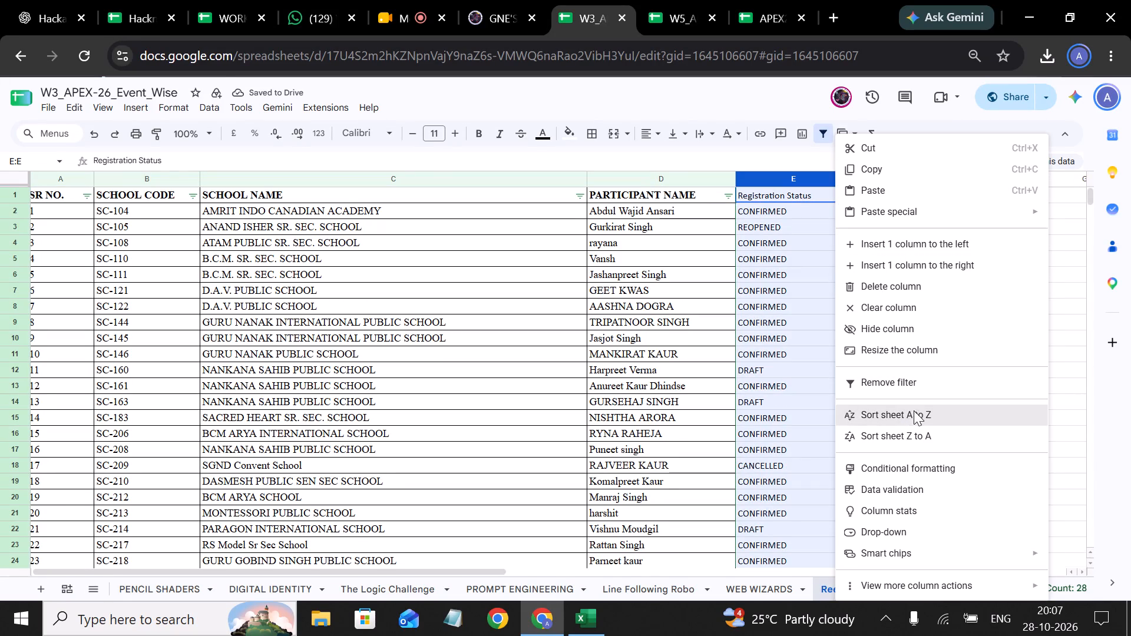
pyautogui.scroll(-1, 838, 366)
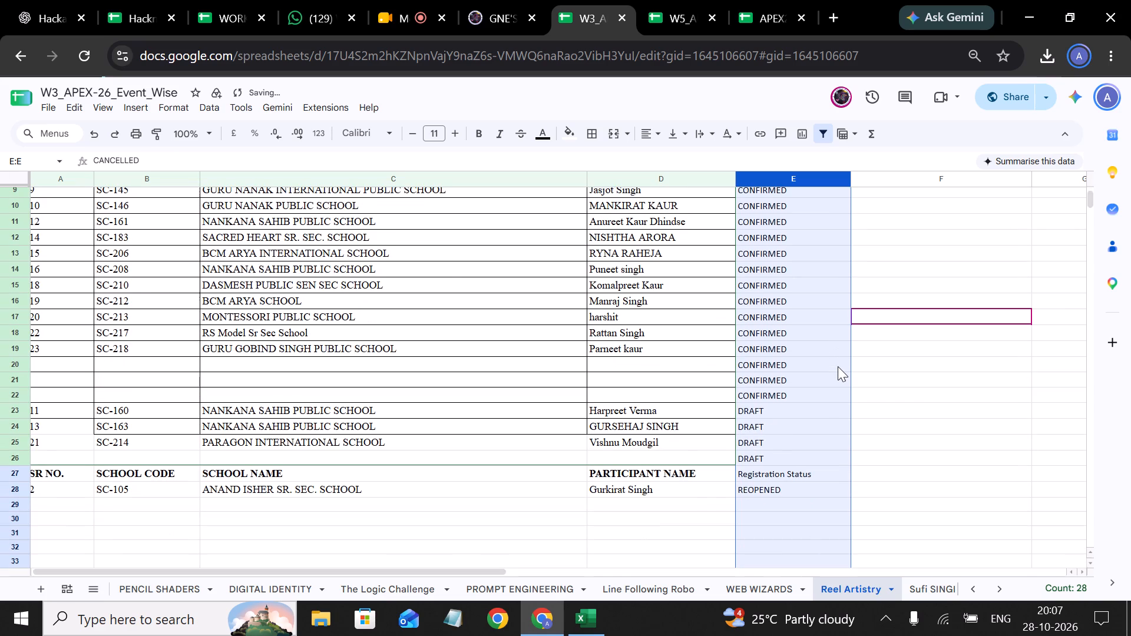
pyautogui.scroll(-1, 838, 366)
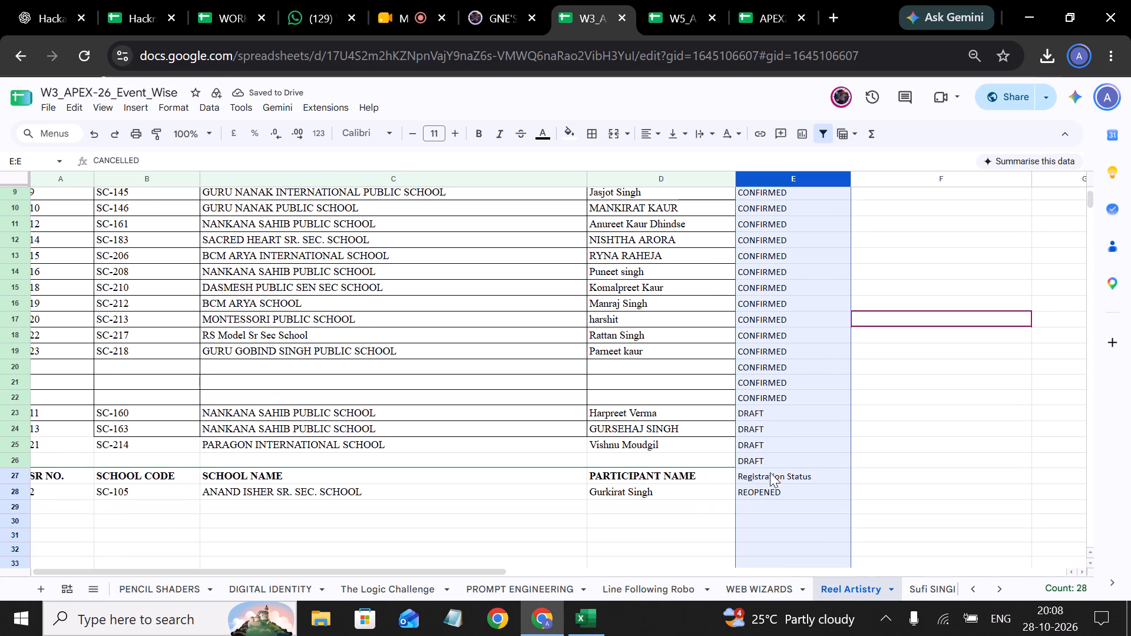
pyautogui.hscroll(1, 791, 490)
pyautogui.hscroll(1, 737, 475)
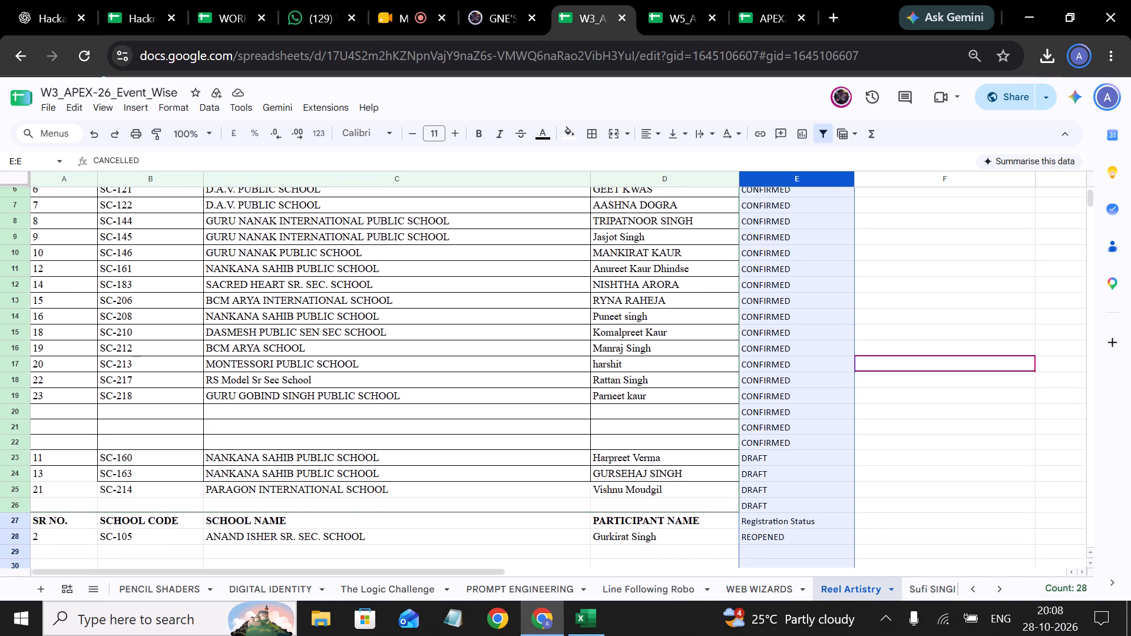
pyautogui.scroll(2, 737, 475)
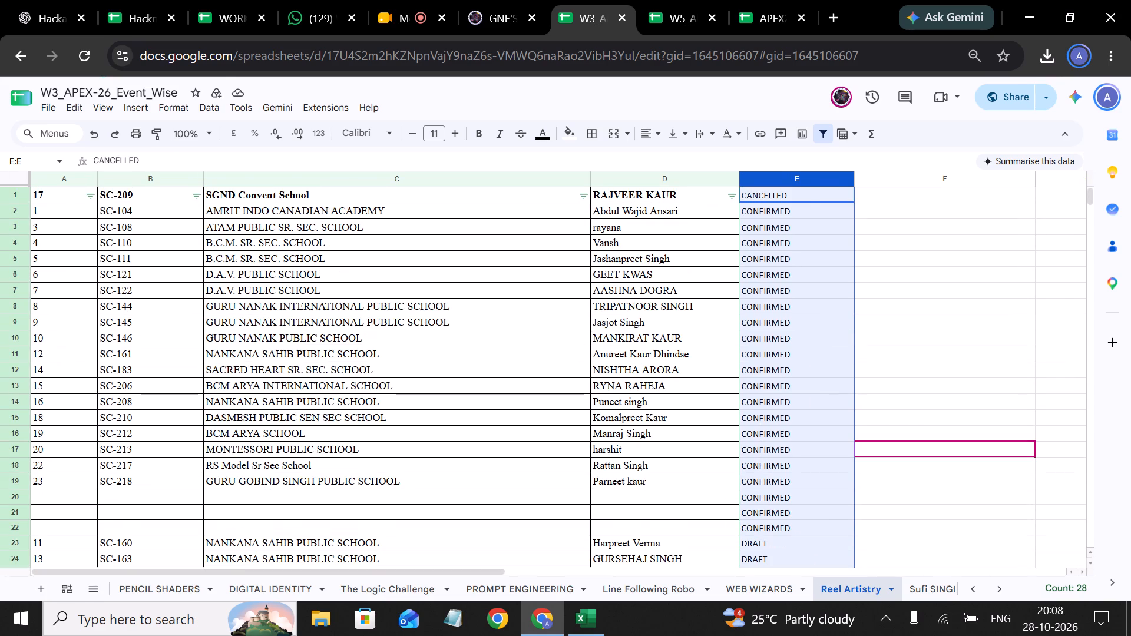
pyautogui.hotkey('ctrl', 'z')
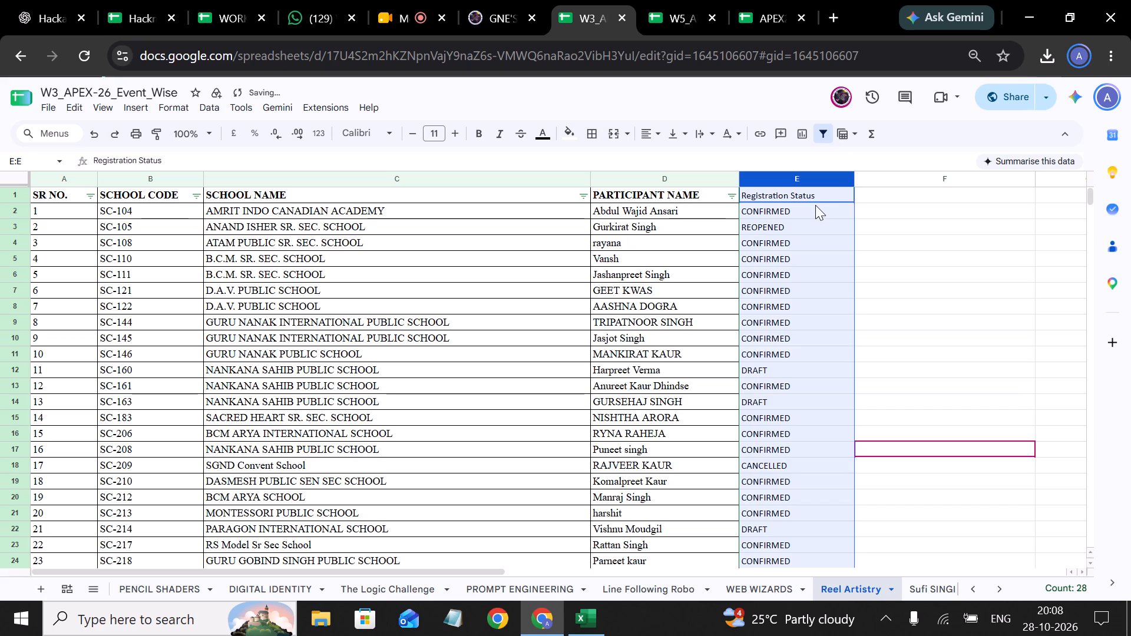
# Compare the Registration Status entries in column E with the Reel Artistry participant rows, including the CANCELLED entry and the last rows.
pyautogui.click(816, 200)
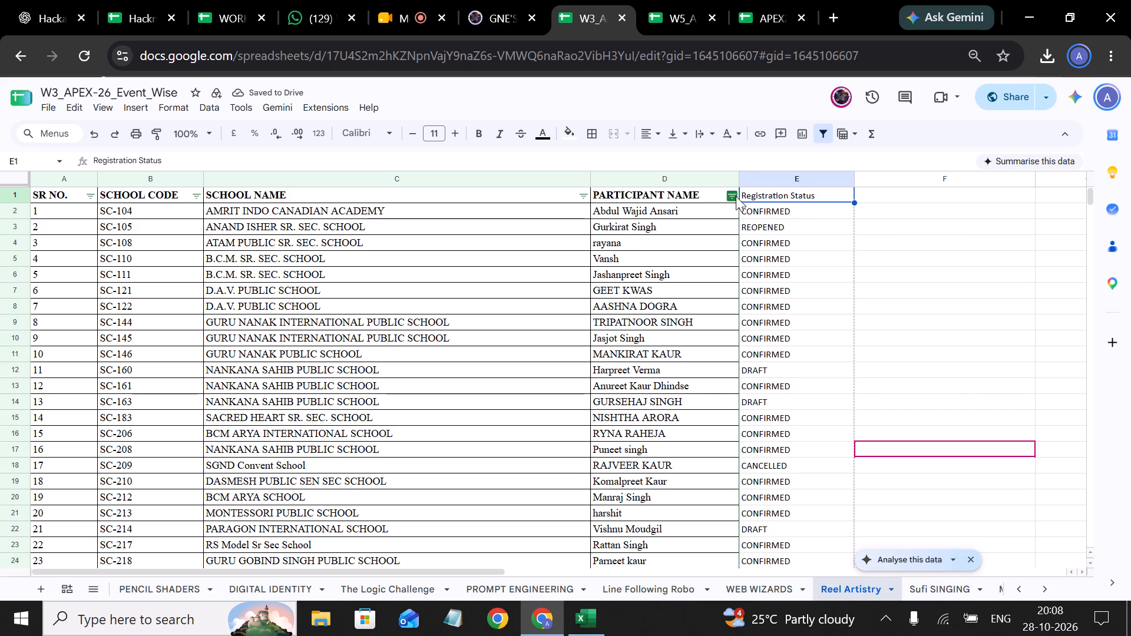
pyautogui.scroll(-1, 818, 351)
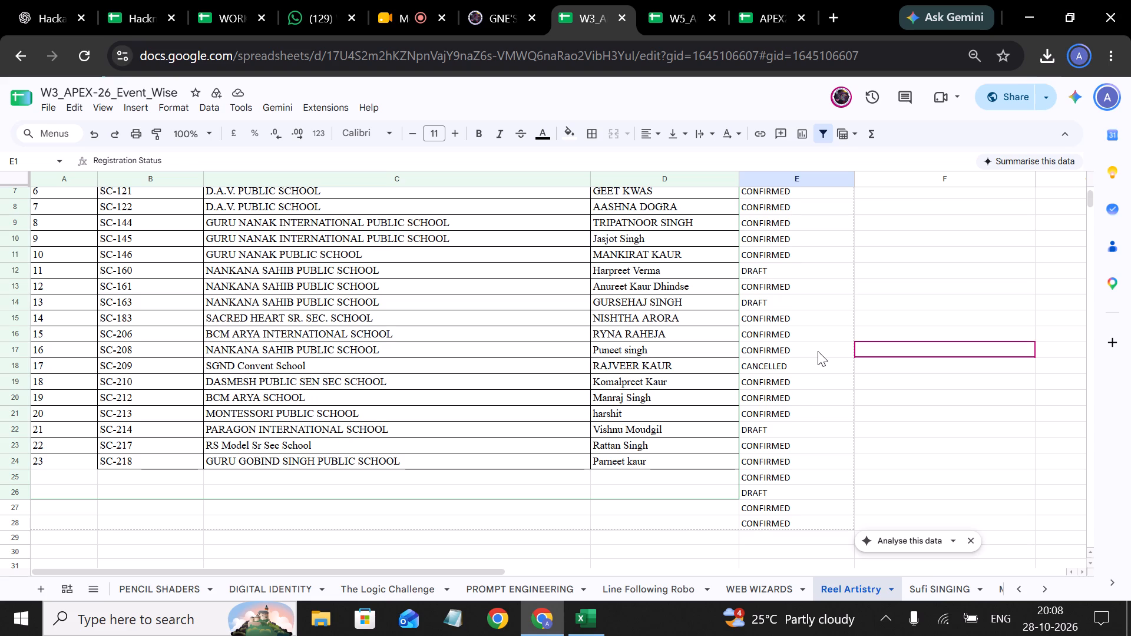
pyautogui.scroll(2, 818, 351)
pyautogui.click(800, 461)
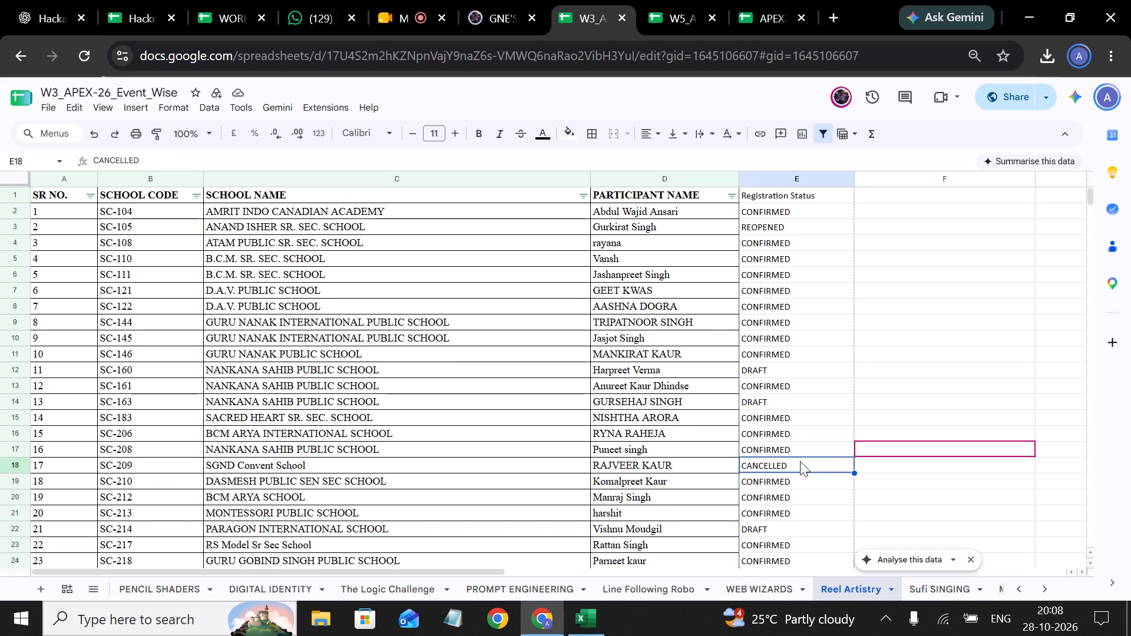
pyautogui.scroll(-1, 779, 472)
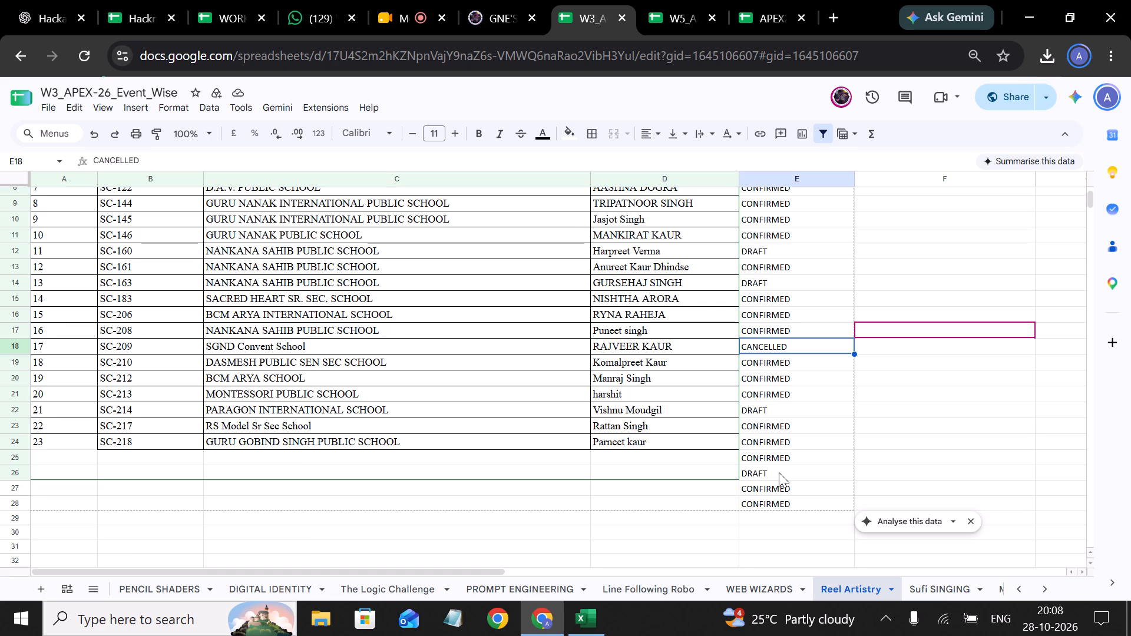
pyautogui.scroll(3, 779, 472)
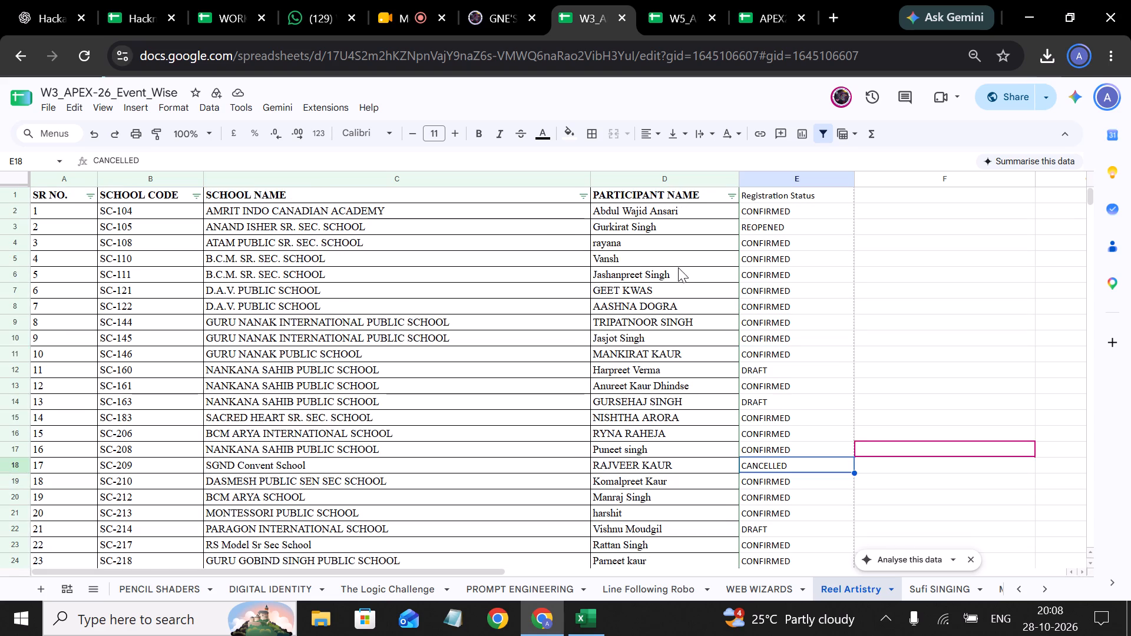
pyautogui.scroll(-1, 702, 449)
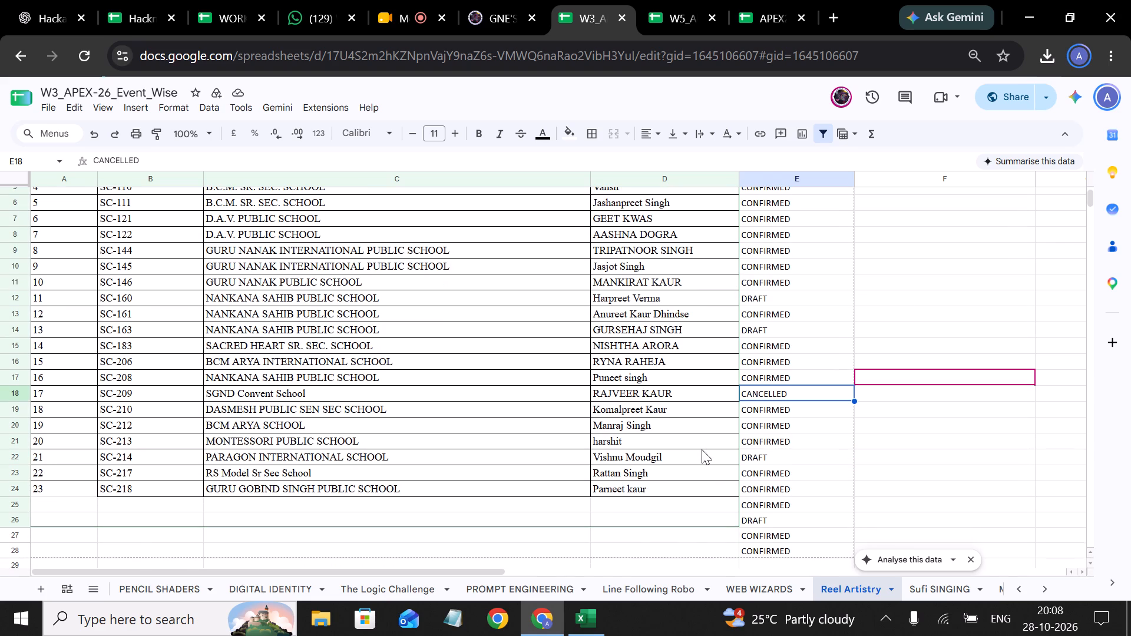
pyautogui.scroll(-1, 702, 449)
pyautogui.scroll(3, 717, 403)
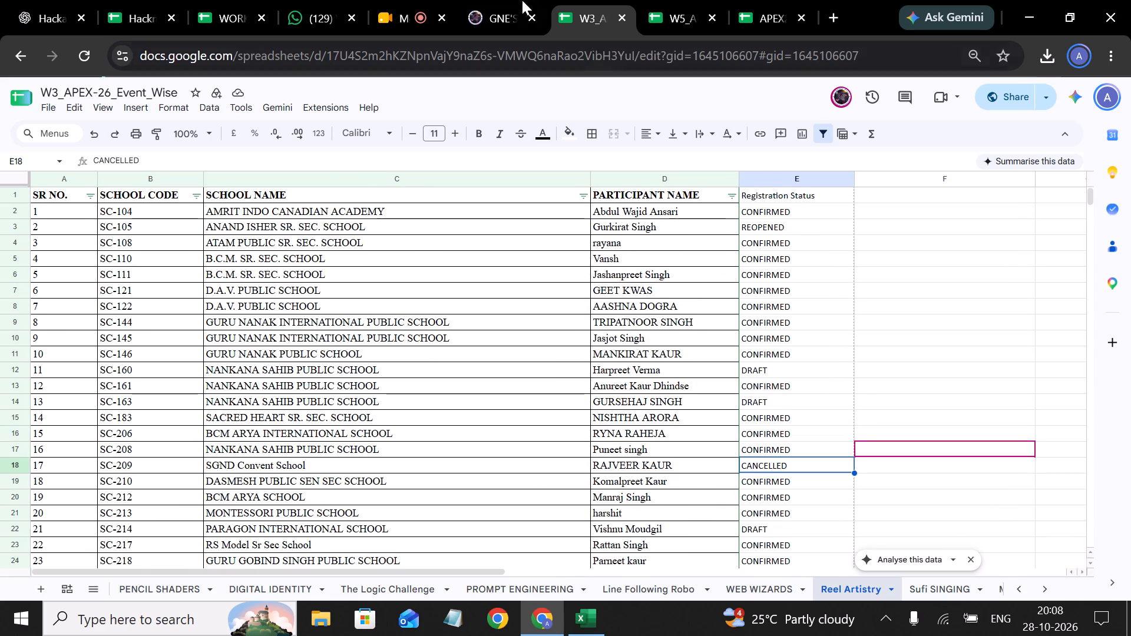
# Switch to the registration portal report and examine the registration status of the Reel Artistry participants on pages 1 and 2.
pyautogui.click(501, 2)
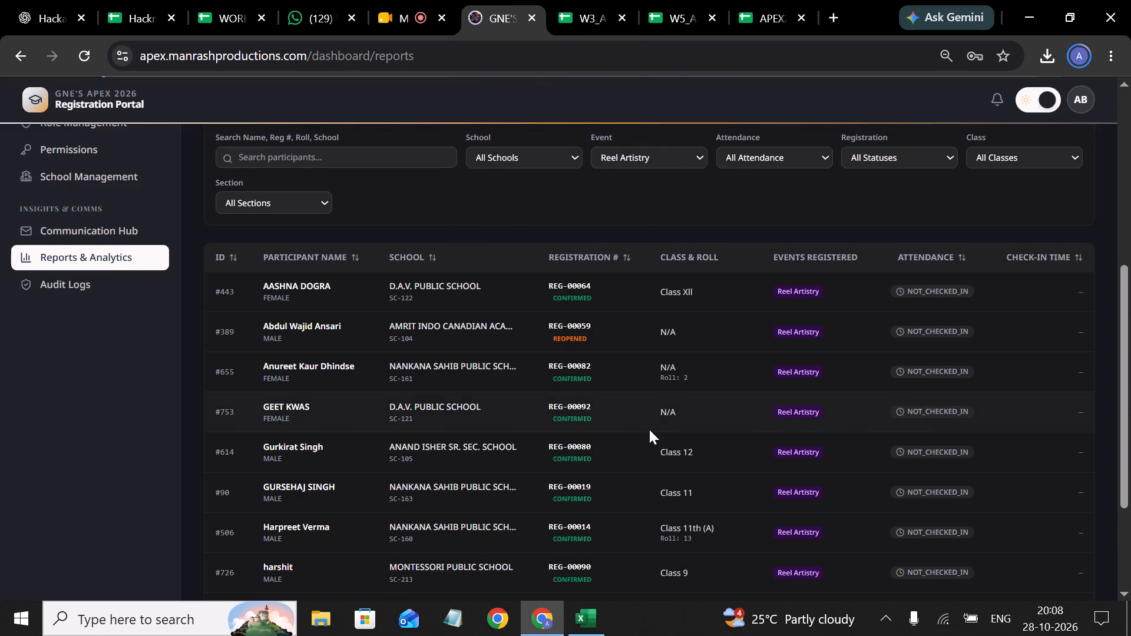
pyautogui.scroll(-3, 647, 411)
pyautogui.scroll(3, 647, 411)
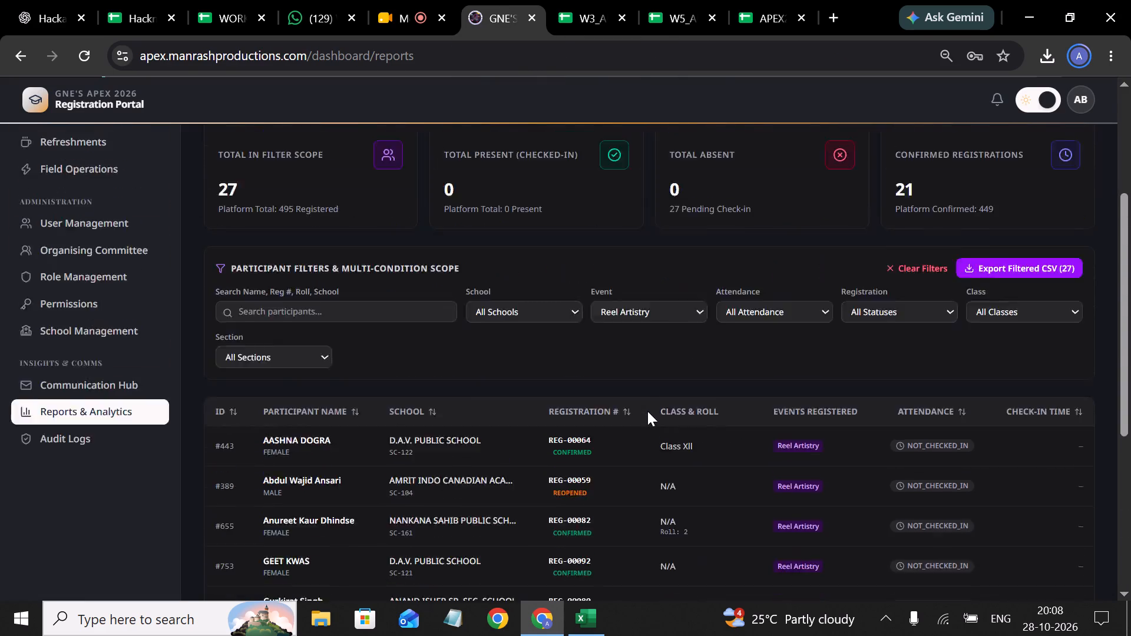
pyautogui.scroll(-1, 647, 411)
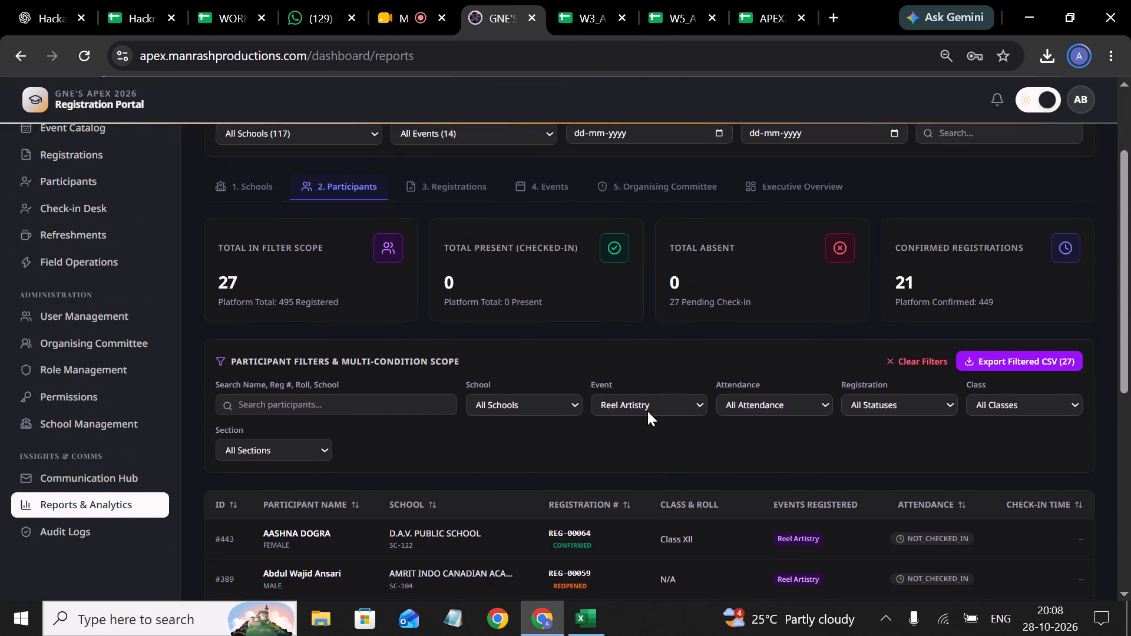
pyautogui.scroll(-1, 647, 411)
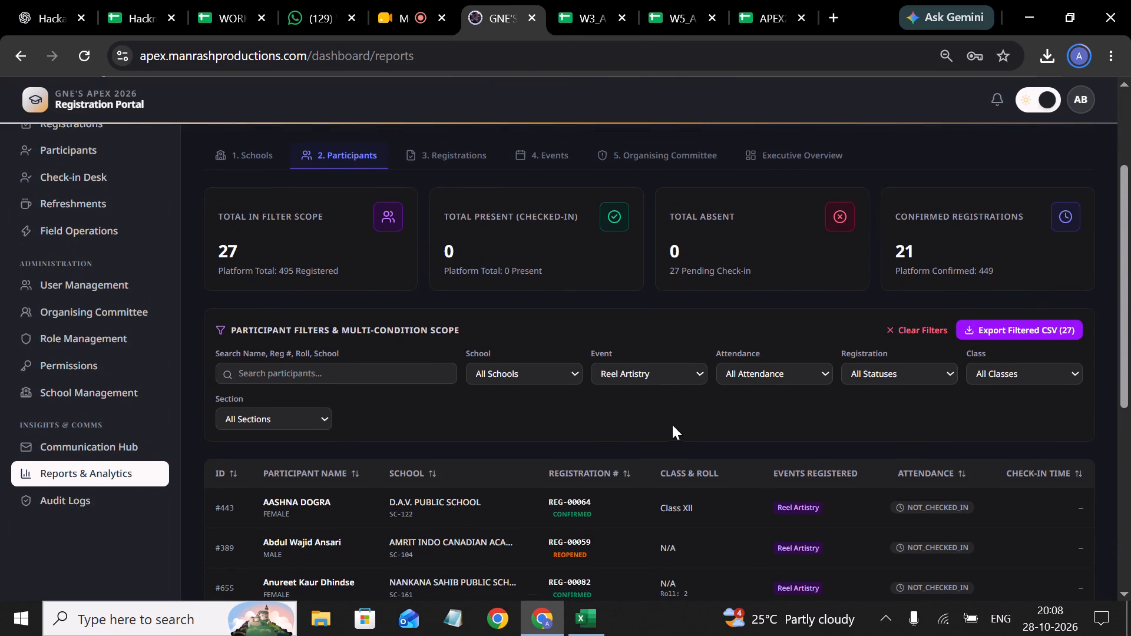
pyautogui.scroll(-2, 651, 326)
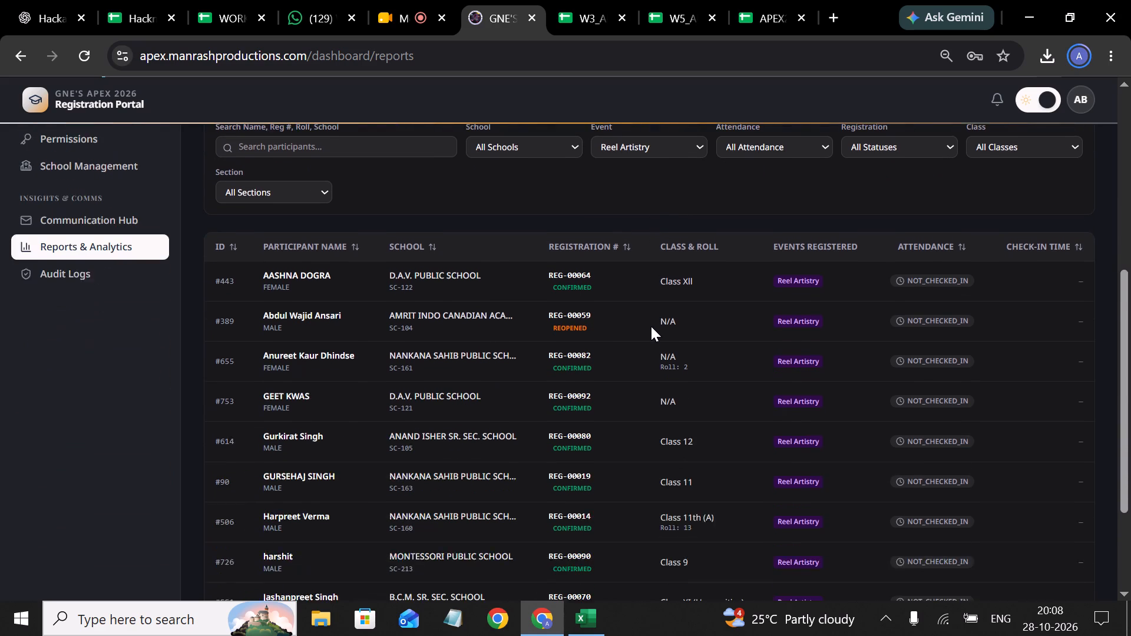
pyautogui.scroll(-1, 651, 326)
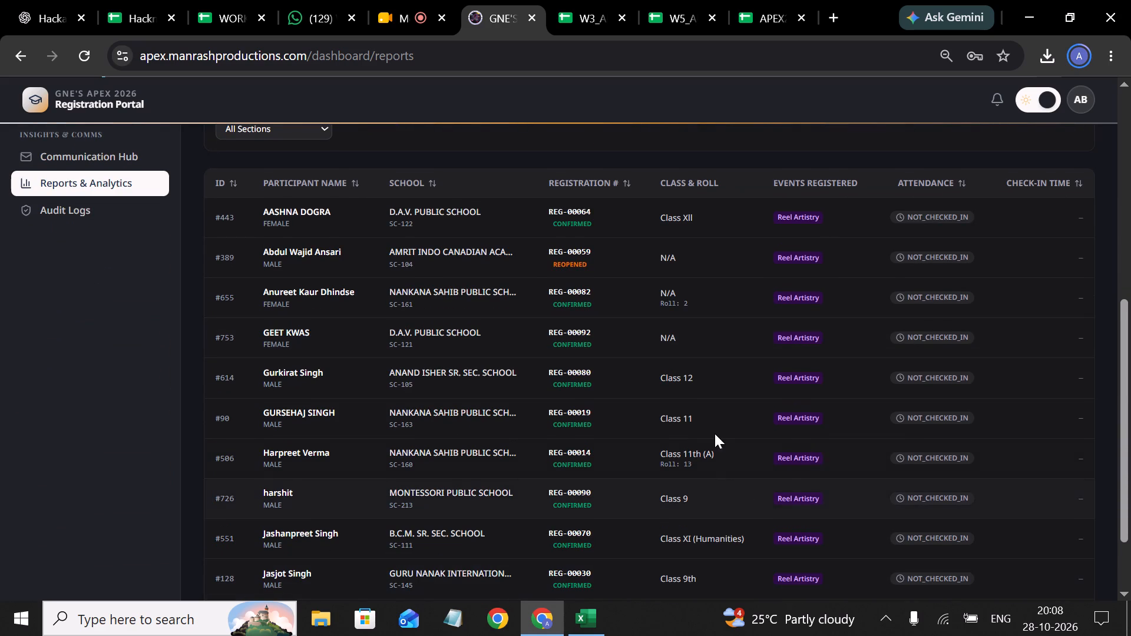
pyautogui.scroll(-1, 717, 420)
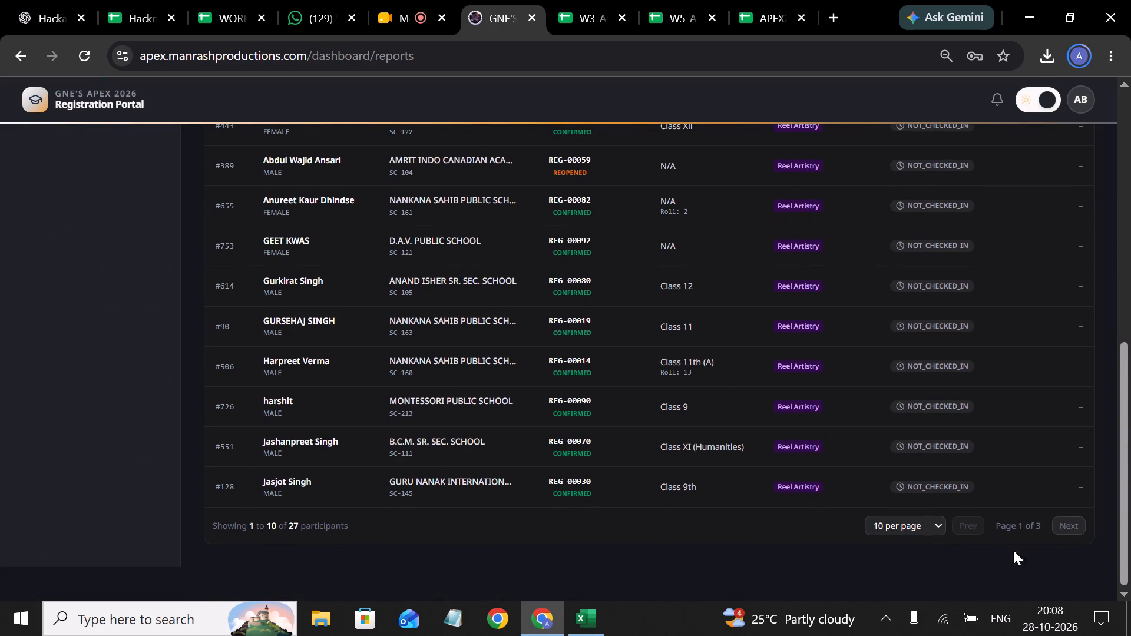
pyautogui.click(1077, 528)
pyautogui.scroll(1, 695, 378)
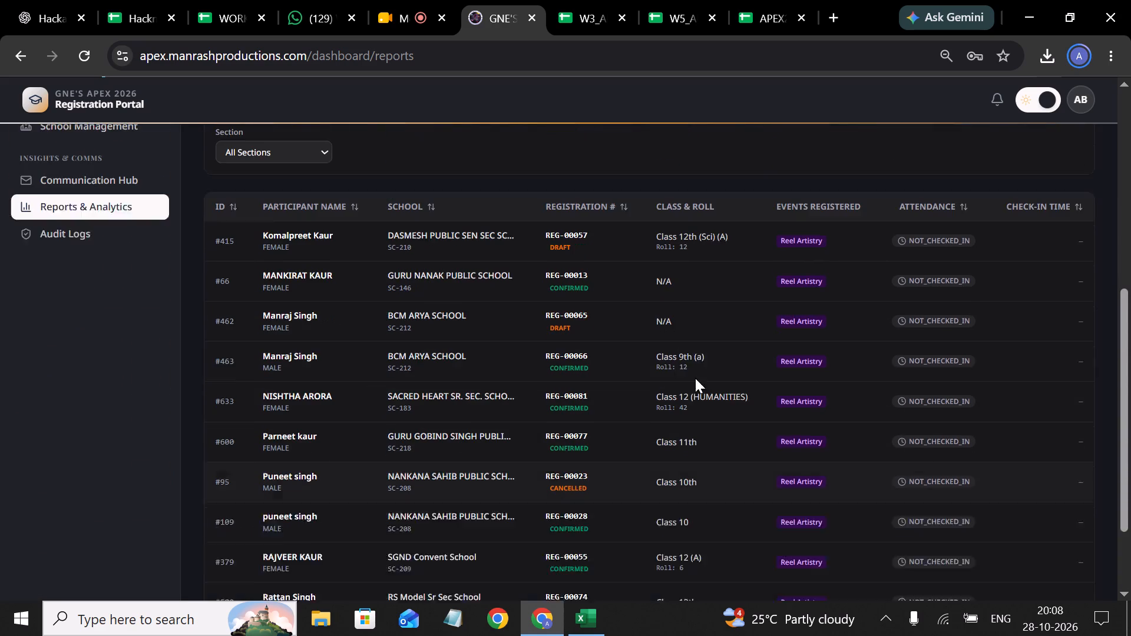
pyautogui.scroll(1, 695, 378)
pyautogui.scroll(-1, 503, 396)
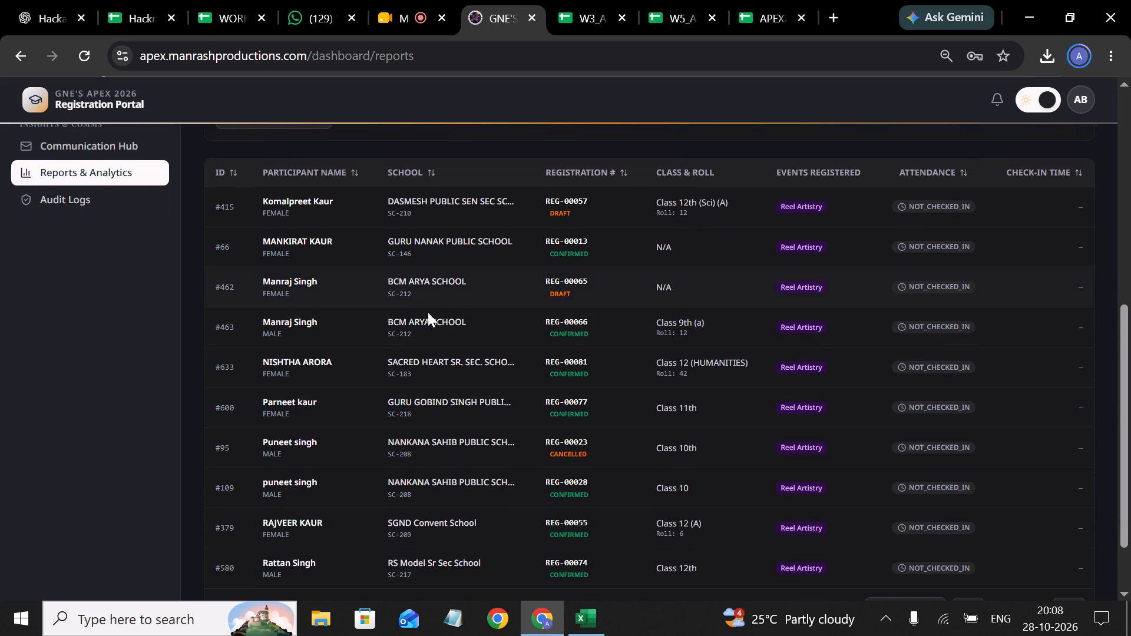
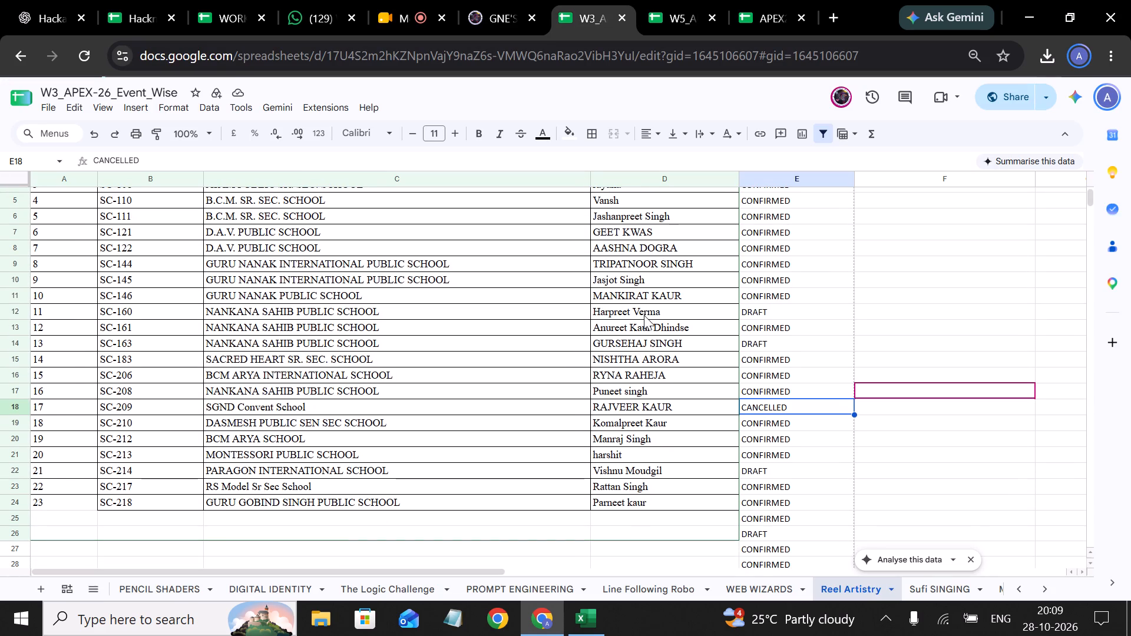
# Review the Reel Artistry participant rows against the Registration Status entries, from the first row through the extra entries below the list.
pyautogui.scroll(1, 673, 299)
pyautogui.scroll(-1, 673, 299)
pyautogui.hscroll(1, 673, 299)
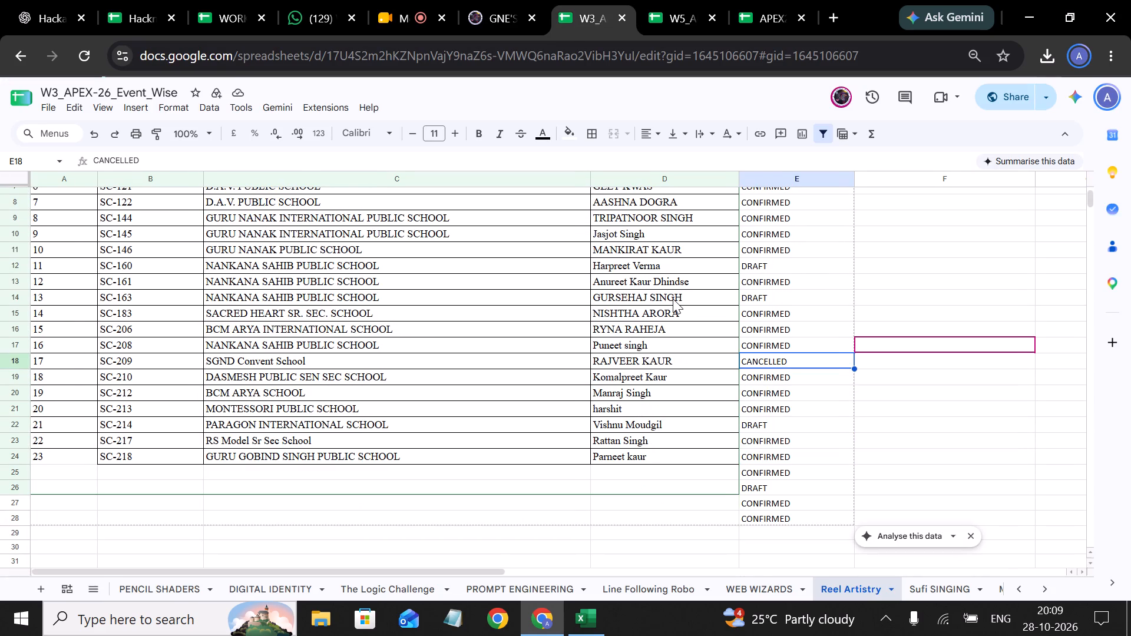
pyautogui.scroll(2, 673, 299)
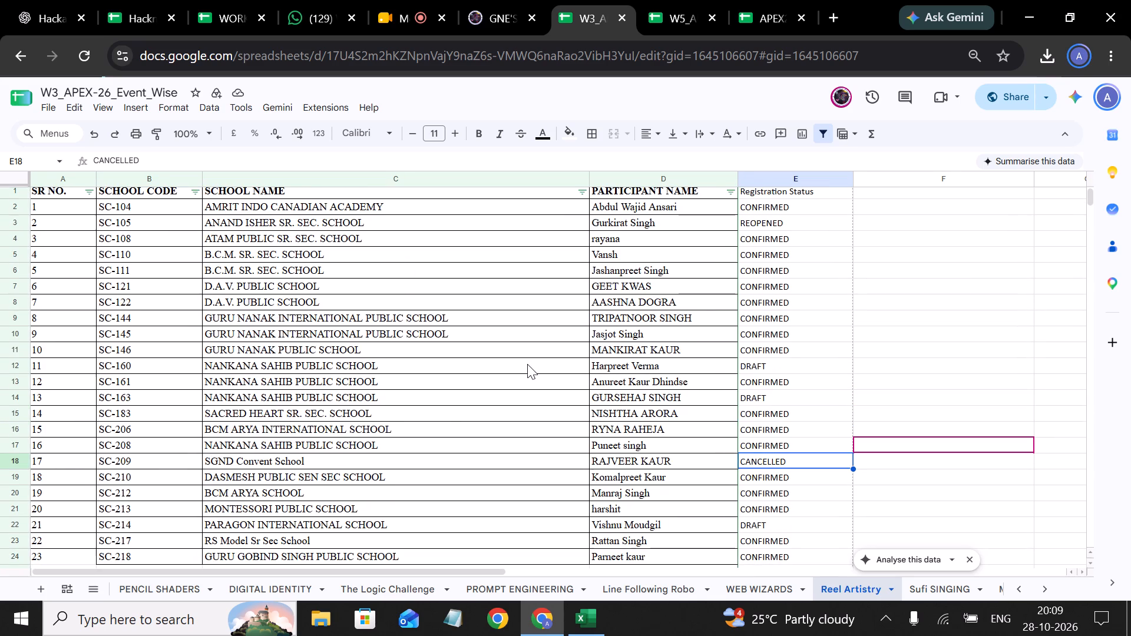
pyautogui.scroll(-1, 527, 364)
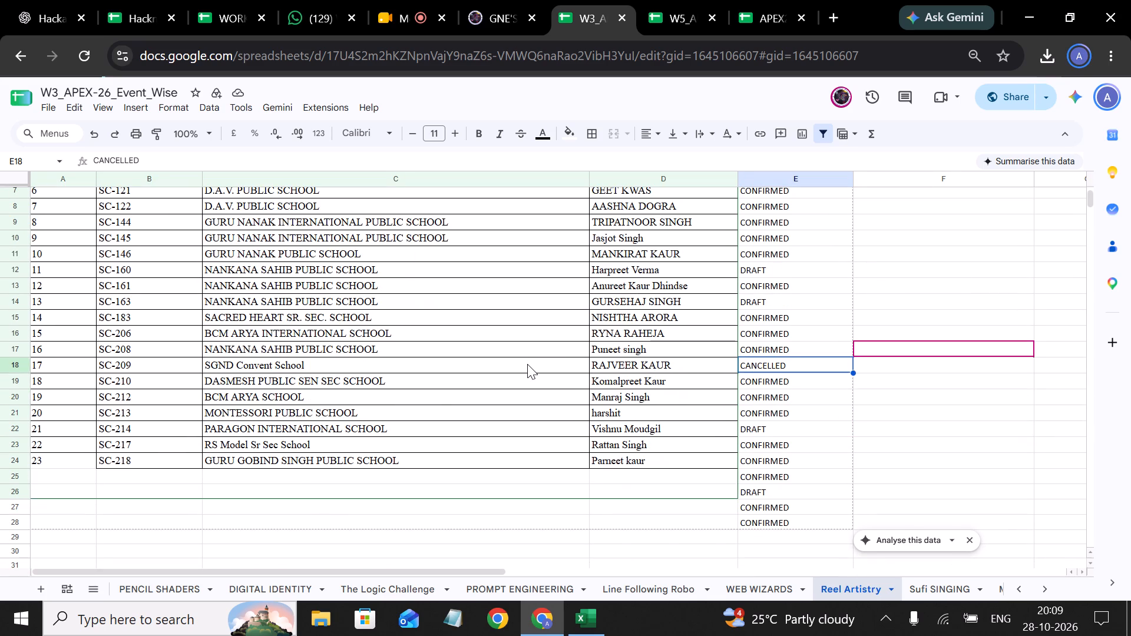
pyautogui.scroll(2, 566, 373)
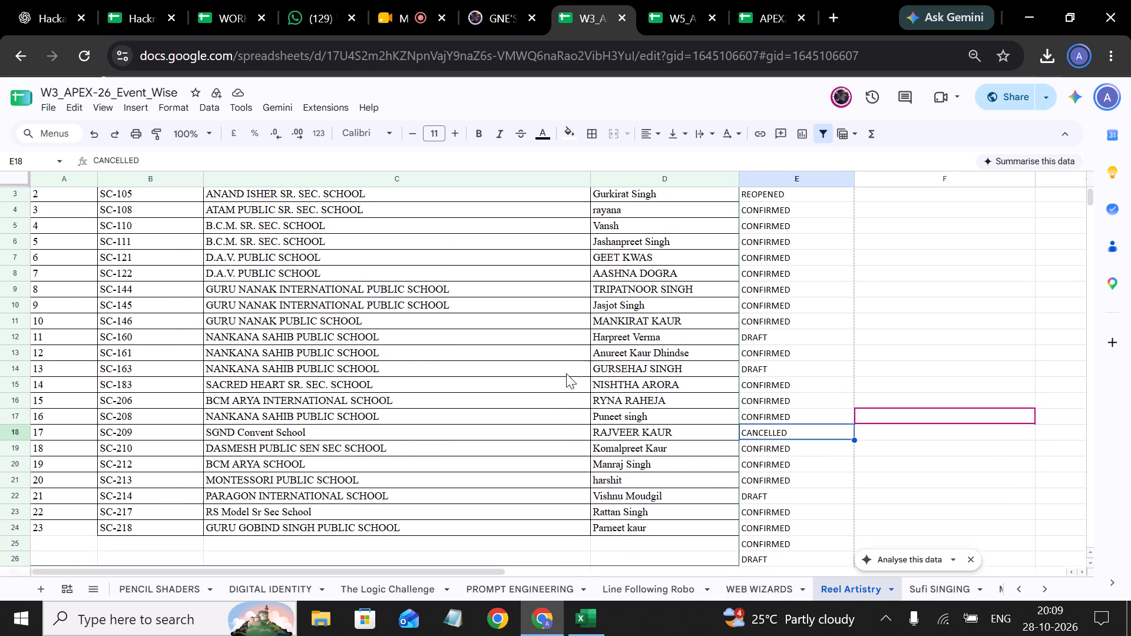
pyautogui.scroll(1, 566, 373)
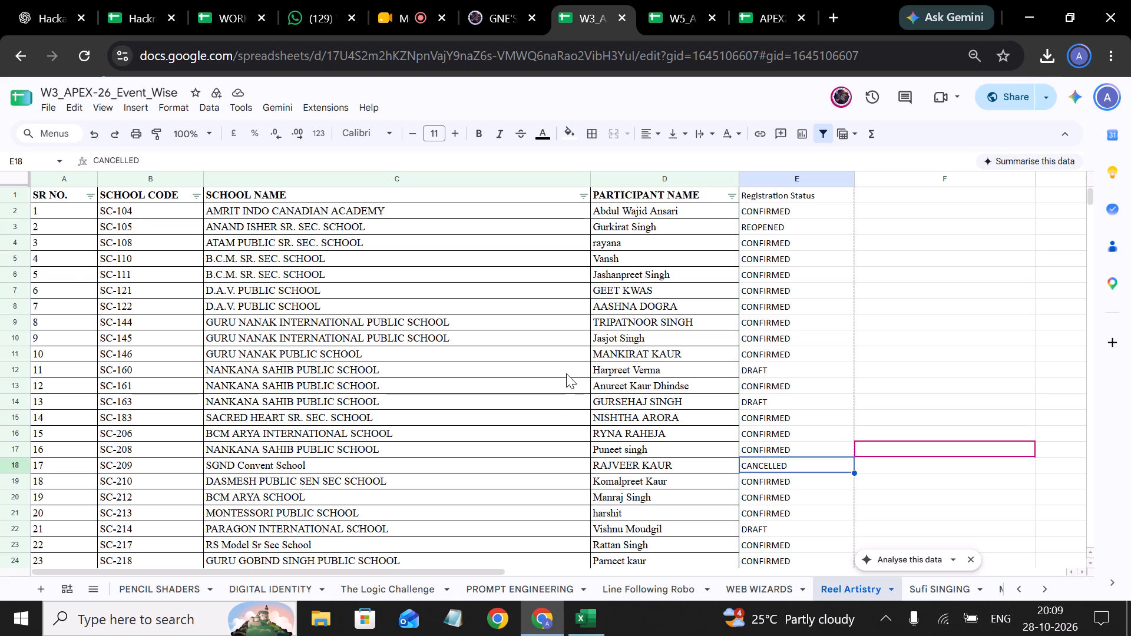
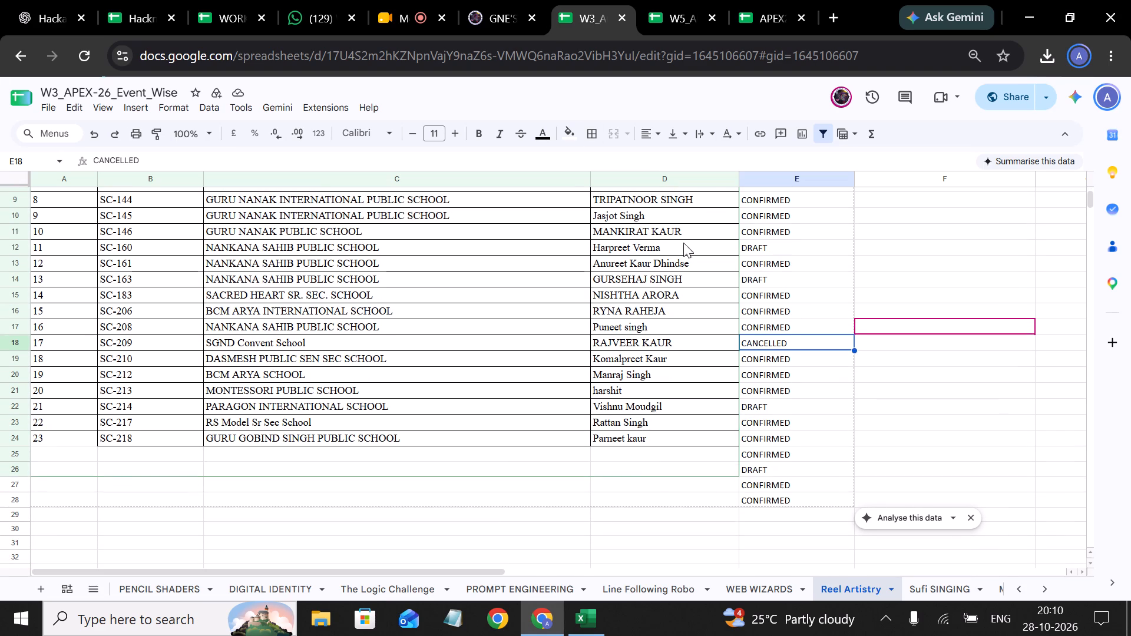
# Select the Reel Artistry Participant Name entries from the first participant down past the last one to check their count.
pyautogui.scroll(3, 682, 227)
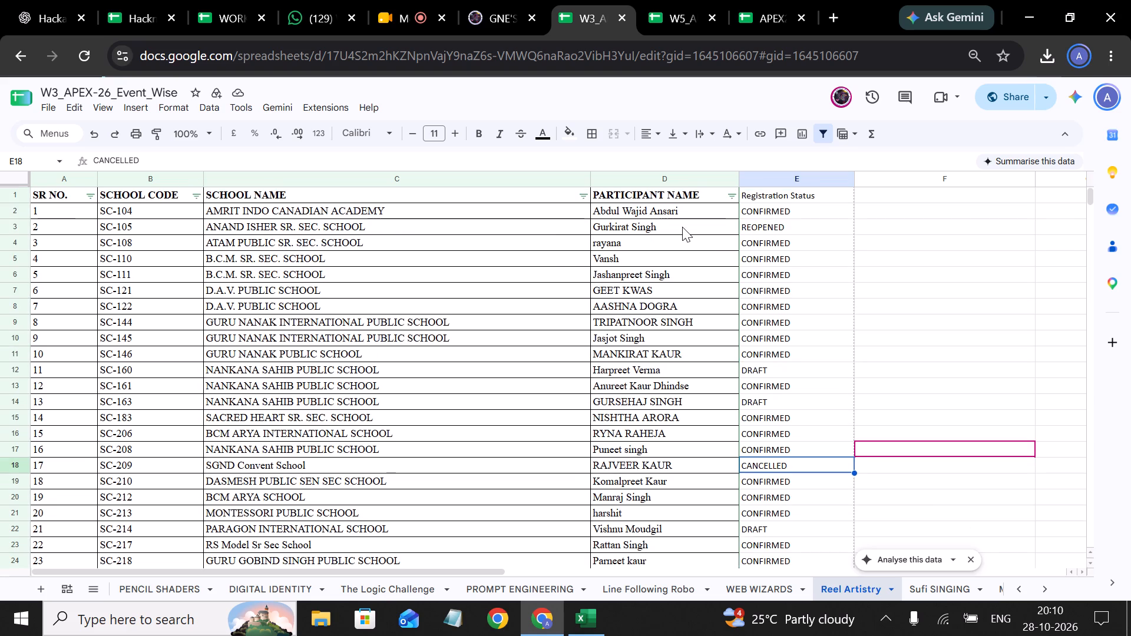
pyautogui.moveTo(629, 218); pyautogui.dragTo(663, 569)
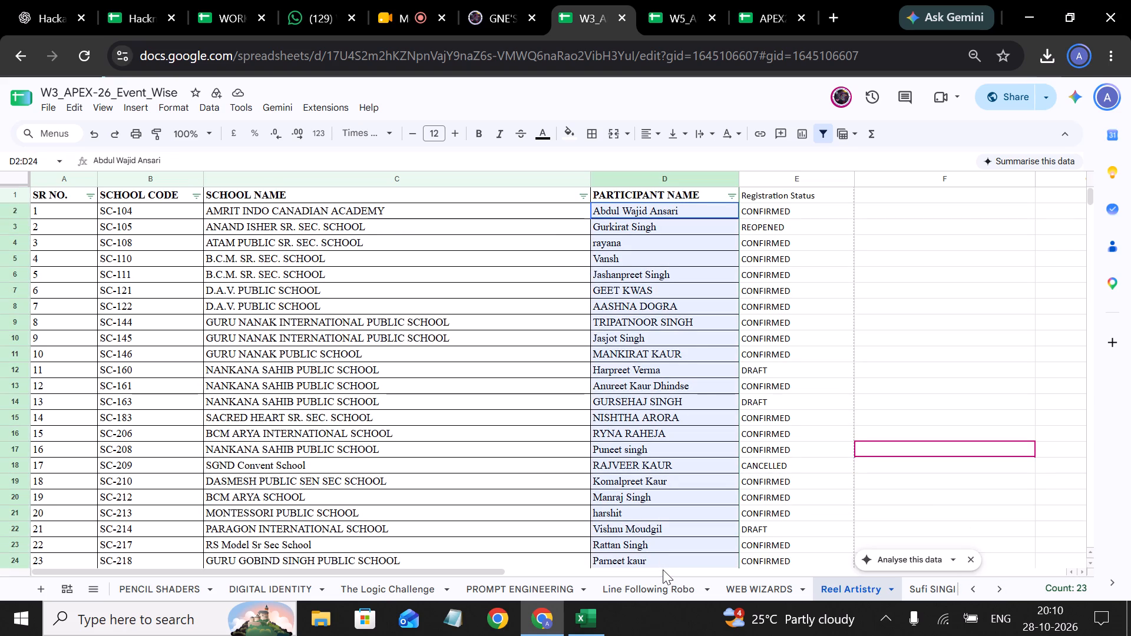
pyautogui.moveTo(663, 569); pyautogui.dragTo(670, 505)
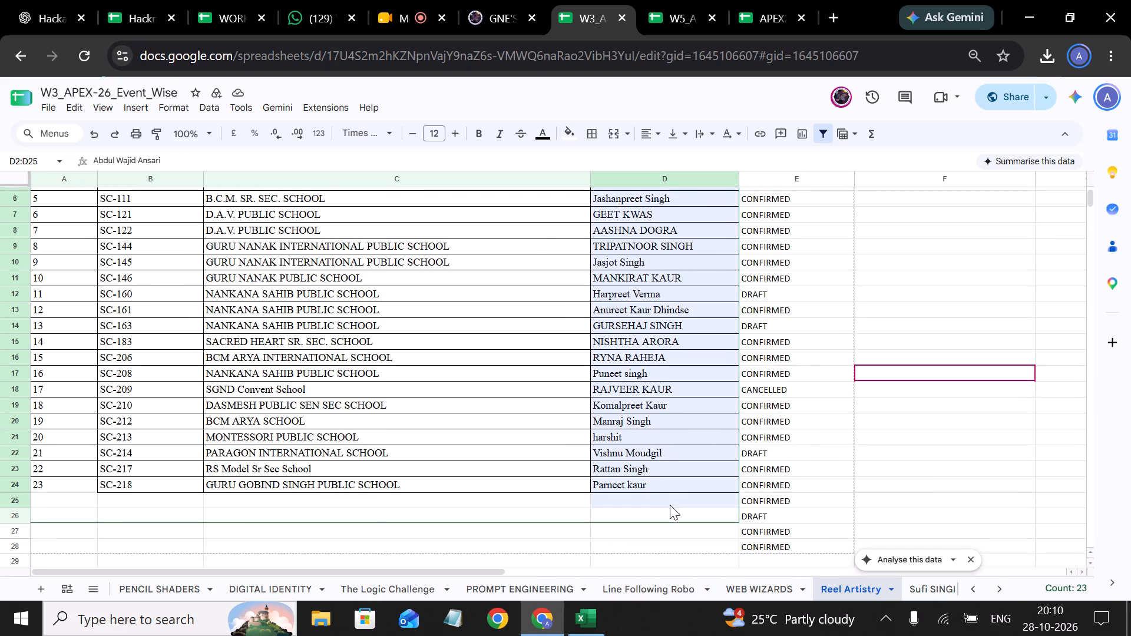
pyautogui.moveTo(670, 505); pyautogui.dragTo(670, 511)
pyautogui.click(670, 511)
# Compare the Reel Artistry participant rows with the Registration Status column again, including the status entries below the last participant.
pyautogui.scroll(1, 649, 352)
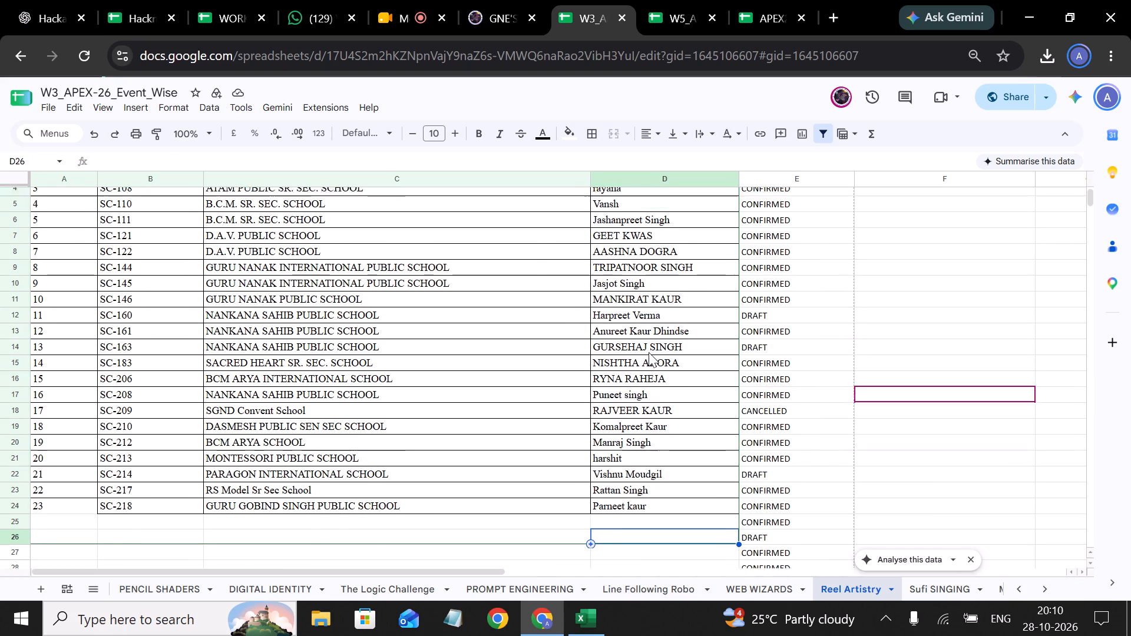
pyautogui.scroll(1, 649, 352)
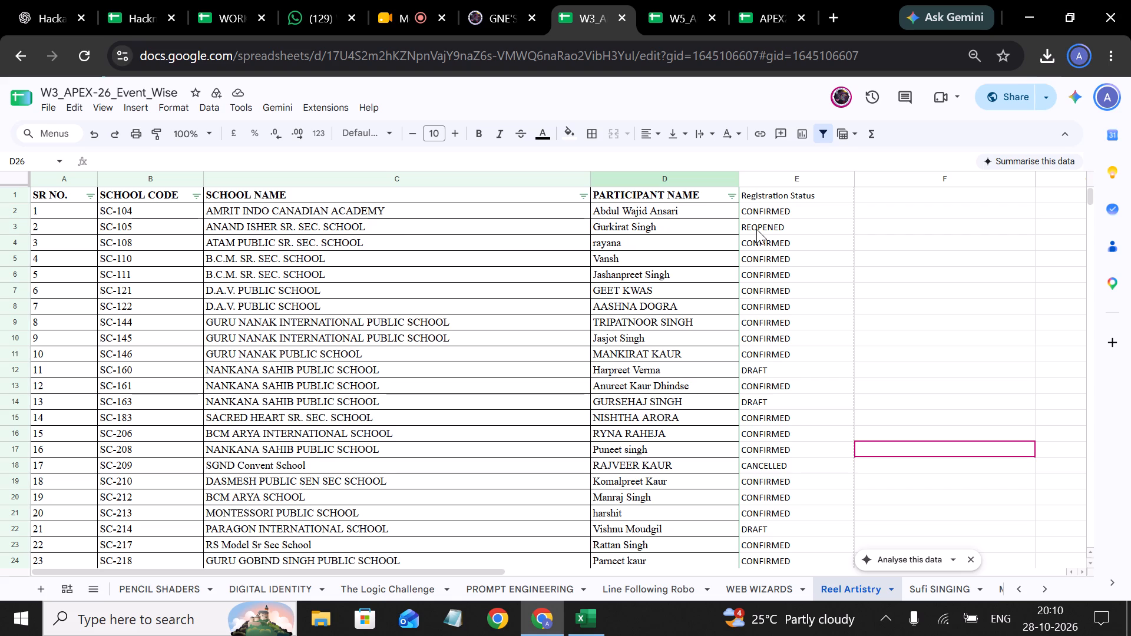
pyautogui.scroll(-1, 622, 347)
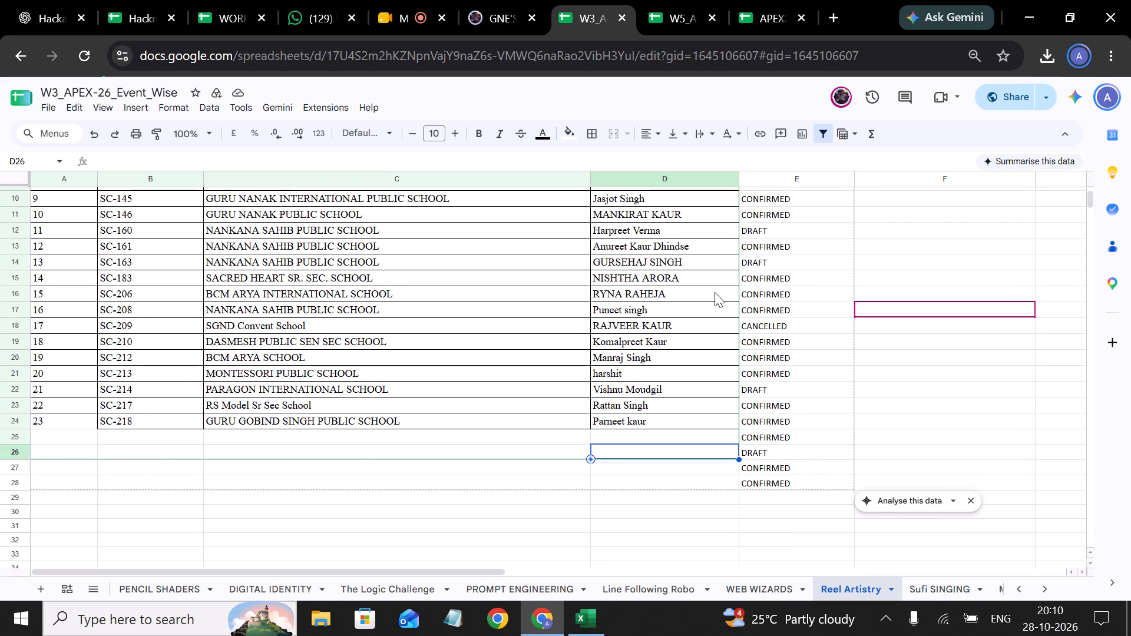
pyautogui.scroll(3, 715, 292)
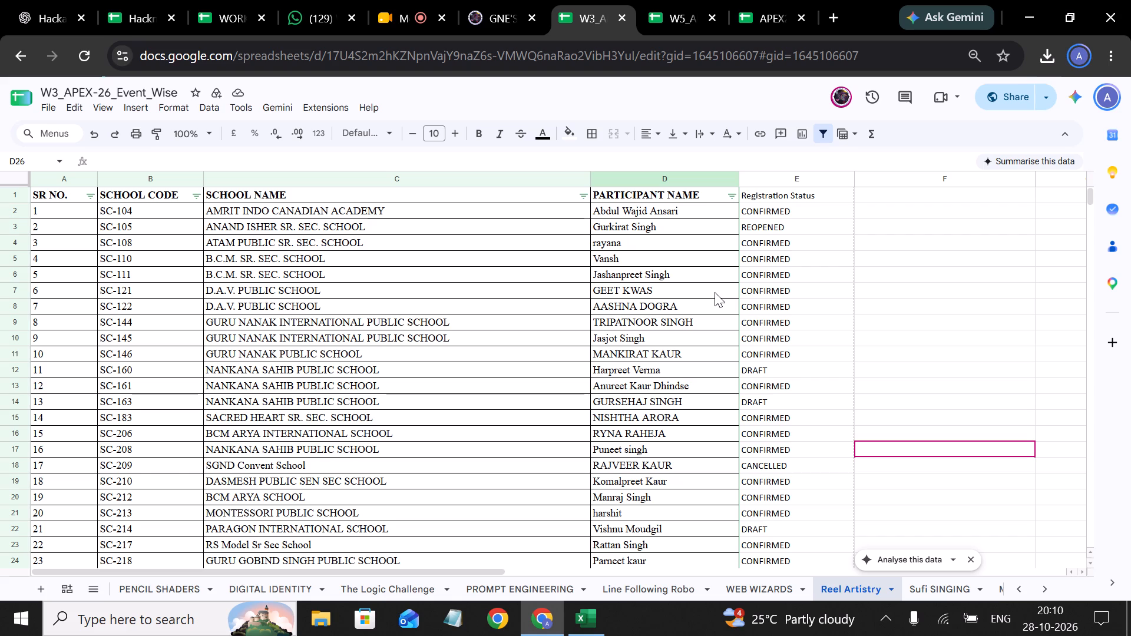
pyautogui.hscroll(1, 715, 292)
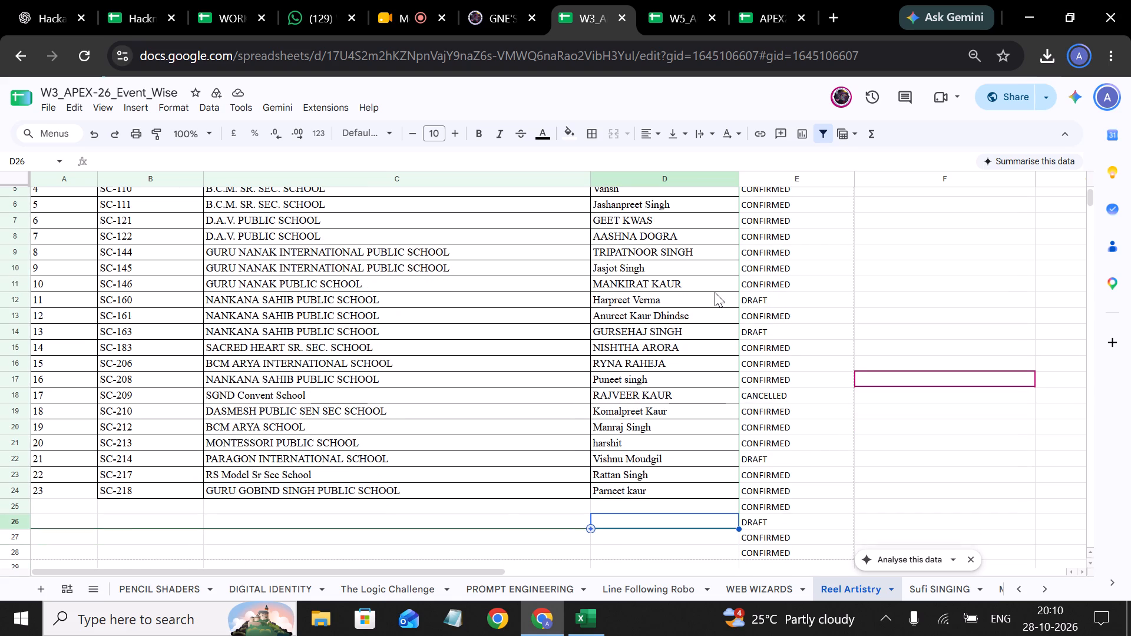
pyautogui.hscroll(2, 715, 292)
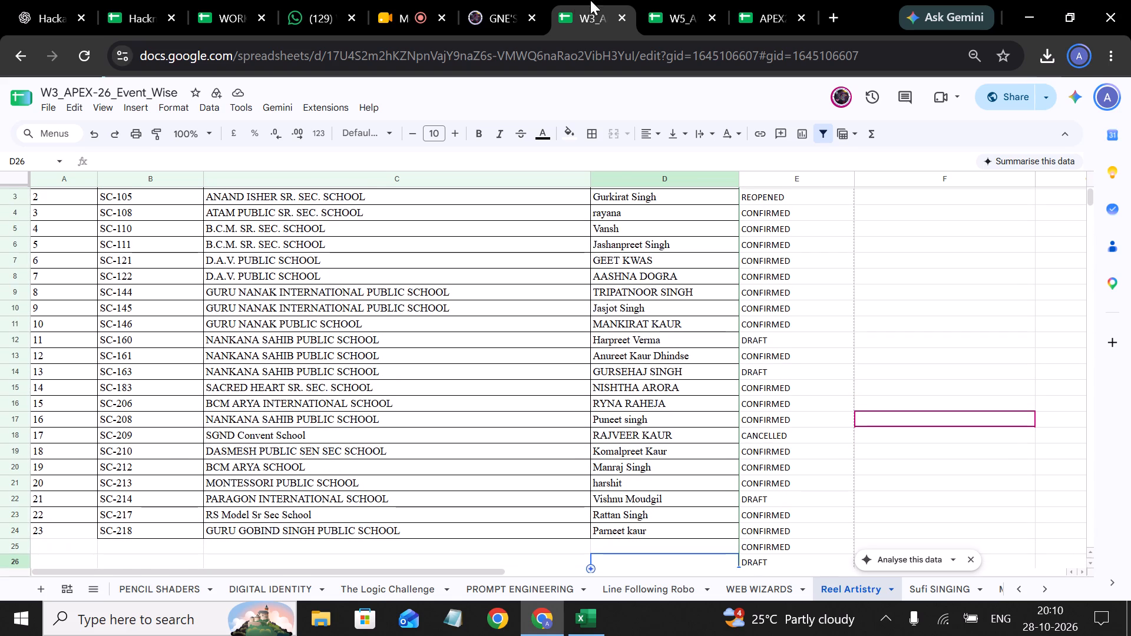
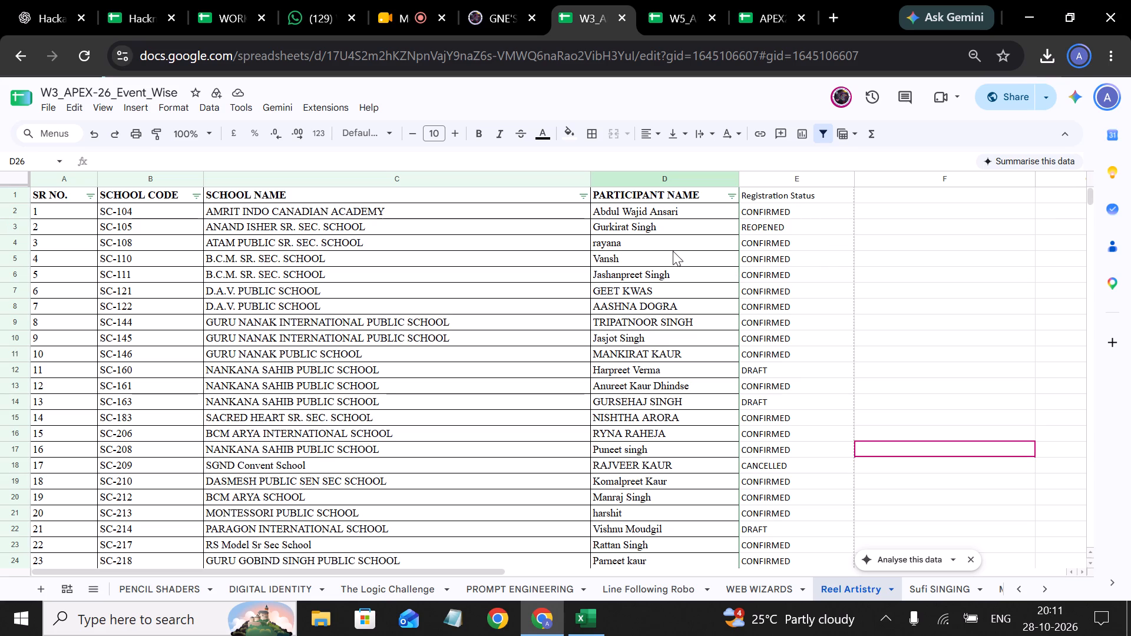
# Re-examine the Reel Artistry participant rows against the Registration Status column, from the first participant to the status entries below the last one.
pyautogui.scroll(-2, 732, 299)
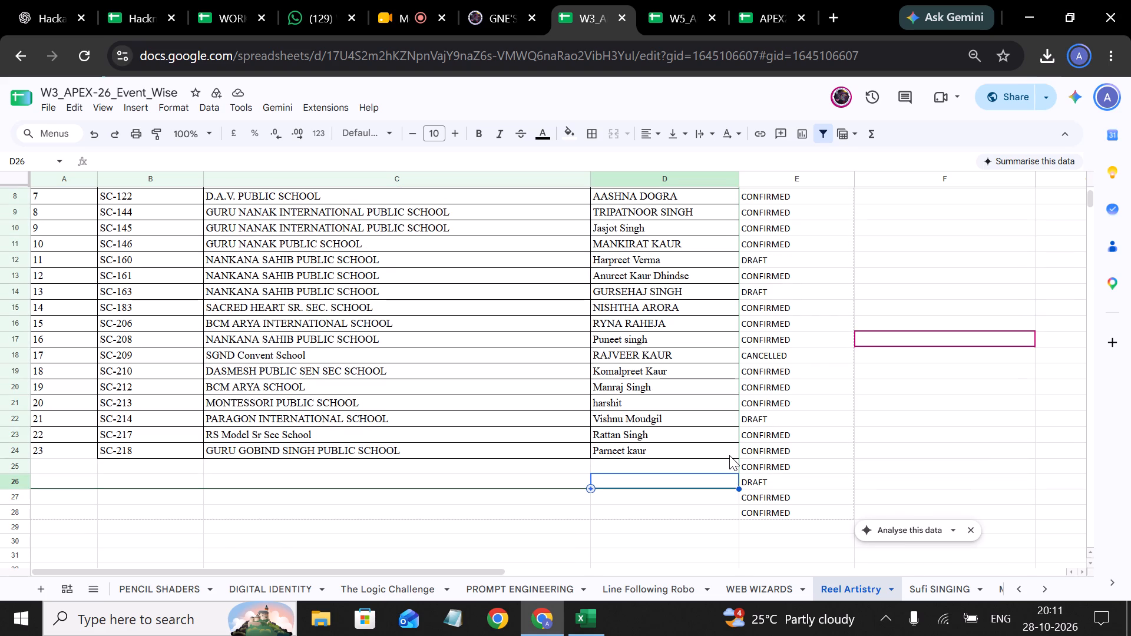
pyautogui.scroll(2, 803, 290)
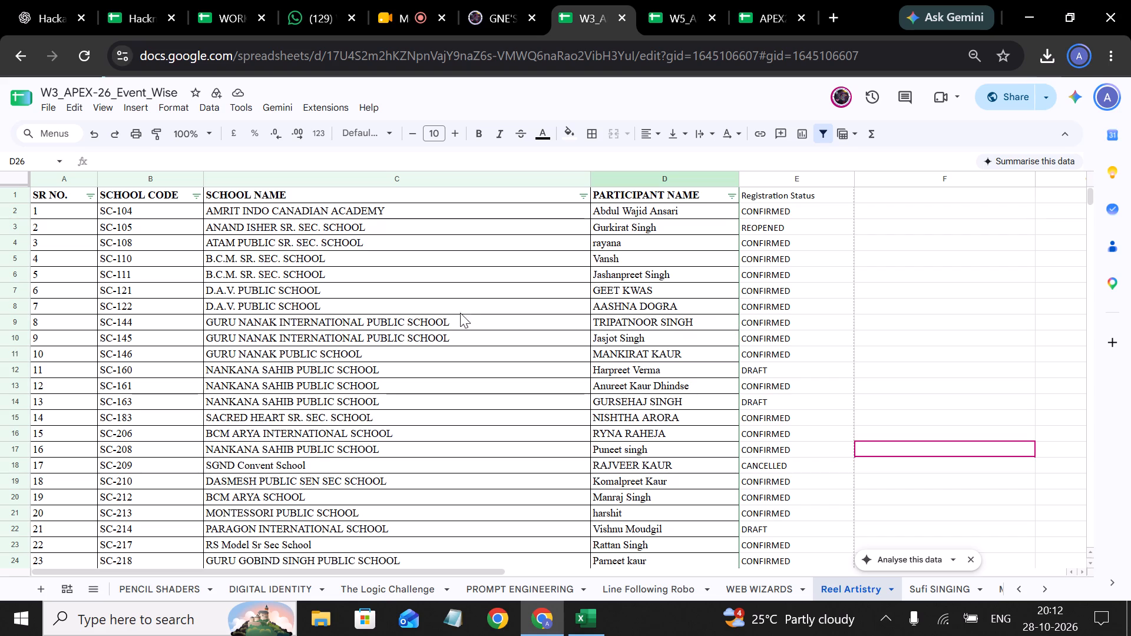
pyautogui.moveTo(426, 212); pyautogui.dragTo(504, 216)
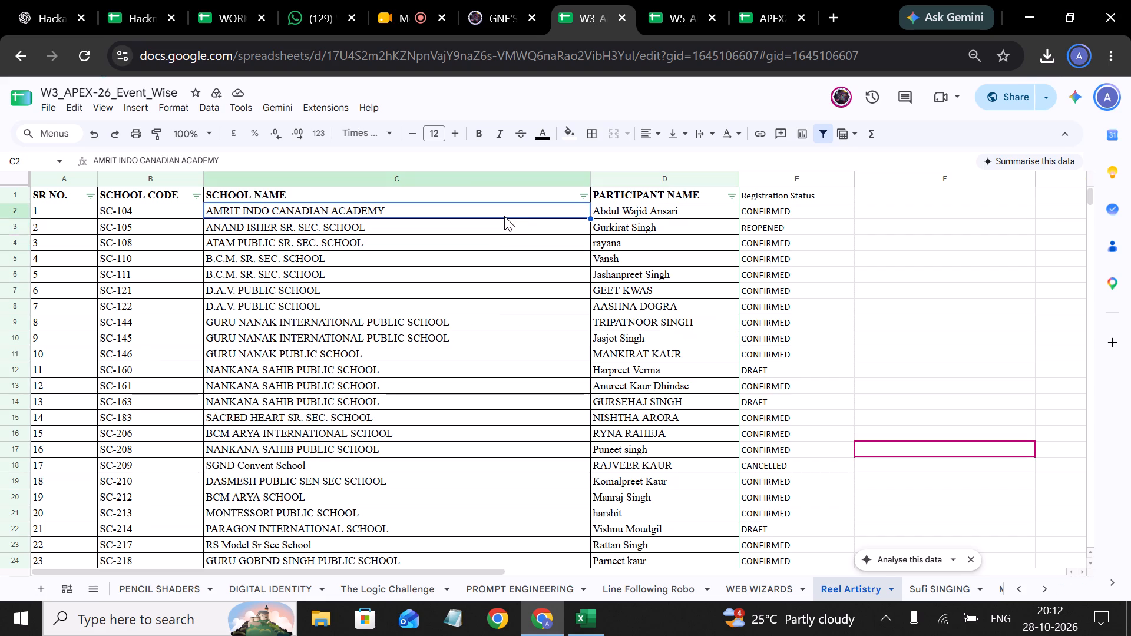
pyautogui.click(624, 210)
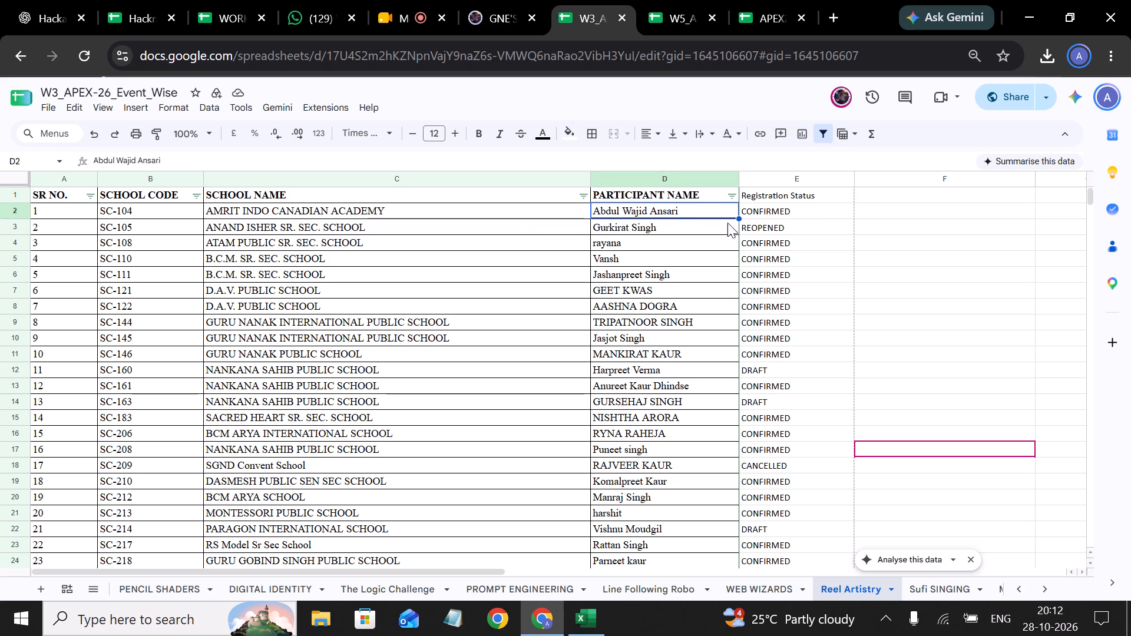
pyautogui.scroll(-1, 647, 269)
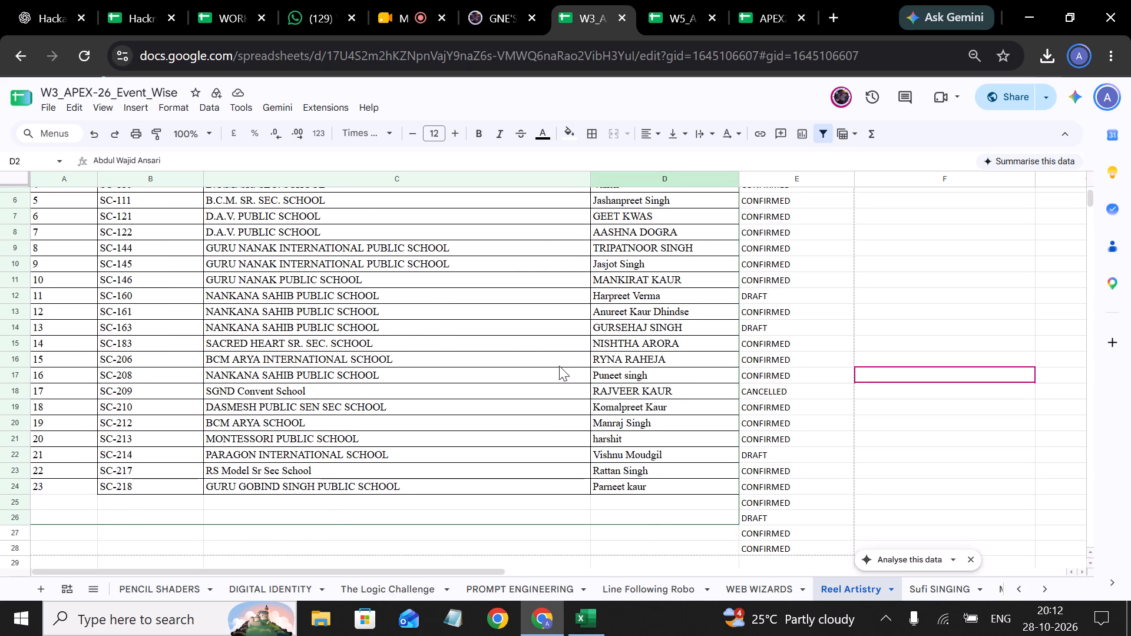
pyautogui.scroll(1, 559, 366)
pyautogui.scroll(-1, 559, 366)
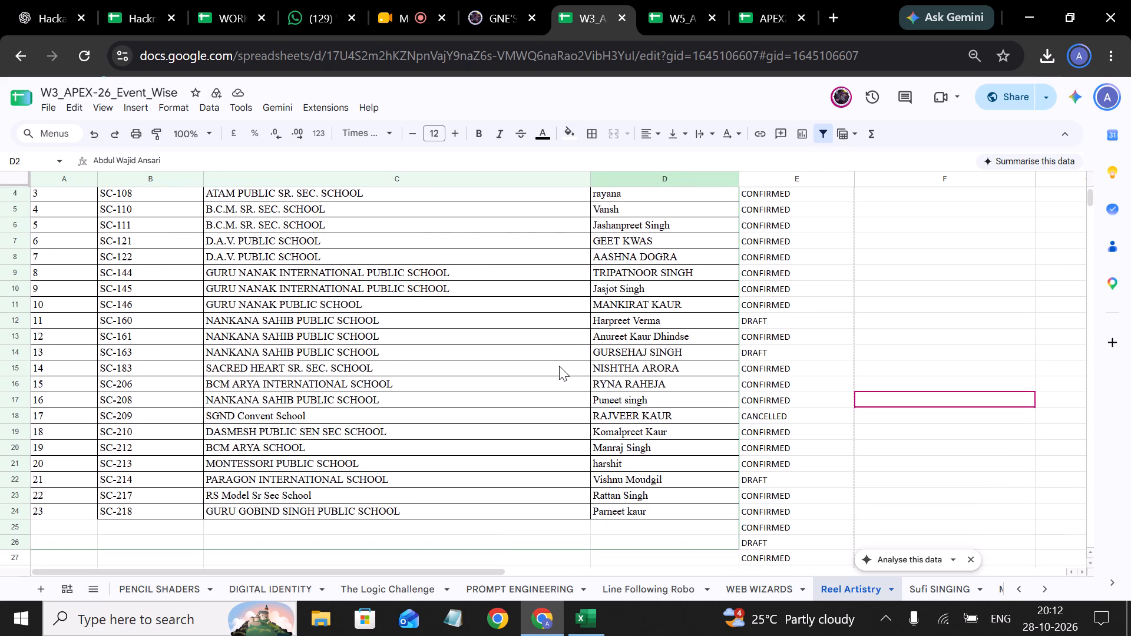
pyautogui.scroll(1, 559, 366)
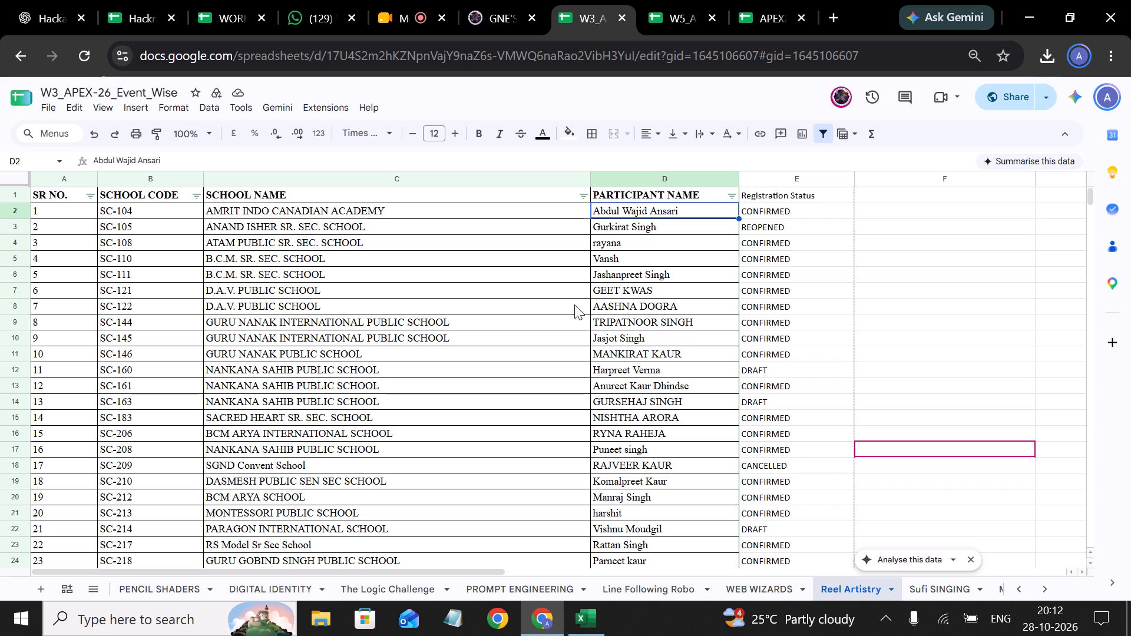
# Check the first two Reel Artistry participants against their Registration Status entries, and review the remaining rows.
pyautogui.click(696, 212)
pyautogui.click(704, 230)
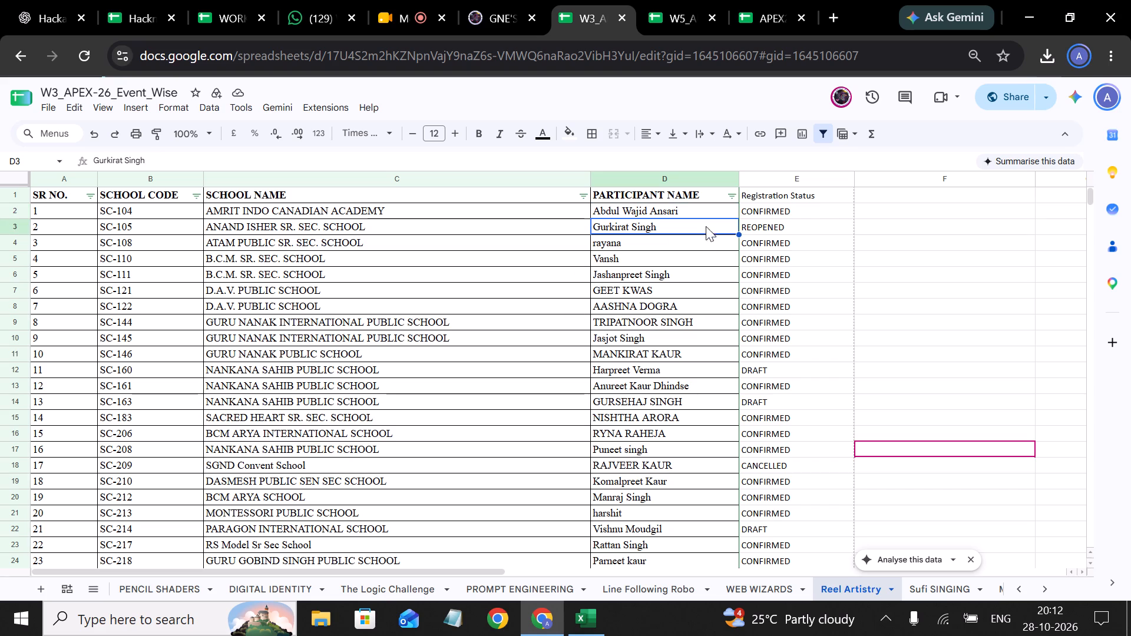
pyautogui.click(707, 216)
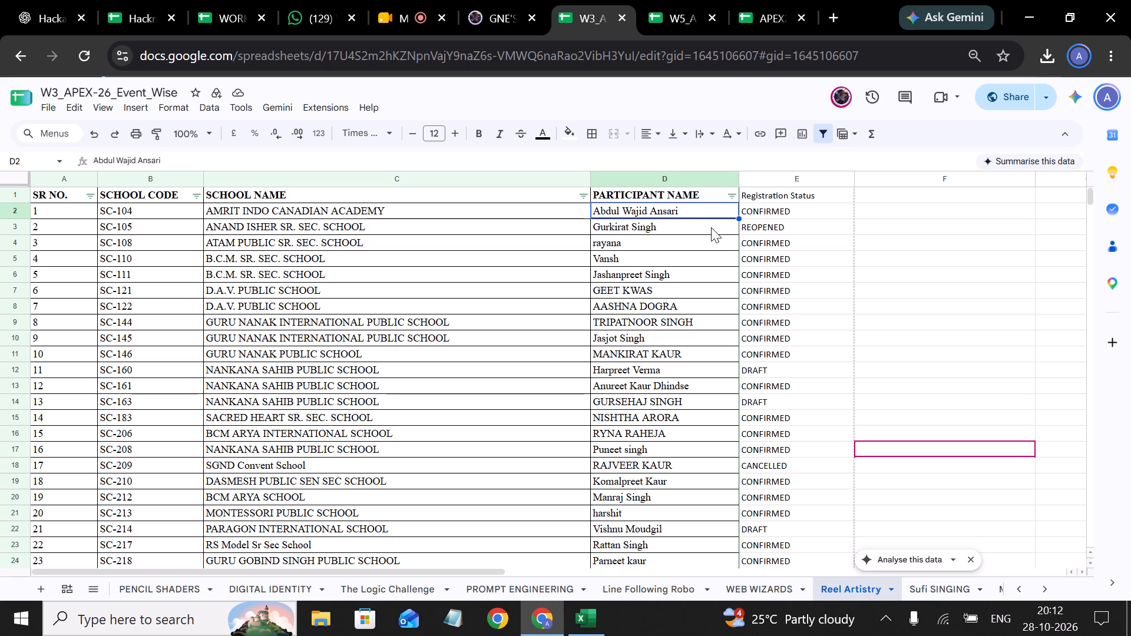
pyautogui.click(712, 228)
pyautogui.scroll(1, 679, 333)
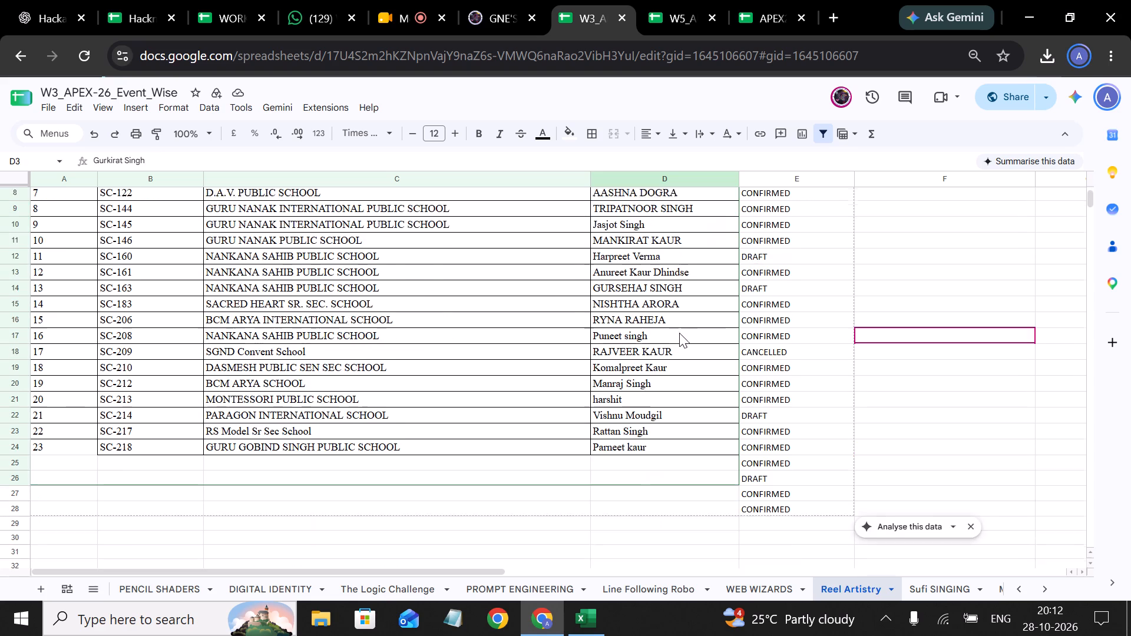
pyautogui.scroll(1, 679, 333)
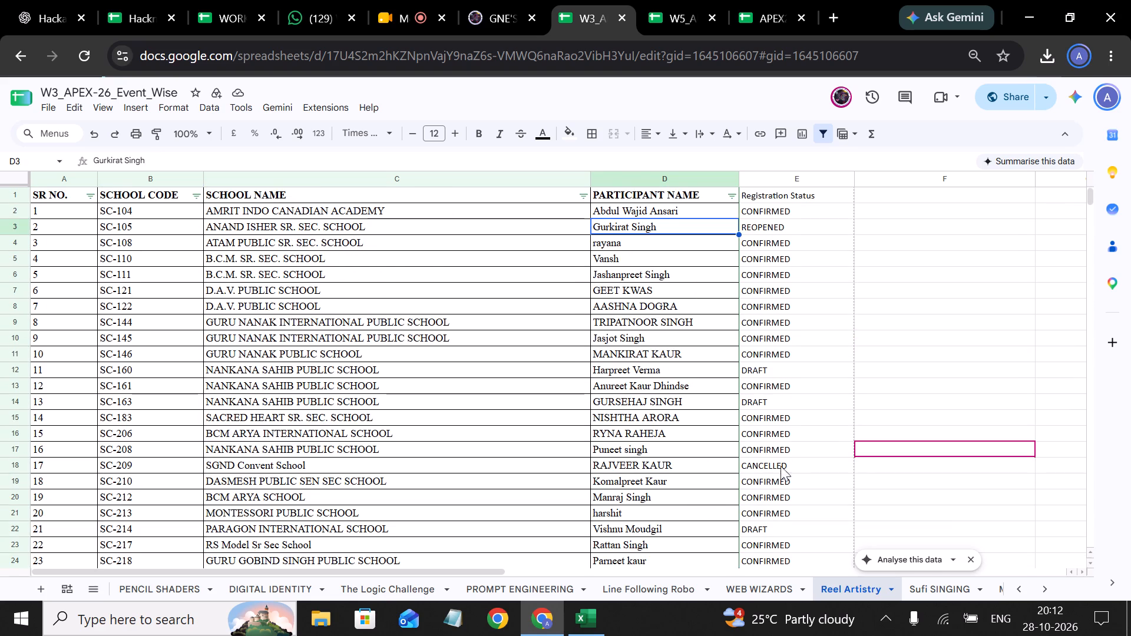
pyautogui.scroll(1, 789, 457)
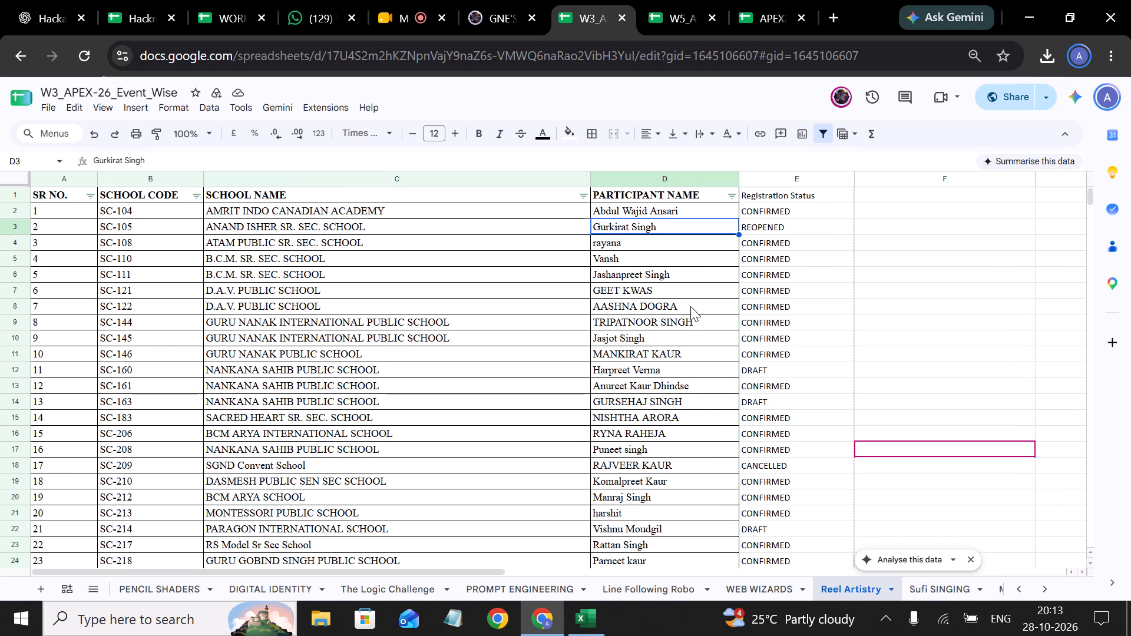
# Compare the Reel Artistry sheet with the registration portal's participant report, examining the listed participants, their statuses and the summary figures.
pyautogui.click(478, 12)
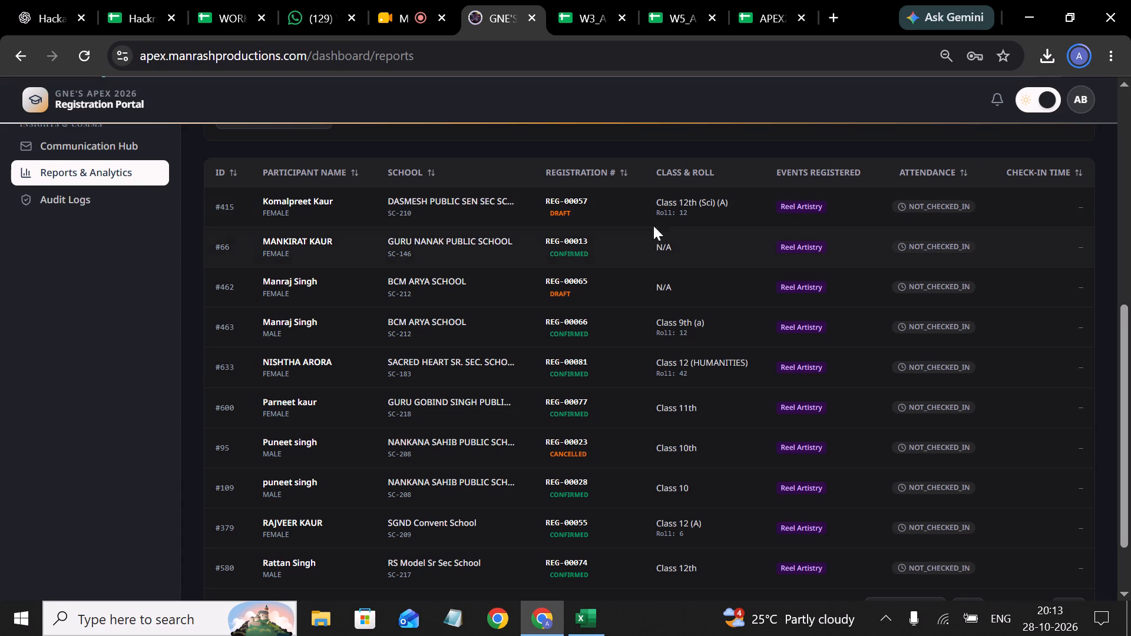
pyautogui.scroll(1, 691, 323)
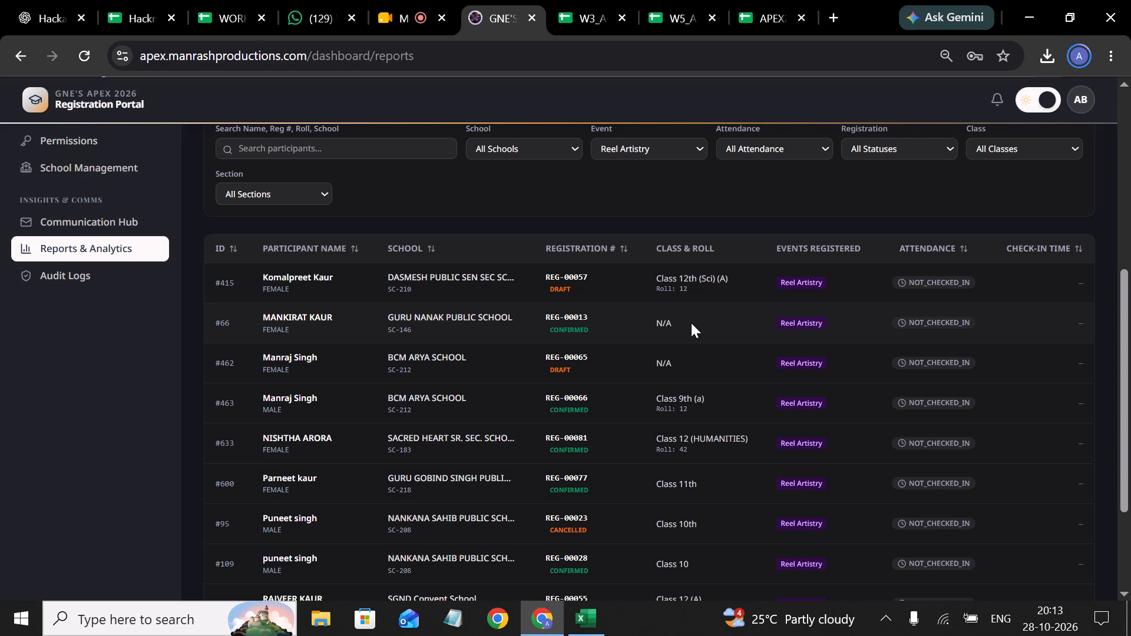
pyautogui.click(569, 21)
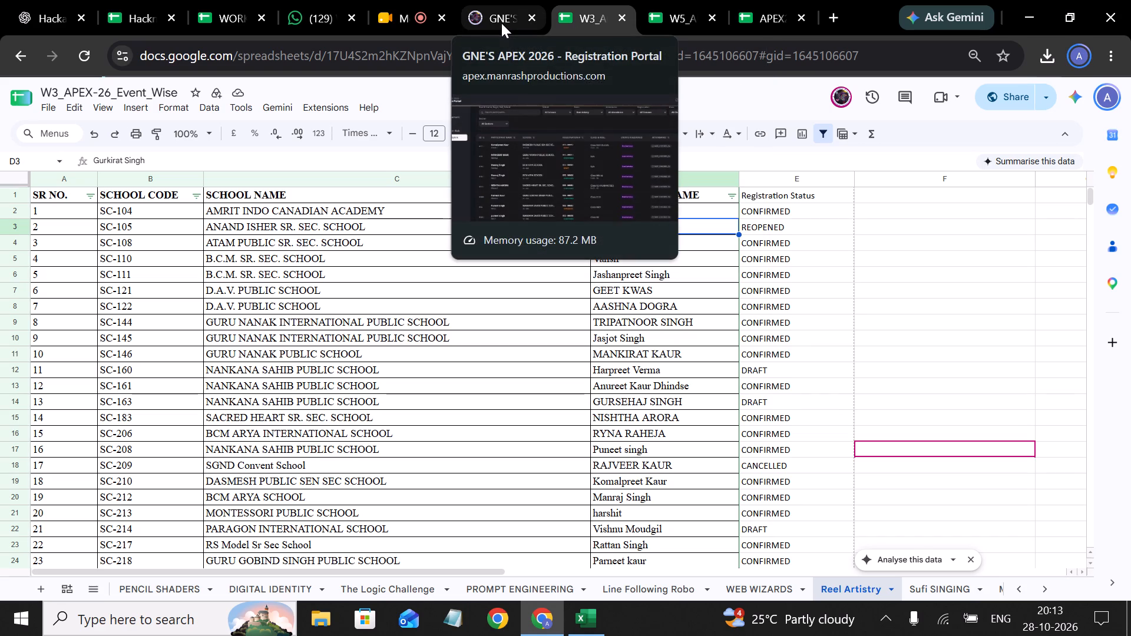
pyautogui.click(501, 23)
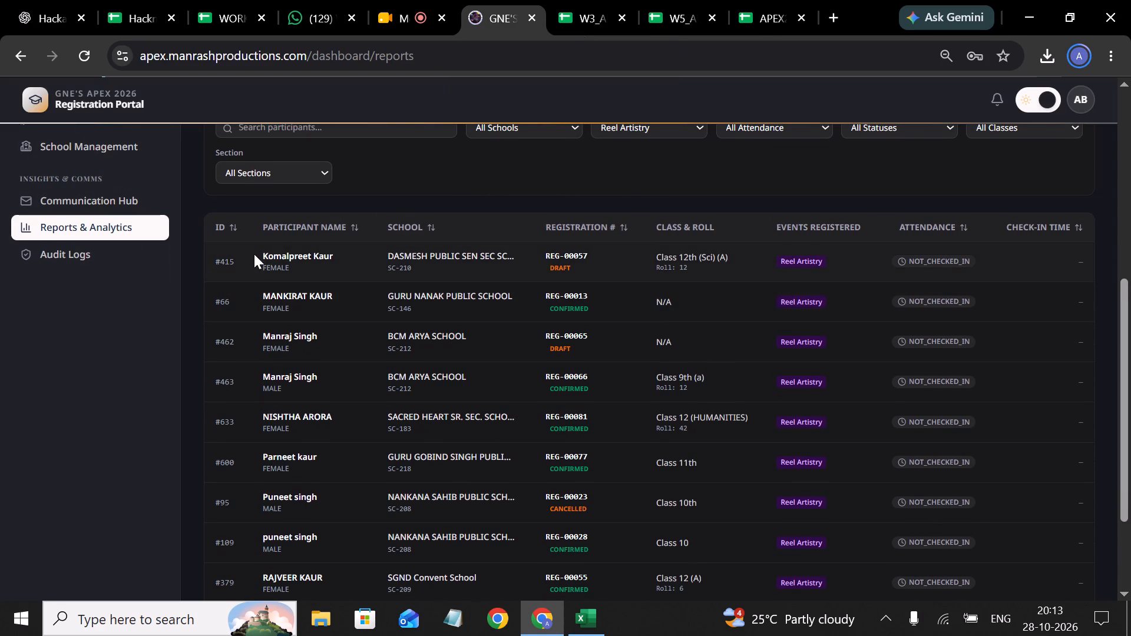
pyautogui.scroll(2, 487, 263)
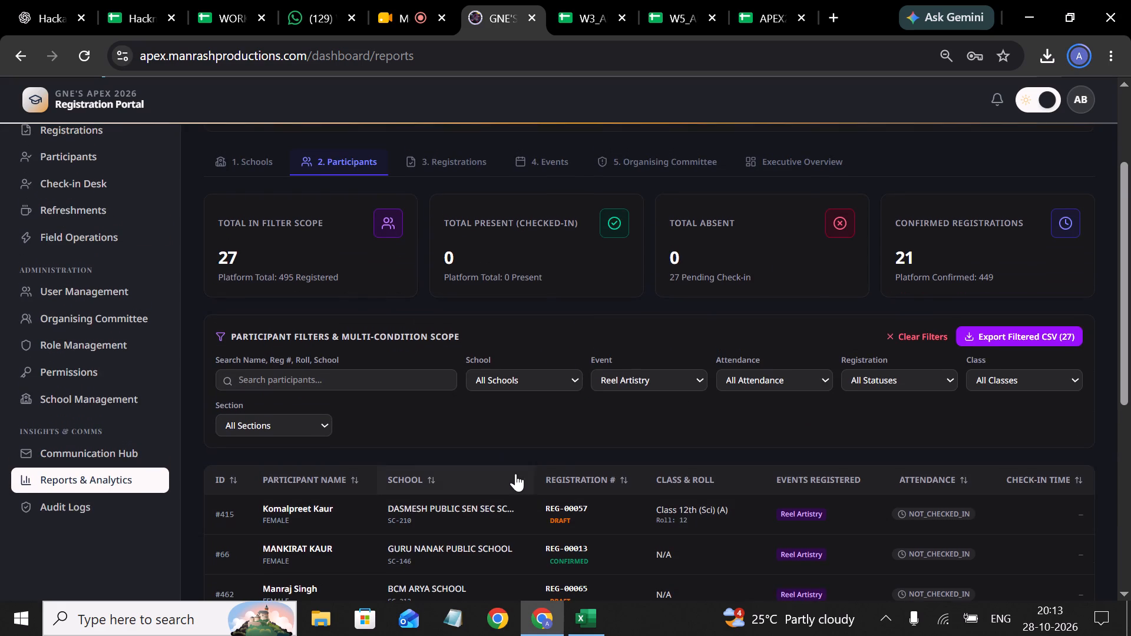
pyautogui.scroll(-3, 515, 473)
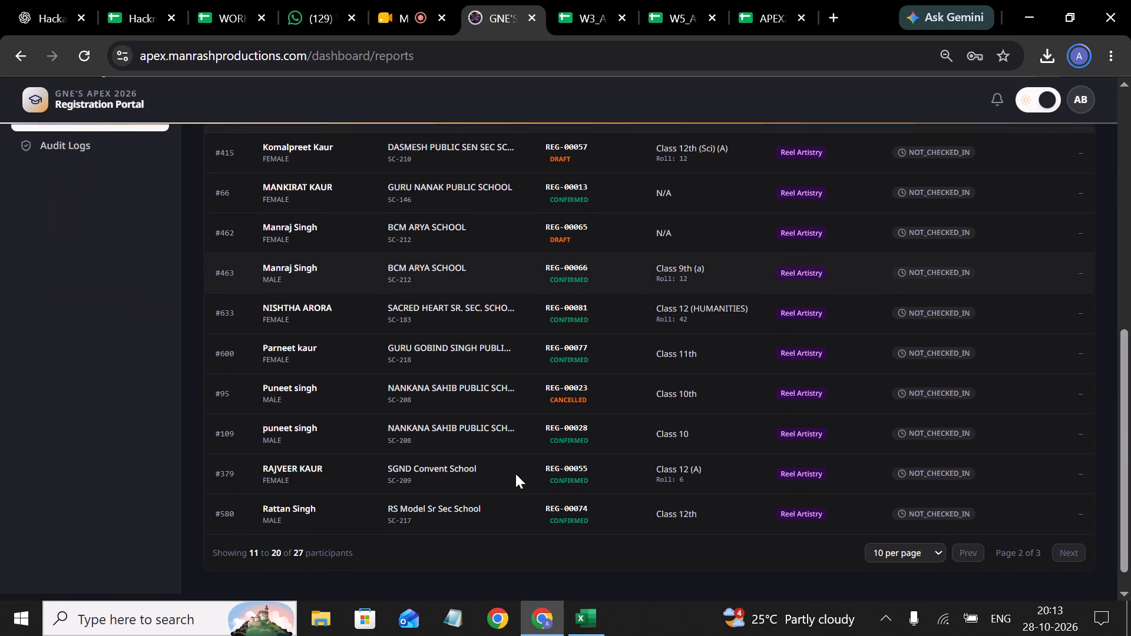
pyautogui.scroll(-1, 515, 473)
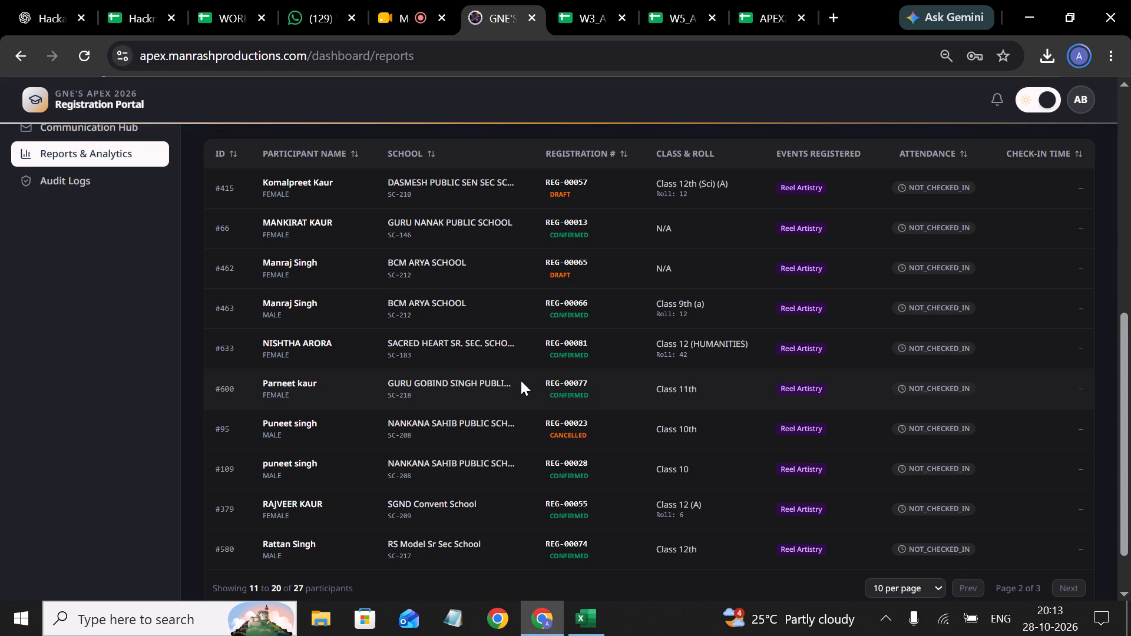
pyautogui.scroll(2, 521, 380)
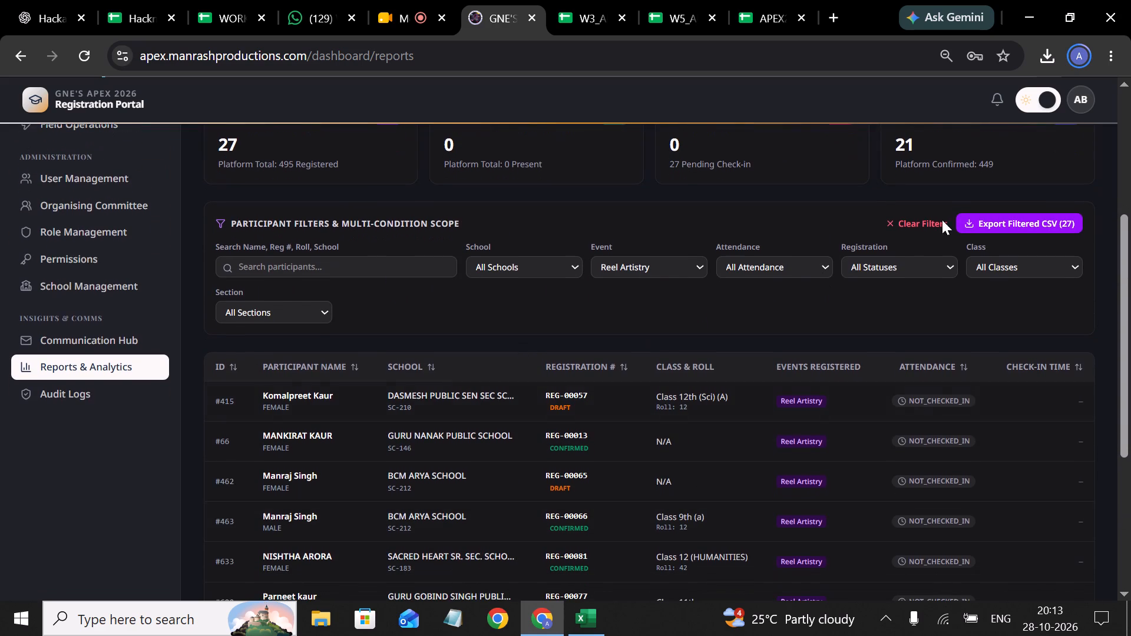
pyautogui.scroll(-1, 864, 369)
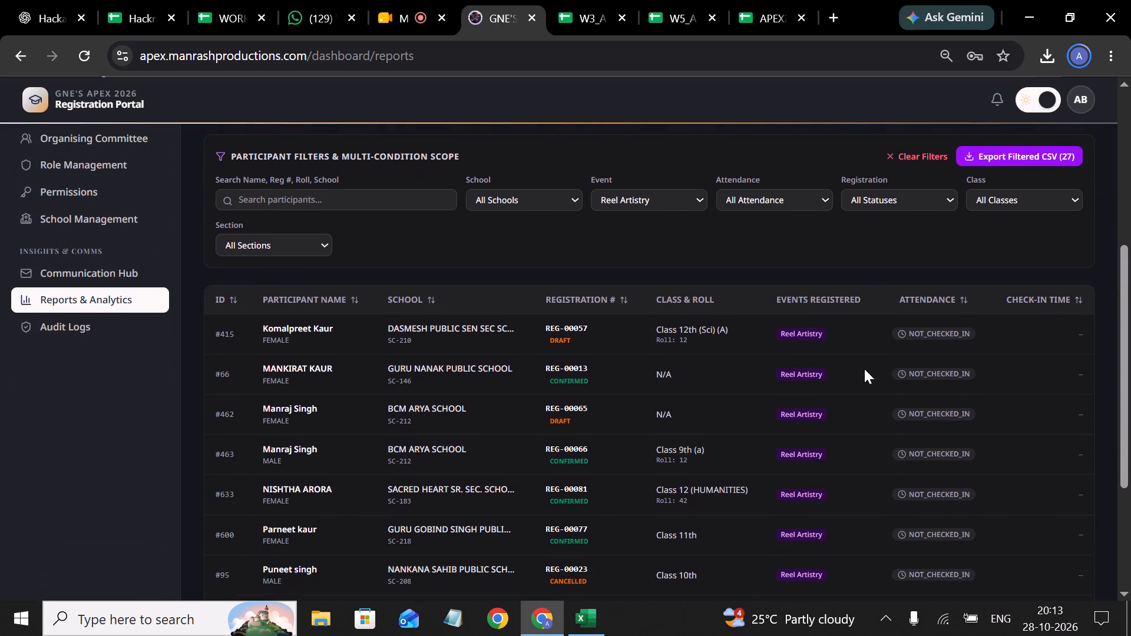
pyautogui.scroll(-1, 864, 369)
# Filter the Reel Artistry participant report to CONFIRMED registrations and examine the resulting list.
pyautogui.click(924, 200)
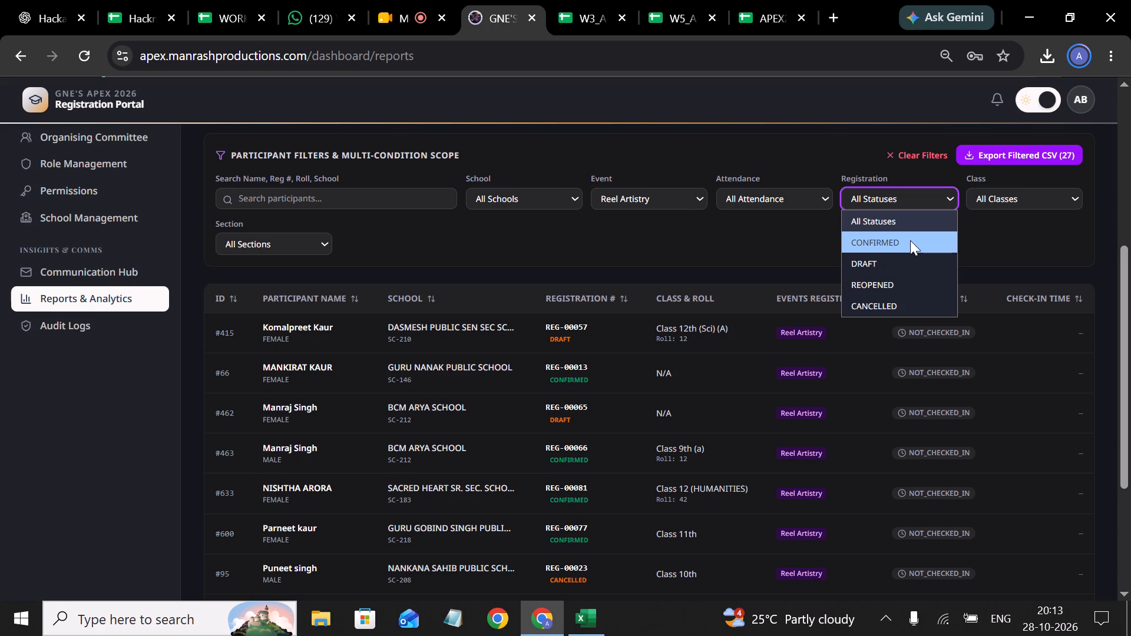
pyautogui.click(1020, 201)
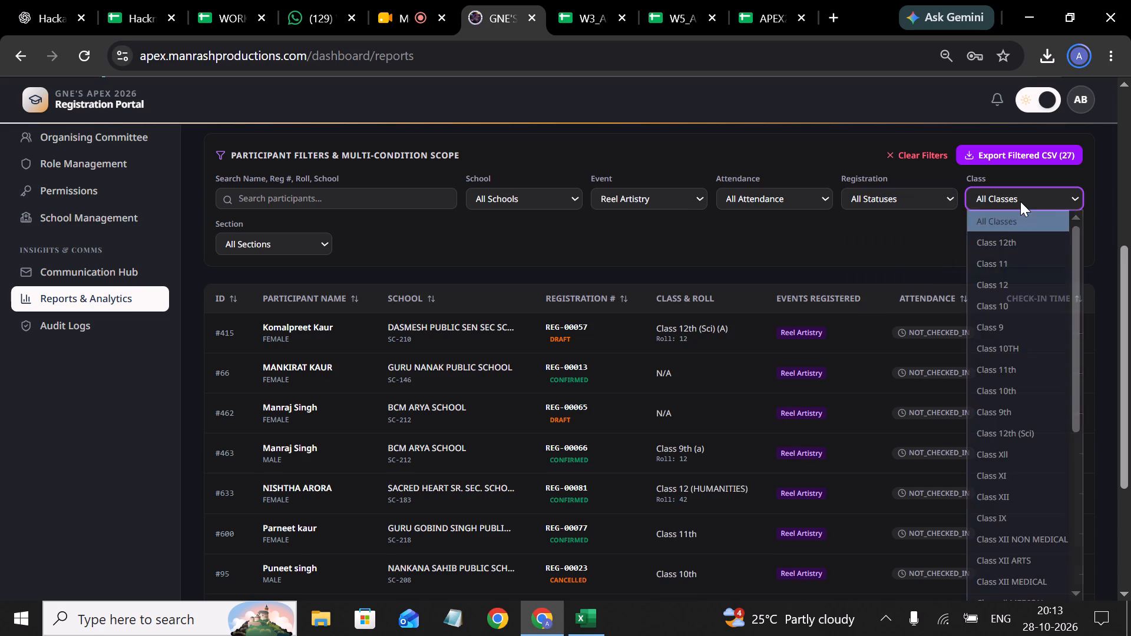
pyautogui.moveTo(1063, 191); pyautogui.dragTo(948, 188)
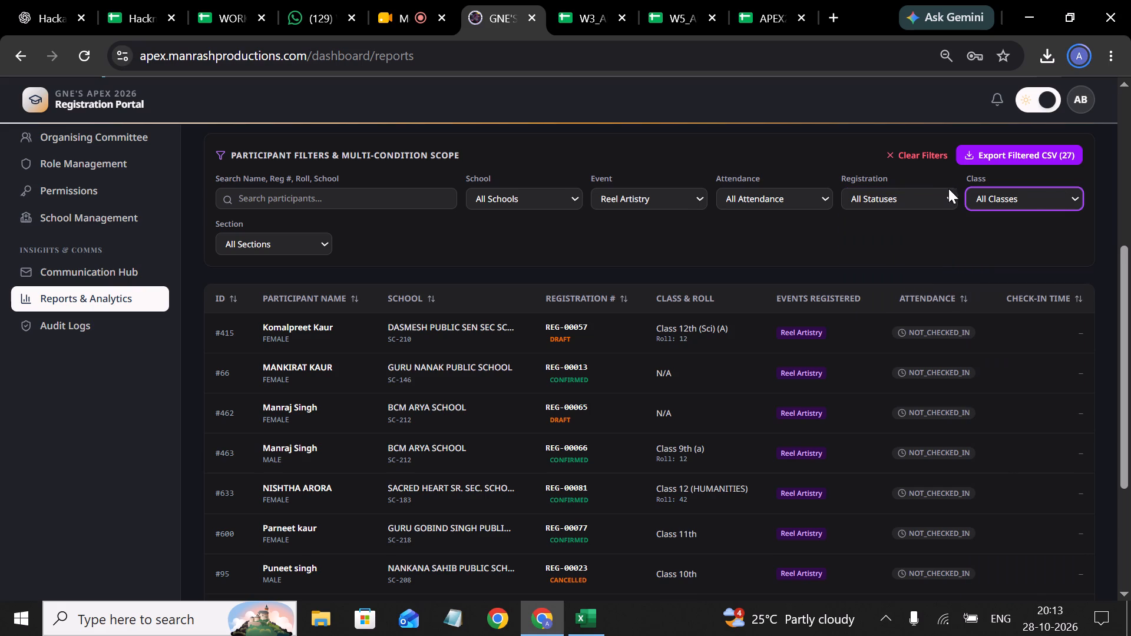
pyautogui.moveTo(948, 188); pyautogui.dragTo(941, 190)
pyautogui.click(934, 200)
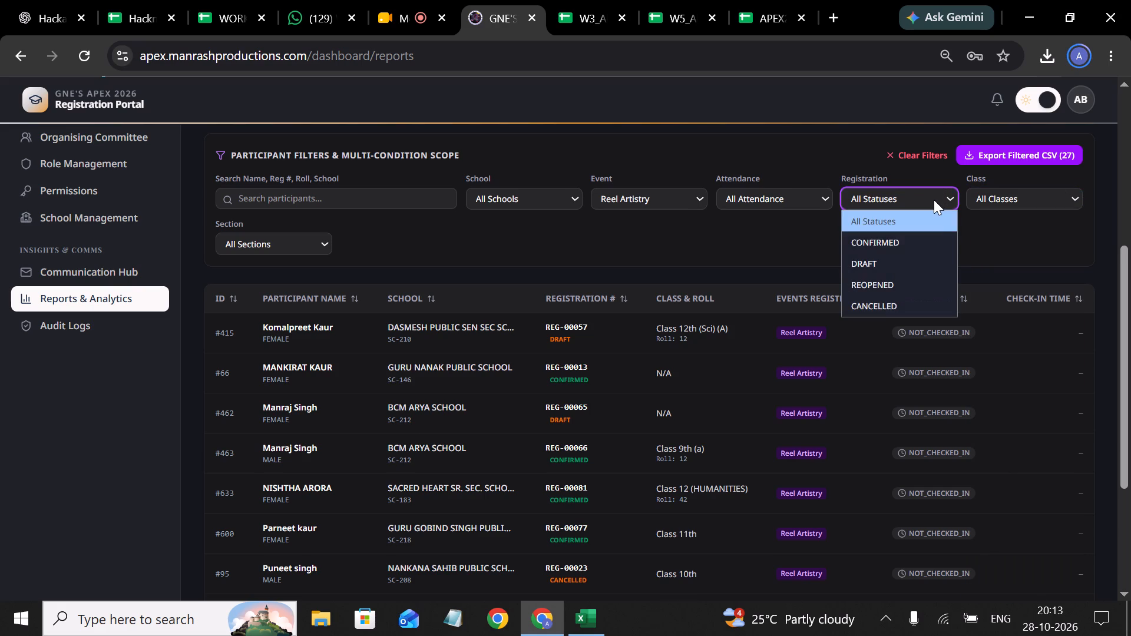
pyautogui.click(937, 242)
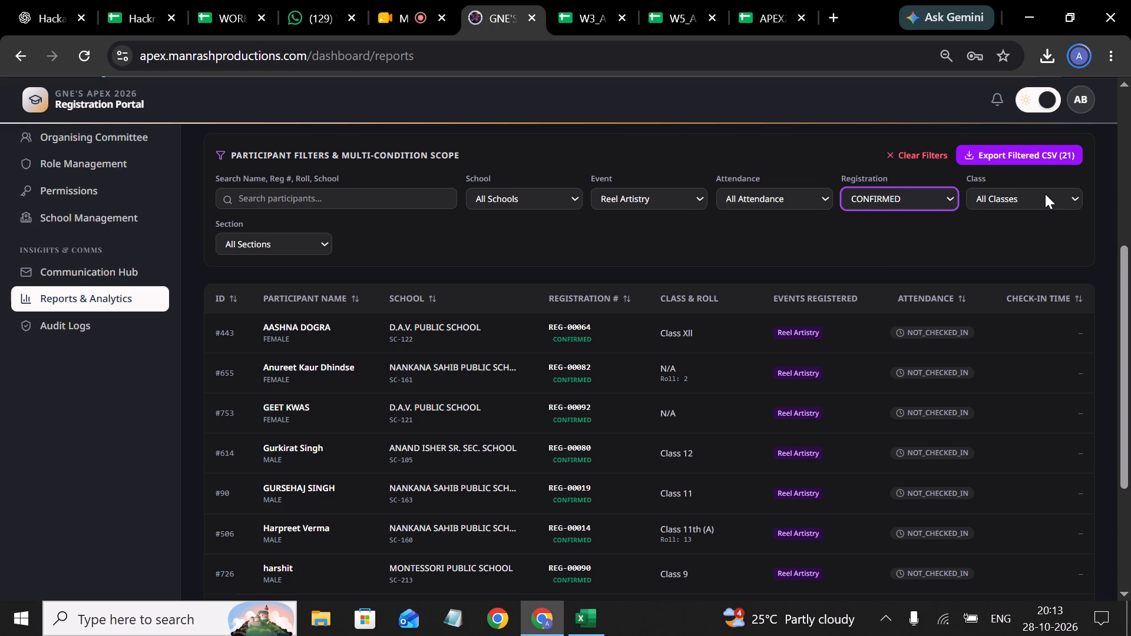
pyautogui.scroll(-2, 851, 370)
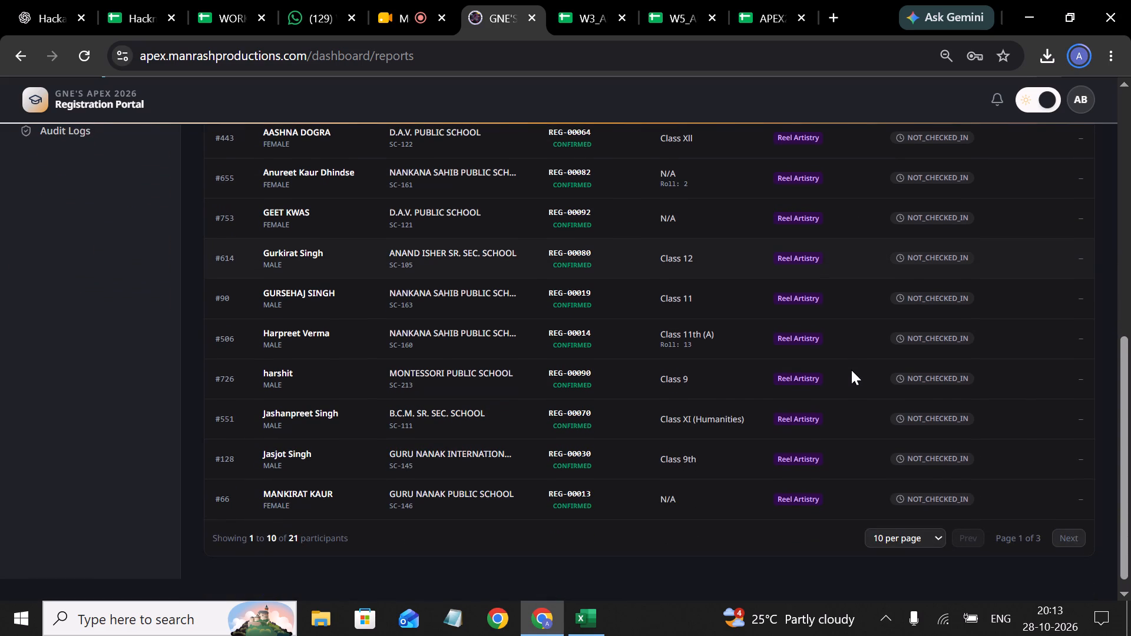
pyautogui.scroll(2, 851, 370)
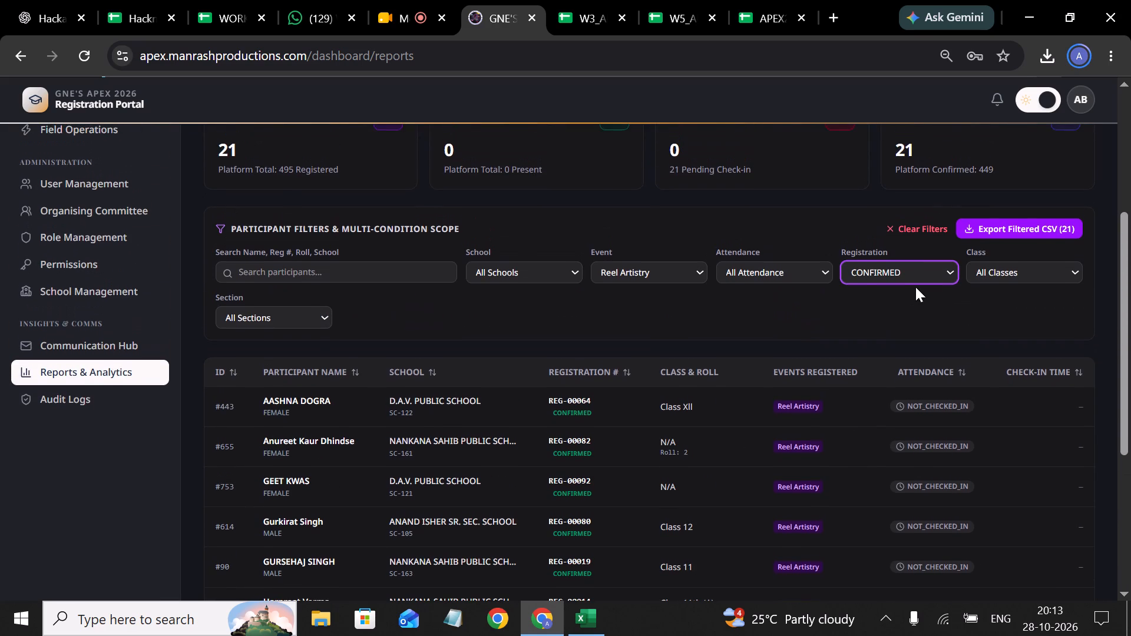
# Change the report's registration filter to DRAFT to view the Reel Artistry draft registrations.
pyautogui.click(924, 275)
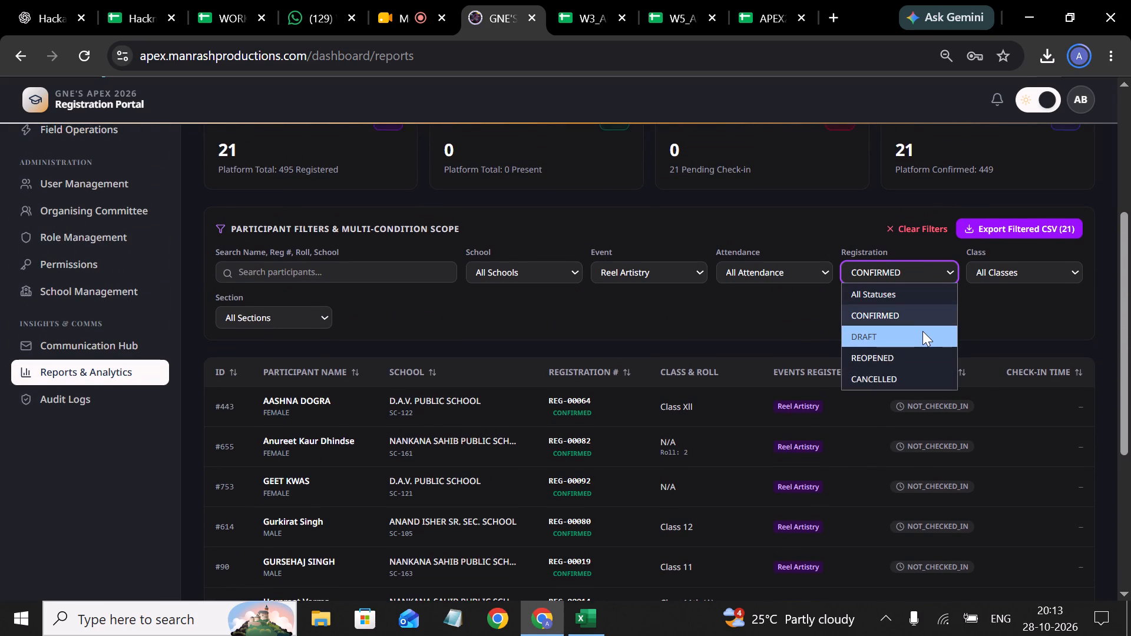
pyautogui.click(922, 331)
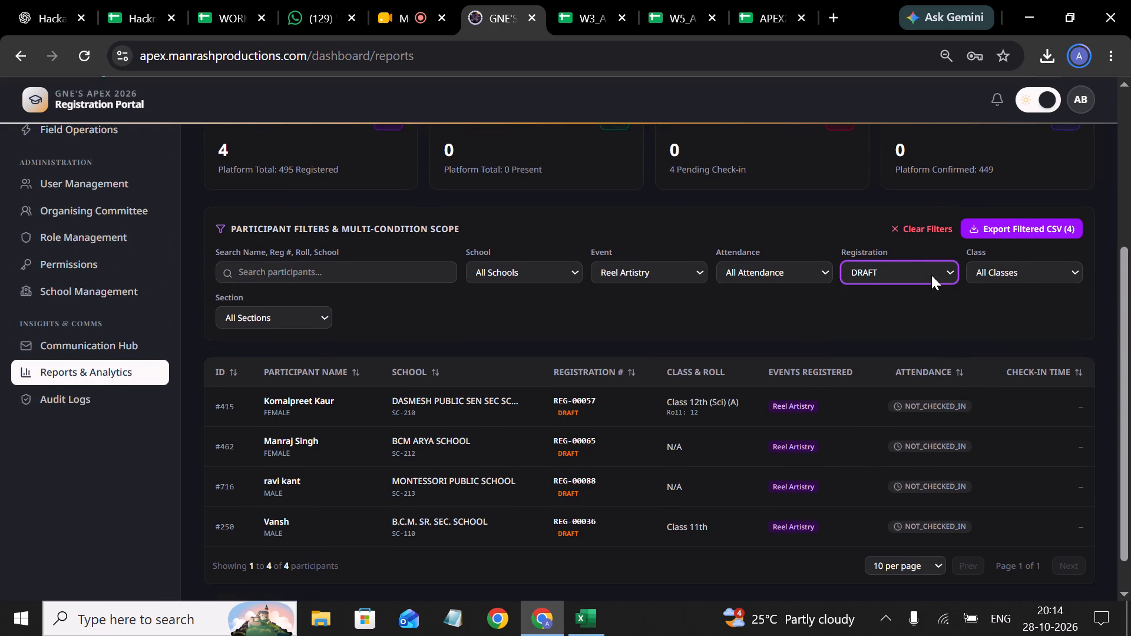
# Change the report's registration filter to CANCELLED to view the Reel Artistry cancelled registrations.
pyautogui.click(931, 275)
pyautogui.click(919, 376)
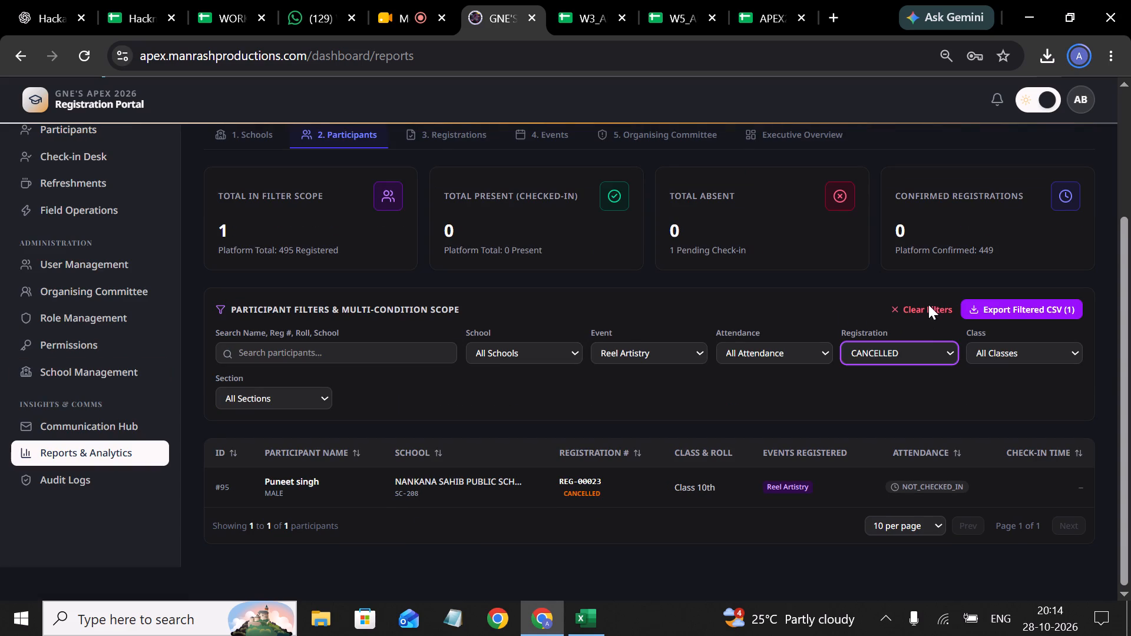
# Reset the registration filter to All Statuses and review the full Reel Artistry list, glancing back at the event-wise sheet.
pyautogui.click(924, 359)
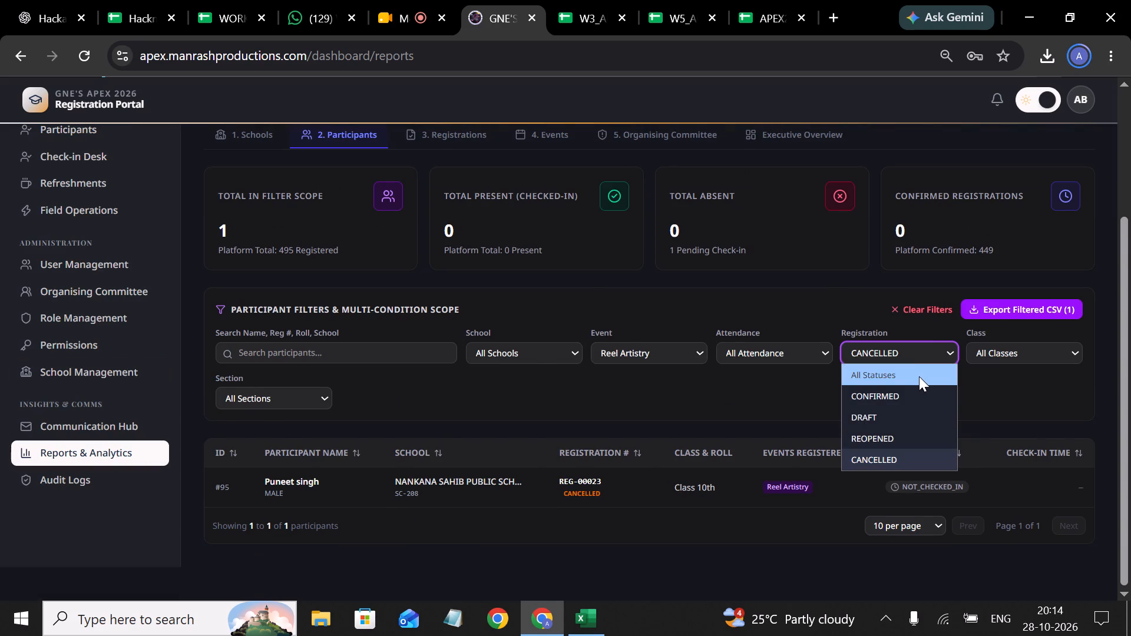
pyautogui.click(919, 376)
pyautogui.scroll(1, 919, 376)
pyautogui.scroll(-3, 918, 366)
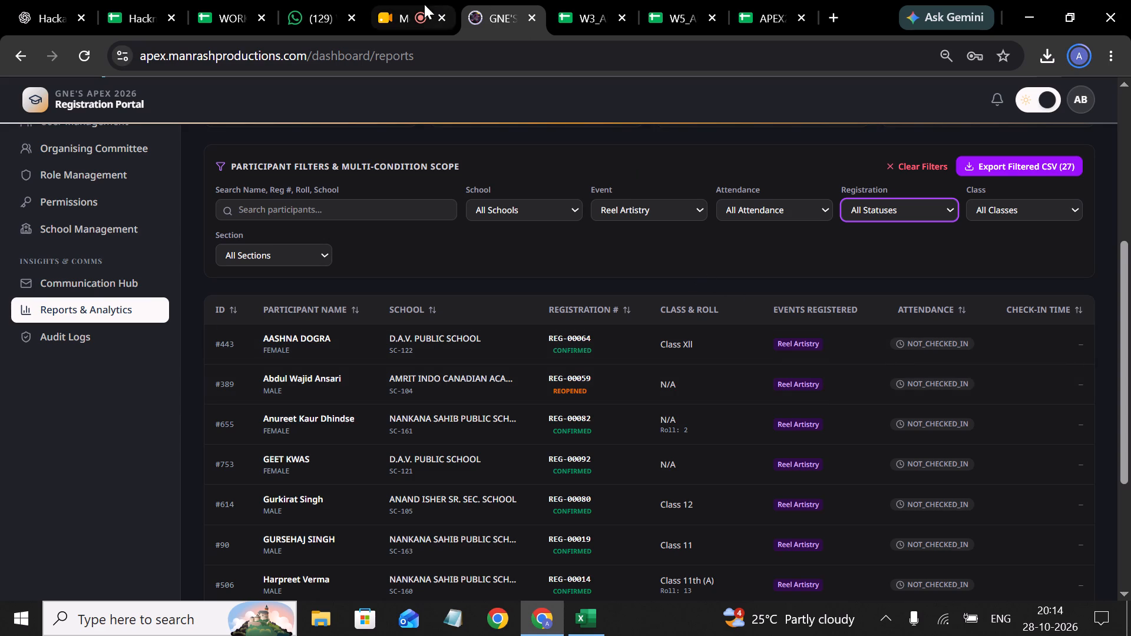
pyautogui.click(570, 6)
pyautogui.click(507, 0)
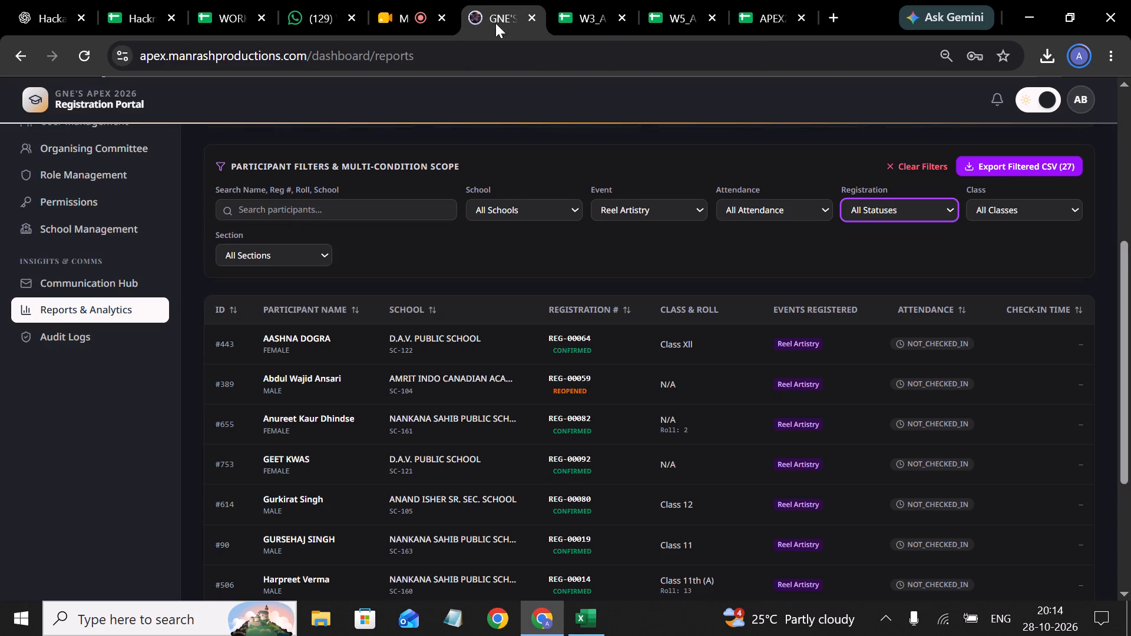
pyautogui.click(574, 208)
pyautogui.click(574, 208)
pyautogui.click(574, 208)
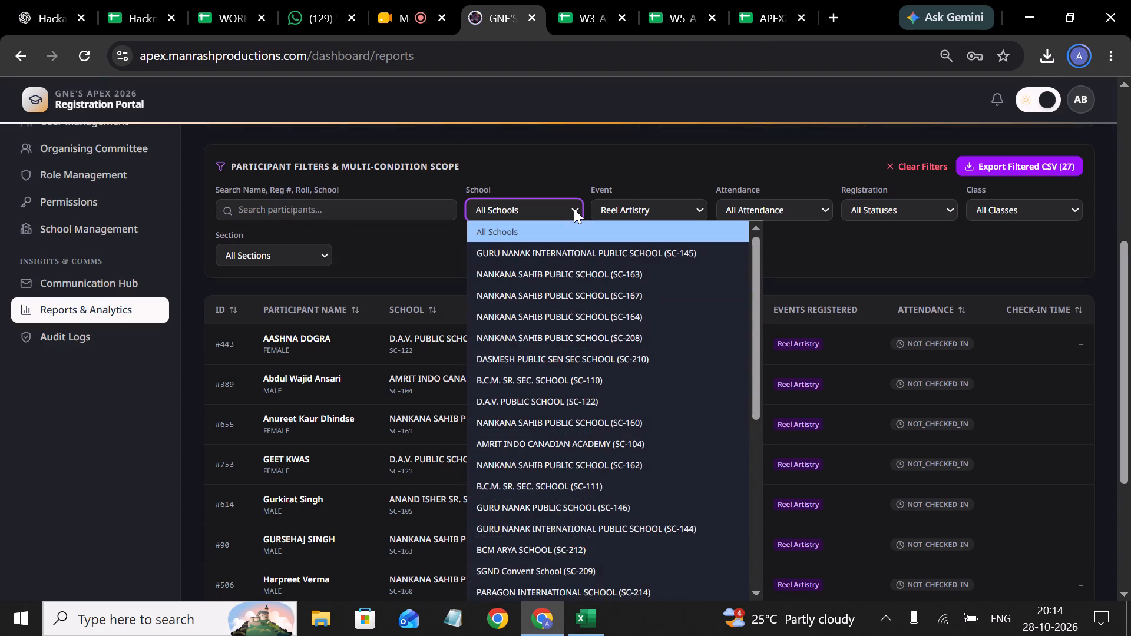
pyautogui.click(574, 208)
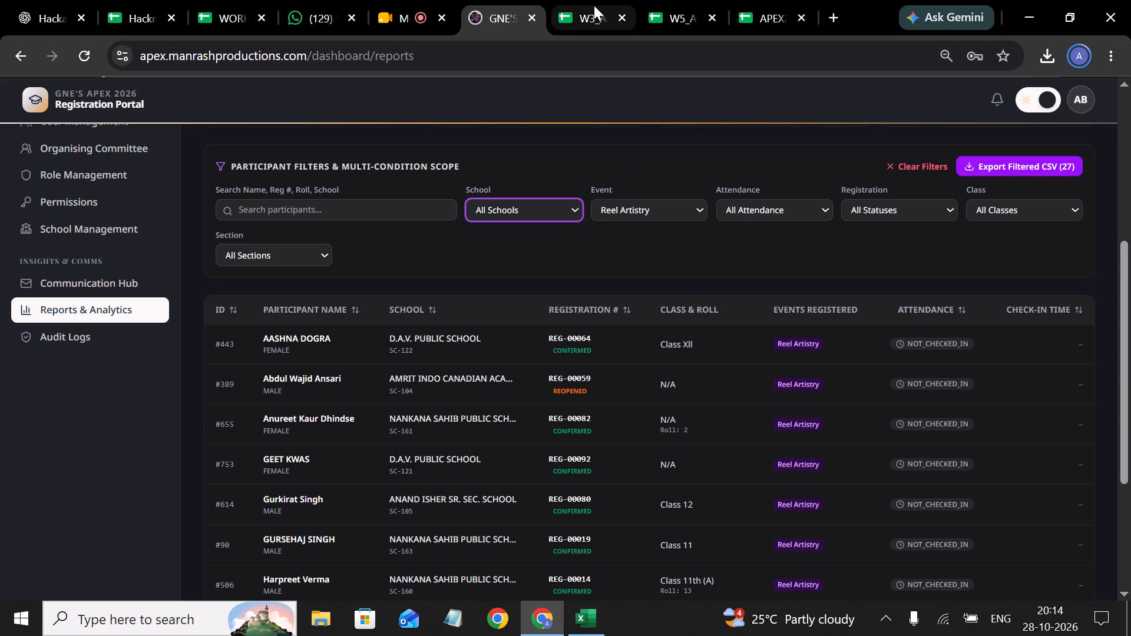
# Compare the portal's all-status Reel Artistry participant list with the Reel Artistry sheet in W3_APEX-26_Event_Wise.
pyautogui.click(571, 9)
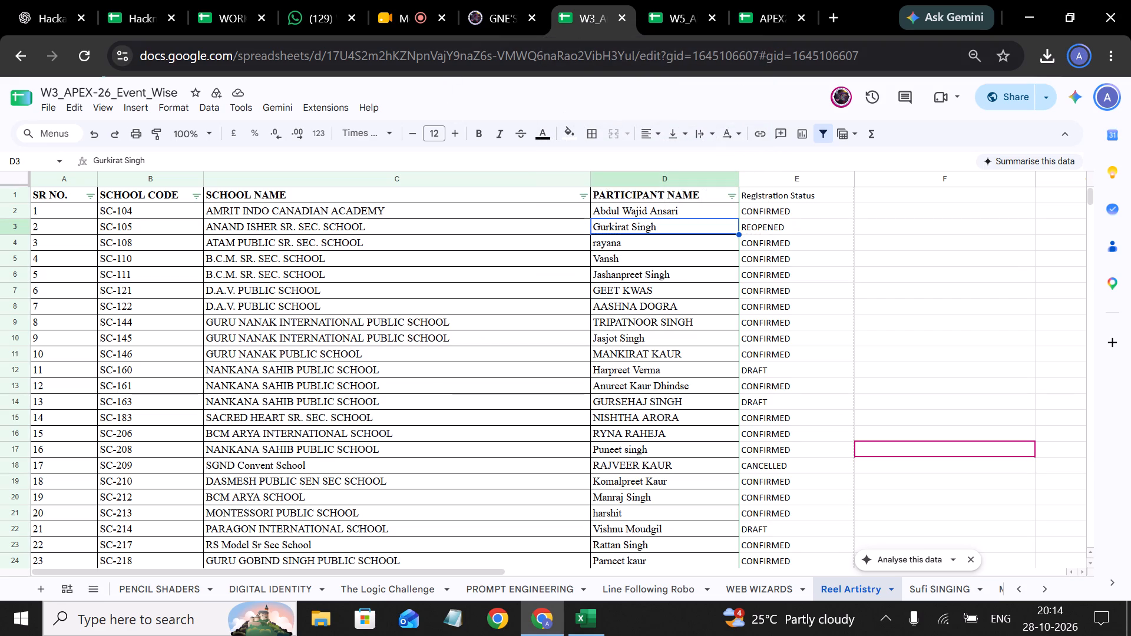
pyautogui.click(503, 28)
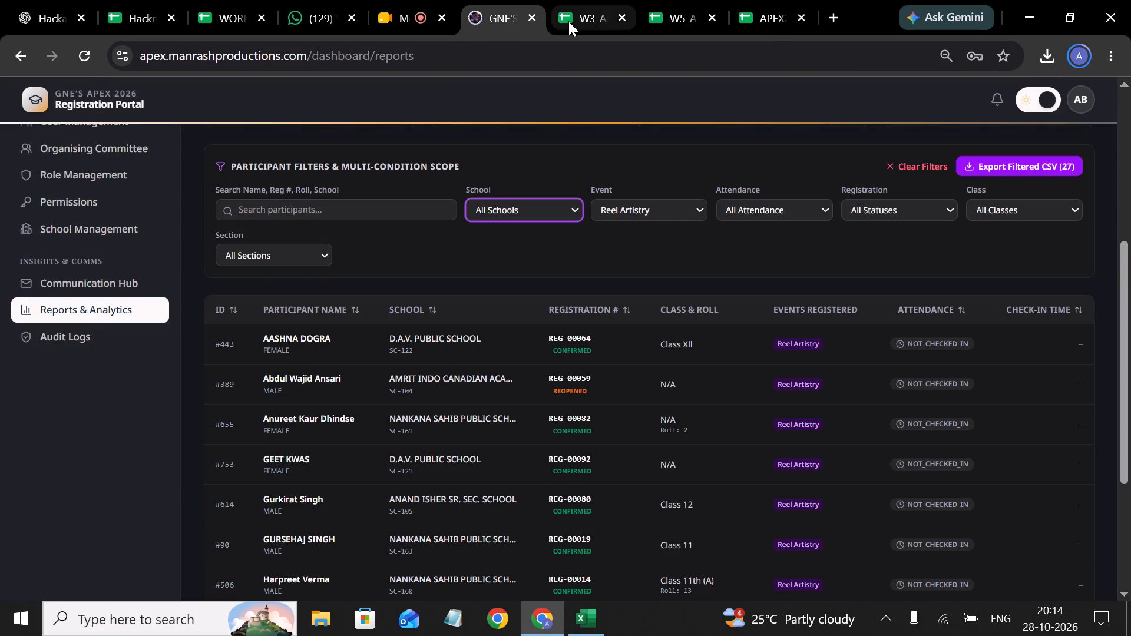
pyautogui.click(568, 21)
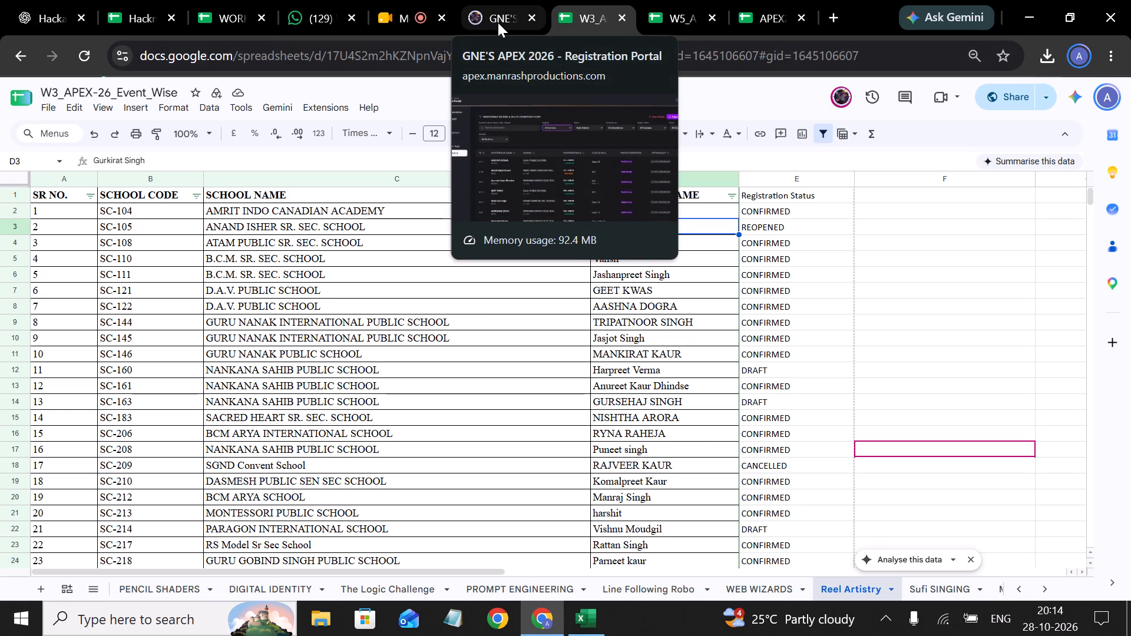
pyautogui.click(498, 22)
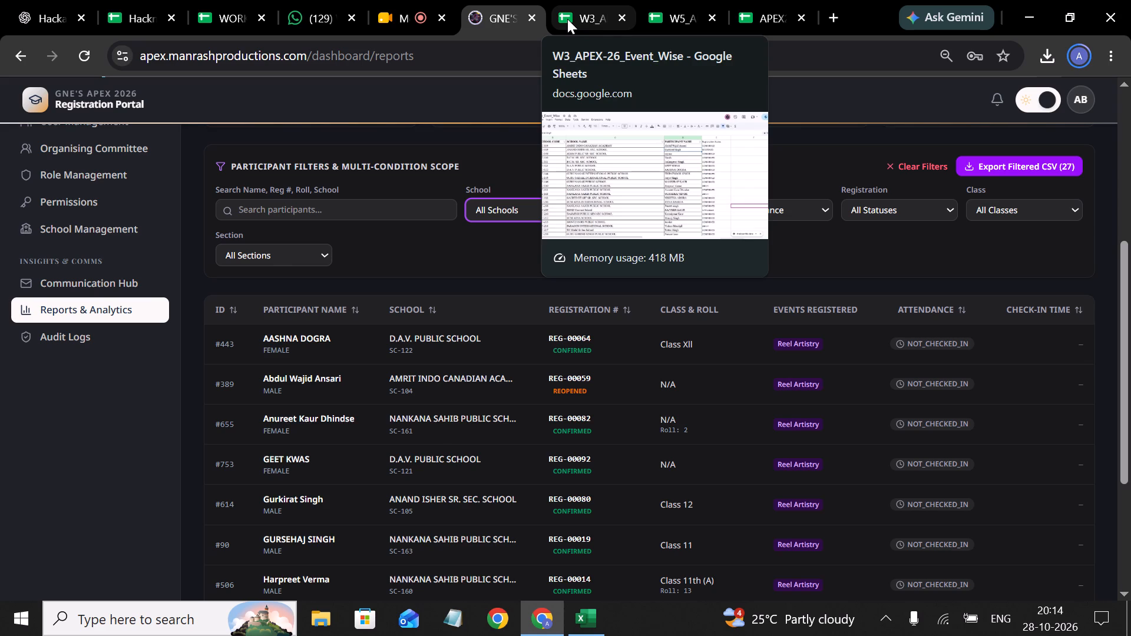
pyautogui.scroll(-1, 528, 312)
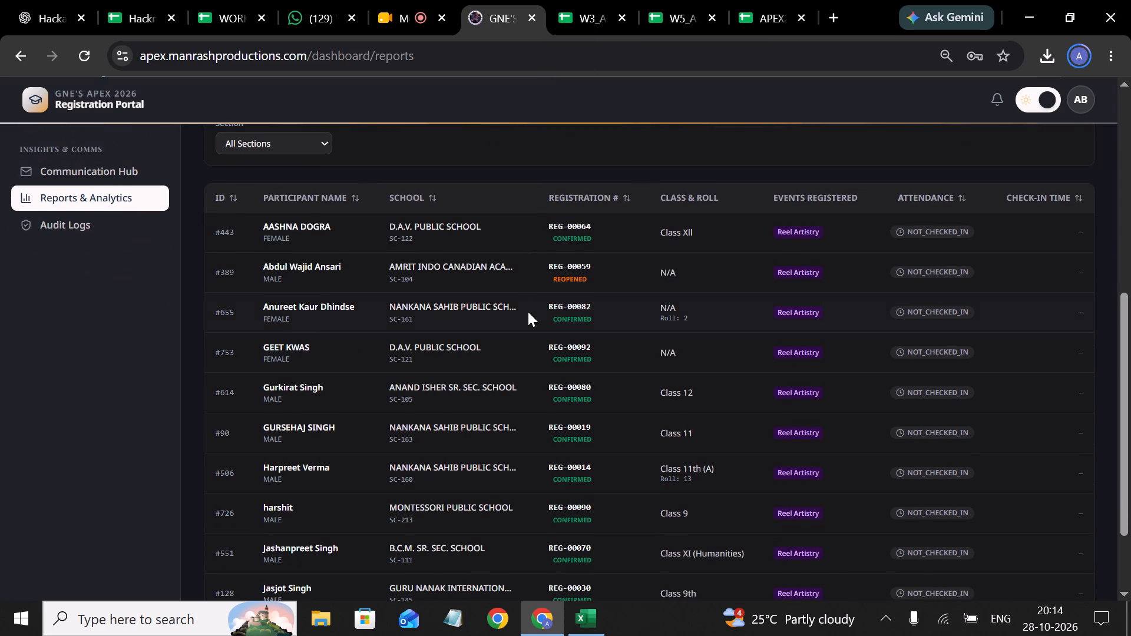
pyautogui.scroll(-1, 528, 312)
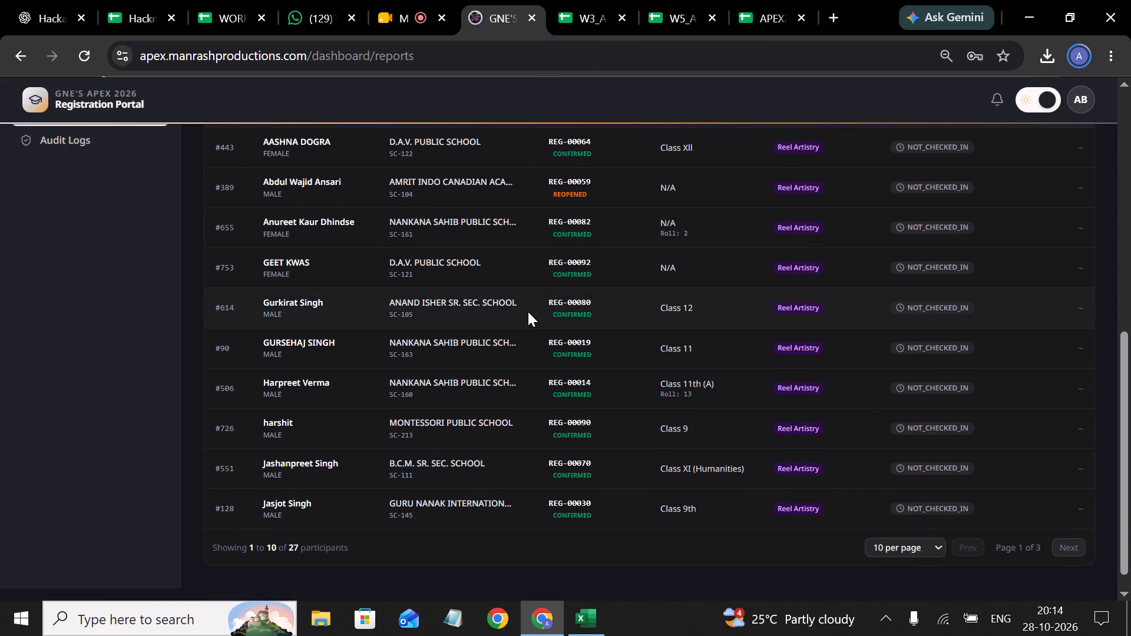
pyautogui.scroll(2, 528, 312)
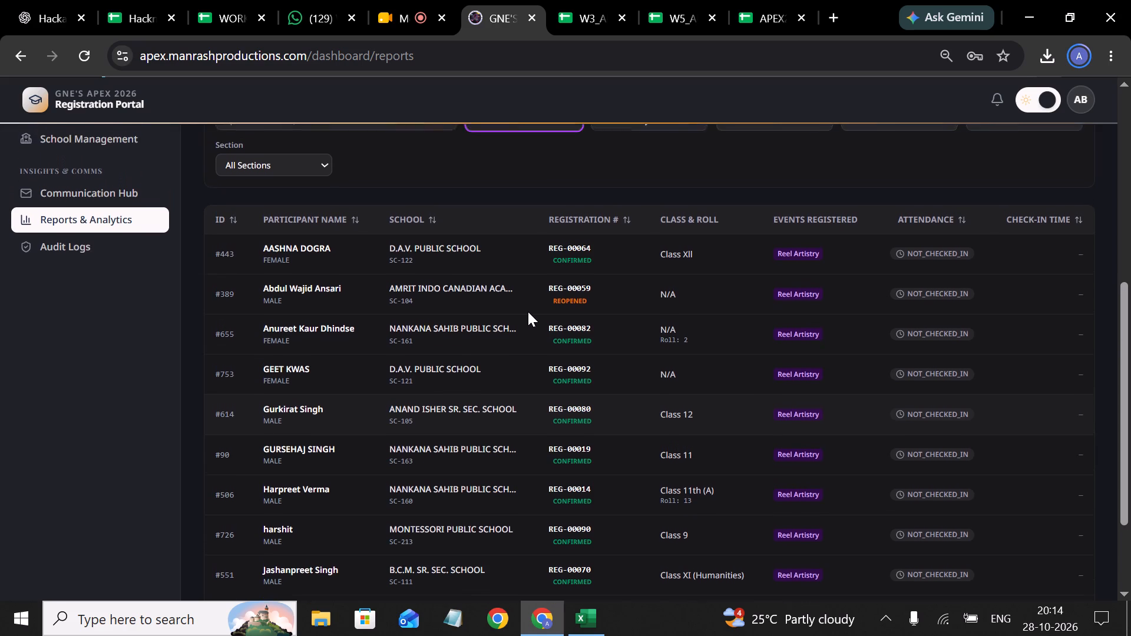
pyautogui.scroll(2, 528, 312)
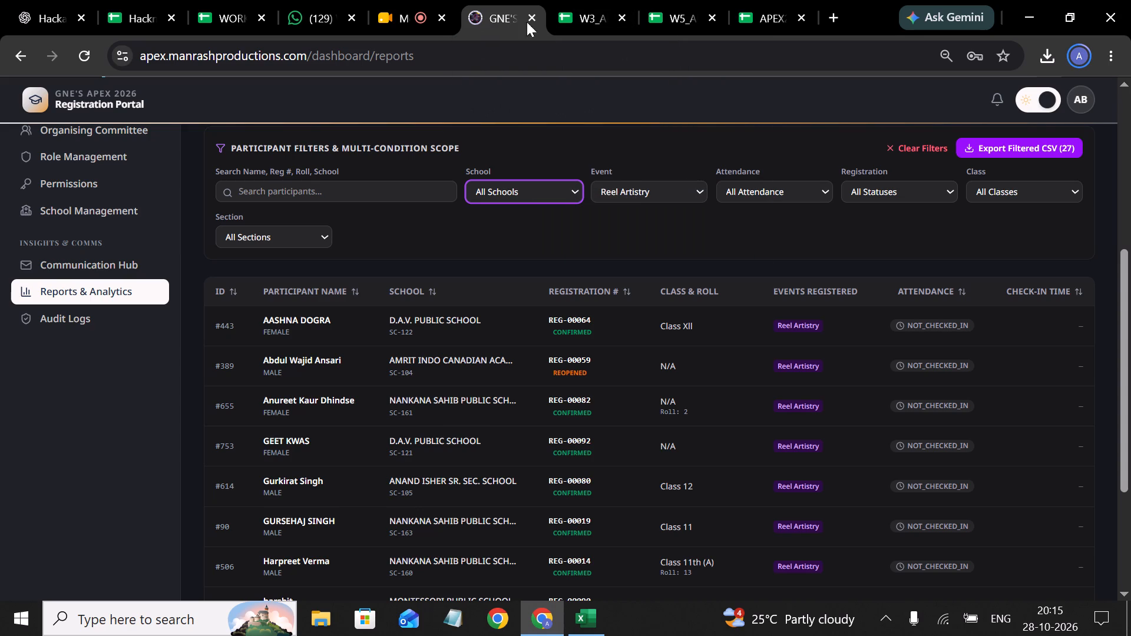
# Examine the schools, participants and registration statuses in the Reel Artistry sheet of W3_APEX-26_Event_Wise, including the rows below the last participant.
pyautogui.click(561, 25)
pyautogui.scroll(1, 571, 267)
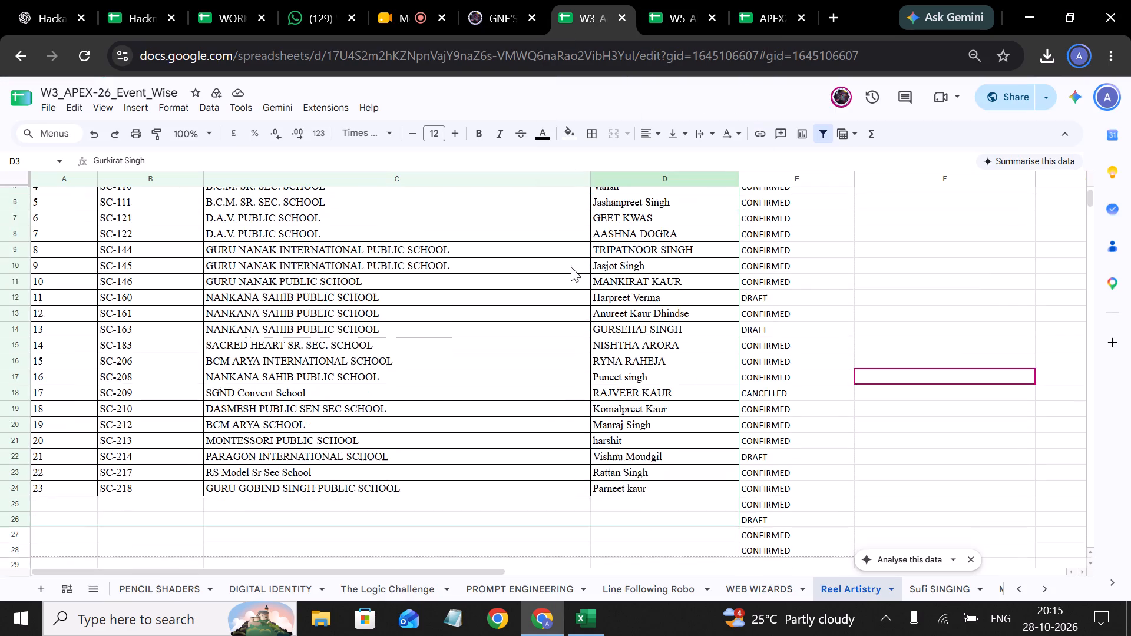
pyautogui.scroll(1, 571, 267)
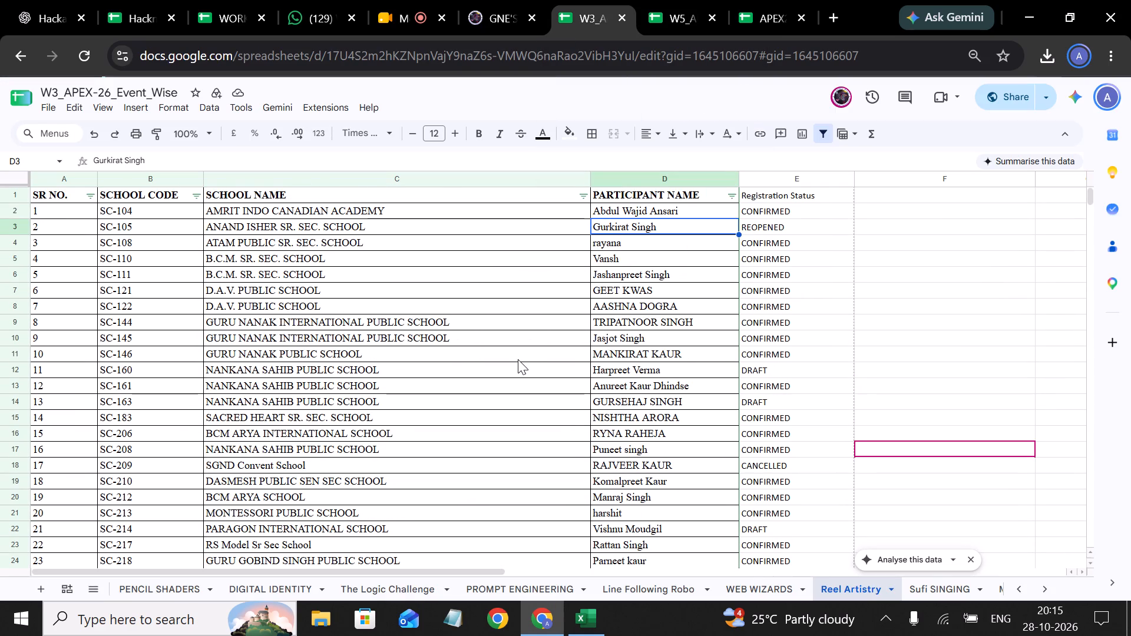
pyautogui.scroll(-1, 518, 359)
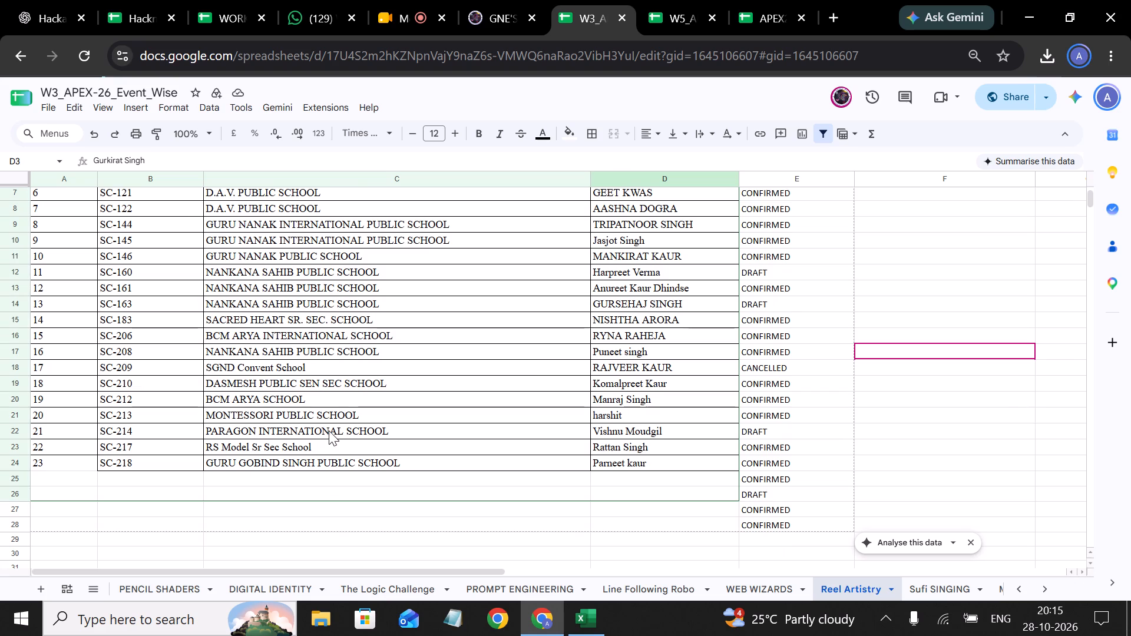
pyautogui.click(344, 452)
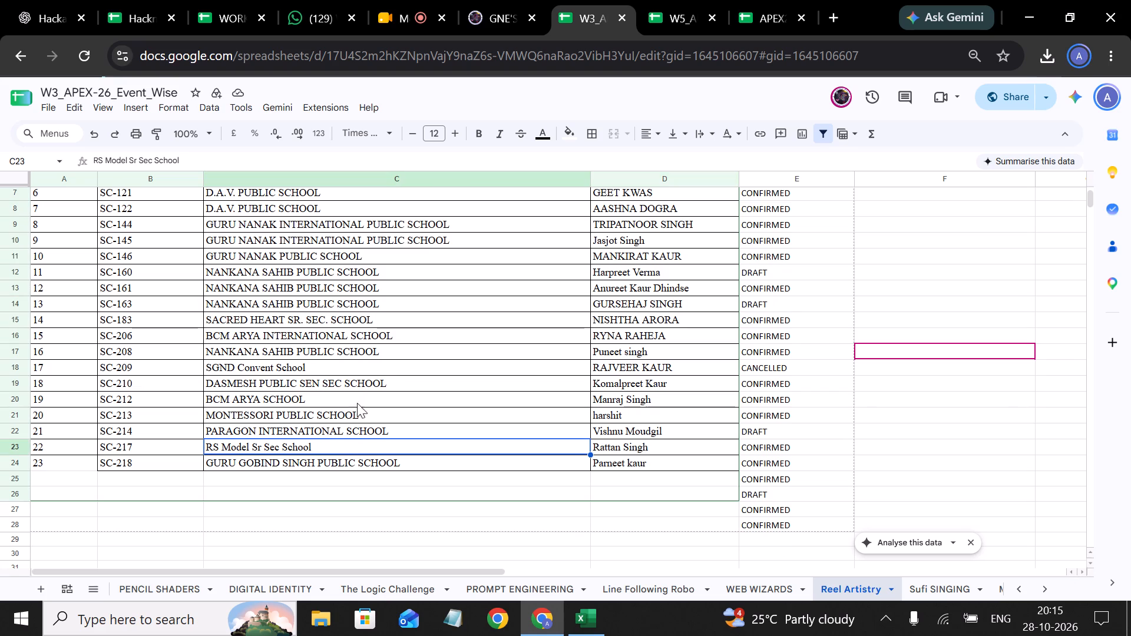
pyautogui.click(385, 370)
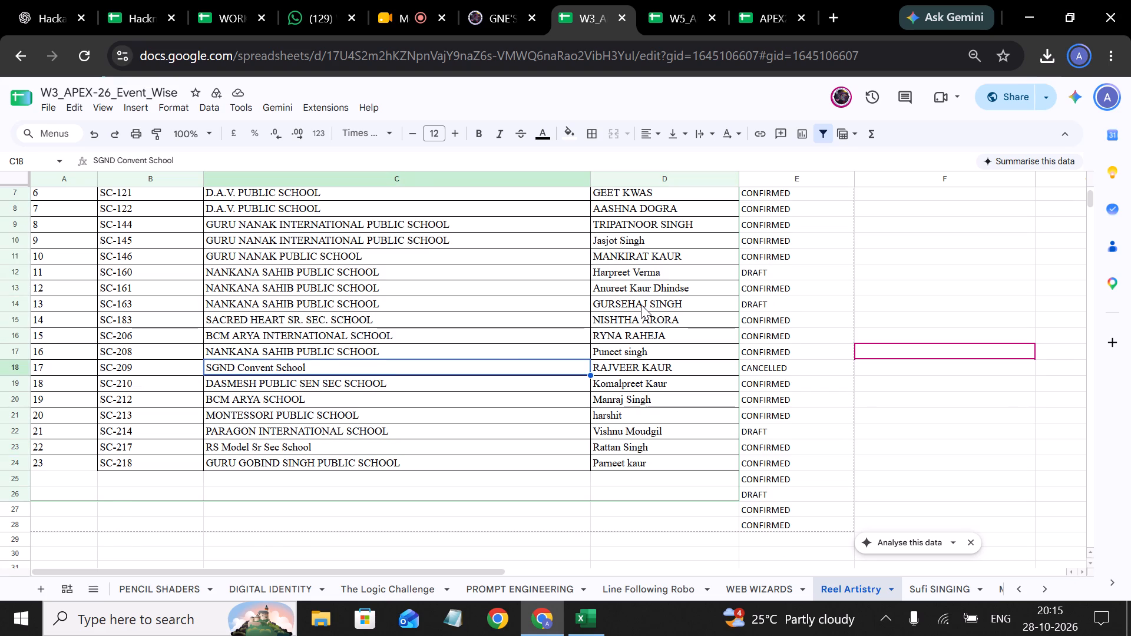
pyautogui.scroll(2, 641, 304)
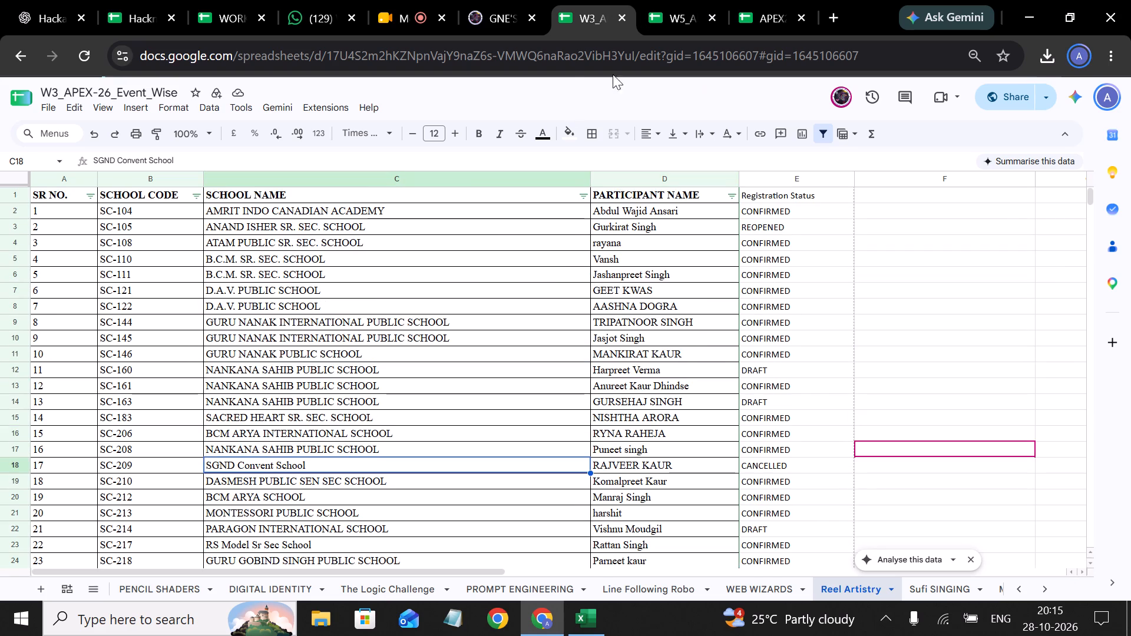
pyautogui.scroll(-1, 639, 435)
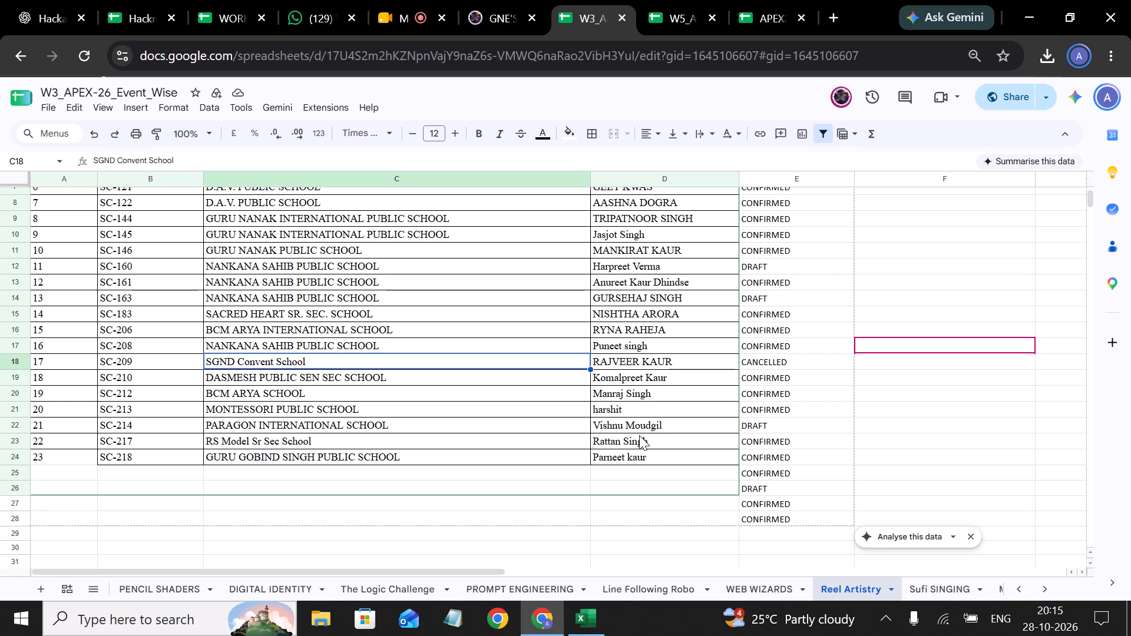
pyautogui.scroll(2, 639, 435)
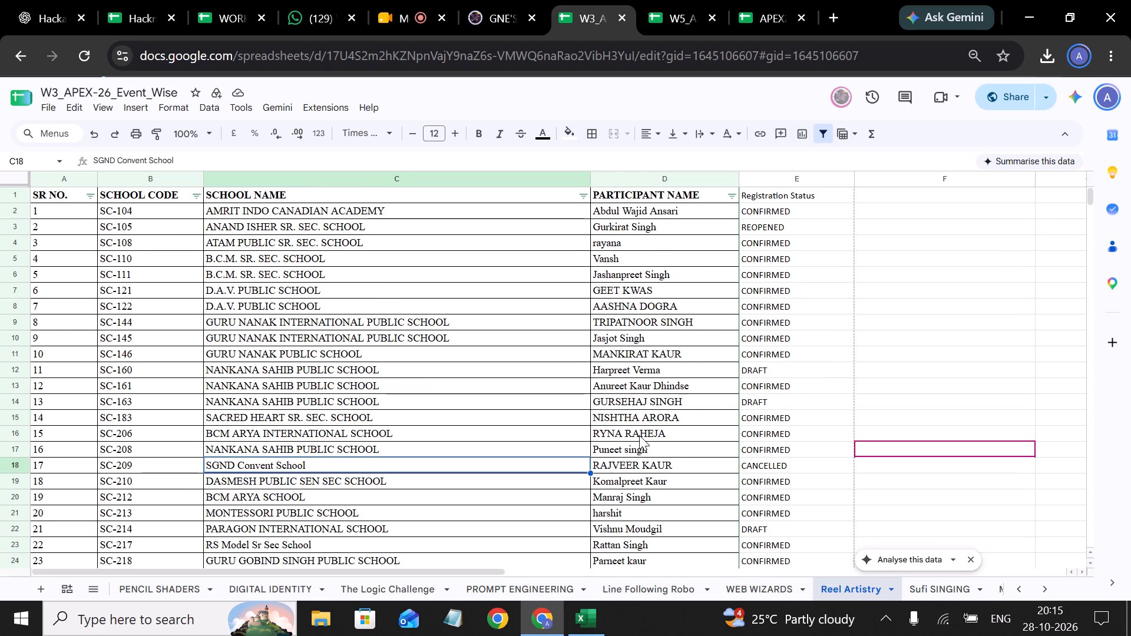
pyautogui.scroll(-1, 639, 435)
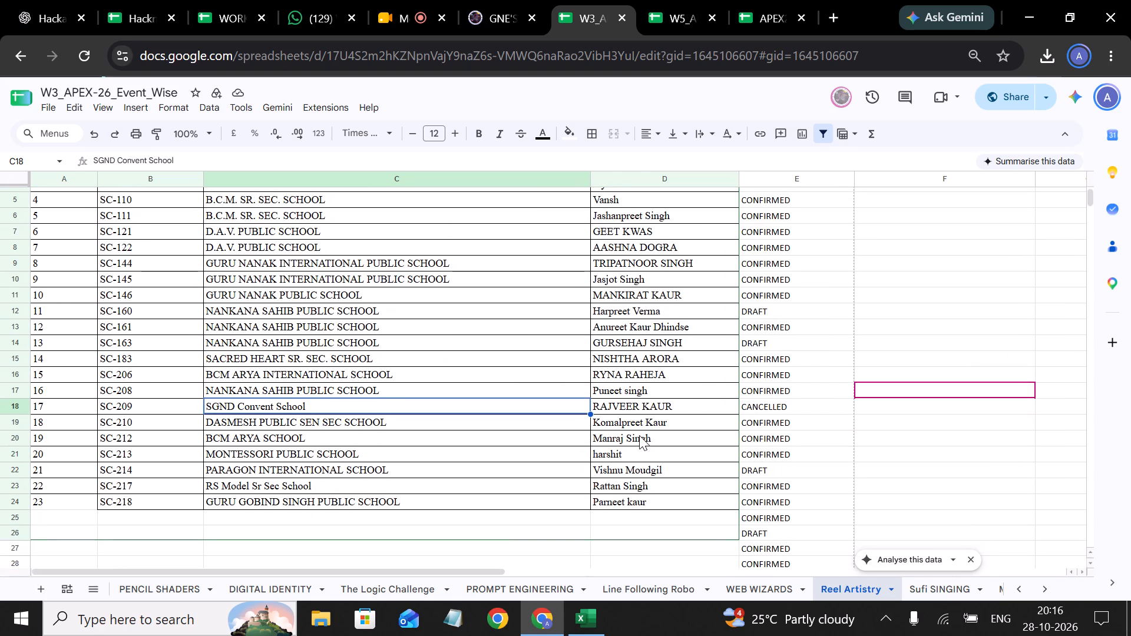
pyautogui.scroll(1, 654, 320)
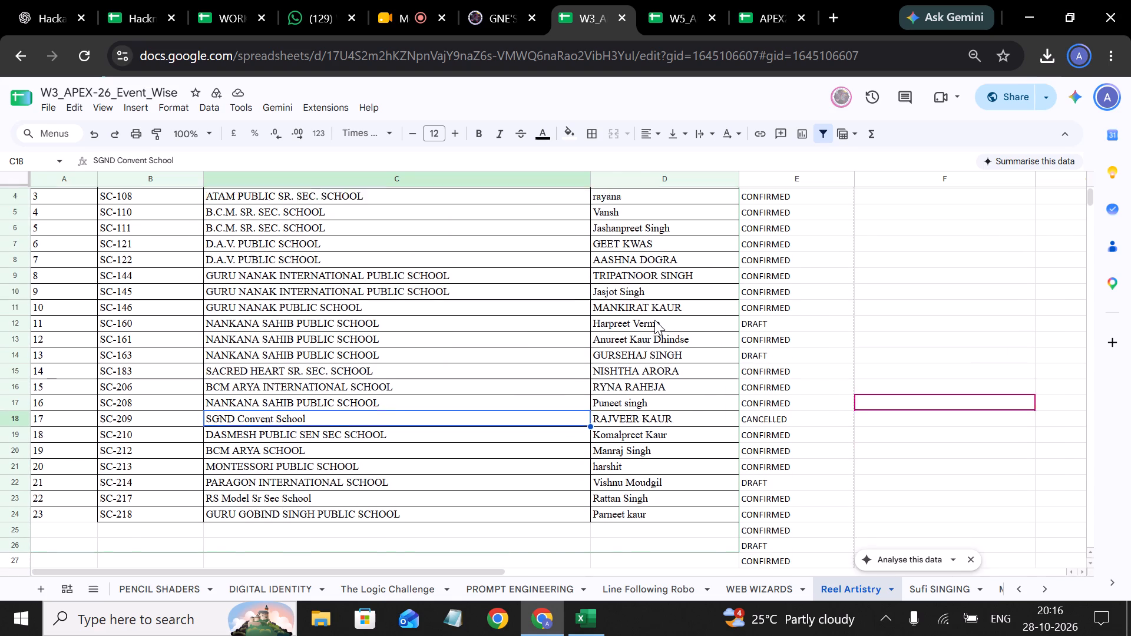
pyautogui.scroll(1, 654, 320)
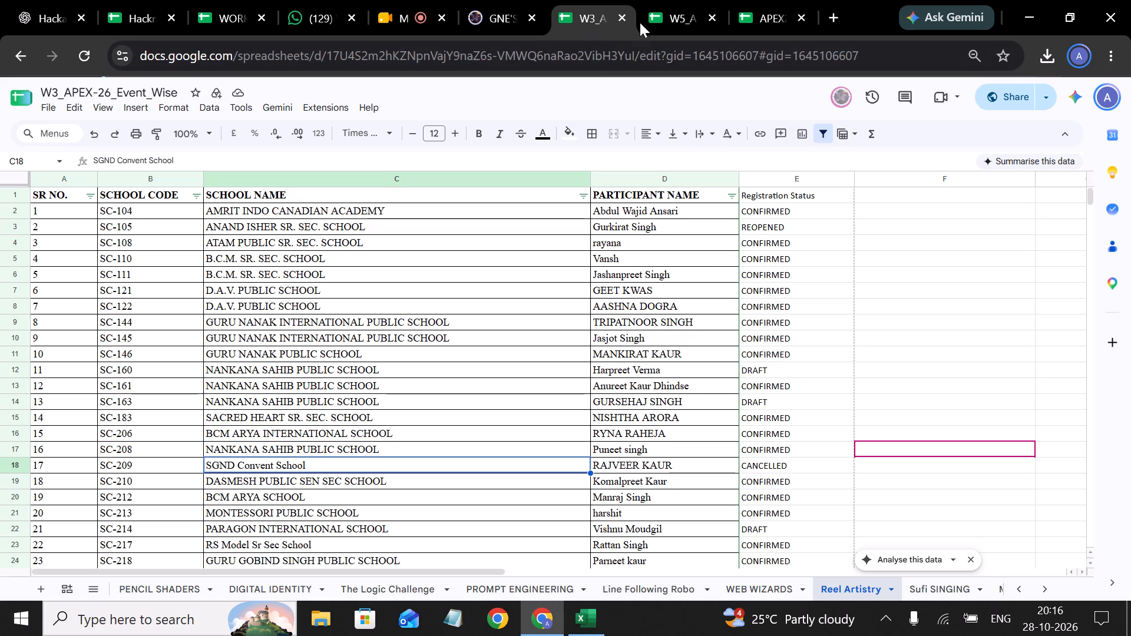
# Return to the portal's participant report and check its summary figures, master global filters and participant filters for Reel Artistry.
pyautogui.click(478, 18)
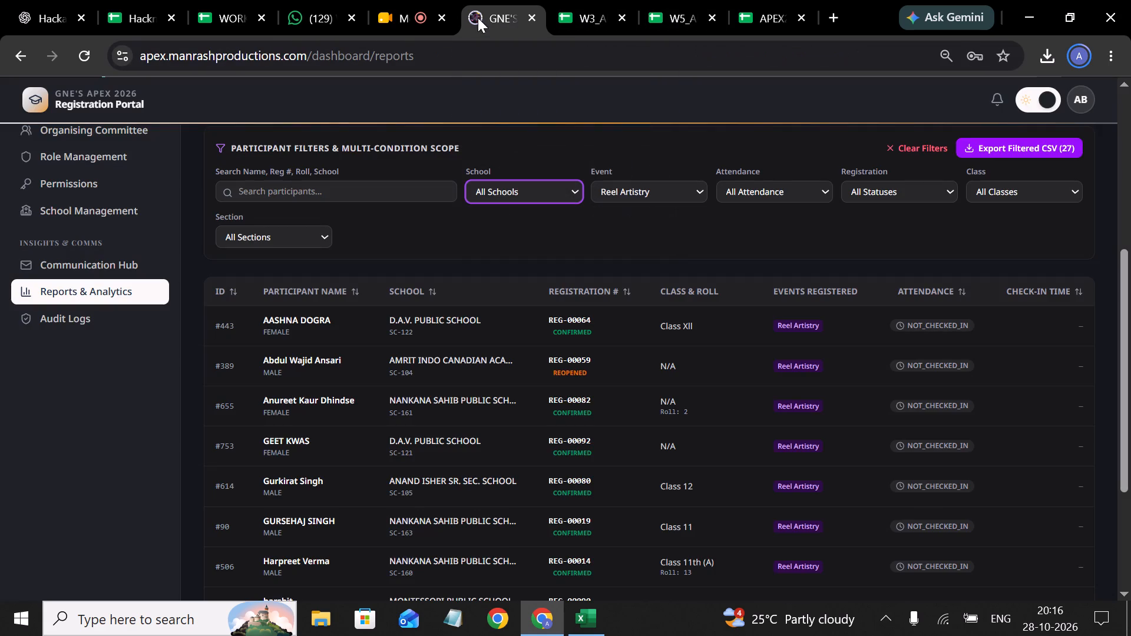
pyautogui.scroll(3, 479, 225)
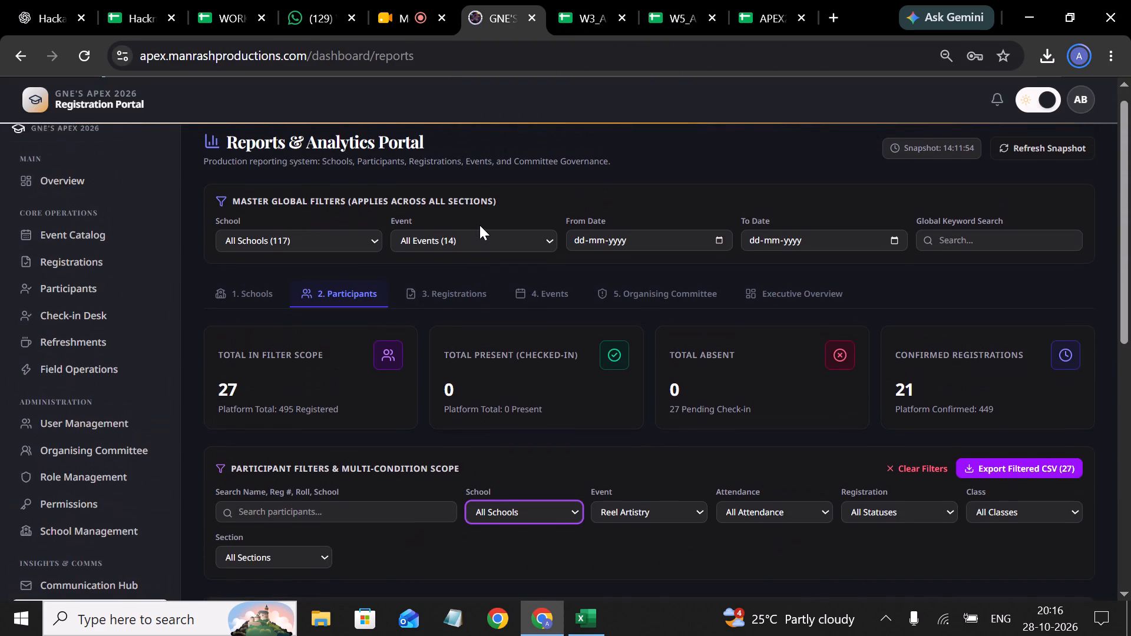
pyautogui.scroll(2, 479, 225)
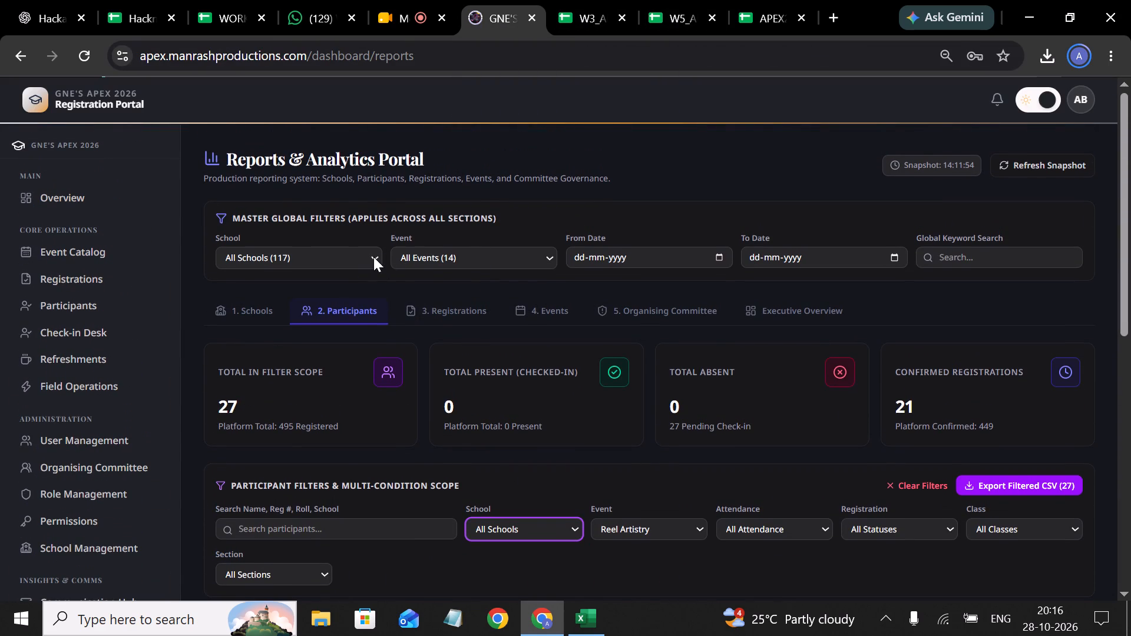
pyautogui.click(375, 257)
pyautogui.click(375, 257)
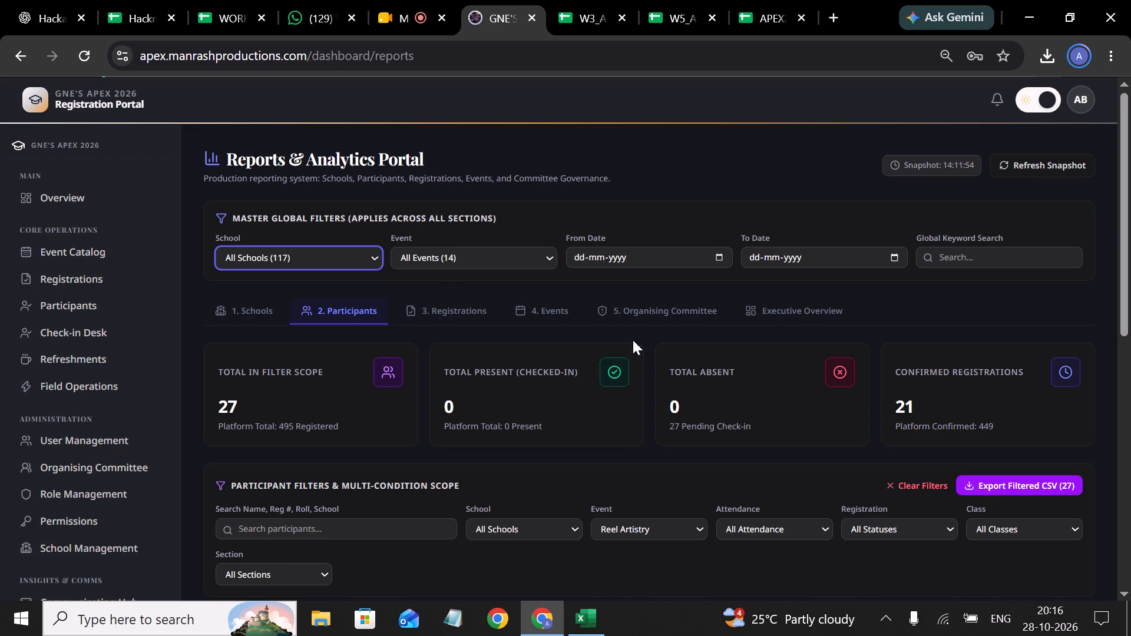
pyautogui.scroll(-2, 700, 351)
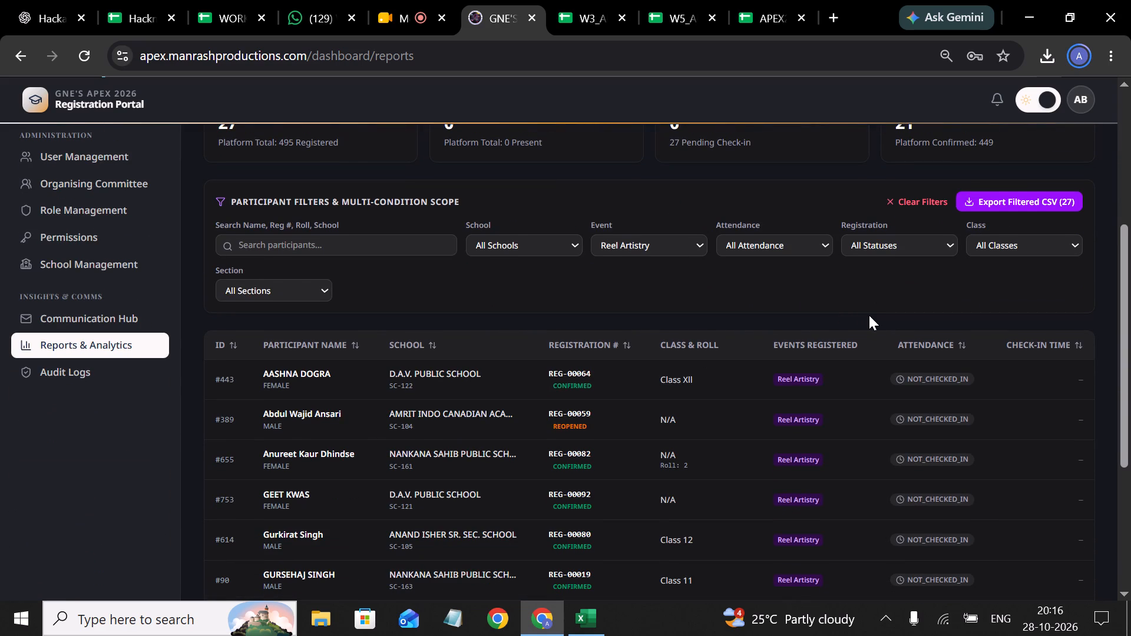
pyautogui.scroll(1, 869, 315)
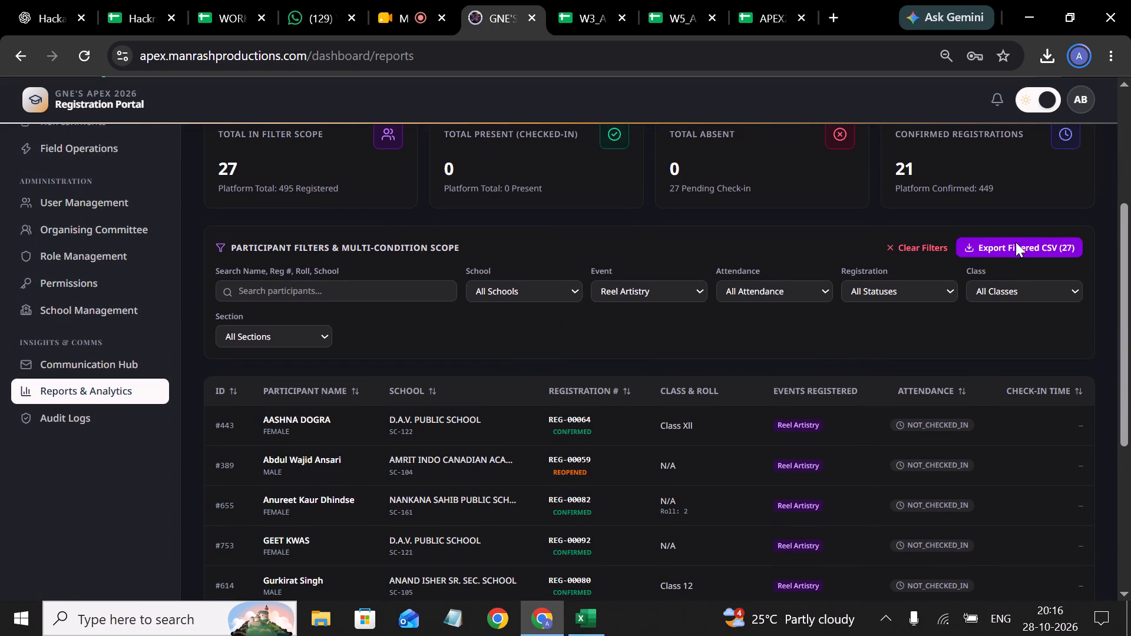
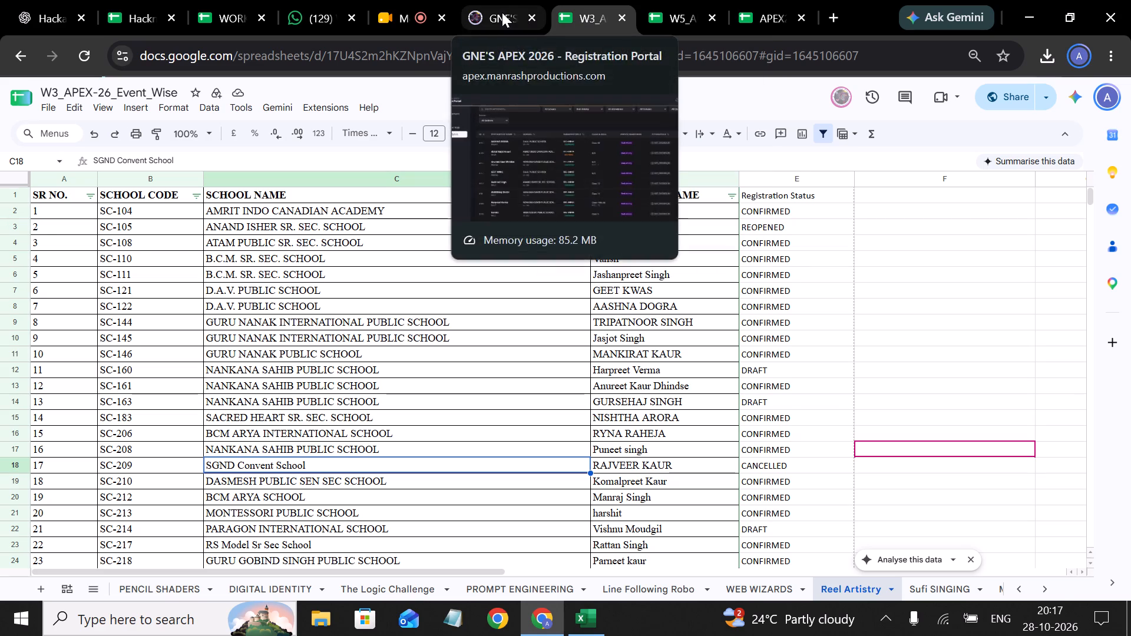
# Switch to the registration portal and review the Reel Artistry participant list and its summary figures with all statuses included.
pyautogui.click(502, 12)
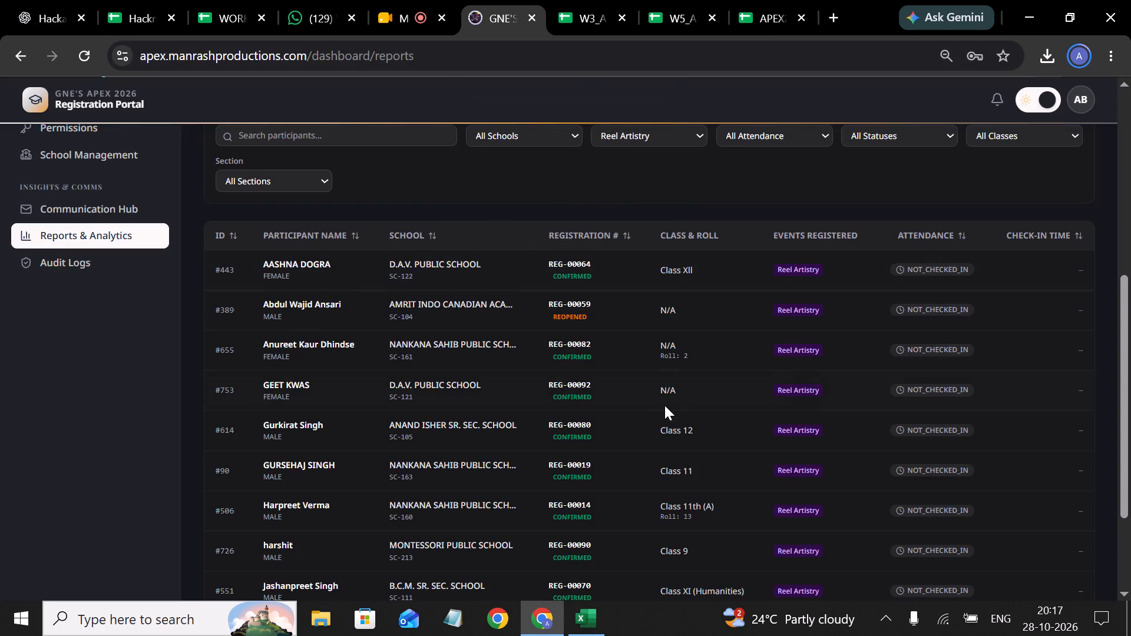
pyautogui.scroll(-1, 651, 439)
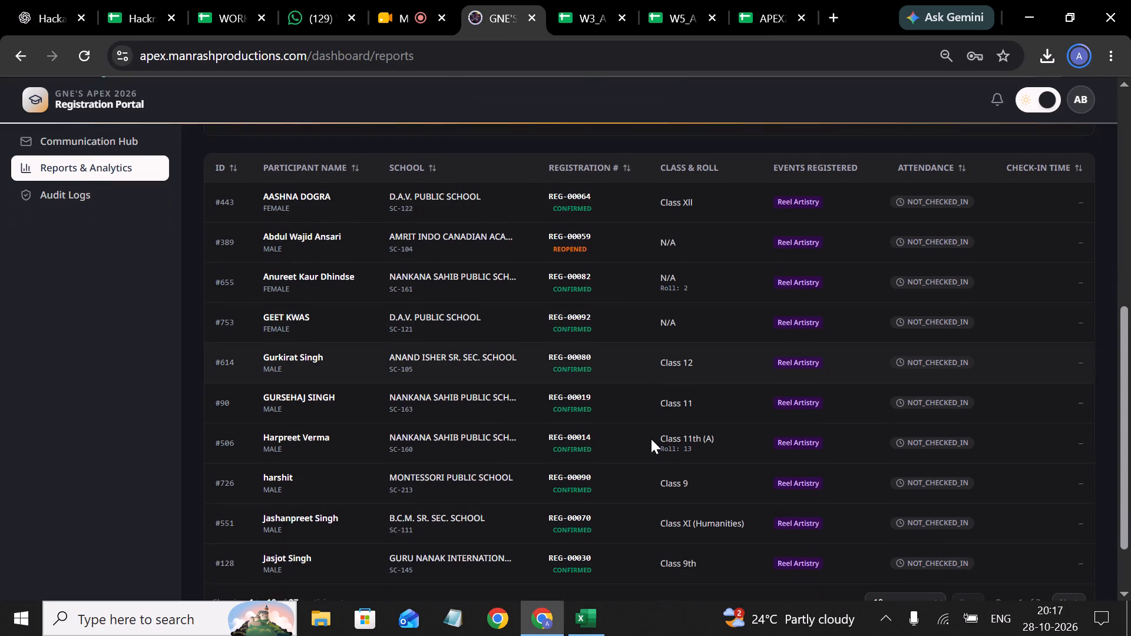
pyautogui.scroll(-2, 651, 439)
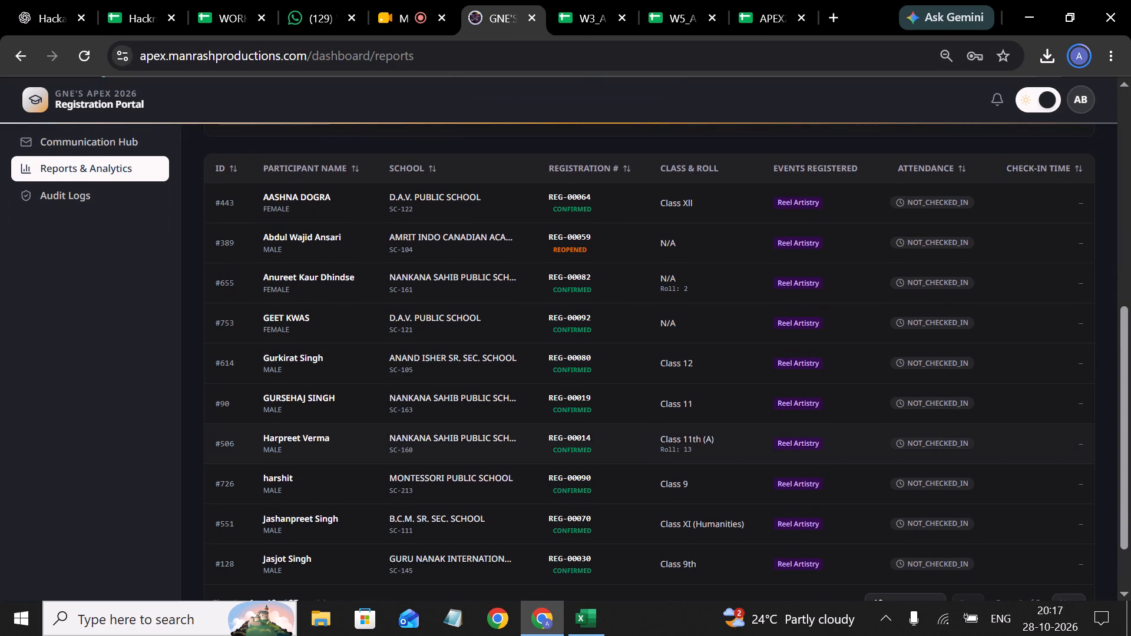
pyautogui.scroll(4, 558, 443)
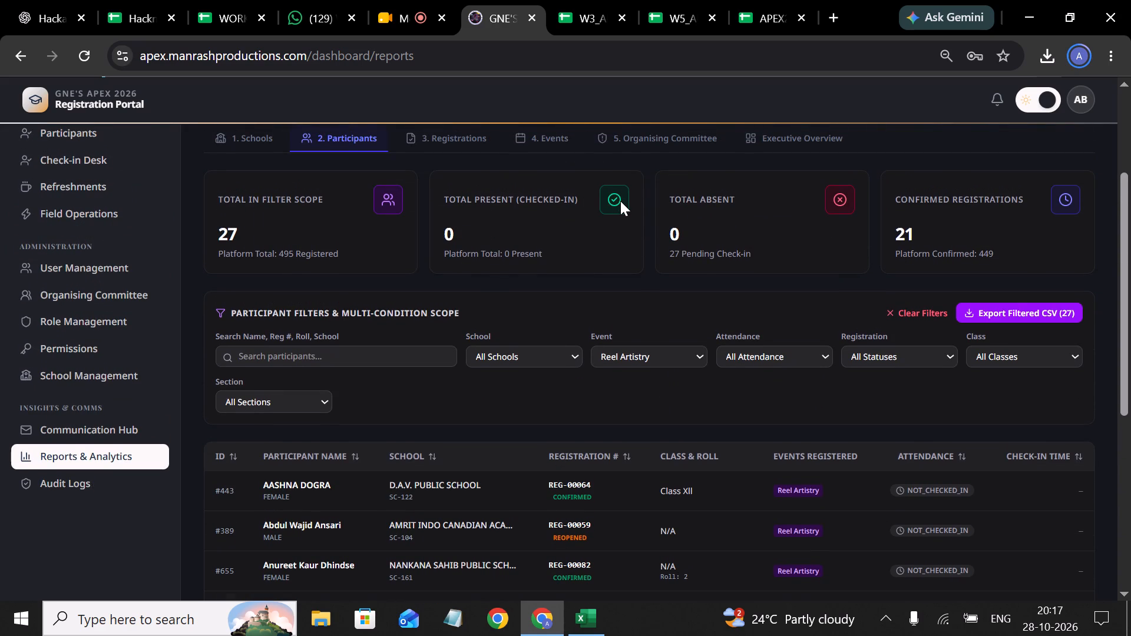
# In W3_APEX-26_Event_Wise, select the Reel Artistry sheet's Registration Status entries from E2 to E28 to check their count against the participant rows.
pyautogui.click(586, 15)
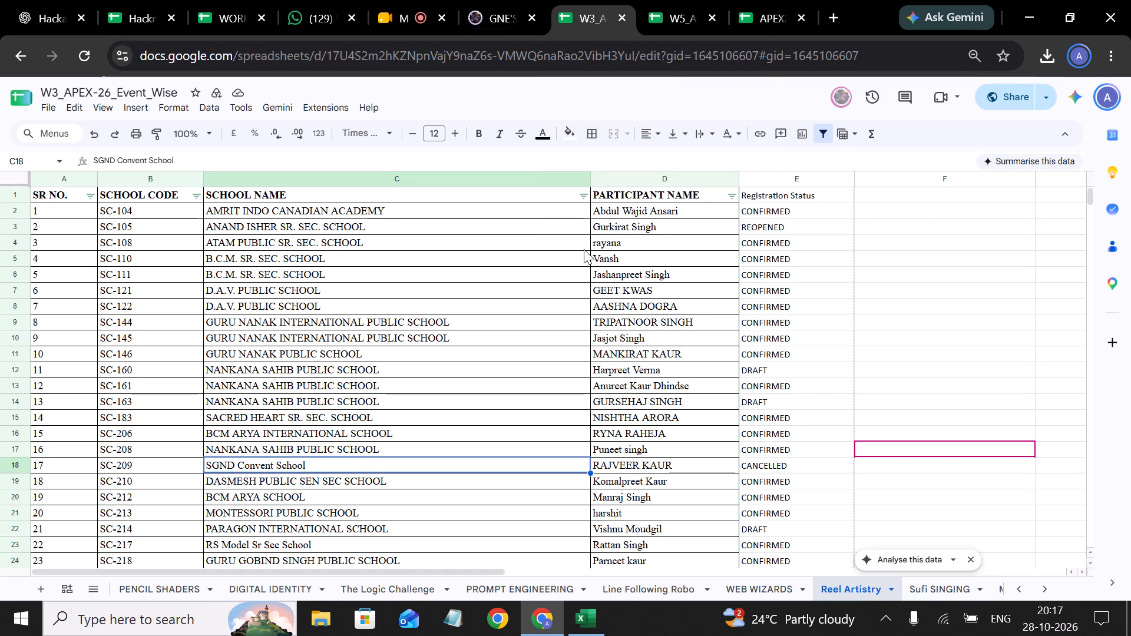
pyautogui.scroll(1, 584, 249)
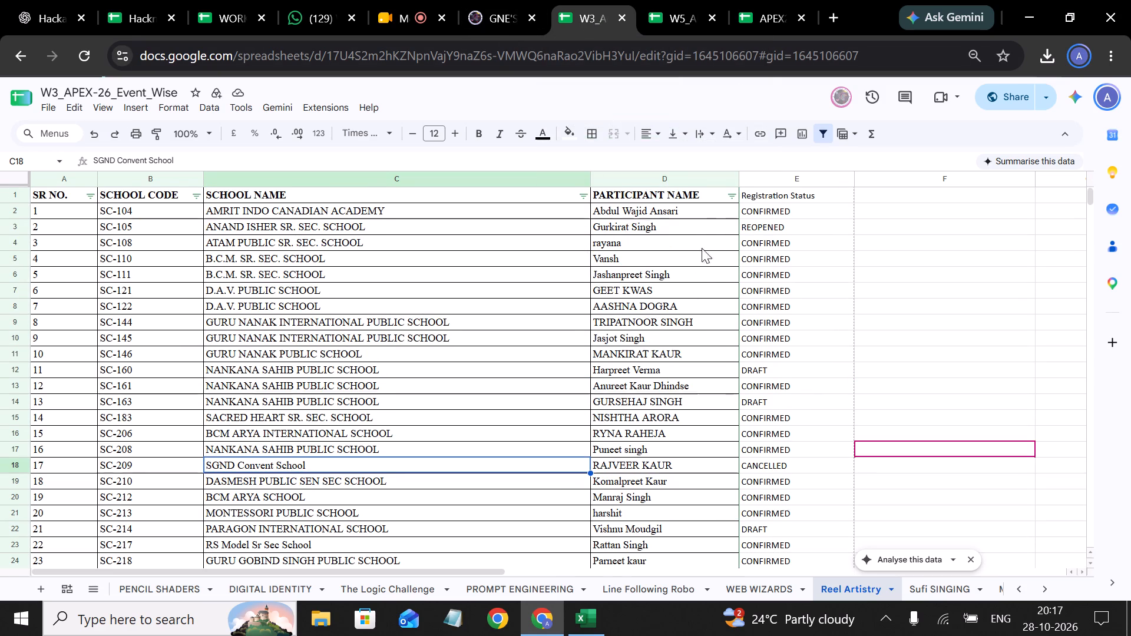
pyautogui.moveTo(776, 213); pyautogui.dragTo(772, 532)
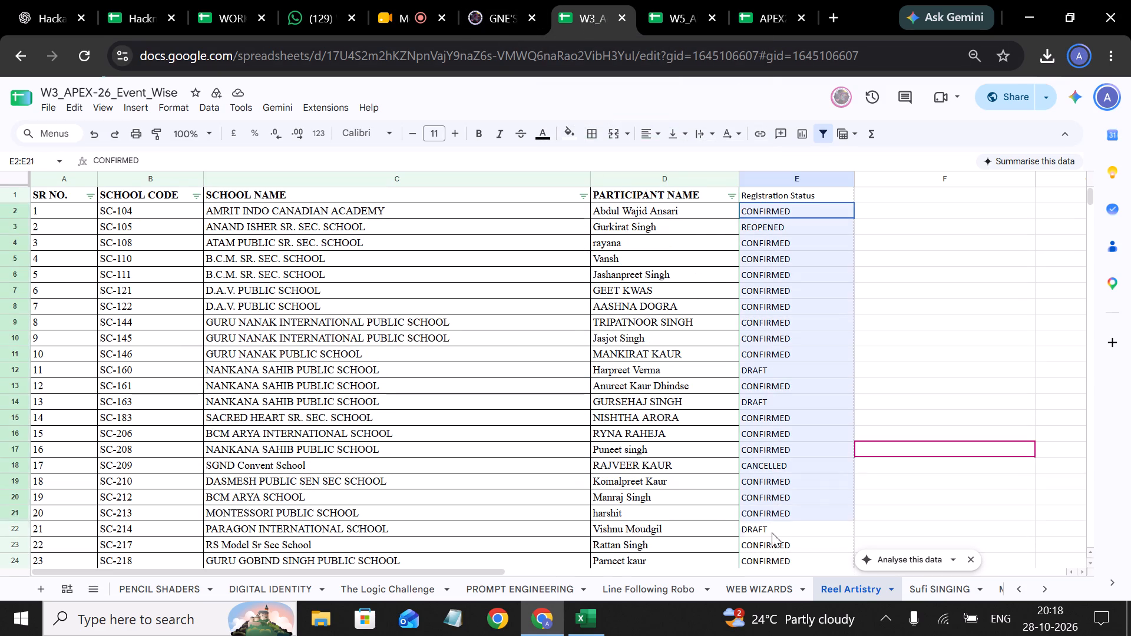
pyautogui.moveTo(772, 532); pyautogui.dragTo(815, 432)
pyautogui.click(815, 432)
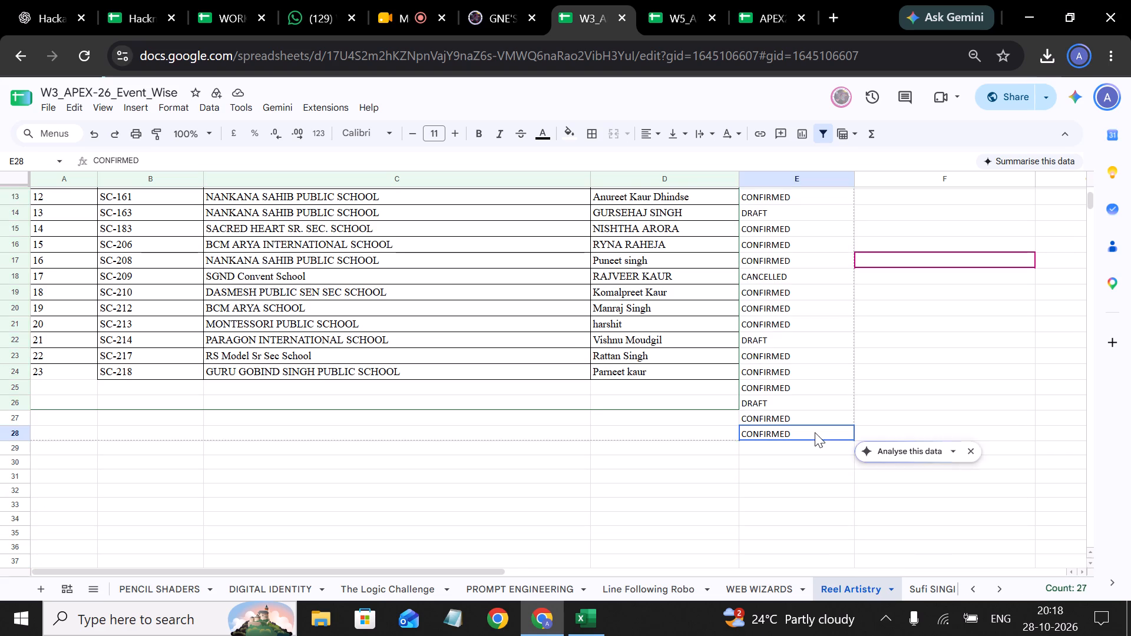
pyautogui.scroll(2, 639, 369)
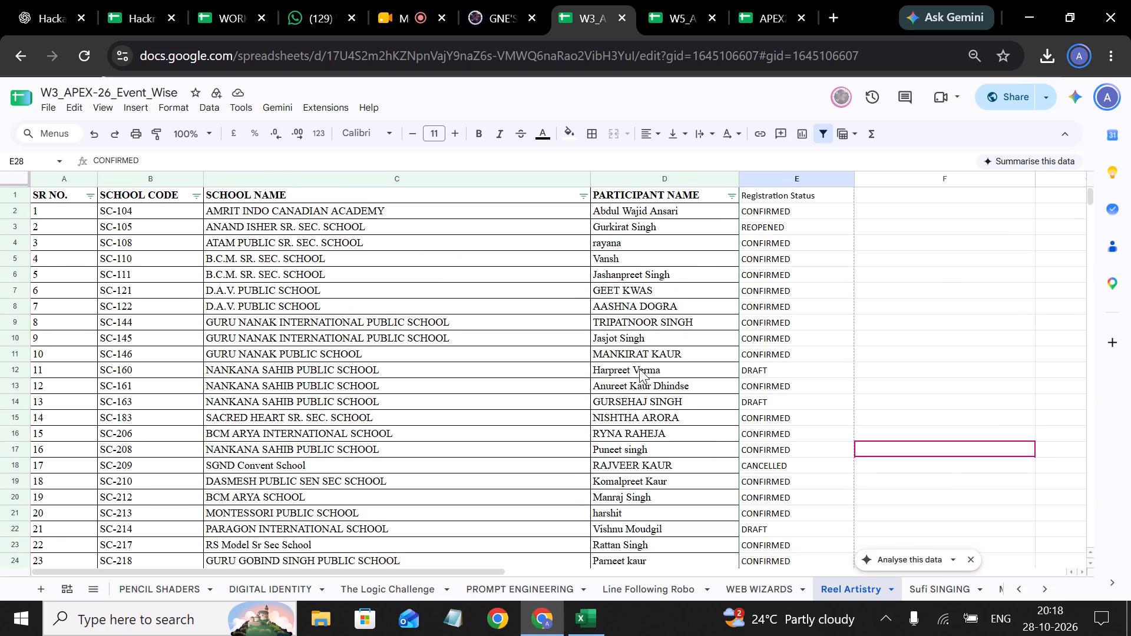
pyautogui.scroll(1, 639, 369)
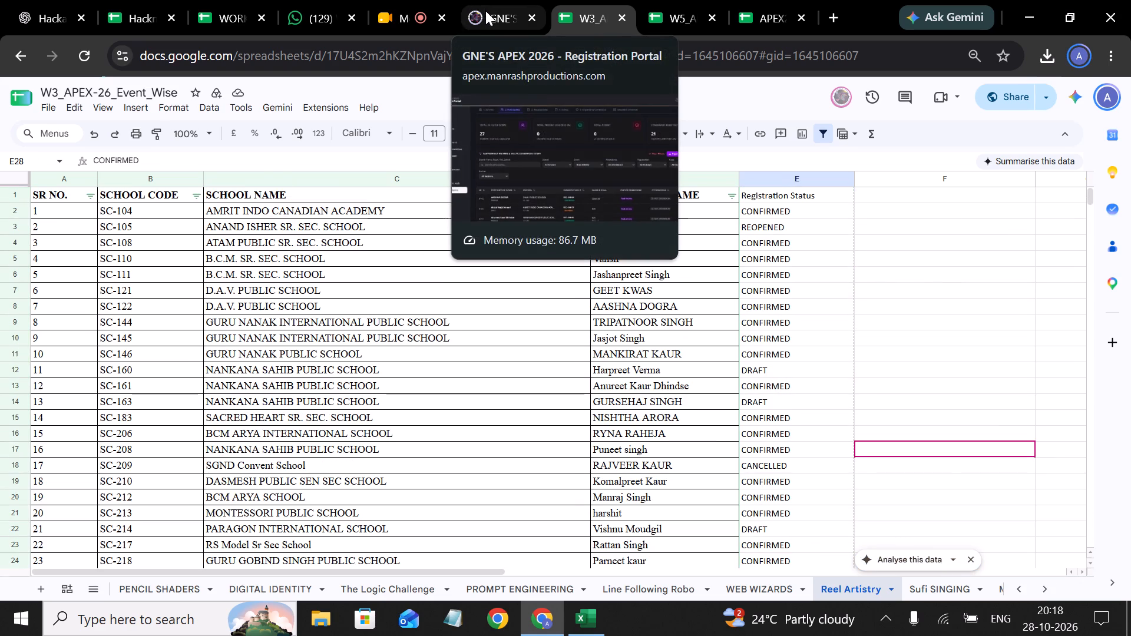
# Compare the portal's filtered Reel Artistry participants and their registration statuses with the Reel Artistry sheet in W3_APEX-26_Event_Wise.
pyautogui.click(484, 12)
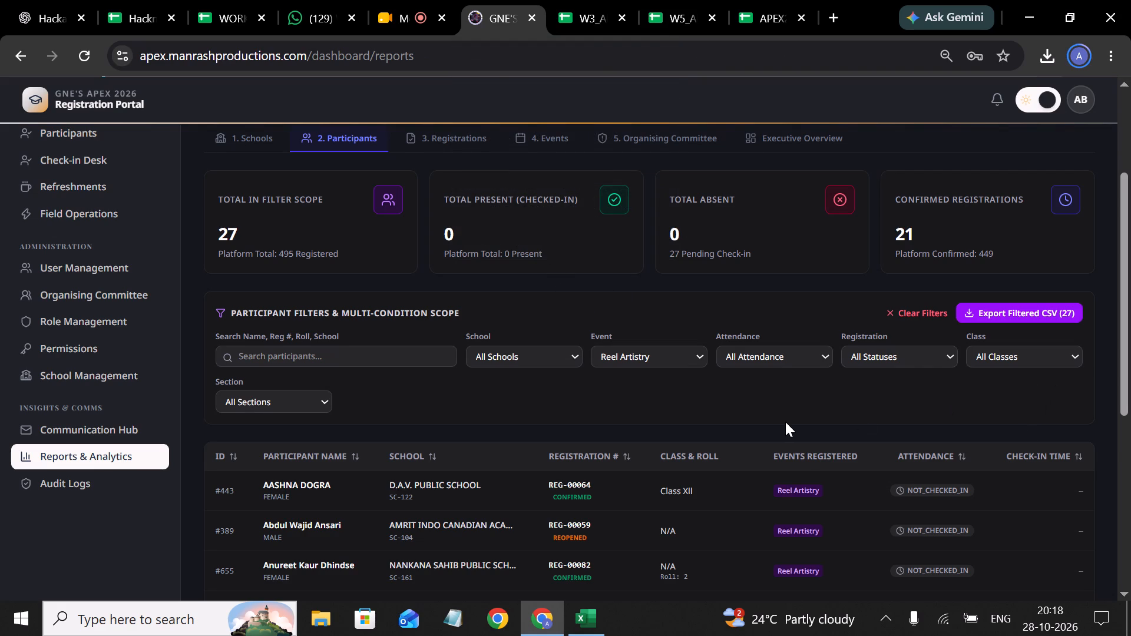
pyautogui.scroll(-1, 836, 386)
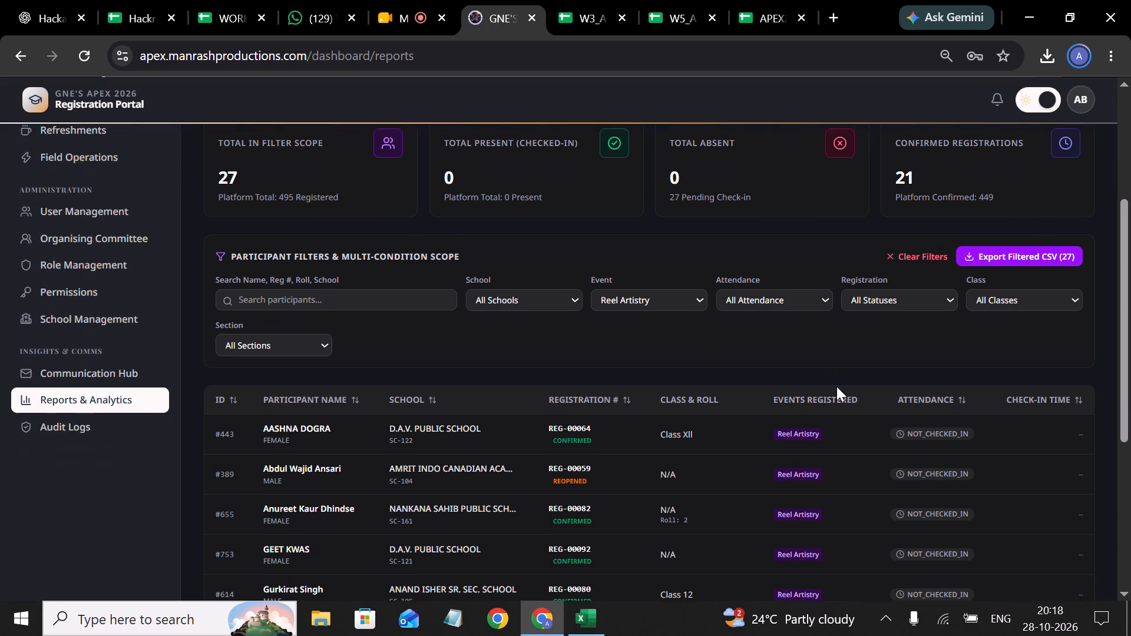
pyautogui.scroll(-2, 836, 386)
pyautogui.scroll(3, 836, 386)
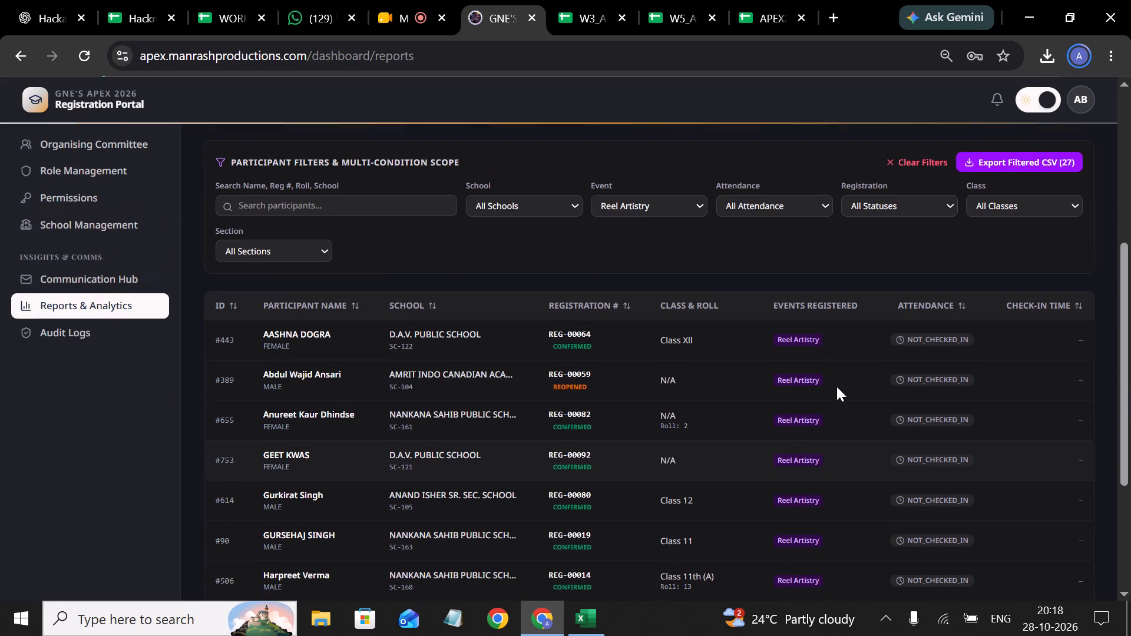
pyautogui.scroll(2, 836, 386)
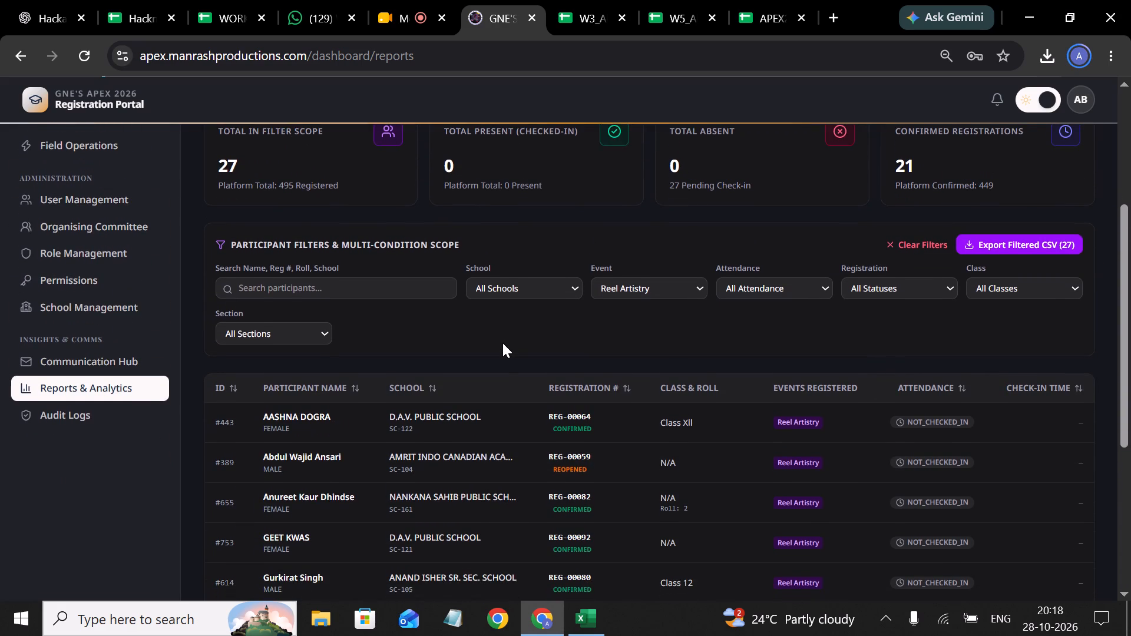
pyautogui.scroll(-1, 502, 343)
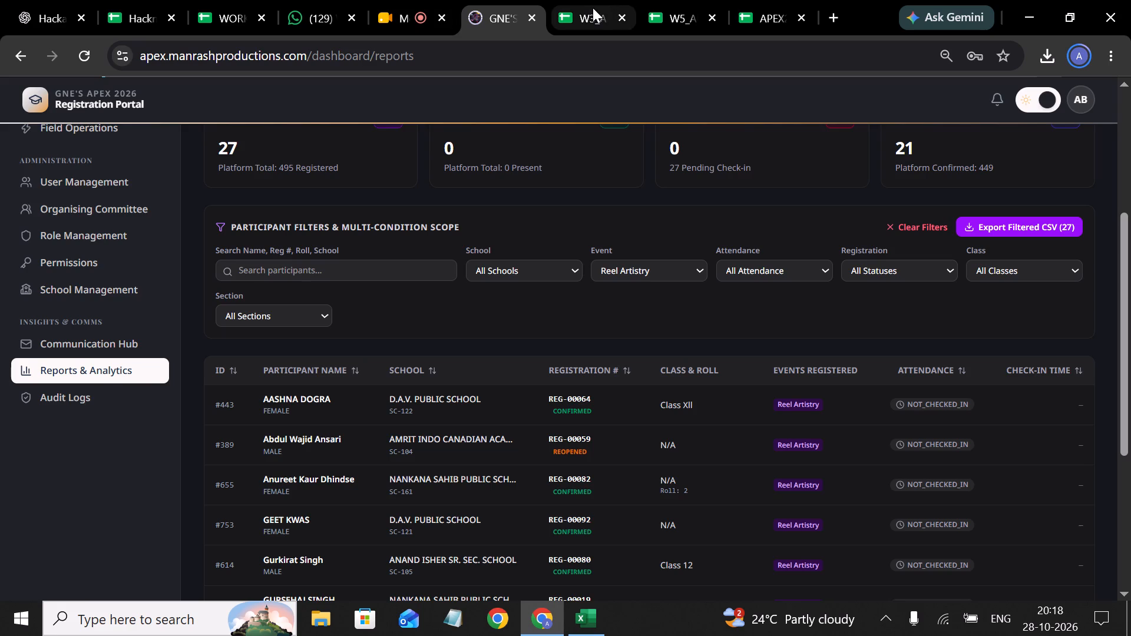
pyautogui.click(593, 8)
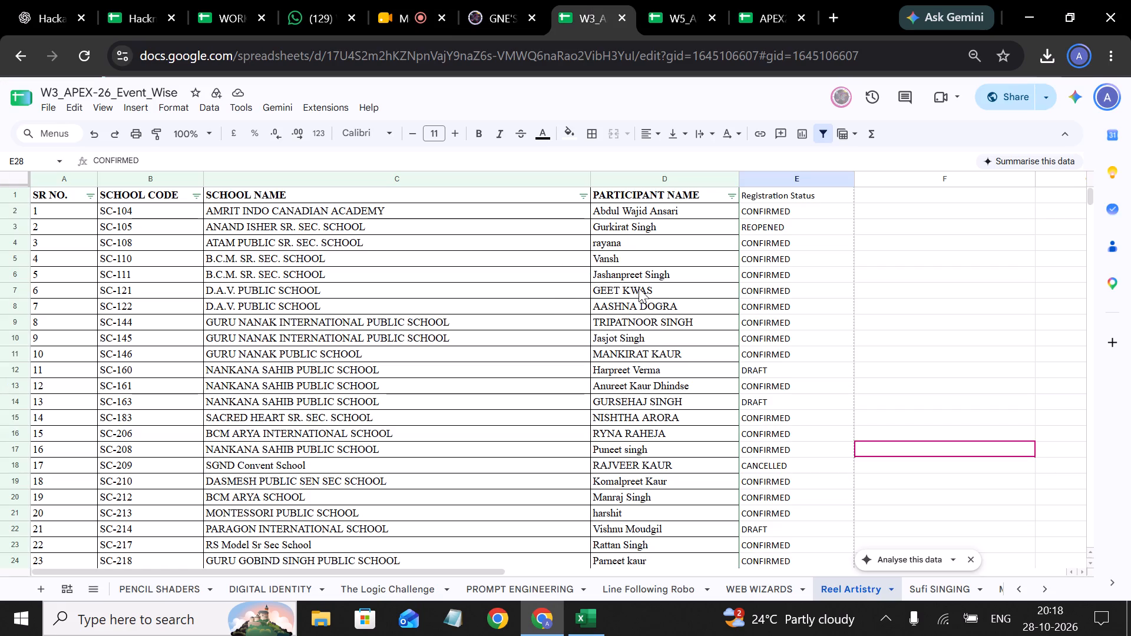
pyautogui.click(488, 4)
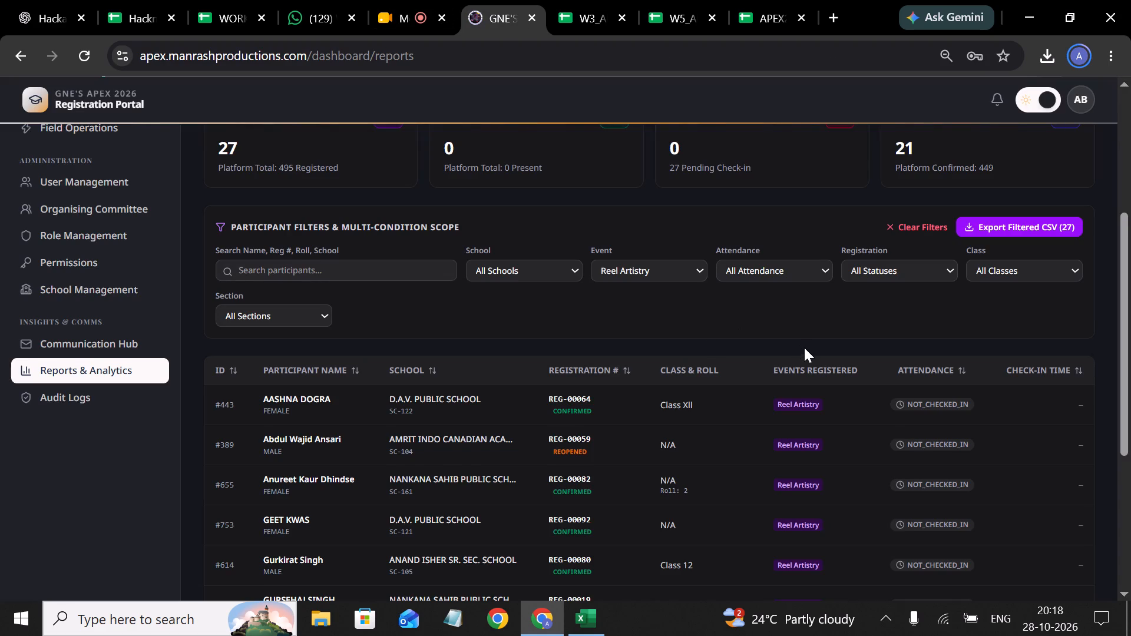
pyautogui.scroll(-2, 809, 353)
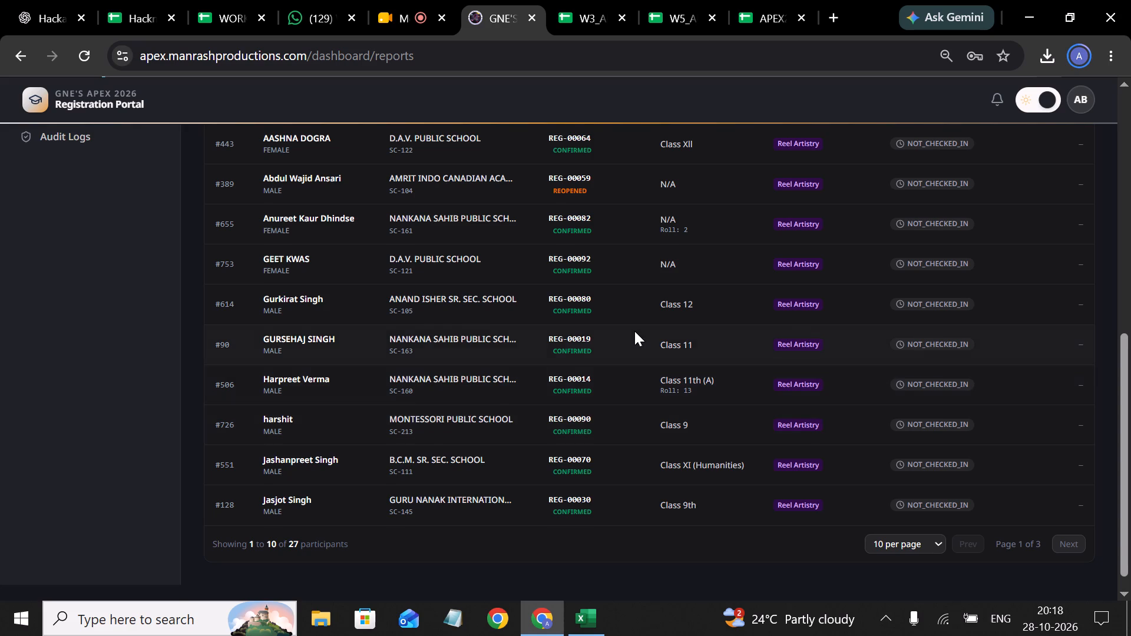
pyautogui.scroll(1, 634, 331)
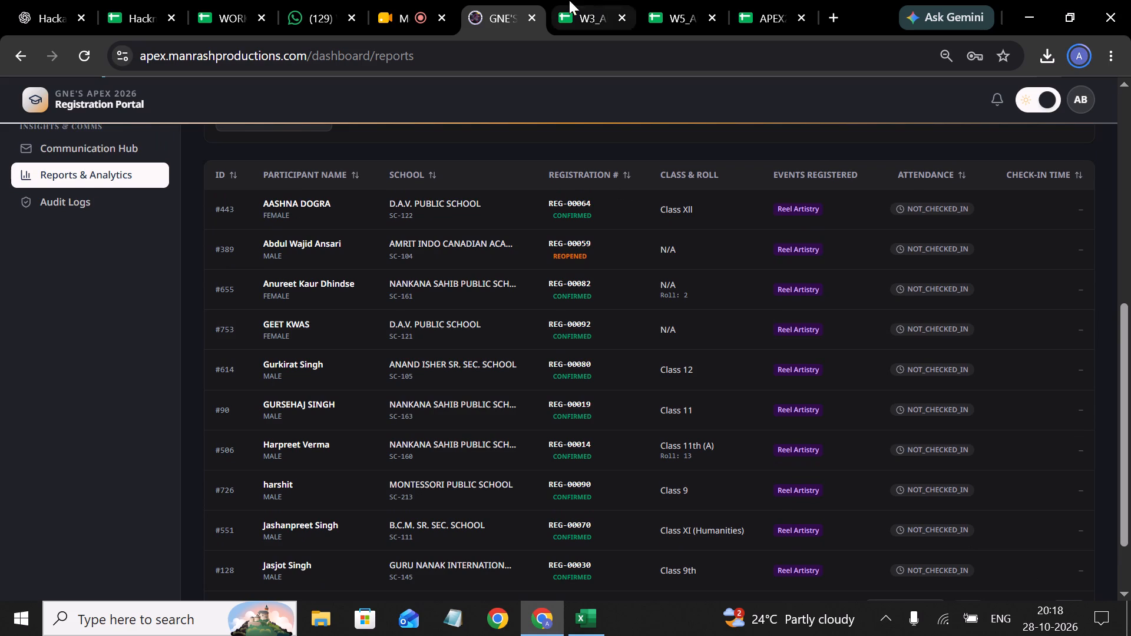
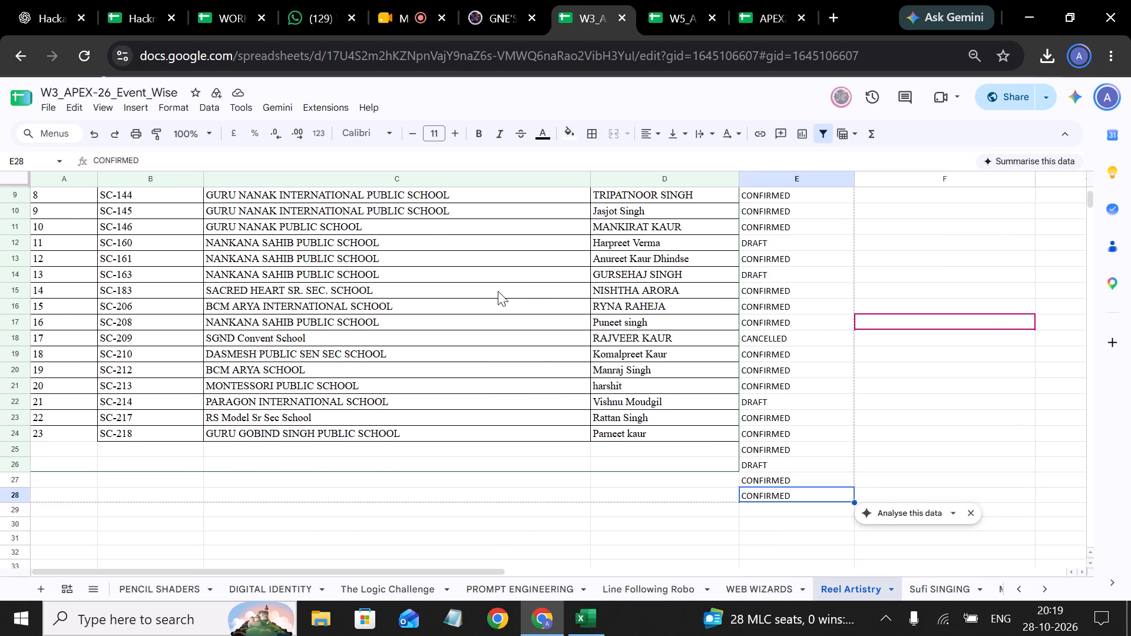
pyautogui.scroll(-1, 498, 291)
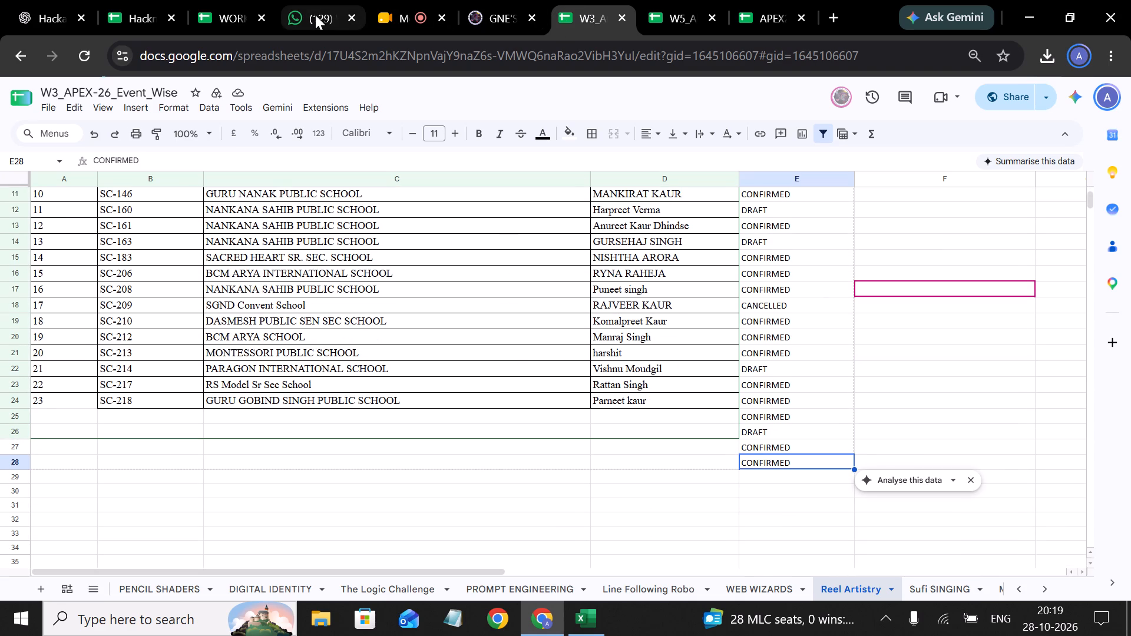
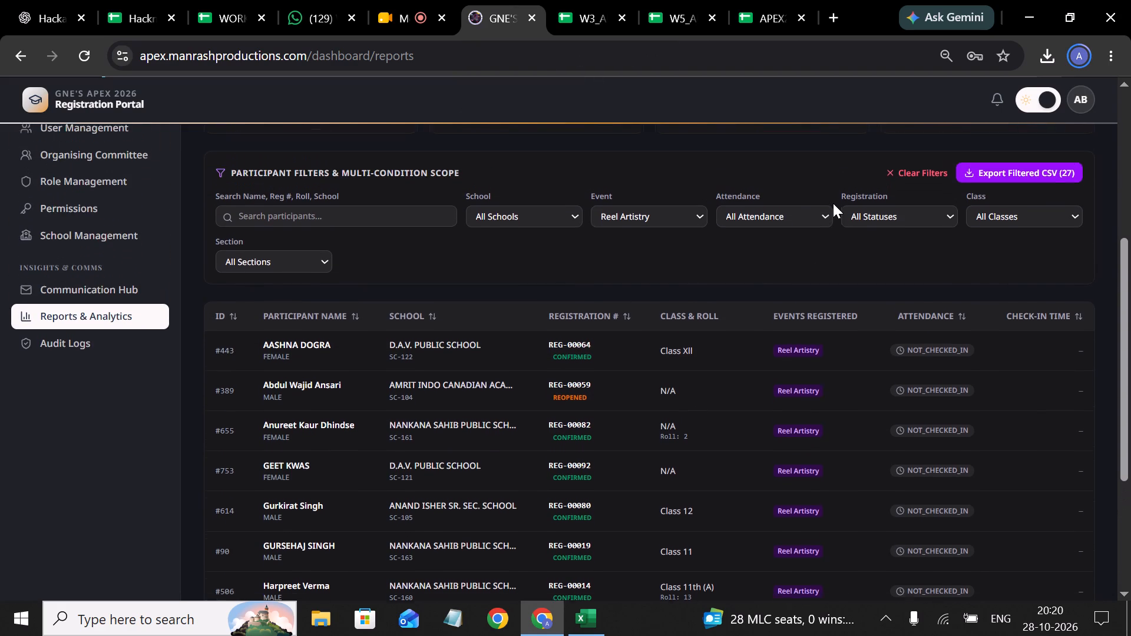
# Review the summary figures and the first page of Reel Artistry participants with their registration numbers and statuses in the report.
pyautogui.scroll(2, 833, 203)
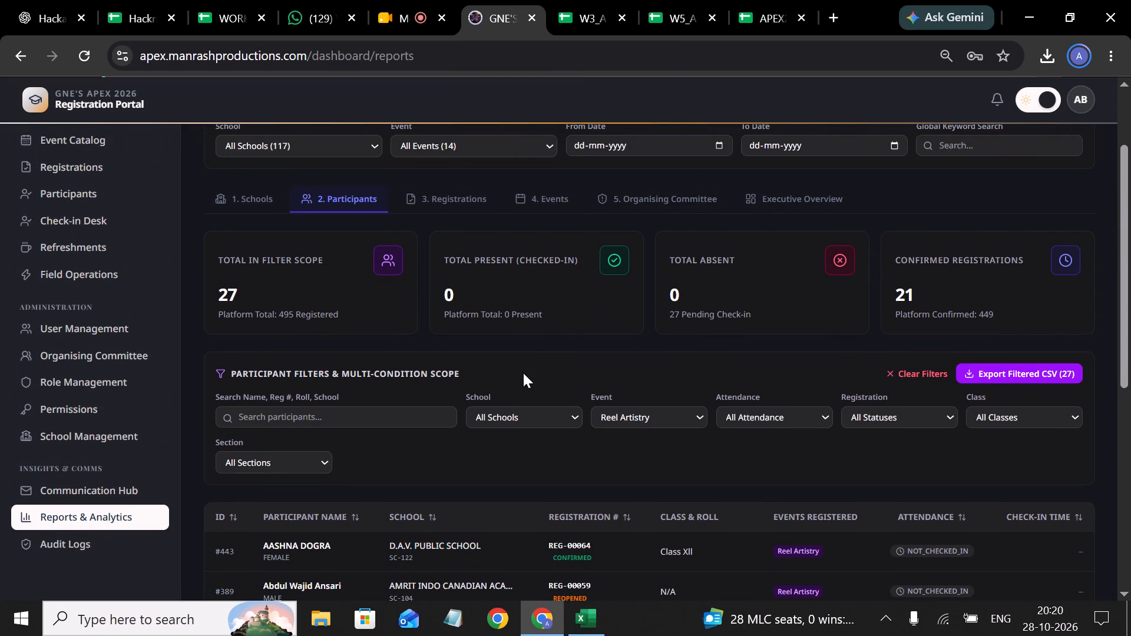
pyautogui.scroll(-1, 523, 373)
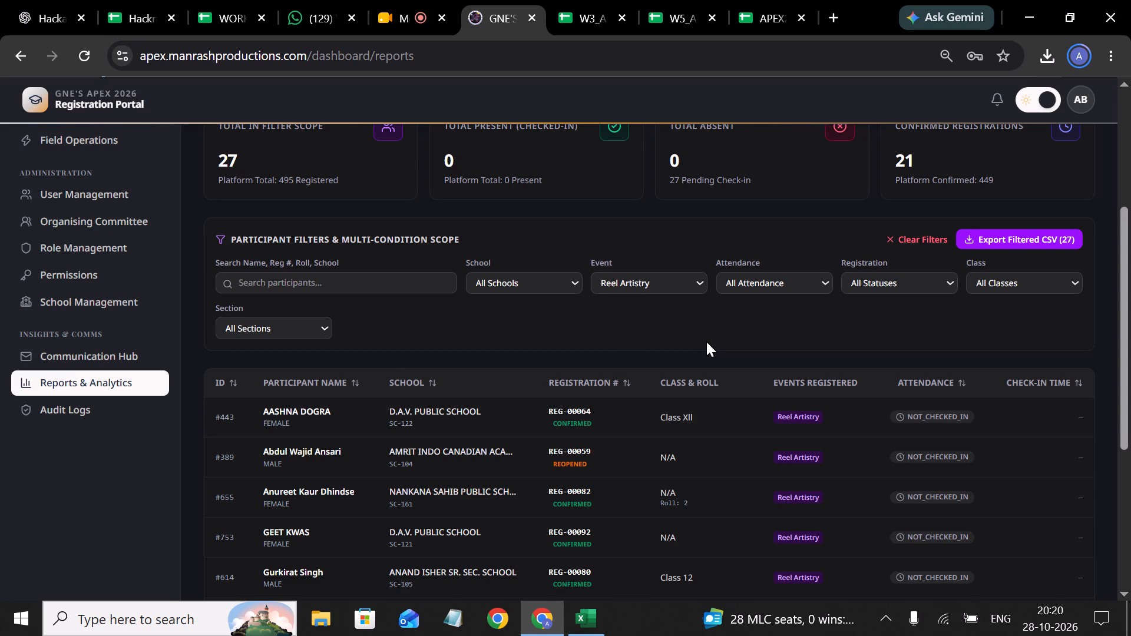
pyautogui.scroll(2, 706, 342)
pyautogui.scroll(-2, 706, 342)
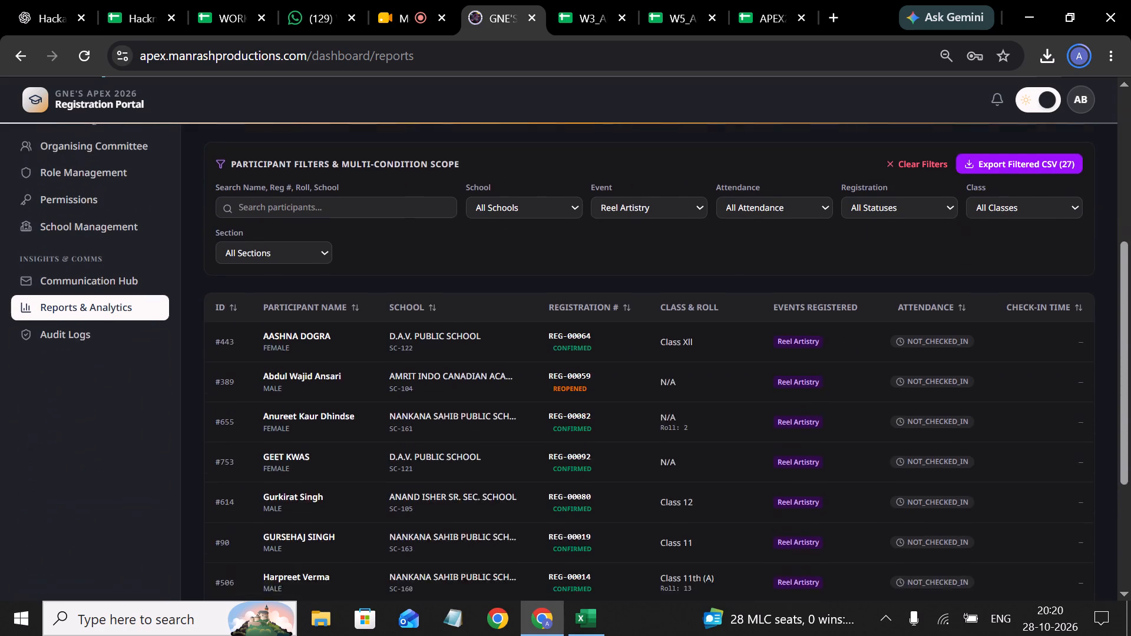
pyautogui.scroll(-1, 706, 342)
pyautogui.scroll(-1, 812, 367)
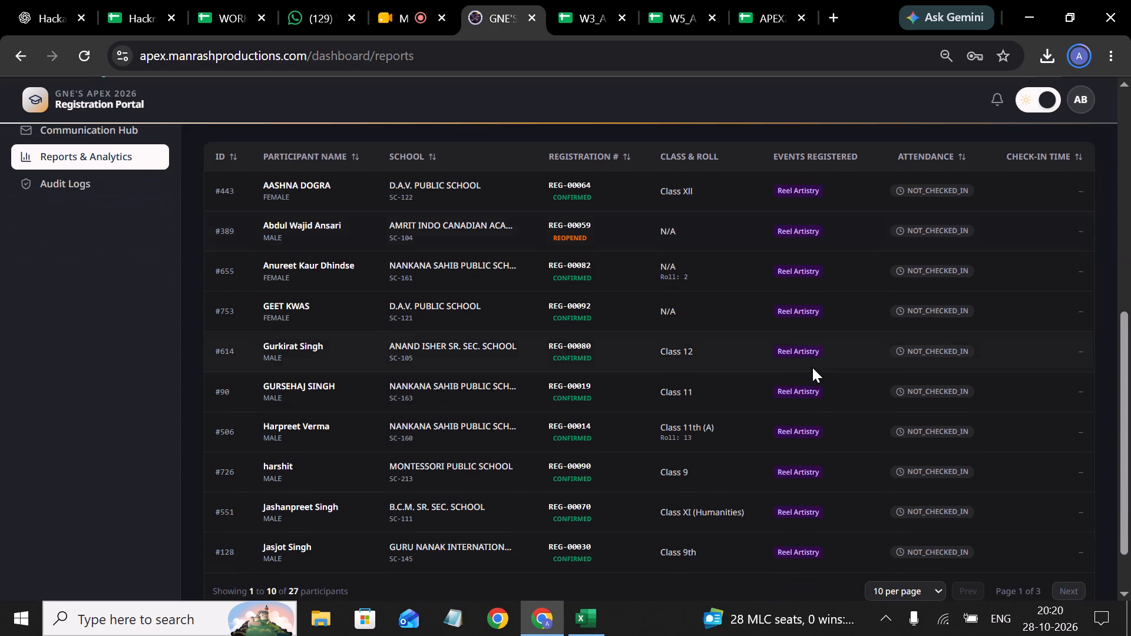
pyautogui.scroll(-1, 591, 300)
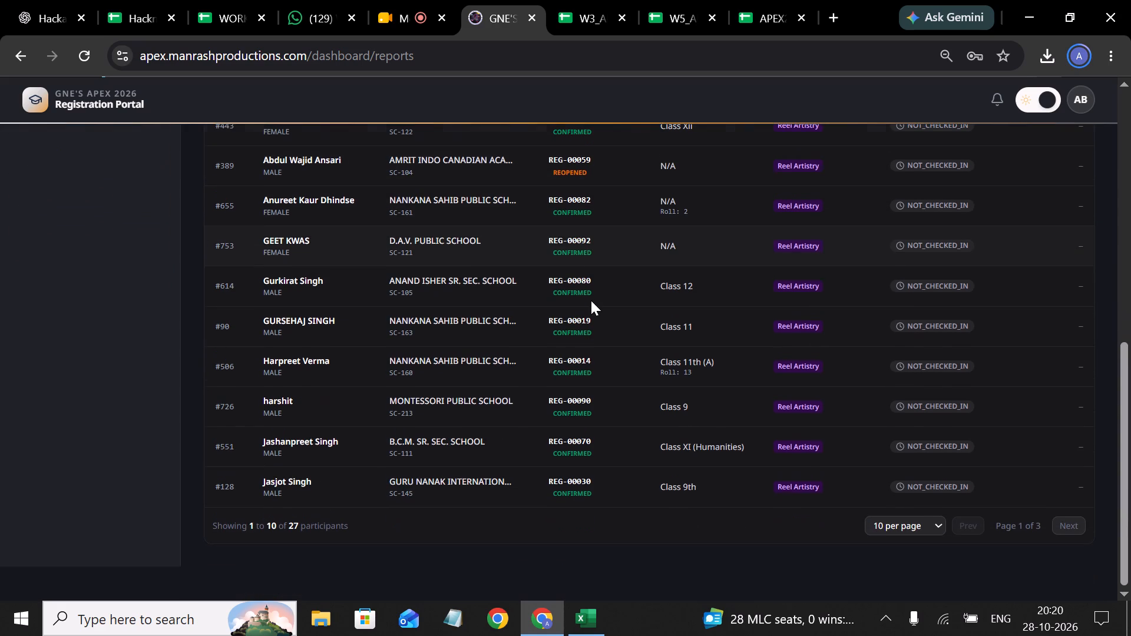
pyautogui.scroll(-1, 591, 300)
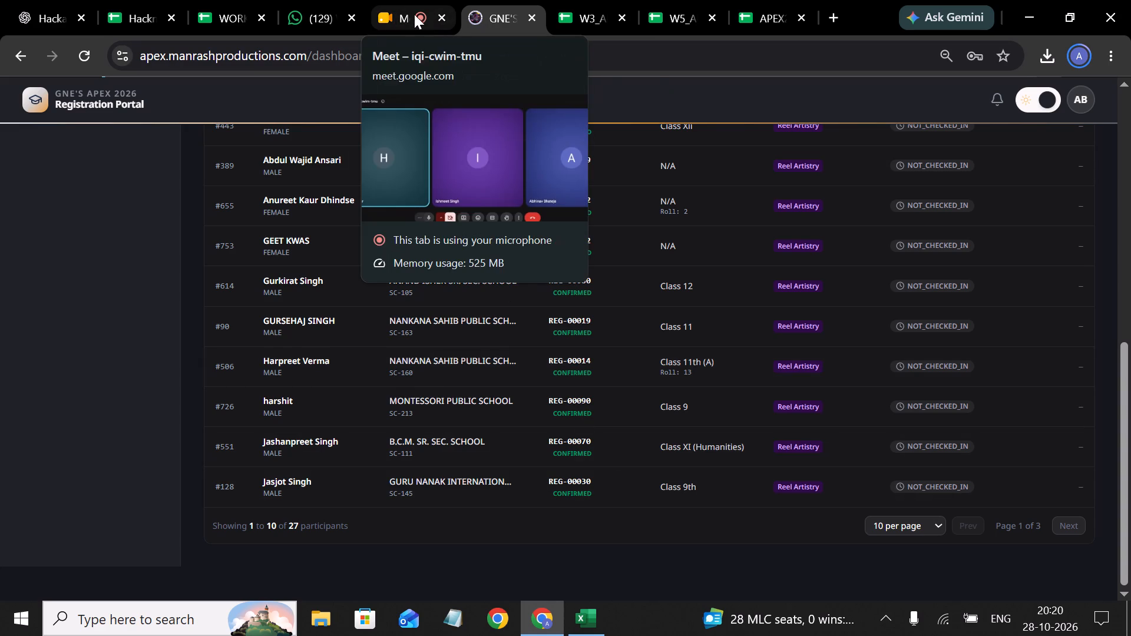
pyautogui.scroll(1, 573, 259)
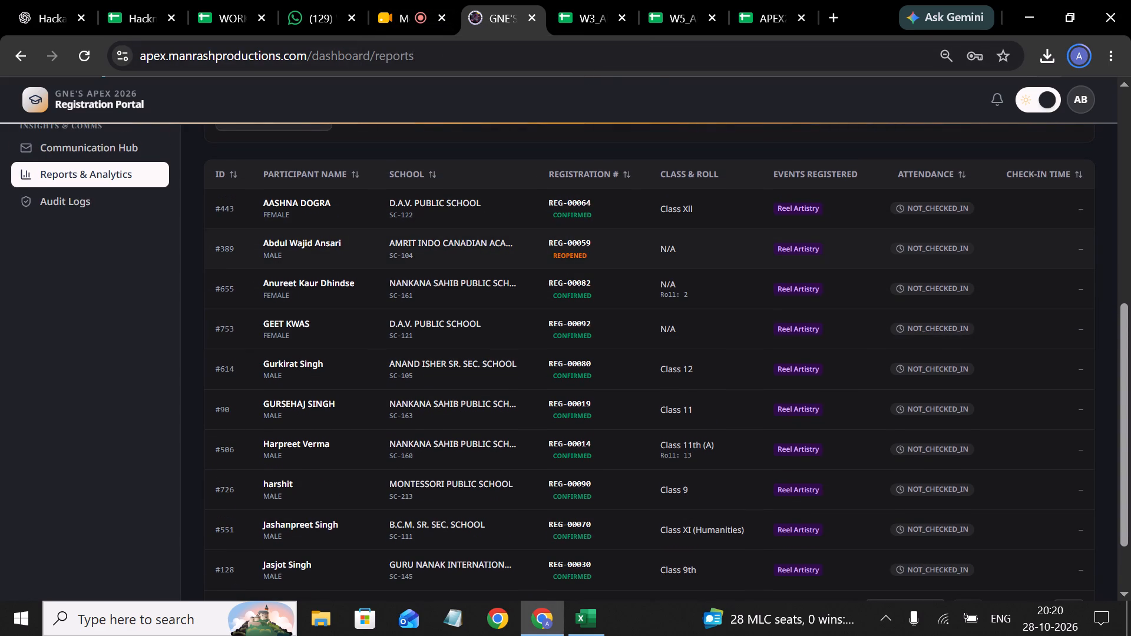
pyautogui.scroll(-2, 522, 384)
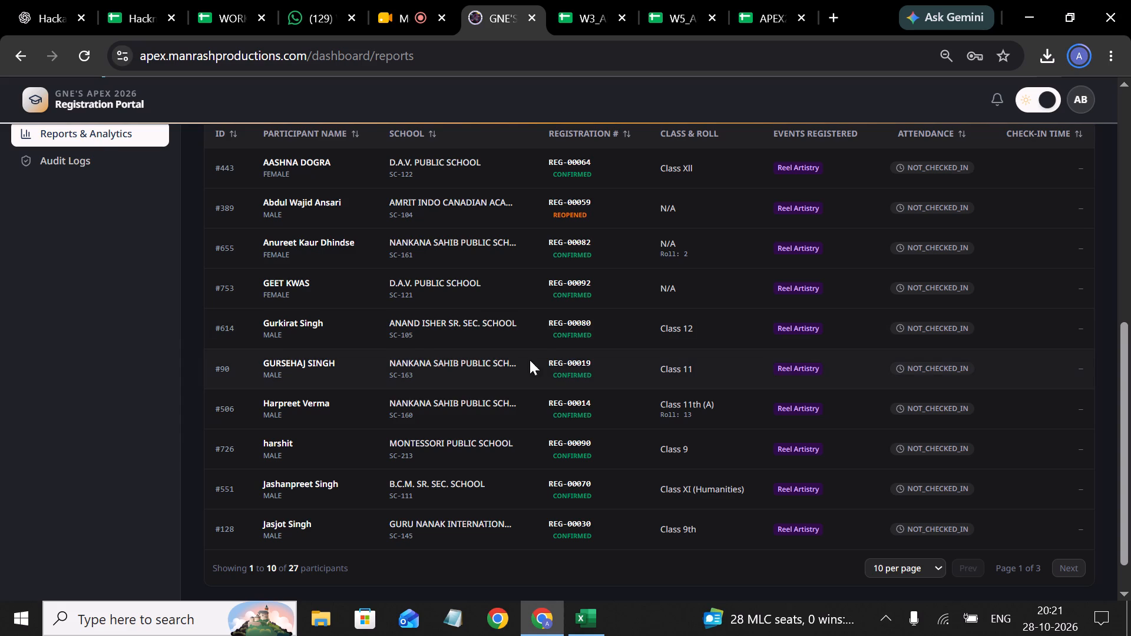
pyautogui.scroll(-1, 703, 367)
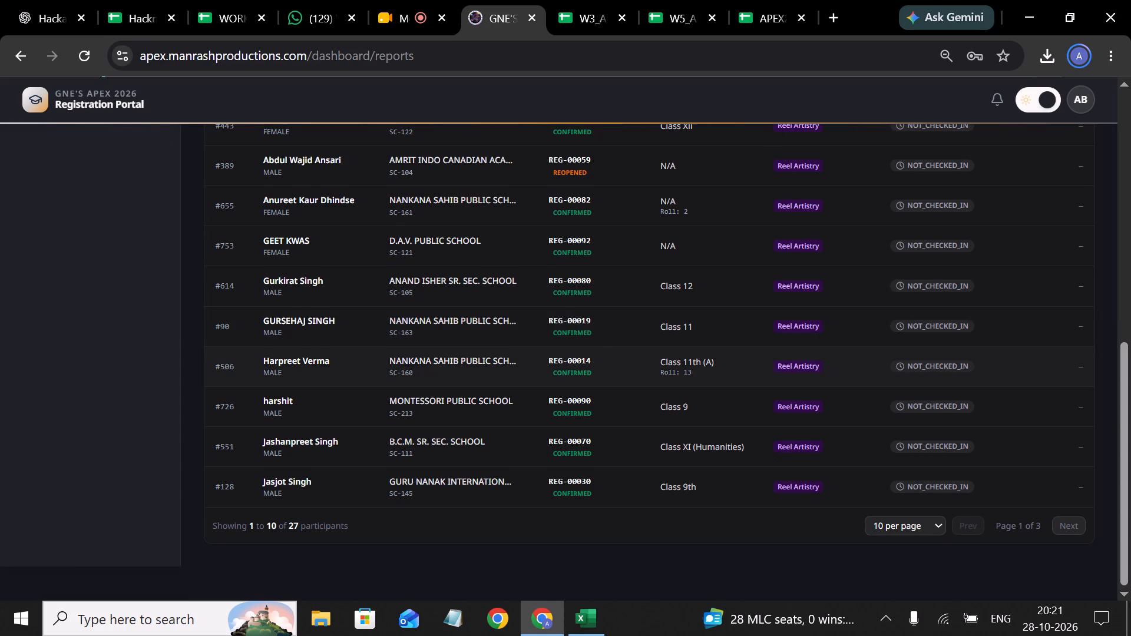
pyautogui.scroll(1, 604, 284)
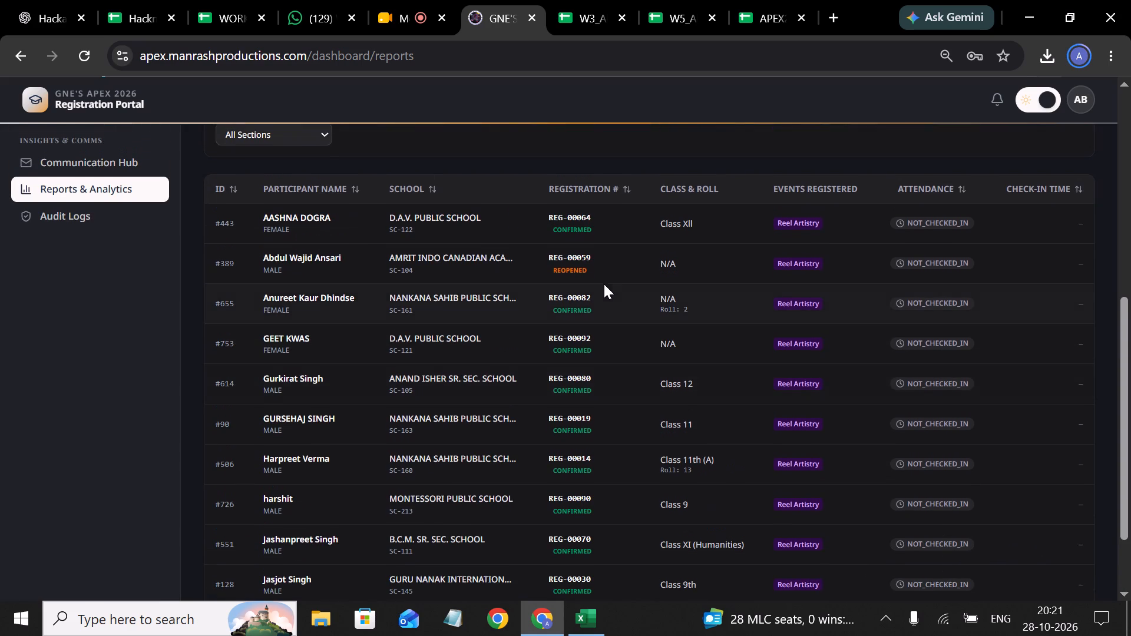
pyautogui.scroll(1, 824, 221)
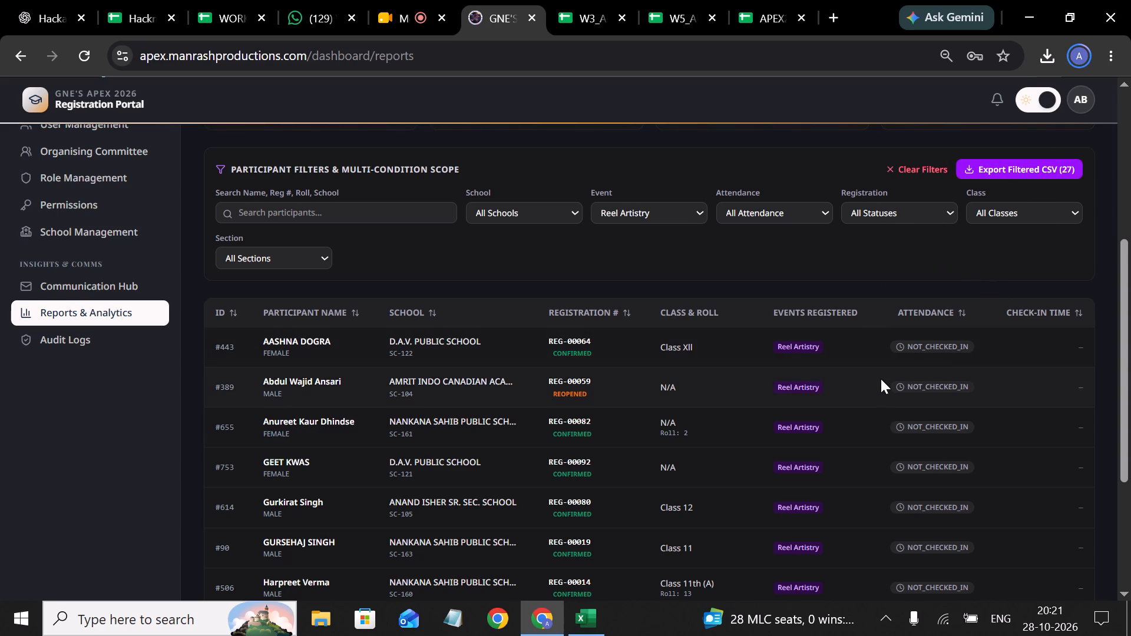
# Filter the Reel Artistry participants by registration status CONFIRMED and review the resulting list.
pyautogui.click(931, 201)
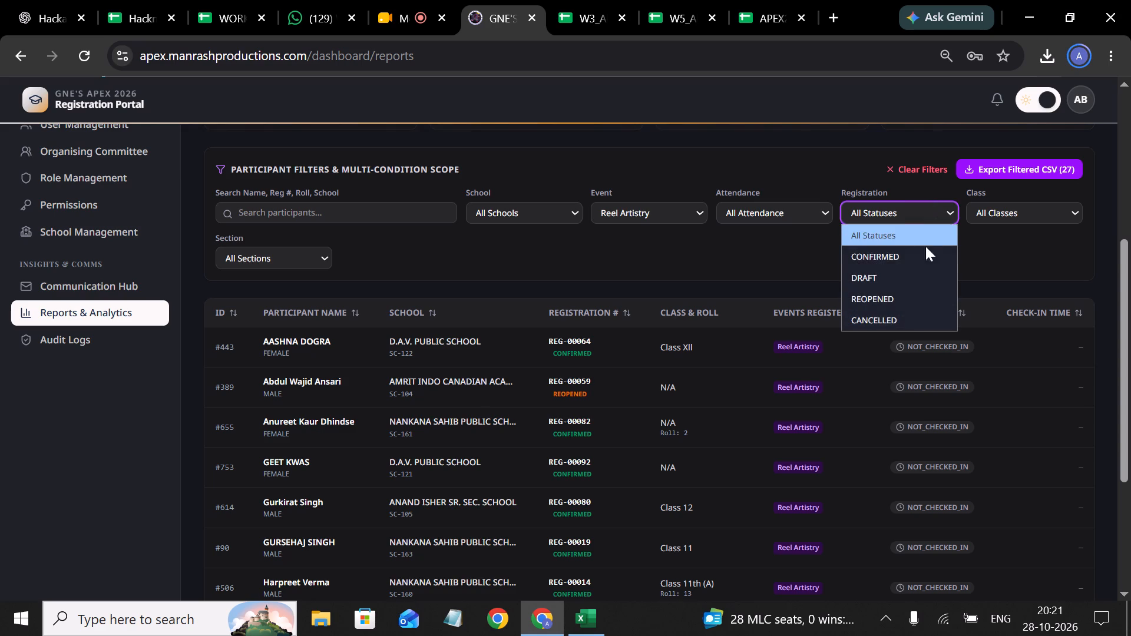
pyautogui.click(924, 250)
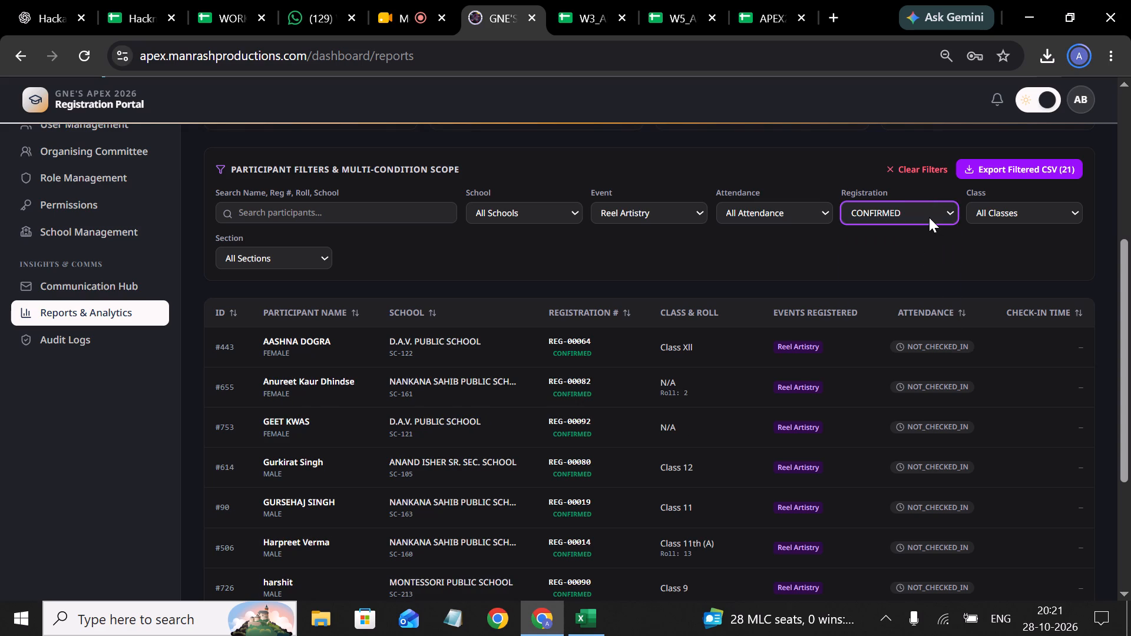
pyautogui.scroll(-2, 872, 497)
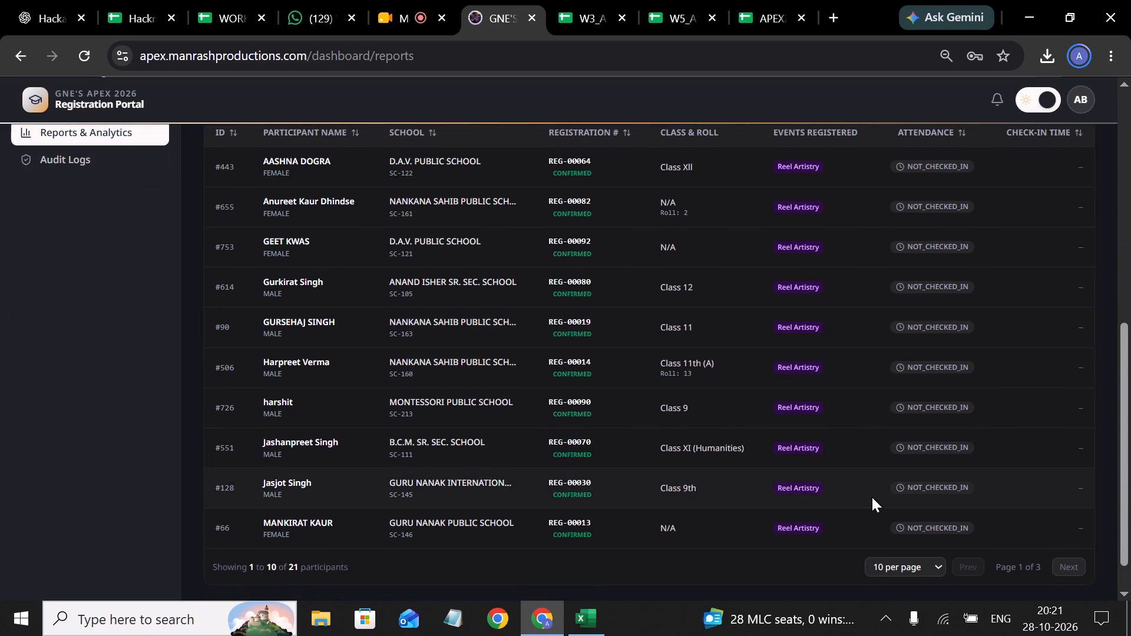
pyautogui.scroll(-1, 872, 497)
pyautogui.scroll(1, 831, 326)
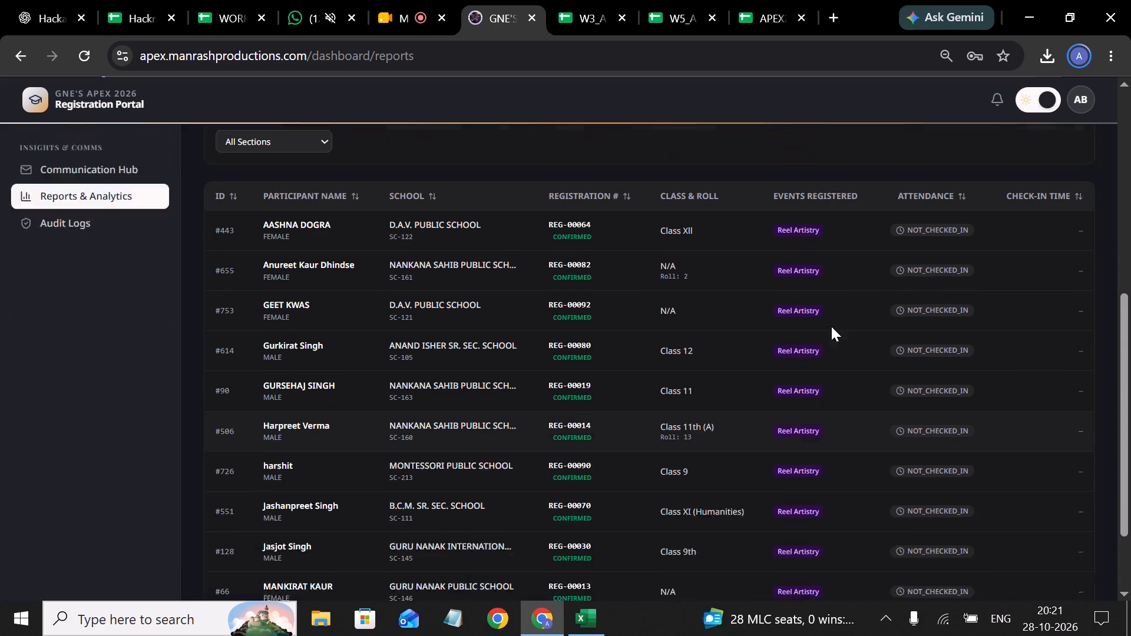
pyautogui.scroll(1, 831, 326)
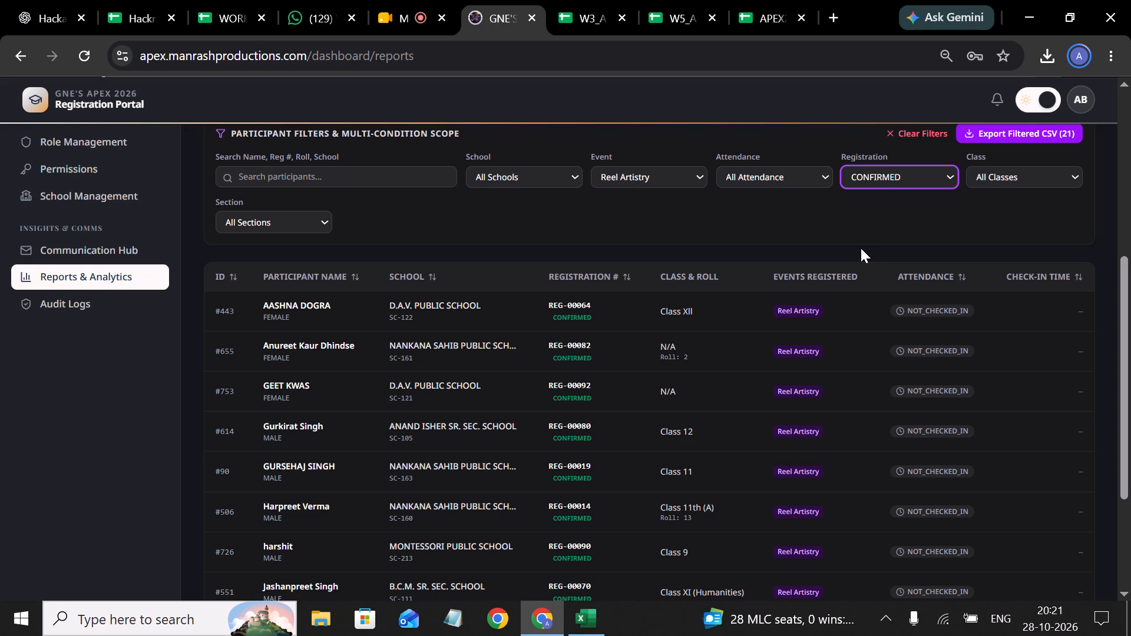
pyautogui.scroll(-2, 730, 385)
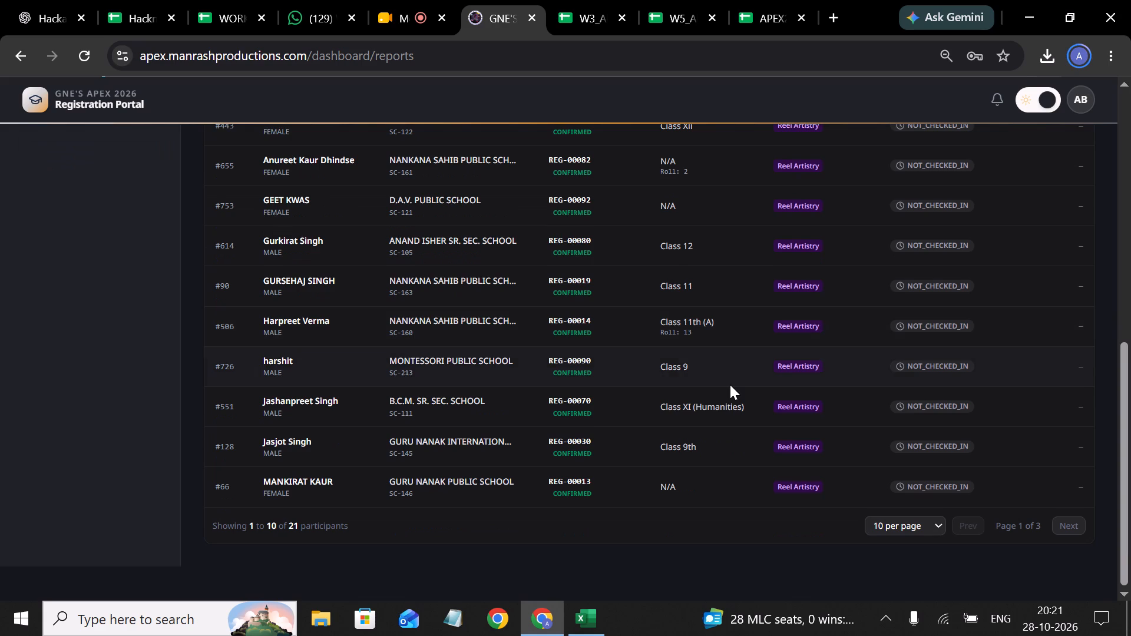
pyautogui.scroll(2, 730, 385)
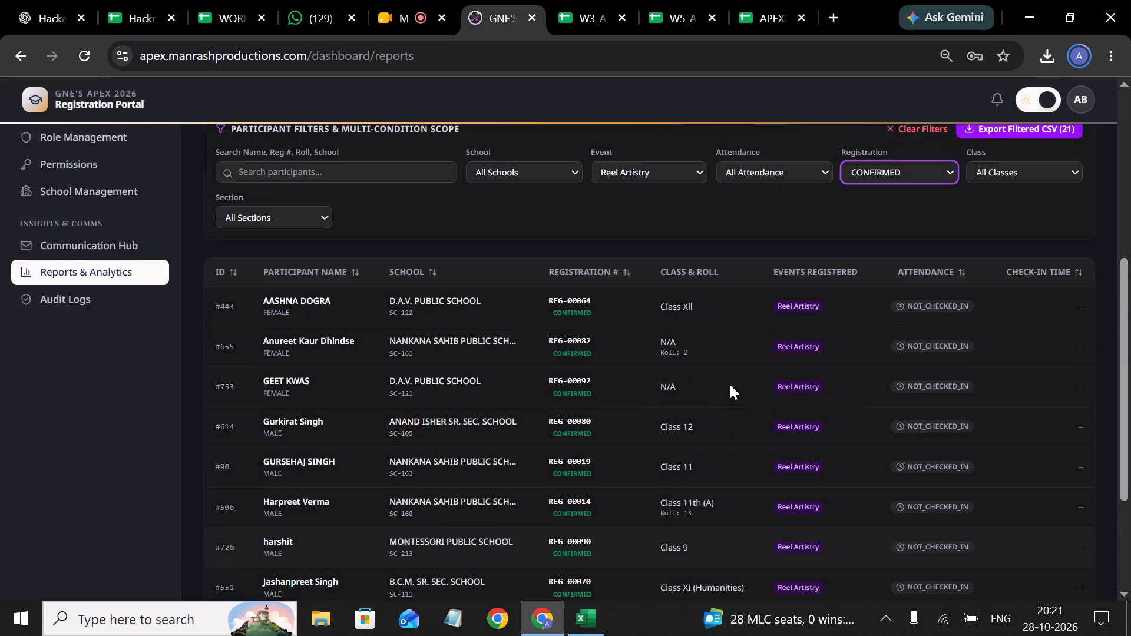
pyautogui.scroll(1, 730, 385)
# Reset the registration status filter to All Statuses for the Reel Artistry participants.
pyautogui.click(875, 252)
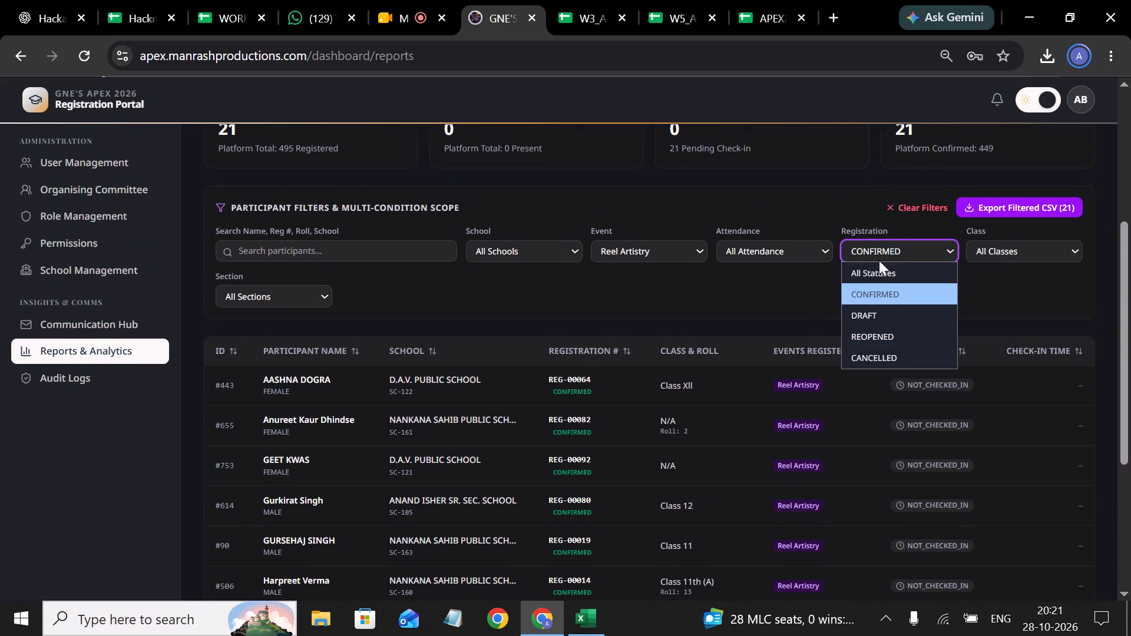
pyautogui.click(882, 266)
pyautogui.click(911, 241)
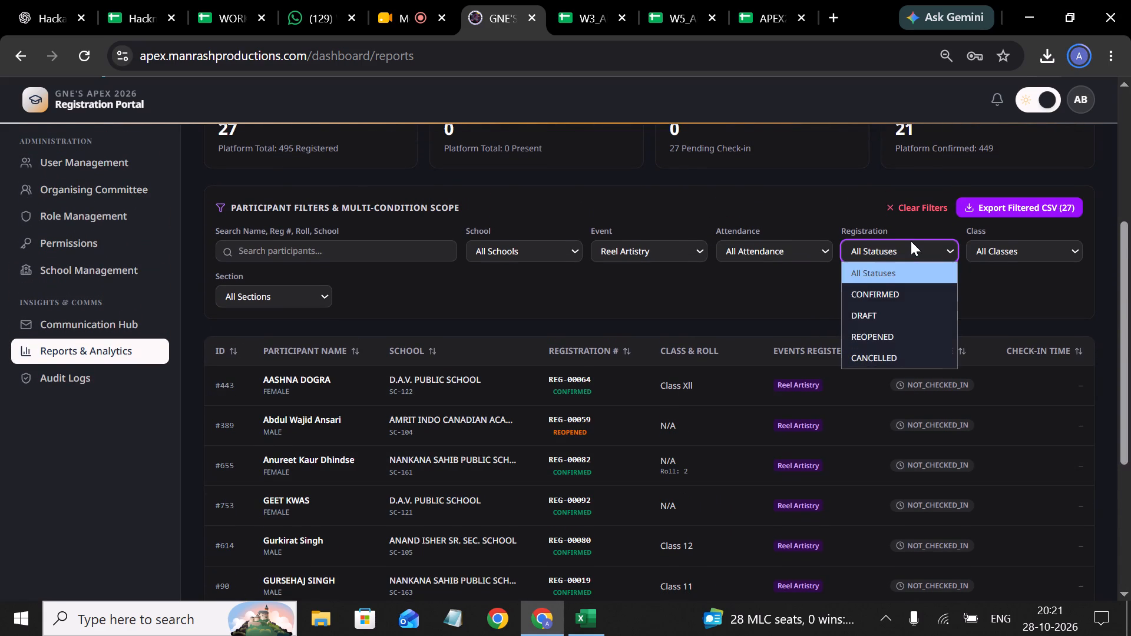
pyautogui.click(921, 247)
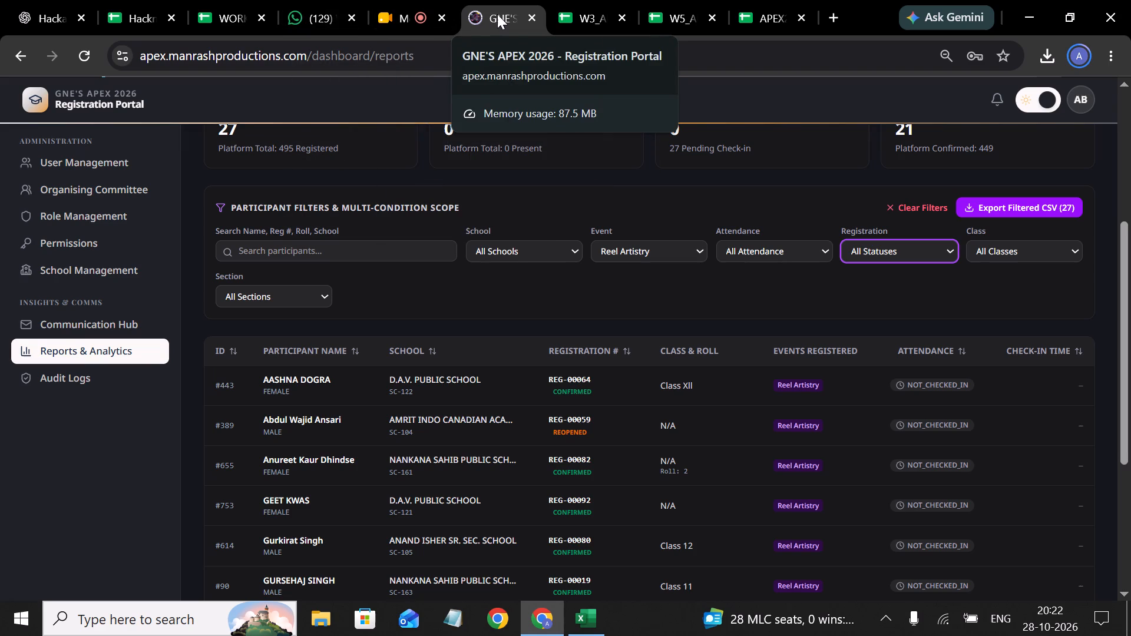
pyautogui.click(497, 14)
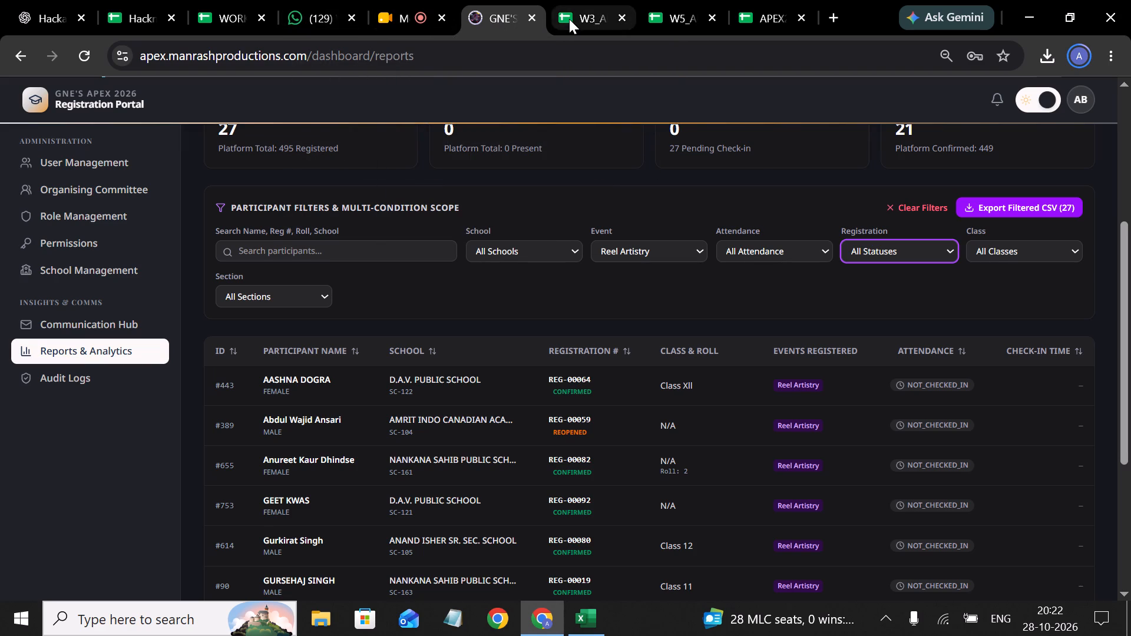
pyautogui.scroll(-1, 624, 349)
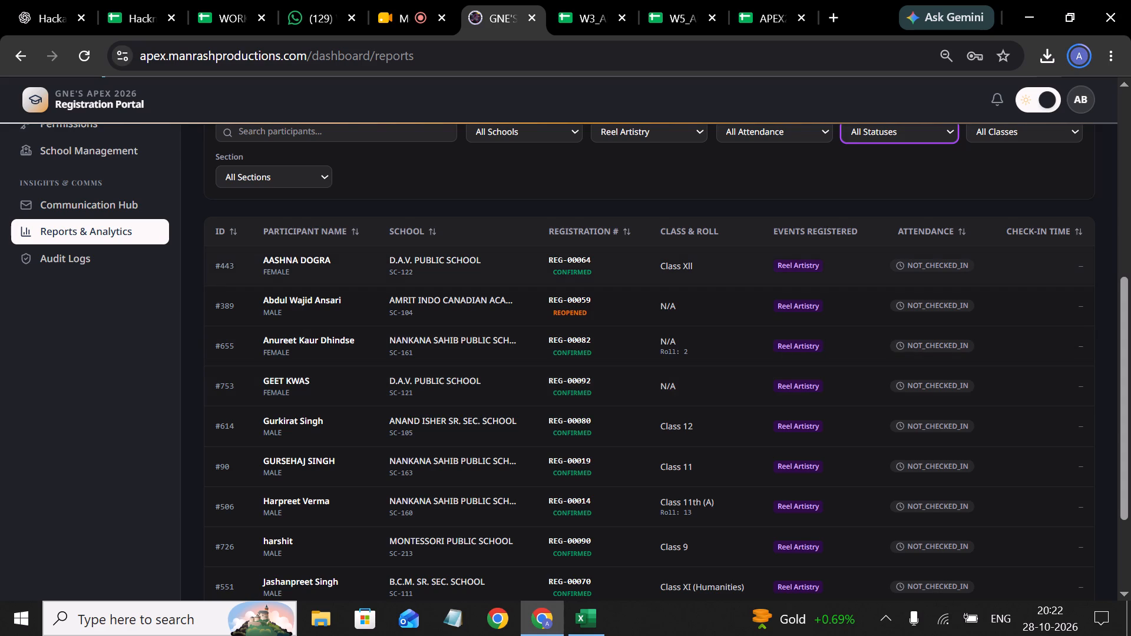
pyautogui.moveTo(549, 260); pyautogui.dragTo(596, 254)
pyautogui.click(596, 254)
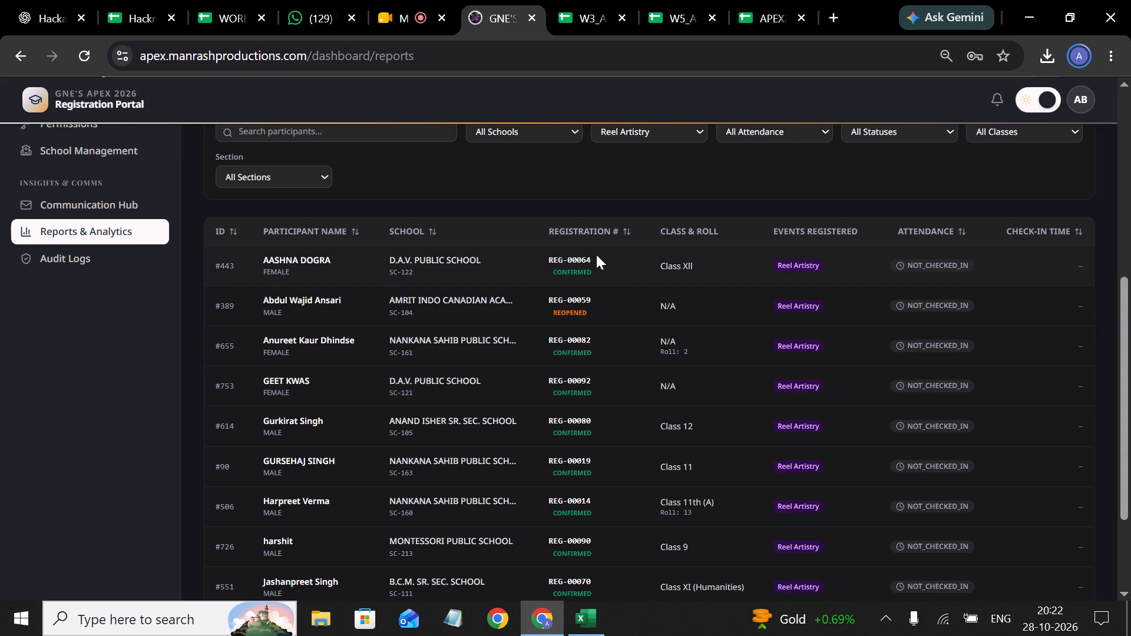
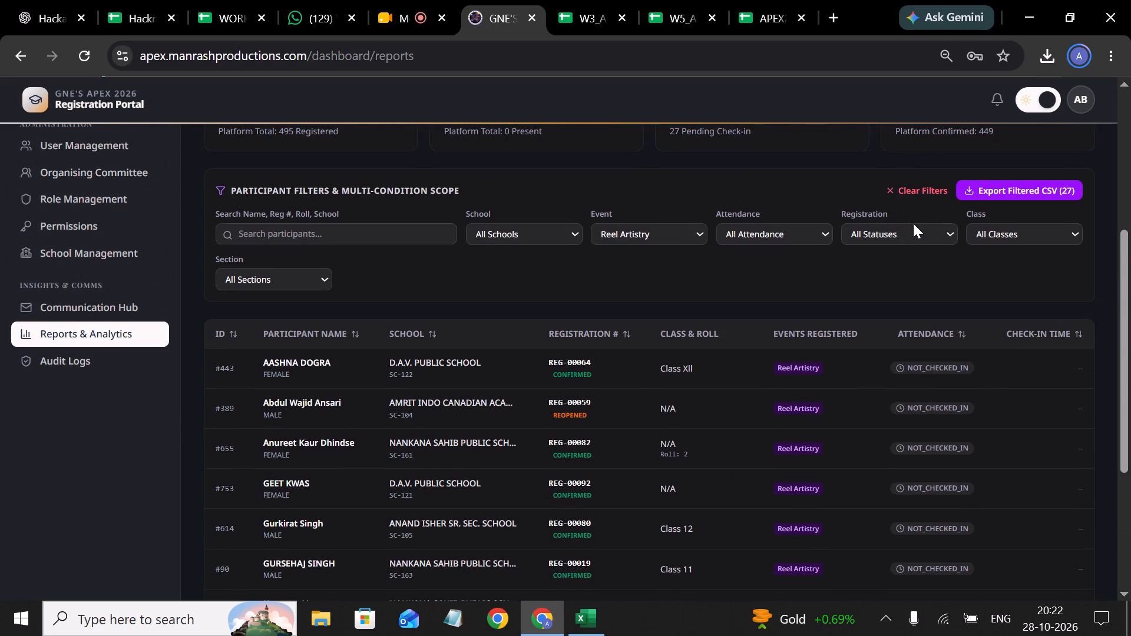
# Filter the Reel Artistry participants by registration status CONFIRMED and review the first page of the resulting list.
pyautogui.click(919, 234)
pyautogui.click(922, 274)
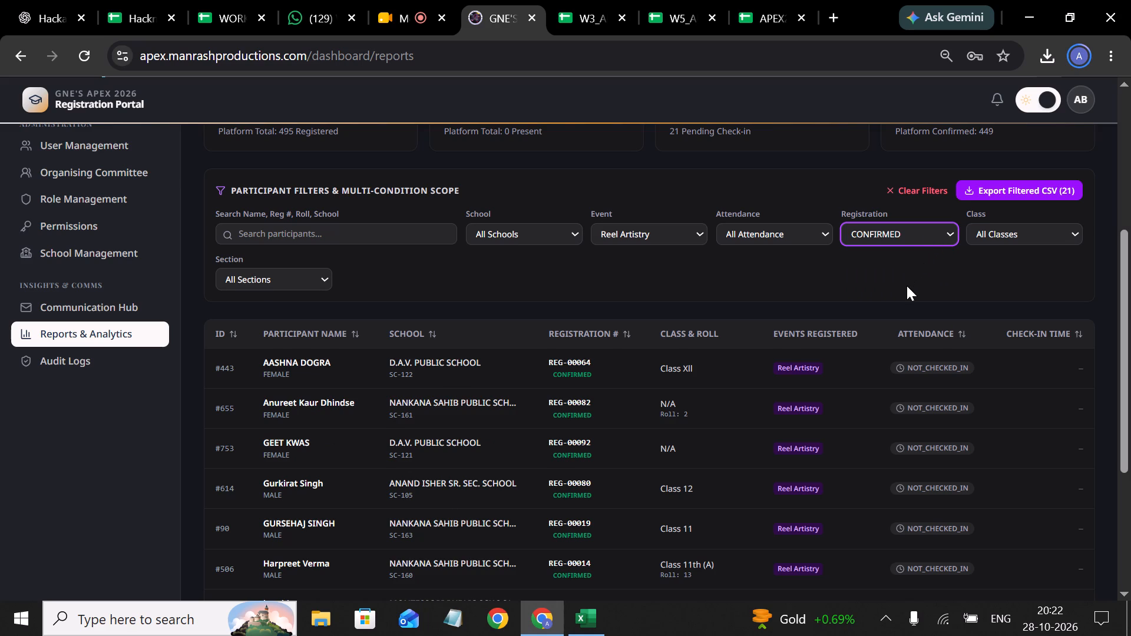
pyautogui.scroll(-2, 905, 285)
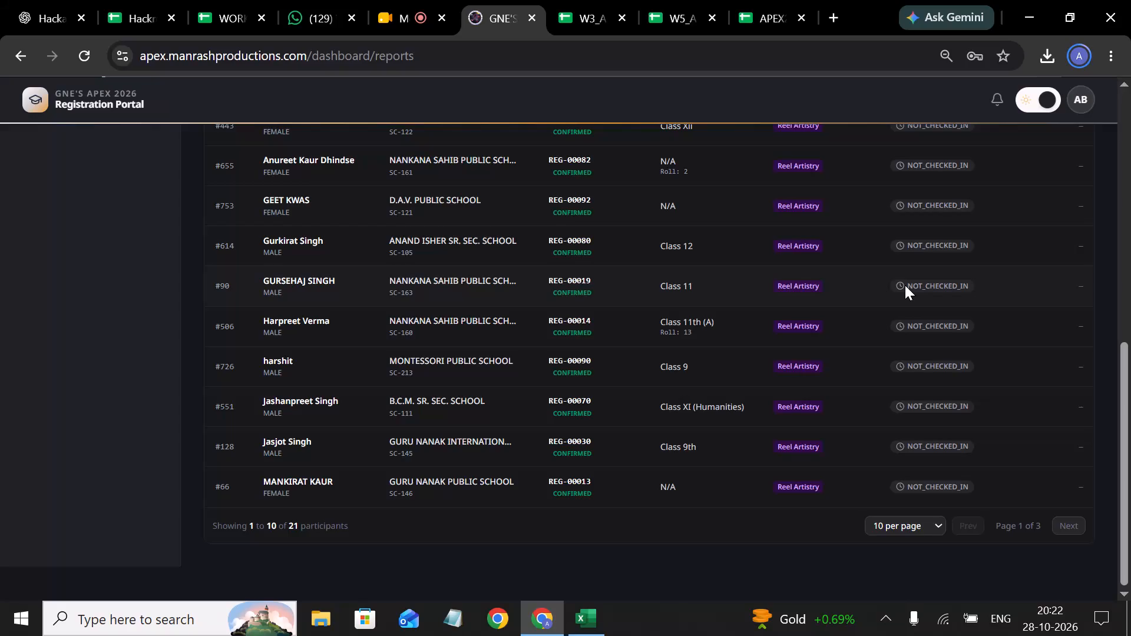
pyautogui.scroll(3, 828, 302)
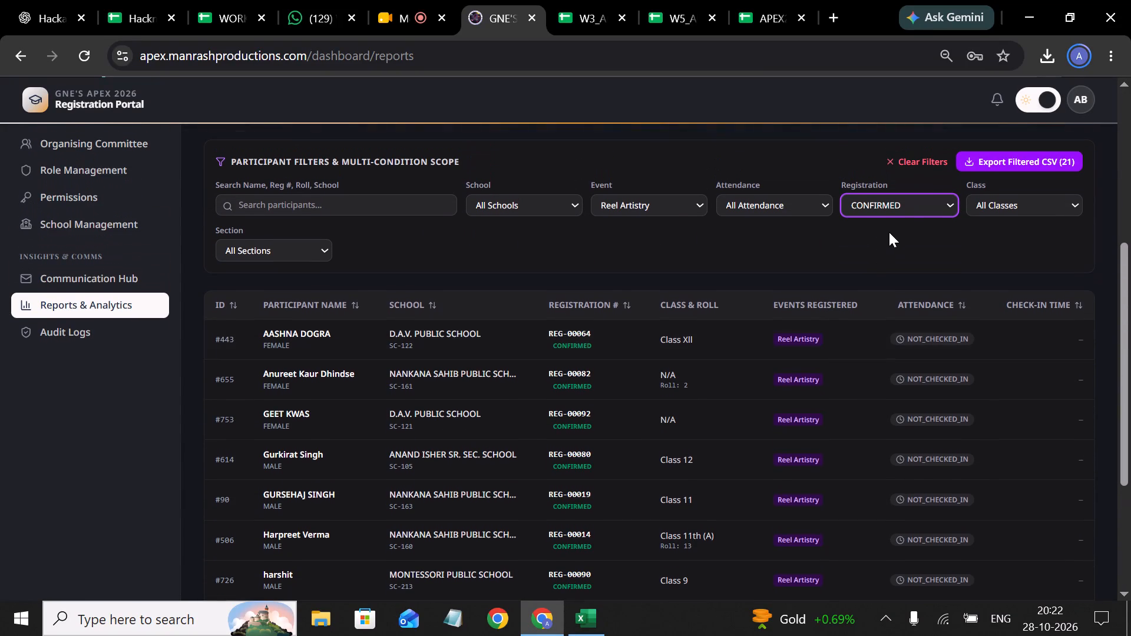
pyautogui.click(906, 210)
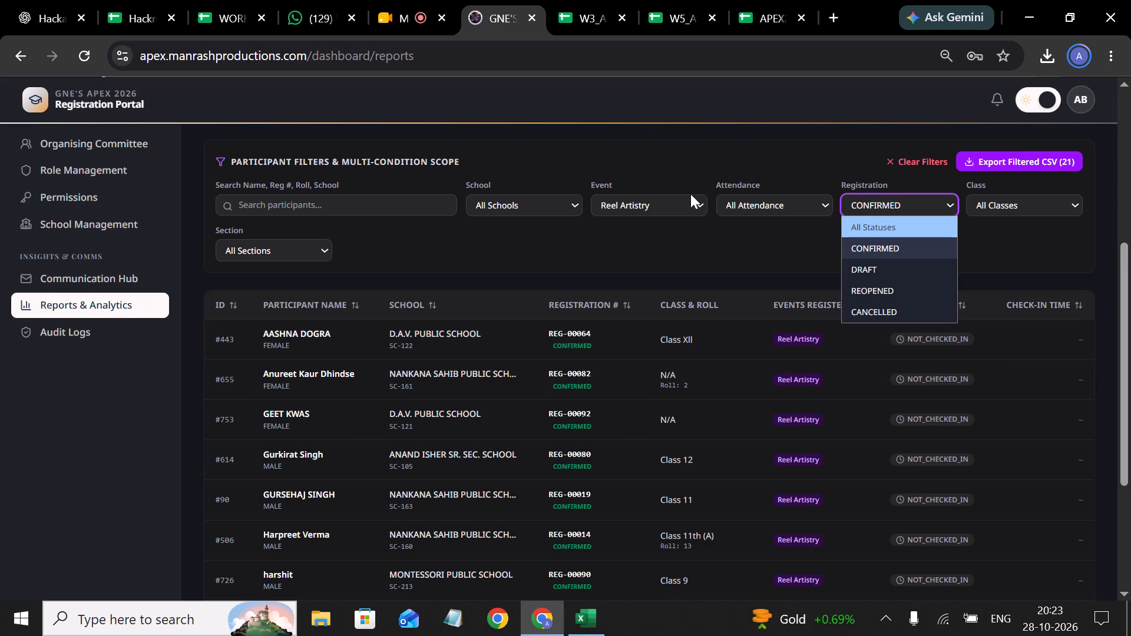
pyautogui.click(651, 142)
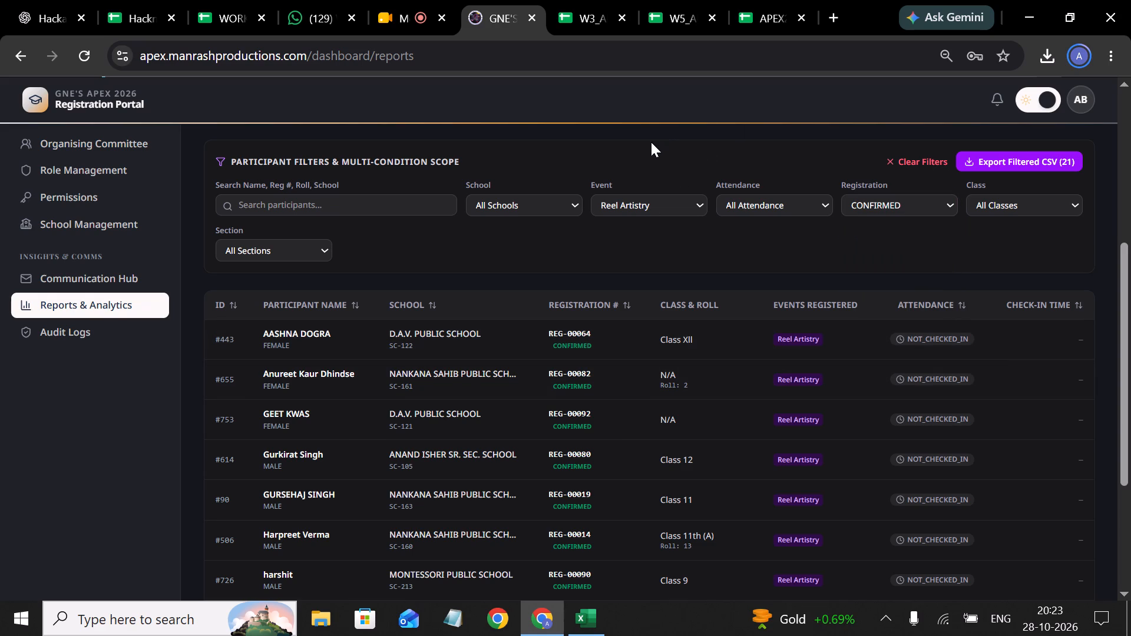
pyautogui.scroll(-3, 651, 142)
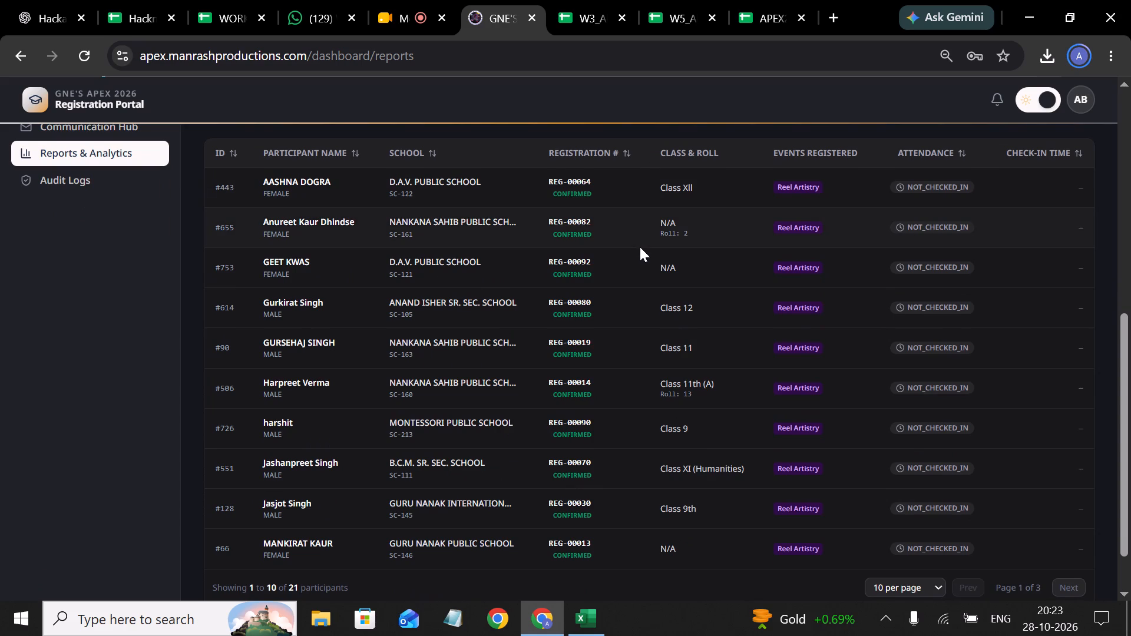
pyautogui.scroll(-2, 620, 302)
pyautogui.scroll(2, 620, 302)
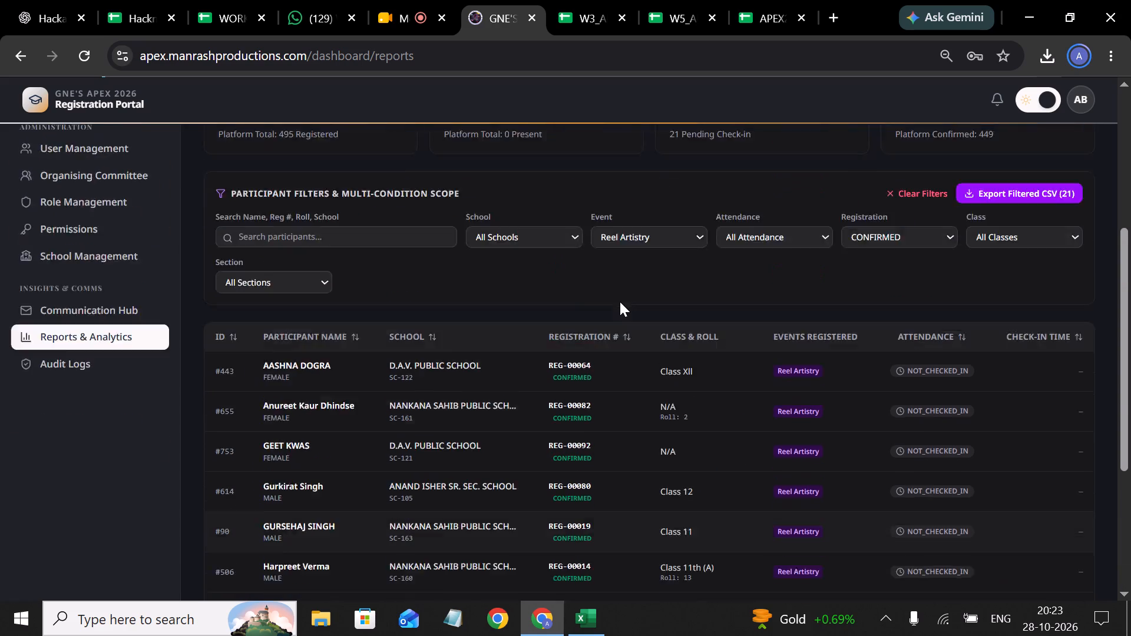
# Change the registration status filter to DRAFT and review the Reel Artistry participants listed with their registration numbers and schools.
pyautogui.click(912, 418)
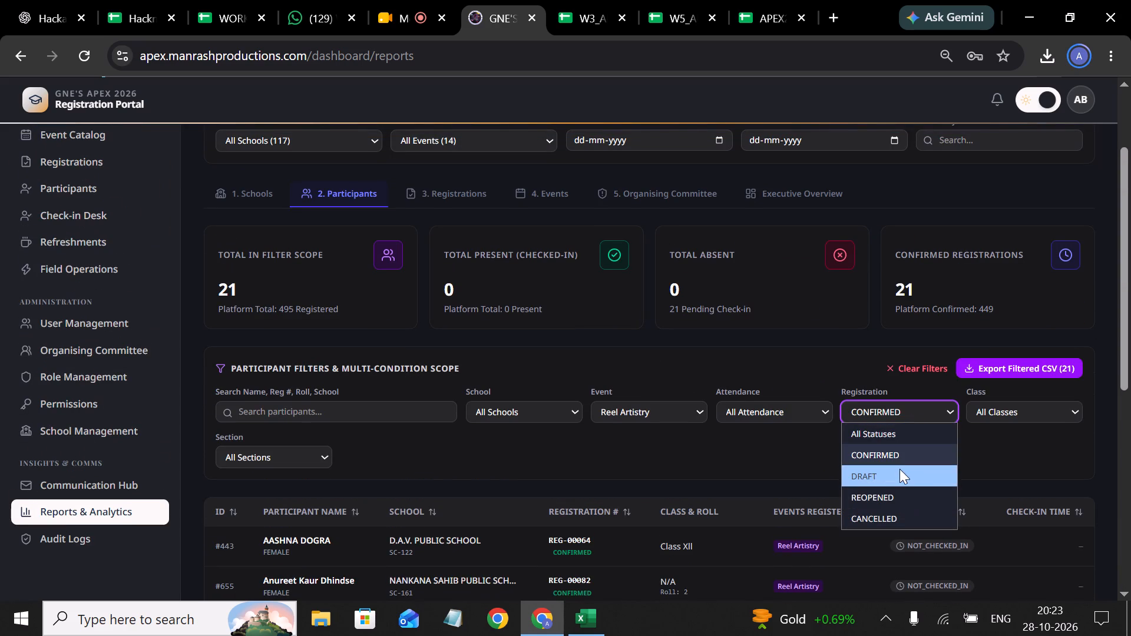
pyautogui.click(899, 472)
pyautogui.scroll(-3, 899, 472)
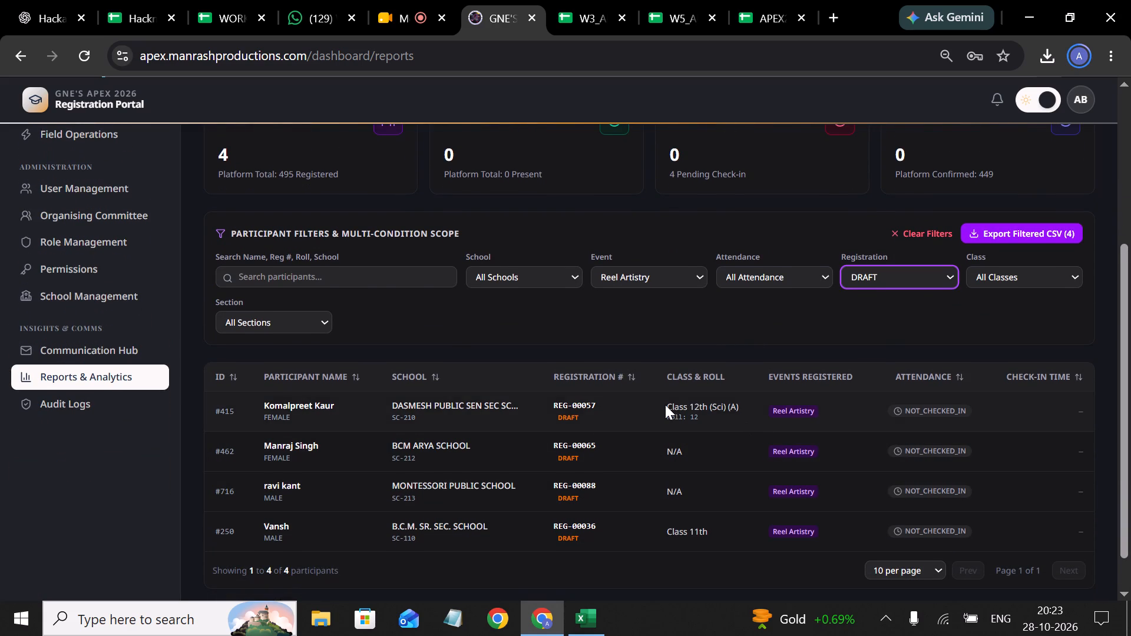
pyautogui.scroll(-1, 665, 405)
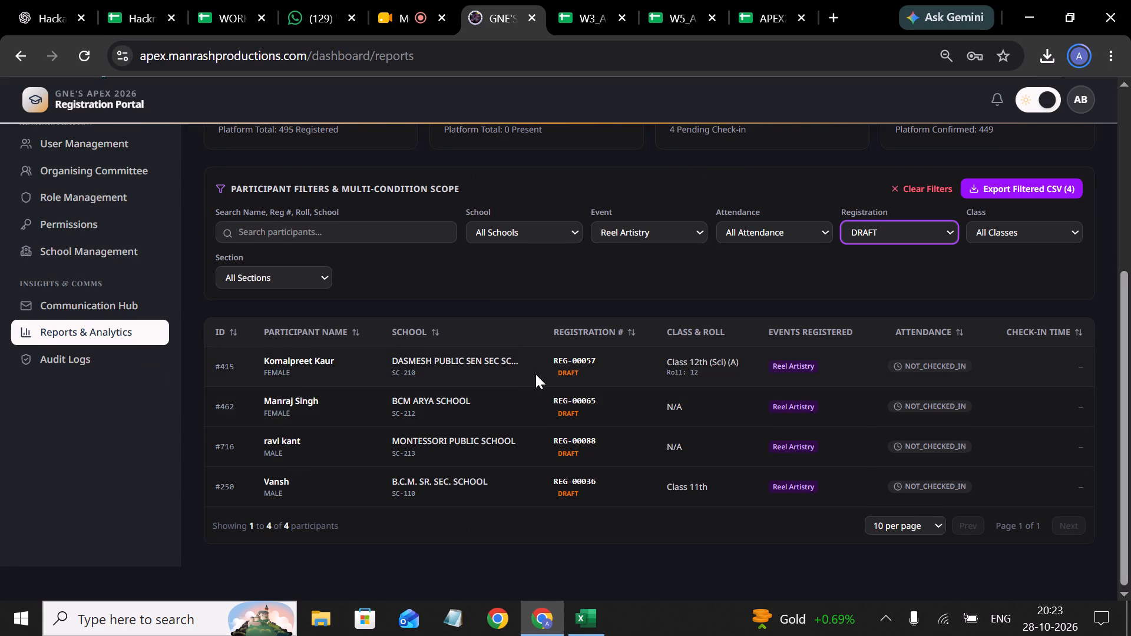
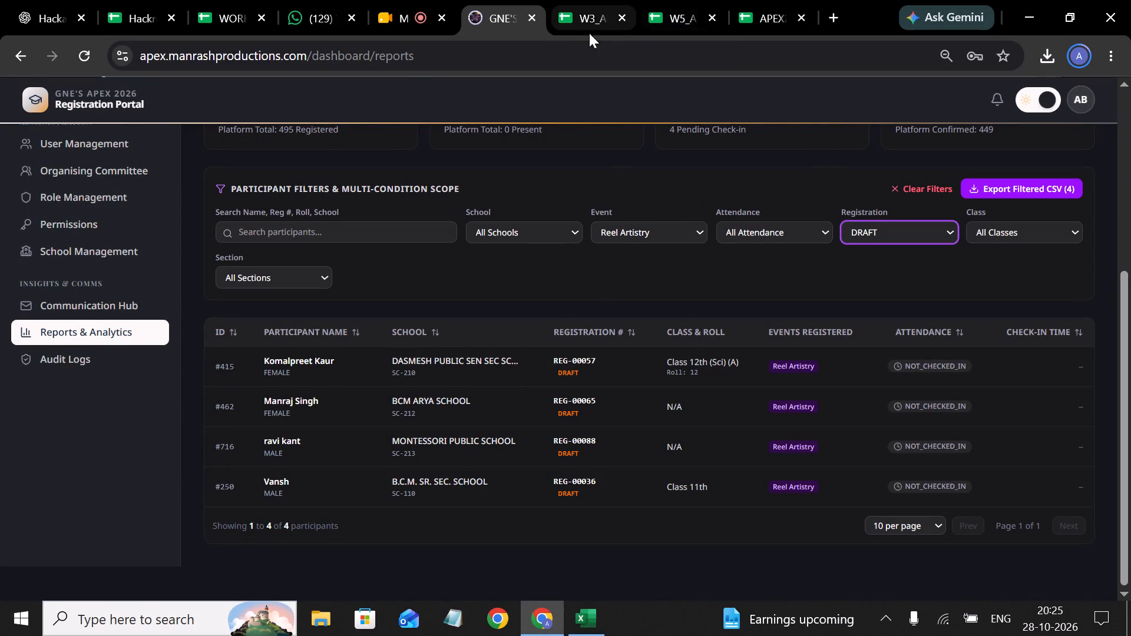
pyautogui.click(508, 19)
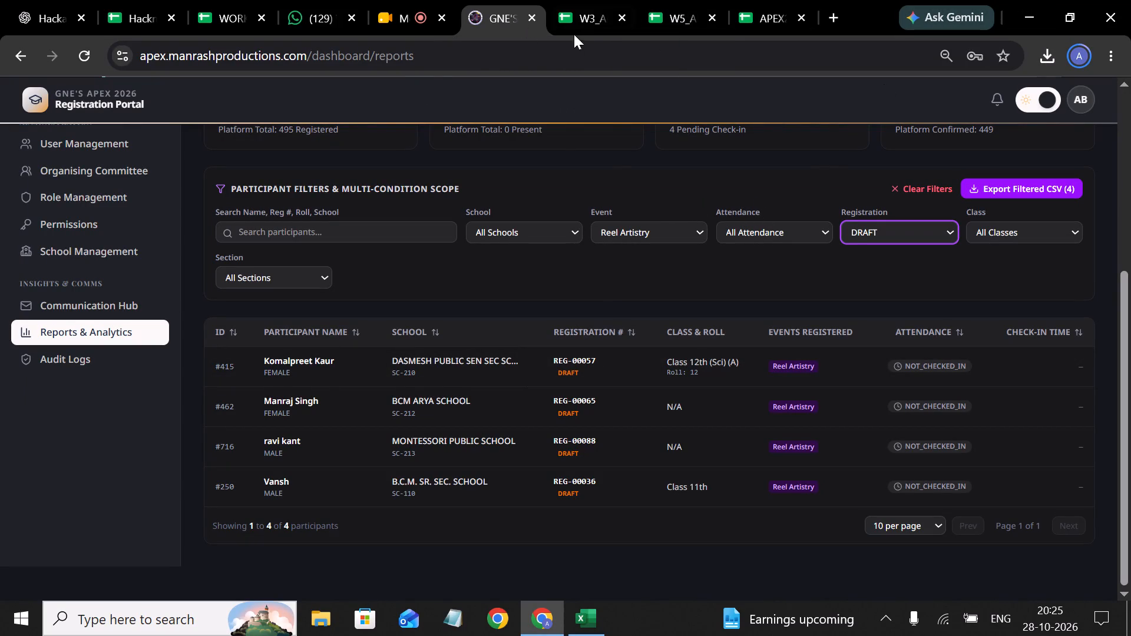
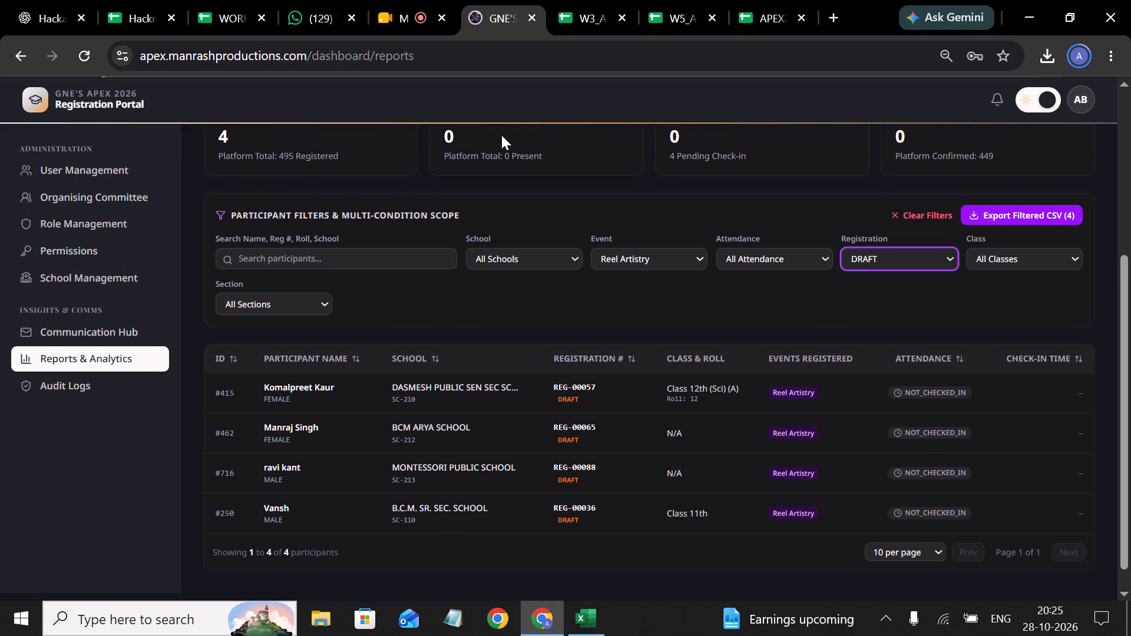
# Review the names, genders and class details of the Reel Artistry participants with DRAFT registrations.
pyautogui.moveTo(444, 157); pyautogui.dragTo(593, 151)
pyautogui.click(593, 151)
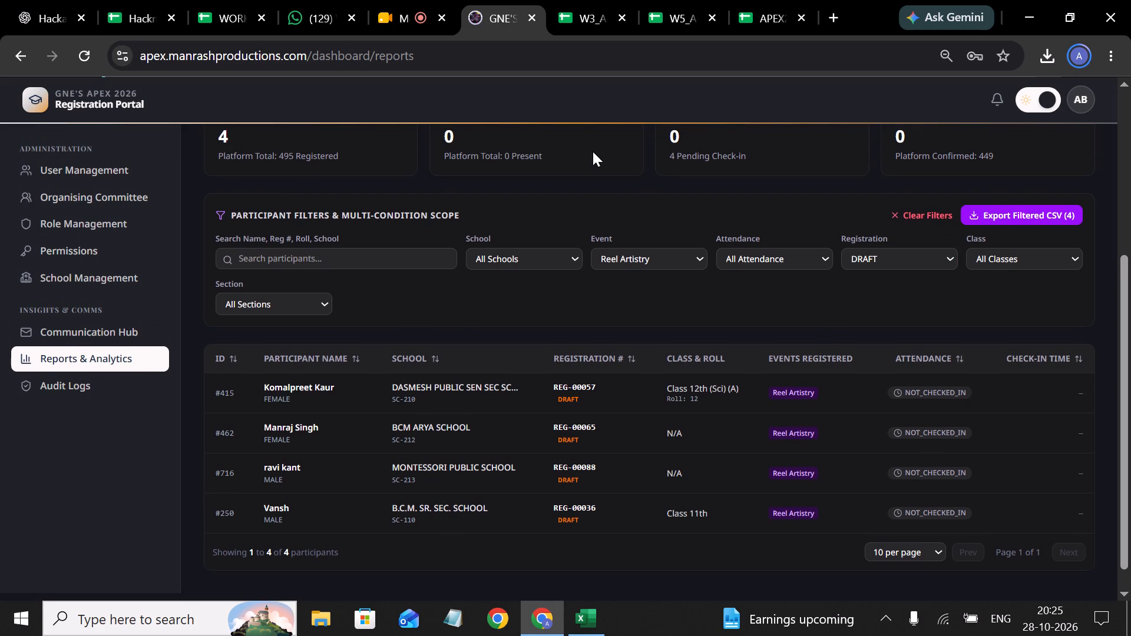
pyautogui.scroll(-1, 558, 403)
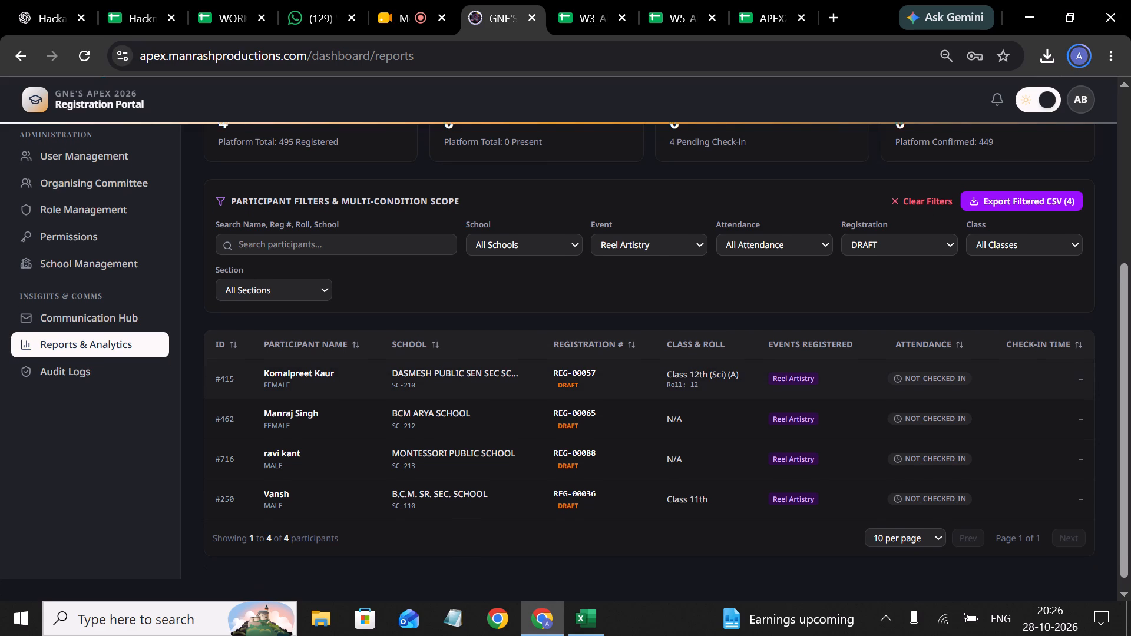
pyautogui.scroll(-1, 558, 403)
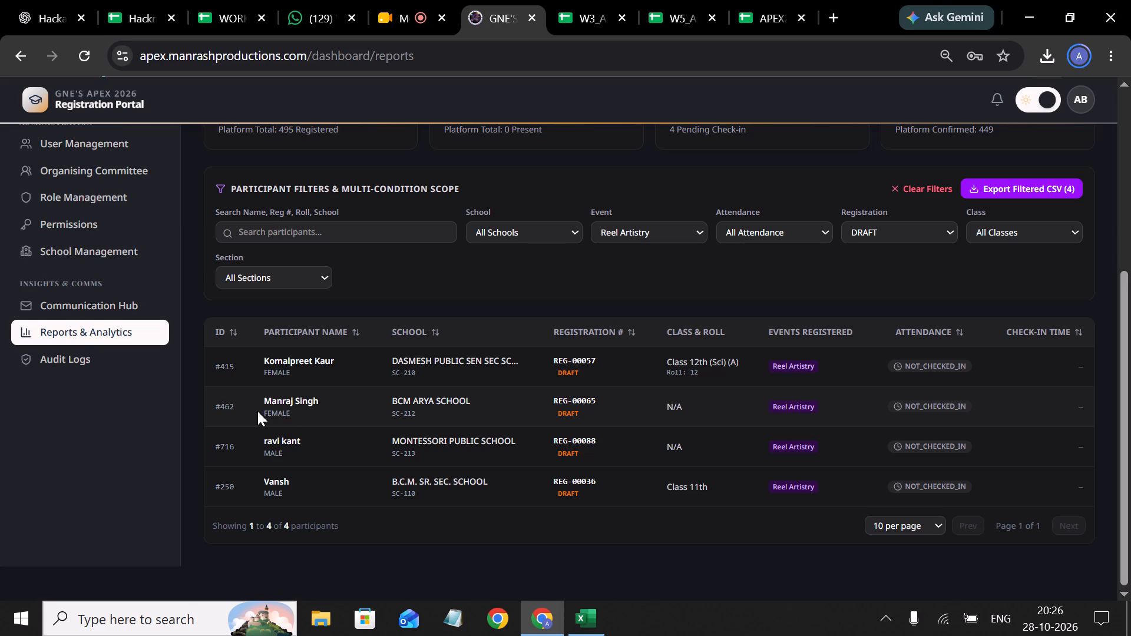
pyautogui.moveTo(257, 411); pyautogui.dragTo(316, 410)
pyautogui.click(682, 420)
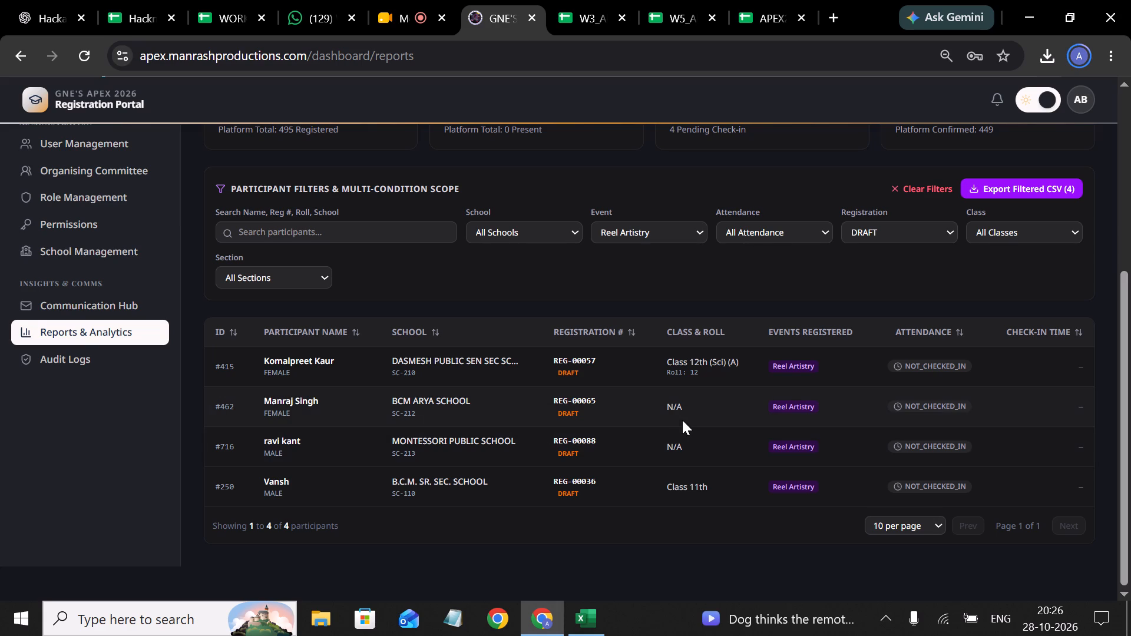
# Filter the Reel Artistry participants by CONFIRMED registration status and check the first page of the list.
pyautogui.click(940, 227)
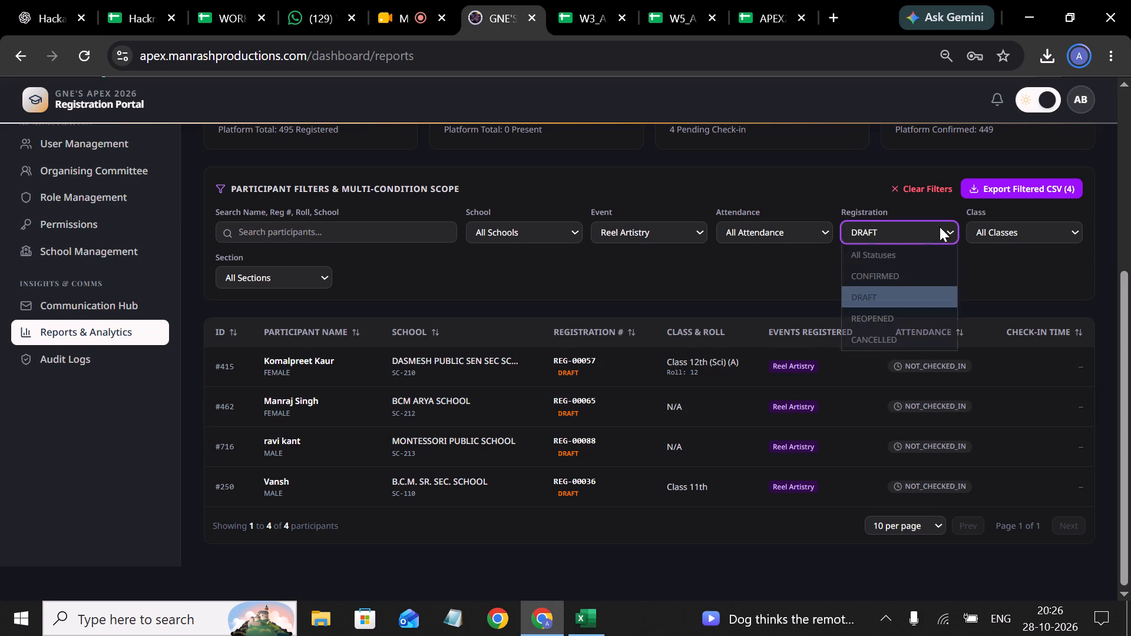
pyautogui.click(911, 282)
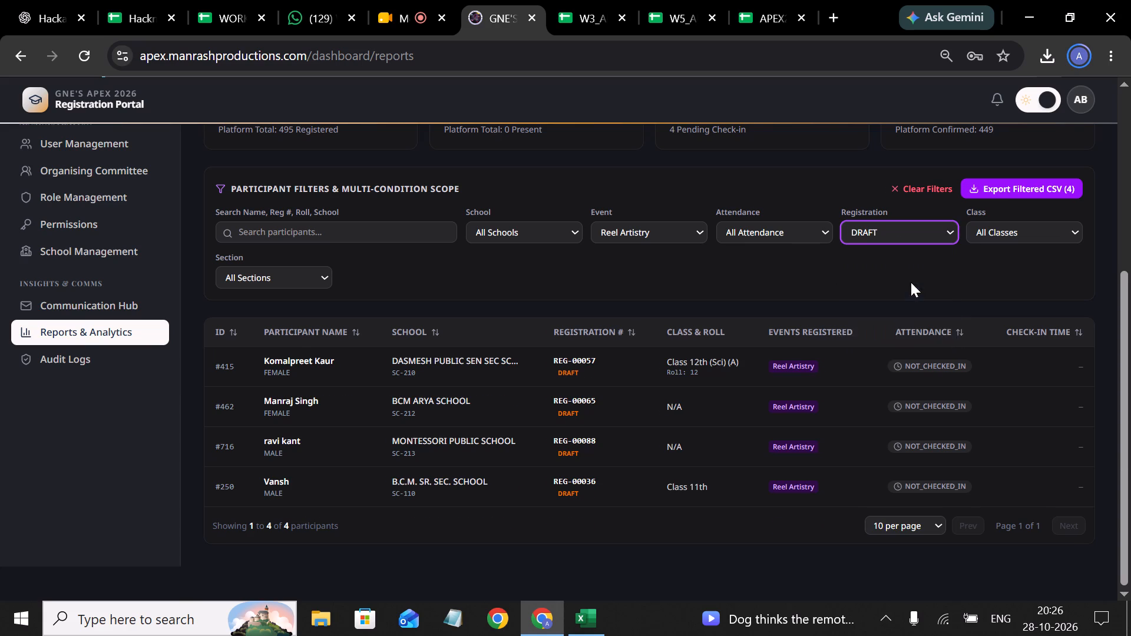
pyautogui.scroll(-1, 581, 531)
pyautogui.scroll(-1, 427, 394)
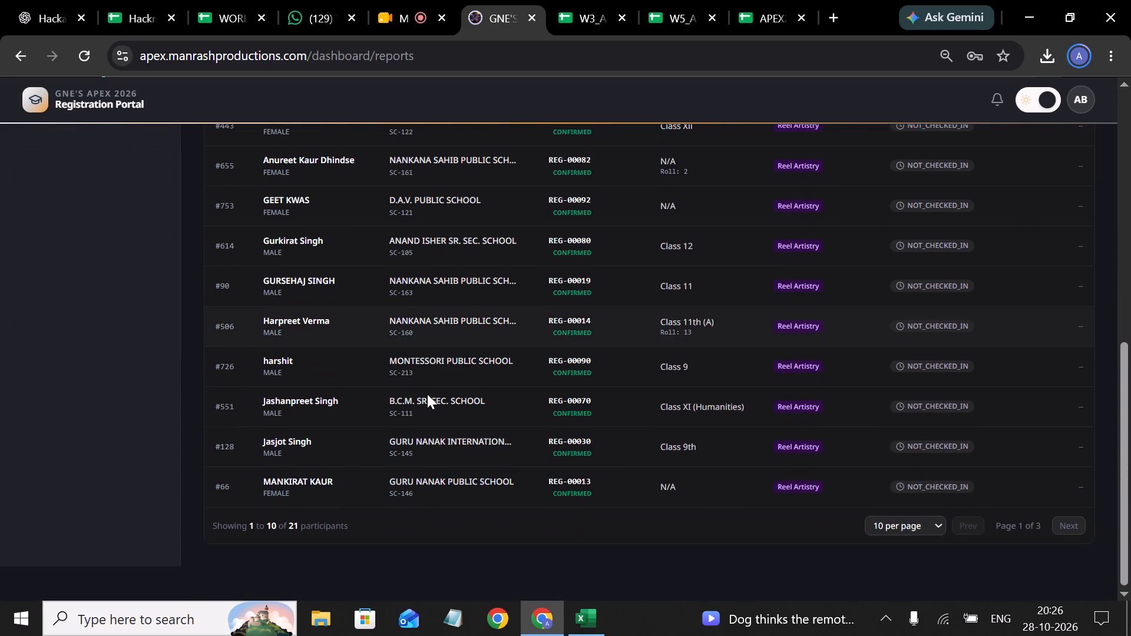
pyautogui.scroll(-2, 427, 394)
# Examine the second page of confirmed Reel Artistry participants along with the report's summary figures.
pyautogui.click(1076, 532)
pyautogui.scroll(1, 684, 442)
pyautogui.scroll(-1, 684, 442)
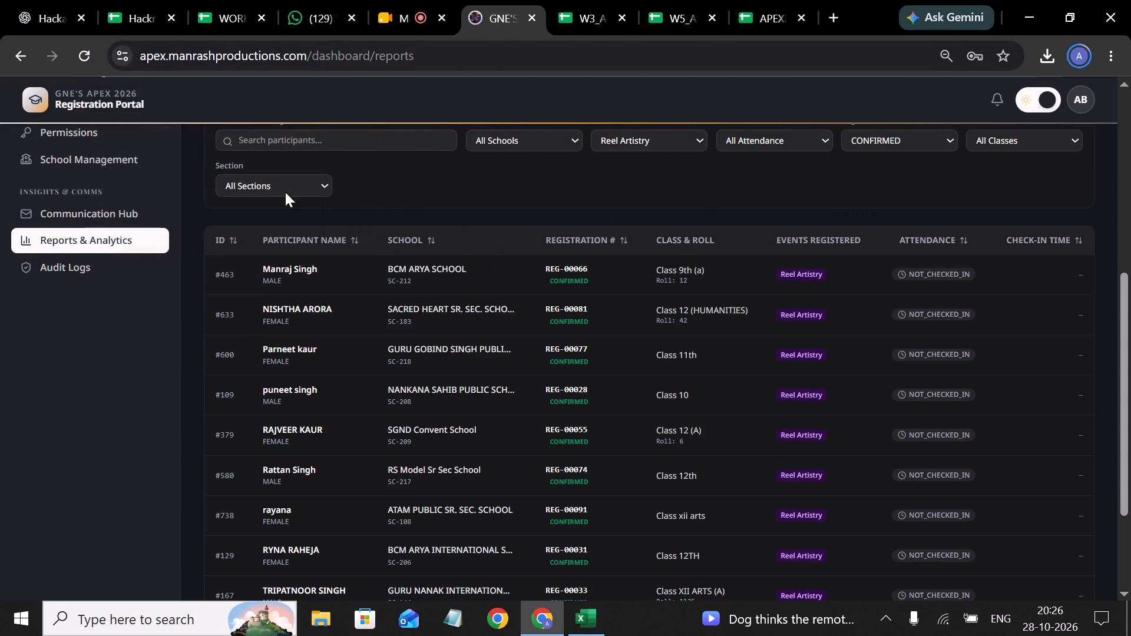
pyautogui.scroll(-4, 348, 235)
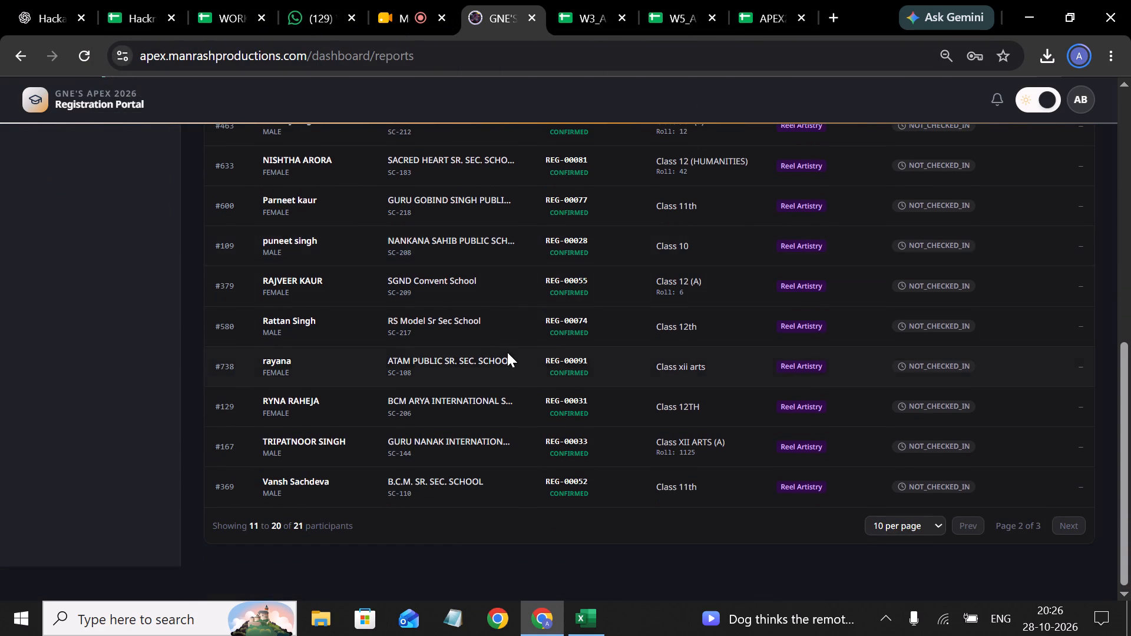
pyautogui.scroll(4, 507, 352)
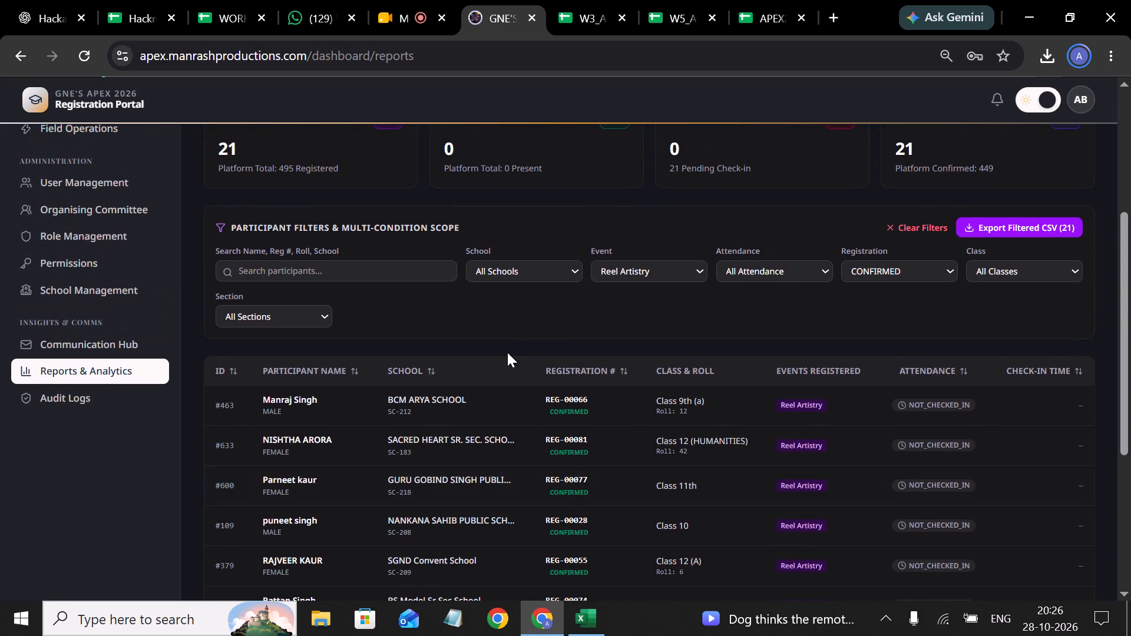
pyautogui.scroll(2, 507, 352)
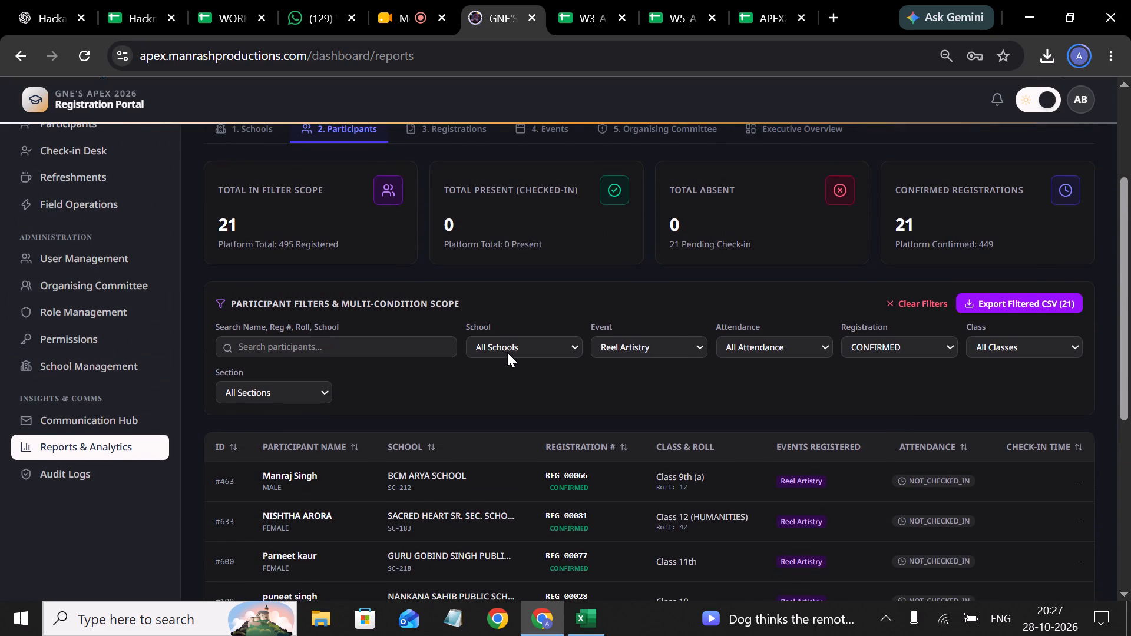
pyautogui.scroll(1, 507, 352)
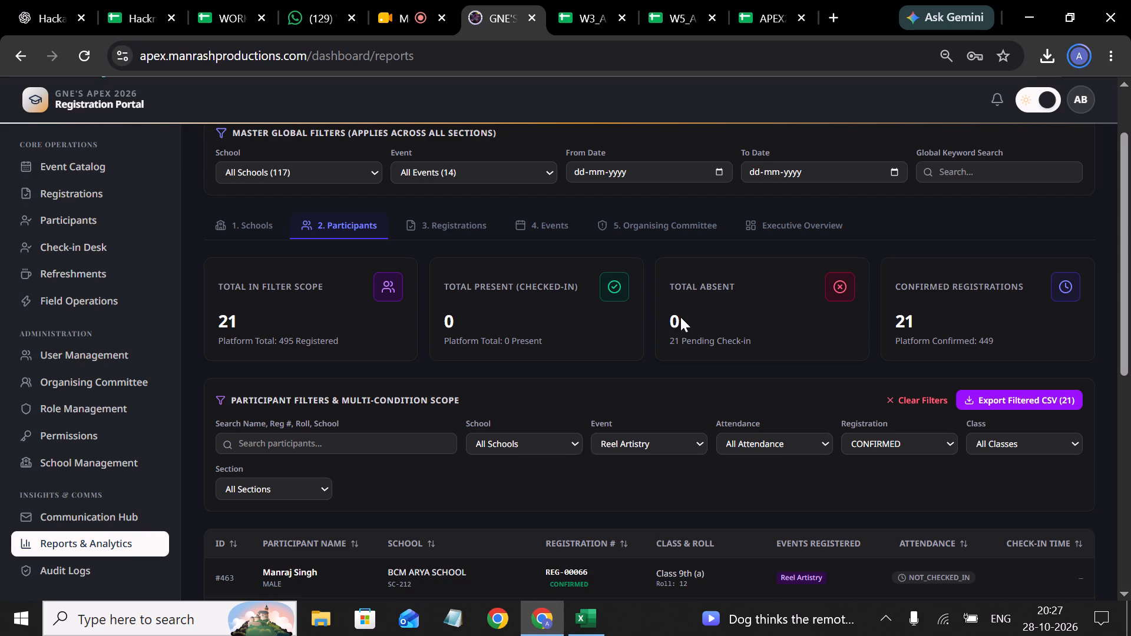
pyautogui.scroll(-4, 680, 317)
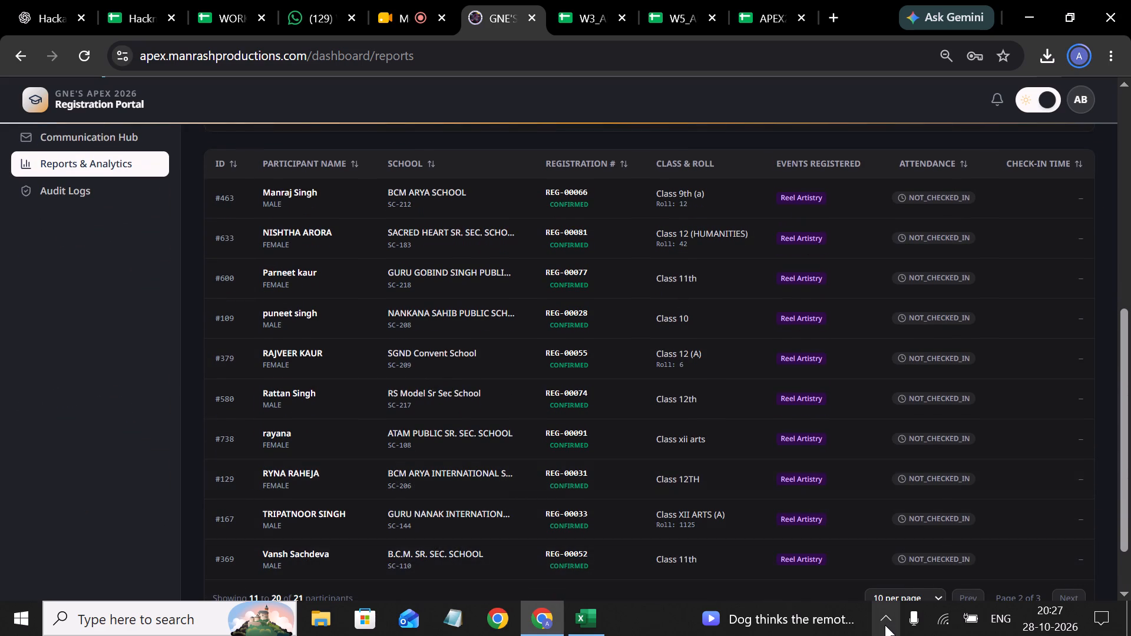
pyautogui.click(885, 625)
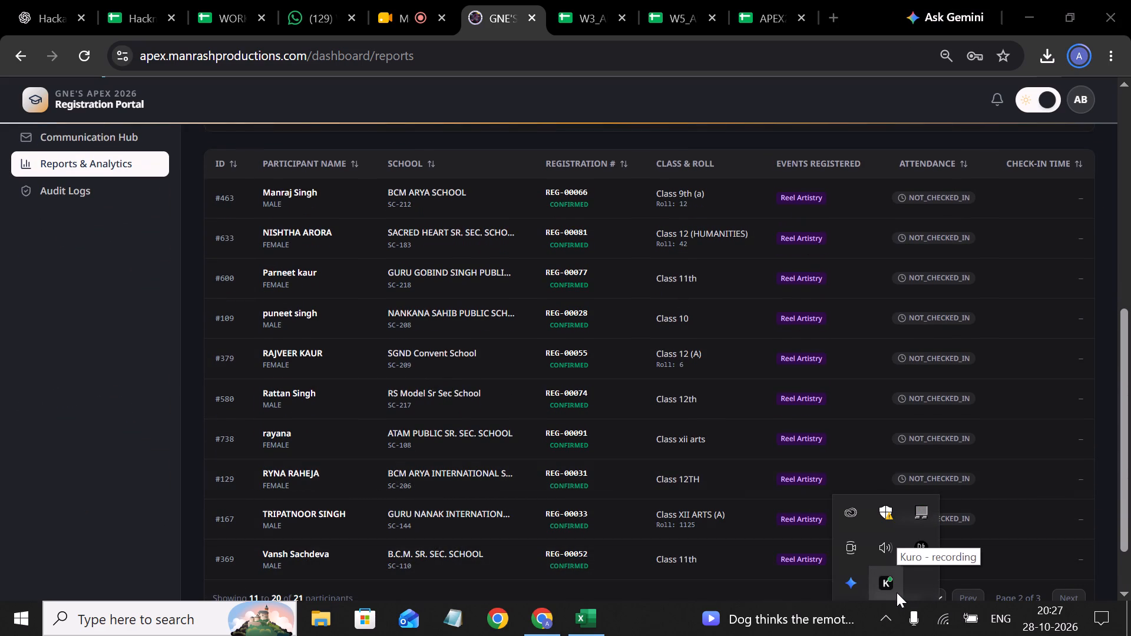
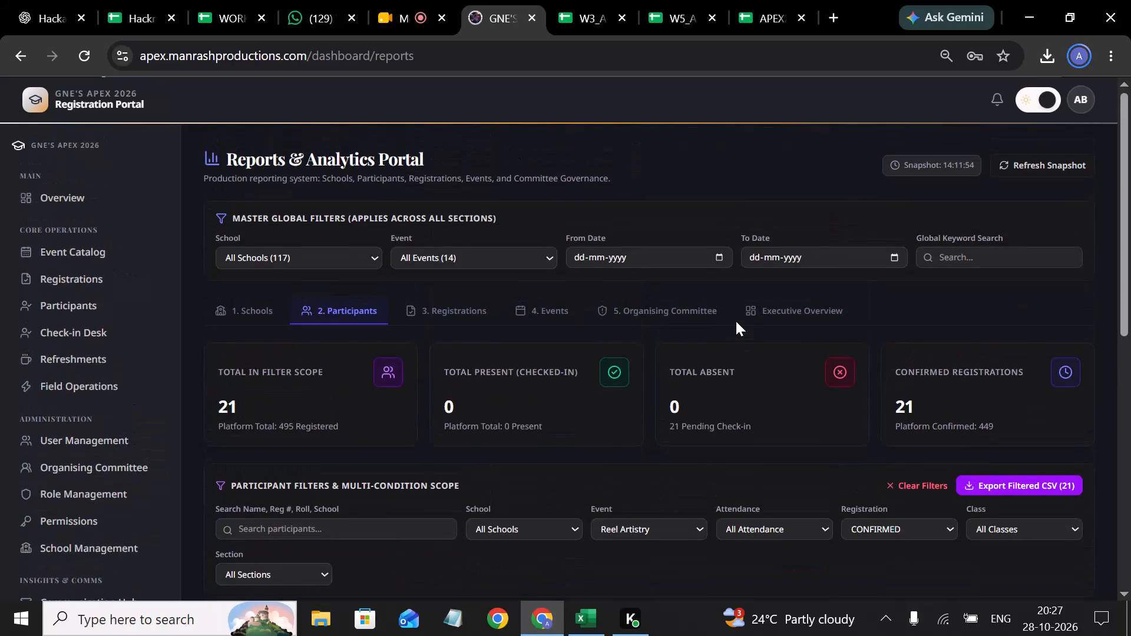
# Recheck the summary figures, applied filters and first rows of the confirmed Reel Artistry participant report.
pyautogui.hscroll(1, 736, 321)
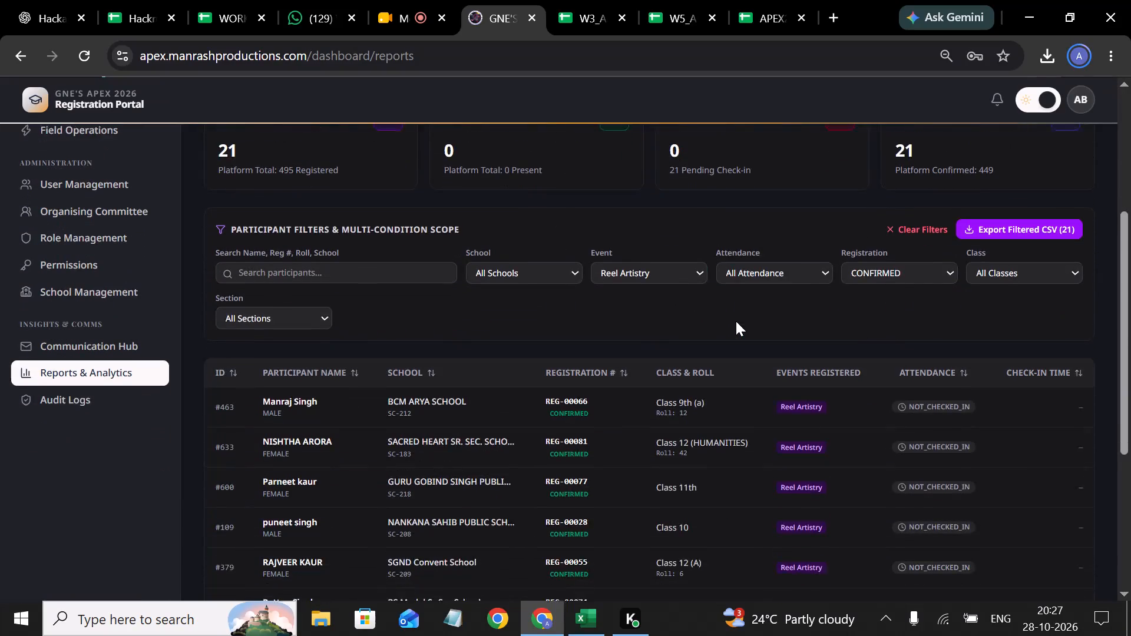
pyautogui.hscroll(1, 736, 321)
pyautogui.scroll(1, 736, 321)
pyautogui.scroll(-1, 736, 321)
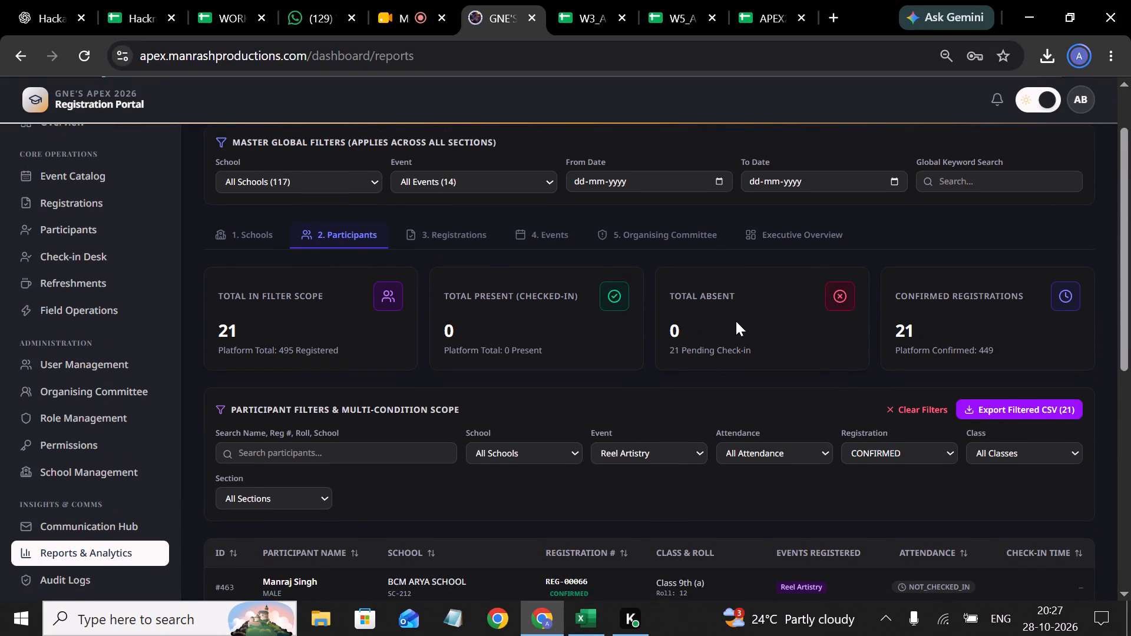
pyautogui.scroll(-1, 736, 321)
pyautogui.scroll(2, 448, 286)
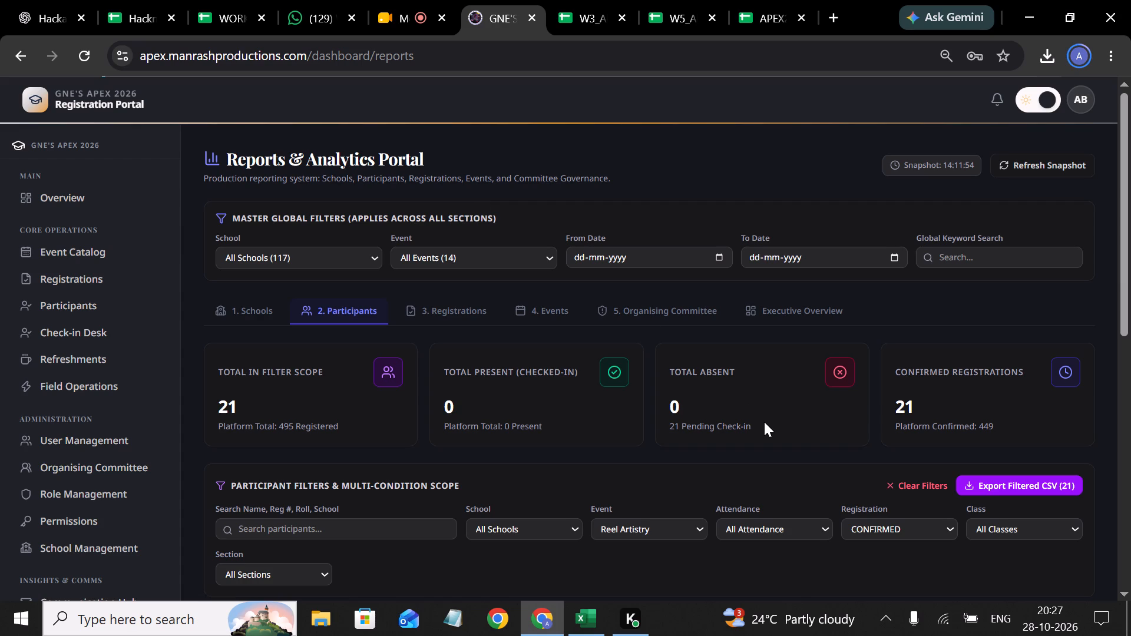
pyautogui.scroll(-1, 764, 422)
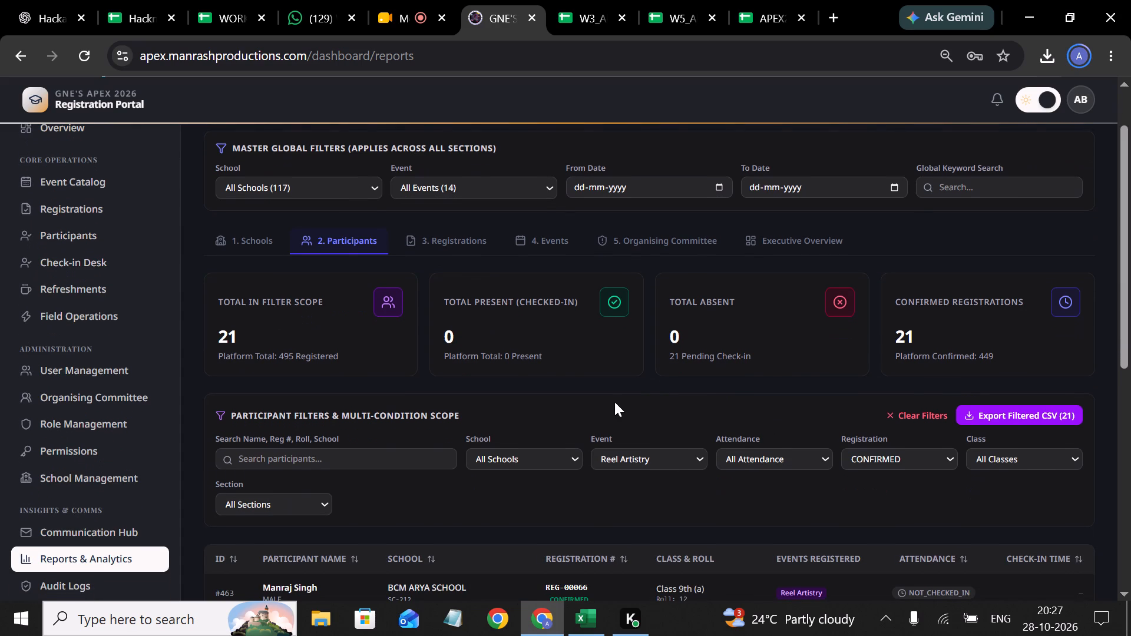
# Open the event choices in the participant filters.
pyautogui.click(697, 458)
pyautogui.click(697, 458)
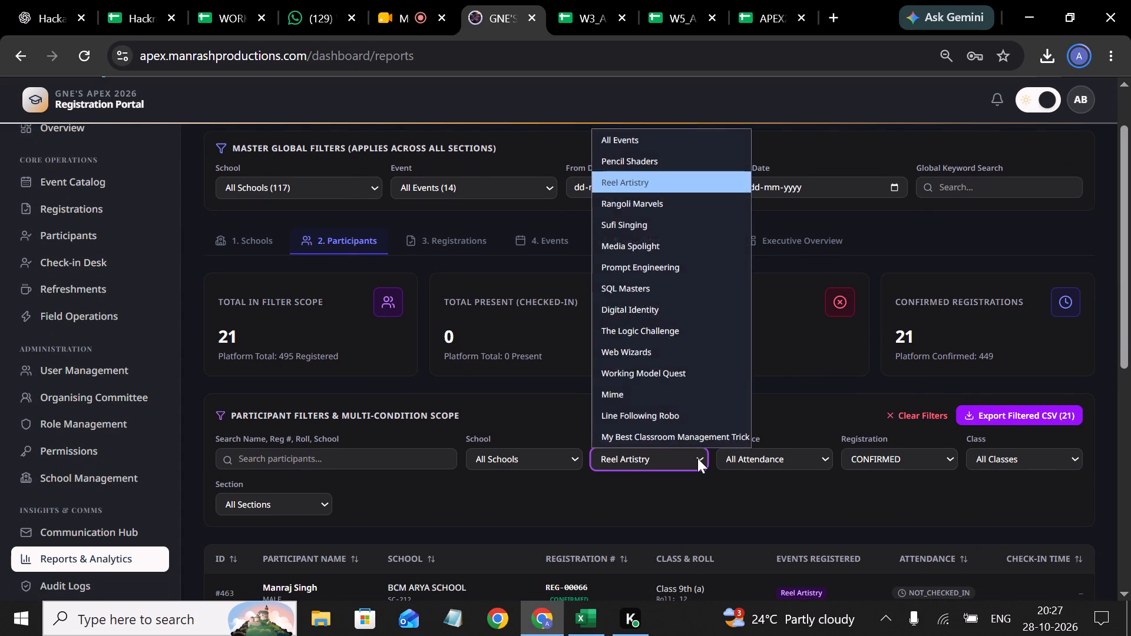
# Check the attendance choices in the participant filters, keeping the event and attendance filters as they are.
pyautogui.click(697, 458)
pyautogui.click(697, 458)
pyautogui.click(807, 459)
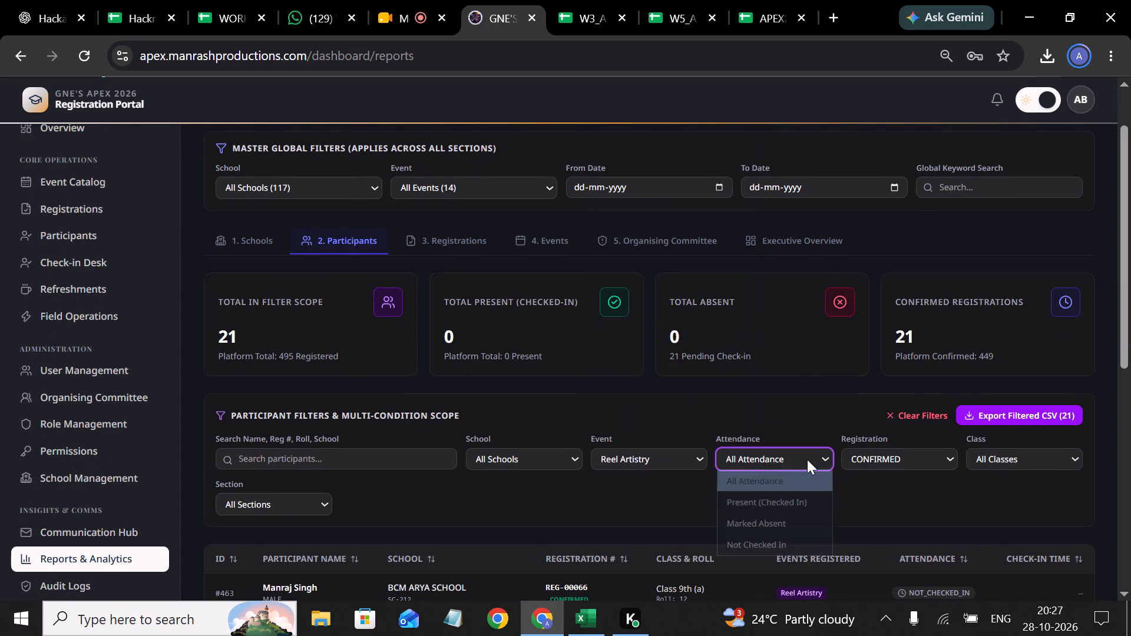
pyautogui.click(815, 459)
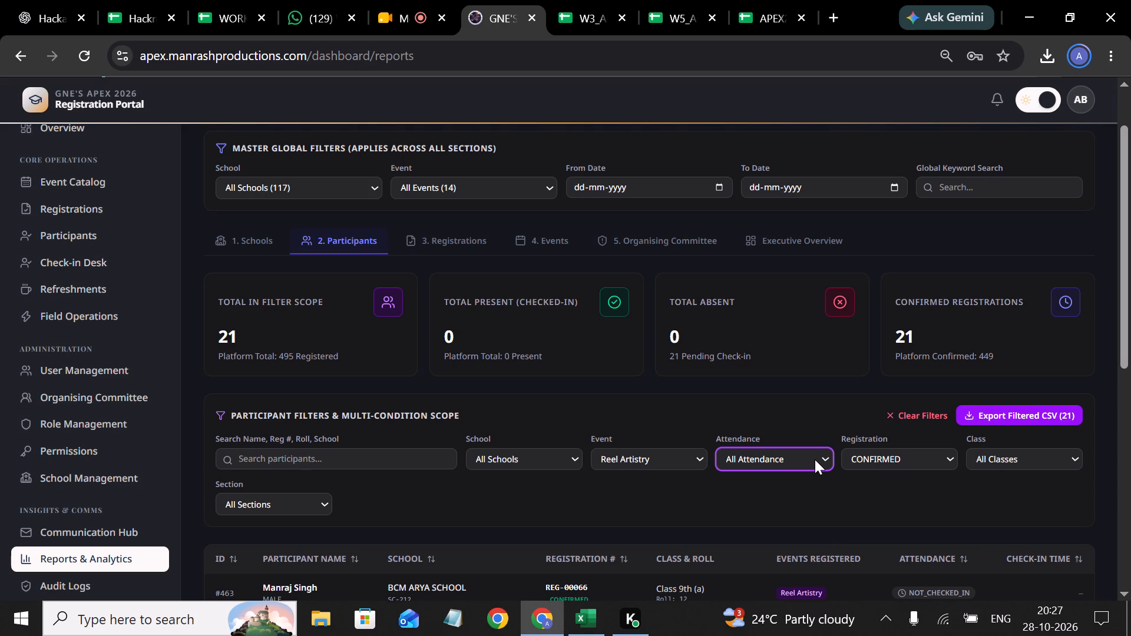
# Review the first rows of the confirmed Reel Artistry participants, the summary figures and the report's master global filters.
pyautogui.scroll(-3, 815, 459)
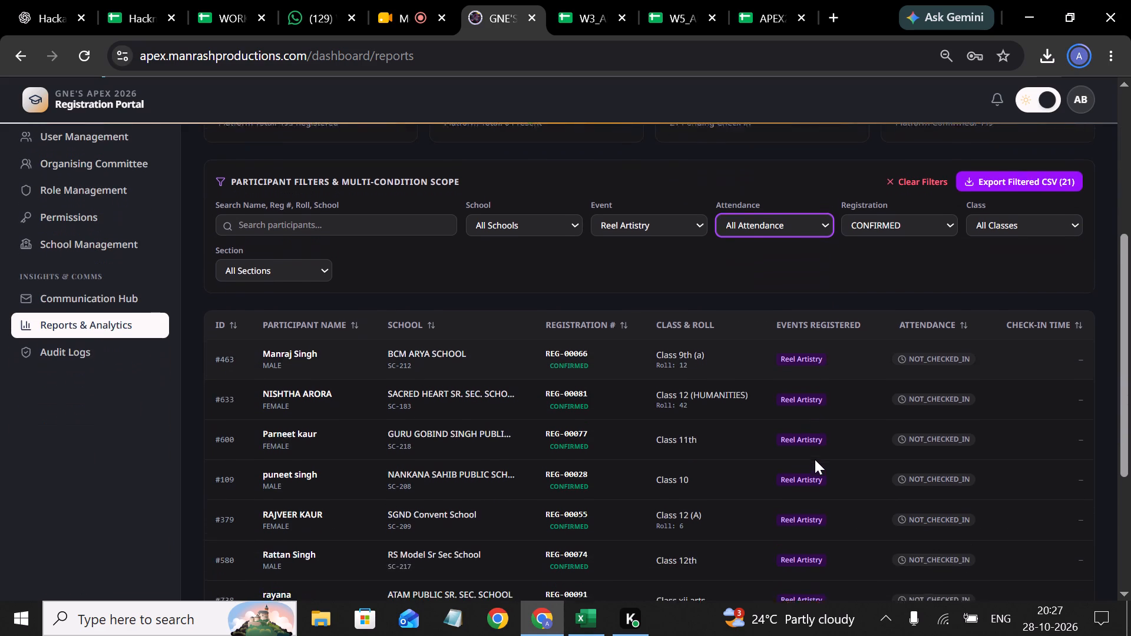
pyautogui.scroll(-2, 815, 459)
pyautogui.scroll(2, 815, 459)
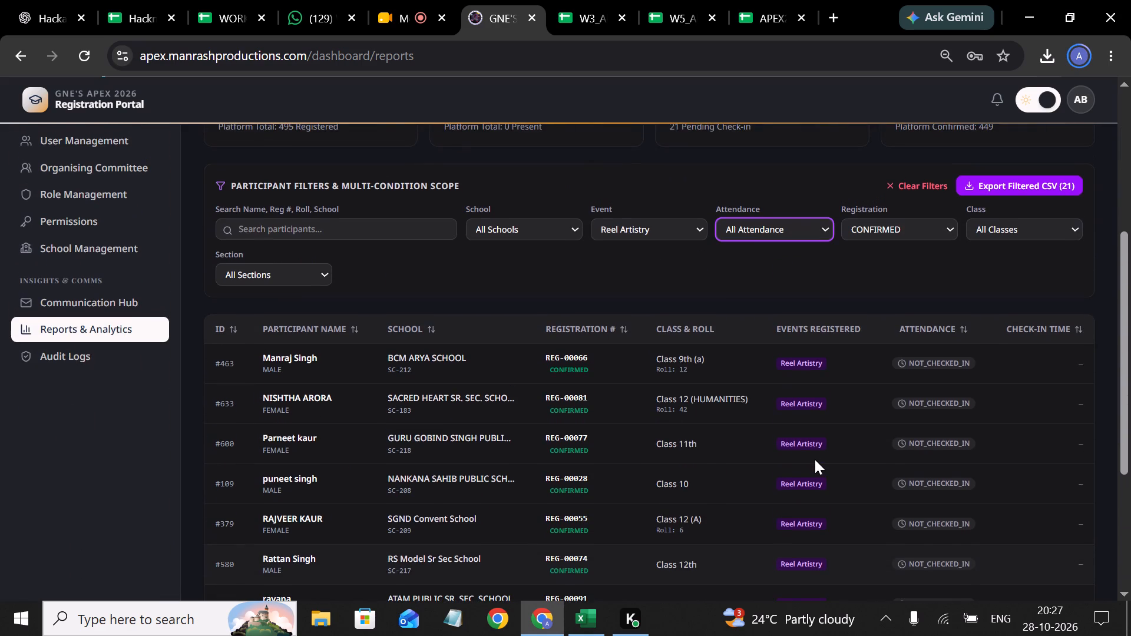
pyautogui.scroll(1, 815, 459)
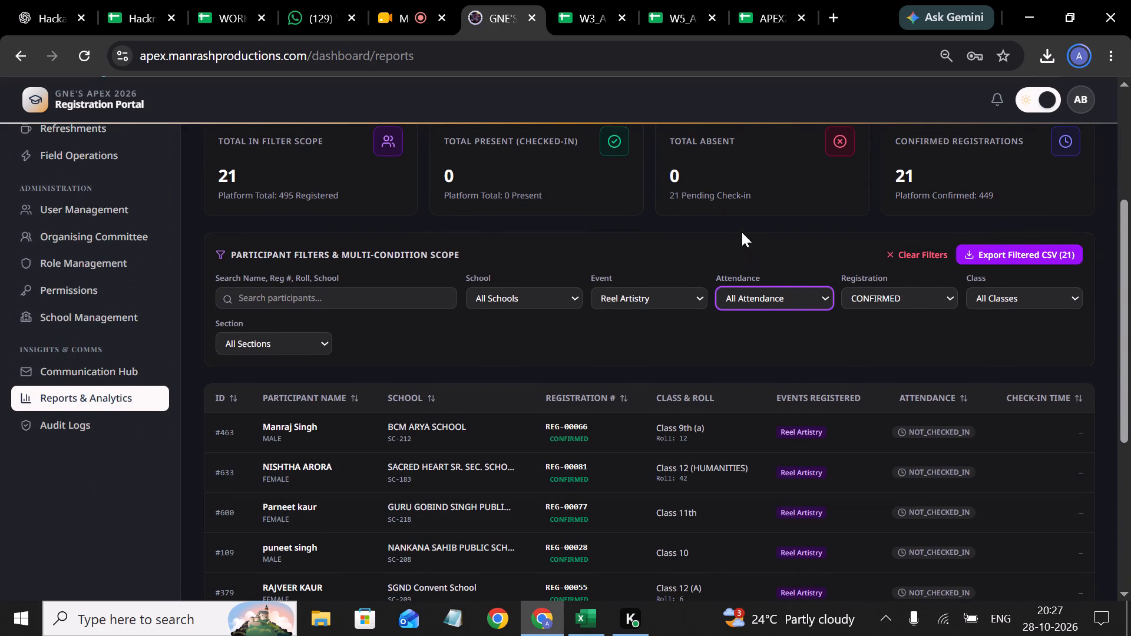
pyautogui.scroll(1, 747, 239)
pyautogui.click(842, 239)
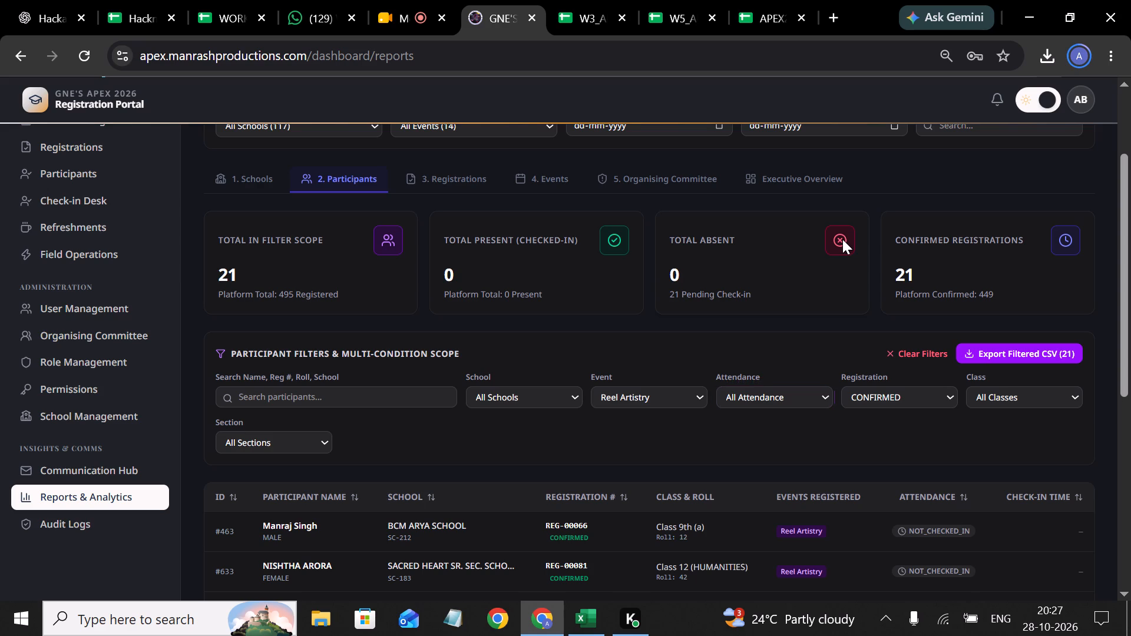
pyautogui.scroll(3, 530, 257)
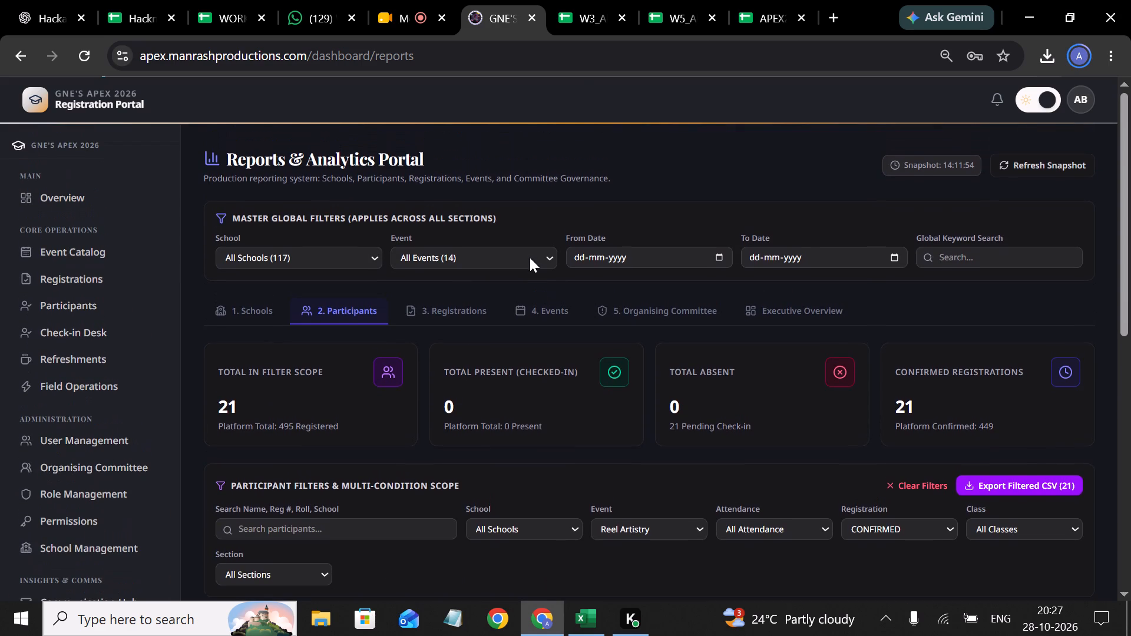
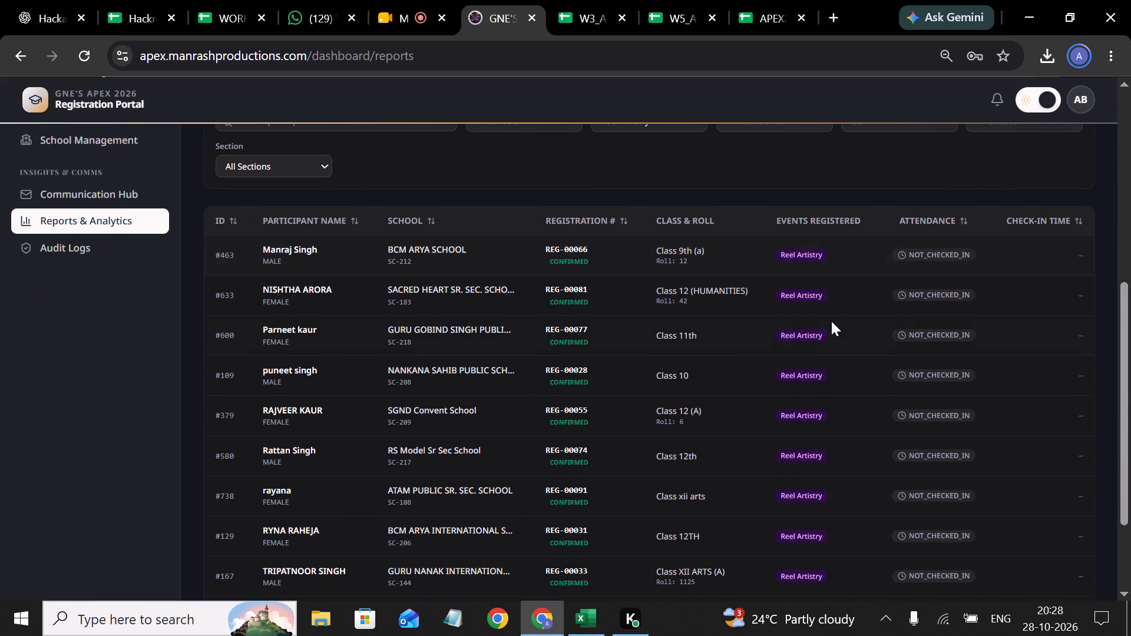
# Examine the confirmed Reel Artistry participant rows together with the filters applied to them.
pyautogui.scroll(1, 655, 310)
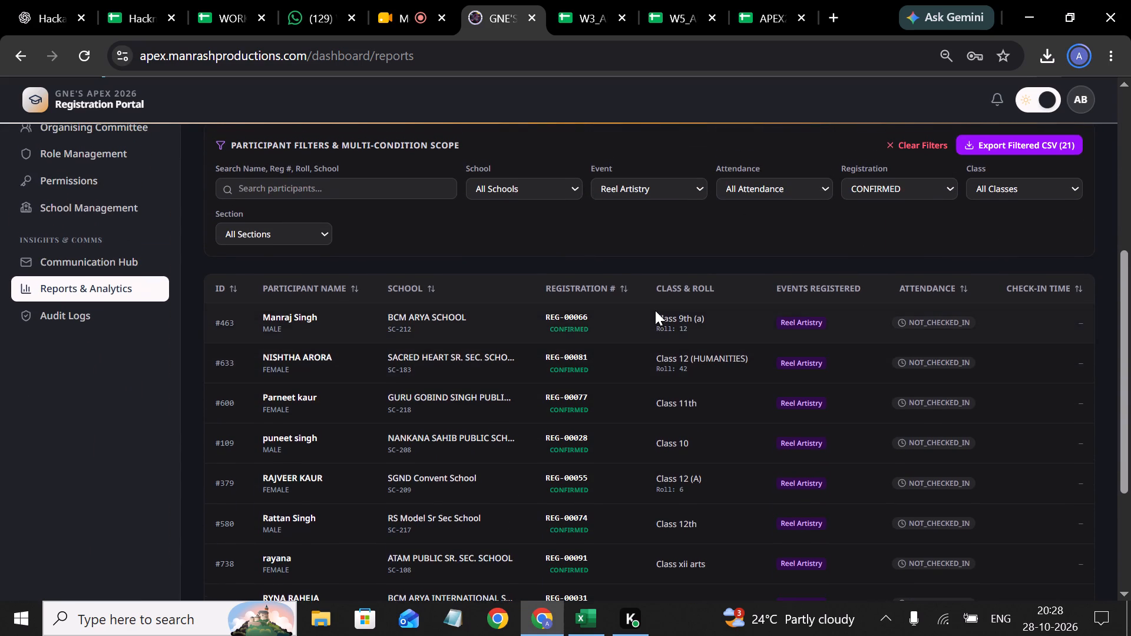
pyautogui.scroll(-1, 655, 310)
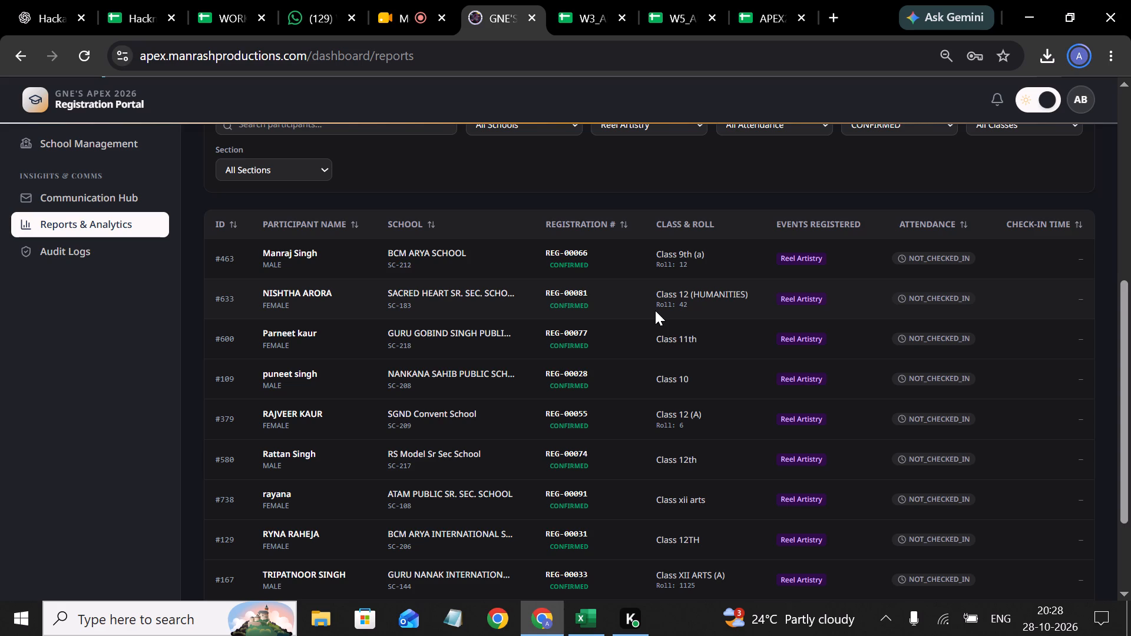
pyautogui.hscroll(2, 655, 310)
pyautogui.scroll(1, 655, 310)
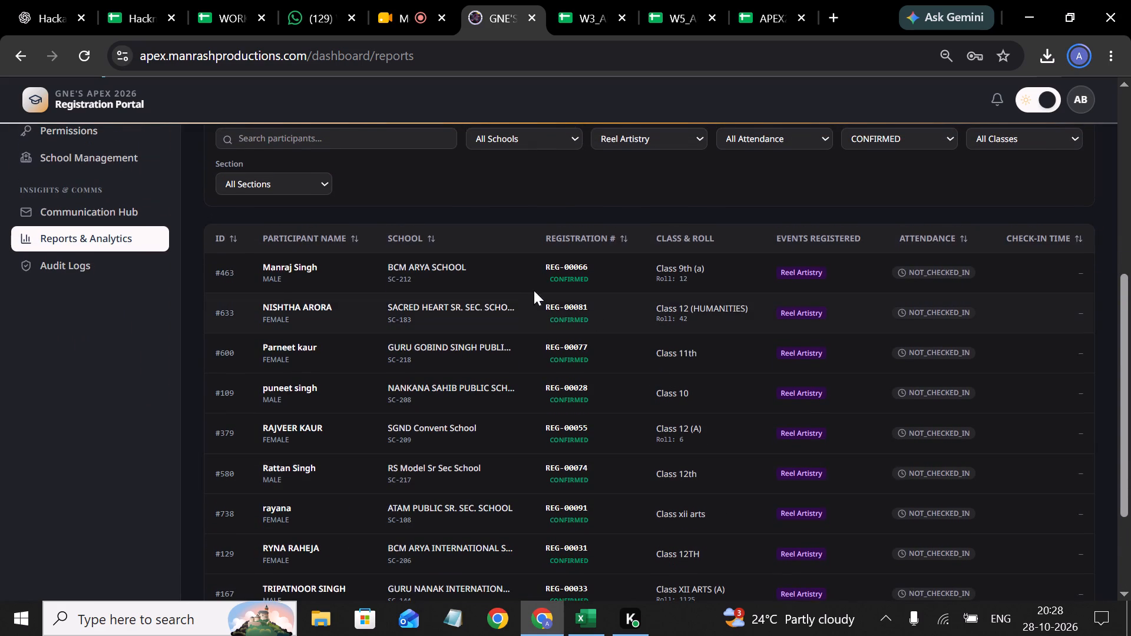
pyautogui.hscroll(1, 521, 291)
pyautogui.scroll(1, 521, 291)
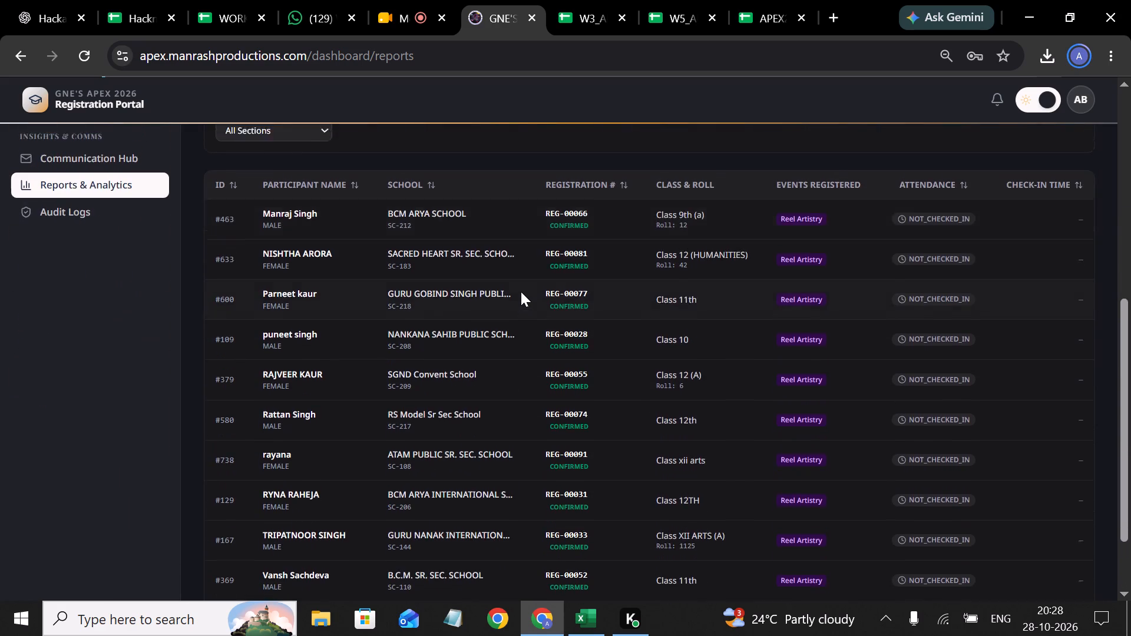
pyautogui.scroll(2, 521, 291)
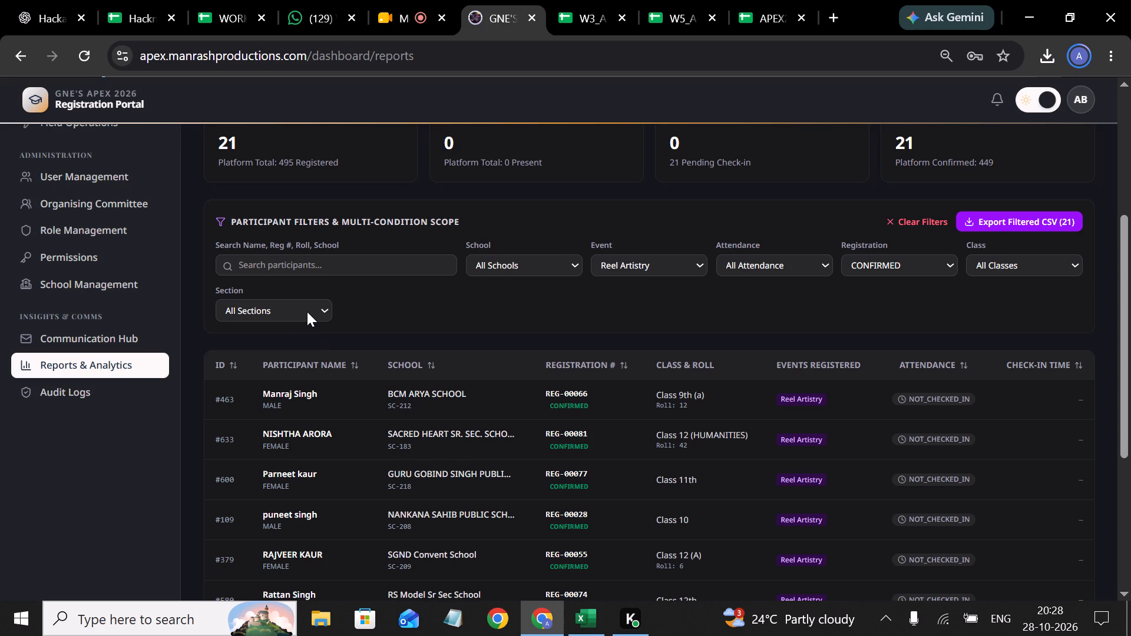
# View the section choices in the participant filters, leaving All Sections selected.
pyautogui.click(315, 312)
pyautogui.click(358, 307)
pyautogui.click(325, 310)
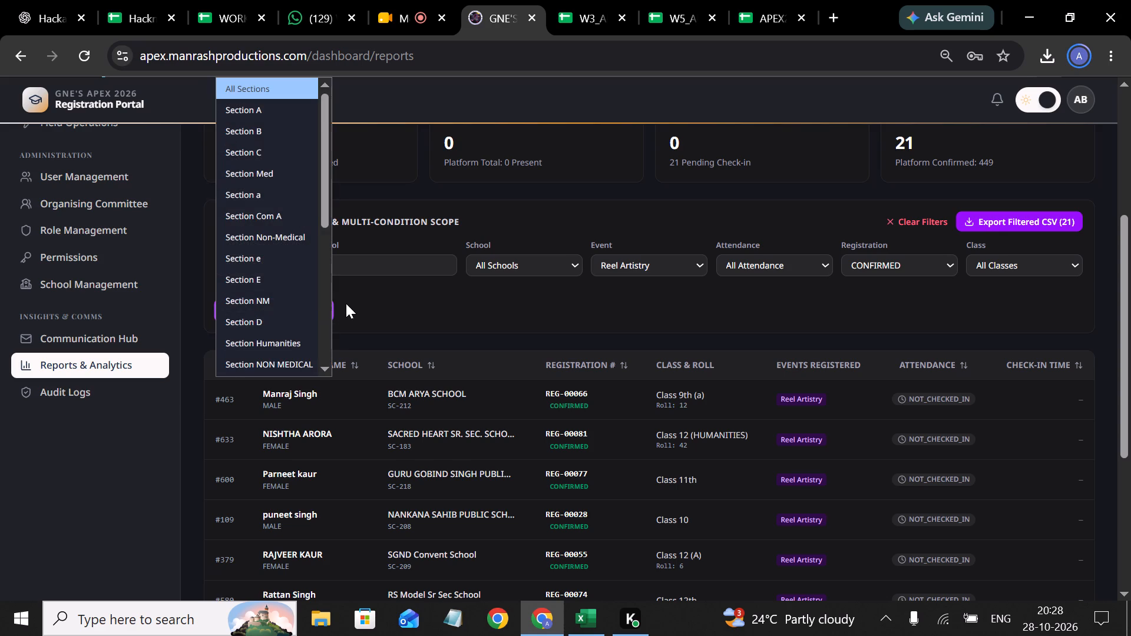
pyautogui.click(350, 303)
# Open the Check-in Desk and view its attendance overview.
pyautogui.scroll(2, 78, 264)
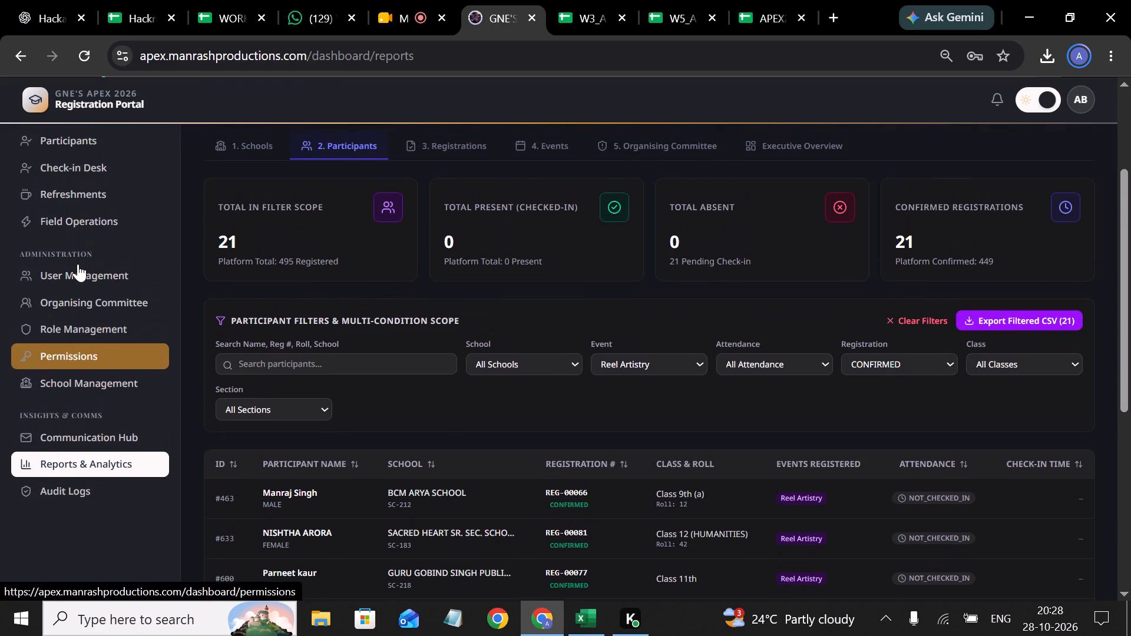
pyautogui.scroll(3, 78, 264)
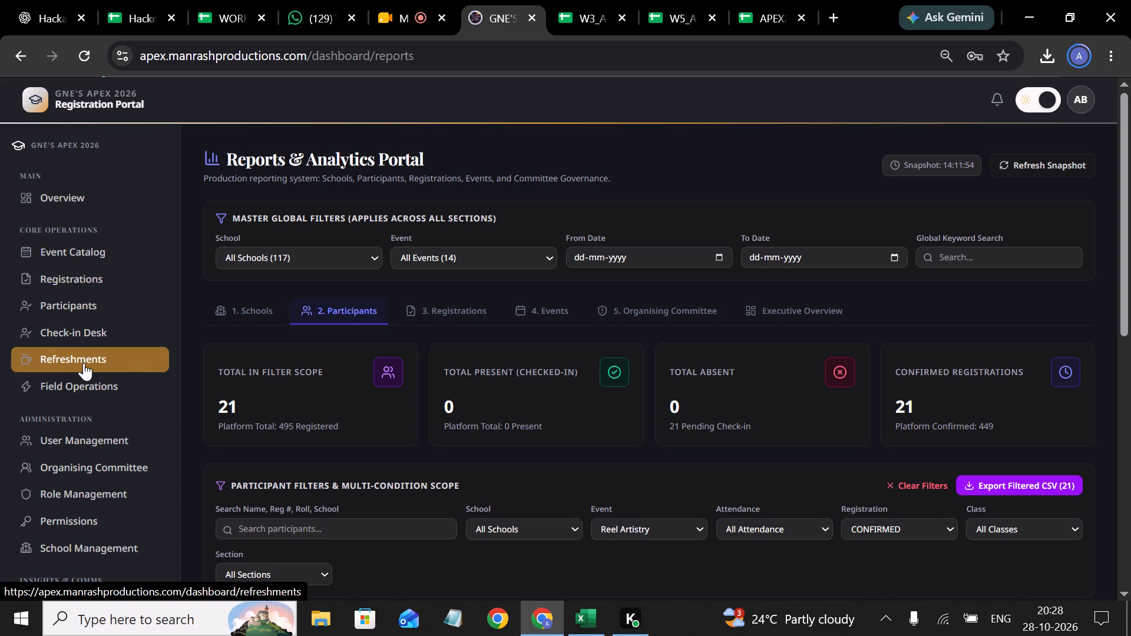
pyautogui.click(123, 331)
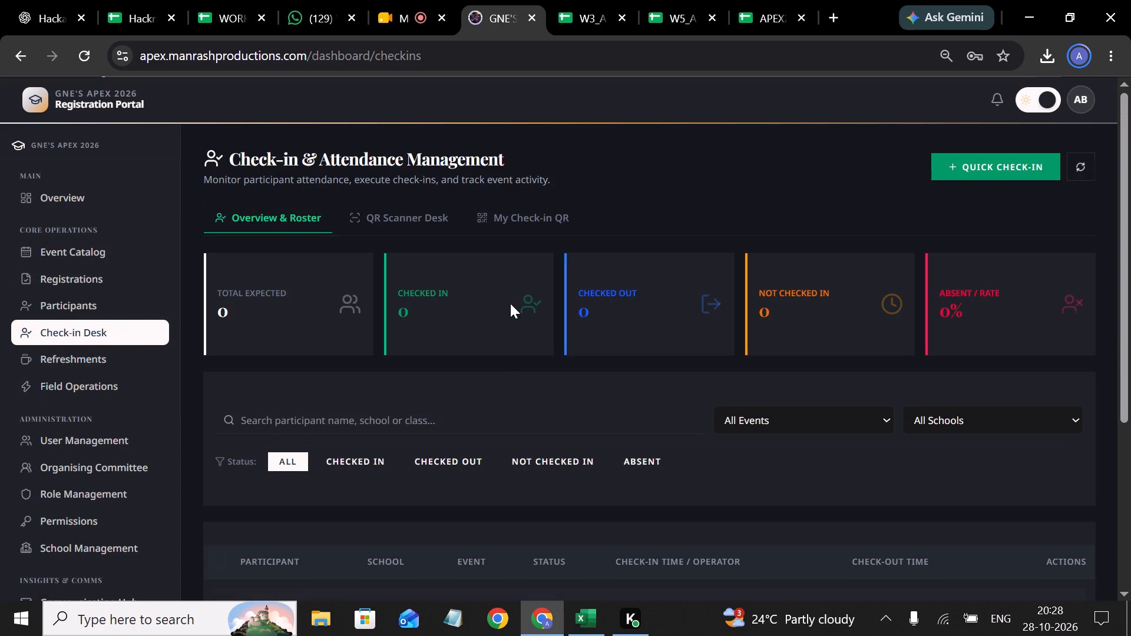
pyautogui.click(703, 305)
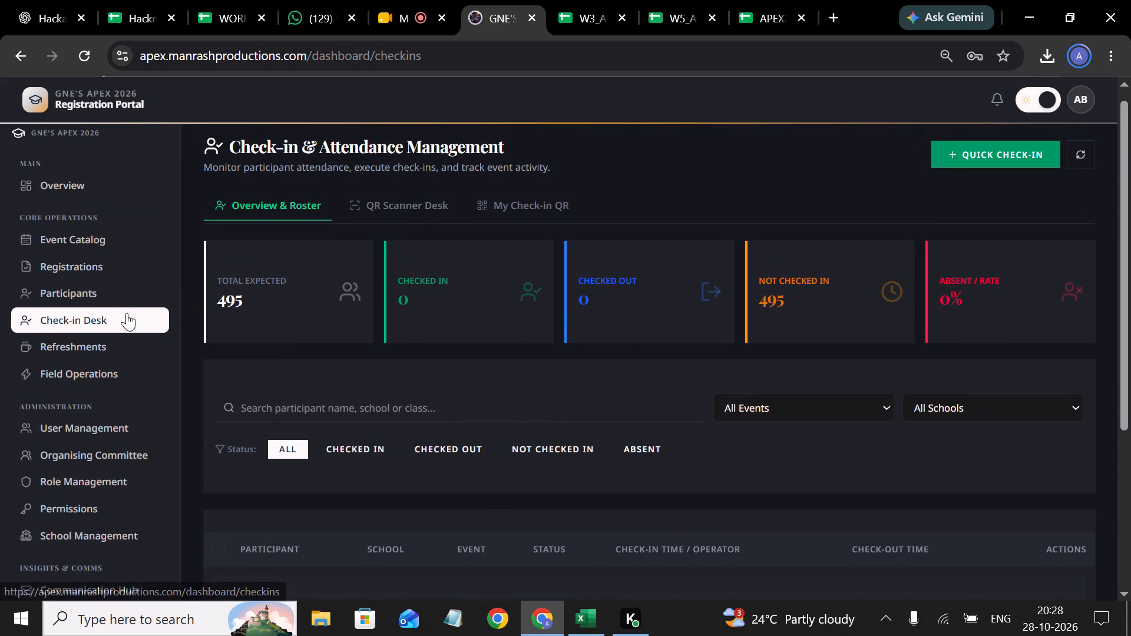
# Return to Reports & Analytics and examine the first page of the schools report.
pyautogui.scroll(1, 125, 264)
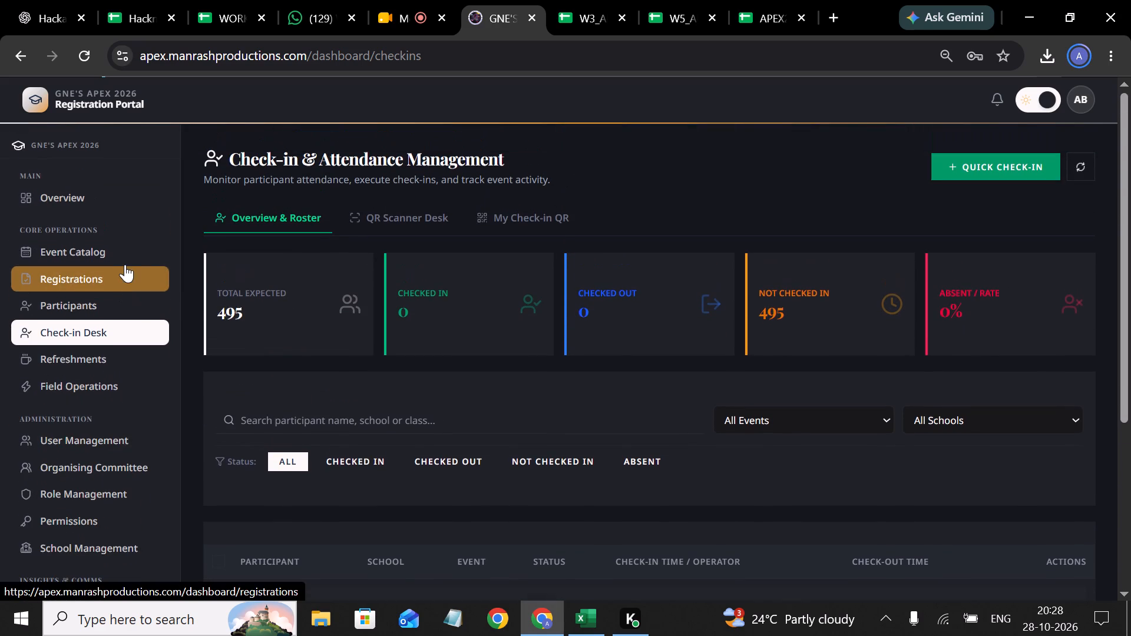
pyautogui.scroll(1, 125, 264)
pyautogui.scroll(-1, 129, 315)
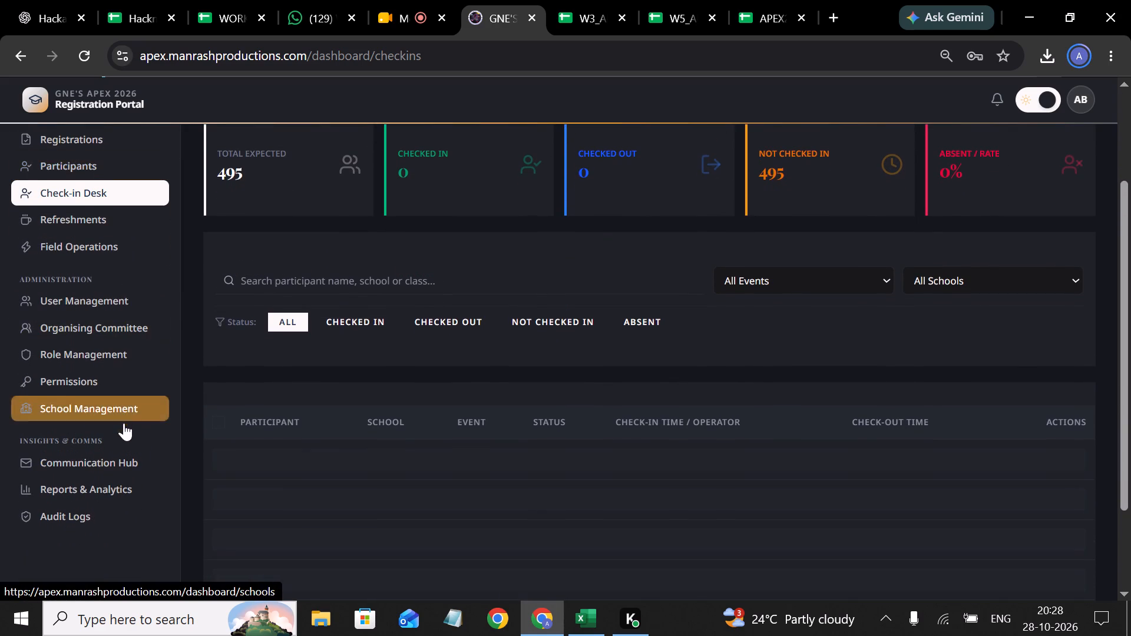
pyautogui.click(113, 479)
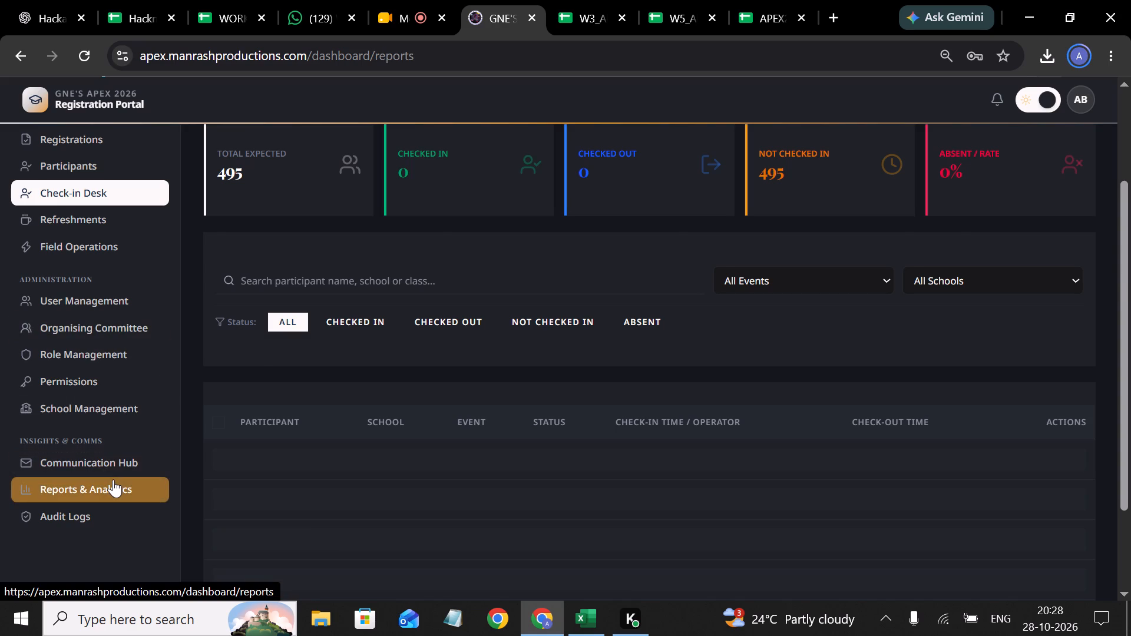
pyautogui.scroll(-3, 465, 299)
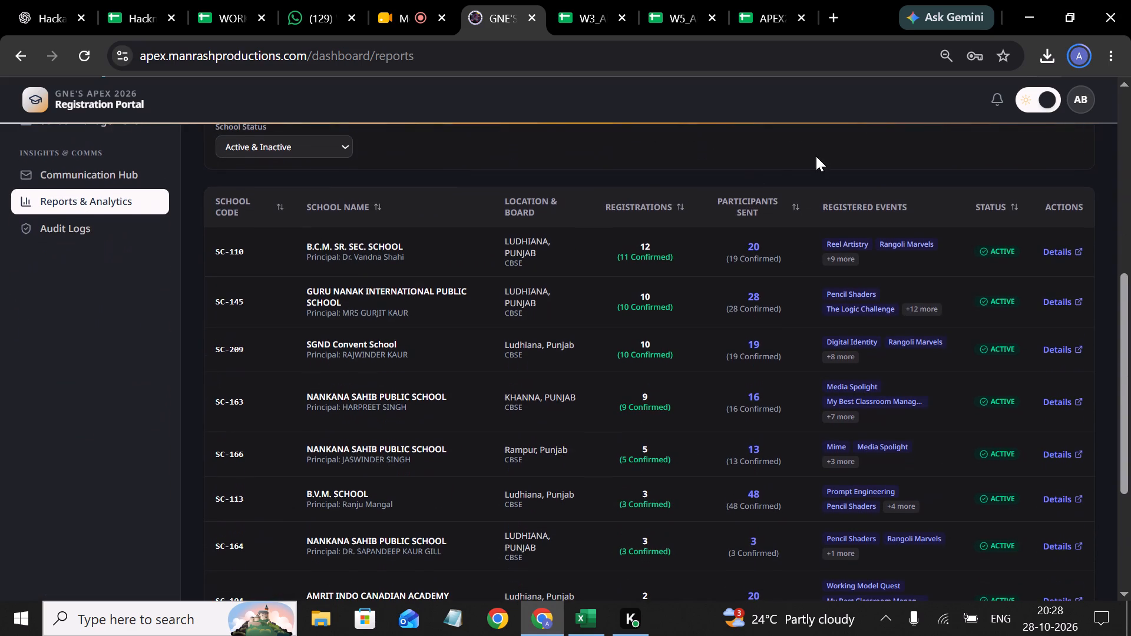
pyautogui.scroll(-3, 767, 360)
pyautogui.scroll(1, 606, 327)
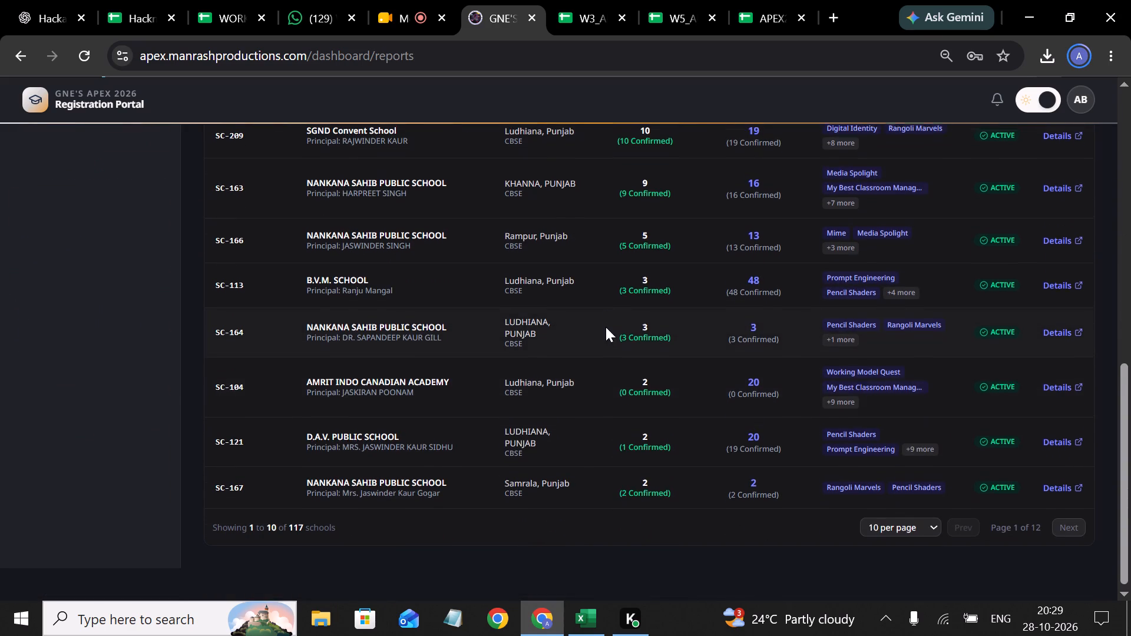
pyautogui.scroll(2, 606, 327)
pyautogui.scroll(-3, 606, 327)
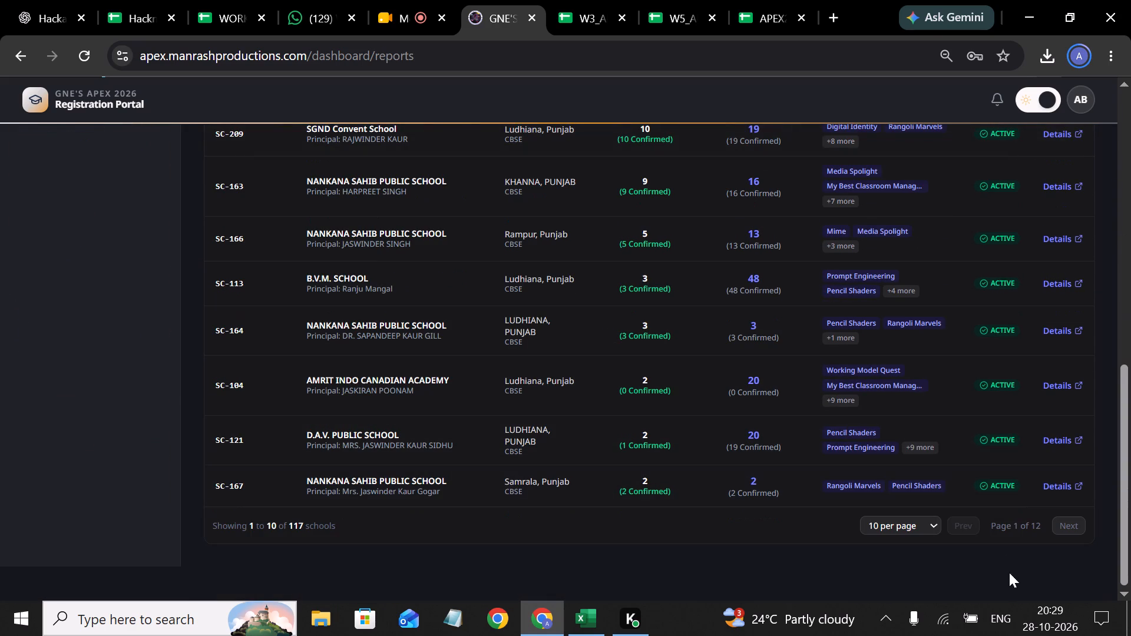
# Advance the schools report through pages 2 and 3, reviewing each school's registrations, participants sent and registered events.
pyautogui.click(1057, 525)
pyautogui.hscroll(1, 710, 303)
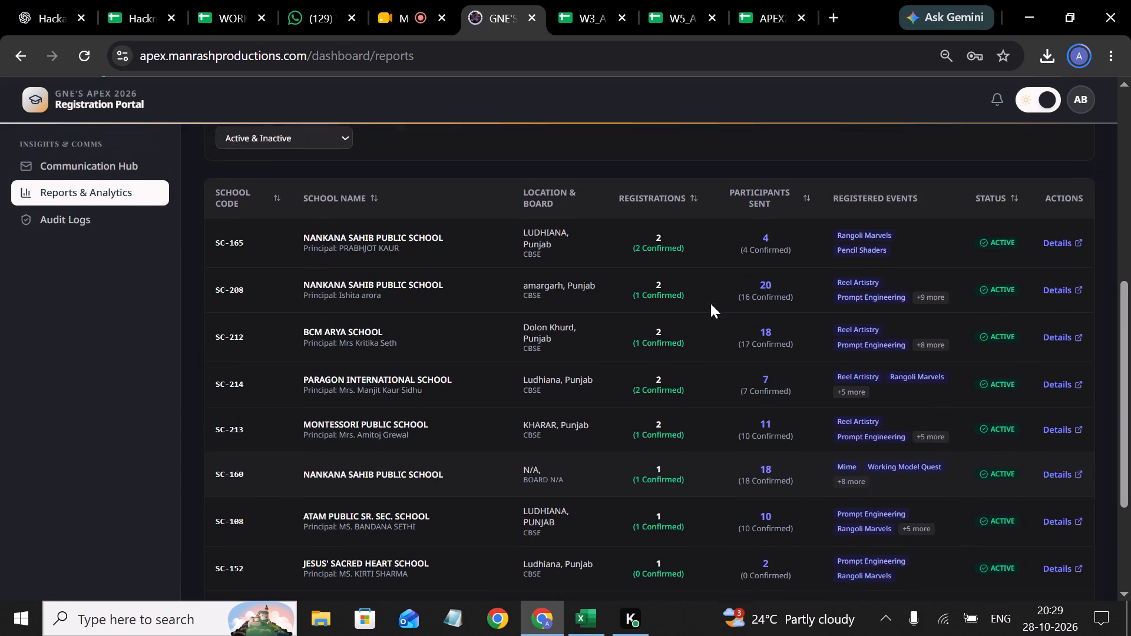
pyautogui.hscroll(1, 710, 303)
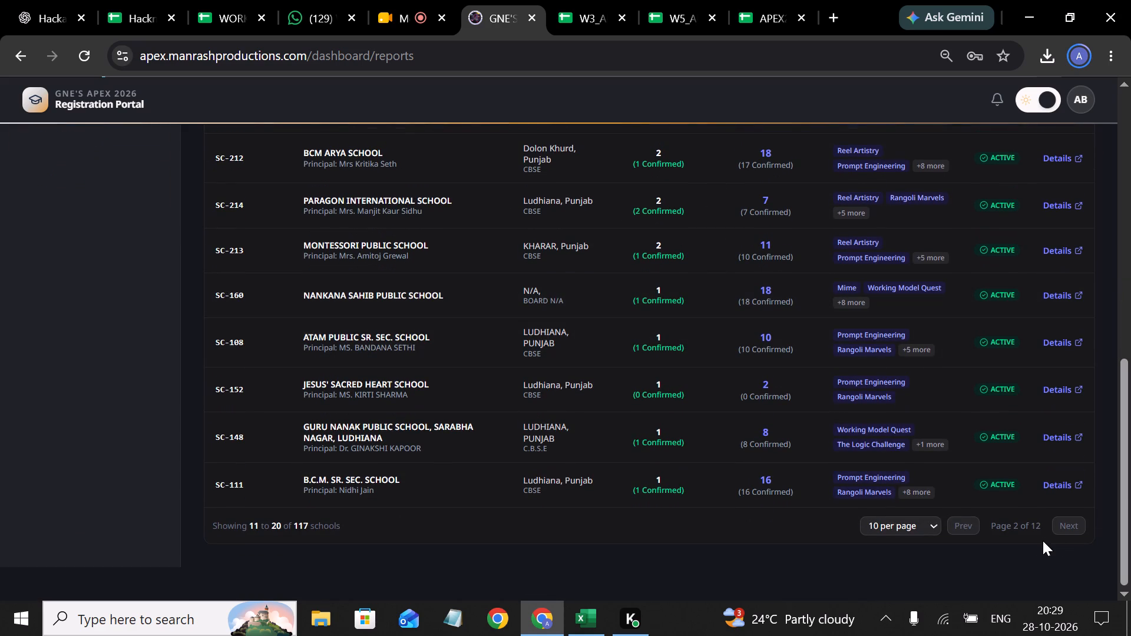
pyautogui.click(1061, 530)
pyautogui.scroll(2, 847, 435)
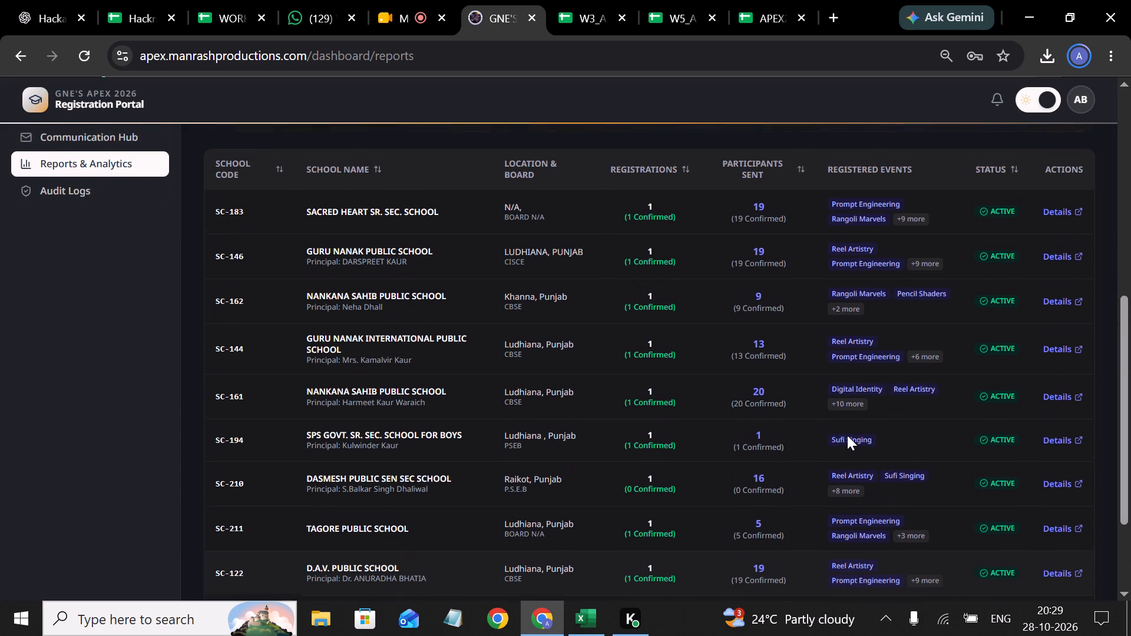
pyautogui.scroll(-1, 847, 435)
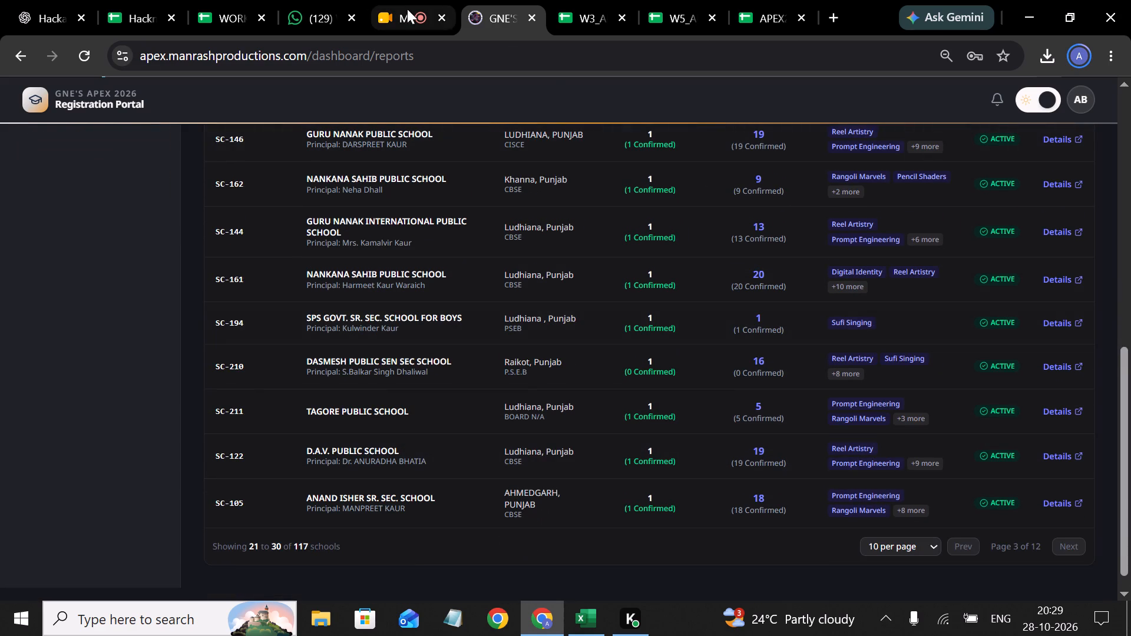
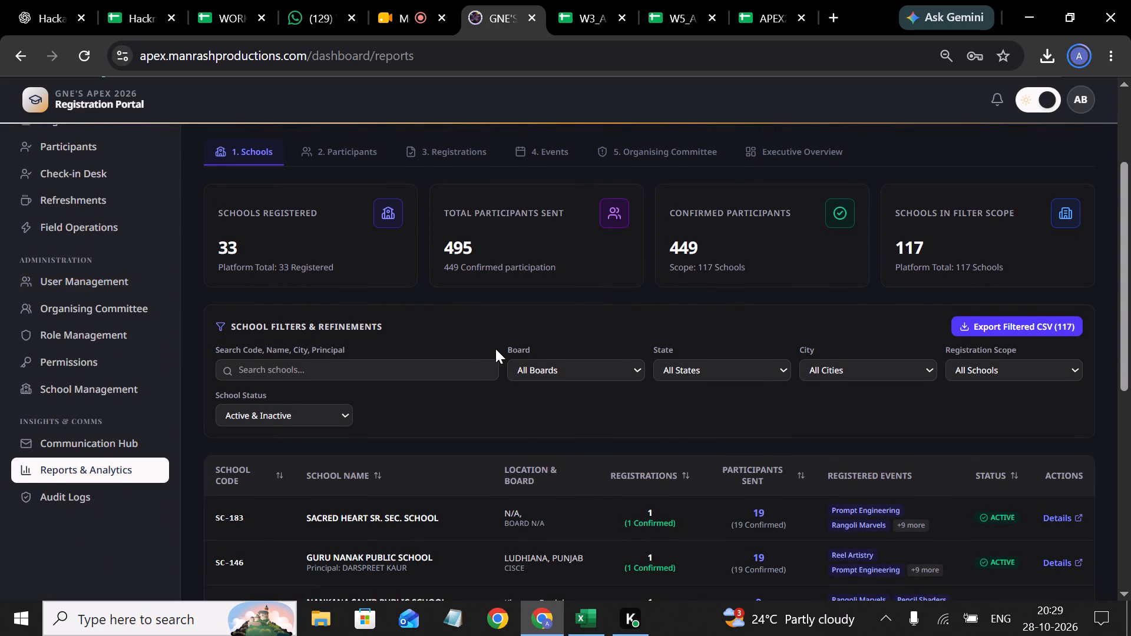
# Open the Events report and review its event list and the category and venue filter choices, leaving both unfiltered.
pyautogui.scroll(1, 495, 349)
pyautogui.click(540, 215)
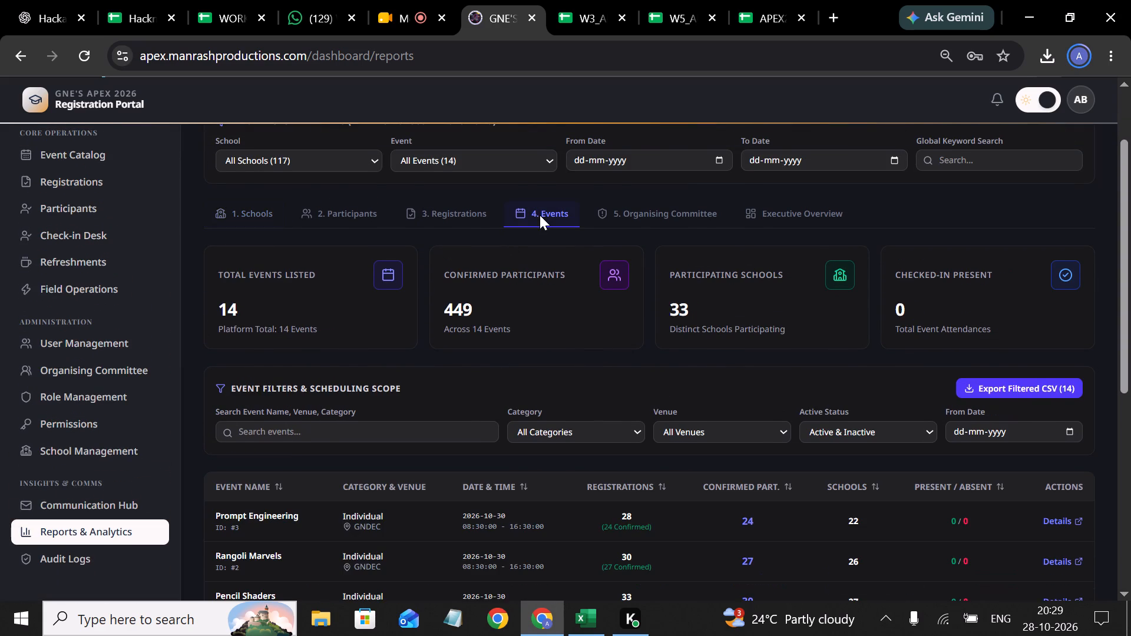
pyautogui.scroll(-2, 691, 391)
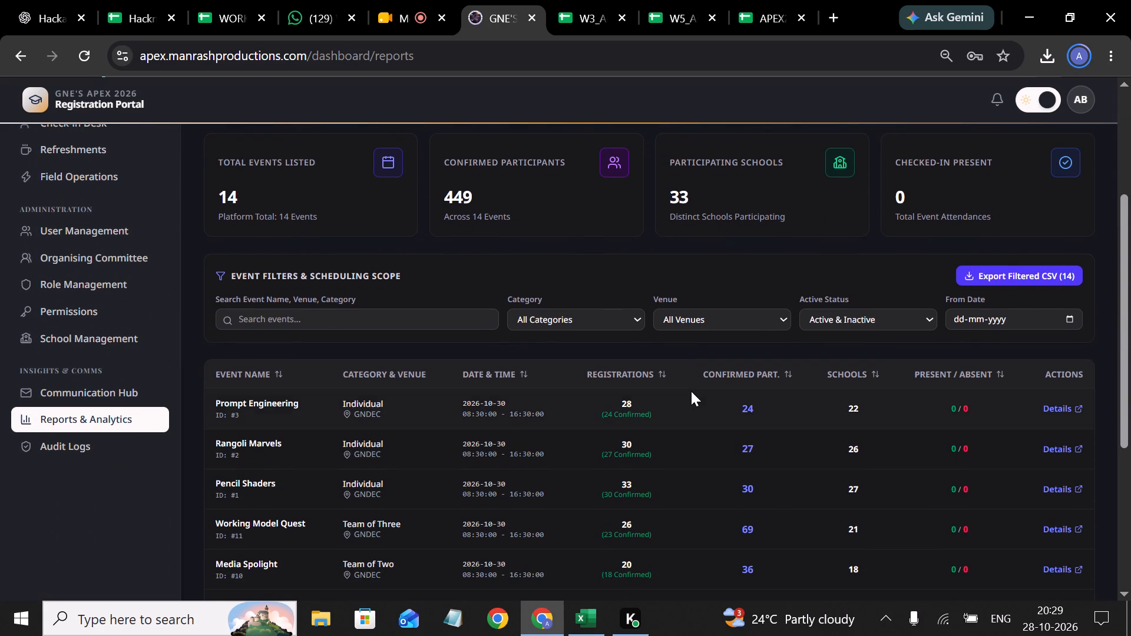
pyautogui.hscroll(1, 691, 391)
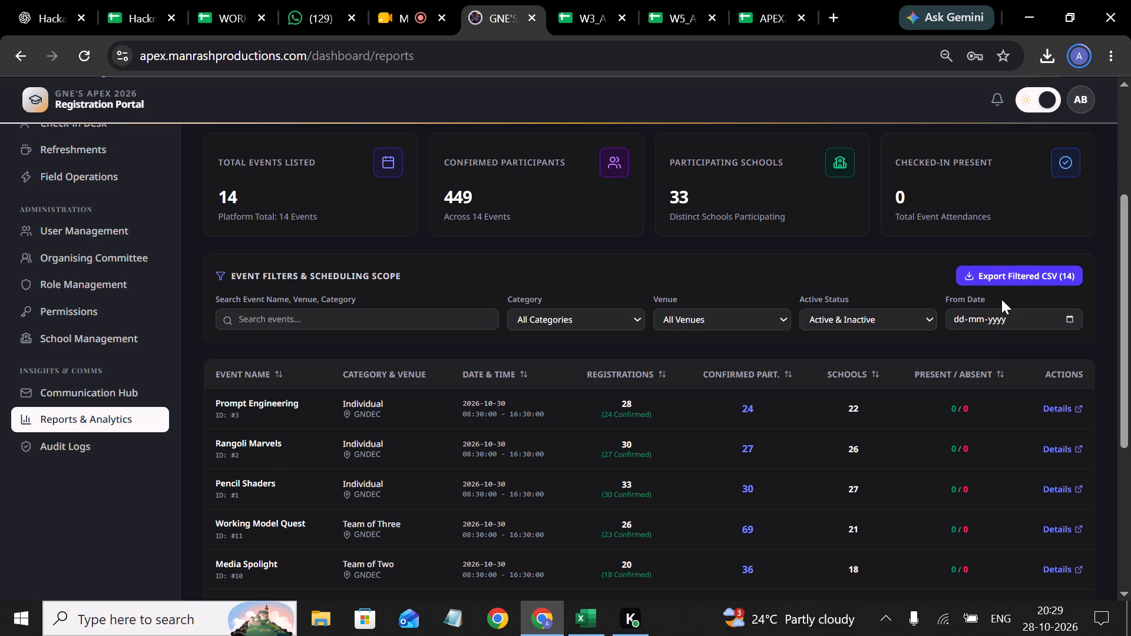
pyautogui.click(627, 323)
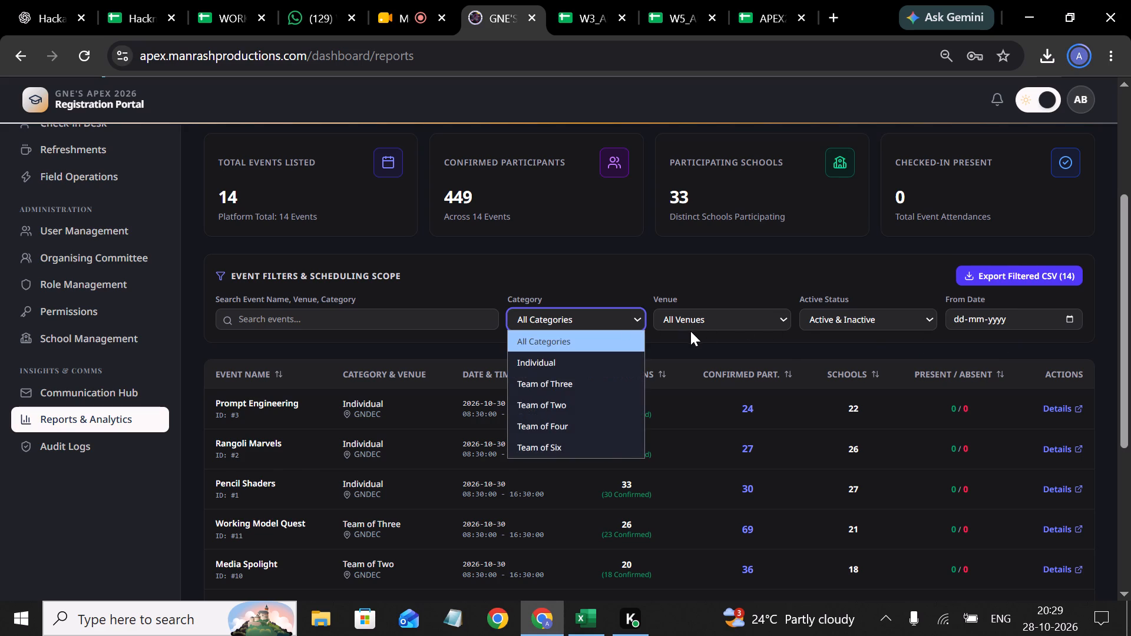
pyautogui.click(698, 330)
pyautogui.click(732, 324)
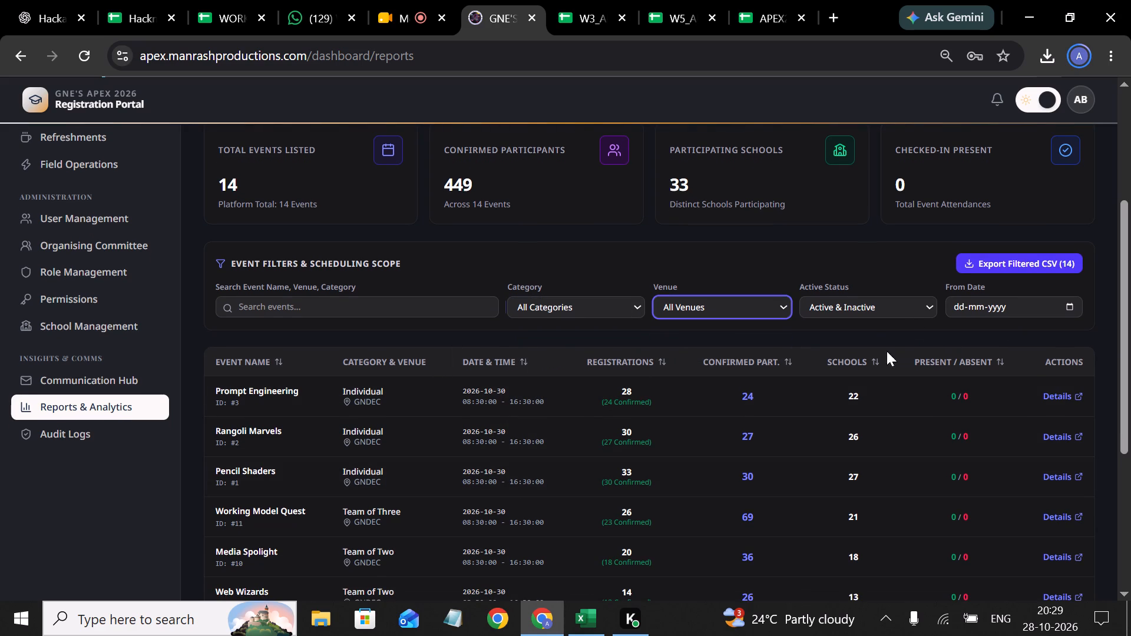
# Filter the Participants report to the Reel Artistry event.
pyautogui.scroll(2, 855, 441)
pyautogui.scroll(1, 501, 247)
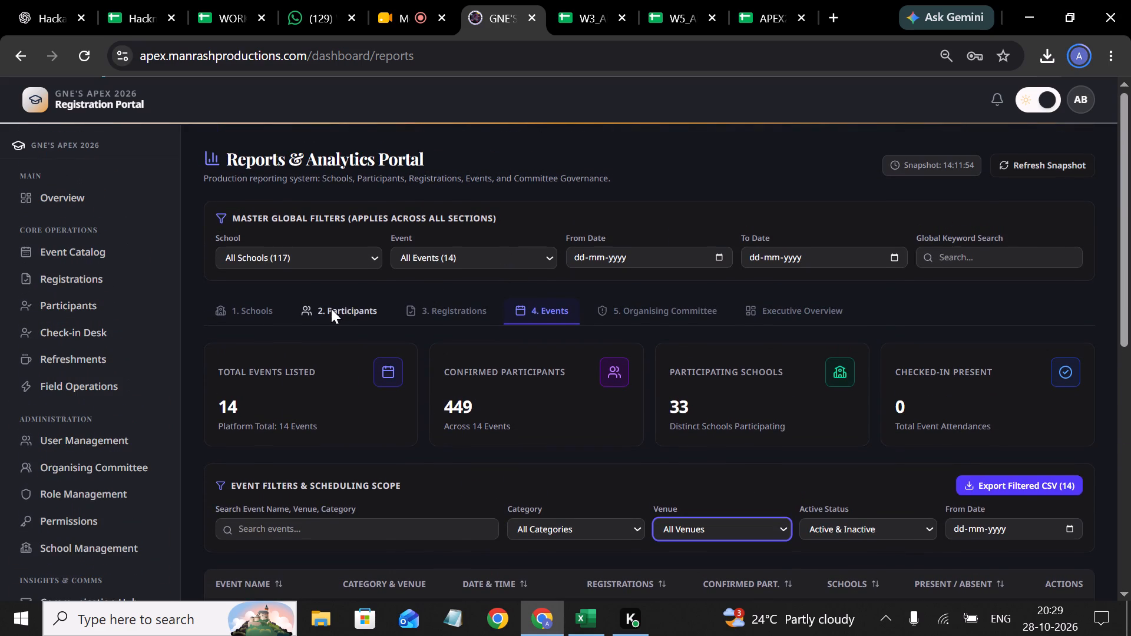
pyautogui.click(330, 309)
pyautogui.scroll(-2, 774, 432)
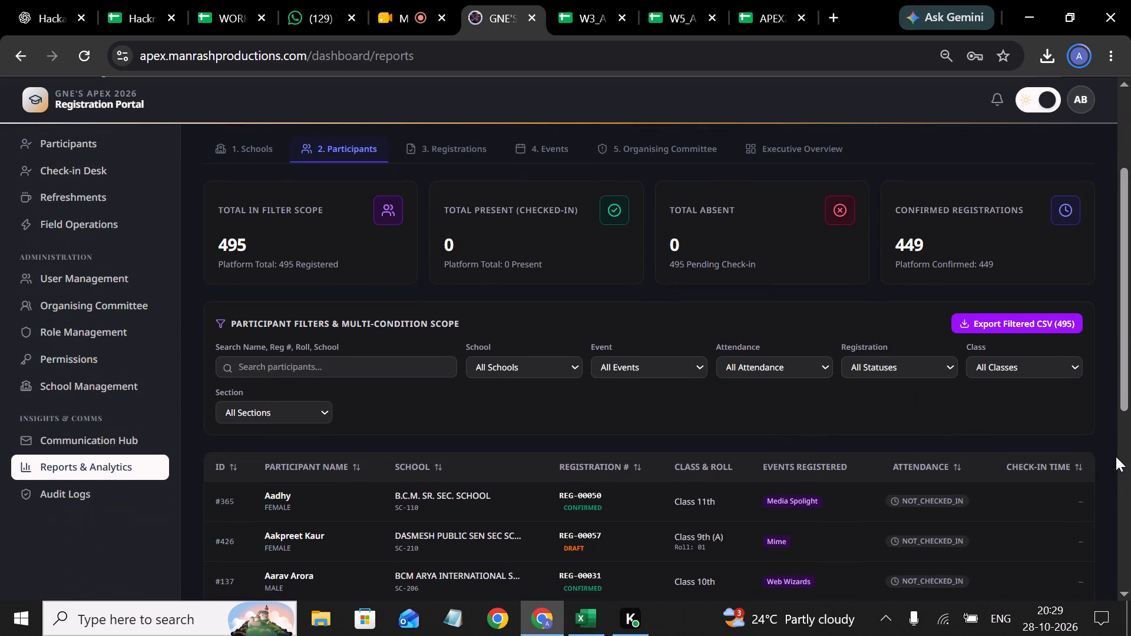
pyautogui.click(660, 363)
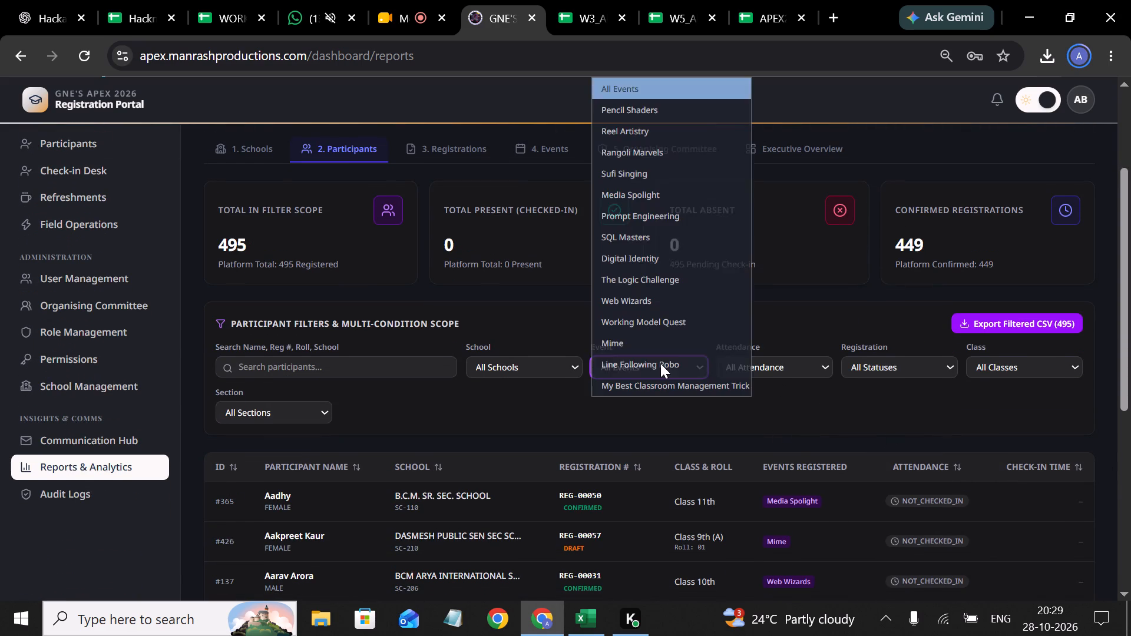
pyautogui.click(658, 128)
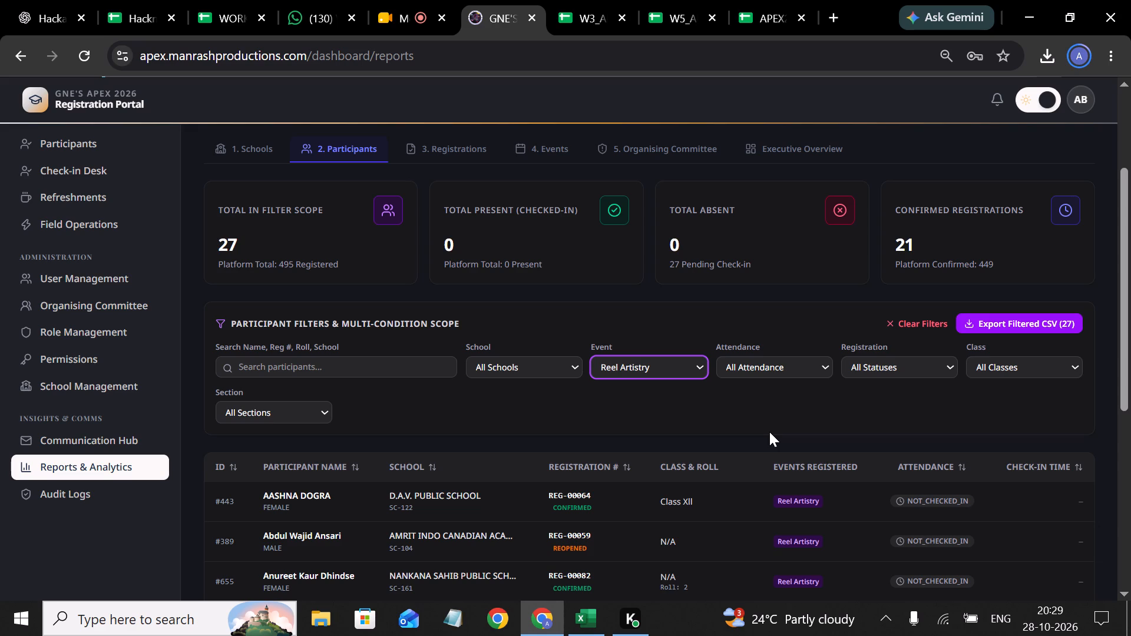
# Review the Reel Artistry summary cards and the school filter choices, leaving All Schools selected.
pyautogui.scroll(1, 699, 376)
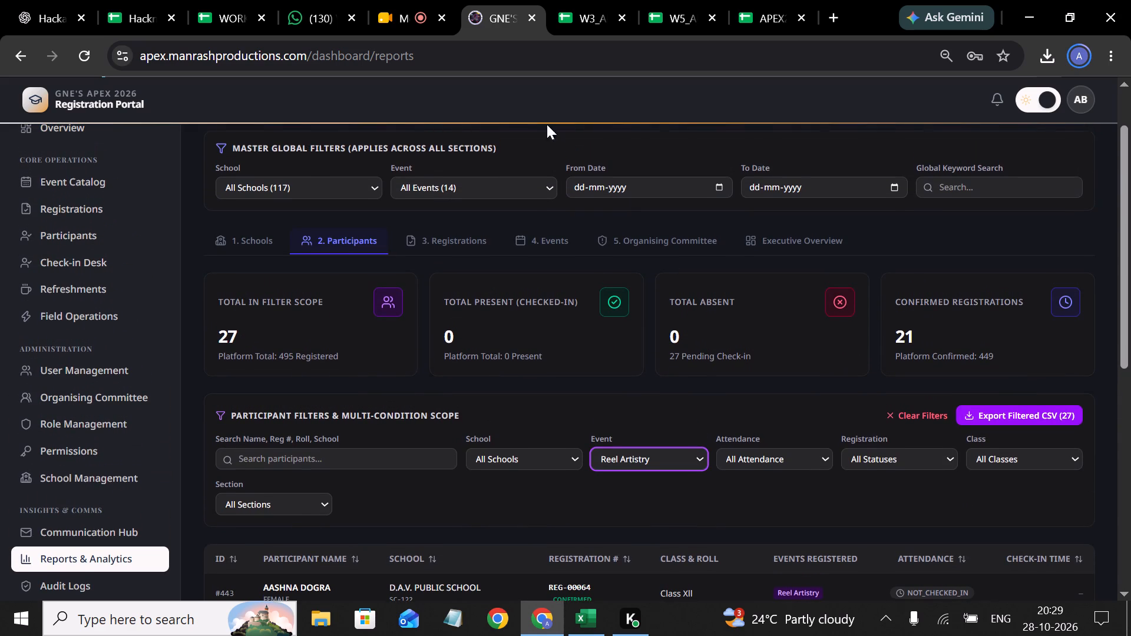
pyautogui.scroll(2, 452, 271)
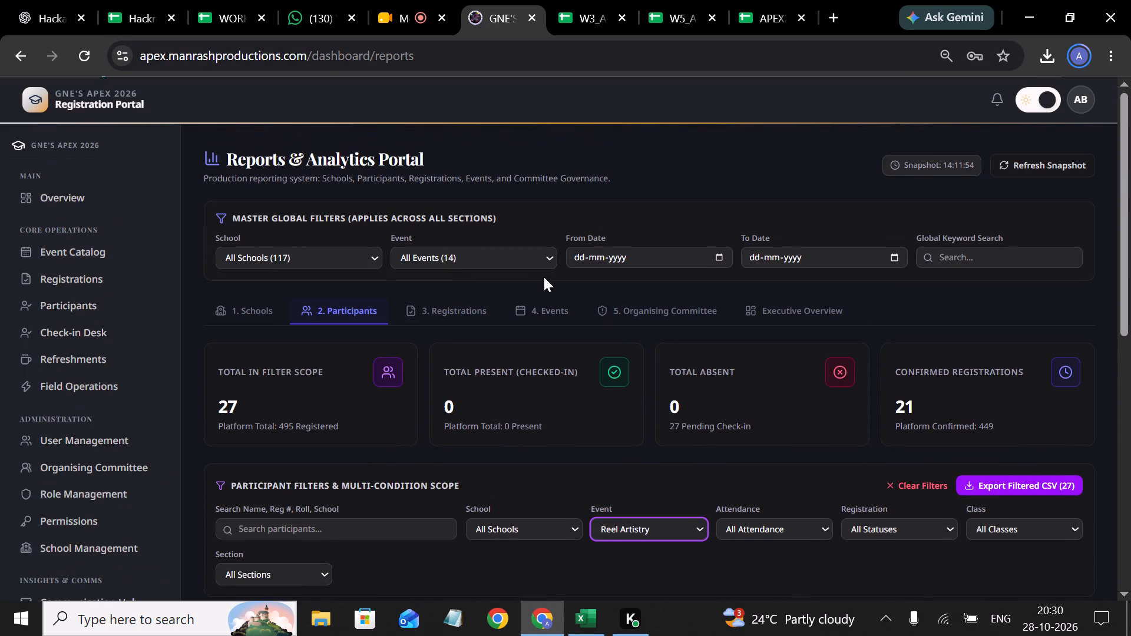
pyautogui.scroll(-1, 636, 352)
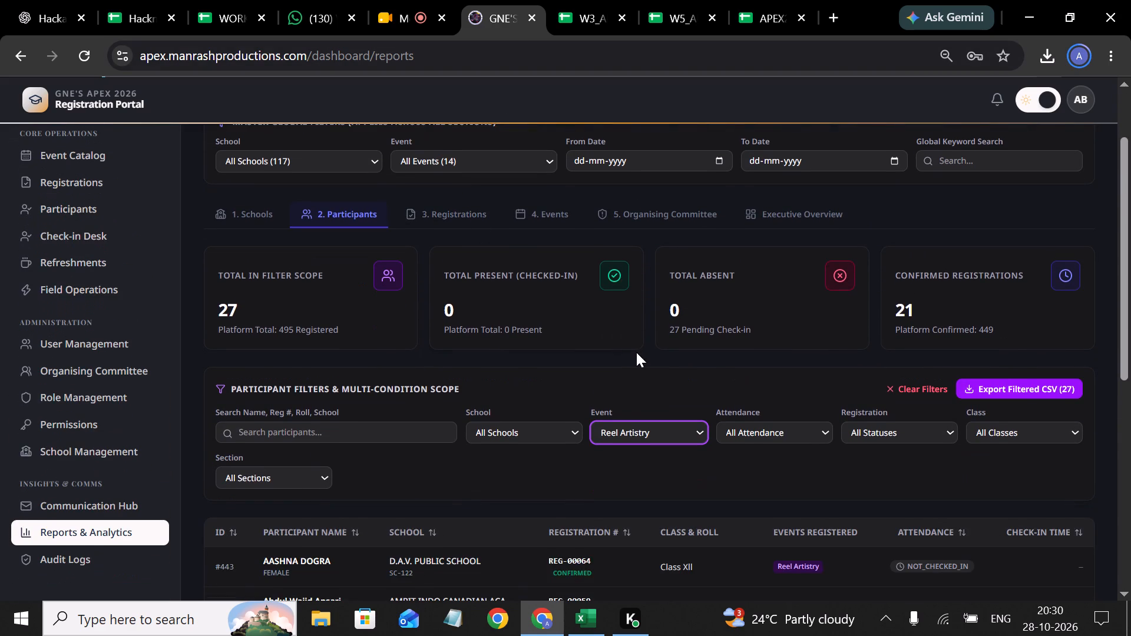
pyautogui.scroll(-3, 636, 352)
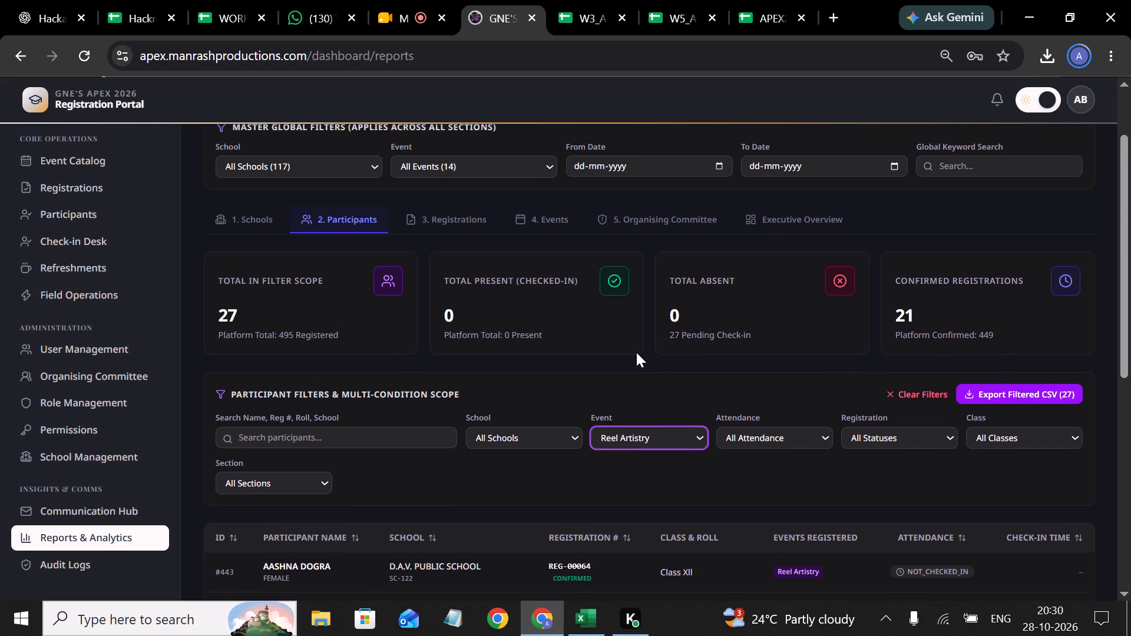
pyautogui.scroll(-1, 636, 352)
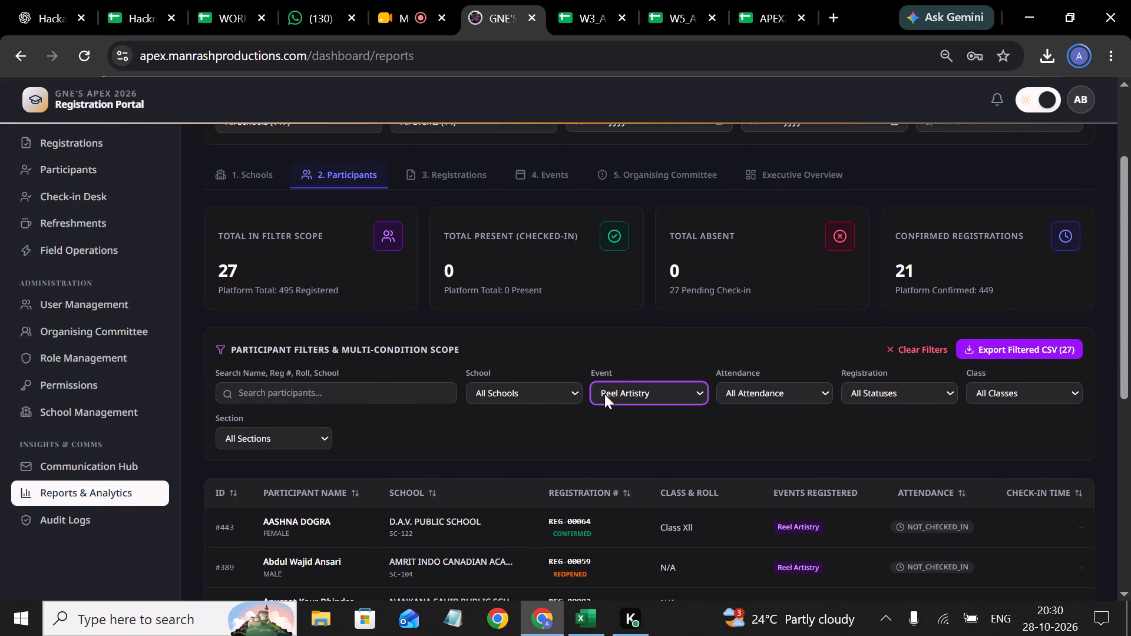
pyautogui.click(574, 395)
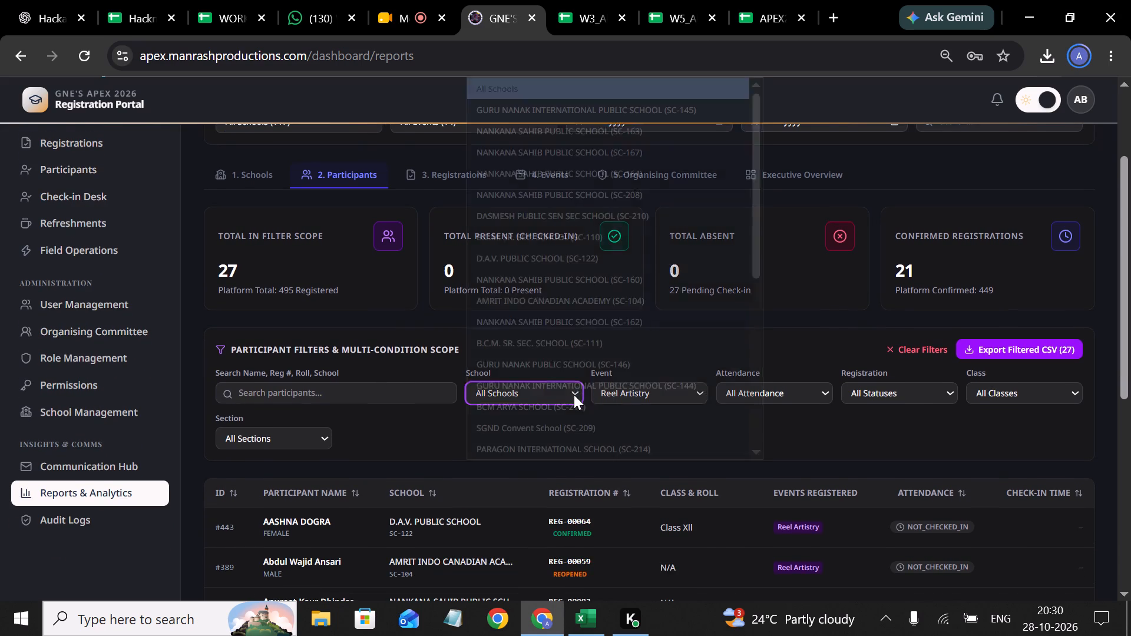
pyautogui.click(813, 350)
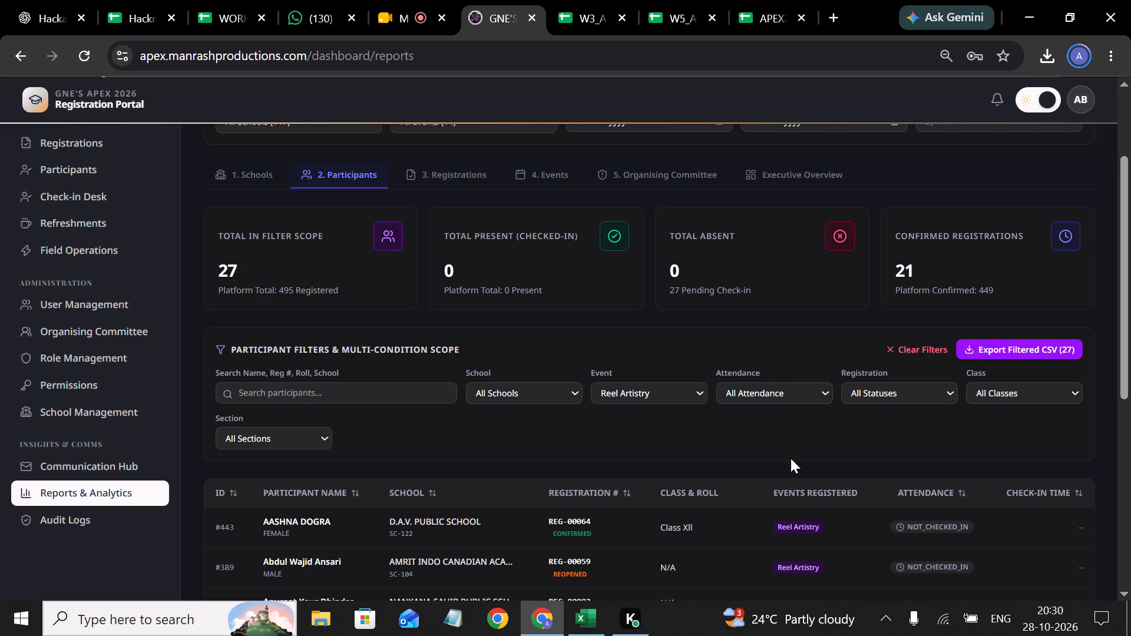
pyautogui.scroll(-4, 791, 458)
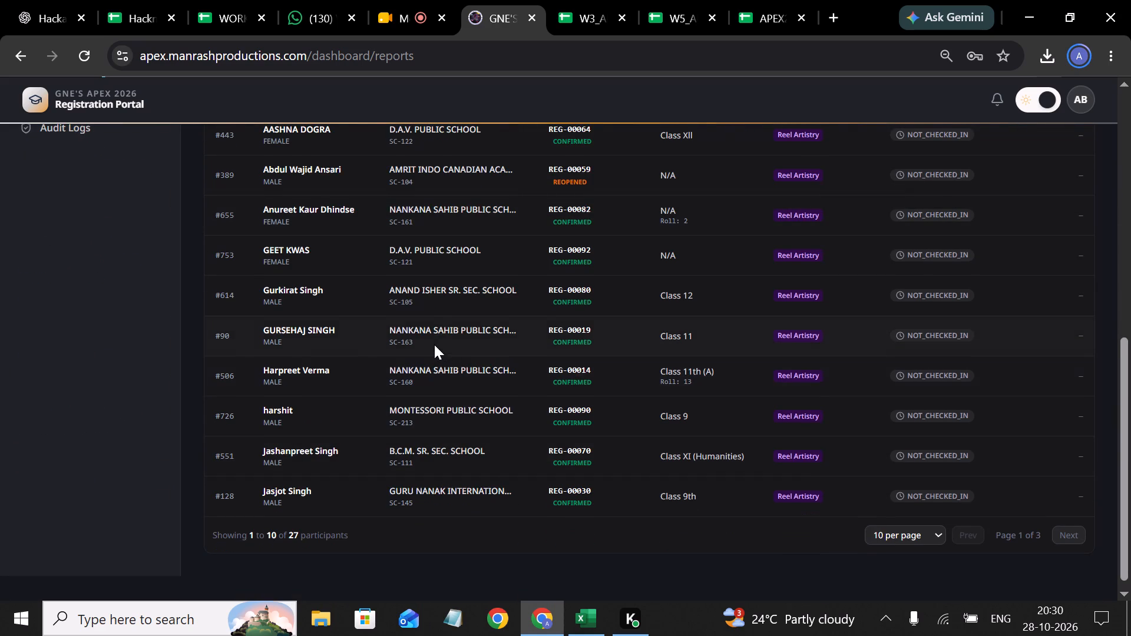
pyautogui.hscroll(1, 435, 348)
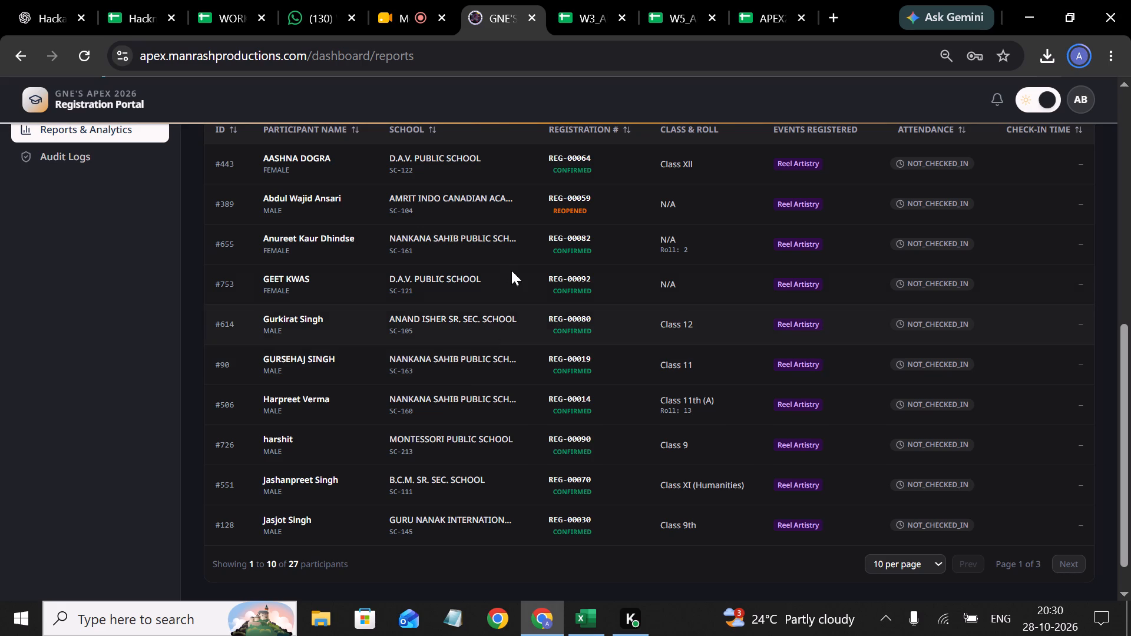
pyautogui.moveTo(553, 211); pyautogui.dragTo(575, 209)
pyautogui.moveTo(575, 209); pyautogui.dragTo(591, 207)
pyautogui.click(591, 207)
pyautogui.moveTo(552, 211); pyautogui.dragTo(599, 208)
pyautogui.click(599, 208)
# View the registration status filter choices for the participants, leaving All Statuses selected.
pyautogui.scroll(1, 599, 208)
pyautogui.scroll(1, 710, 246)
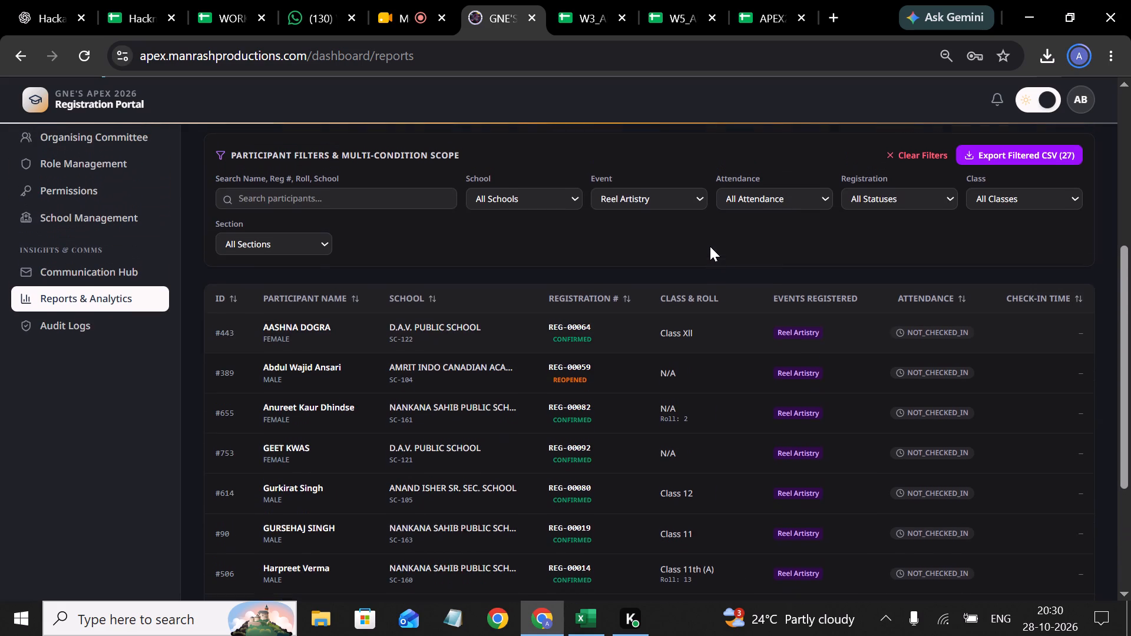
pyautogui.click(887, 197)
pyautogui.click(908, 201)
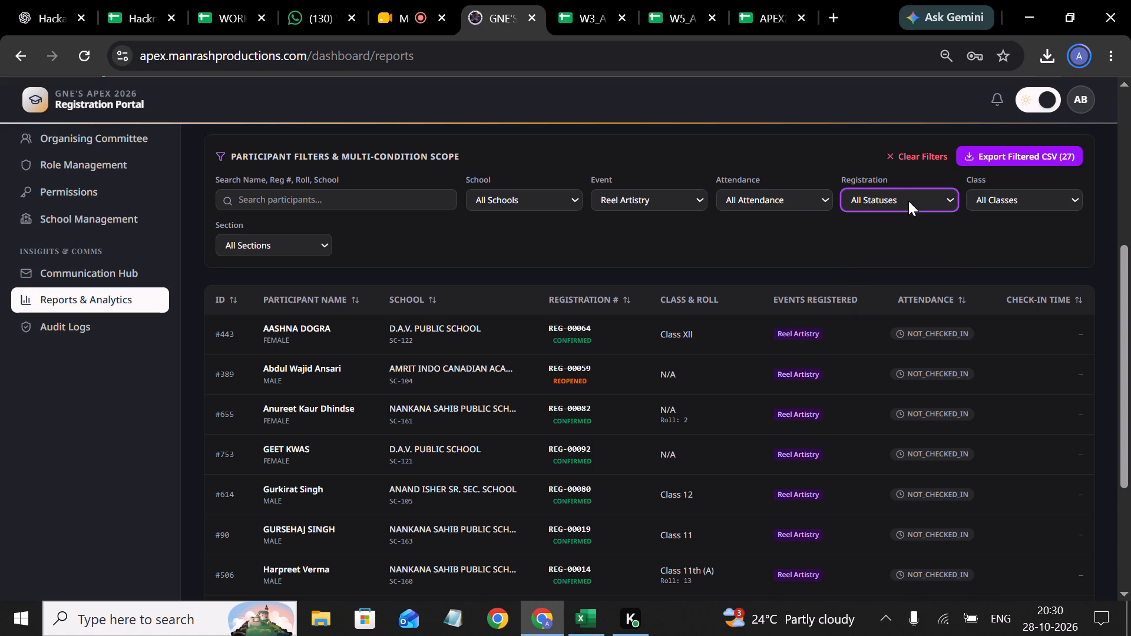
# Examine the registered events, classes and attendance shown for the participants on the first Reel Artistry page.
pyautogui.scroll(-1, 835, 277)
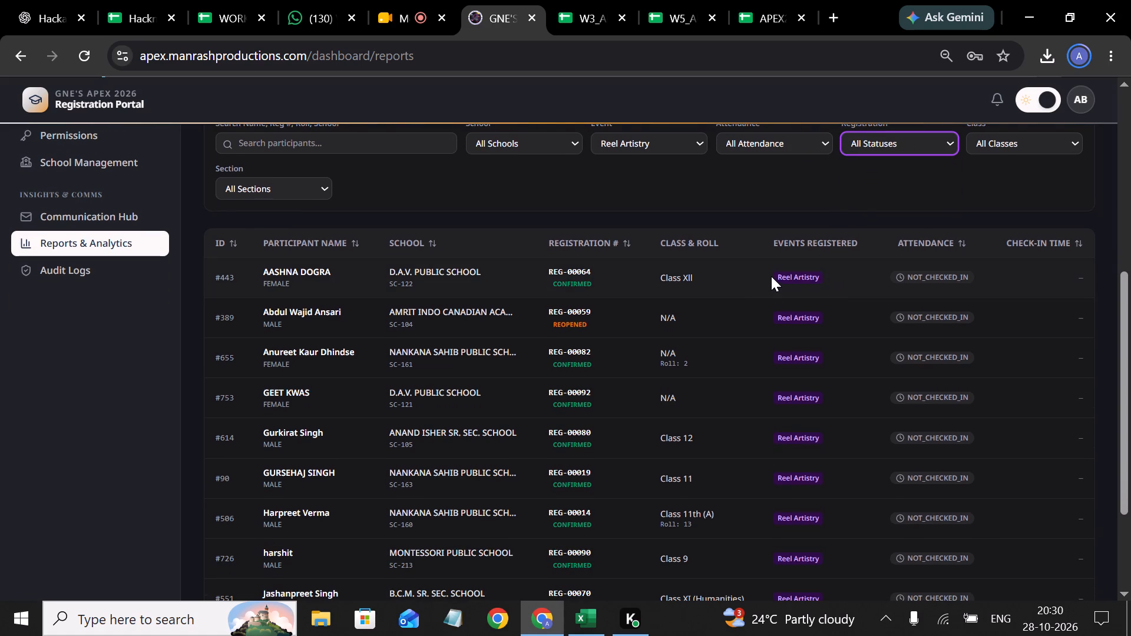
pyautogui.moveTo(771, 275); pyautogui.dragTo(867, 274)
pyautogui.click(867, 274)
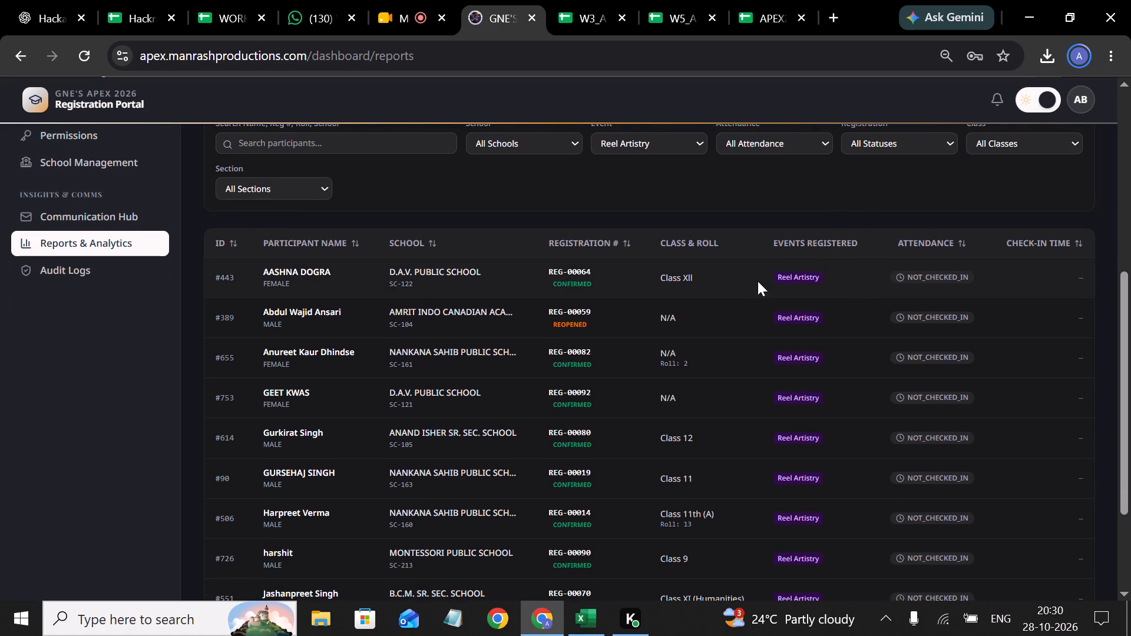
pyautogui.moveTo(773, 273); pyautogui.dragTo(830, 273)
pyautogui.click(830, 273)
pyautogui.scroll(-1, 821, 340)
pyautogui.scroll(1, 821, 340)
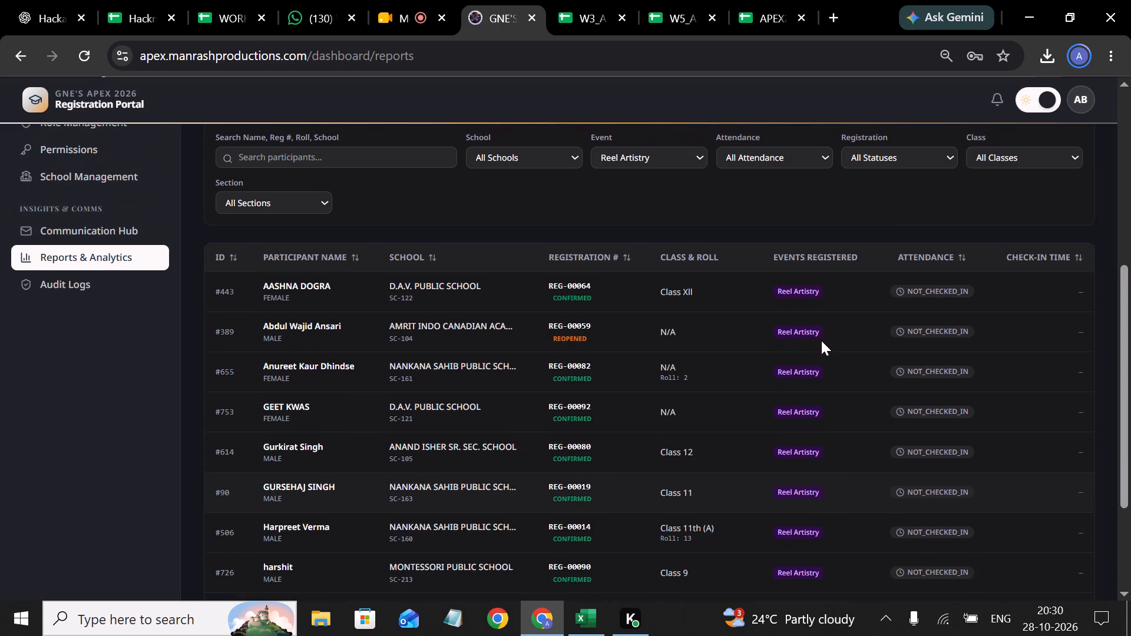
pyautogui.scroll(1, 821, 340)
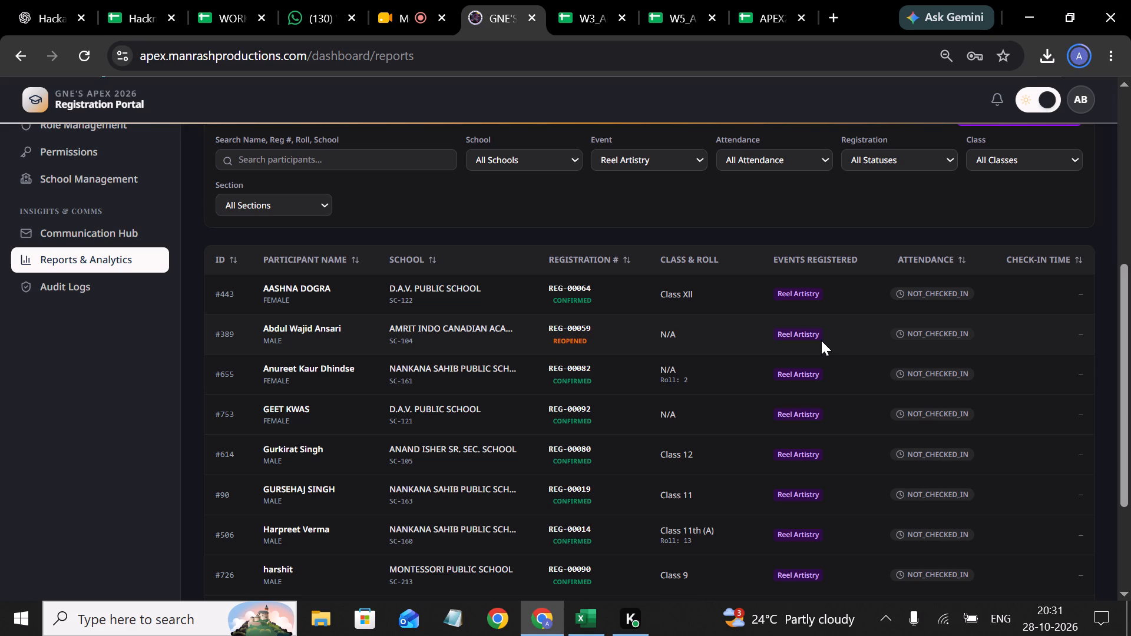
pyautogui.scroll(-1, 660, 379)
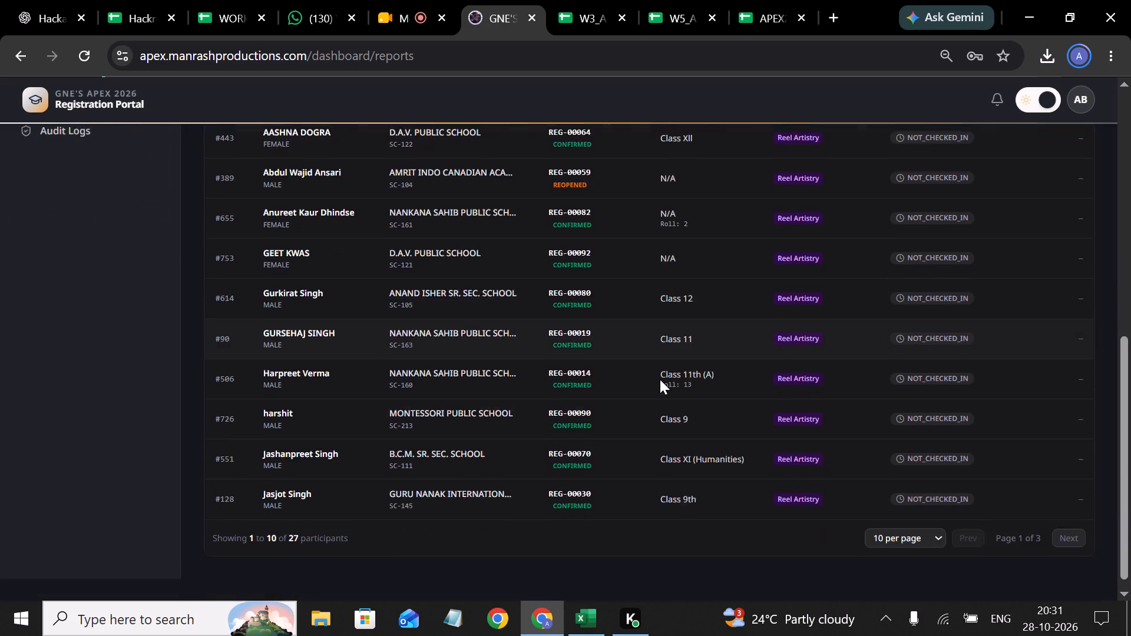
pyautogui.scroll(-1, 660, 379)
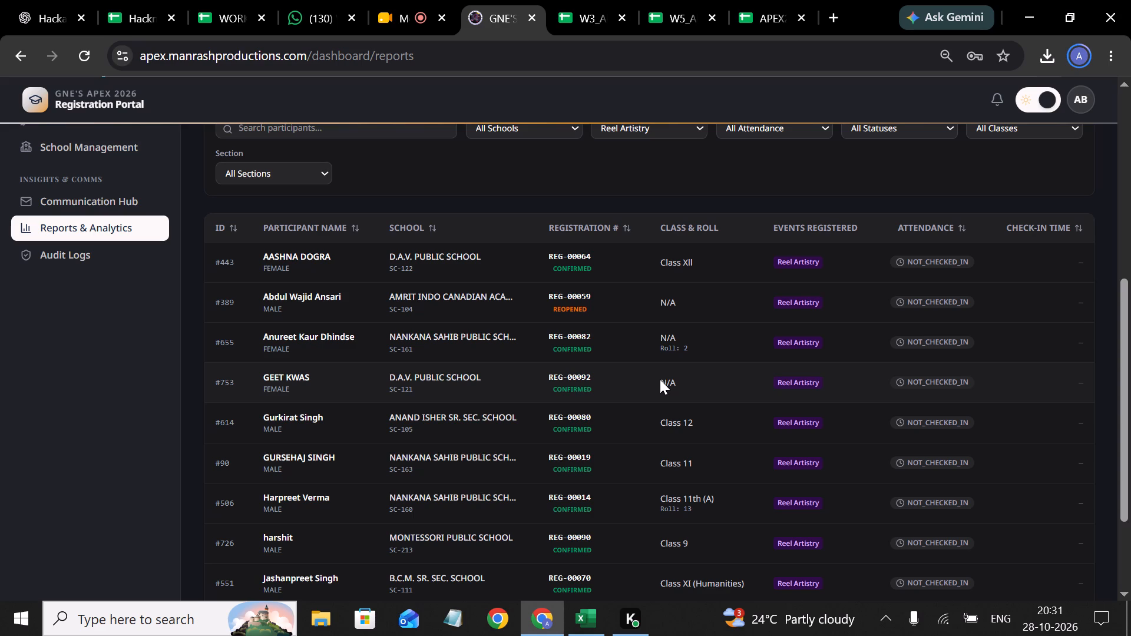
pyautogui.scroll(-1, 660, 379)
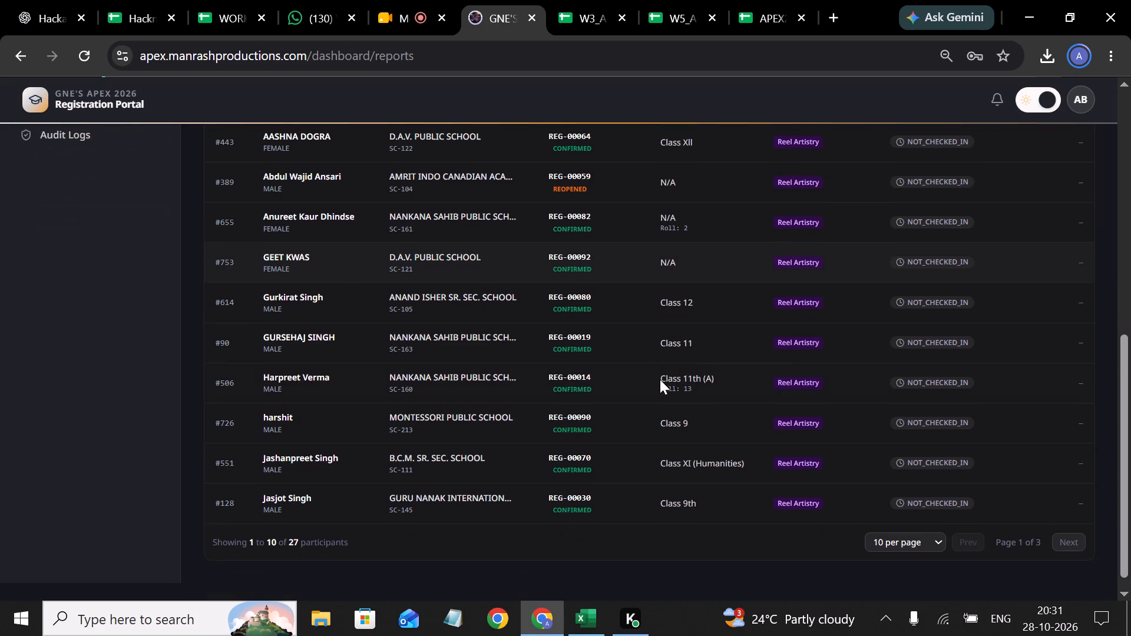
# Review the present, absent and confirmed registration figures in the Reel Artistry summary cards.
pyautogui.scroll(1, 445, 307)
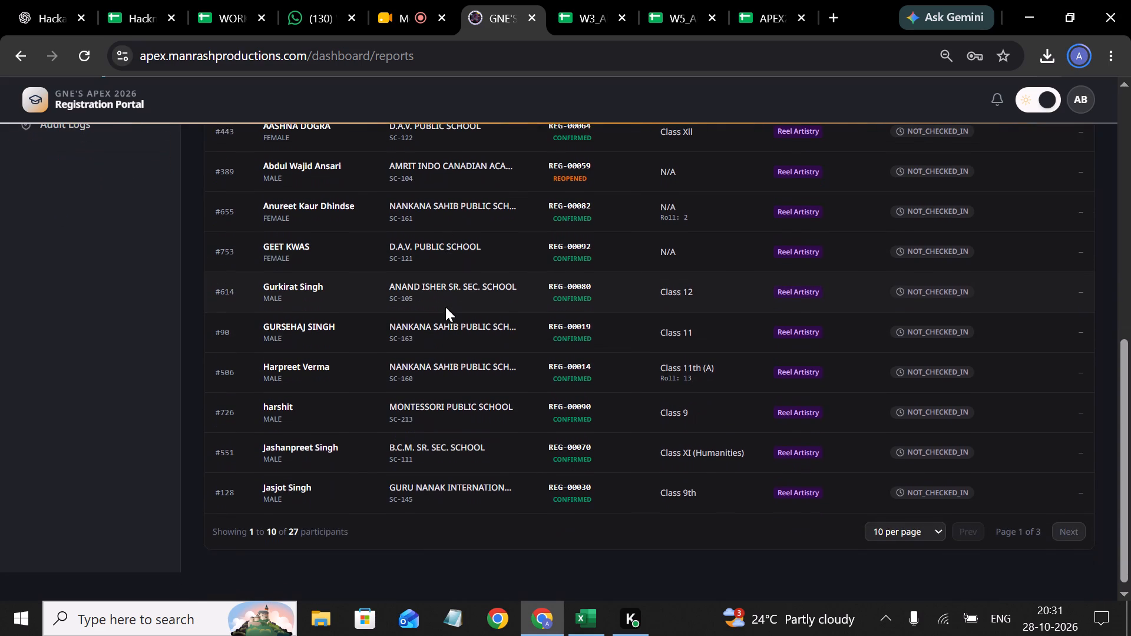
pyautogui.scroll(2, 445, 307)
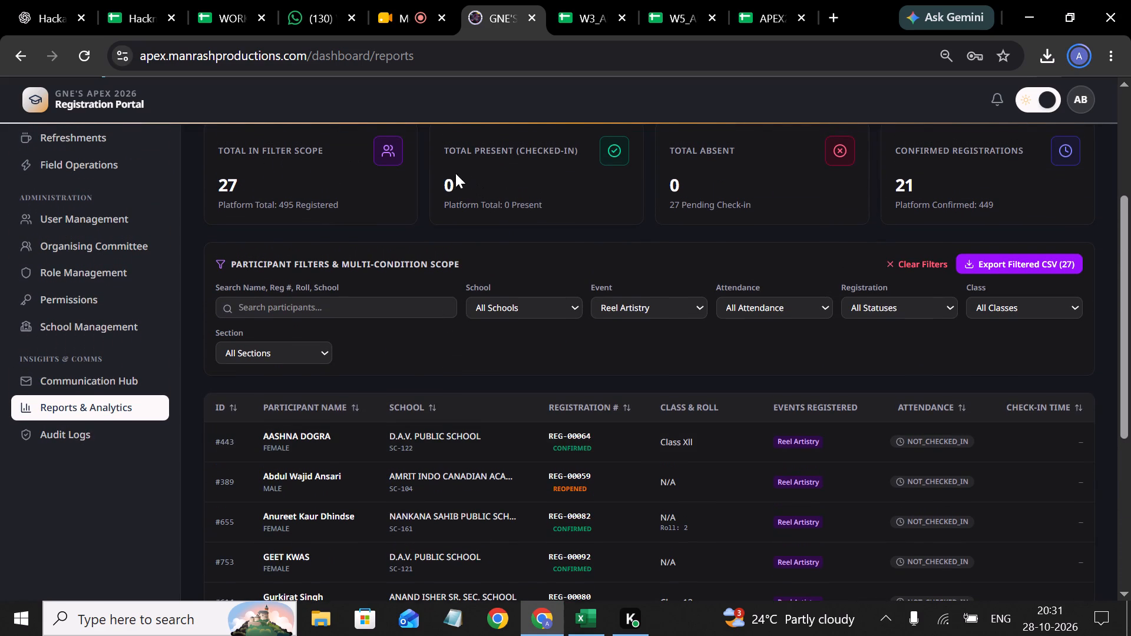
pyautogui.moveTo(440, 184); pyautogui.dragTo(455, 184)
pyautogui.click(455, 184)
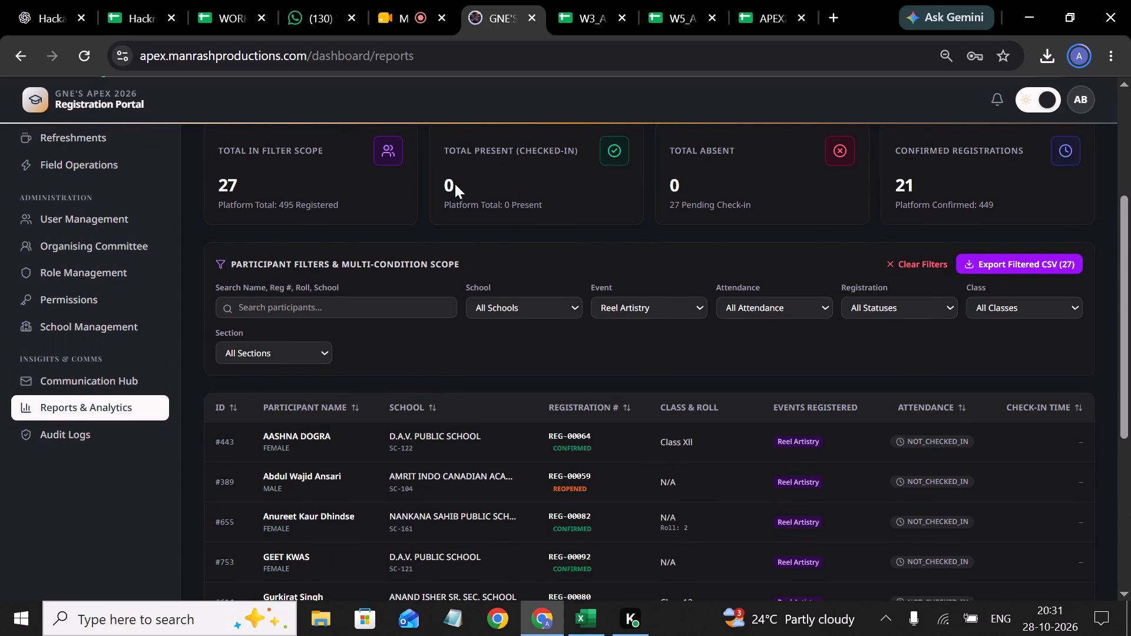
pyautogui.moveTo(668, 181); pyautogui.dragTo(688, 182)
pyautogui.click(688, 182)
pyautogui.moveTo(895, 178); pyautogui.dragTo(920, 178)
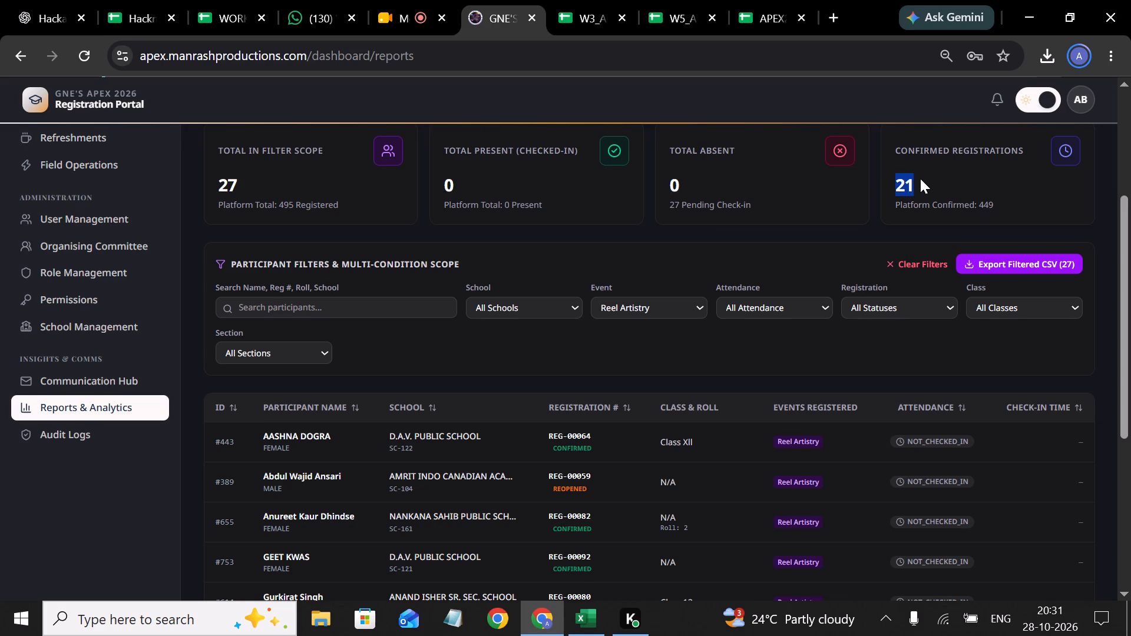
pyautogui.moveTo(920, 178); pyautogui.dragTo(926, 178)
pyautogui.click(926, 178)
pyautogui.scroll(-1, 686, 432)
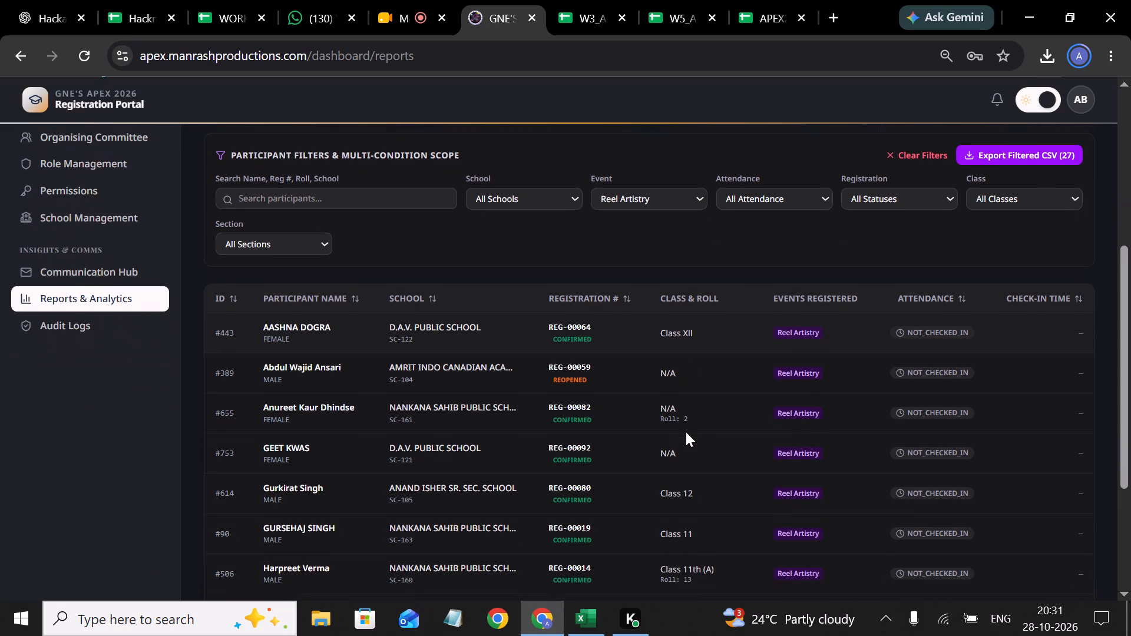
pyautogui.scroll(-1, 686, 432)
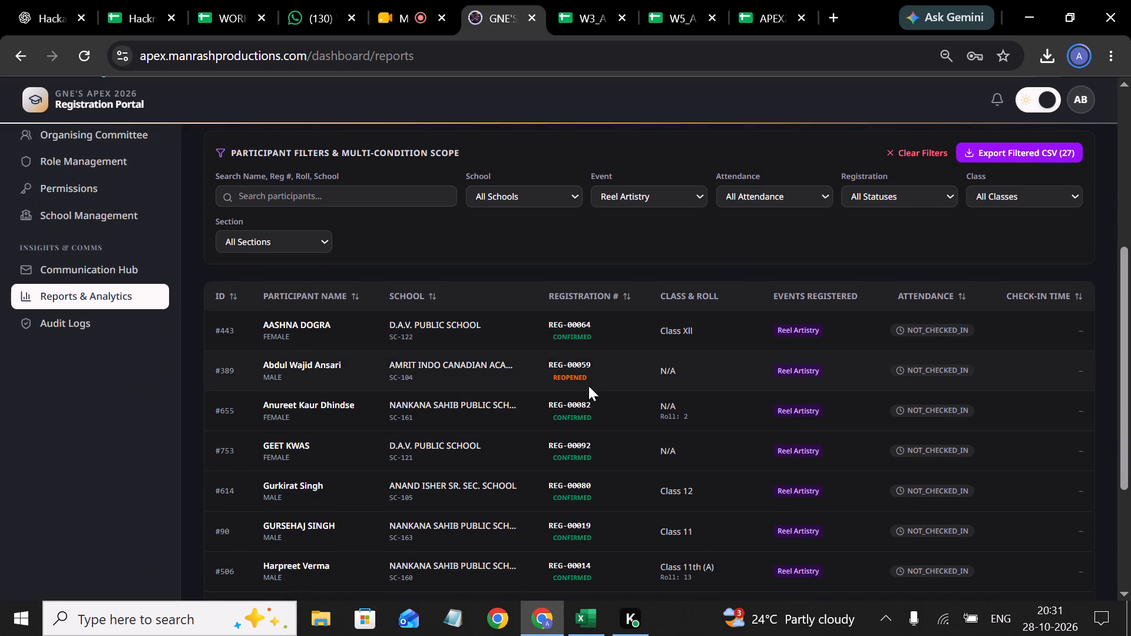
pyautogui.moveTo(547, 365); pyautogui.dragTo(596, 365)
pyautogui.click(596, 365)
pyautogui.scroll(-1, 596, 365)
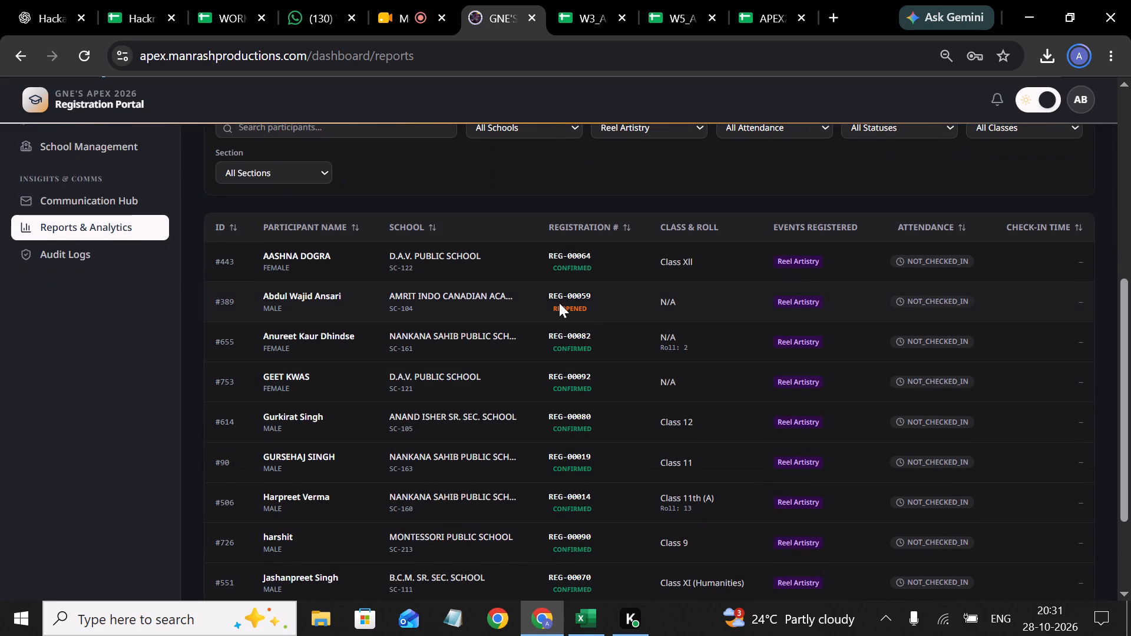
pyautogui.moveTo(548, 297); pyautogui.dragTo(593, 297)
pyautogui.click(593, 297)
# Sort the Reel Artistry participants by registration number in descending order.
pyautogui.click(615, 226)
pyautogui.click(615, 226)
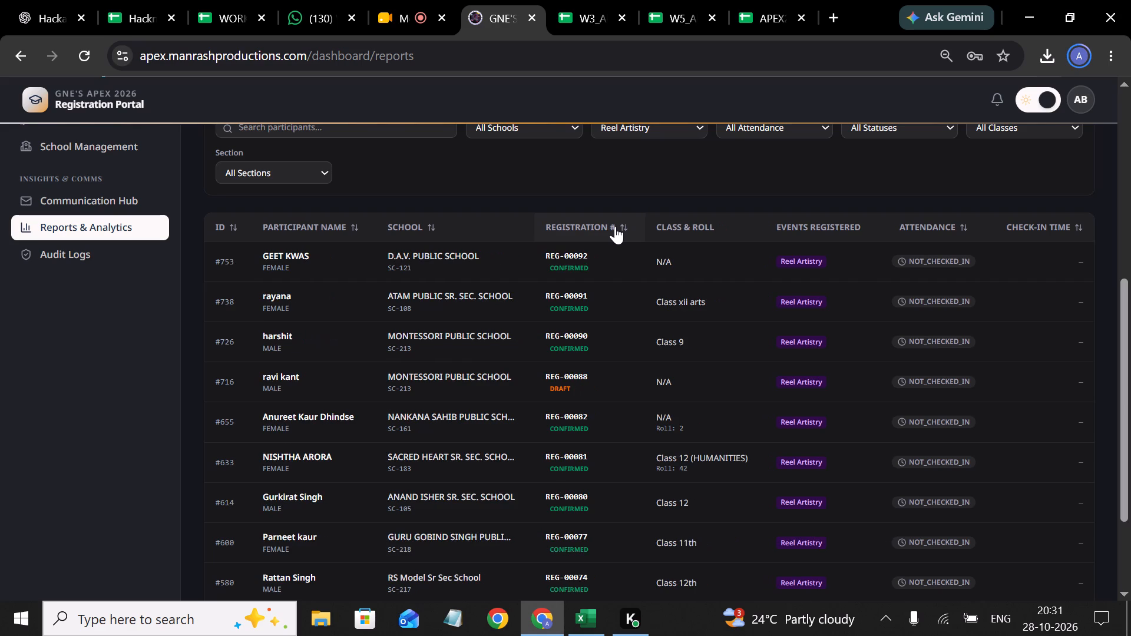
pyautogui.click(615, 226)
pyautogui.click(615, 226)
pyautogui.click(615, 226)
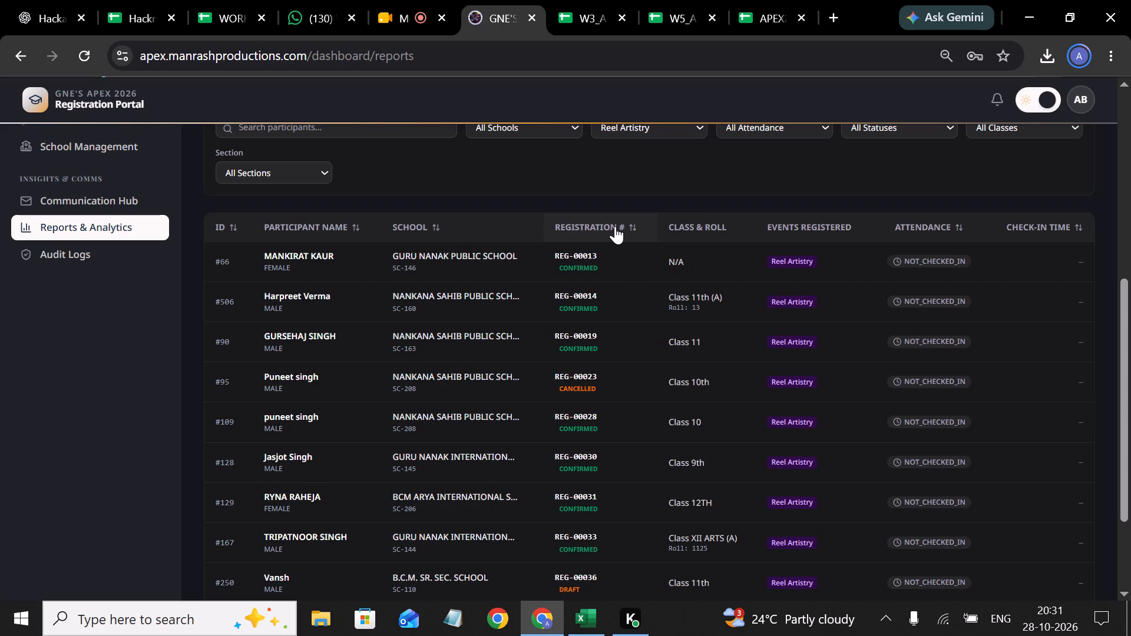
pyautogui.click(615, 226)
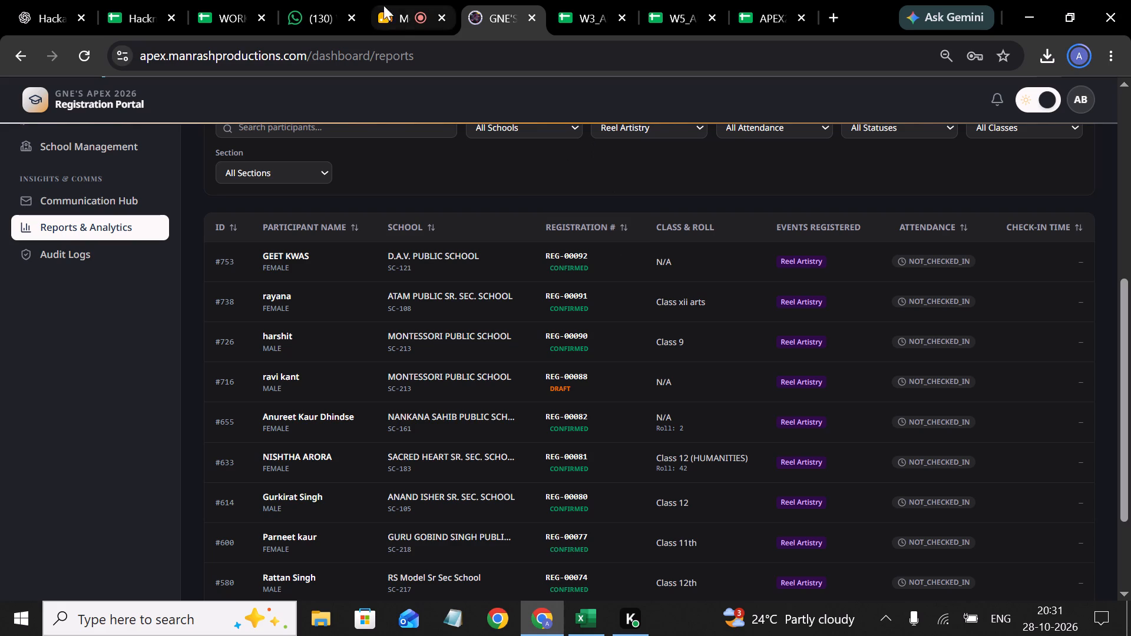
pyautogui.scroll(-2, 605, 326)
pyautogui.scroll(1, 605, 326)
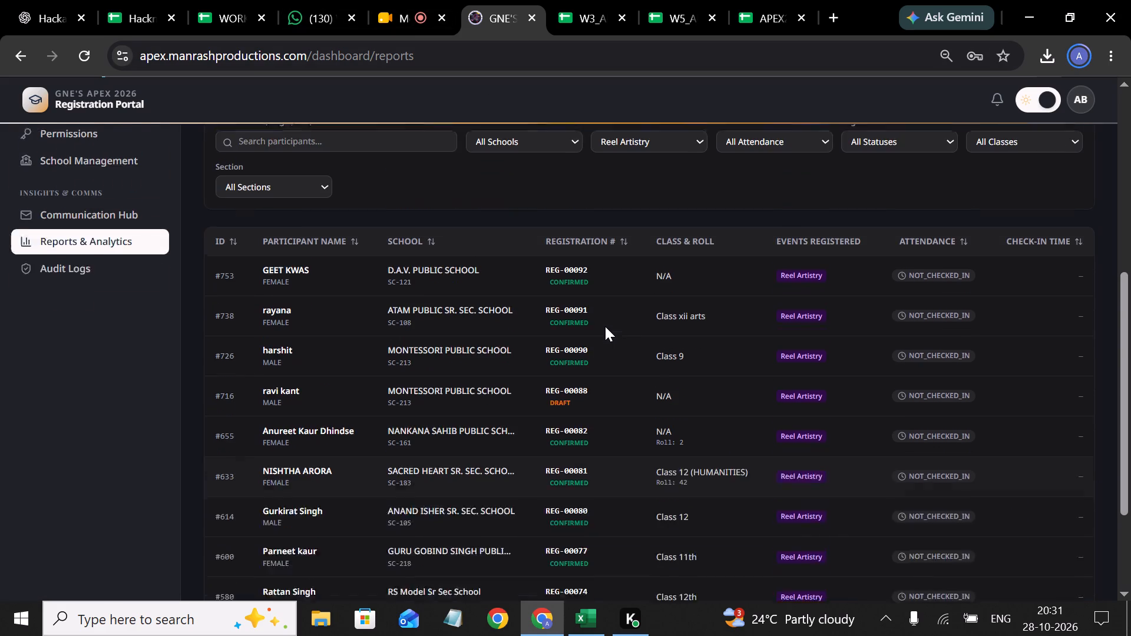
pyautogui.scroll(1, 605, 326)
pyautogui.scroll(1, 693, 559)
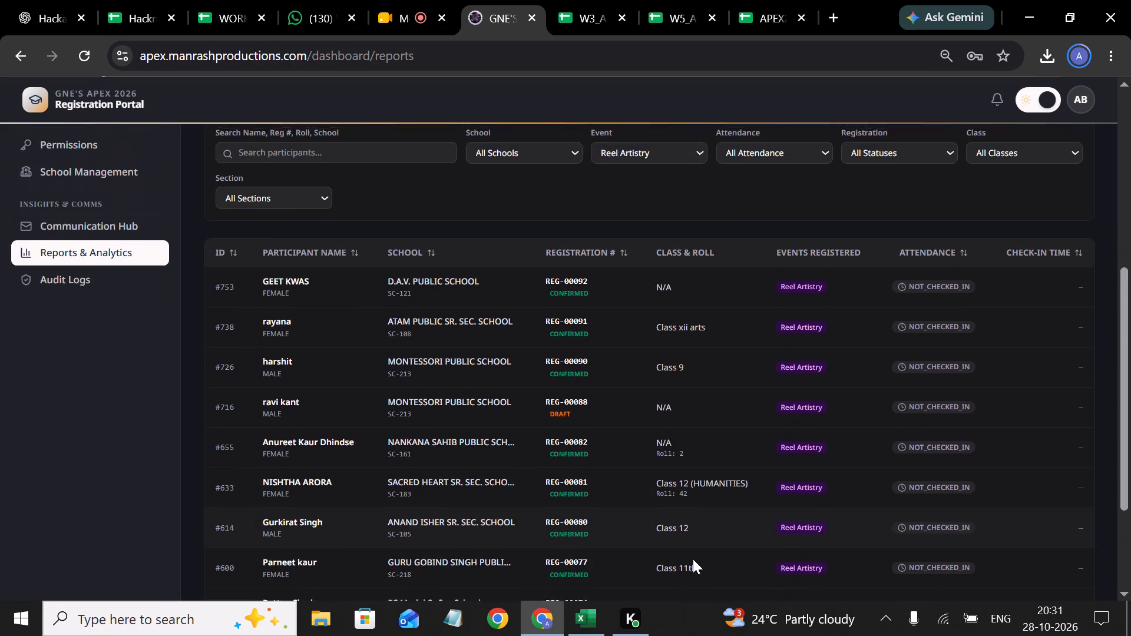
pyautogui.scroll(1, 693, 559)
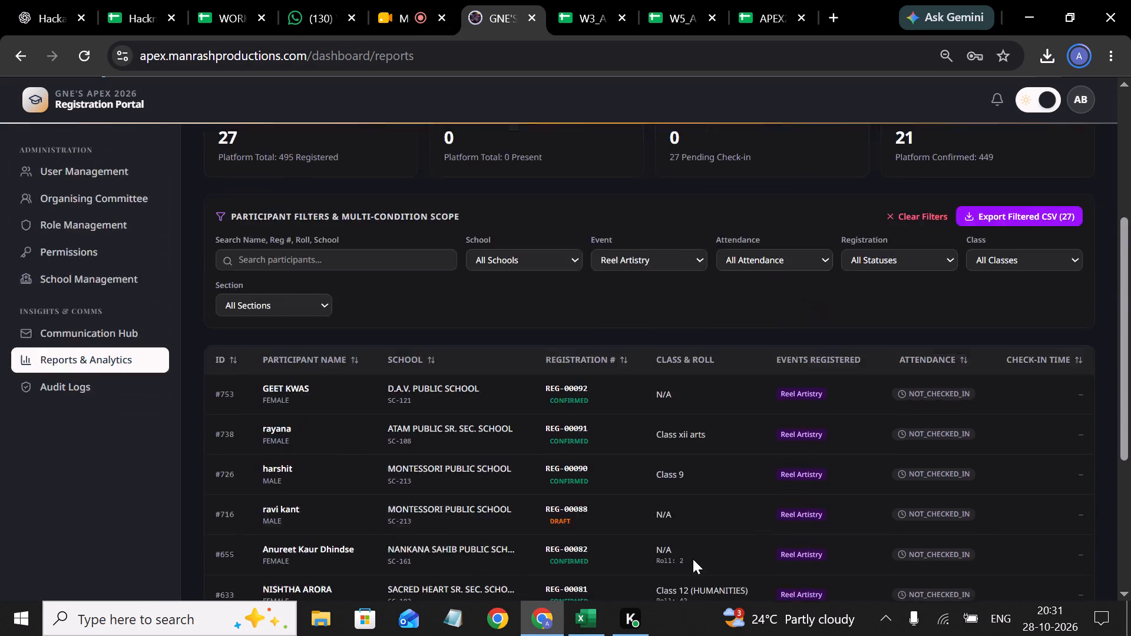
pyautogui.scroll(1, 693, 559)
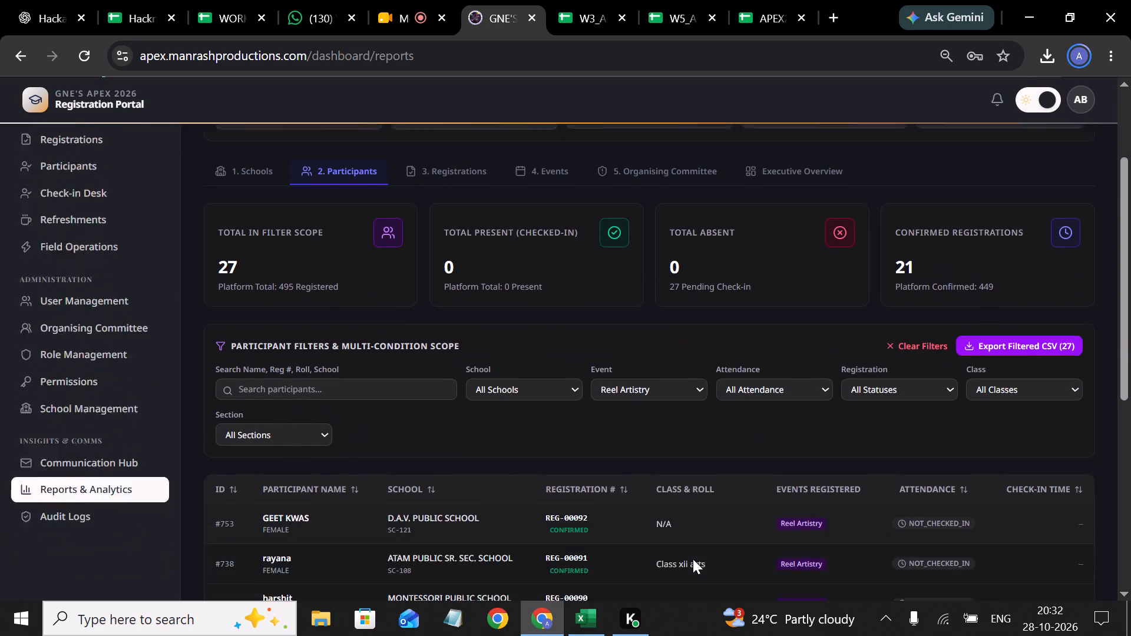
pyautogui.scroll(-2, 693, 559)
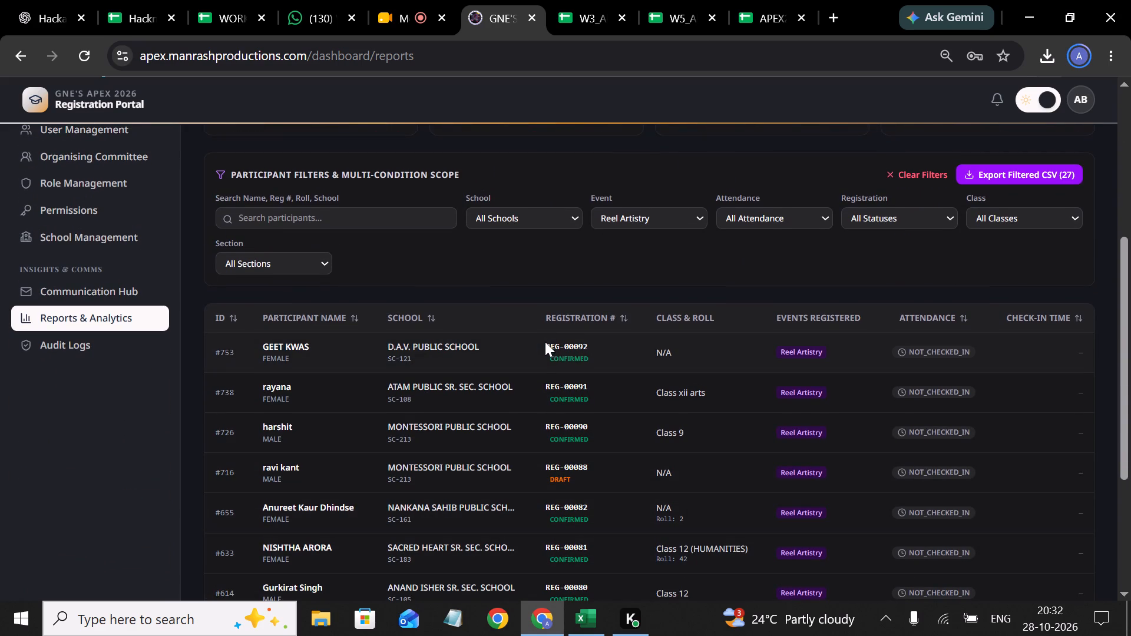
pyautogui.moveTo(545, 345); pyautogui.dragTo(591, 346)
pyautogui.click(591, 346)
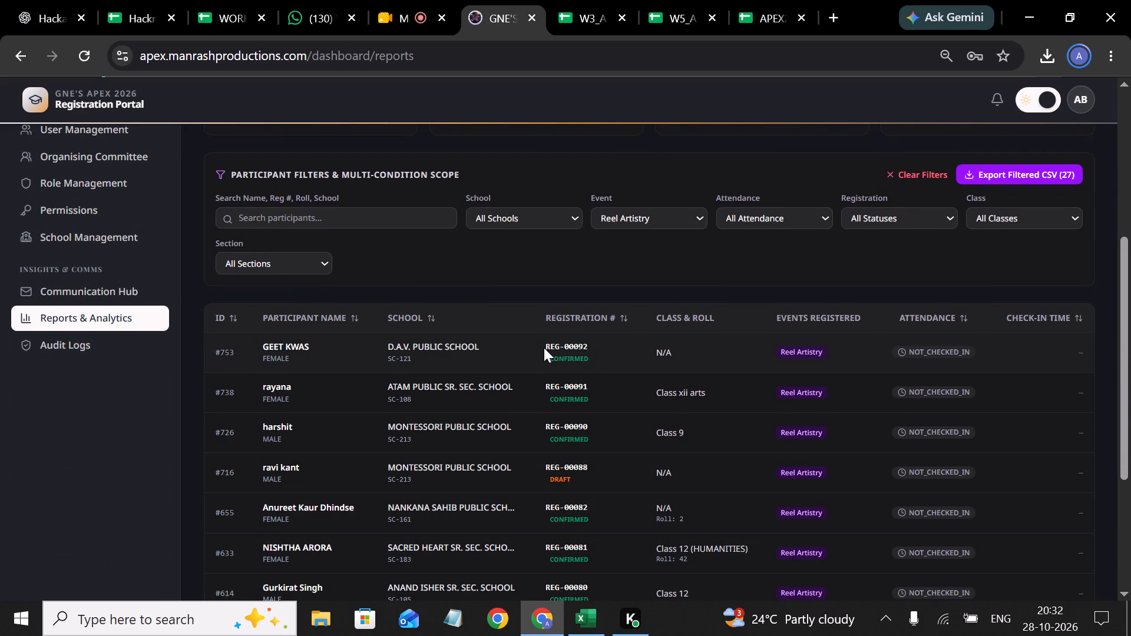
pyautogui.click(544, 347)
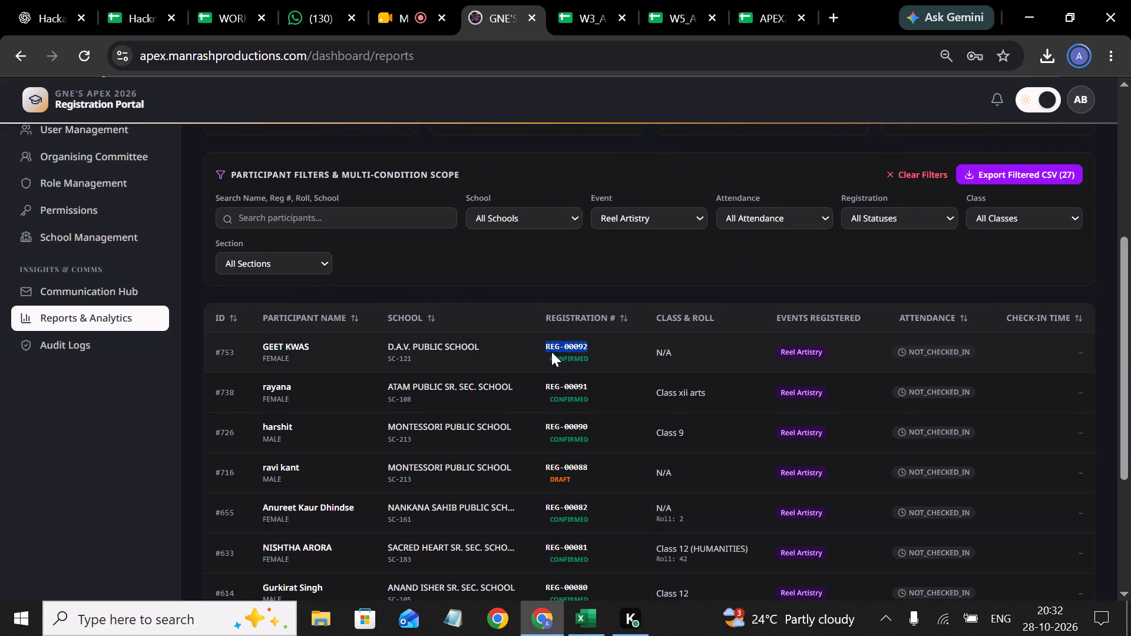
pyautogui.click(547, 349)
pyautogui.scroll(-1, 647, 370)
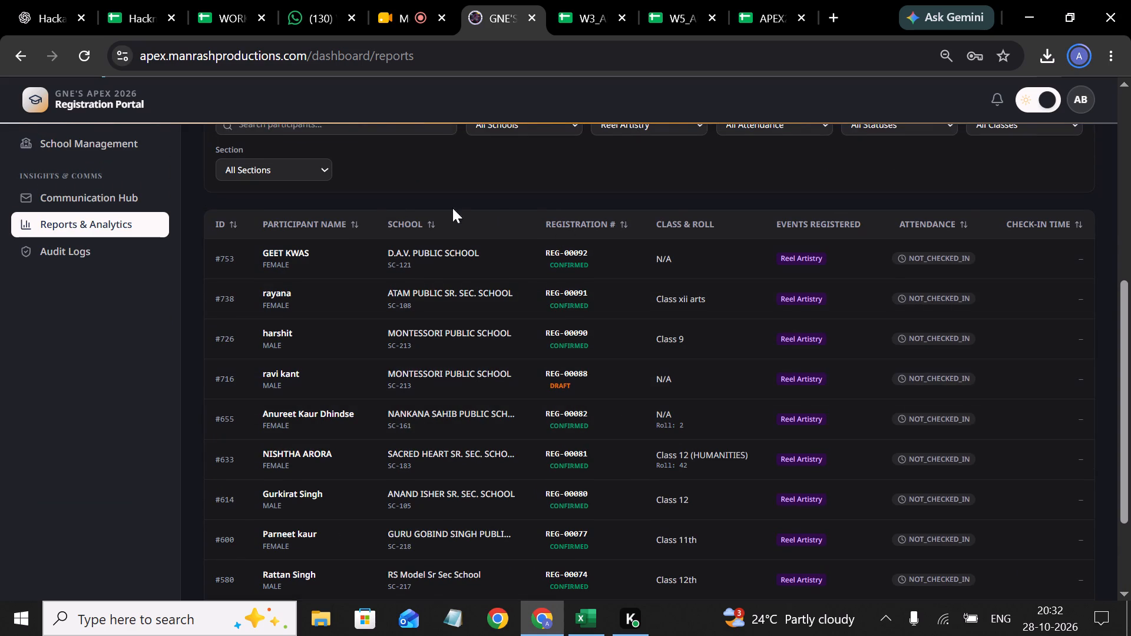
pyautogui.scroll(2, 378, 373)
pyautogui.scroll(2, 497, 78)
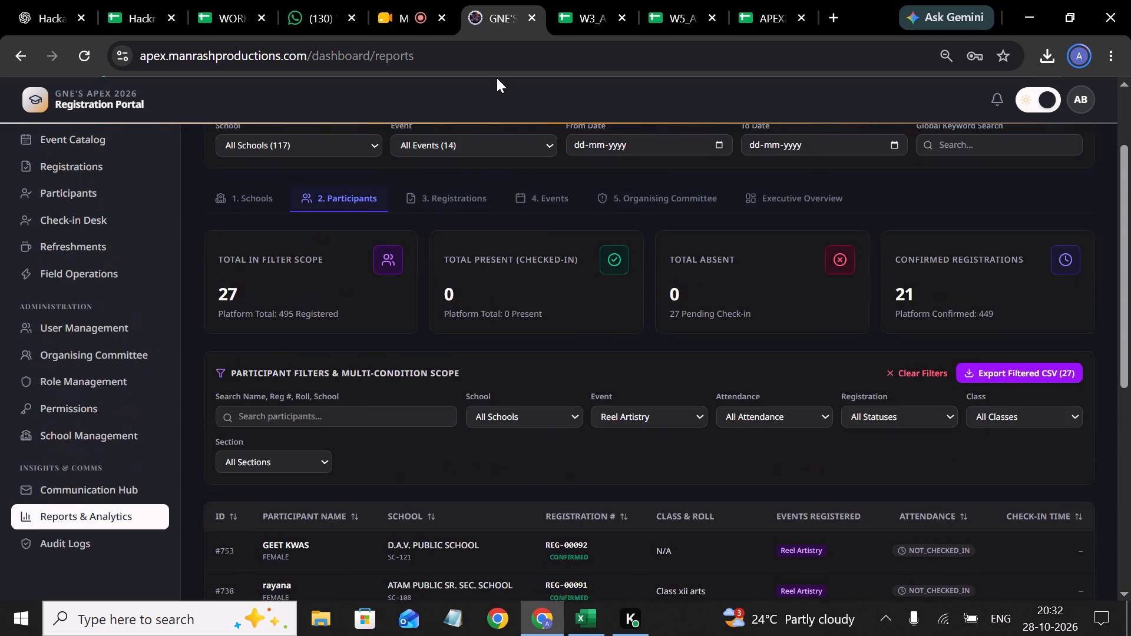
pyautogui.scroll(1, 497, 78)
pyautogui.scroll(2, 518, 216)
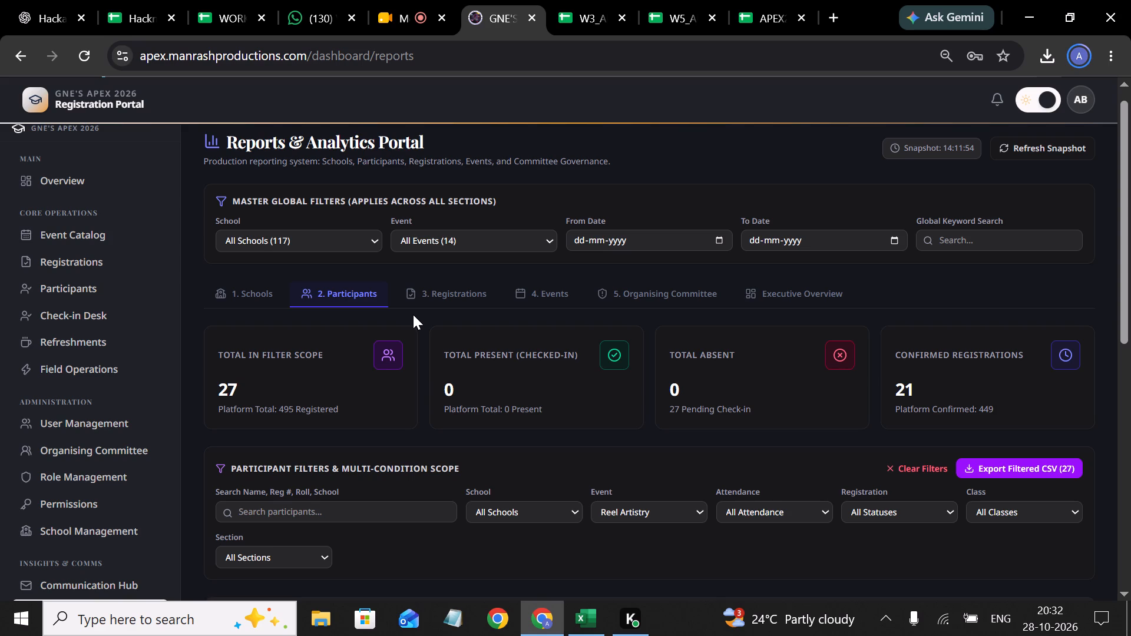
# View the event filter choices for the participants, leaving Reel Artistry selected.
pyautogui.scroll(-1, 616, 390)
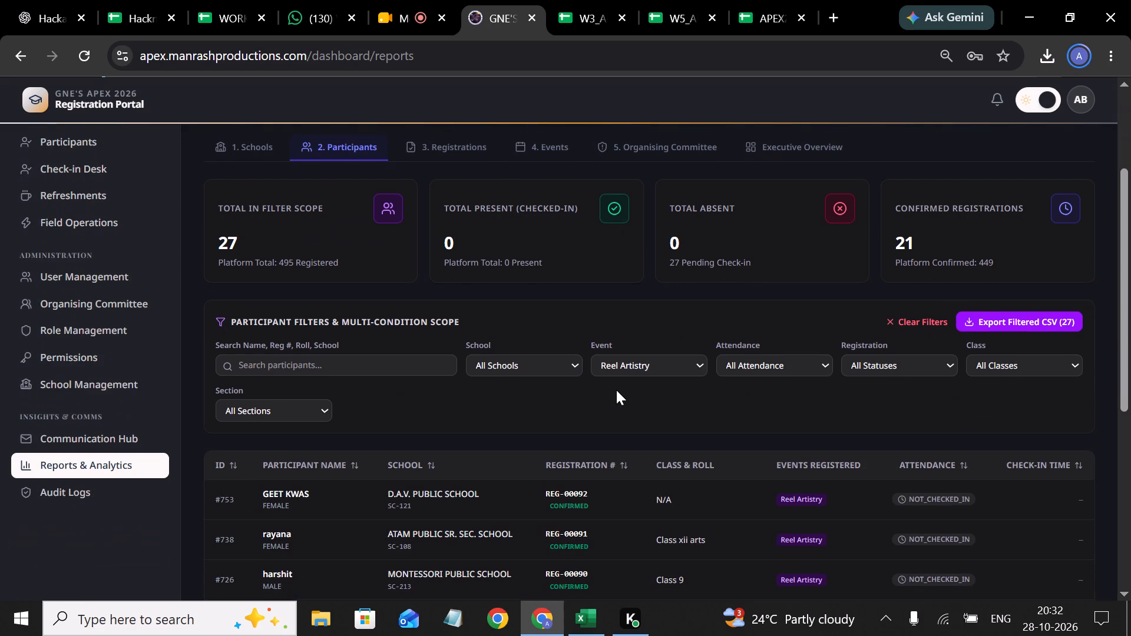
pyautogui.click(660, 365)
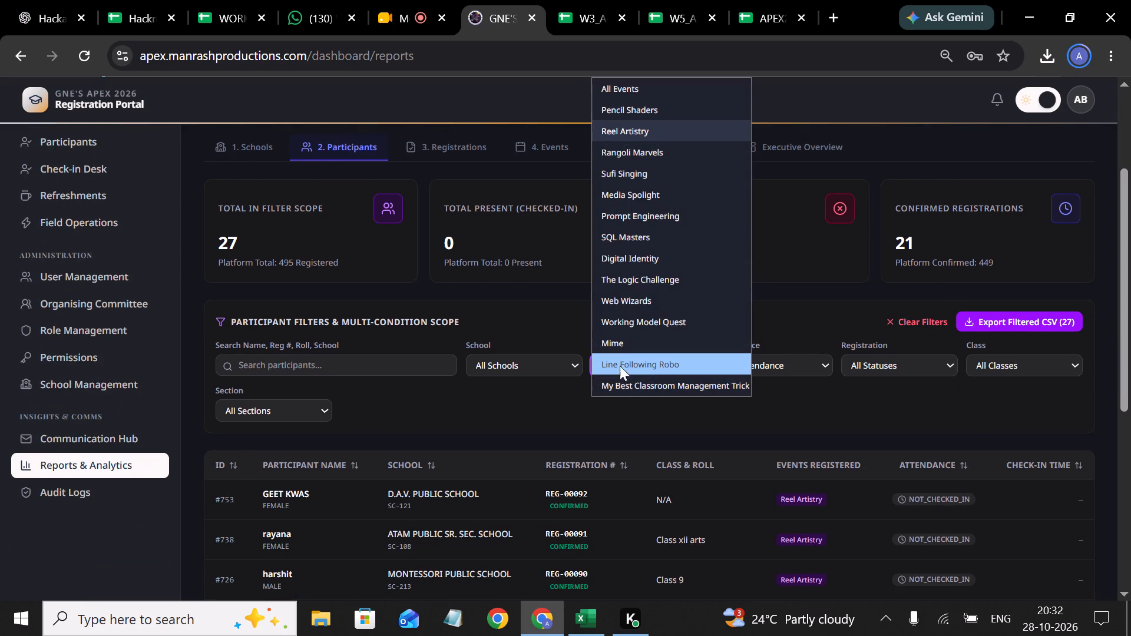
pyautogui.click(570, 380)
pyautogui.click(676, 365)
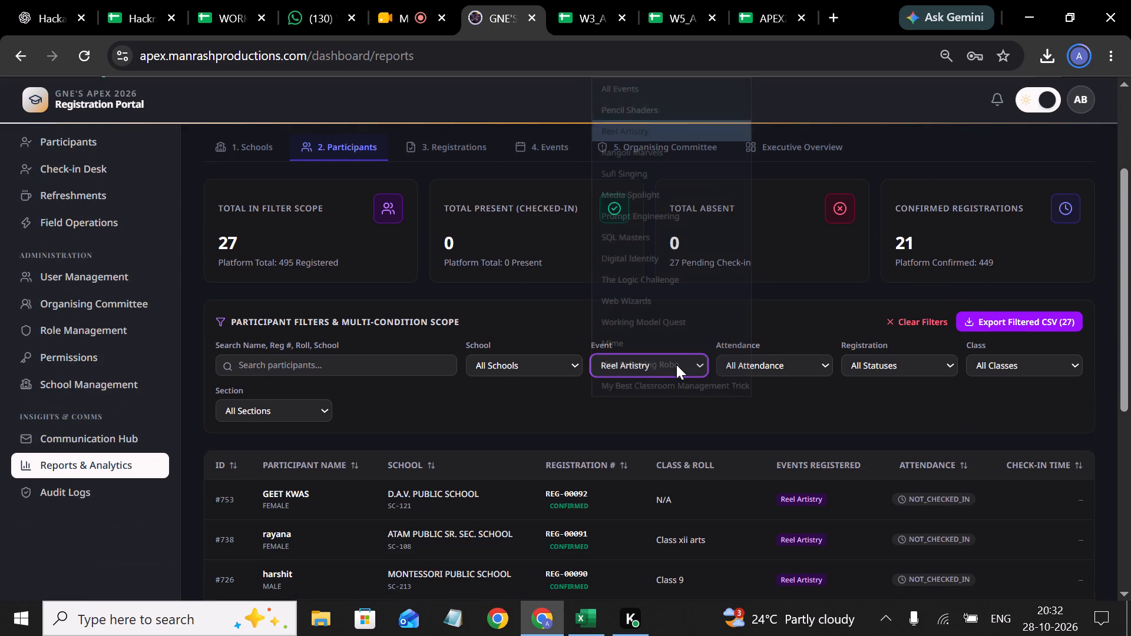
pyautogui.click(798, 332)
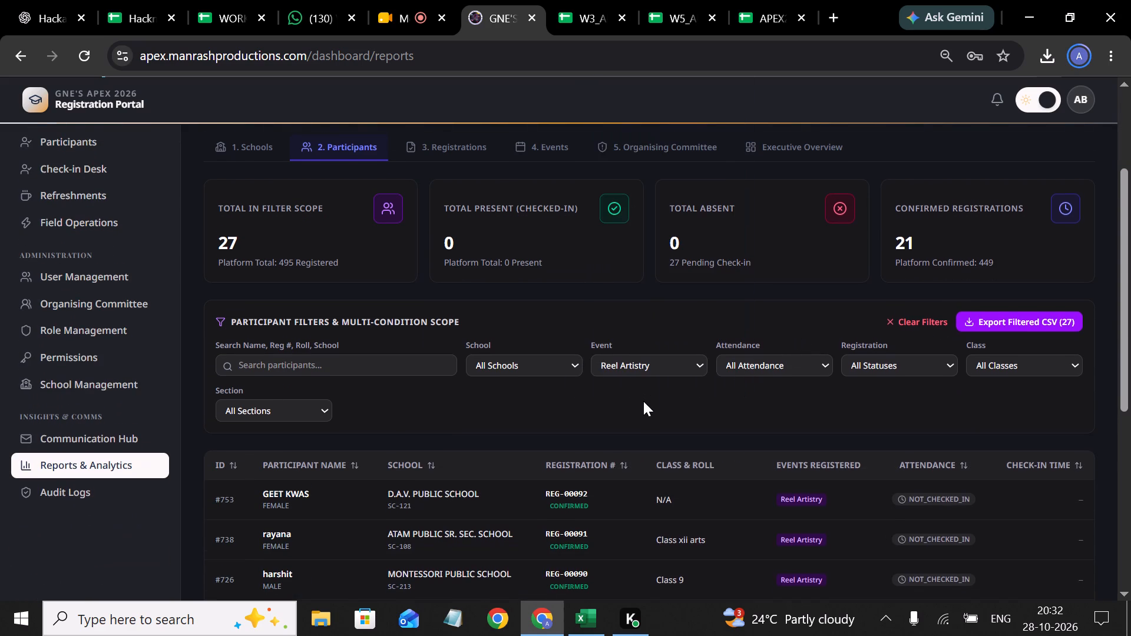
# Review the full list of school filter choices for the participants, leaving All Schools selected.
pyautogui.scroll(-2, 643, 401)
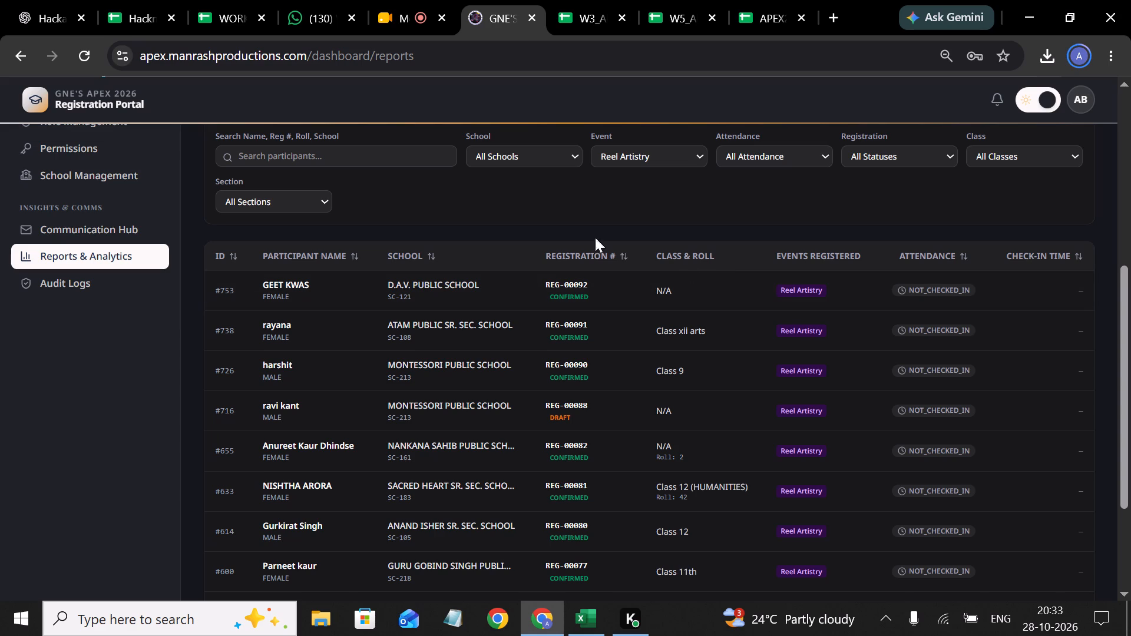
pyautogui.click(576, 157)
pyautogui.doubleClick(576, 157)
pyautogui.doubleClick(576, 157)
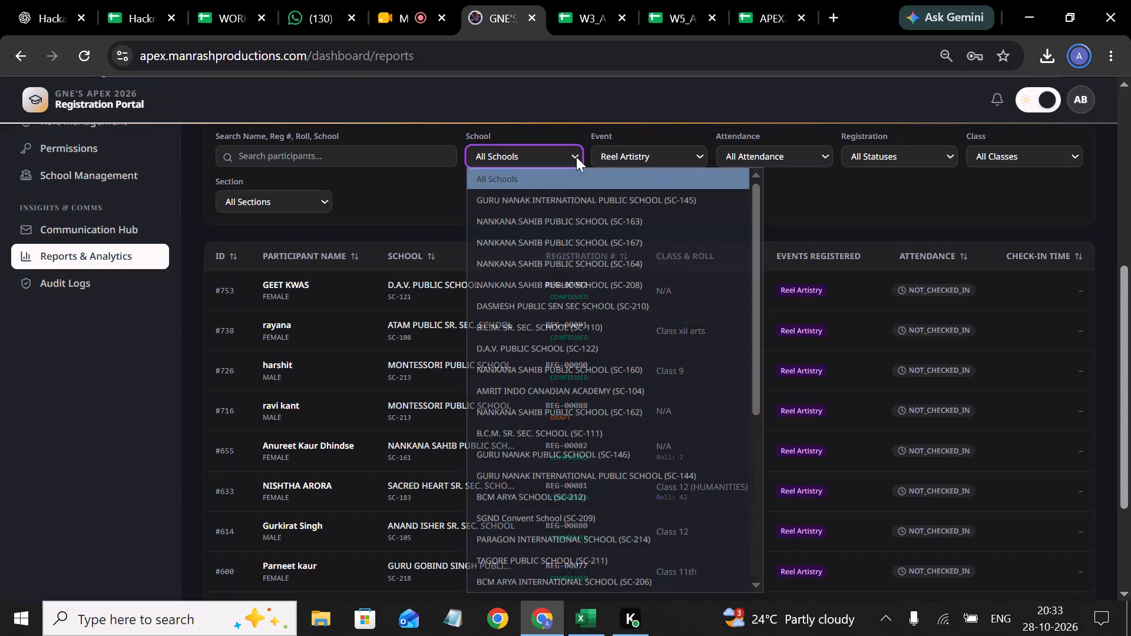
pyautogui.doubleClick(576, 157)
pyautogui.scroll(-4, 656, 544)
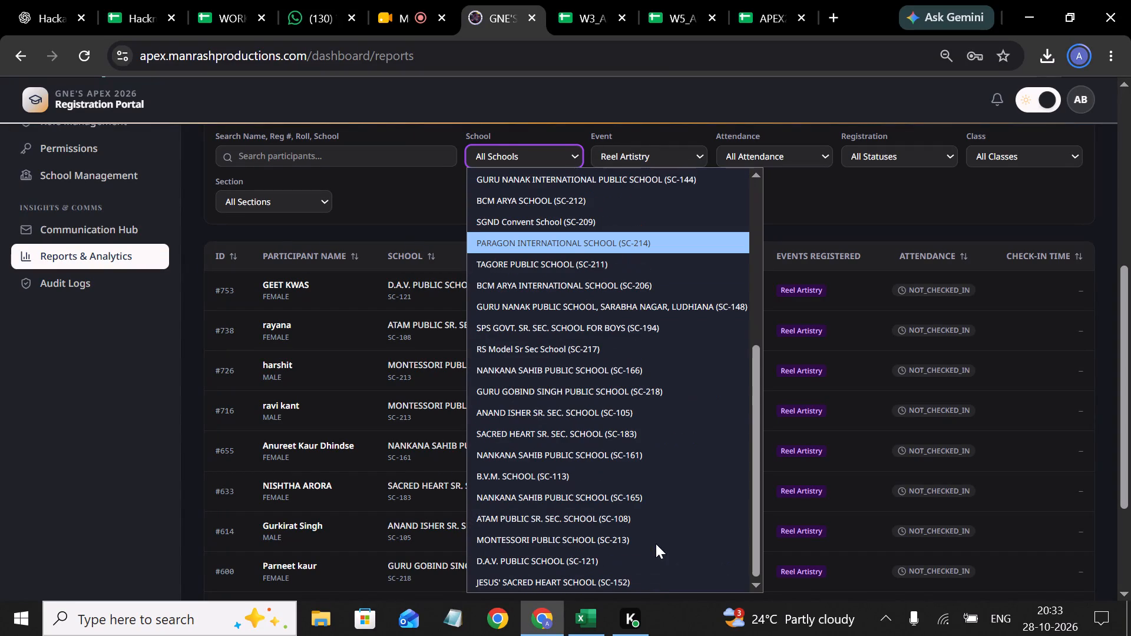
pyautogui.scroll(-3, 656, 544)
pyautogui.scroll(4, 593, 310)
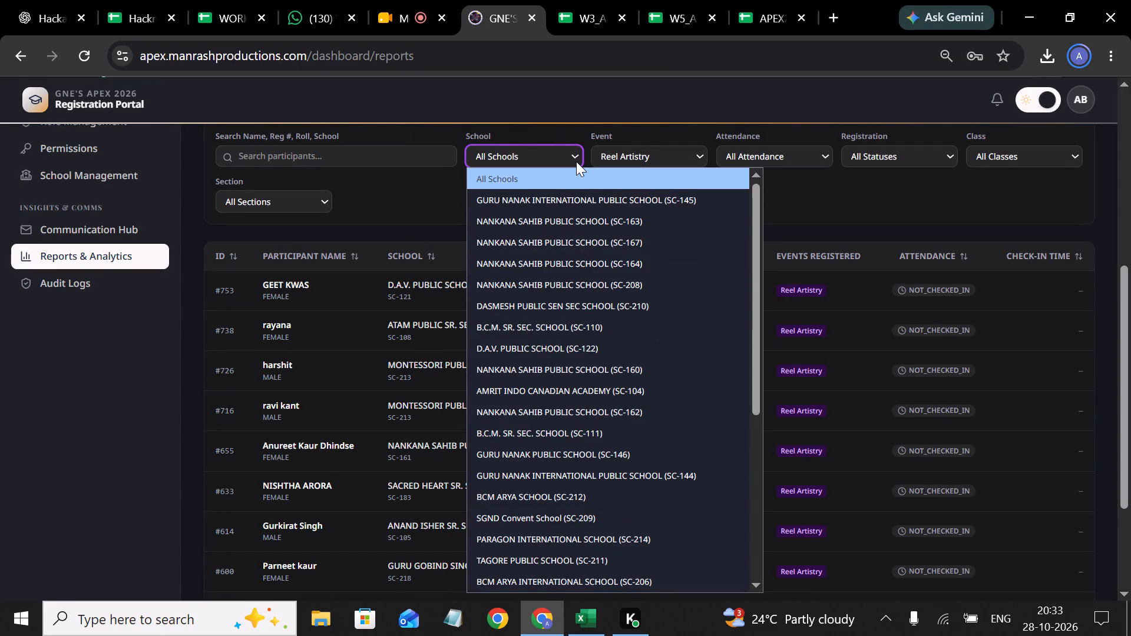
pyautogui.click(576, 161)
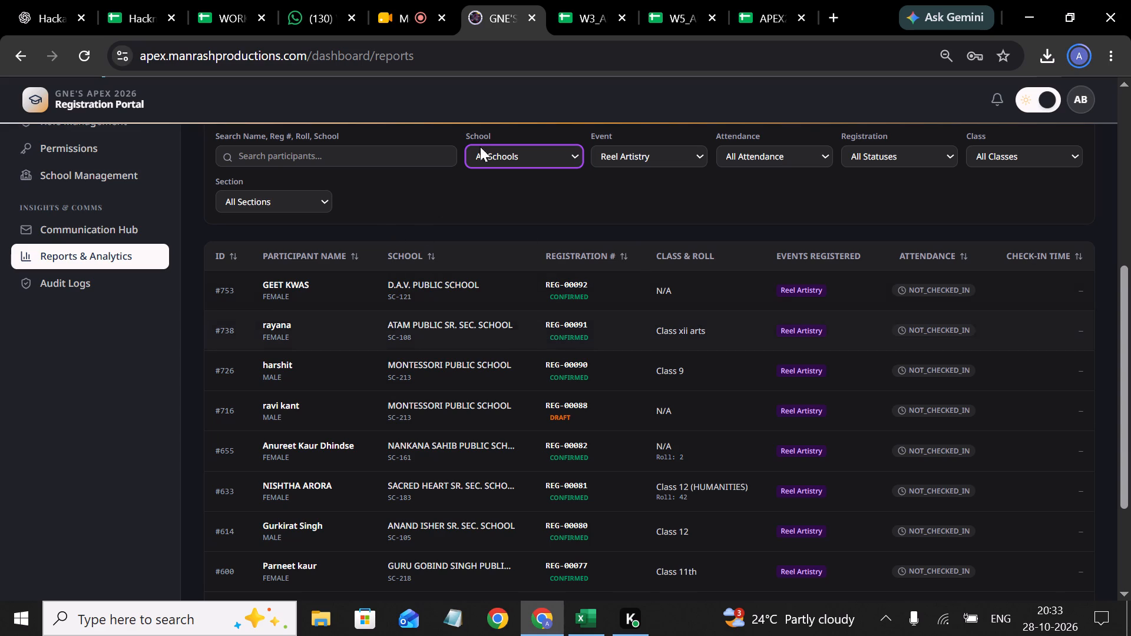
# Sort the Reel Artistry participants by school name in descending order.
pyautogui.scroll(-1, 400, 271)
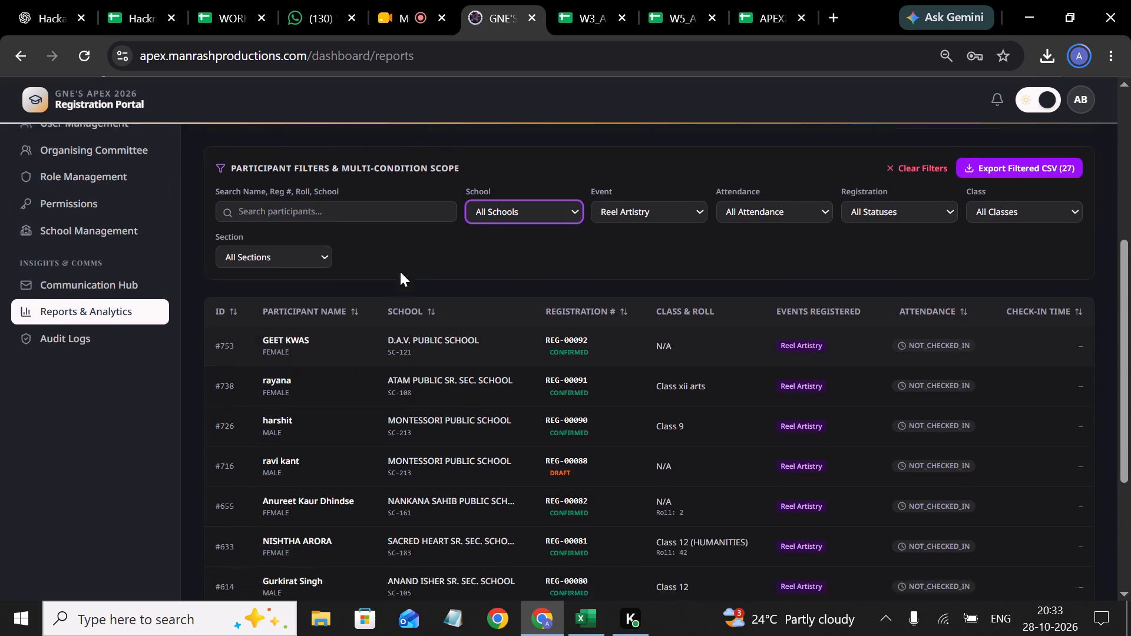
pyautogui.click(430, 340)
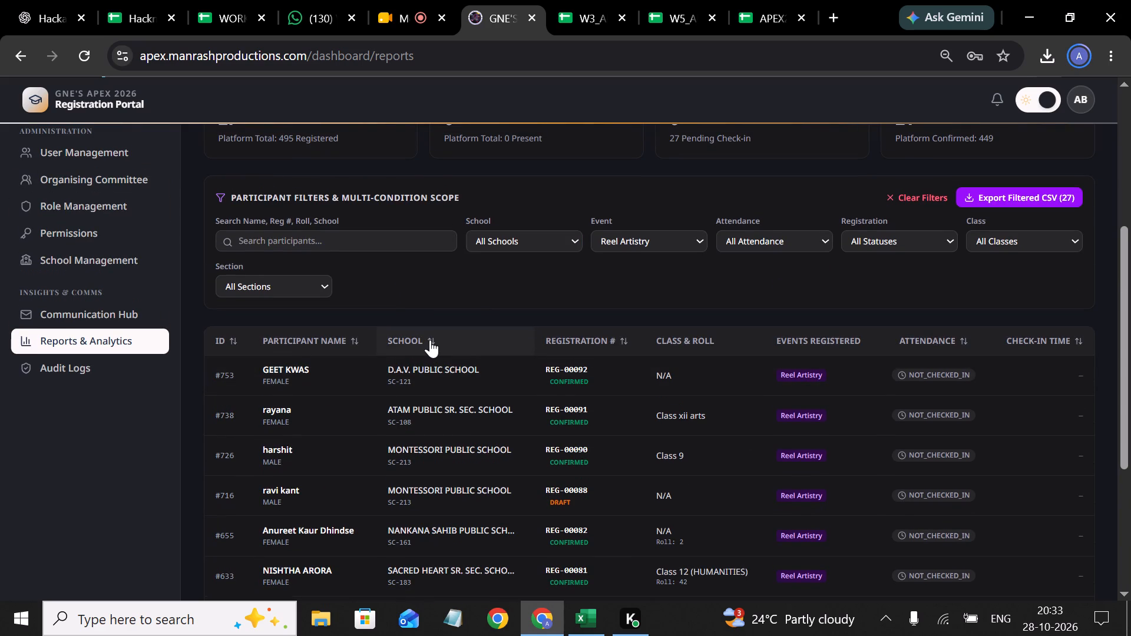
pyautogui.click(430, 340)
pyautogui.click(430, 340)
pyautogui.click(430, 340)
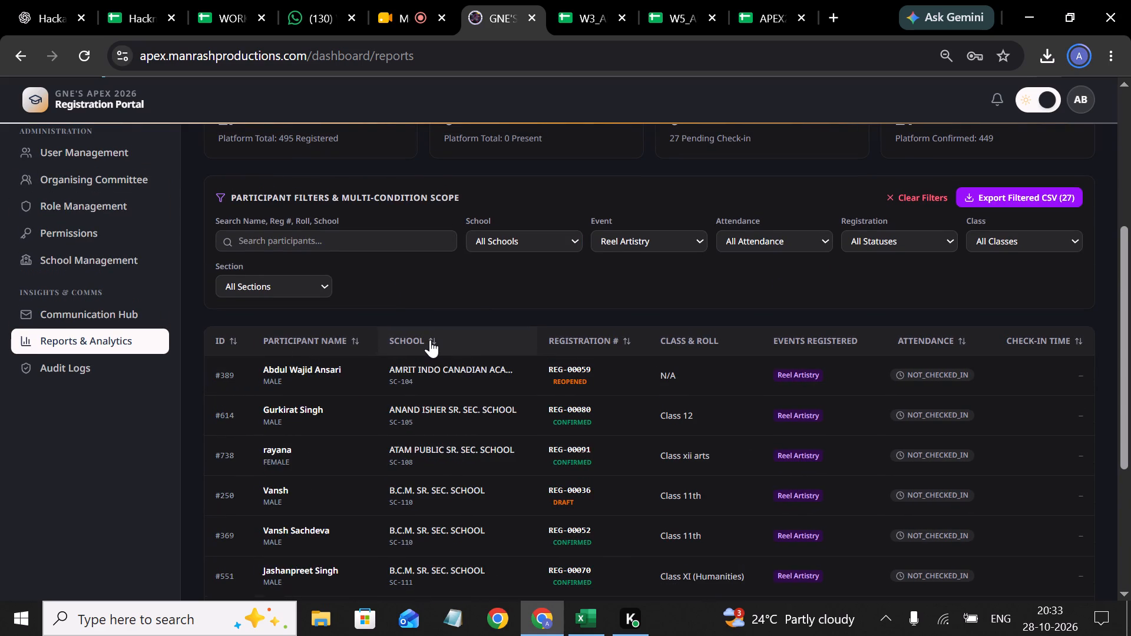
pyautogui.click(430, 340)
pyautogui.click(430, 340)
pyautogui.click(430, 340)
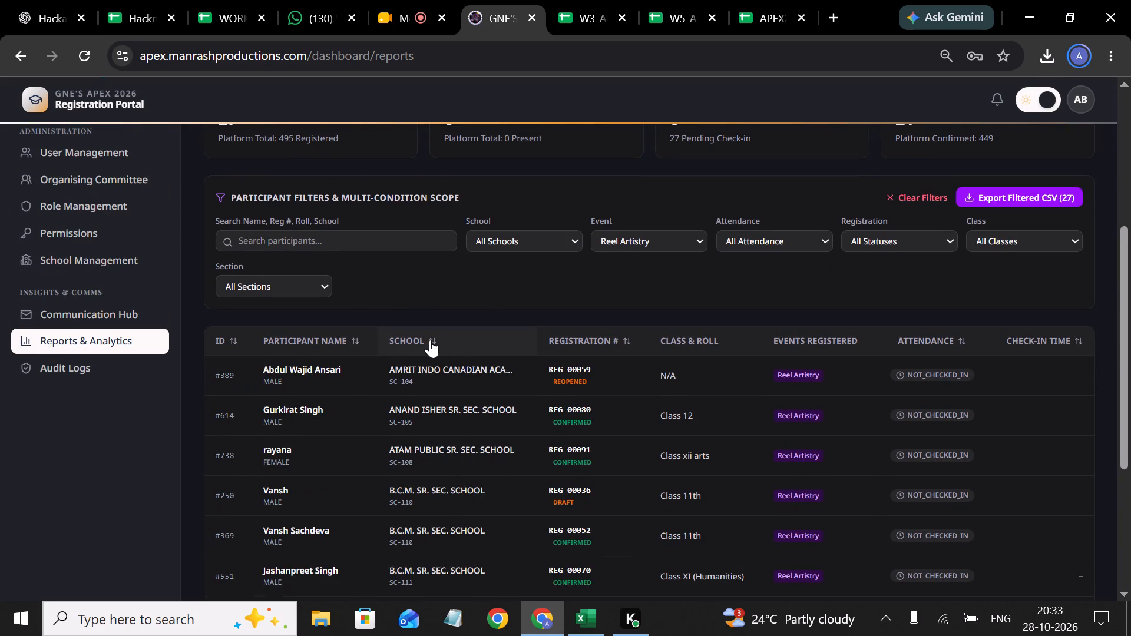
pyautogui.click(430, 340)
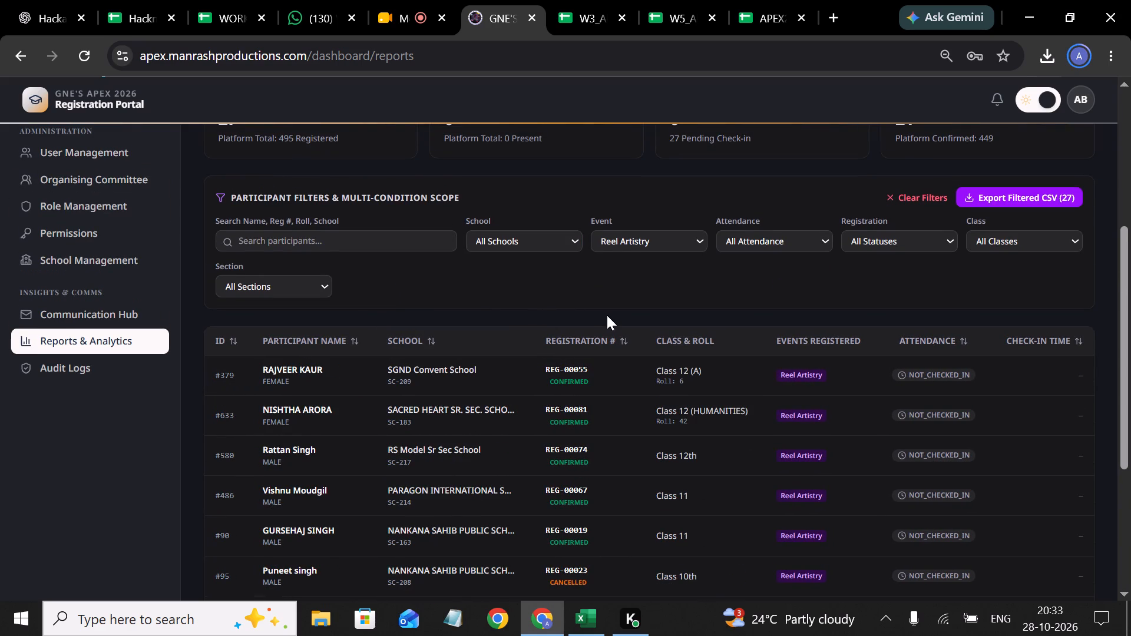
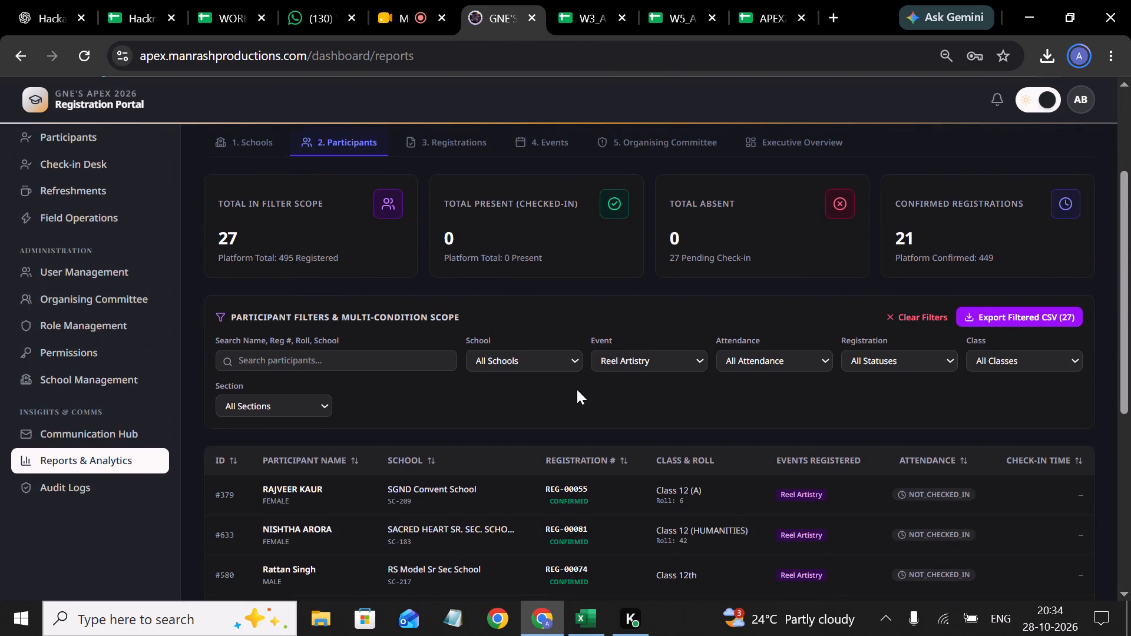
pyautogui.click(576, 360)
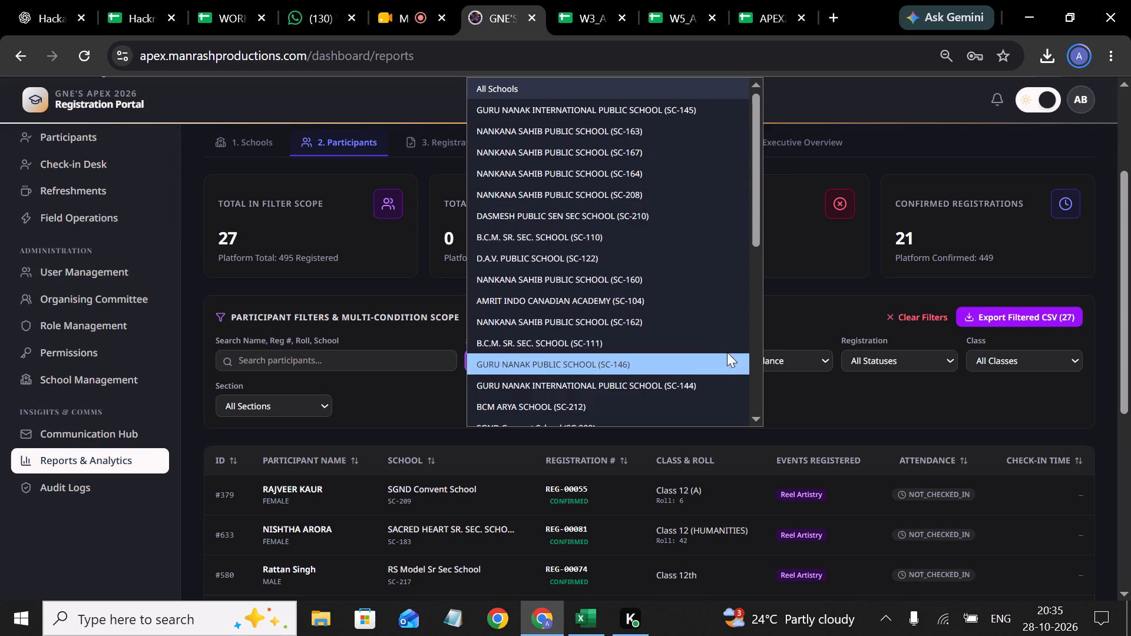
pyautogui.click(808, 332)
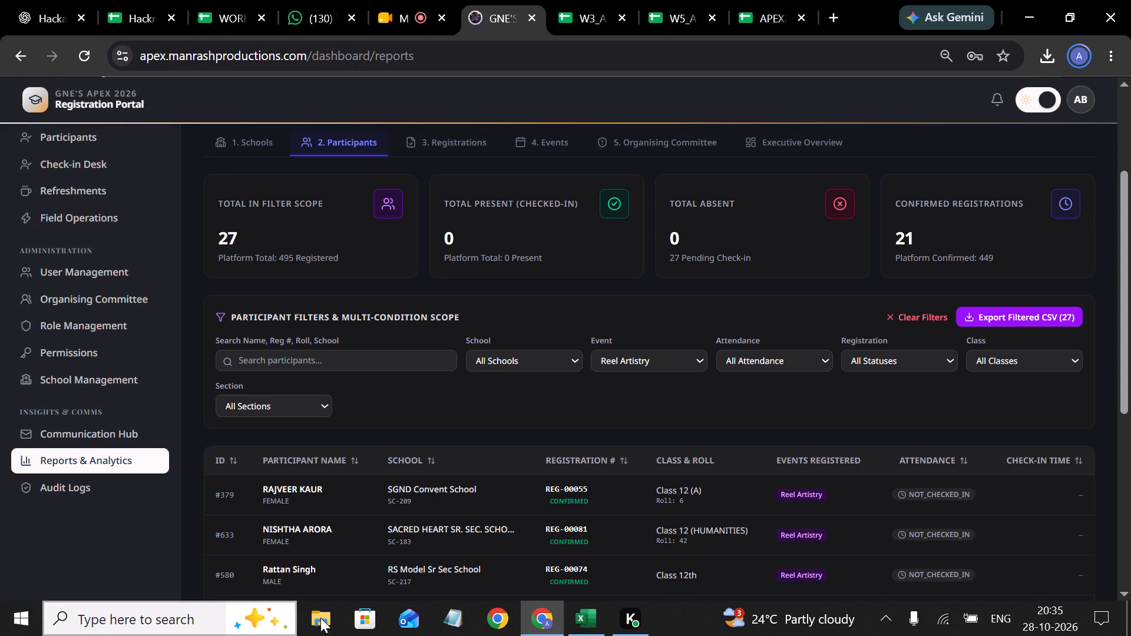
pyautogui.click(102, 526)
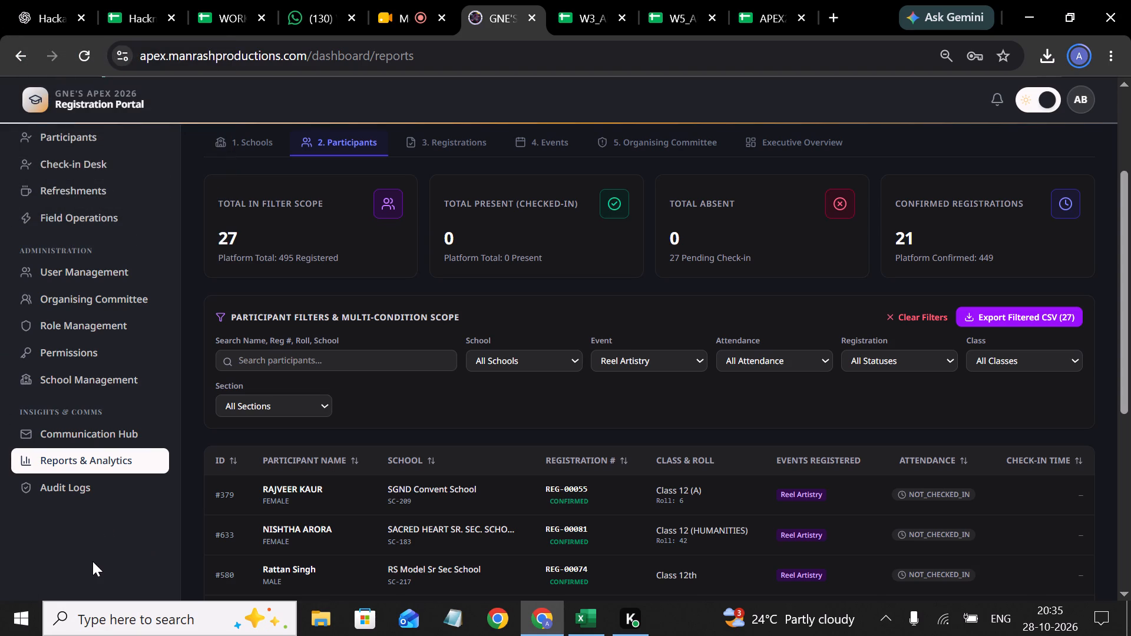
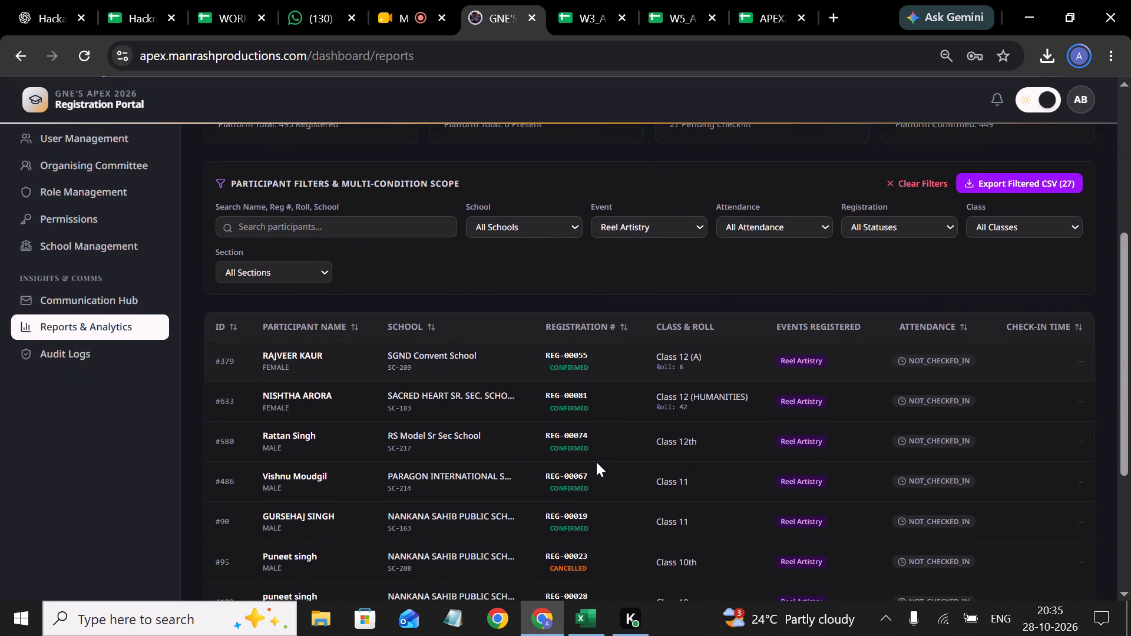
# Sort the Reel Artistry participants report by registration number in descending order.
pyautogui.scroll(-2, 596, 462)
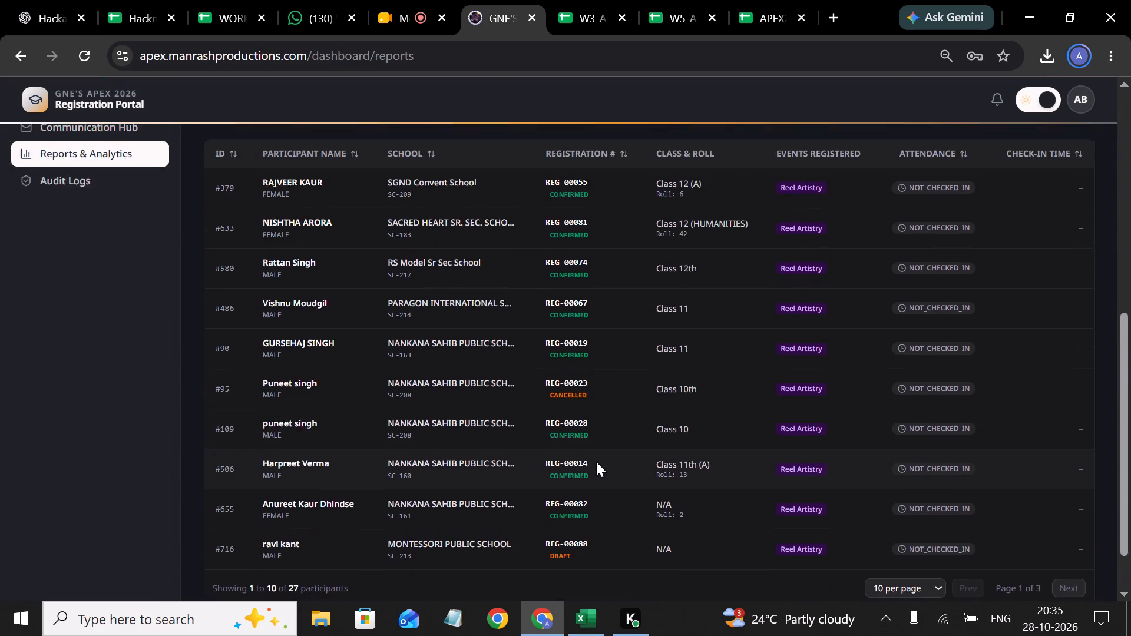
pyautogui.scroll(5, 596, 461)
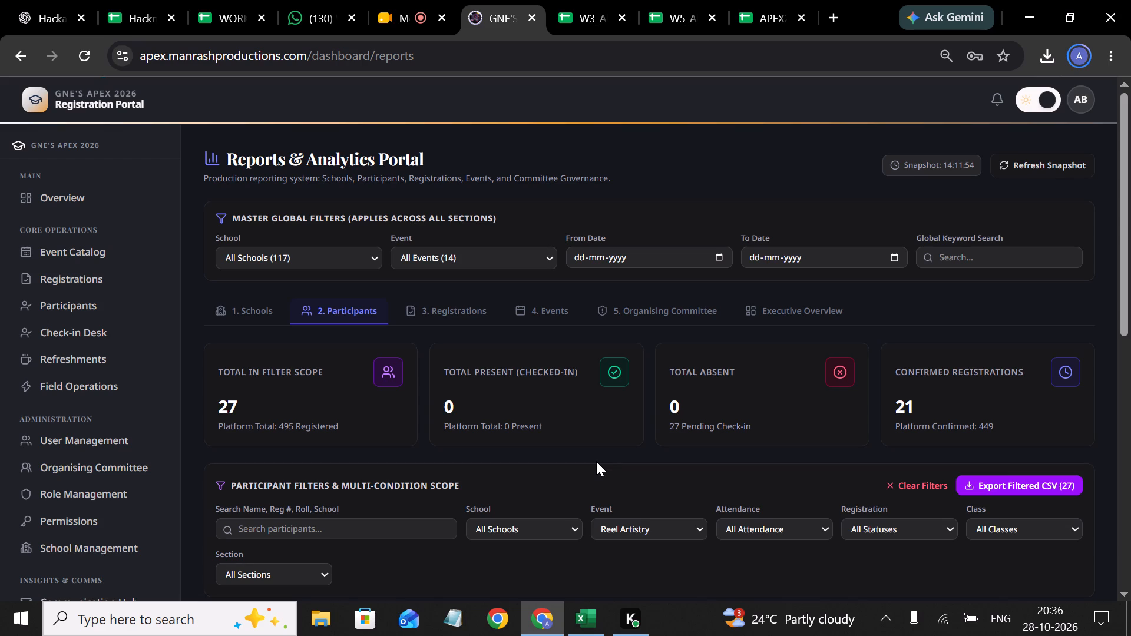
pyautogui.scroll(-1, 596, 461)
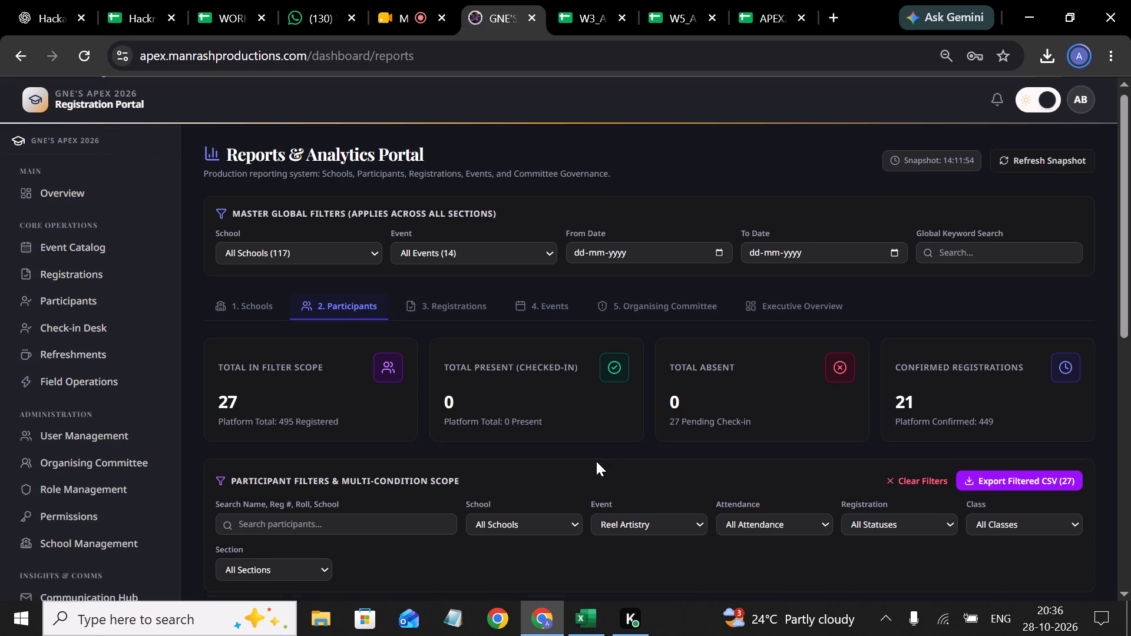
pyautogui.scroll(-1, 596, 461)
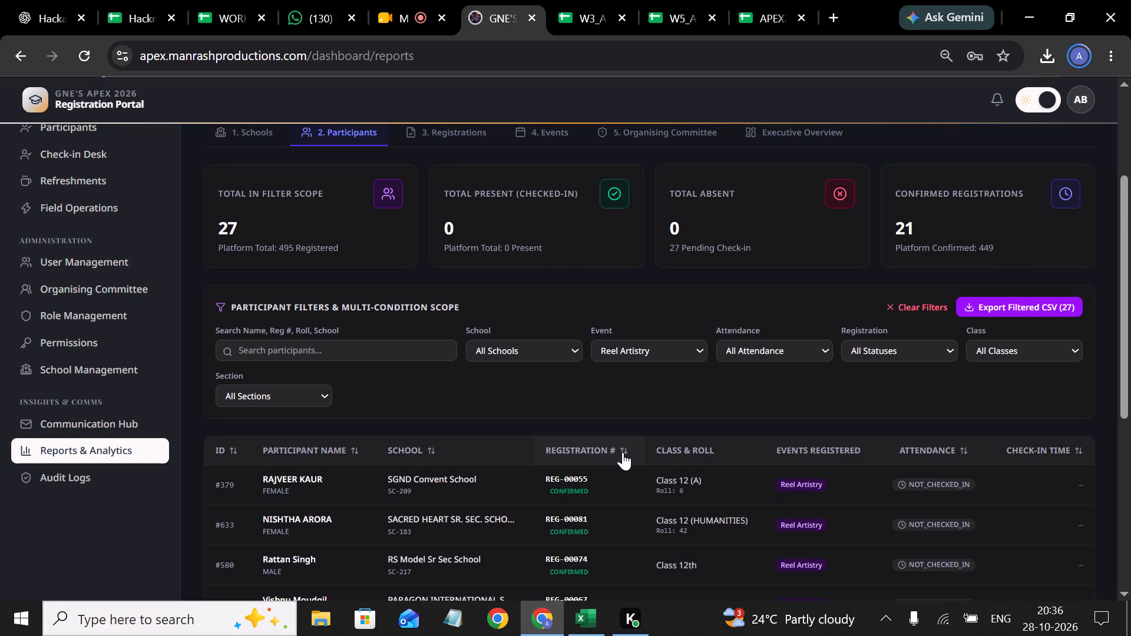
pyautogui.click(624, 452)
pyautogui.click(624, 452)
pyautogui.click(624, 452)
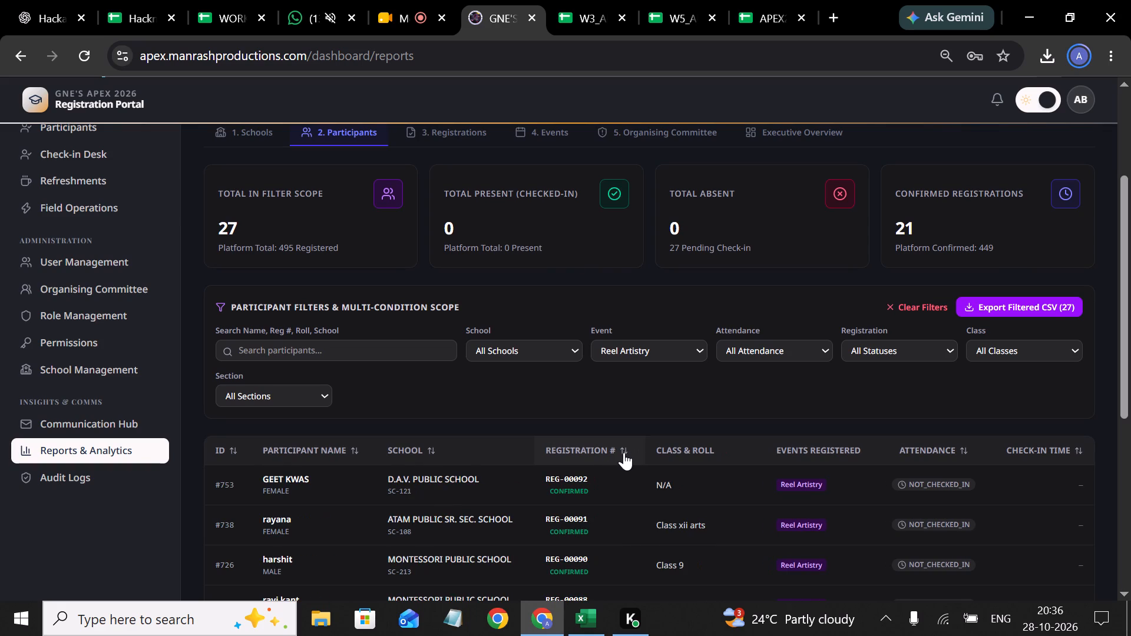
pyautogui.click(624, 452)
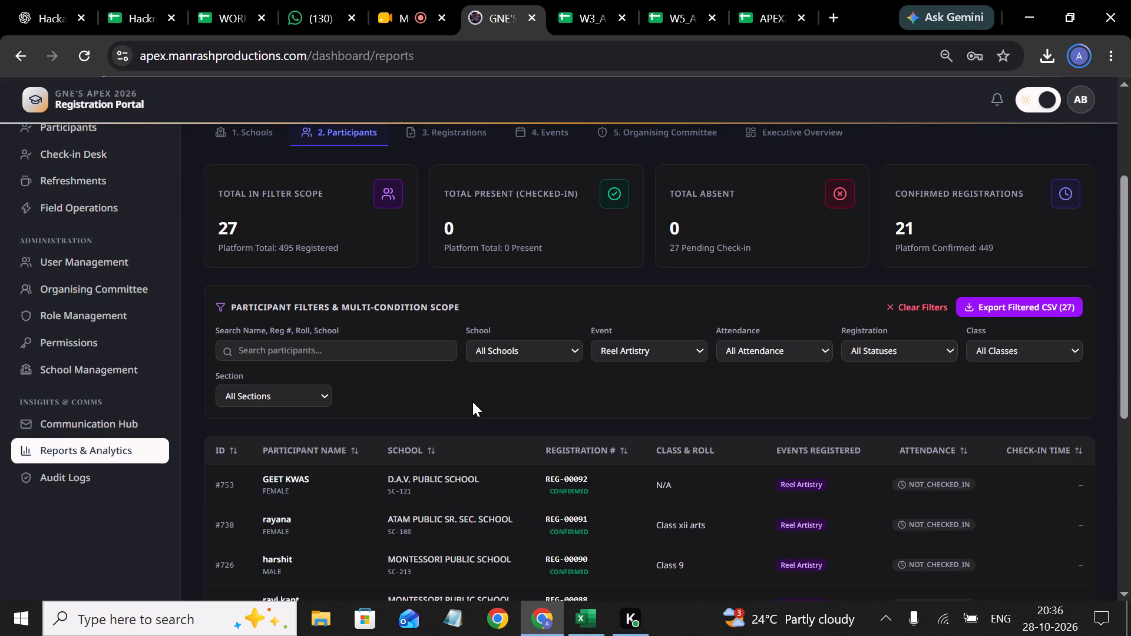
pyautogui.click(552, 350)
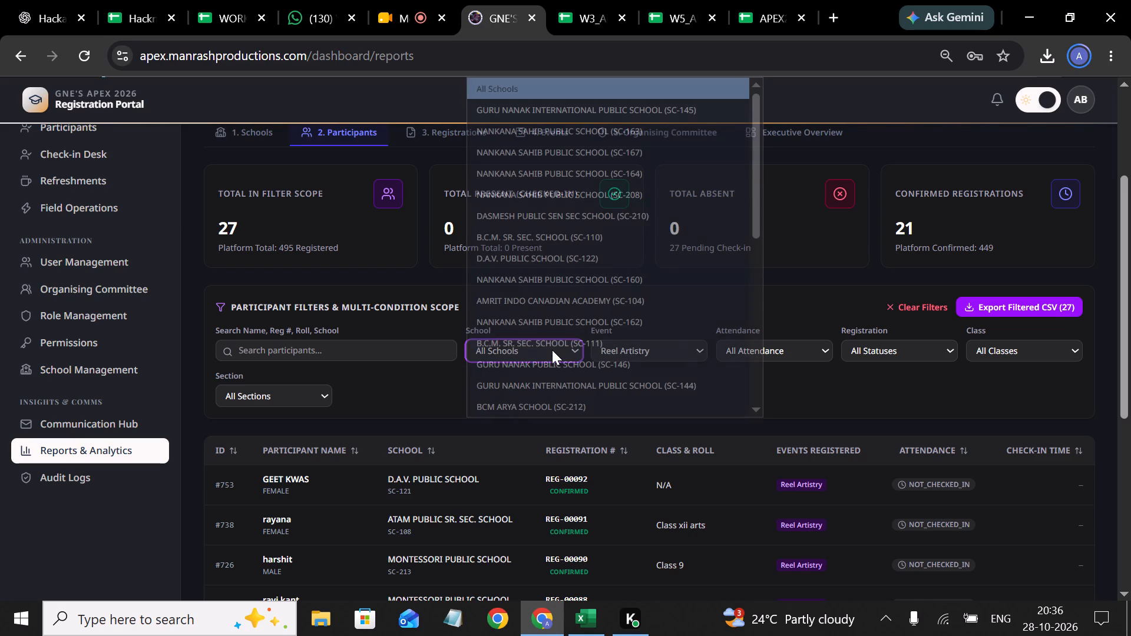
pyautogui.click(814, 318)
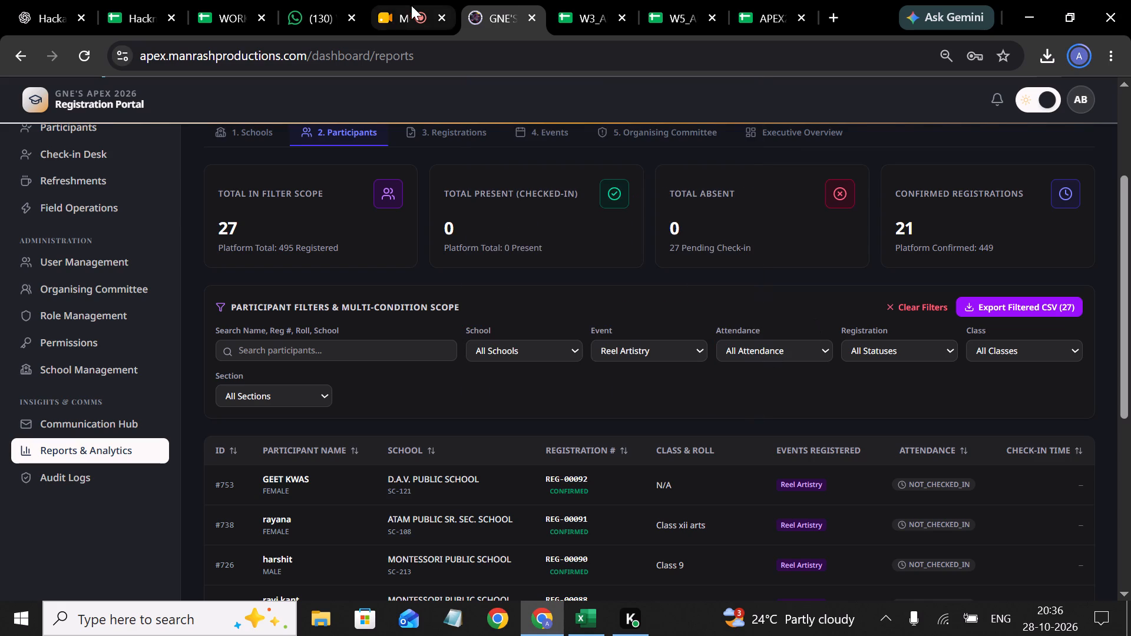
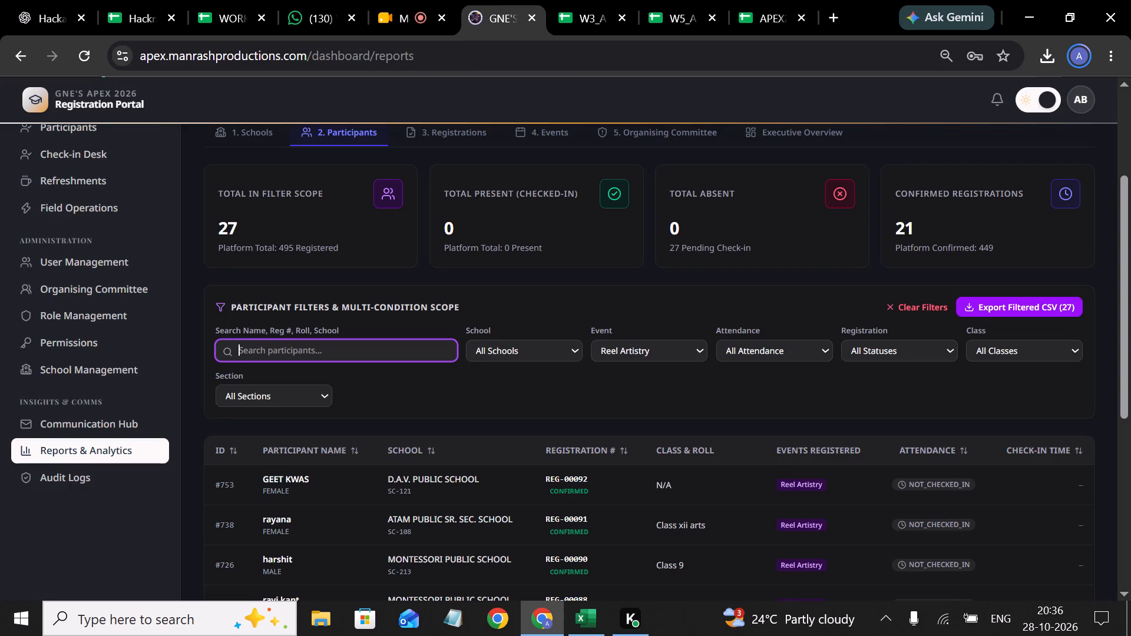
# Examine the registration numbers and statuses of the most recent Reel Artistry participants in the portal's participants report.
pyautogui.moveTo(311, 350); pyautogui.dragTo(317, 350)
pyautogui.click(317, 350)
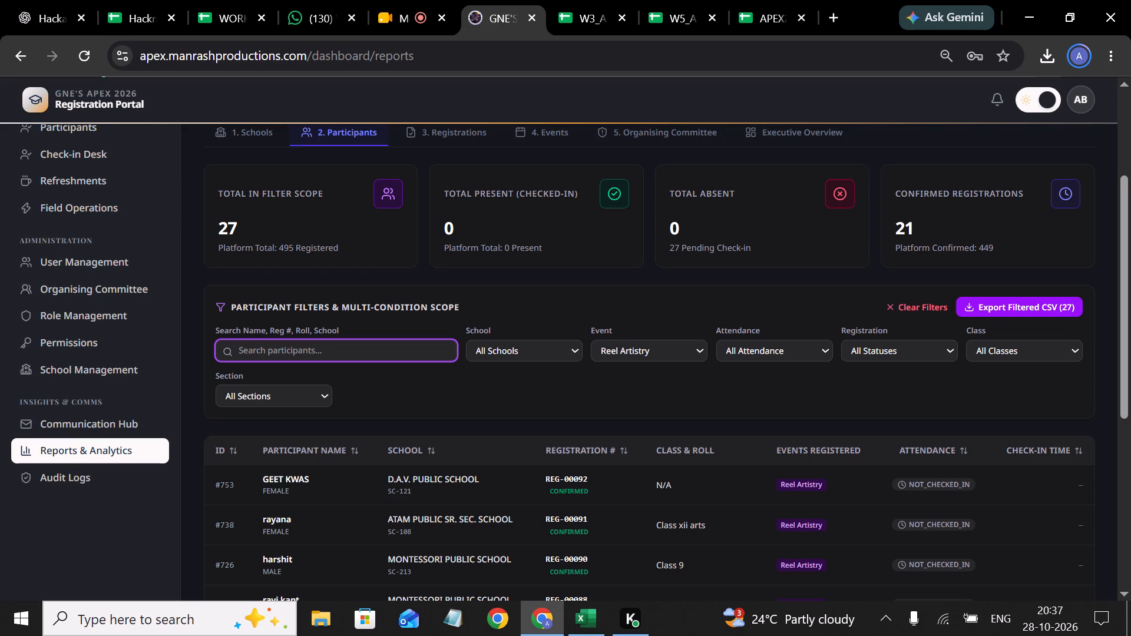
pyautogui.scroll(-2, 520, 433)
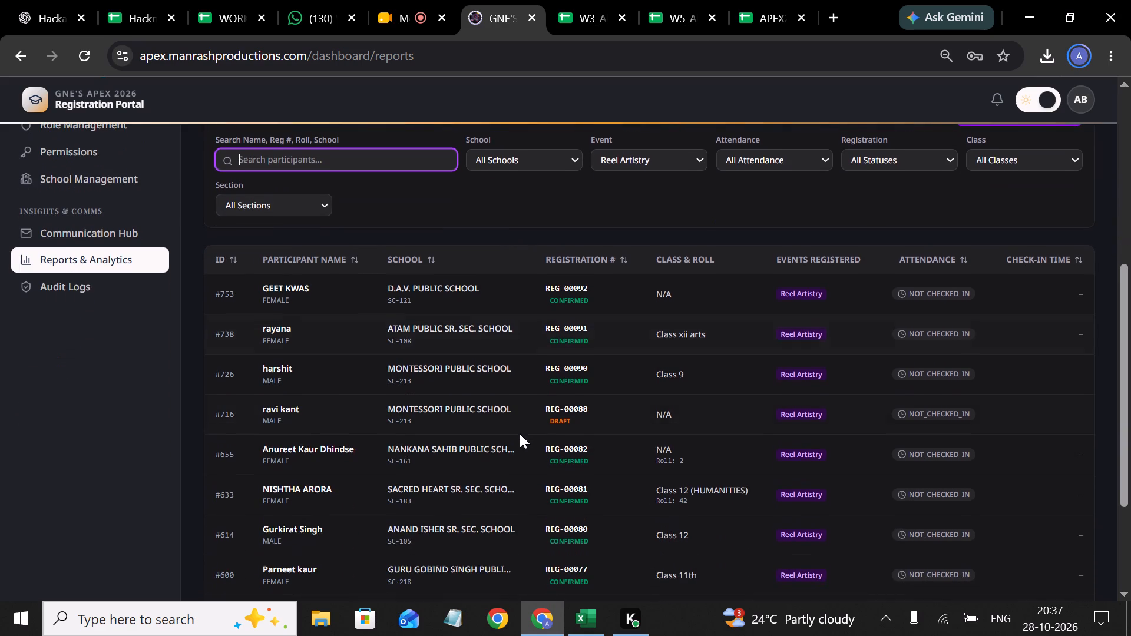
pyautogui.moveTo(550, 420); pyautogui.dragTo(580, 420)
pyautogui.click(580, 420)
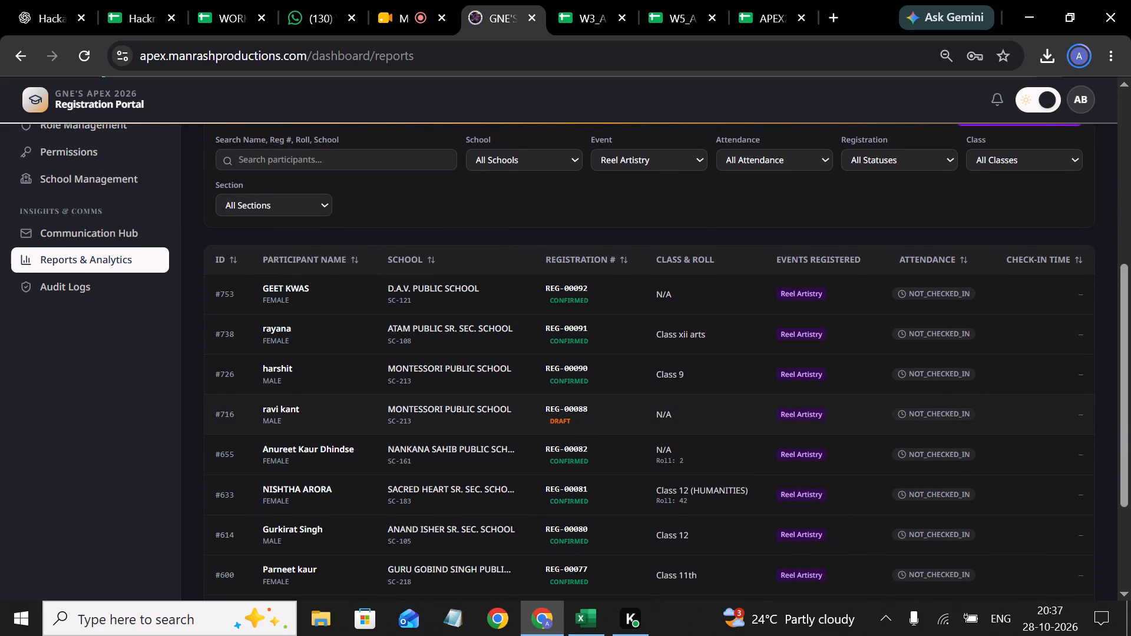
pyautogui.moveTo(585, 407); pyautogui.dragTo(544, 408)
pyautogui.moveTo(544, 408); pyautogui.dragTo(588, 408)
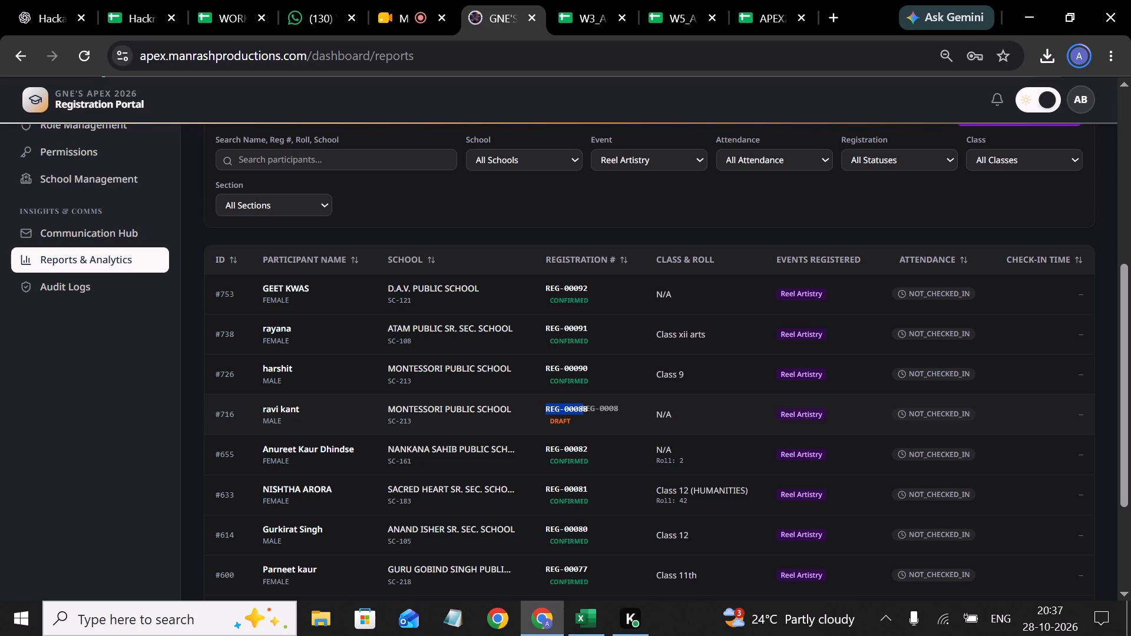
pyautogui.moveTo(588, 408); pyautogui.dragTo(601, 408)
pyautogui.moveTo(601, 408); pyautogui.dragTo(544, 408)
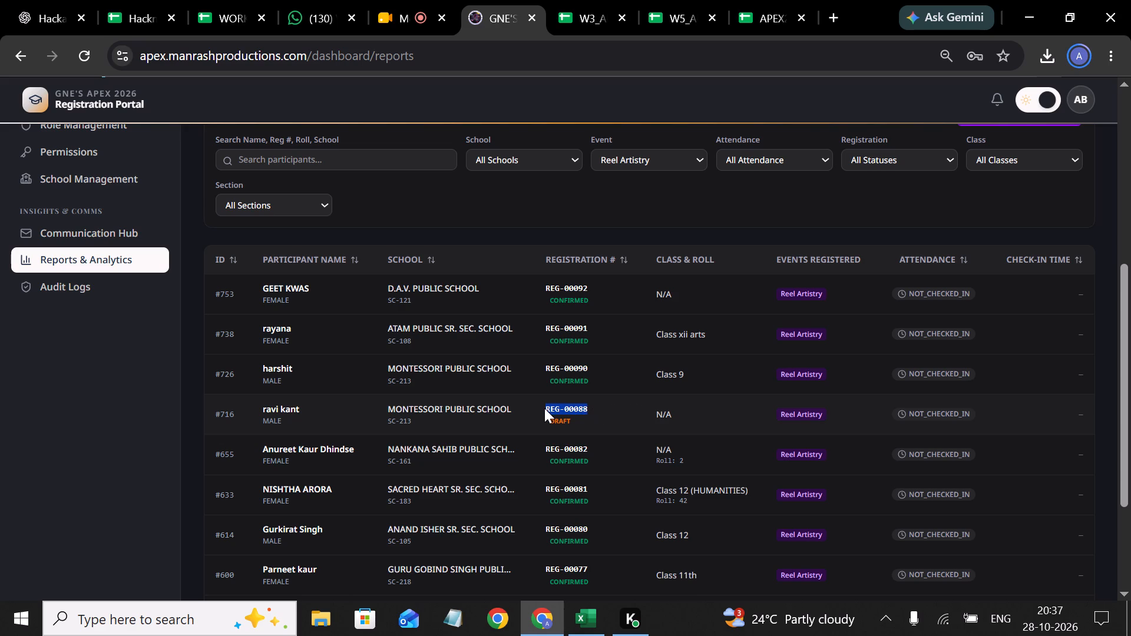
pyautogui.click(544, 408)
pyautogui.moveTo(543, 366); pyautogui.dragTo(596, 366)
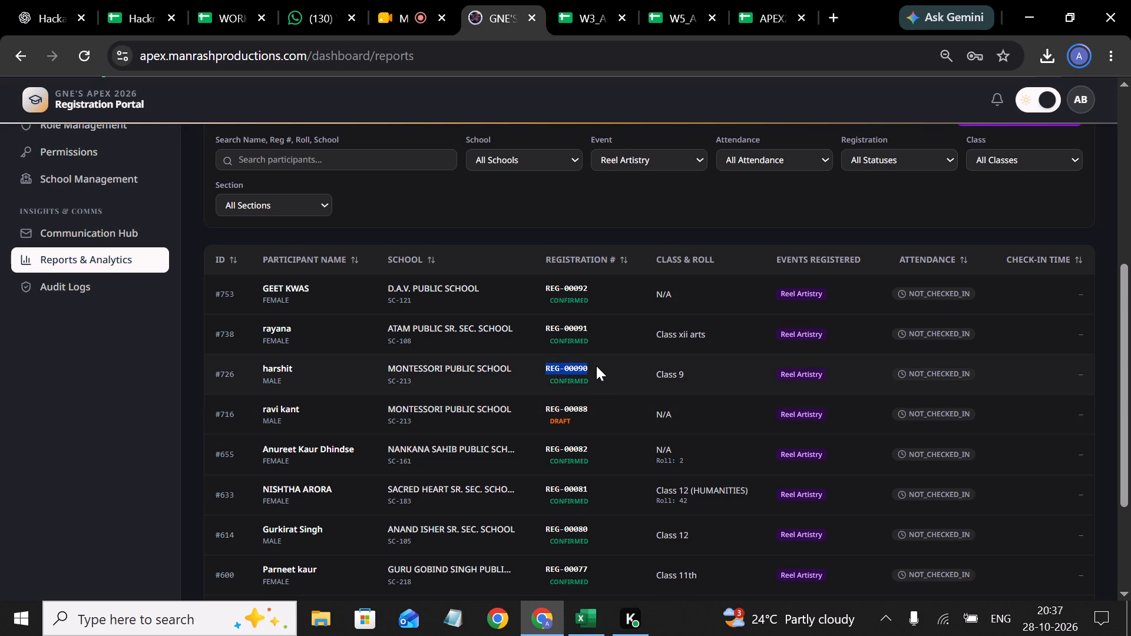
pyautogui.click(596, 366)
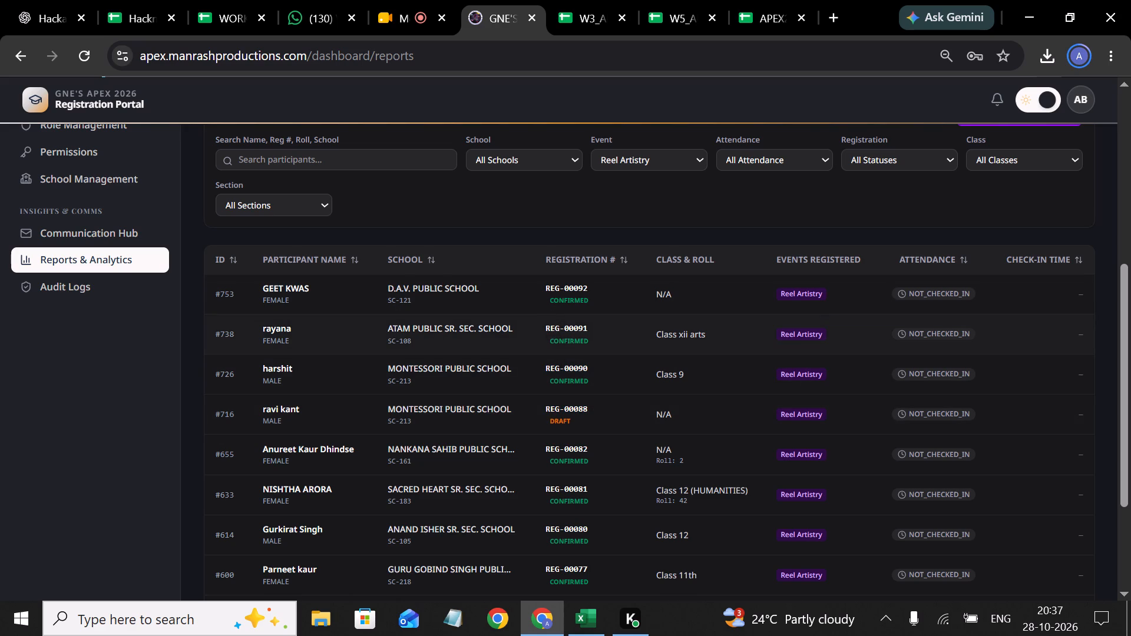
pyautogui.moveTo(543, 324); pyautogui.dragTo(551, 333)
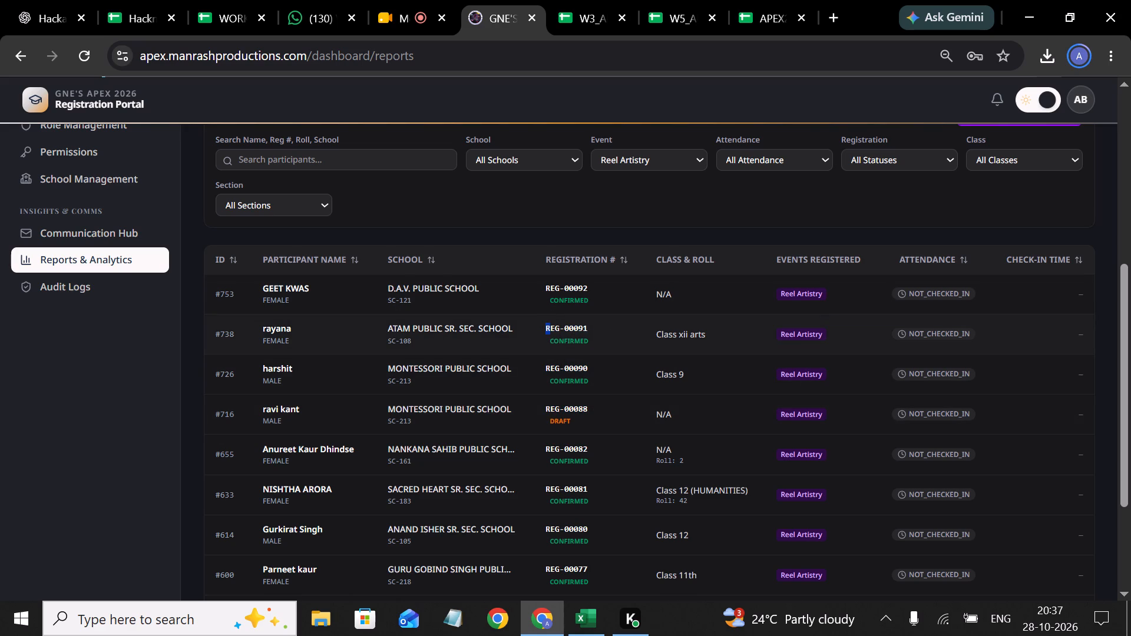
pyautogui.moveTo(551, 333); pyautogui.dragTo(548, 333)
pyautogui.click(548, 333)
pyautogui.scroll(-2, 630, 391)
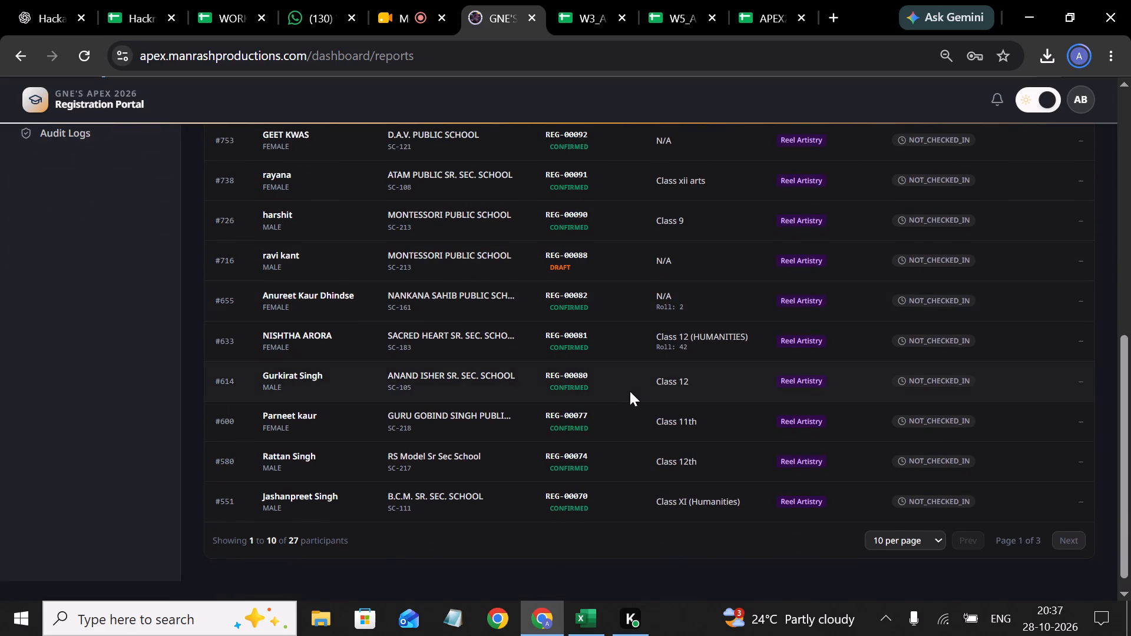
pyautogui.scroll(1, 495, 338)
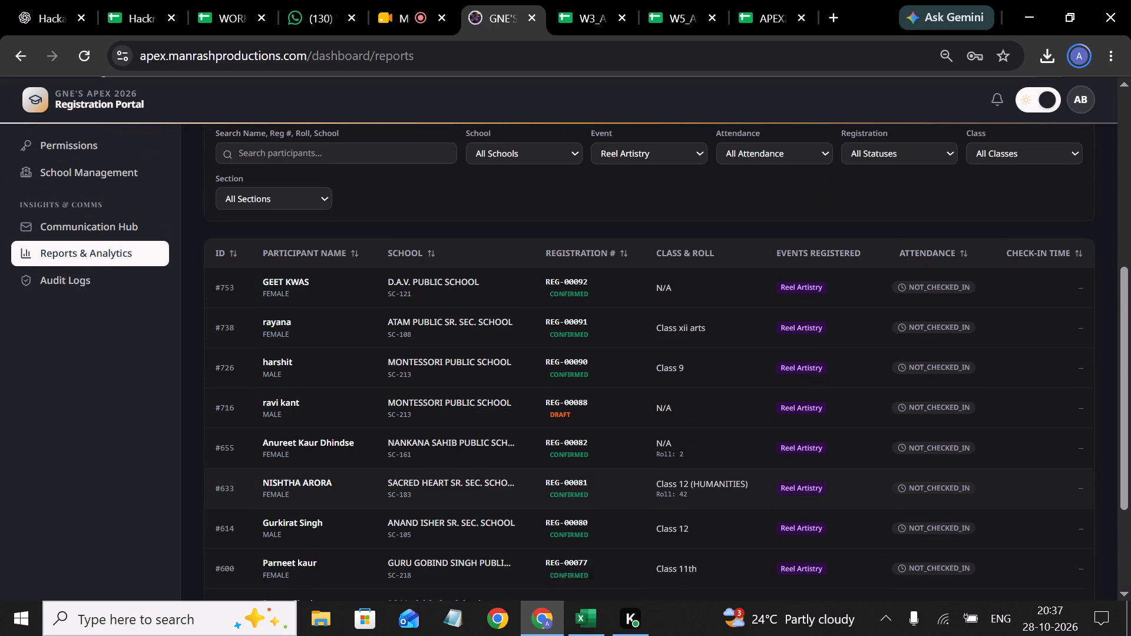
# Review the Reel Artistry participants, schools and registration statuses in the W3_APEX-26_Event_Wise sheet.
pyautogui.click(588, 19)
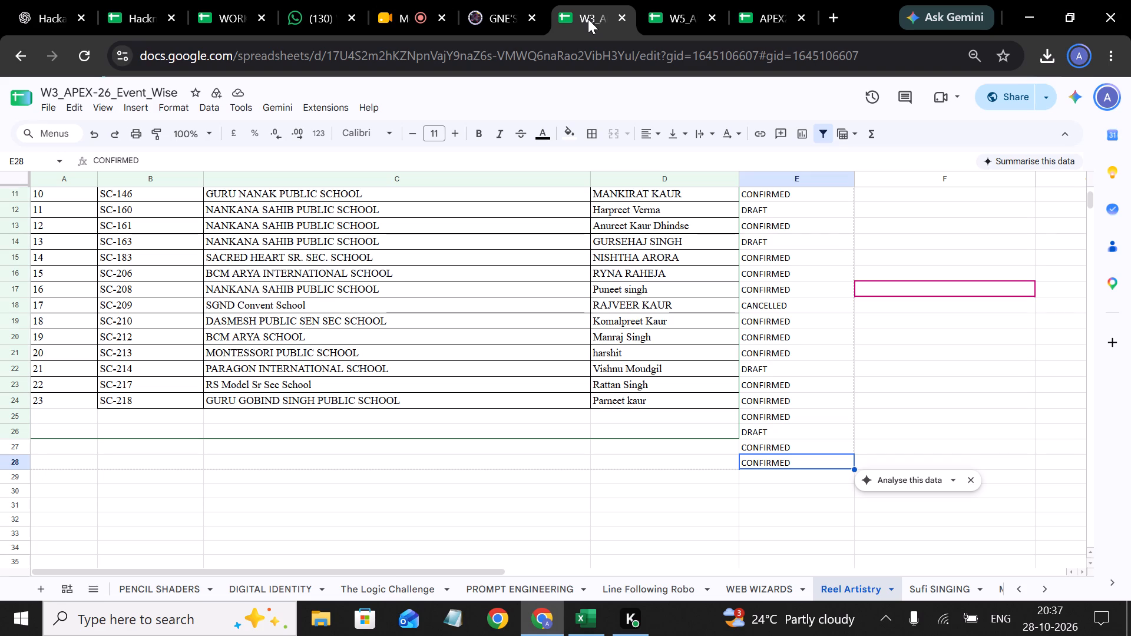
pyautogui.scroll(3, 612, 310)
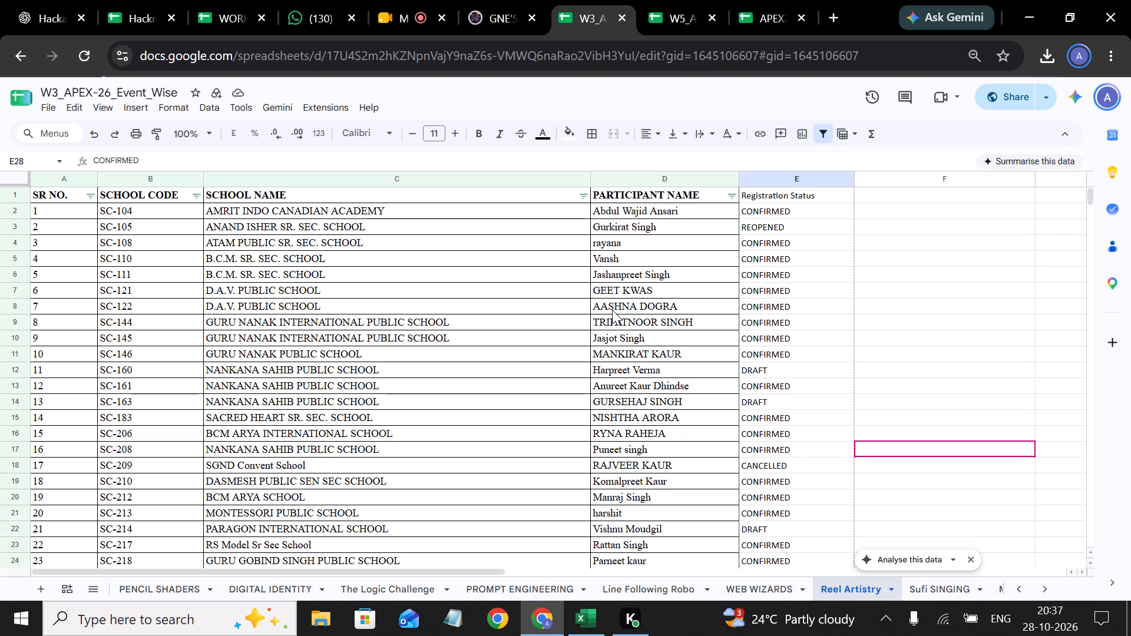
pyautogui.scroll(-1, 660, 386)
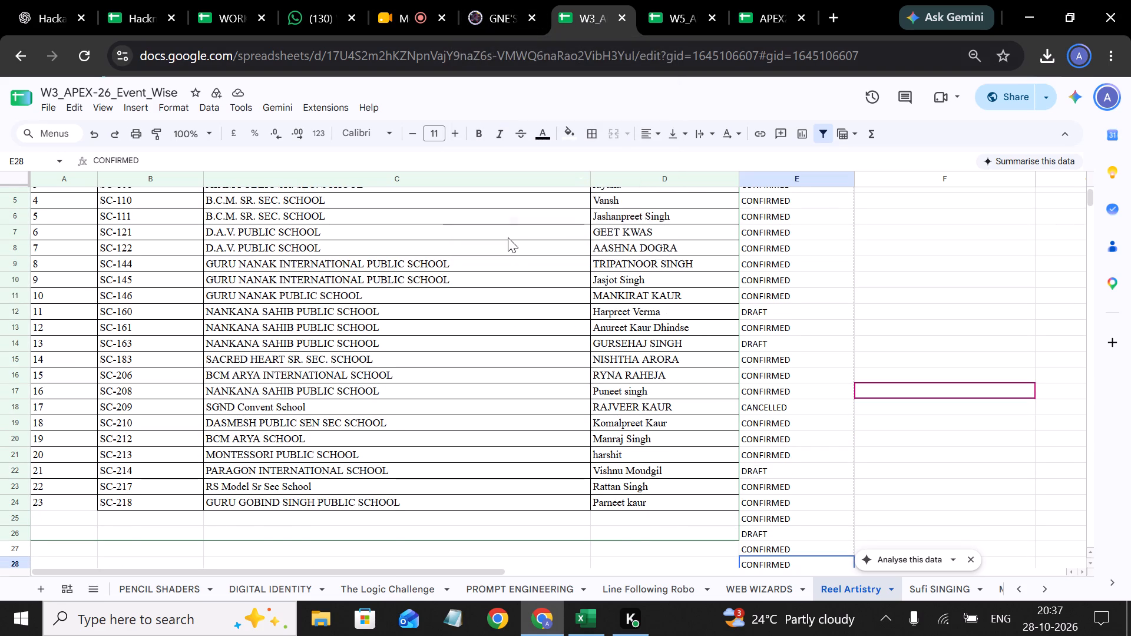
pyautogui.scroll(2, 515, 267)
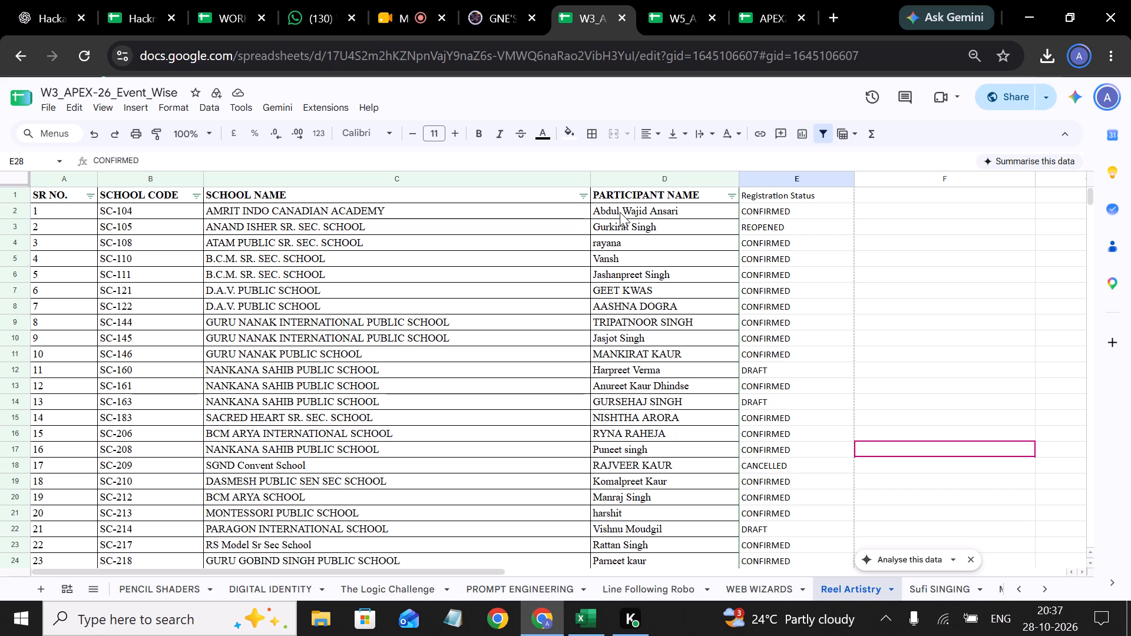
pyautogui.click(619, 212)
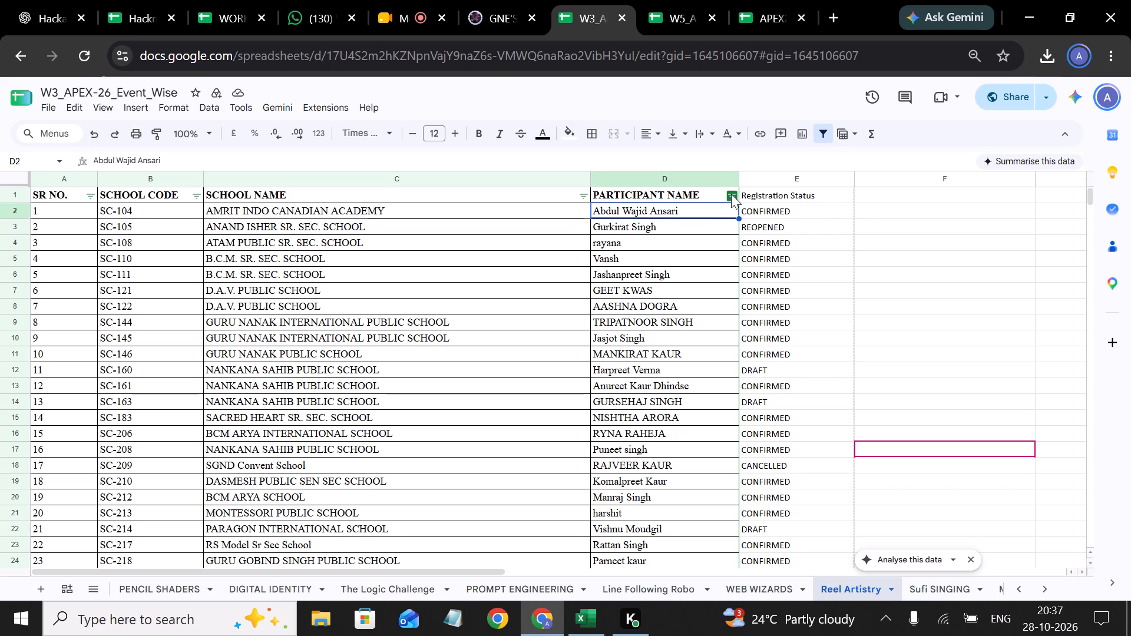
pyautogui.scroll(-1, 679, 384)
pyautogui.scroll(1, 679, 384)
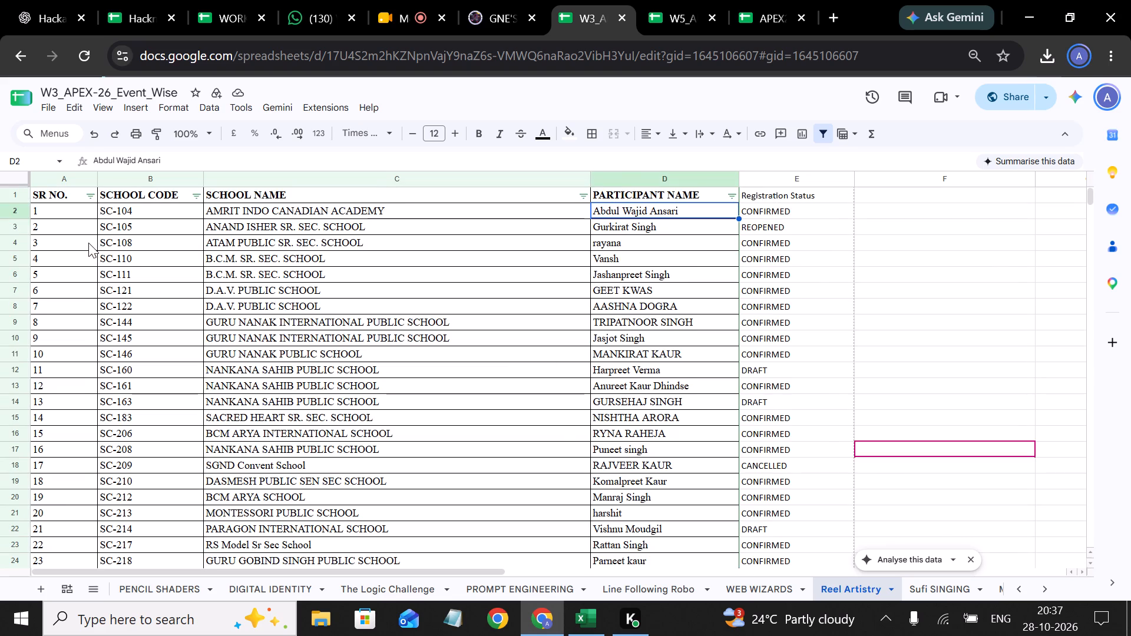
pyautogui.hscroll(1, 169, 322)
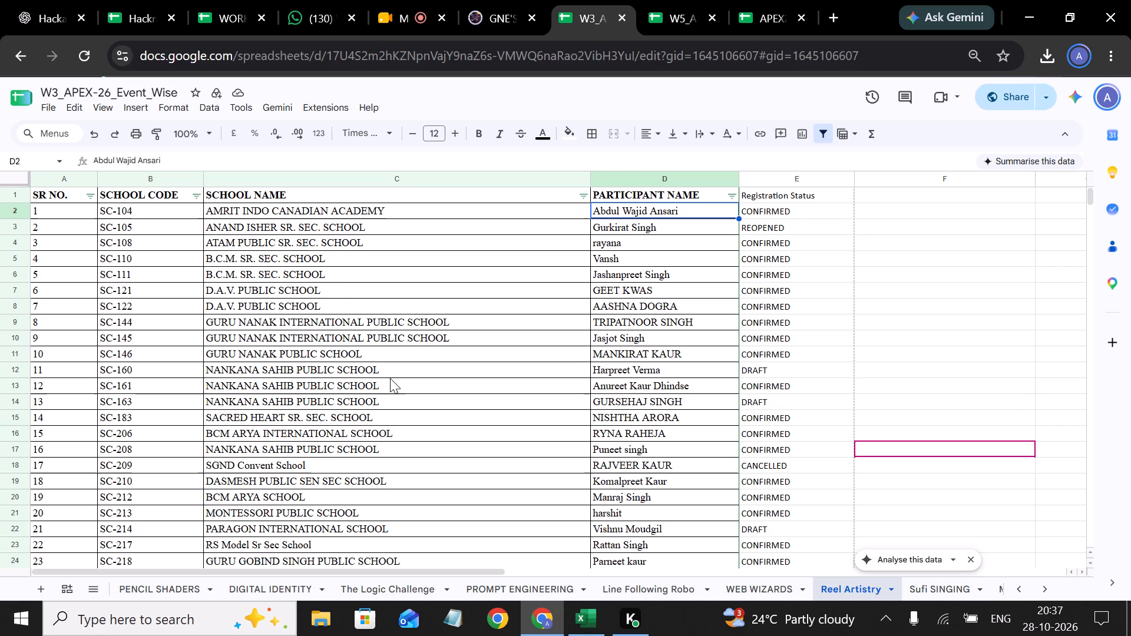
pyautogui.scroll(-2, 444, 397)
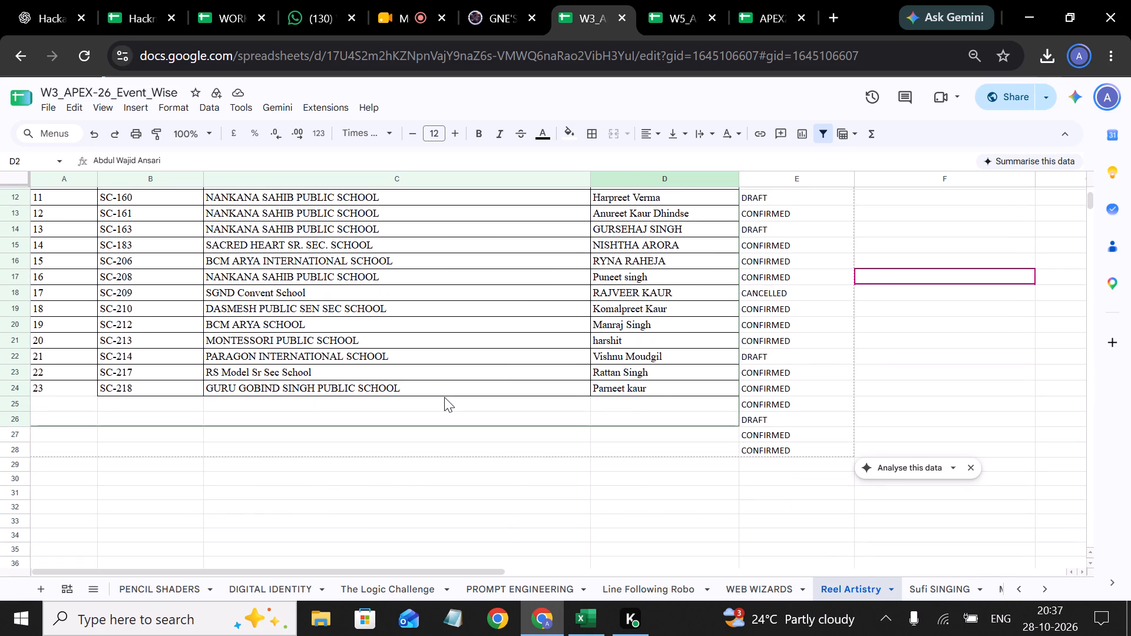
pyautogui.scroll(2, 444, 397)
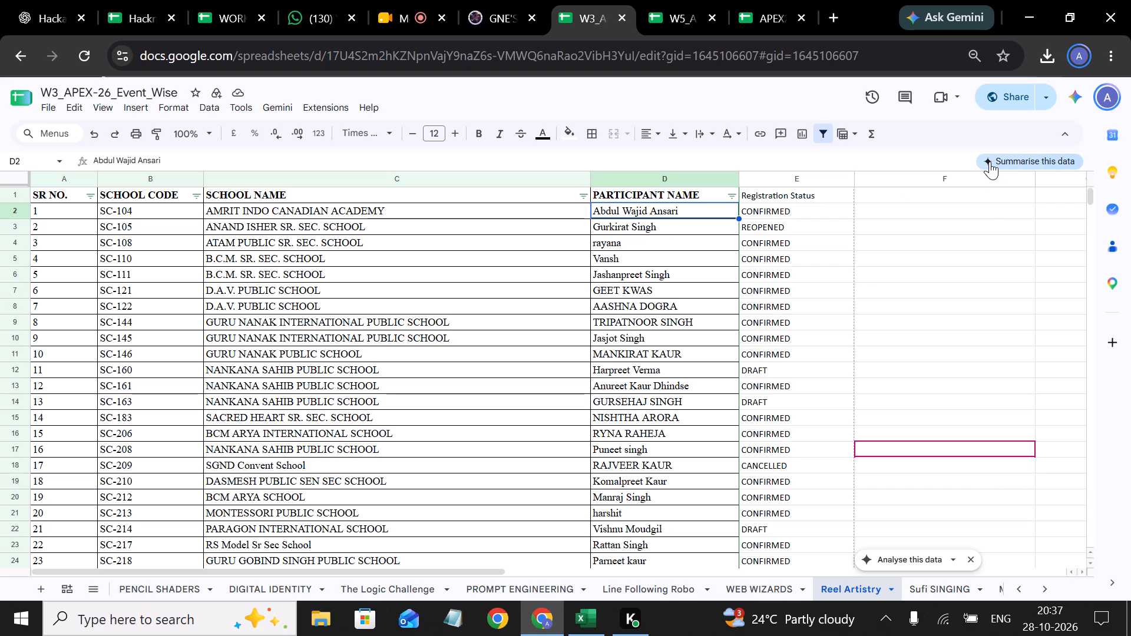
pyautogui.scroll(-1, 792, 263)
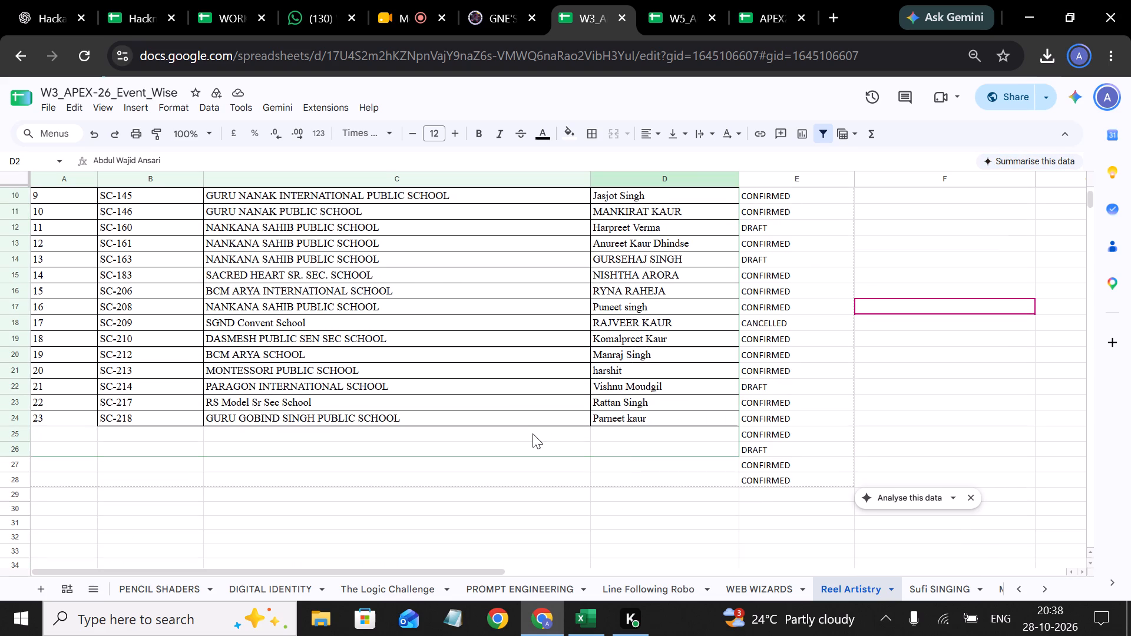
pyautogui.scroll(2, 504, 329)
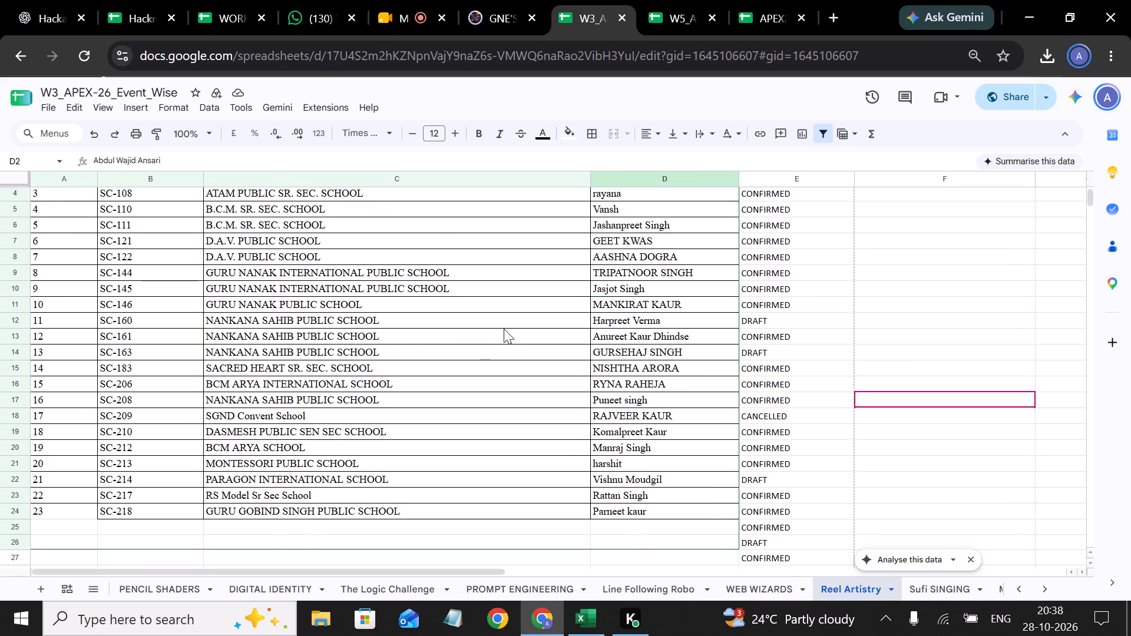
pyautogui.scroll(1, 504, 329)
pyautogui.click(857, 381)
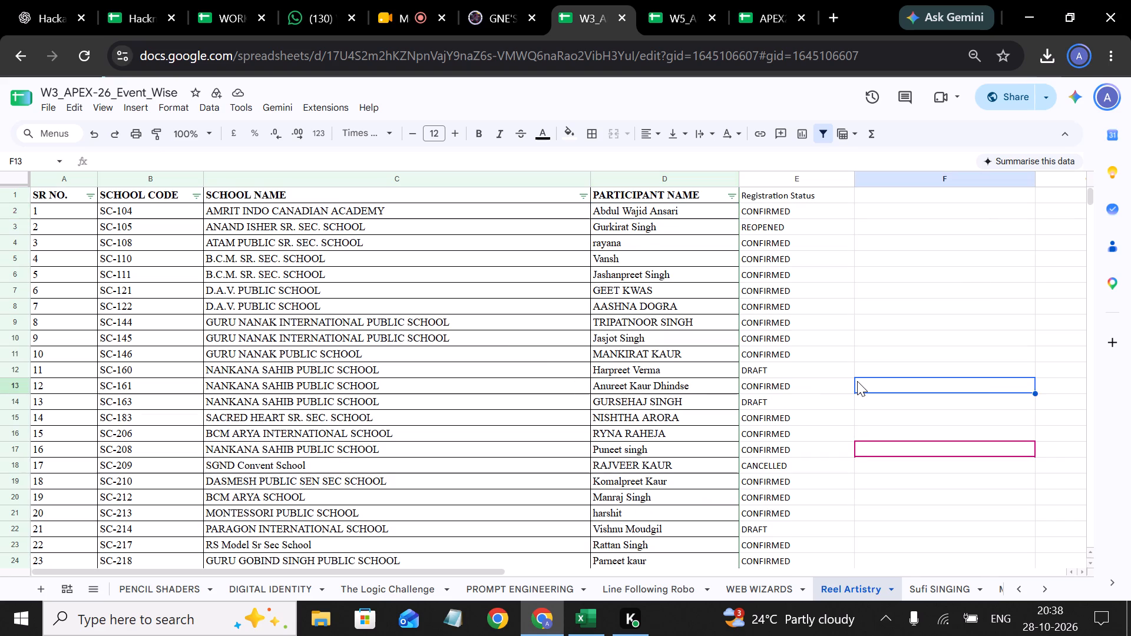